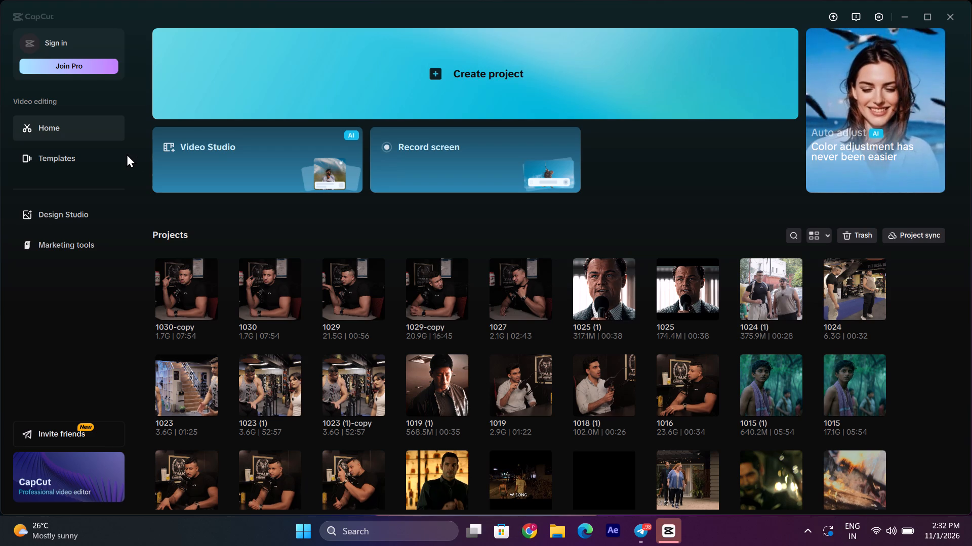
Create a new video project.
click(388, 54)
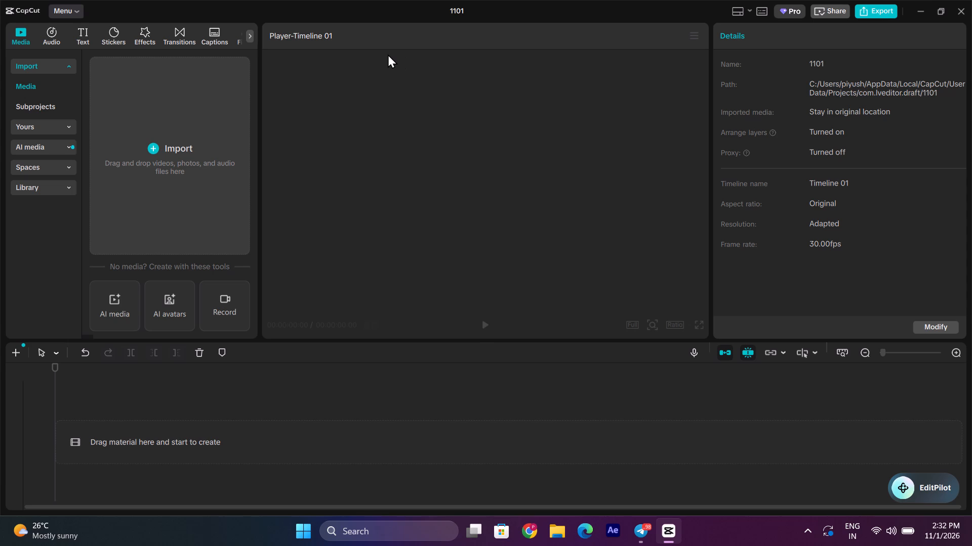
Import the ElevenLabs "Jessa - Easygoing and Effortless" MP3 from the Downloads folder into the project's media.
click(155, 217)
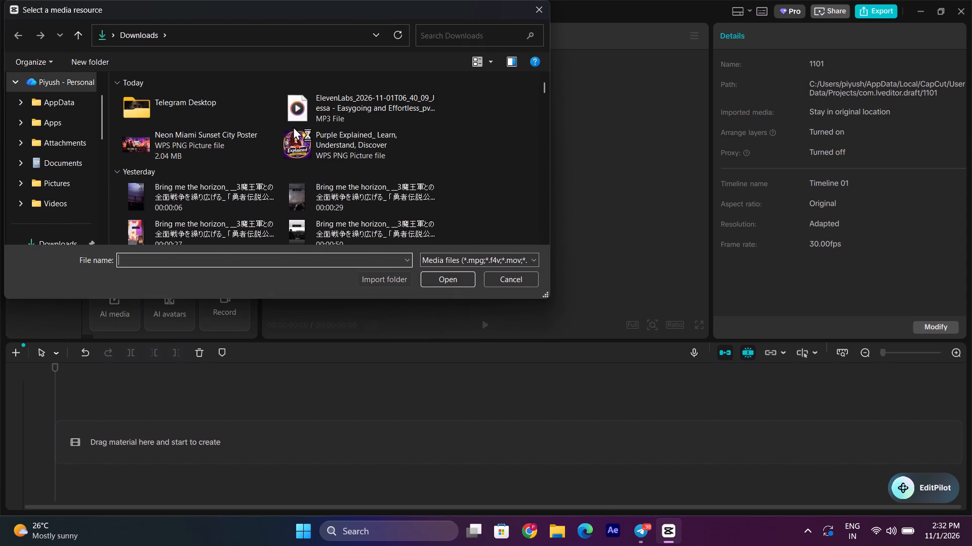
double_click(382, 113)
click(92, 64)
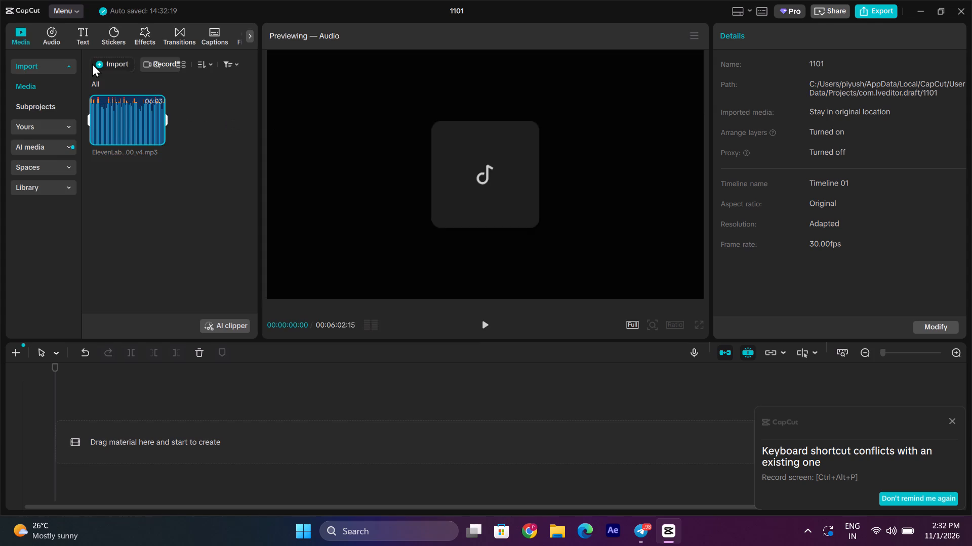
click(503, 278)
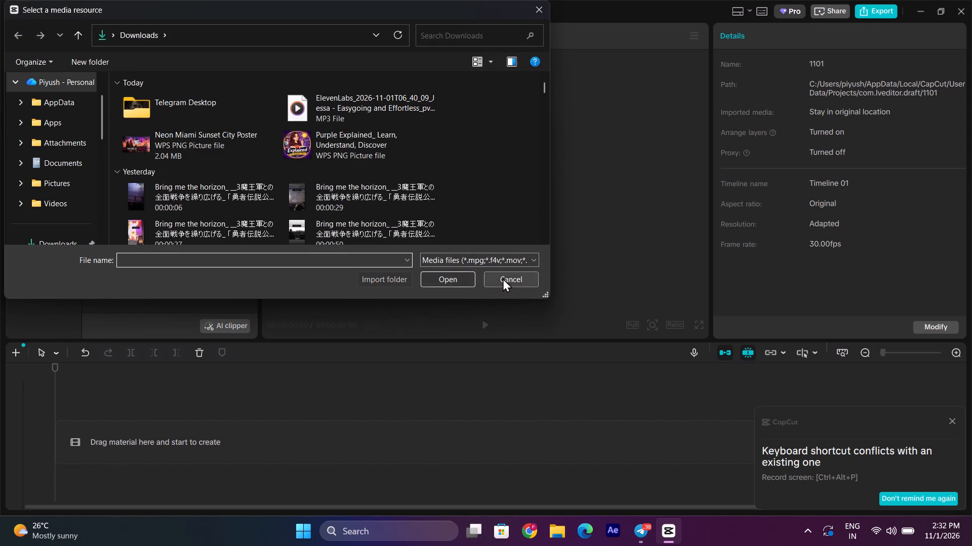
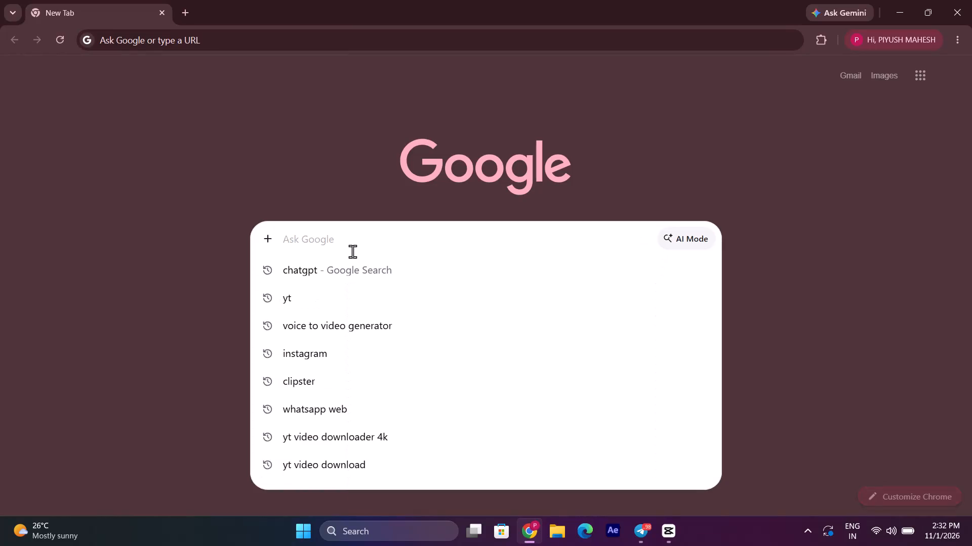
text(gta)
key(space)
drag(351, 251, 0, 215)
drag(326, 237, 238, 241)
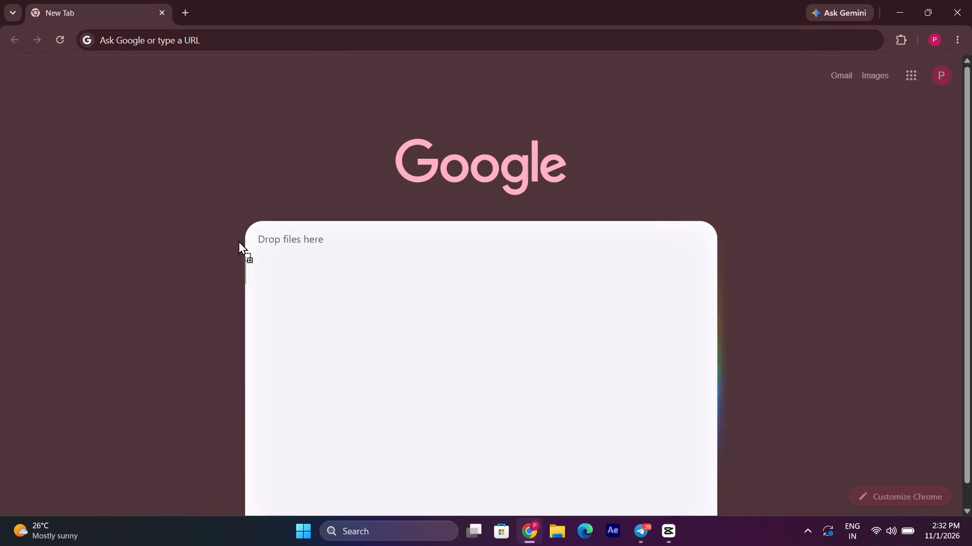
Search Google for "yt".
key(y)
key(t)
key(Return)
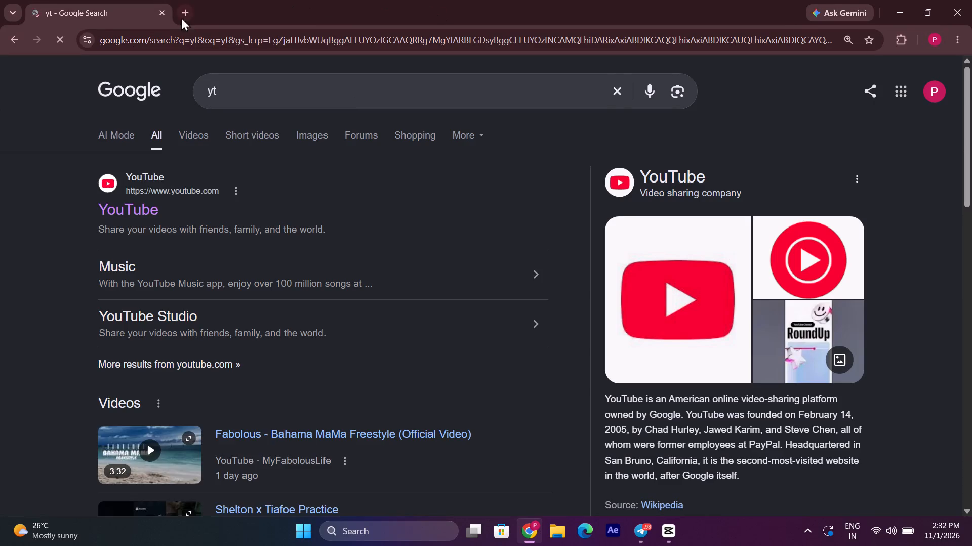
Search Google for "yt video downloader 4k" in a new browser tab.
click(183, 12)
click(297, 240)
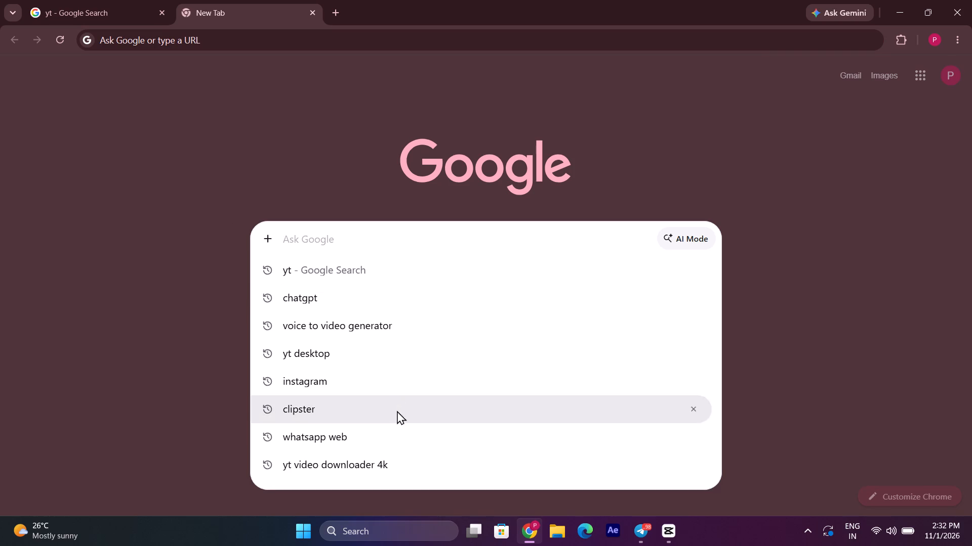
click(404, 458)
Open YouTube from the "yt" search results and search the site for "gta".
click(114, 0)
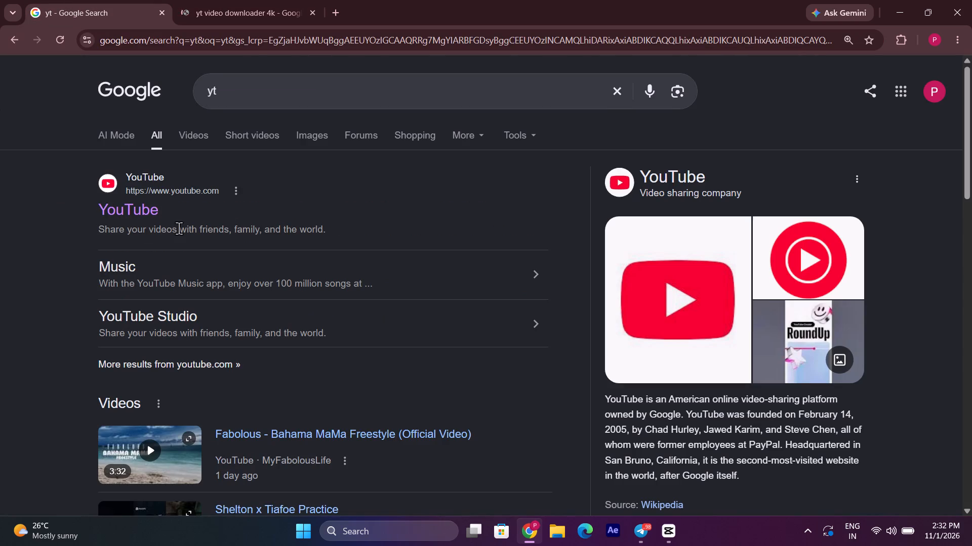
click(160, 220)
click(138, 212)
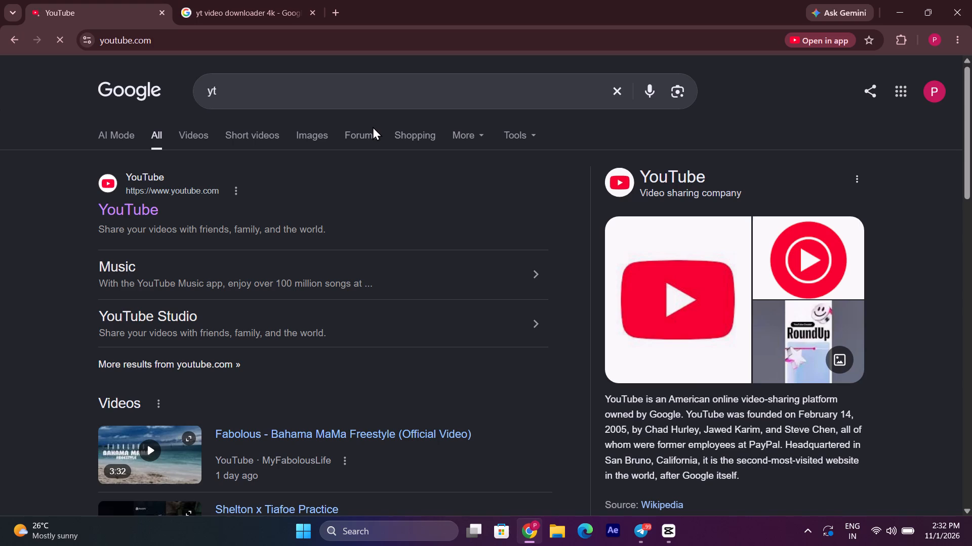
click(449, 104)
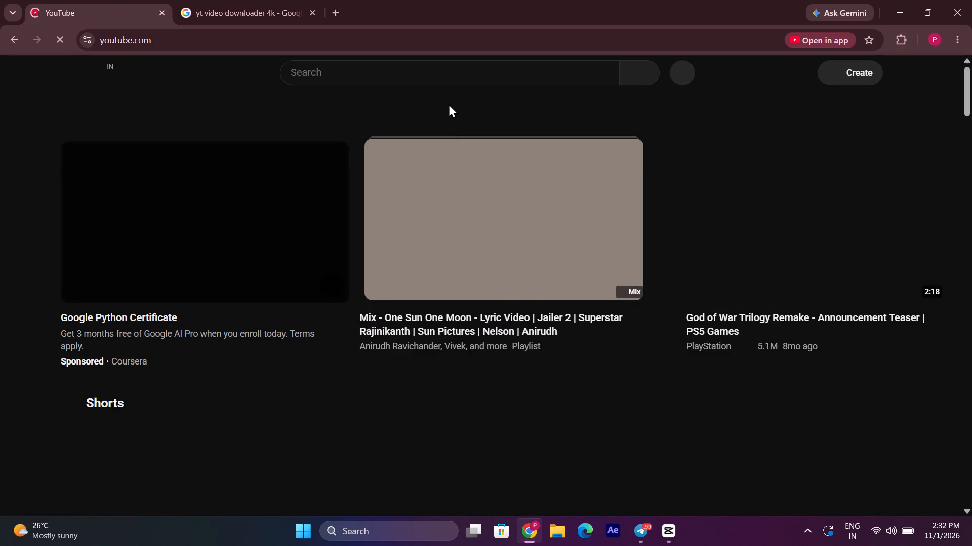
click(451, 78)
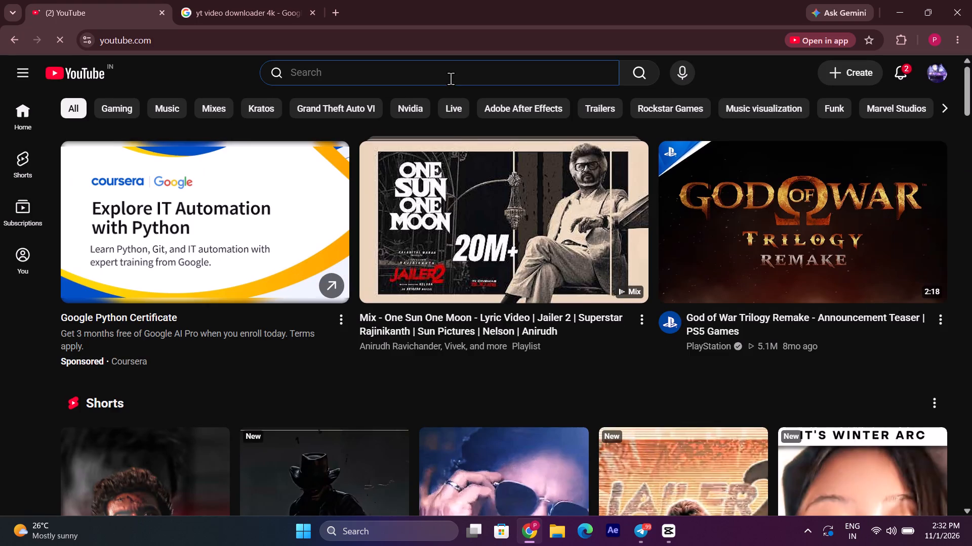
text(grra)
key(BackSpace)
key(BackSpace)
key(BackSpace)
text(ta)
key(Return)
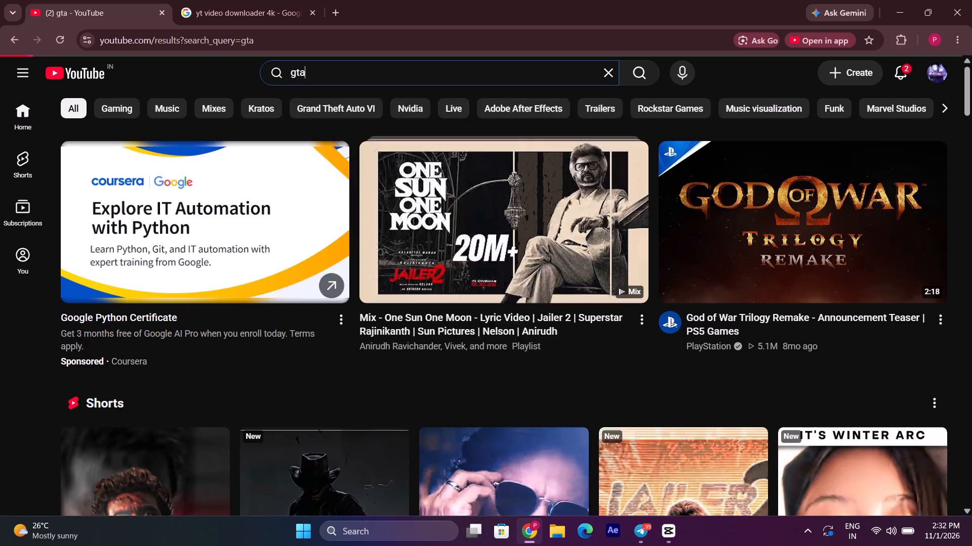
key(a)
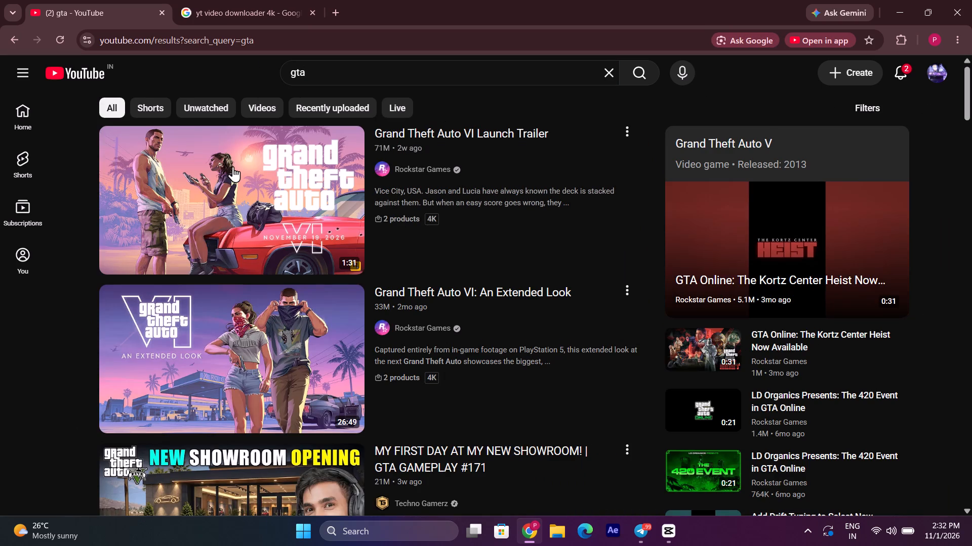
Open Rockstar Games' "Grand Theft Auto VI Launch Trailer", skip ahead in it, and copy its share link.
click(232, 167)
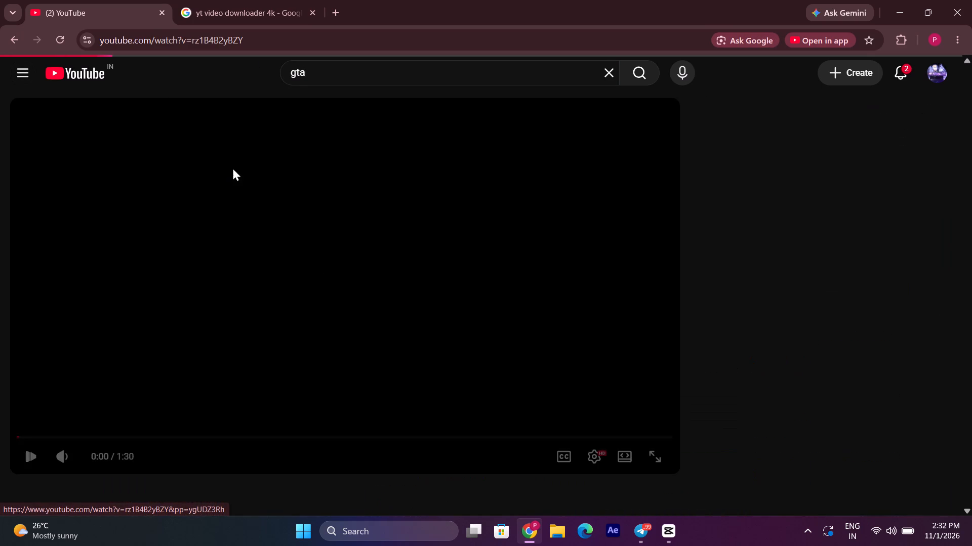
key(Right)
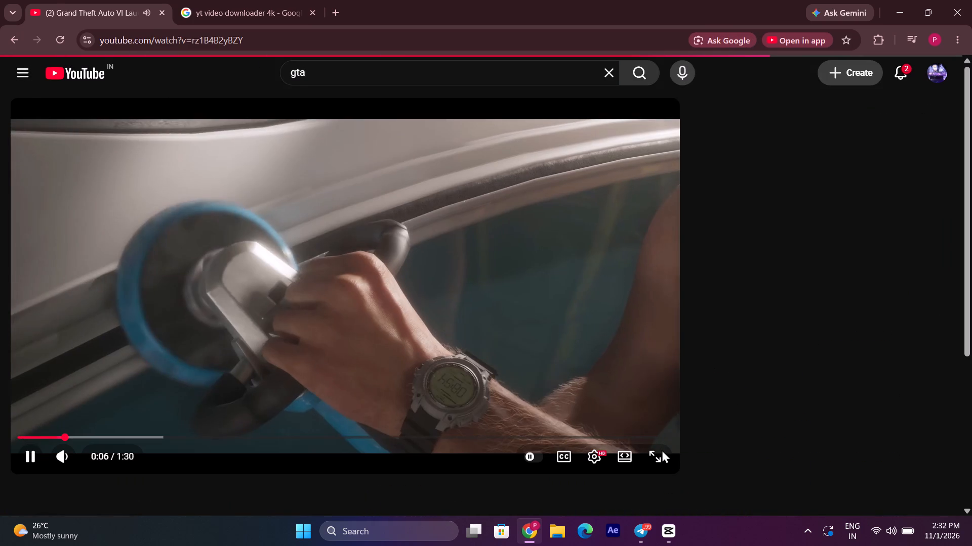
key(Right)
click(883, 545)
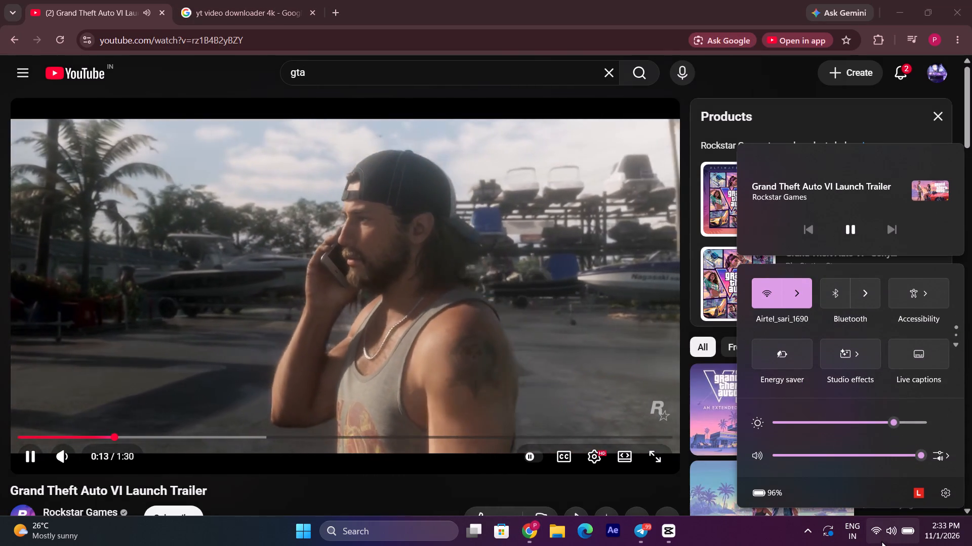
scroll(482, 467, down, 2)
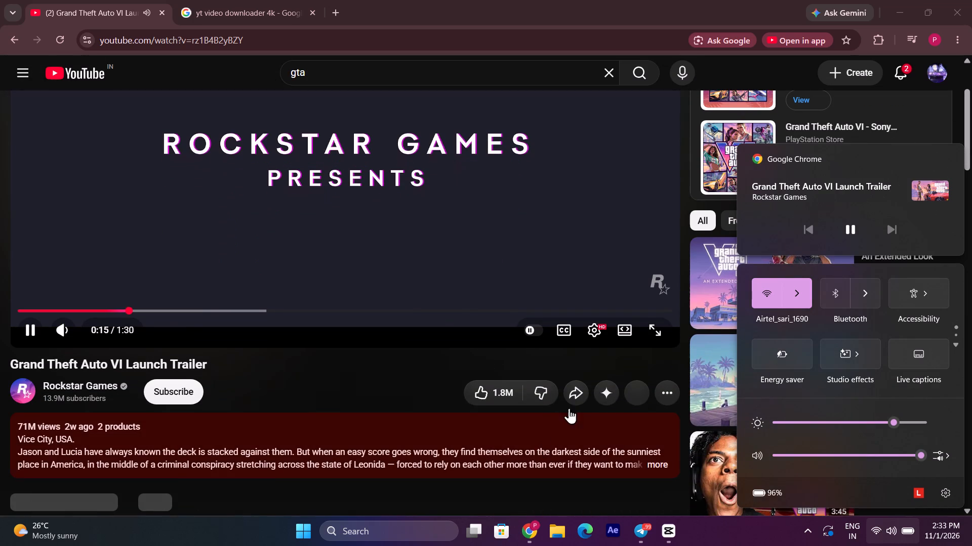
click(583, 398)
click(592, 344)
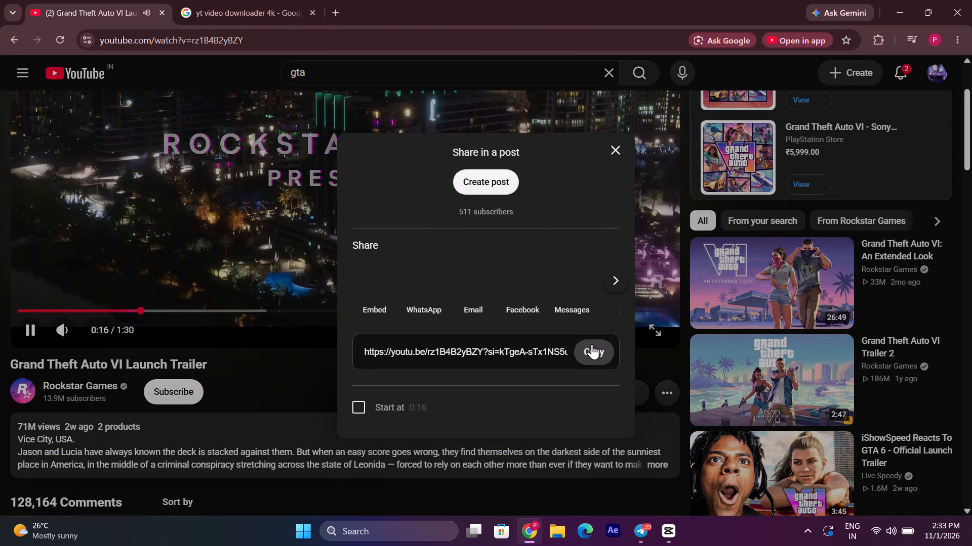
click(291, 377)
Open the Vd6s downloader site from the "yt video downloader 4k" search results.
click(224, 0)
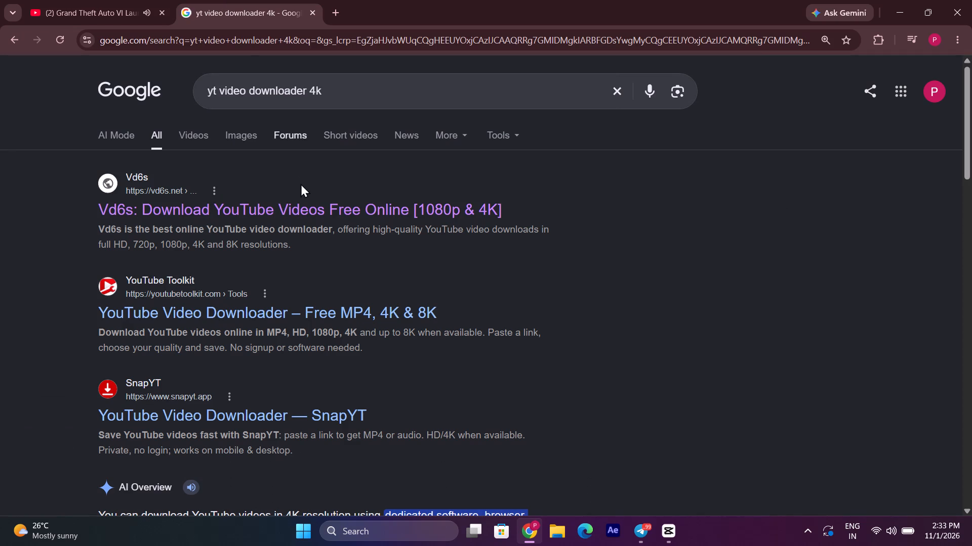
click(298, 208)
Go back to the launch trailer on YouTube and pause its playback.
click(65, 0)
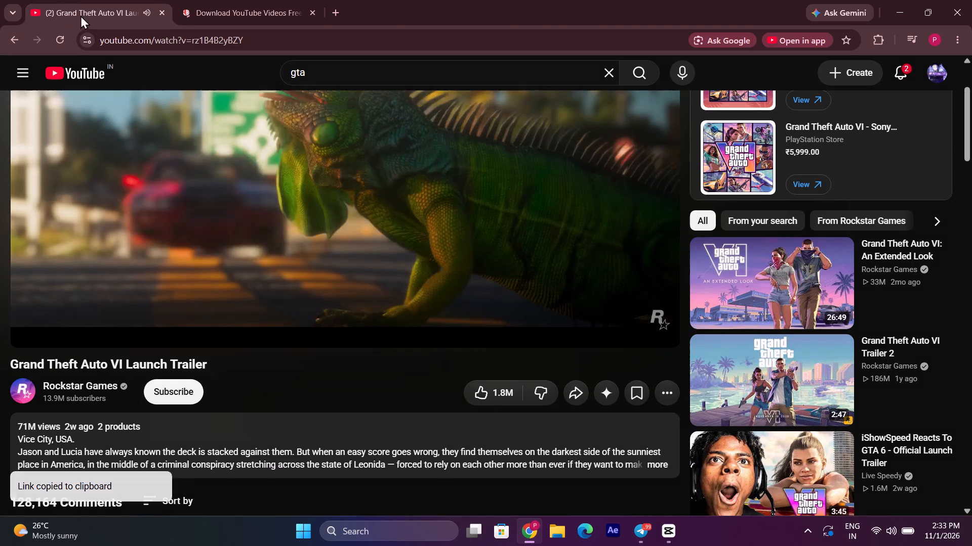
scroll(254, 280, up, 1)
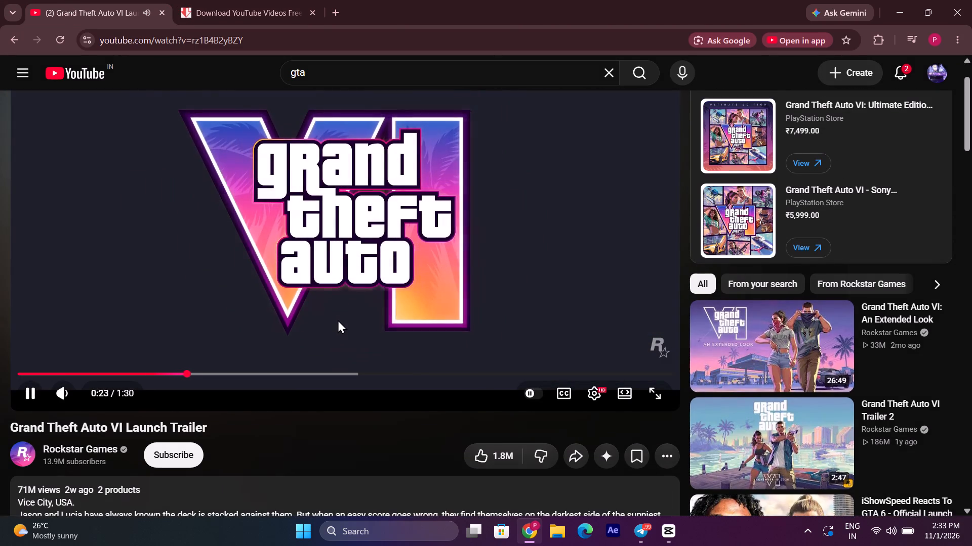
click(338, 320)
Enter the copied launch trailer link in the Vd6s YouTube Video Downloader to load its download options.
click(235, 5)
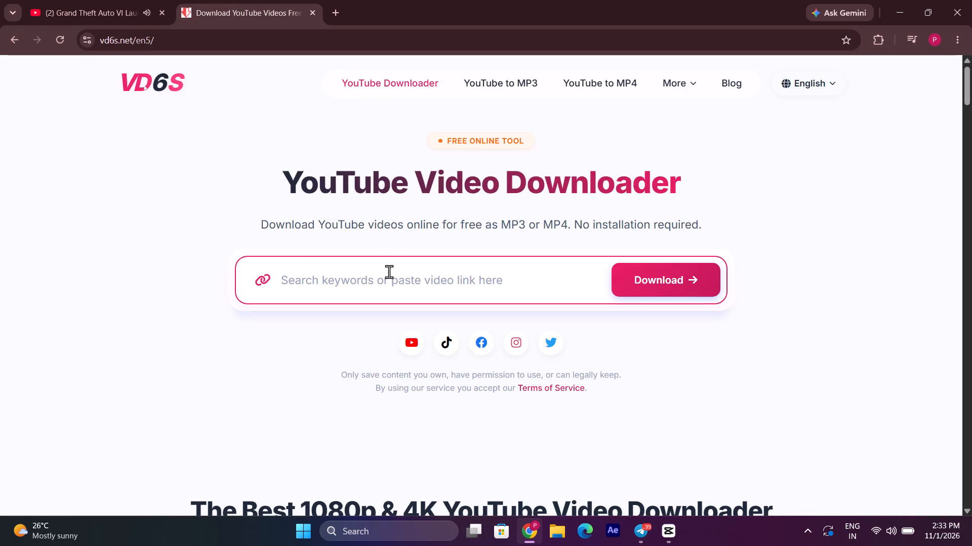
click(389, 271)
key(ctrl+v)
scroll(521, 338, down, 3)
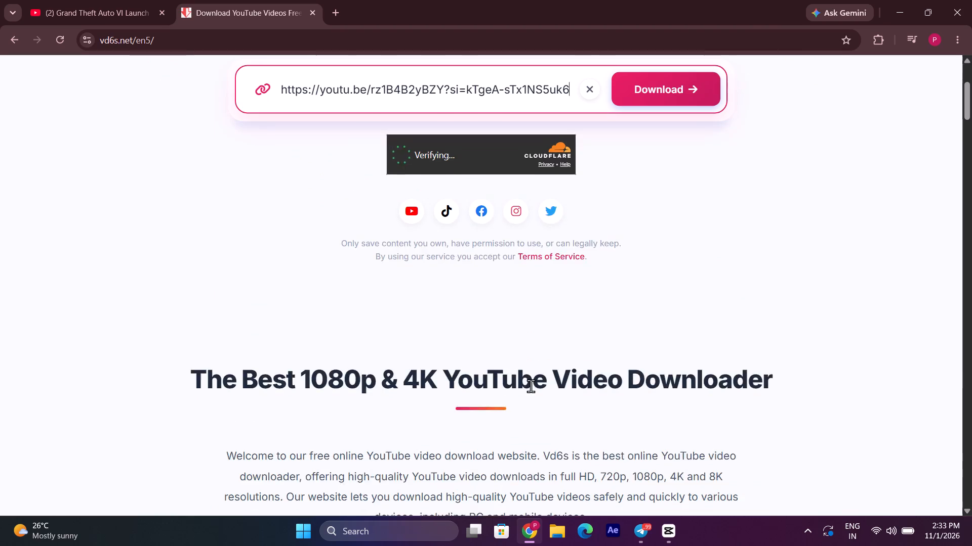
scroll(531, 386, up, 3)
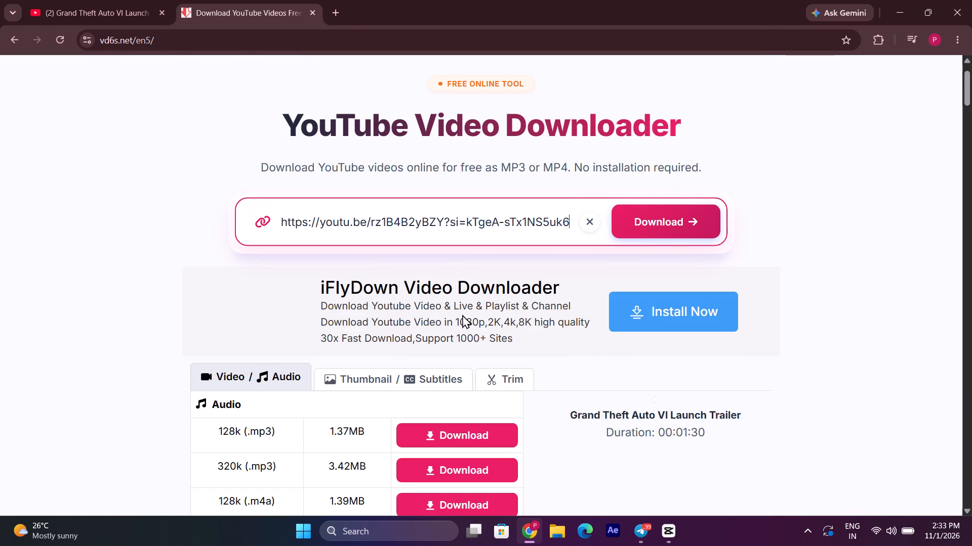
Download the Grand Theft Auto VI Launch Trailer as a 2160p MP4 with audio.
scroll(622, 402, down, 3)
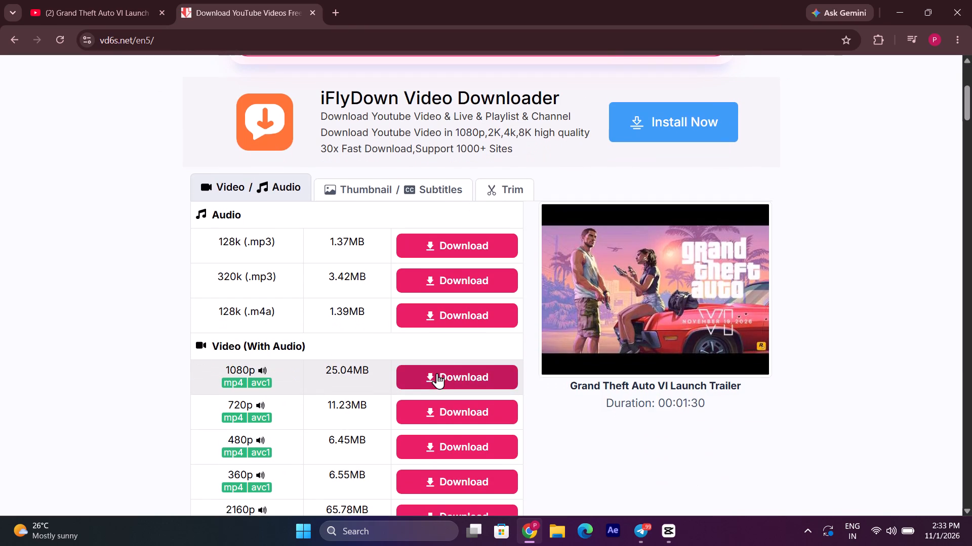
scroll(437, 373, down, 3)
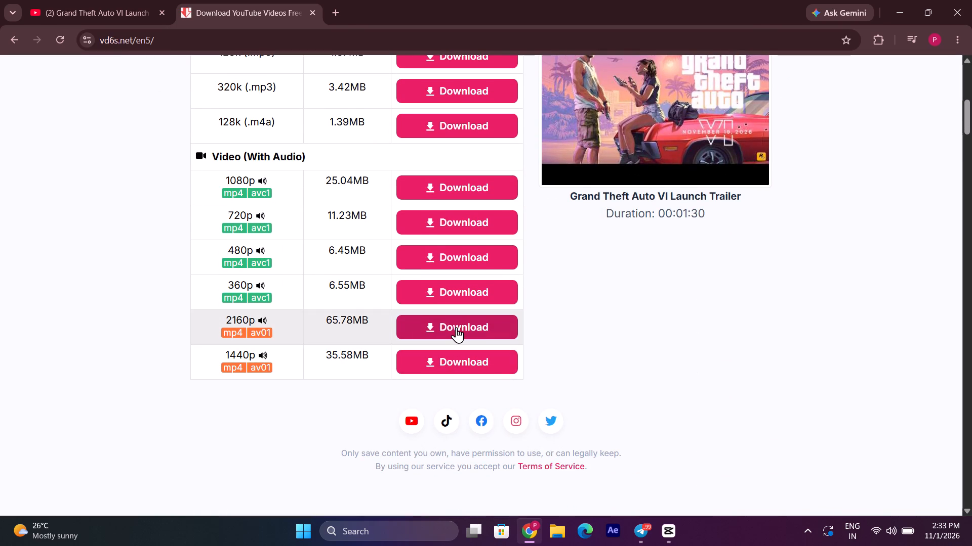
click(456, 327)
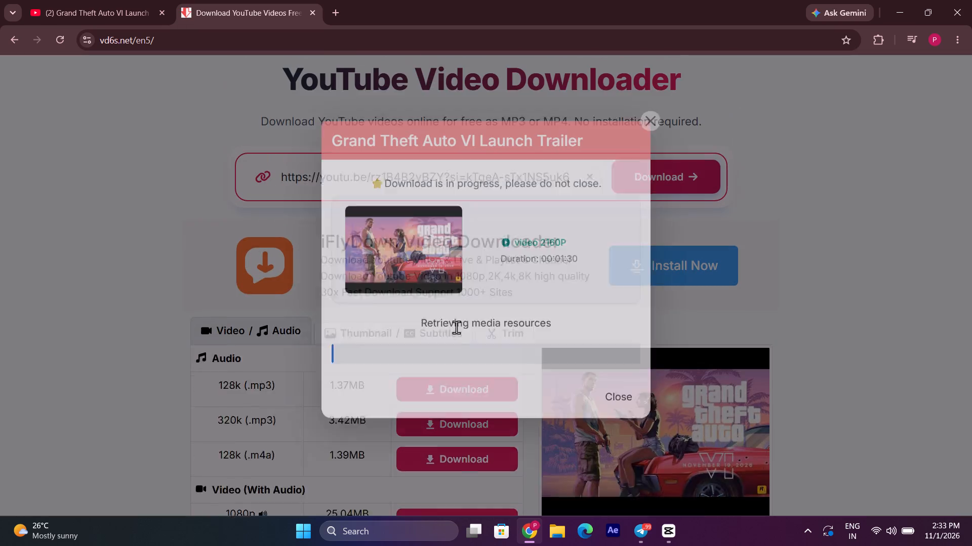
click(540, 242)
Return from the launch trailer to YouTube's "gta" search results.
click(108, 0)
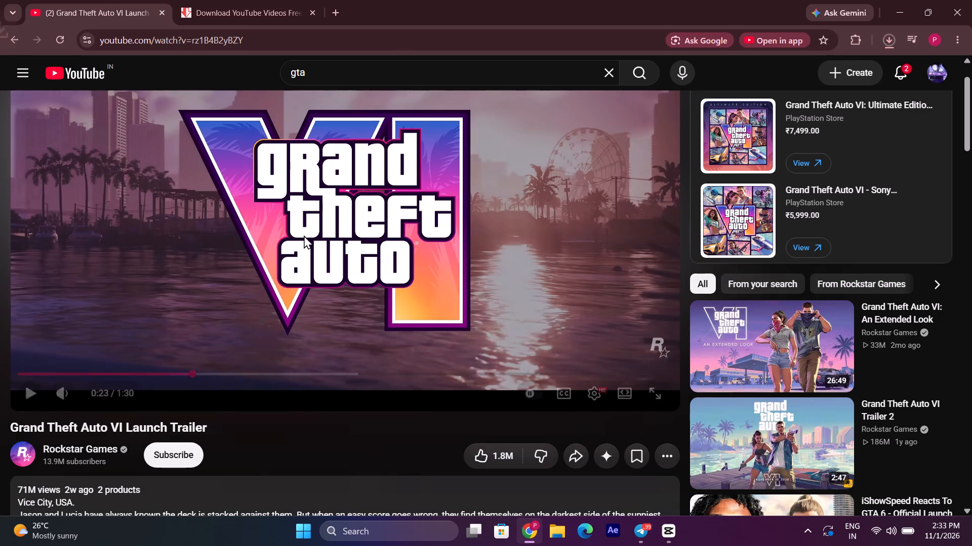
click(15, 42)
scroll(408, 341, down, 2)
Dismiss the ready-file dialog on Vd6s and start another download of the launch trailer from its format list.
click(274, 0)
click(189, 175)
scroll(246, 297, down, 3)
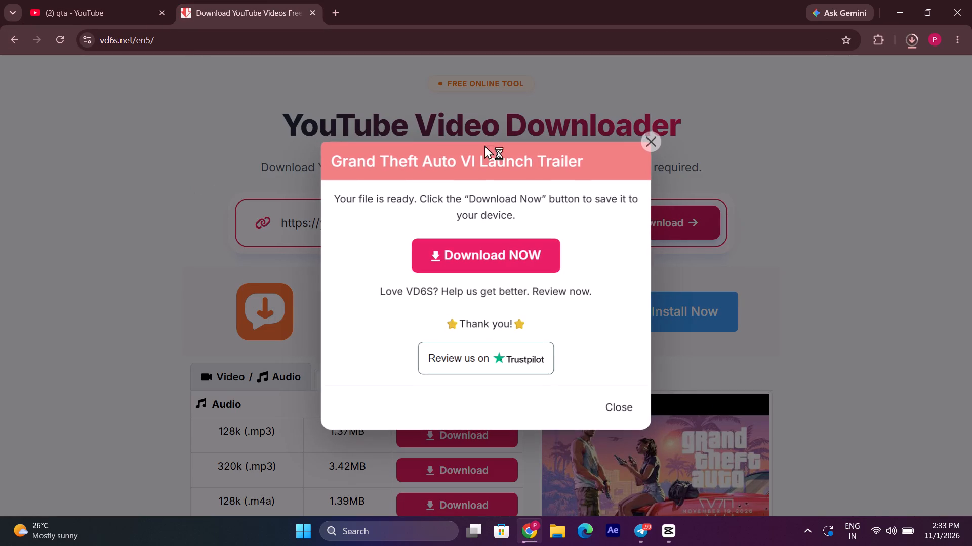
click(666, 139)
click(659, 142)
scroll(358, 336, down, 4)
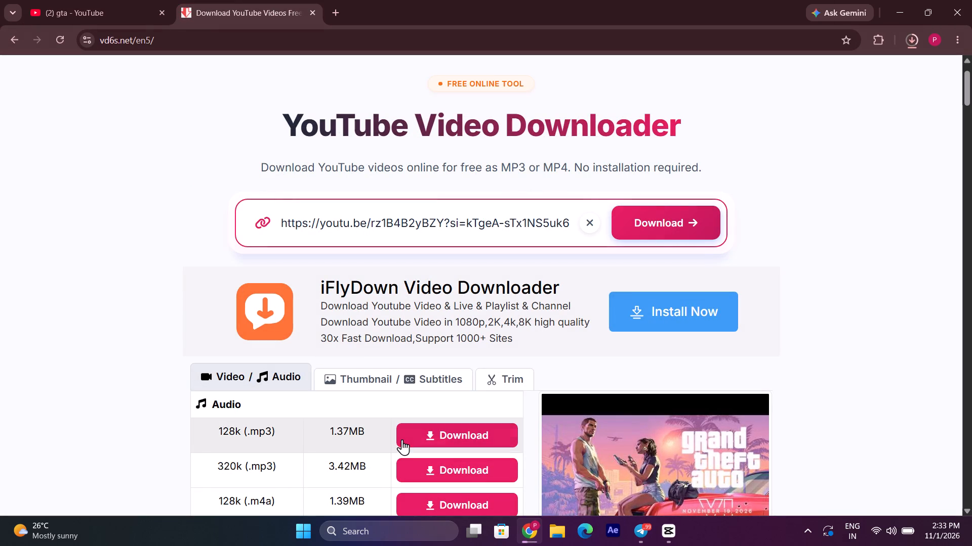
scroll(380, 420, down, 2)
click(449, 440)
click(473, 254)
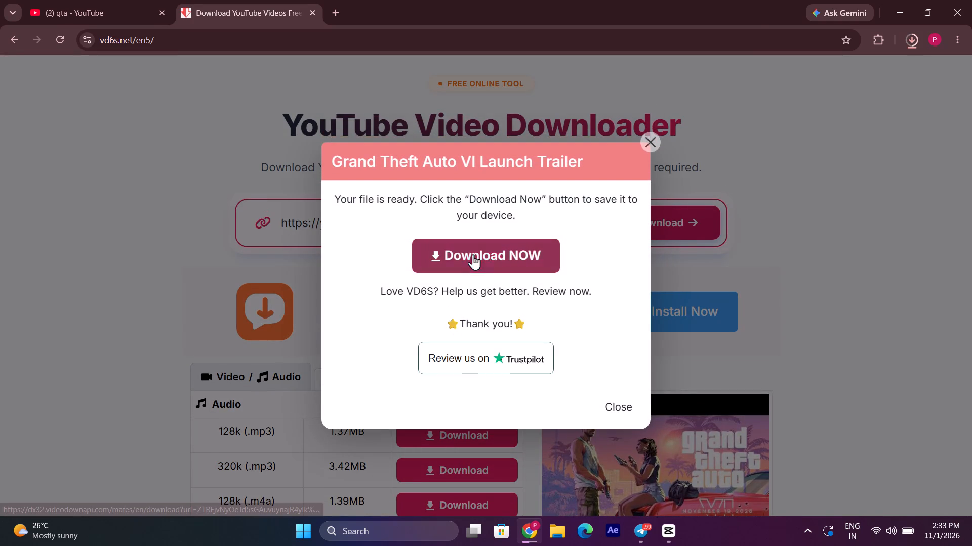
Look through YouTube's "gta" search results for another Grand Theft Auto video to use as footage.
click(68, 0)
scroll(277, 277, down, 1)
scroll(278, 280, up, 2)
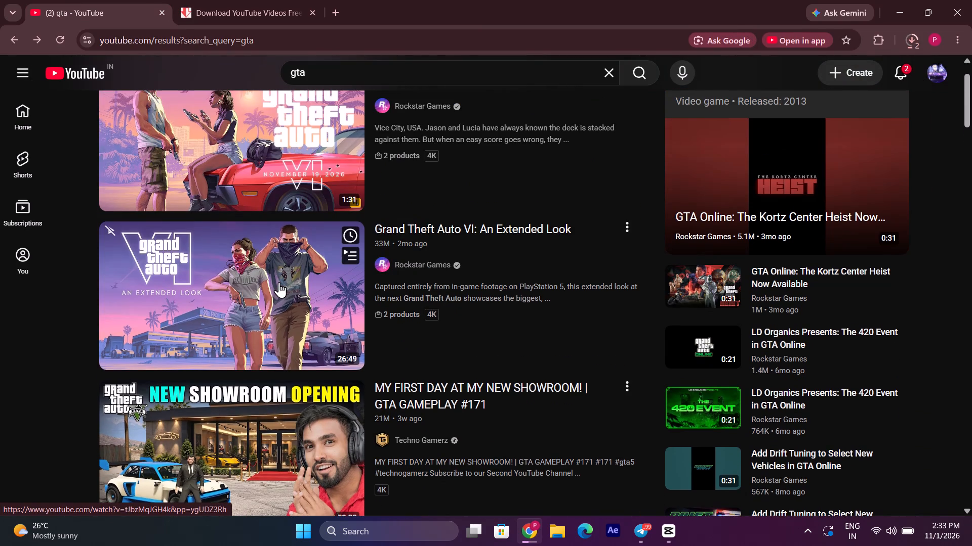
drag(249, 287, 248, 292)
scroll(249, 320, up, 2)
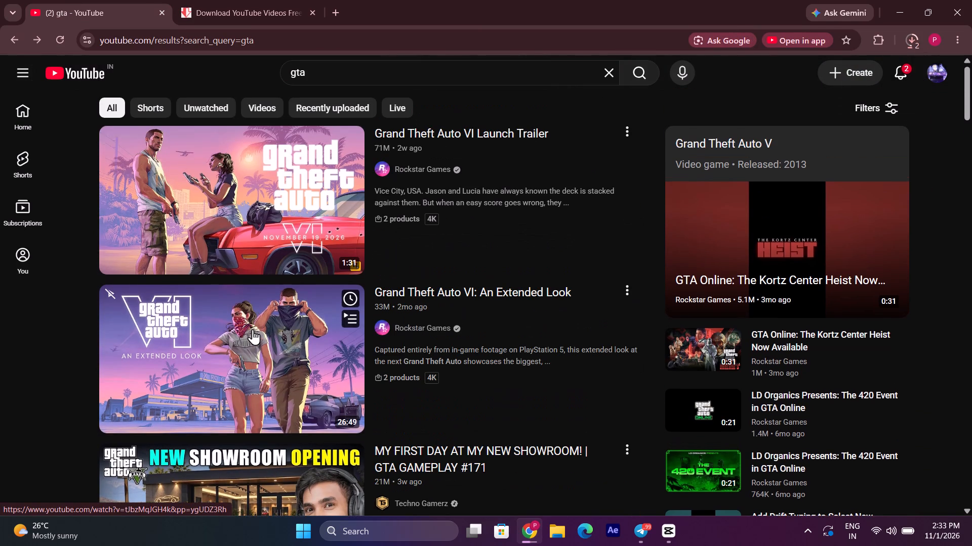
scroll(264, 351, up, 3)
scroll(265, 351, down, 10)
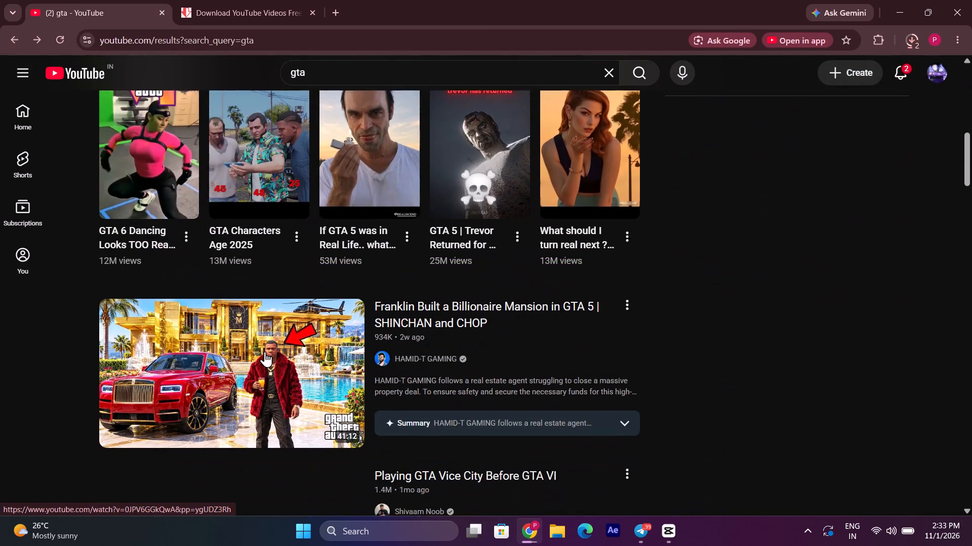
scroll(265, 351, down, 15)
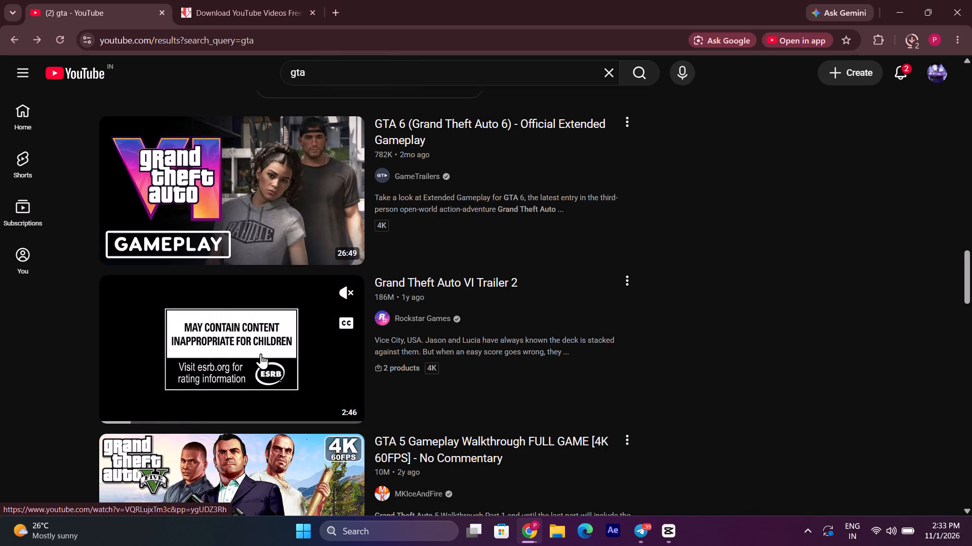
Open Rockstar Games' Grand Theft Auto VI Trailer 2 from the search results.
click(342, 290)
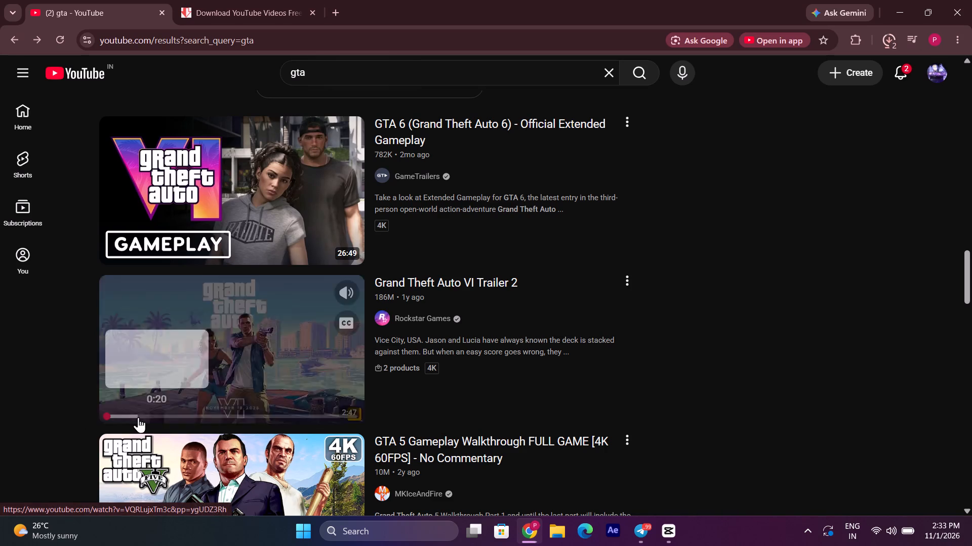
click(135, 417)
click(180, 370)
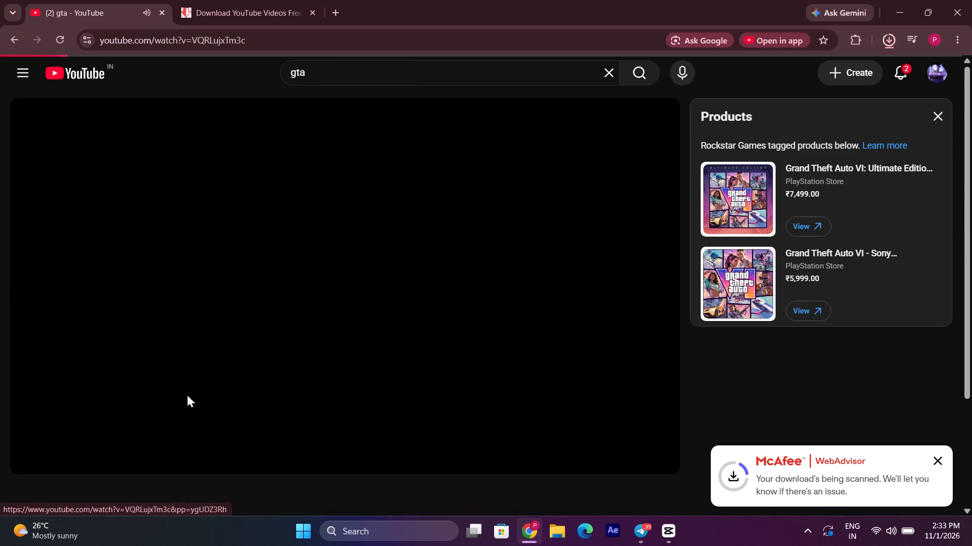
Skim through Trailer 2, skipping ahead in it to judge whether its scenes suit the video.
click(107, 435)
click(106, 438)
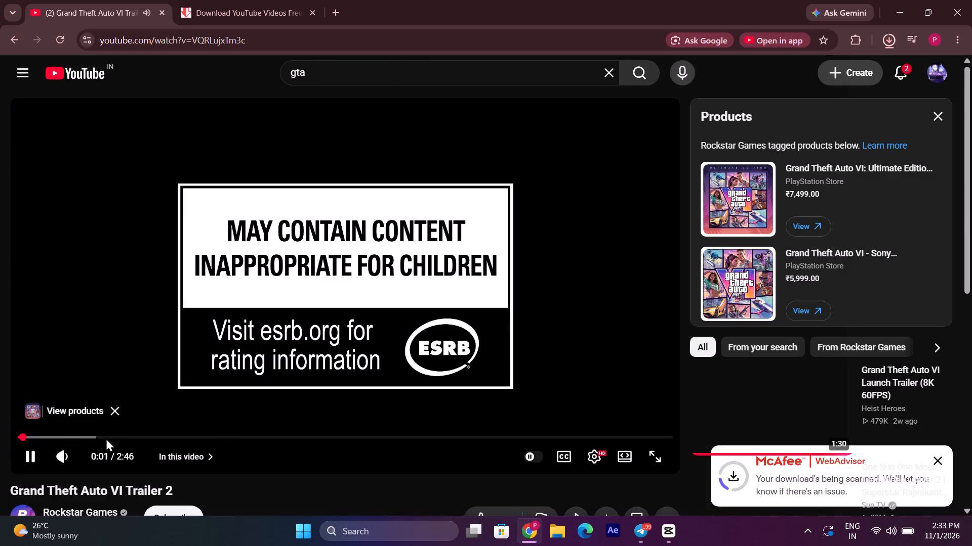
click(120, 438)
key(space)
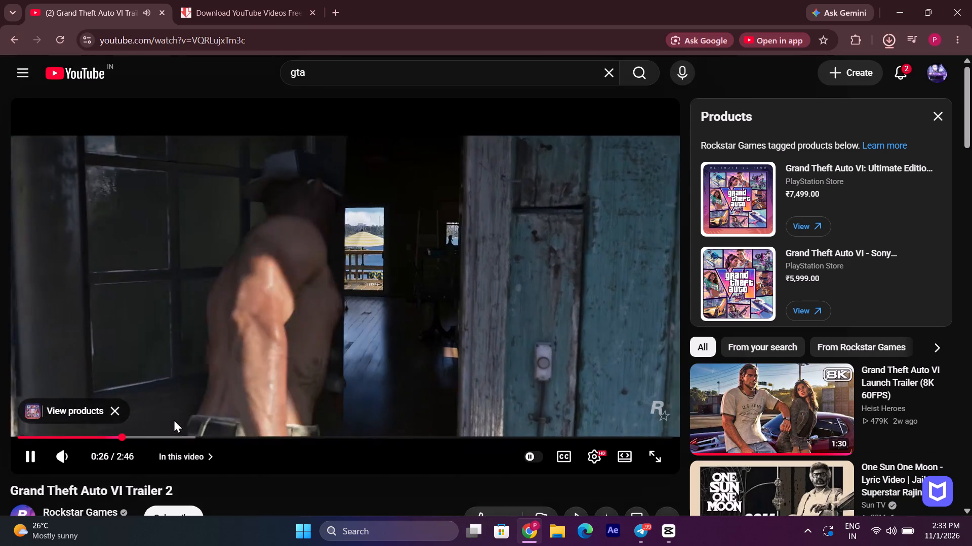
key(space)
click(177, 436)
key(space)
key(space)
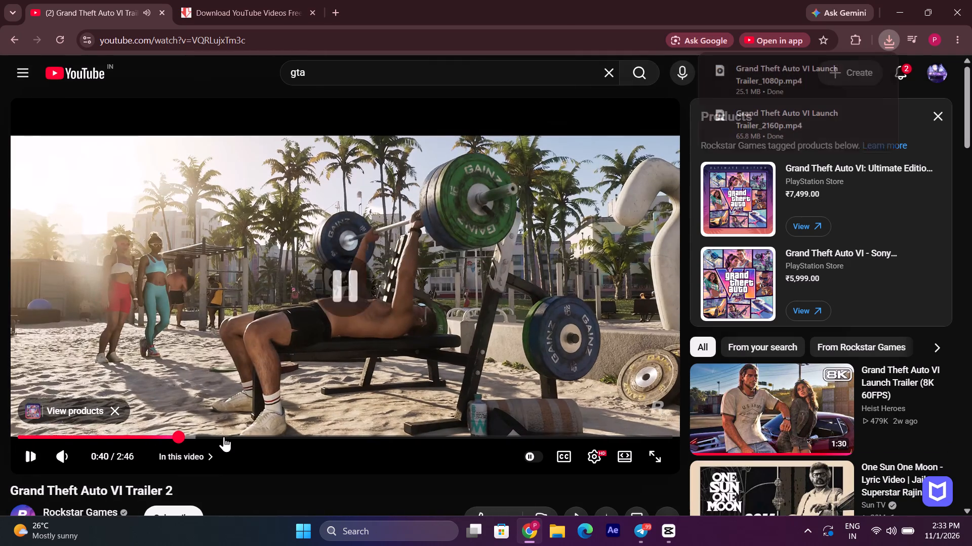
key(Right)
key(Right)
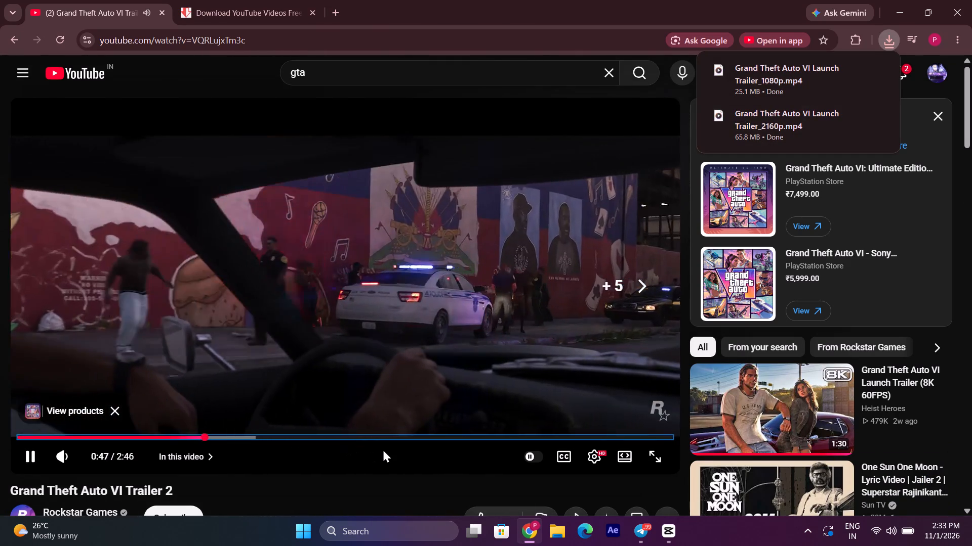
key(Right)
key(Right)
key(Right)
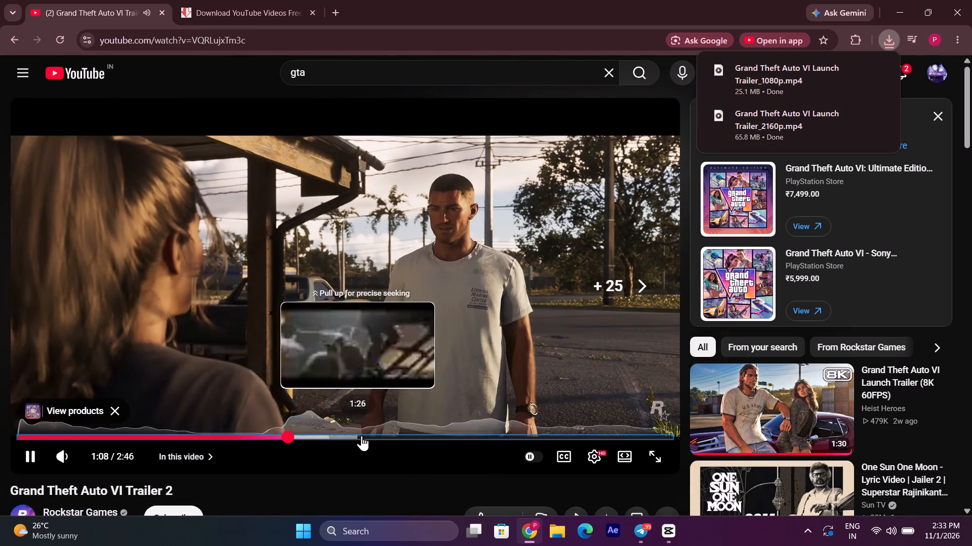
key(Right)
key(Right)
key(Right)
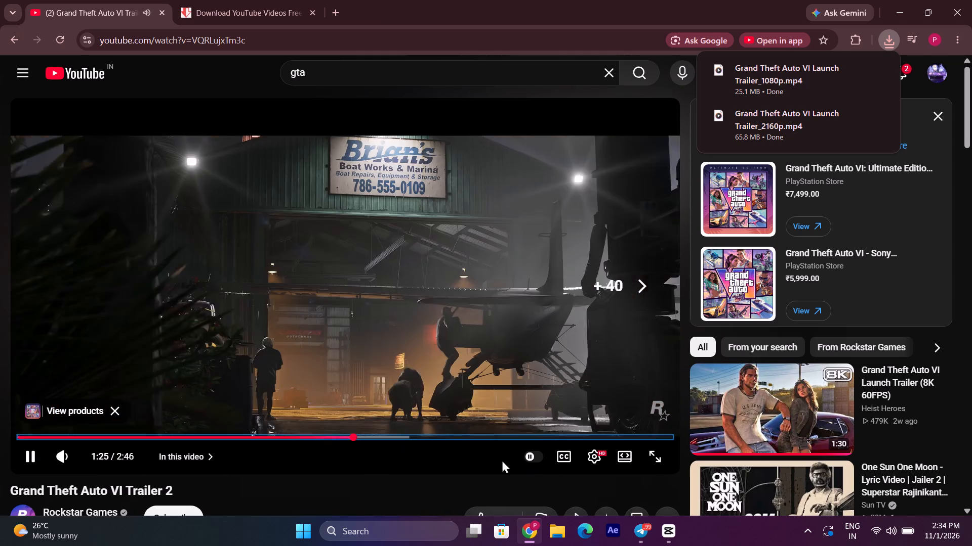
Copy the share link of Grand Theft Auto VI Trailer 2 and close the share dialog.
scroll(554, 476, down, 1)
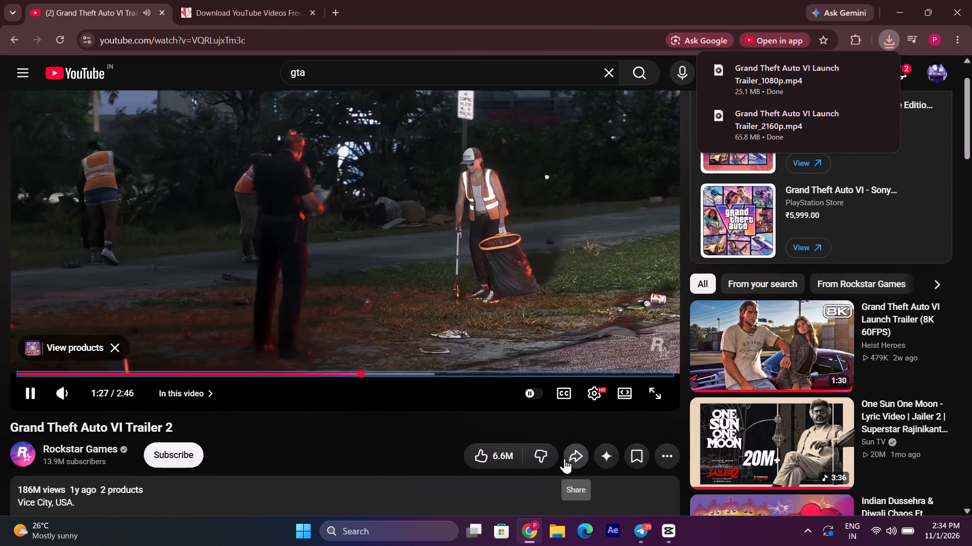
click(566, 457)
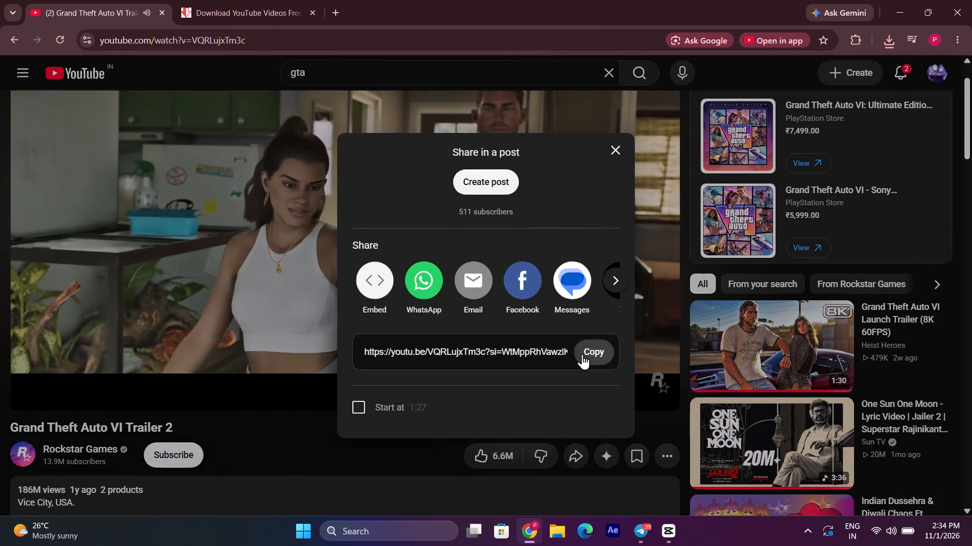
click(582, 354)
click(262, 475)
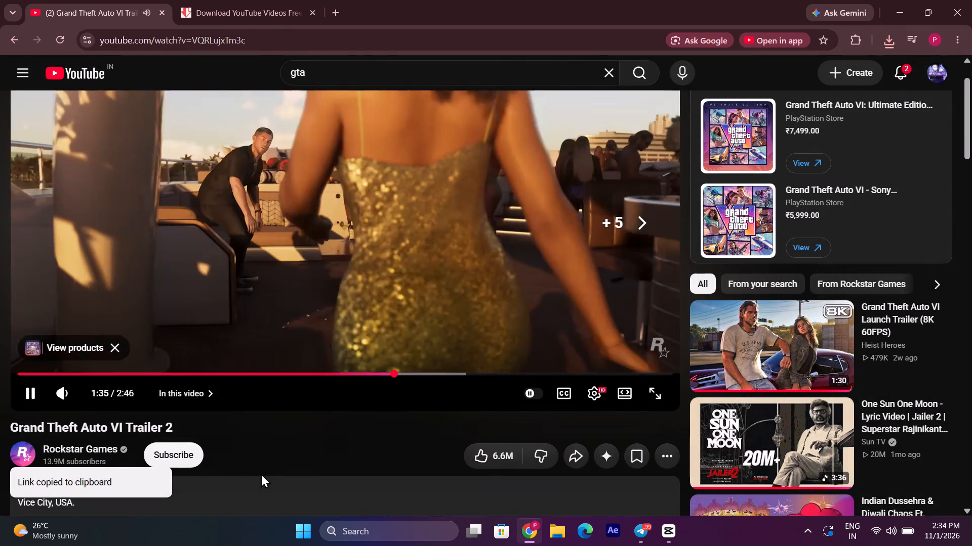
key(Right)
key(Right)
key(Right)
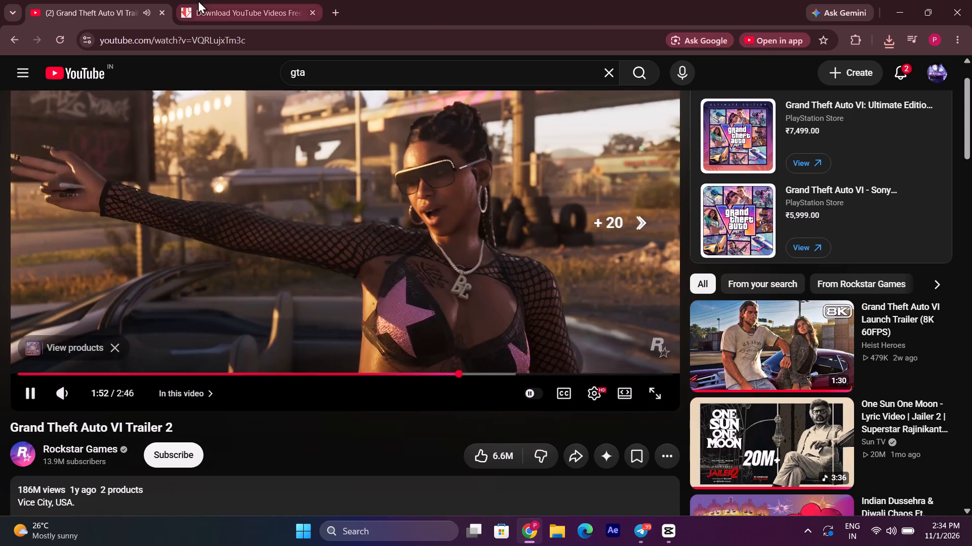
Replace the old link on Vd6s with the copied Trailer 2 link to load its download formats, and pause the trailer on YouTube.
click(215, 0)
click(646, 127)
click(646, 136)
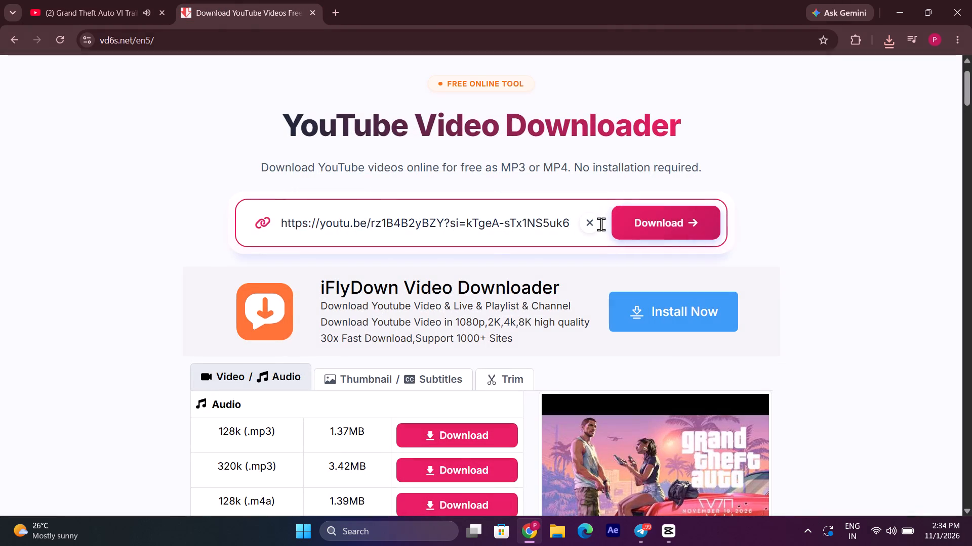
click(600, 224)
click(595, 226)
click(529, 227)
key(ctrl+v)
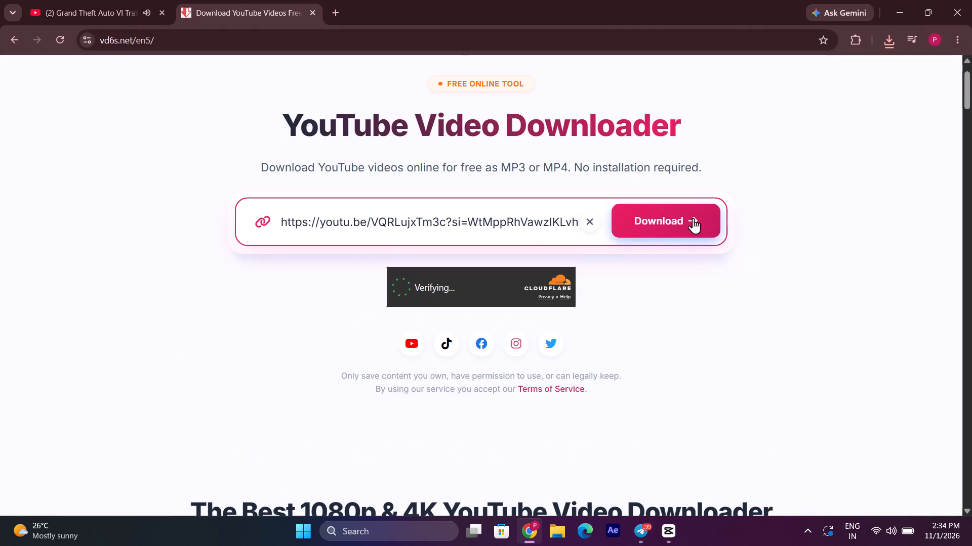
click(79, 0)
click(253, 251)
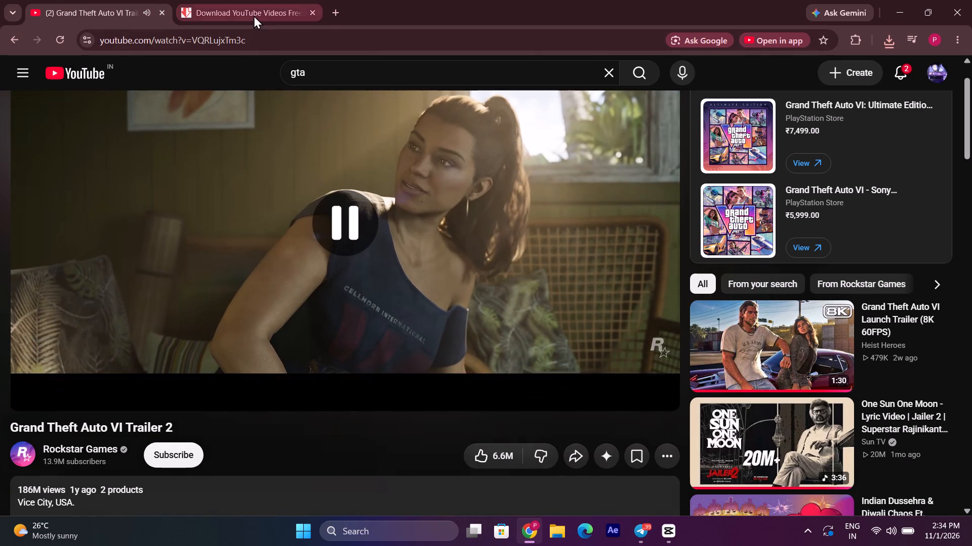
click(254, 15)
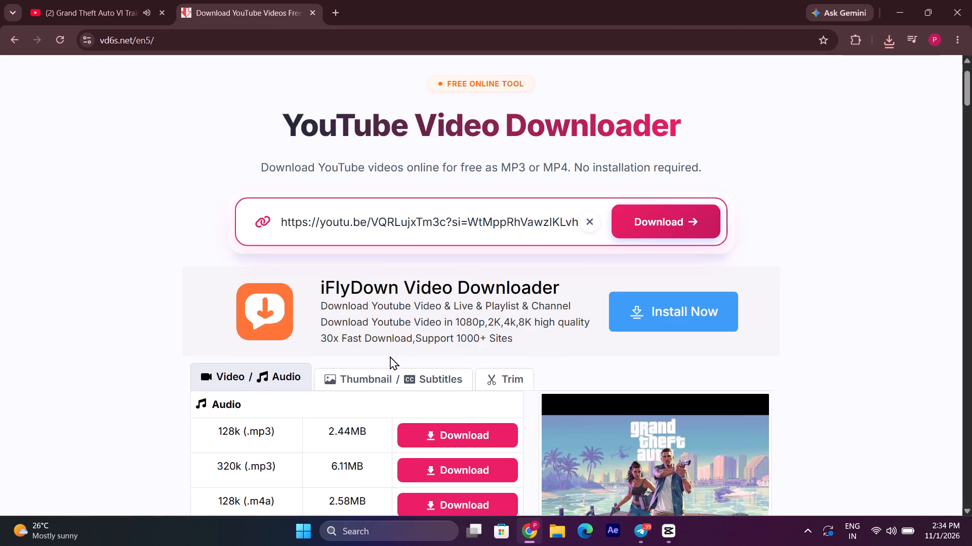
Download Grand Theft Auto VI Trailer 2 as a 2160p MP4 with audio.
scroll(389, 363, down, 3)
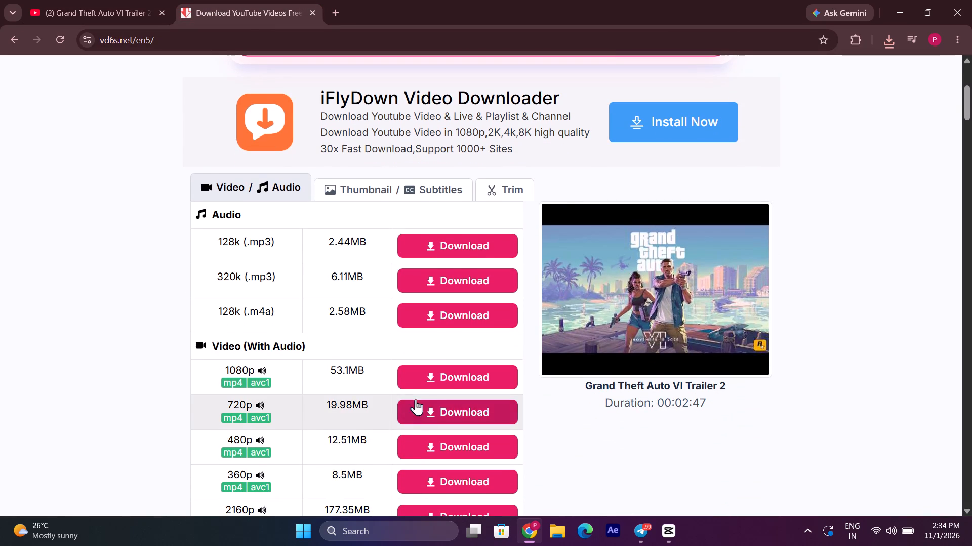
scroll(427, 381, down, 4)
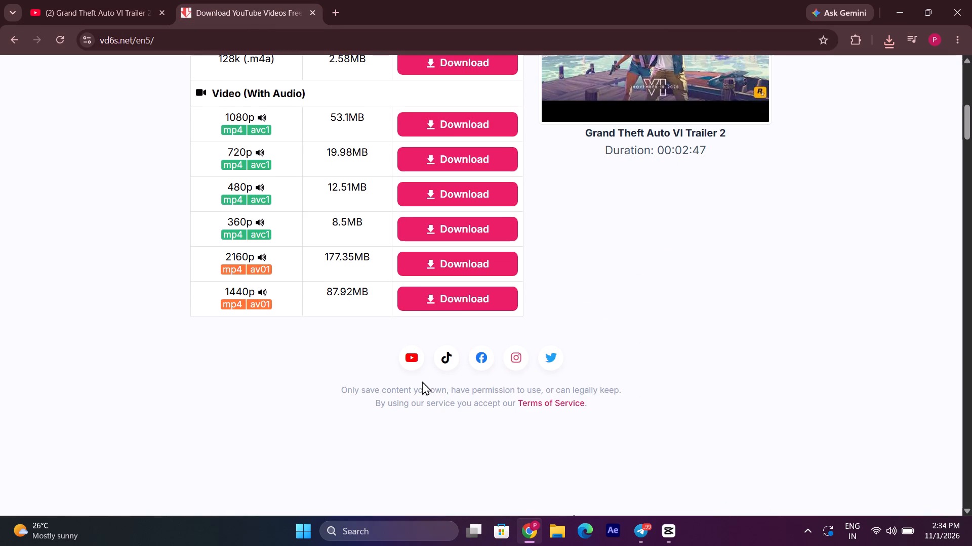
click(440, 261)
click(480, 258)
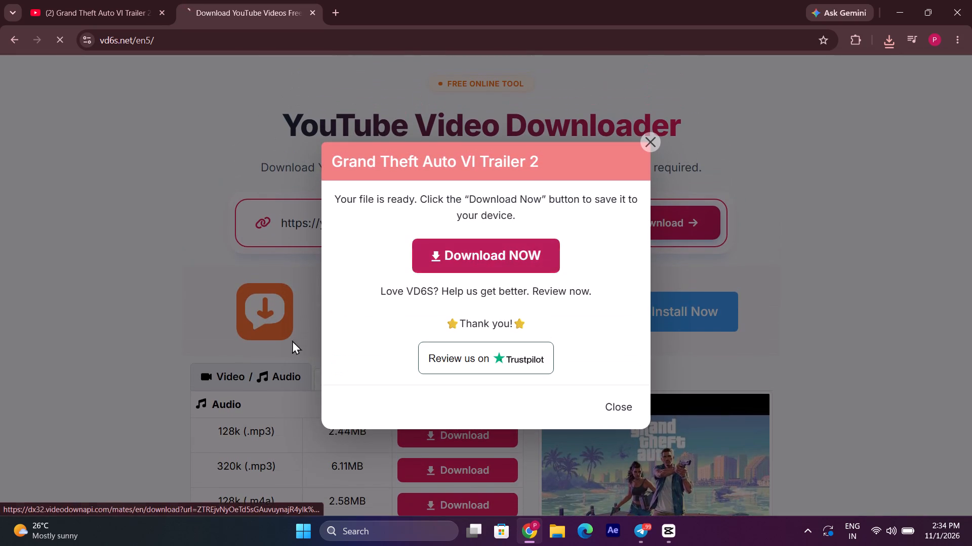
Dismiss the ready-file dialog and also download Grand Theft Auto VI Trailer 2 as a 1080p MP4 with audio.
click(201, 334)
scroll(106, 350, down, 4)
click(656, 148)
scroll(273, 373, down, 3)
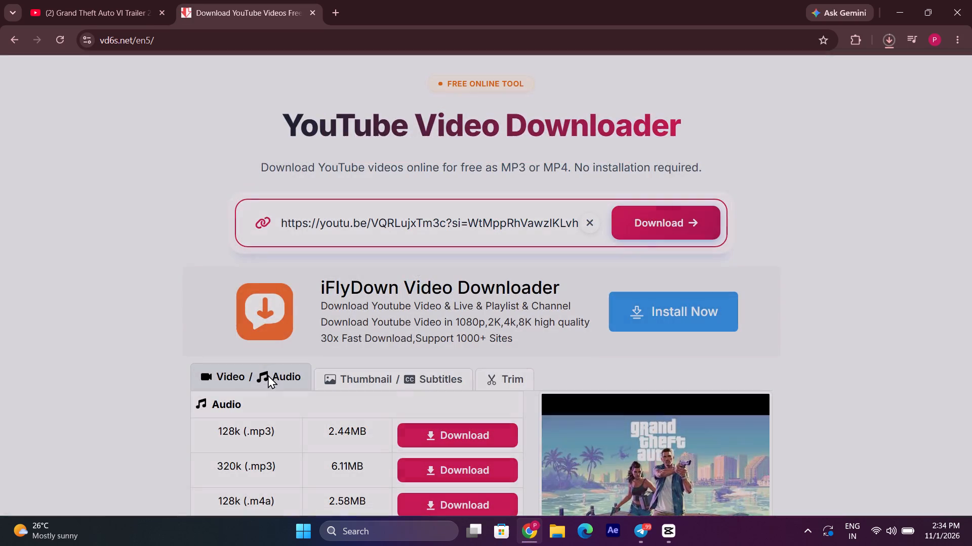
scroll(290, 413, down, 4)
click(423, 318)
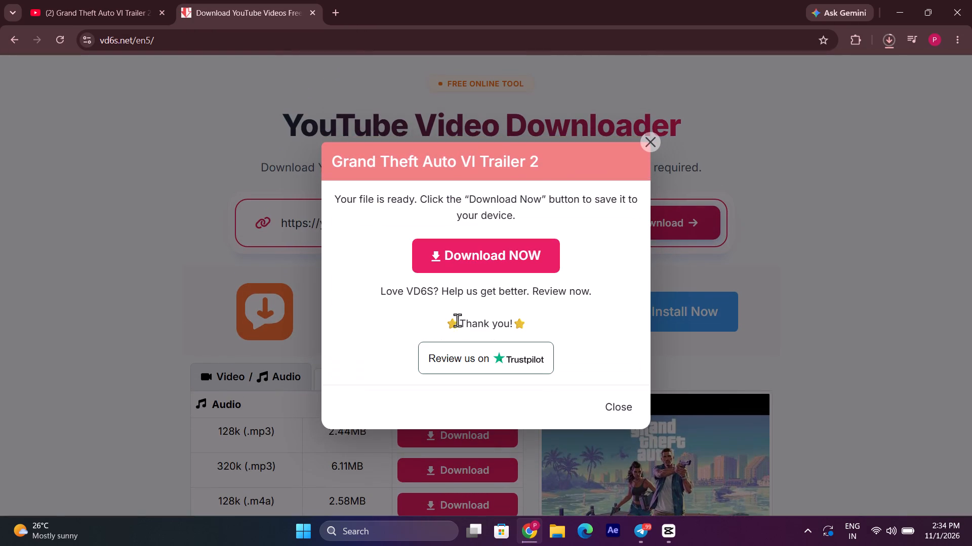
click(469, 256)
Go back to YouTube and search for "gta 6 music".
click(64, 0)
click(229, 241)
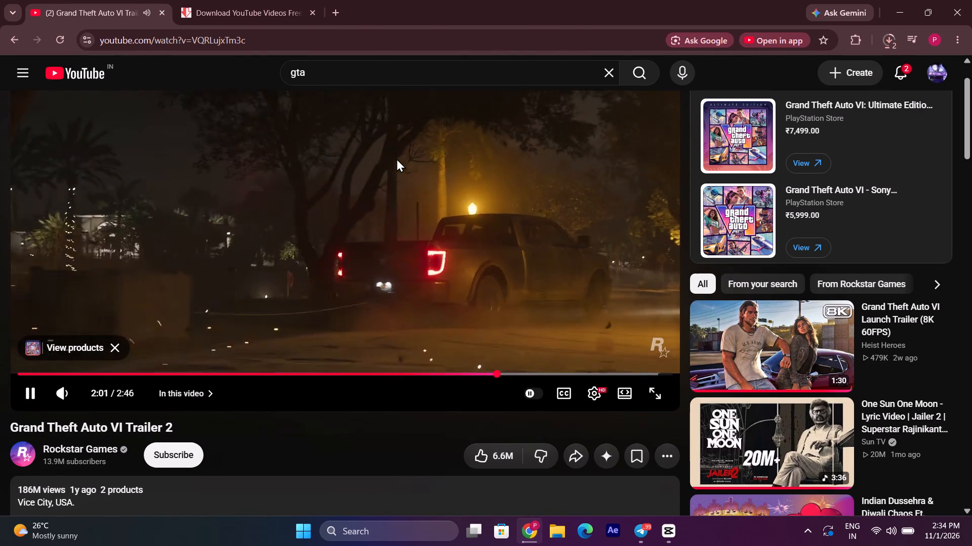
click(370, 71)
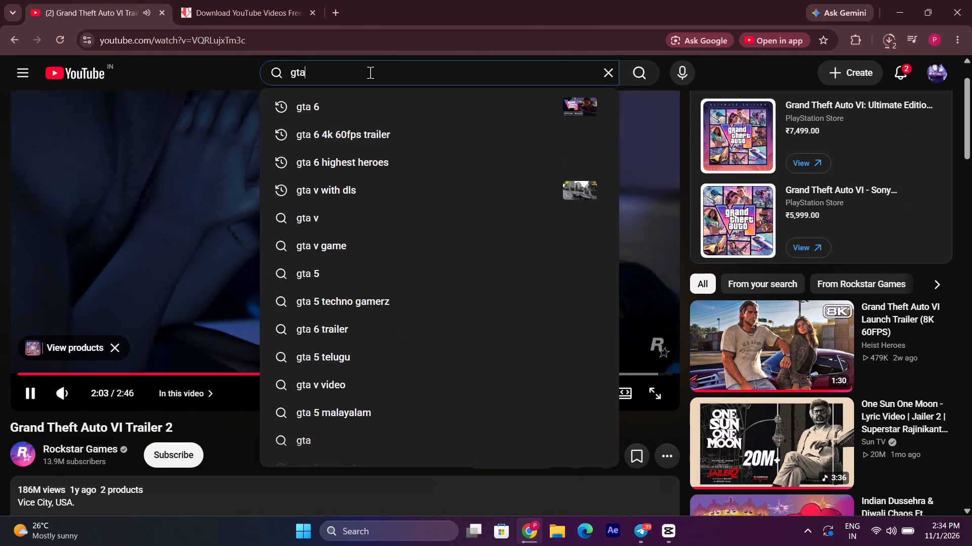
key(space)
text(6 music)
key(Return)
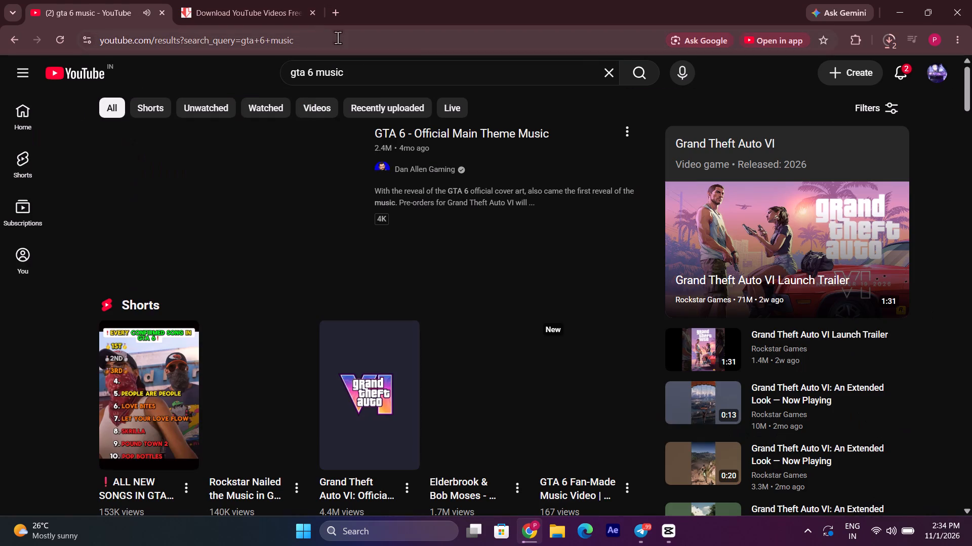
Open the "GTA 6 - Official Main Theme Music" video and listen to its opening part again.
click(324, 241)
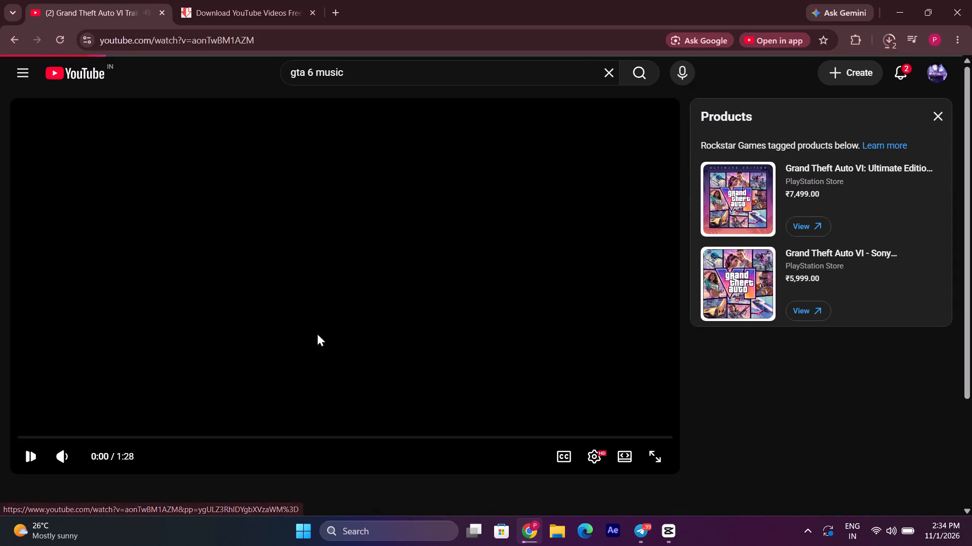
click(72, 435)
click(64, 434)
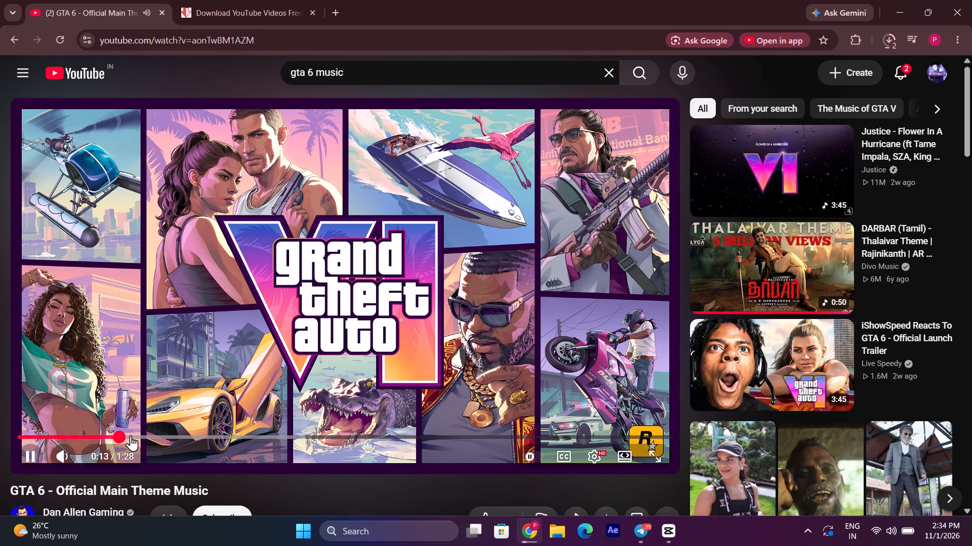
key(Left)
key(Left)
key(Left)
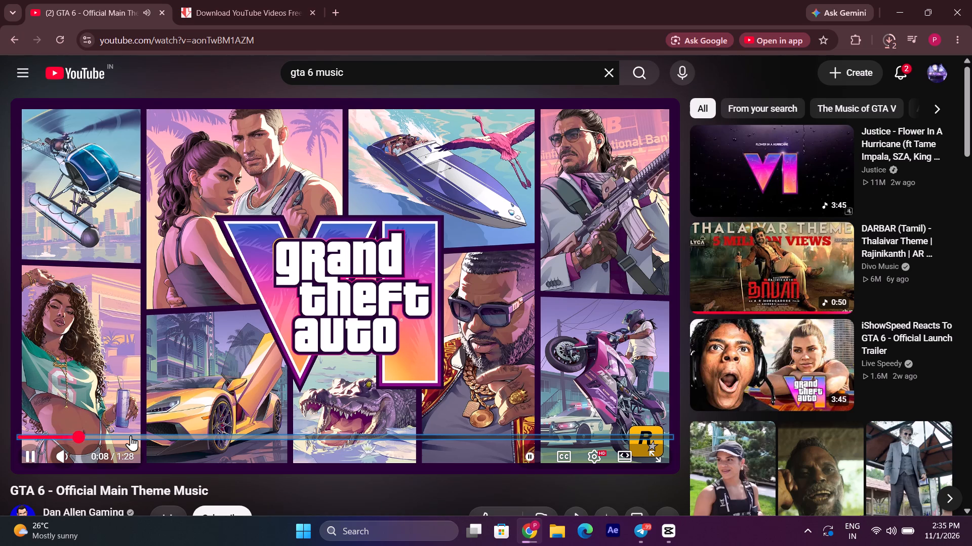
Copy the share link of the "GTA 6 - Official Main Theme Music" video and close the share dialog.
scroll(275, 334, down, 1)
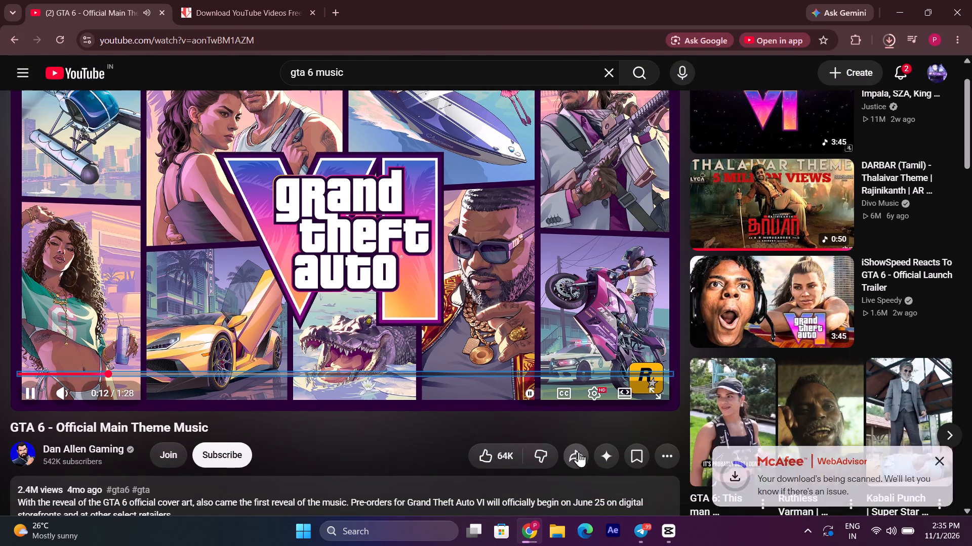
click(572, 453)
click(589, 354)
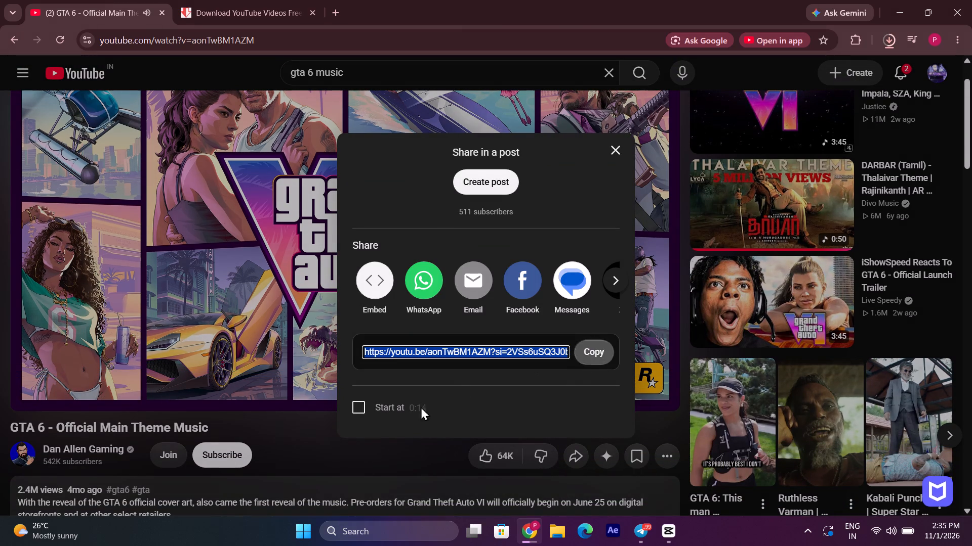
click(226, 279)
click(225, 278)
Dismiss the Trailer 2 dialog on Vd6s and replace the old link with the copied theme music link.
click(235, 0)
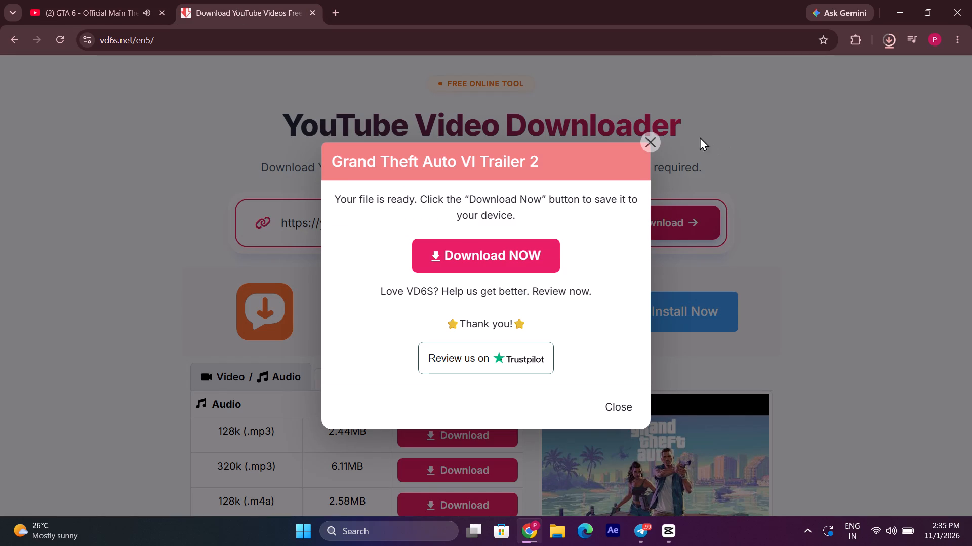
click(655, 143)
click(589, 224)
click(456, 218)
key(ctrl+v)
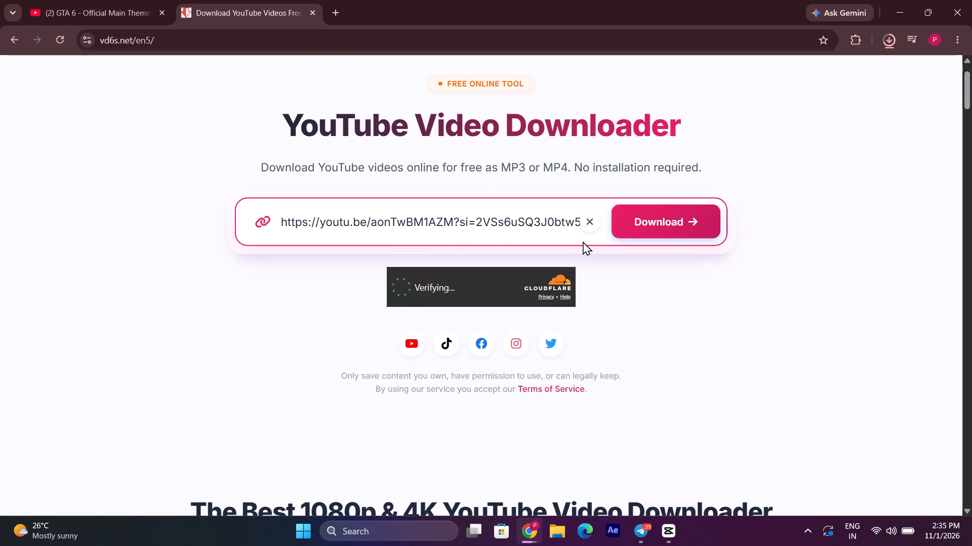
Download "GTA 6 - Official Main Theme Music" as a 1080p60 MP4 with audio.
scroll(582, 240, up, 1)
scroll(391, 372, down, 5)
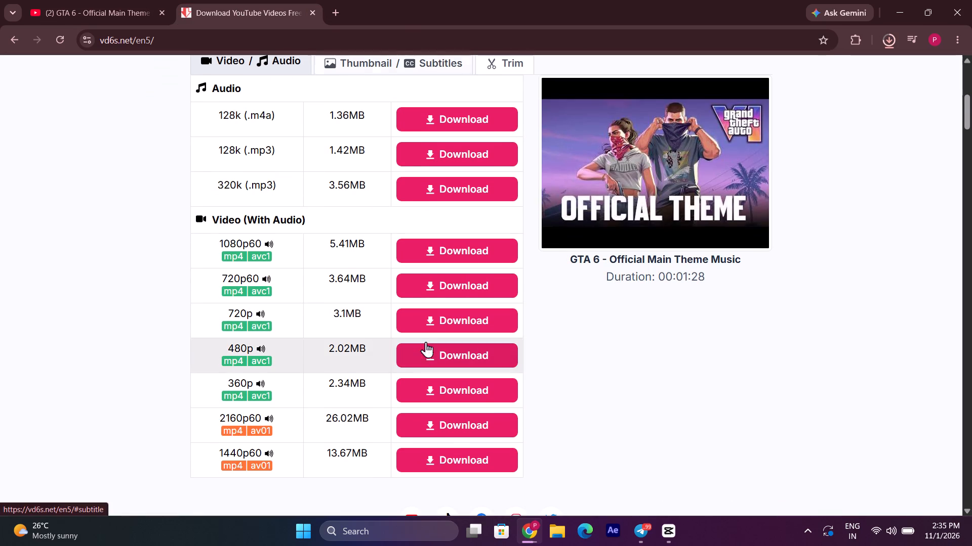
click(441, 247)
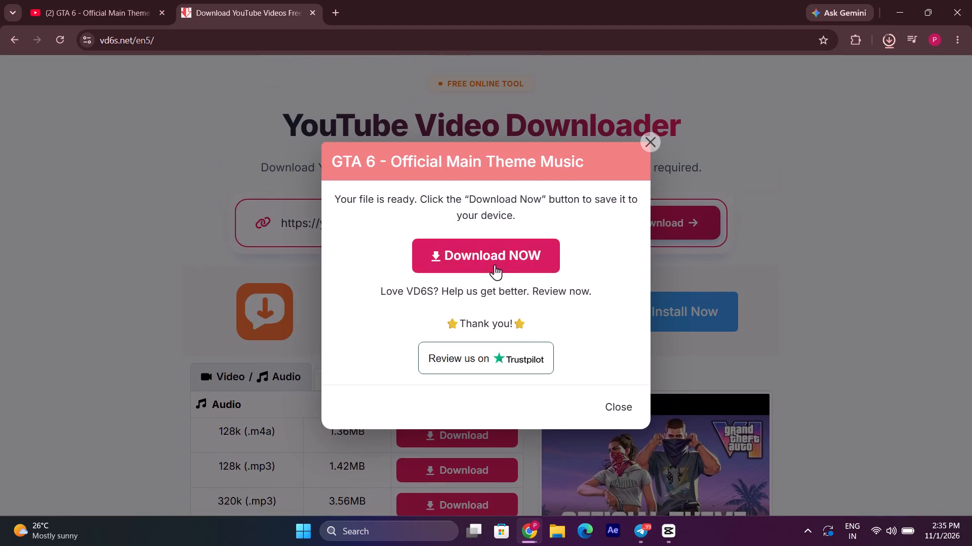
click(495, 264)
Return to the "gta 6 music" results on YouTube and open the Short "ALL NEW SONGS IN GTA 6".
click(133, 0)
click(0, 35)
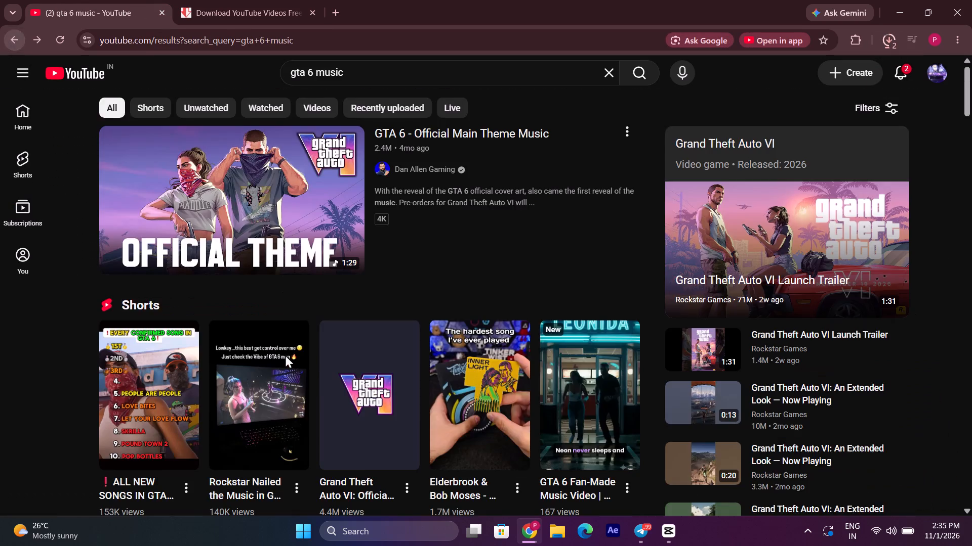
scroll(309, 379, down, 5)
scroll(173, 292, up, 2)
click(171, 200)
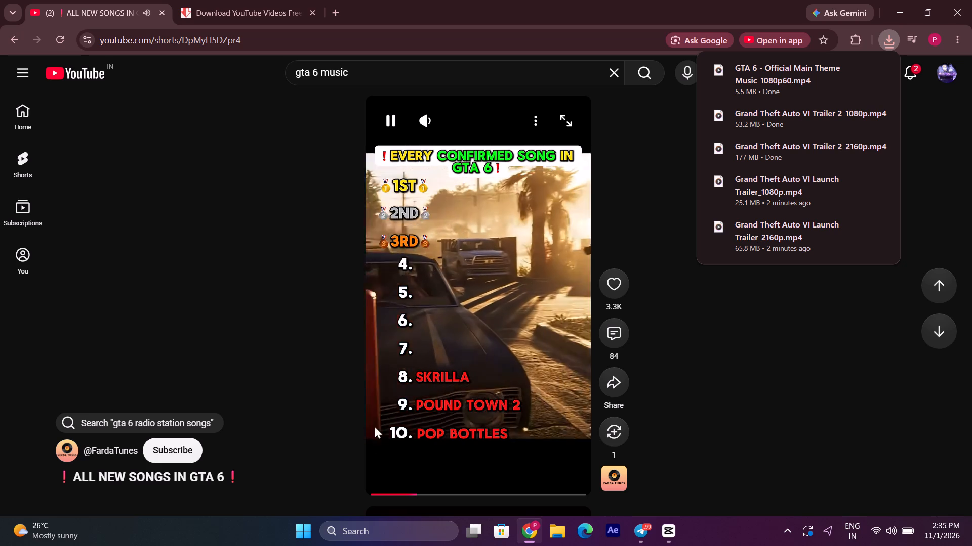
Connect the Rockerz 425 headset from the Bluetooth quick settings and close them.
click(885, 545)
click(842, 300)
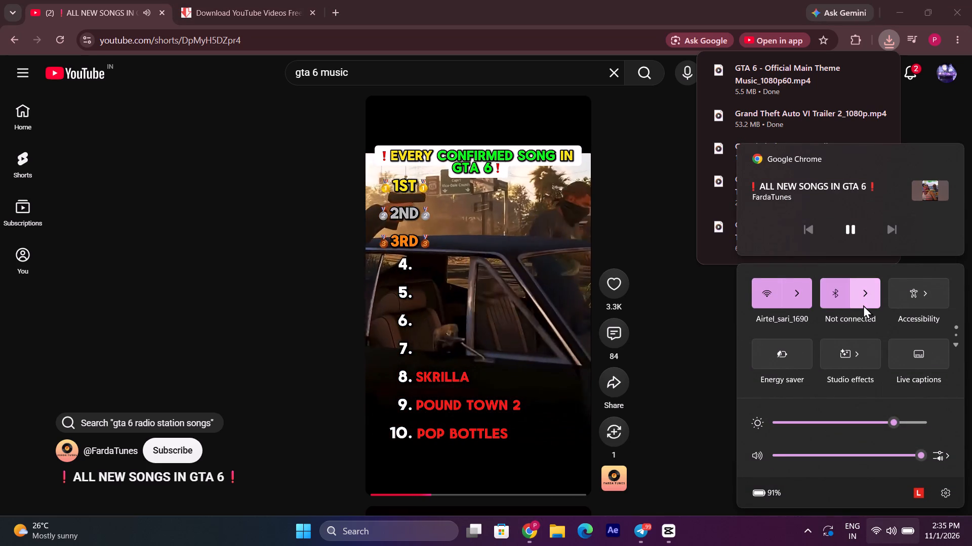
click(863, 305)
click(832, 337)
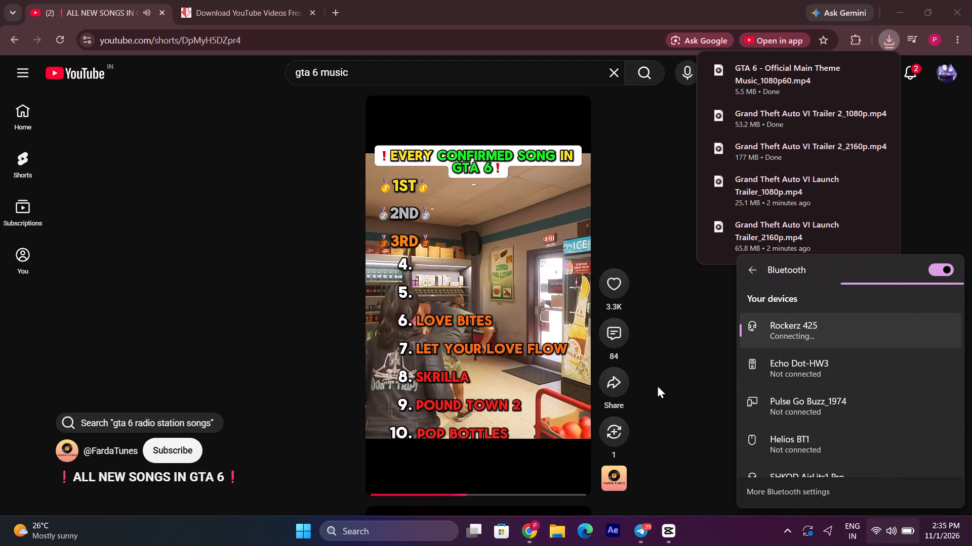
click(850, 329)
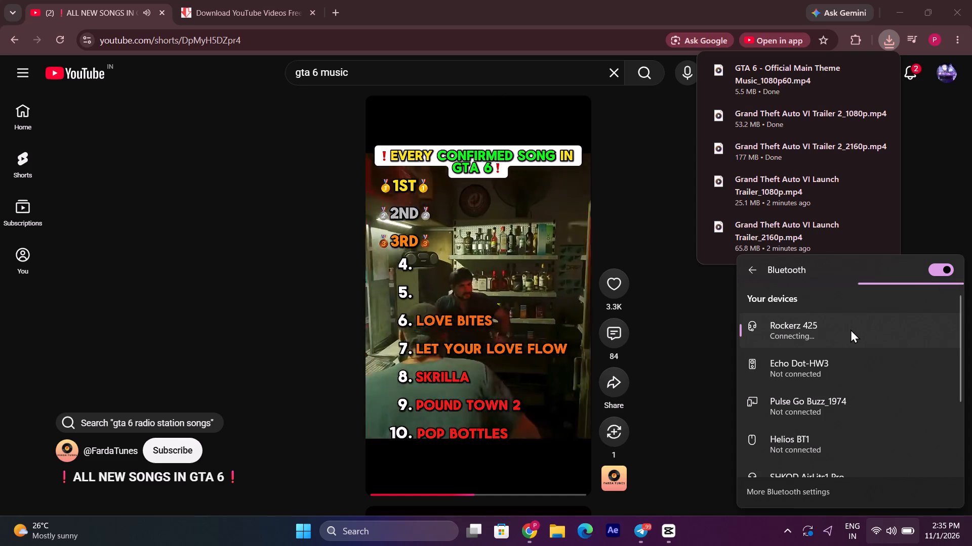
click(850, 329)
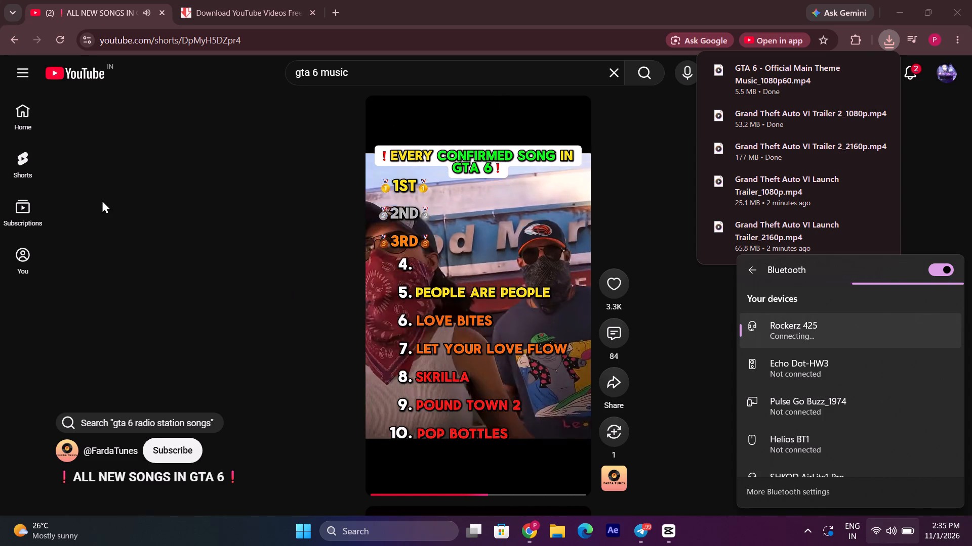
click(102, 200)
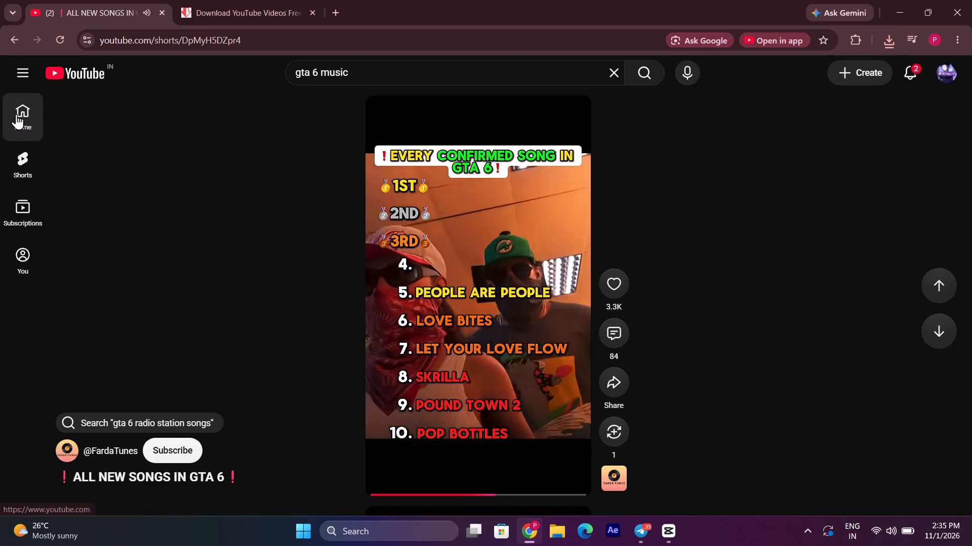
Return to the "gta 6 music" results and look through them for suitable background music.
click(9, 34)
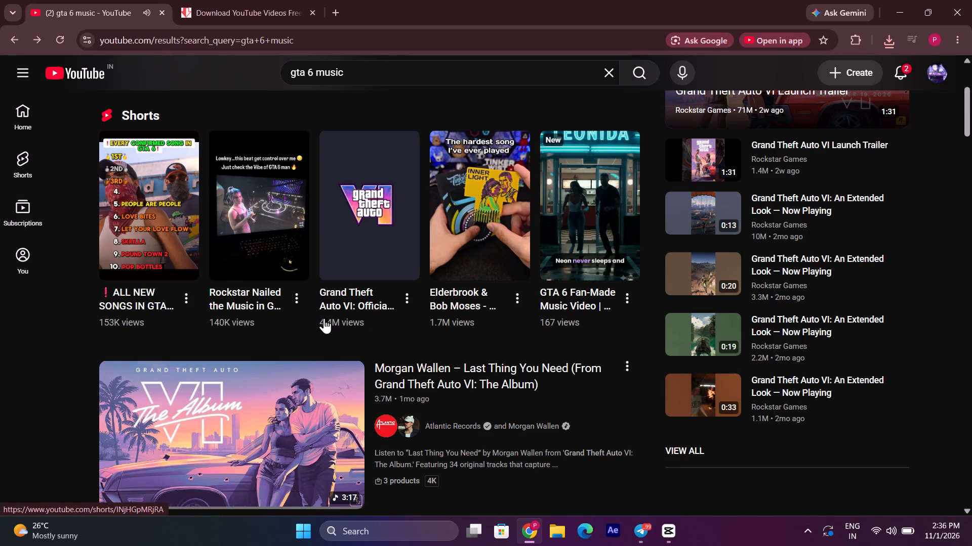
scroll(326, 326, down, 3)
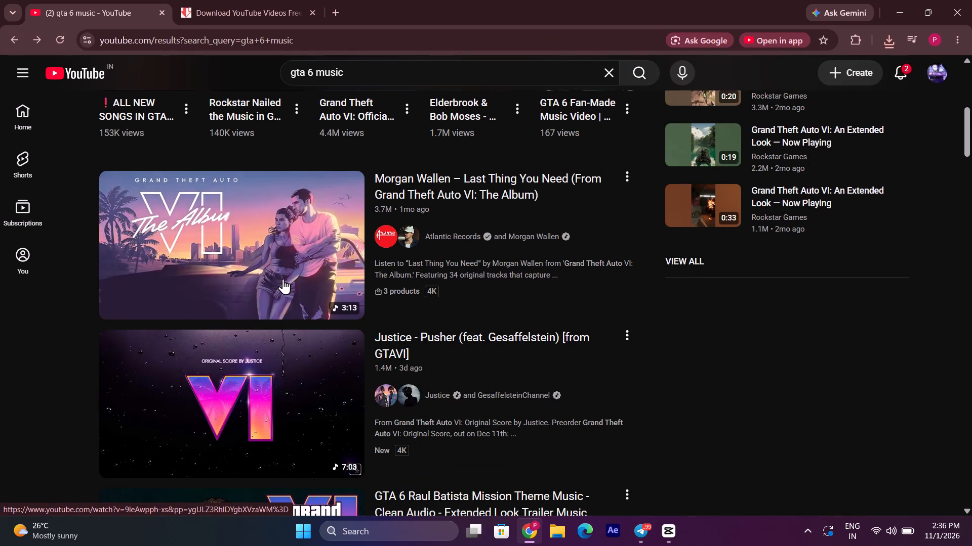
scroll(283, 279, down, 7)
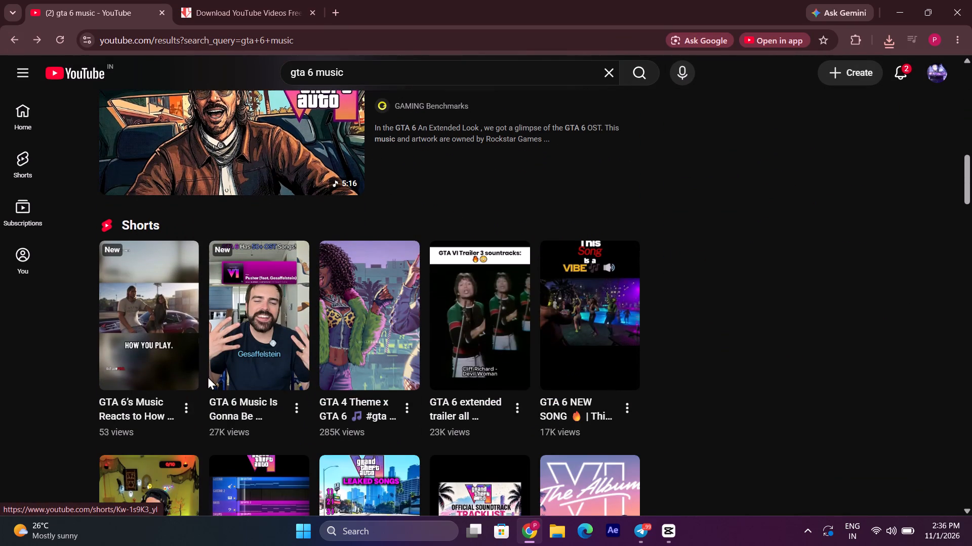
scroll(210, 373, down, 11)
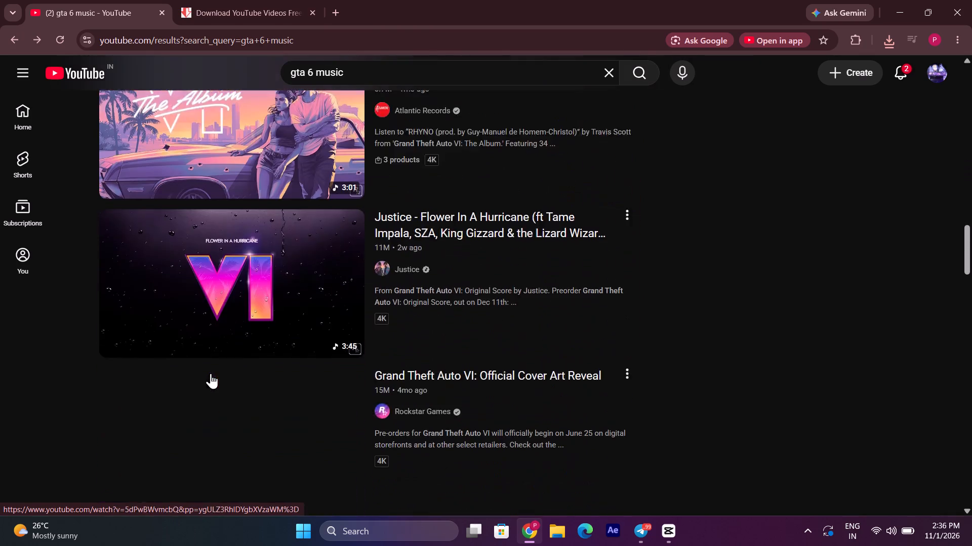
scroll(211, 373, up, 20)
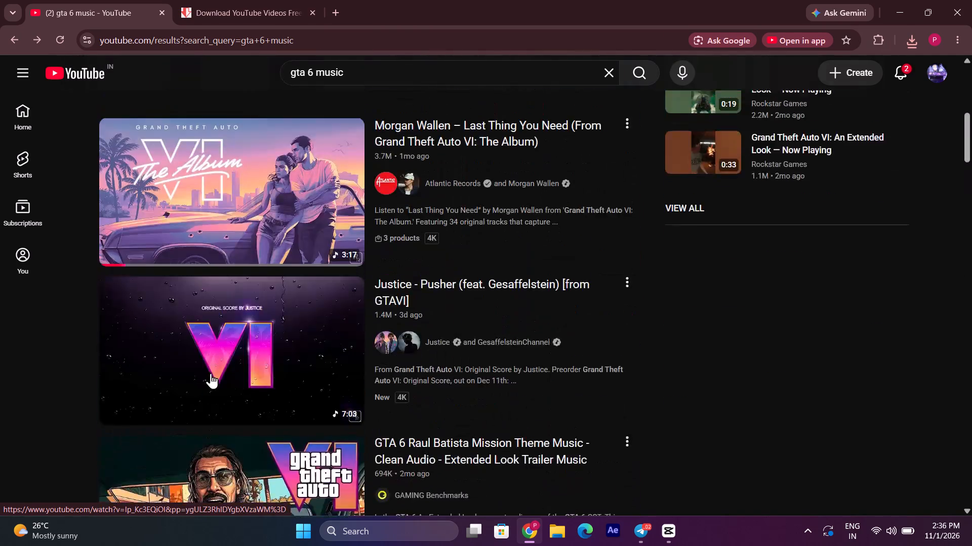
scroll(211, 373, up, 14)
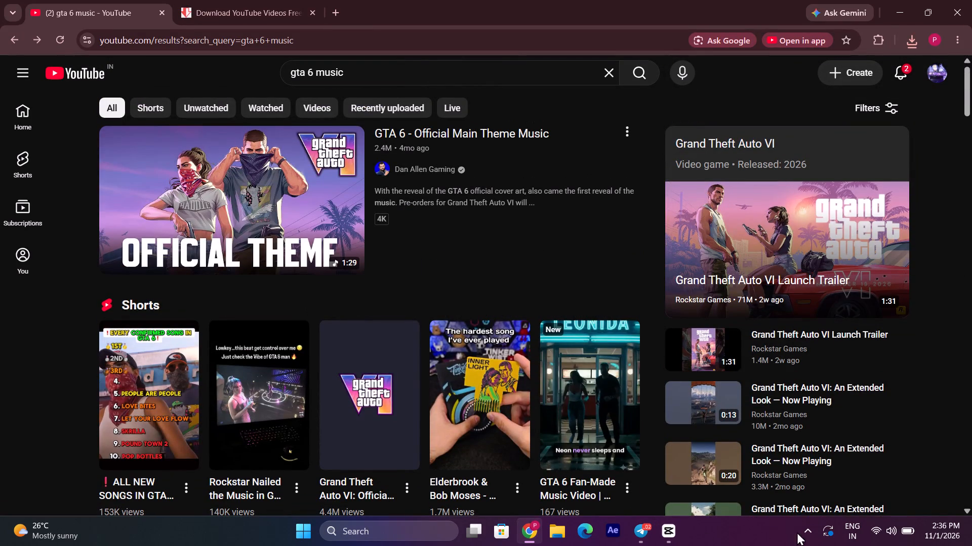
Check the Rockerz 425 headset in the full Bluetooth & devices settings, and close the settings window.
click(892, 539)
click(861, 304)
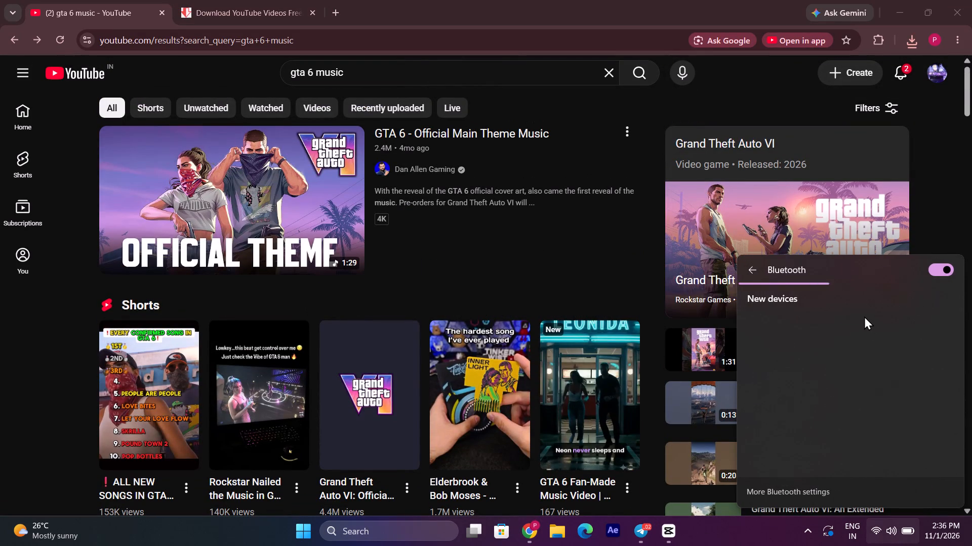
click(864, 316)
click(798, 491)
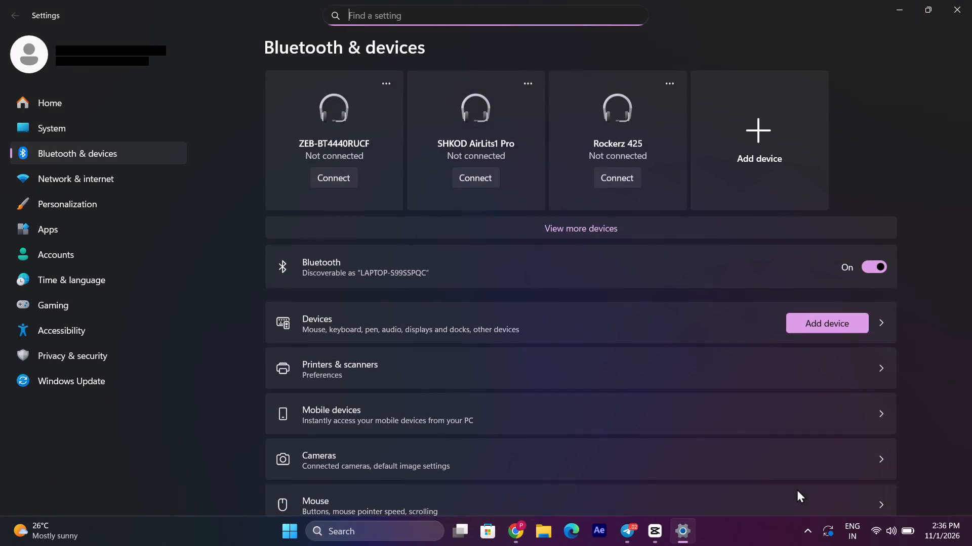
click(971, 0)
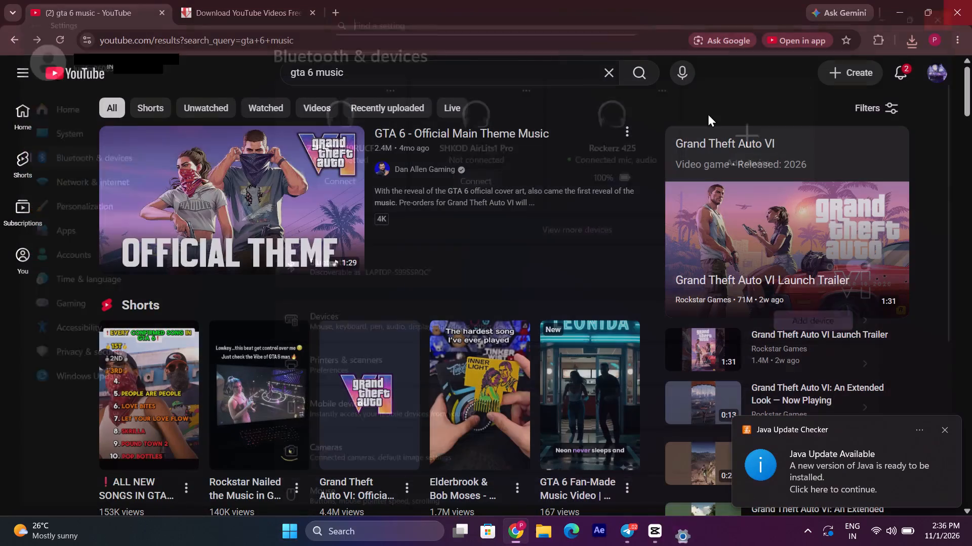
Play "GTA 6 - Official Main Theme Music" and skip ahead through it to sample the track.
click(172, 211)
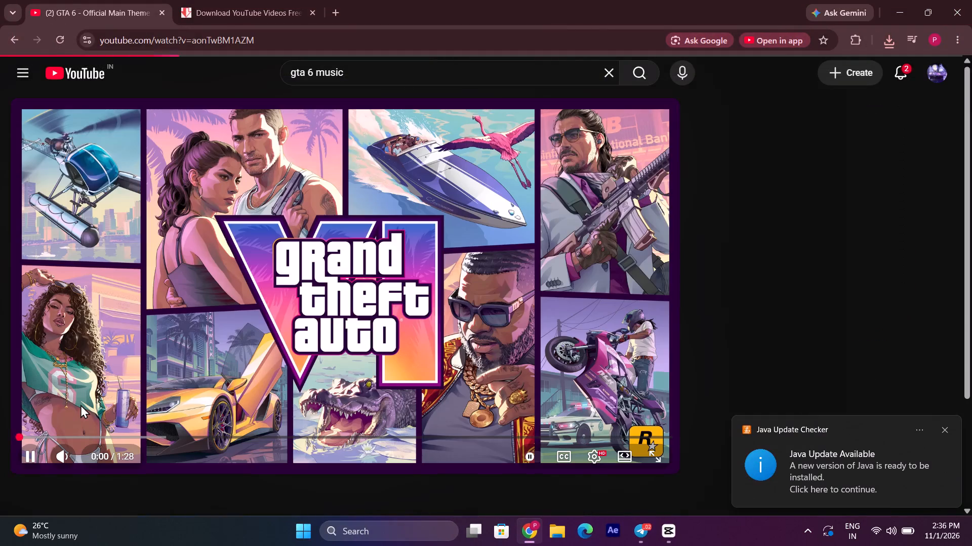
key(Right)
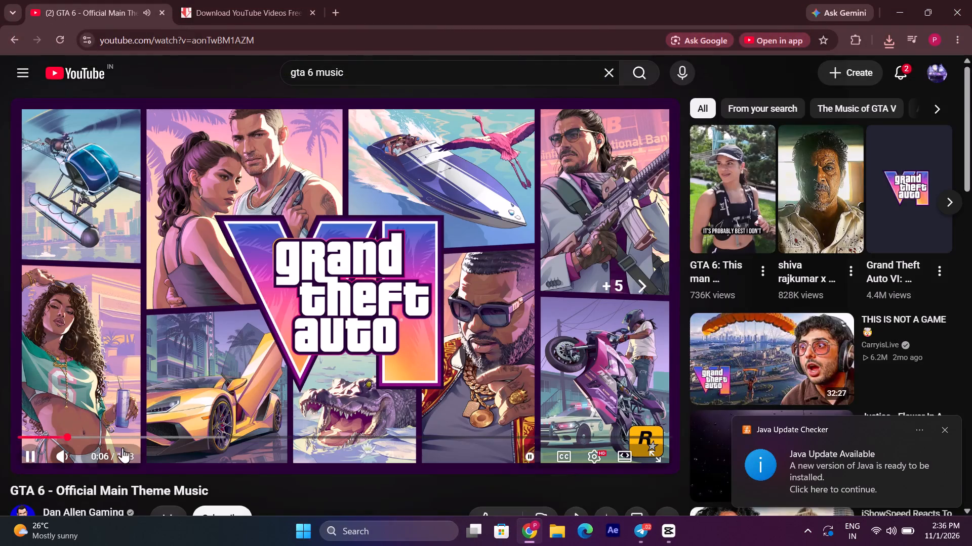
key(Right)
key(Right)
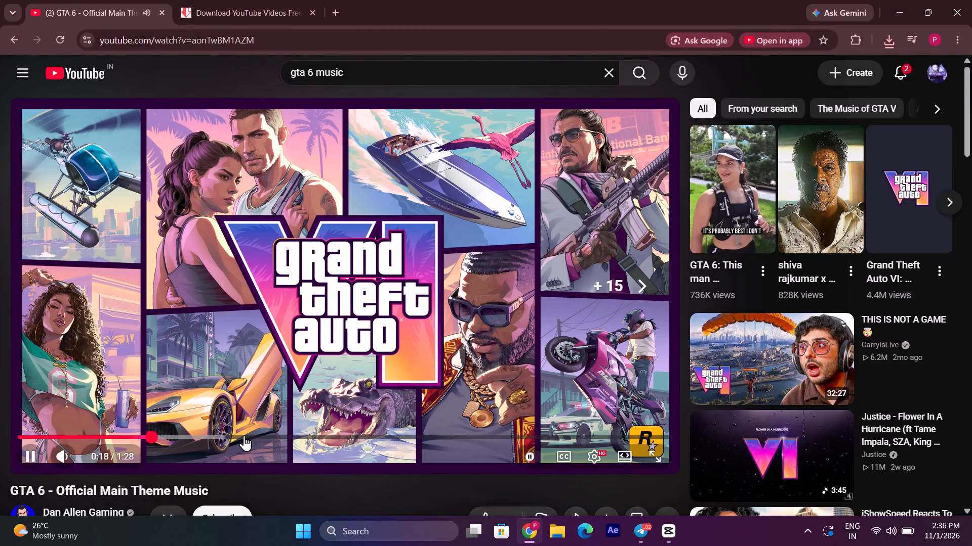
click(352, 435)
click(492, 433)
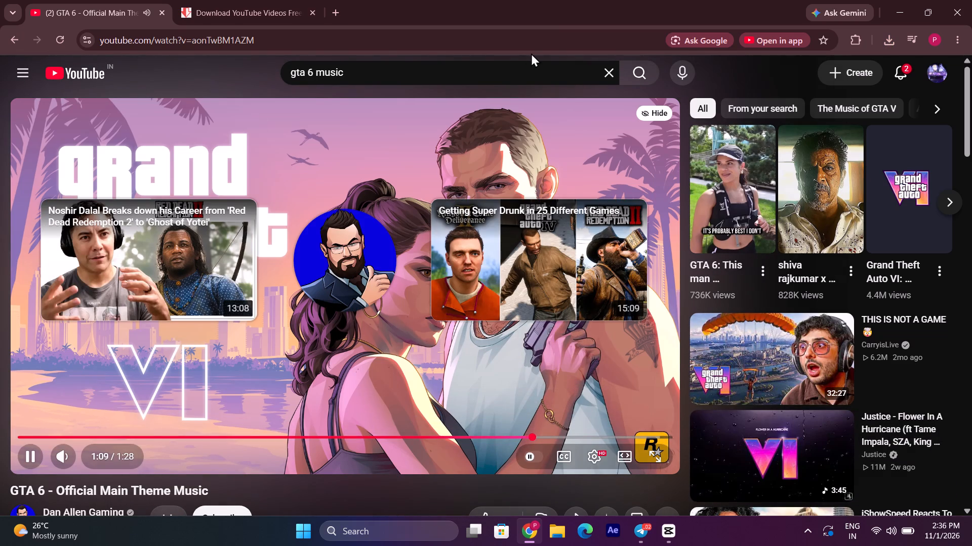
Rerun the "gta 6 music" search and sample "Morgan Wallen – Last Thing You Need", skipping forward through the song.
click(635, 62)
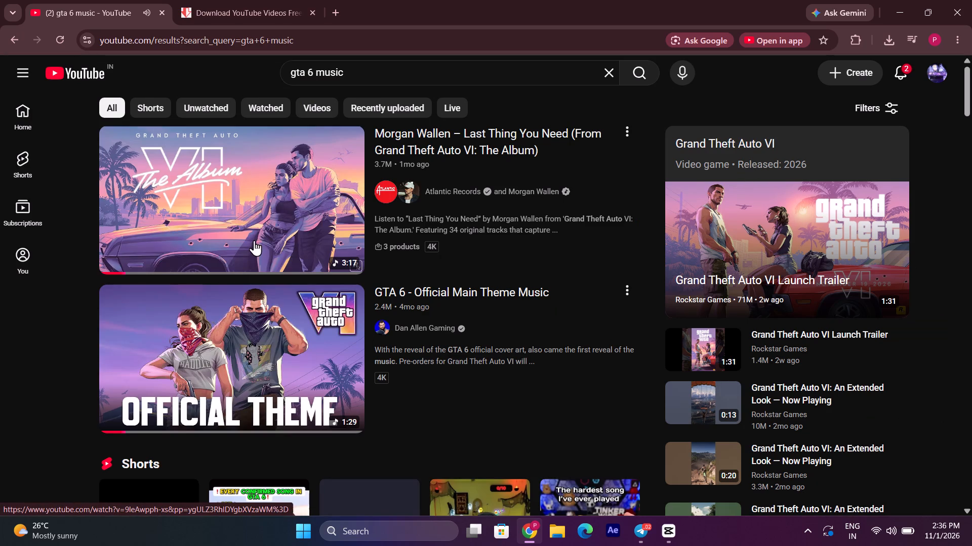
click(198, 220)
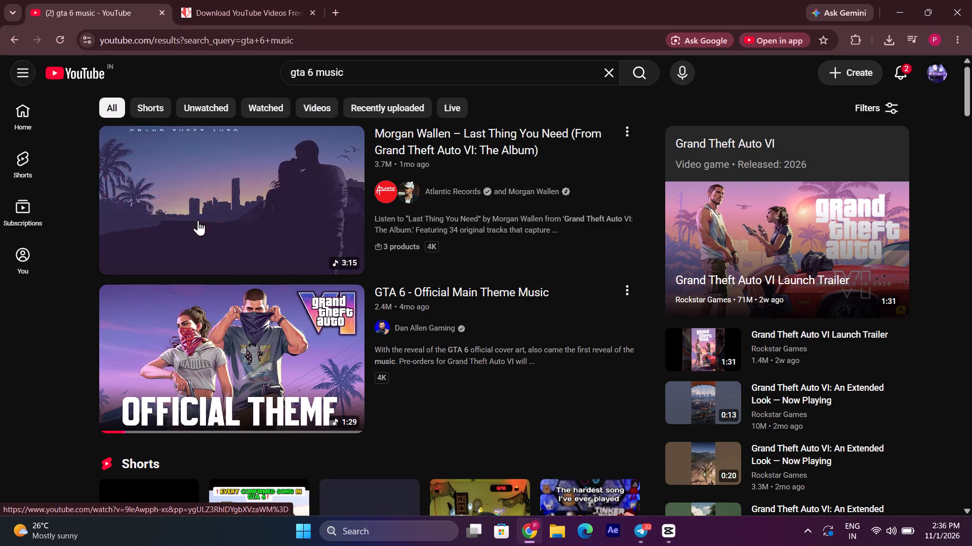
key(Right)
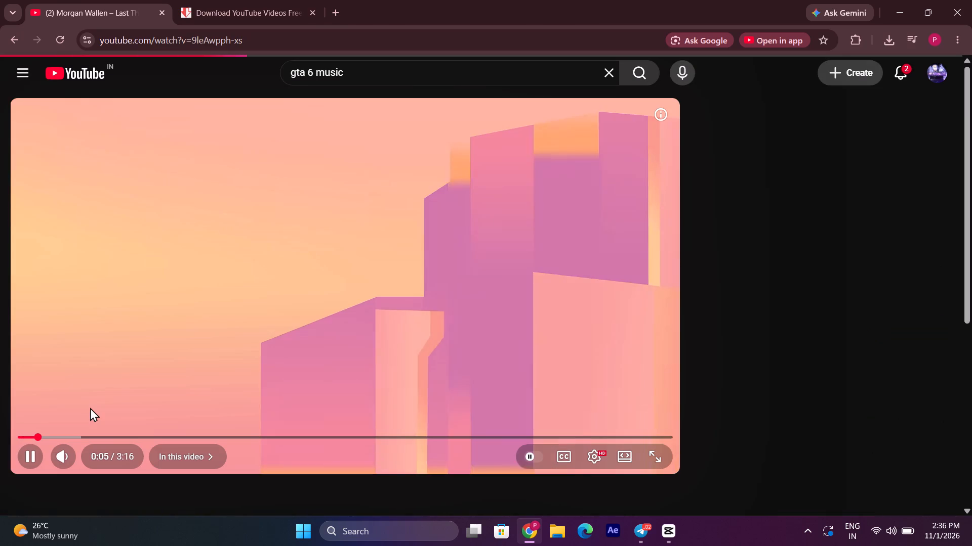
key(Right)
key(Right)
key(Right)
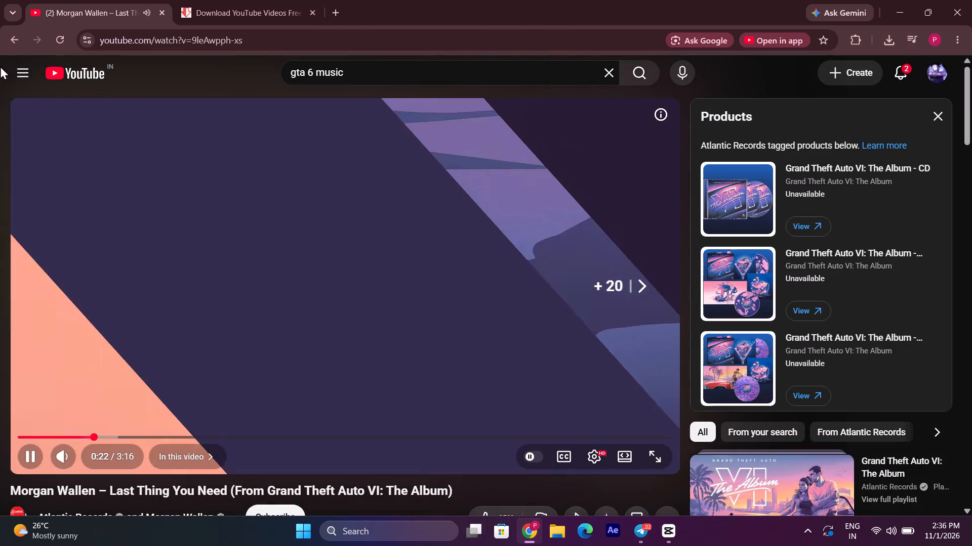
Return to the results and sample "GTA 6 - Welcome to Vice City Soundtrack - GTA VI Theme Song", skipping forward repeatedly.
click(4, 33)
scroll(290, 290, down, 7)
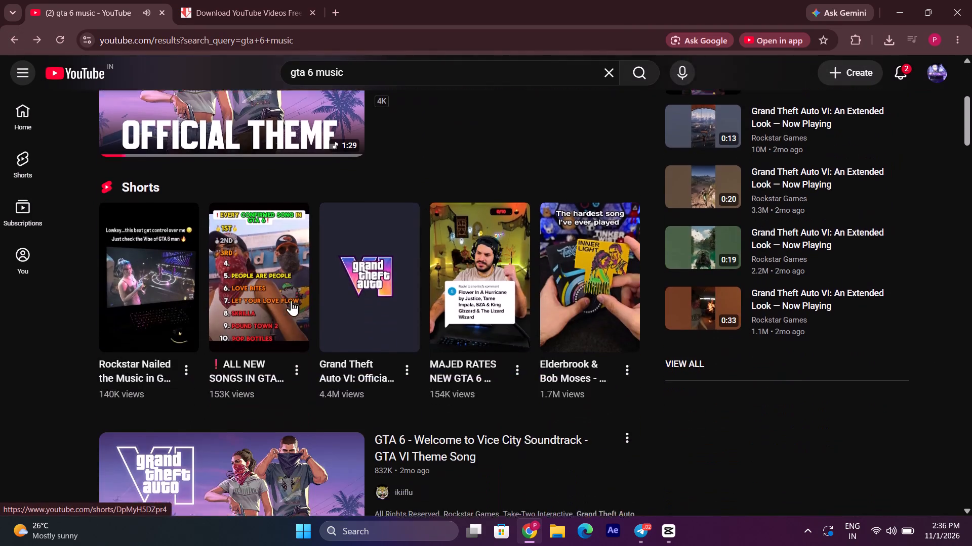
scroll(291, 300, down, 2)
click(248, 224)
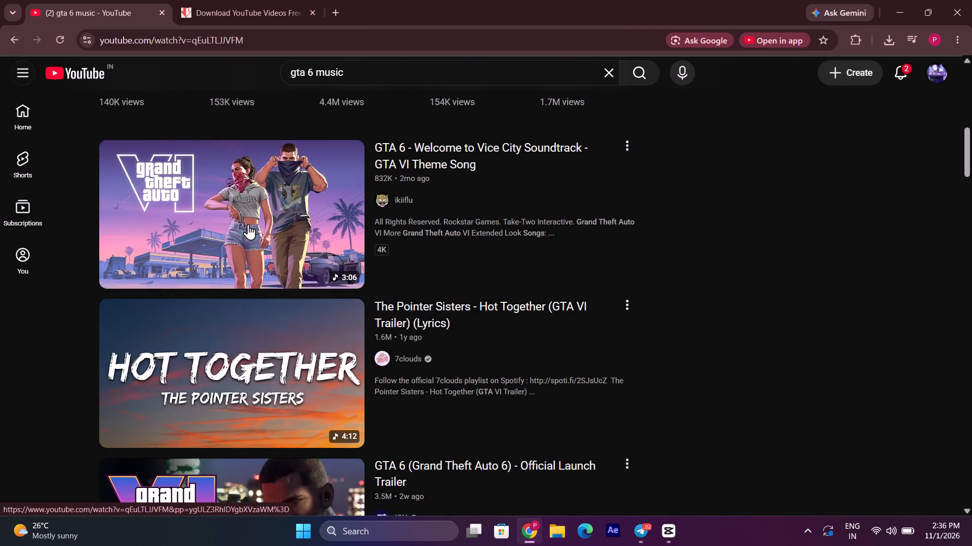
key(Right)
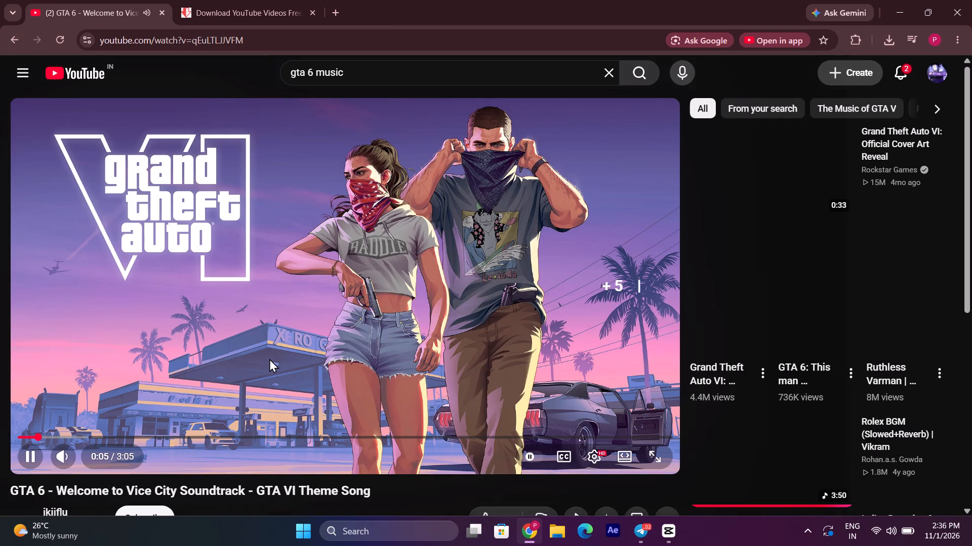
key(Right)
key(Right)
key(Right)
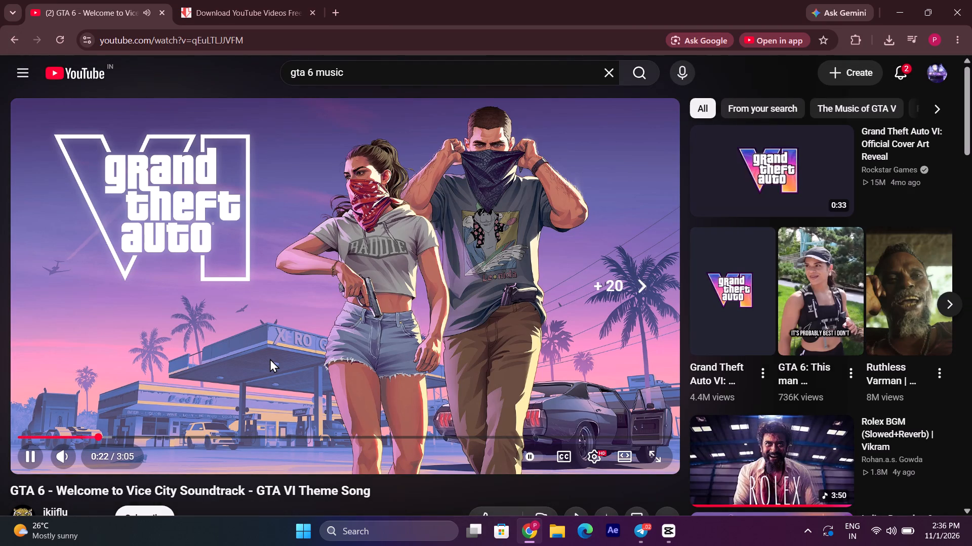
key(Right)
key(Right)
scroll(270, 358, down, 3)
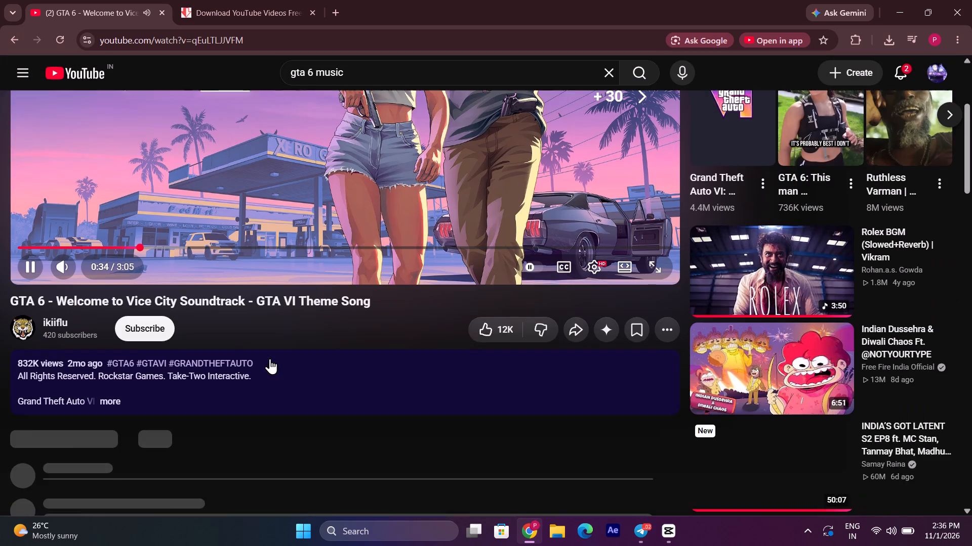
key(Right)
scroll(494, 392, up, 3)
key(Right)
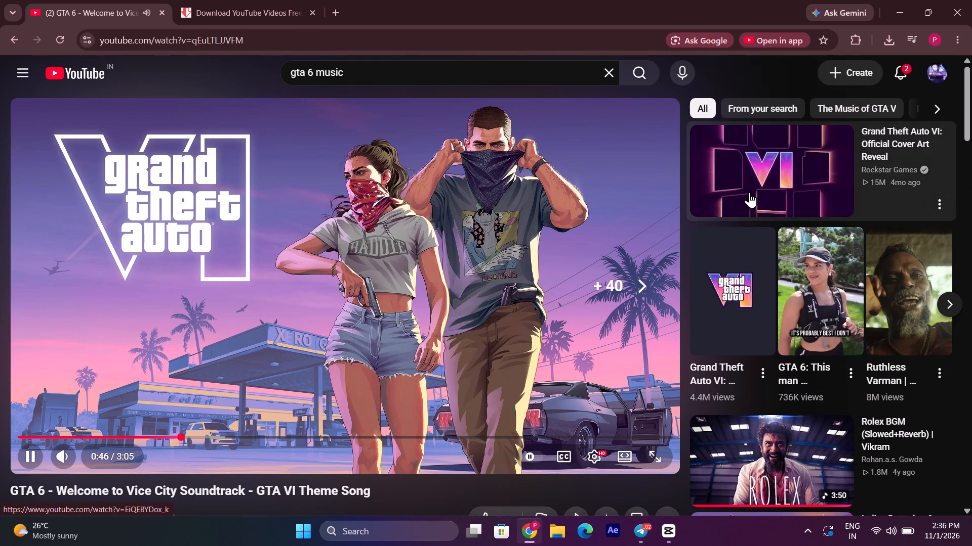
key(Right)
Open the suggested "Grand Theft Auto VI: Official Cover Art Reveal" video and sample its music at several points.
click(749, 192)
key(Right)
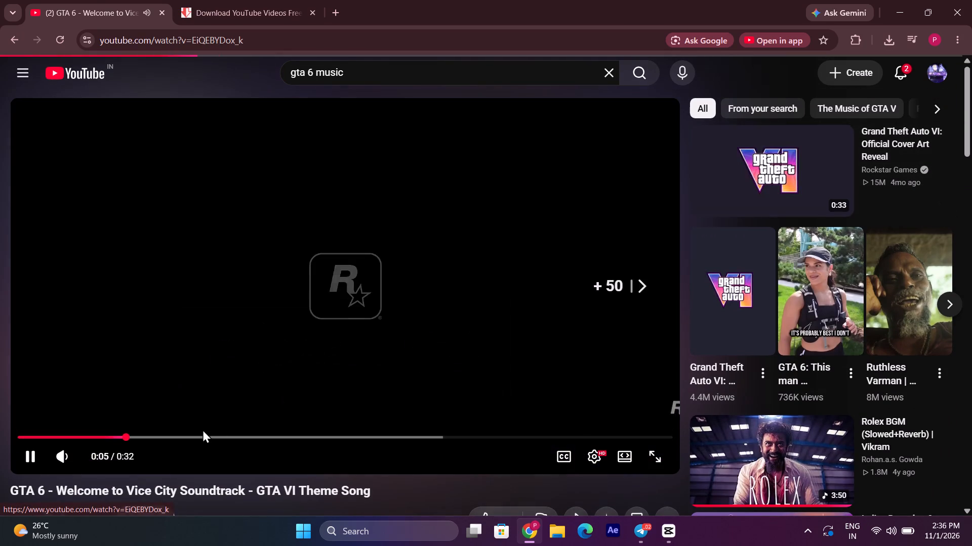
key(Right)
key(Right)
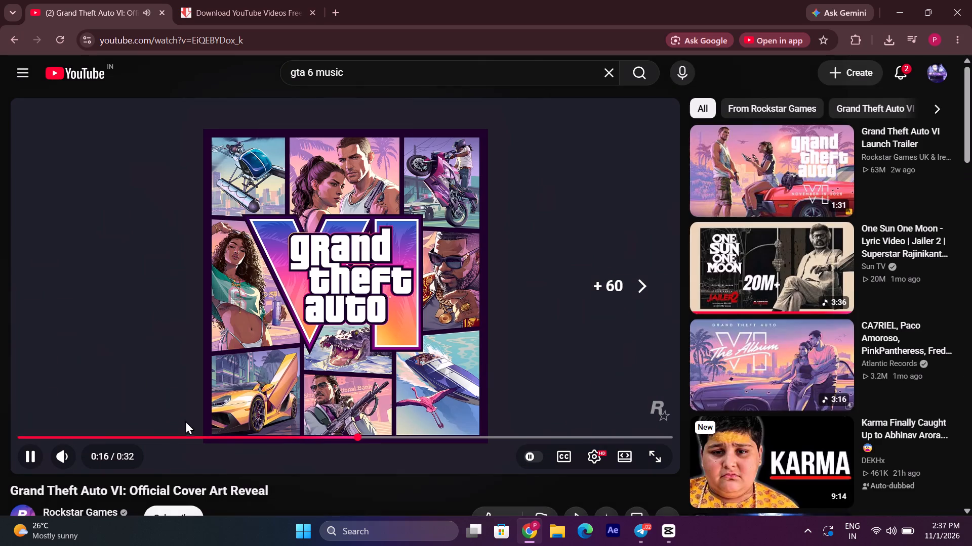
click(150, 430)
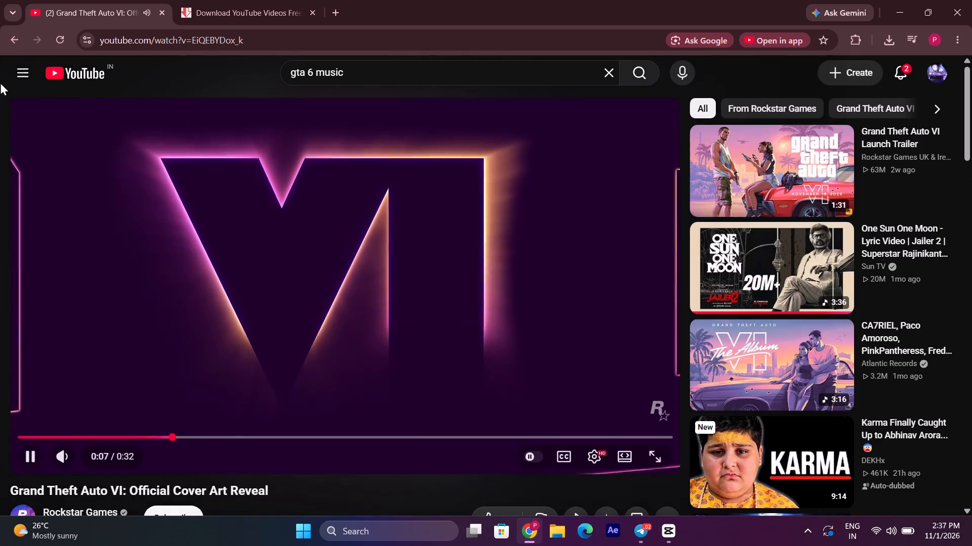
Return to the "gta 6 music" results and look further down the list for other GTA 6 tracks.
click(8, 32)
scroll(161, 220, down, 2)
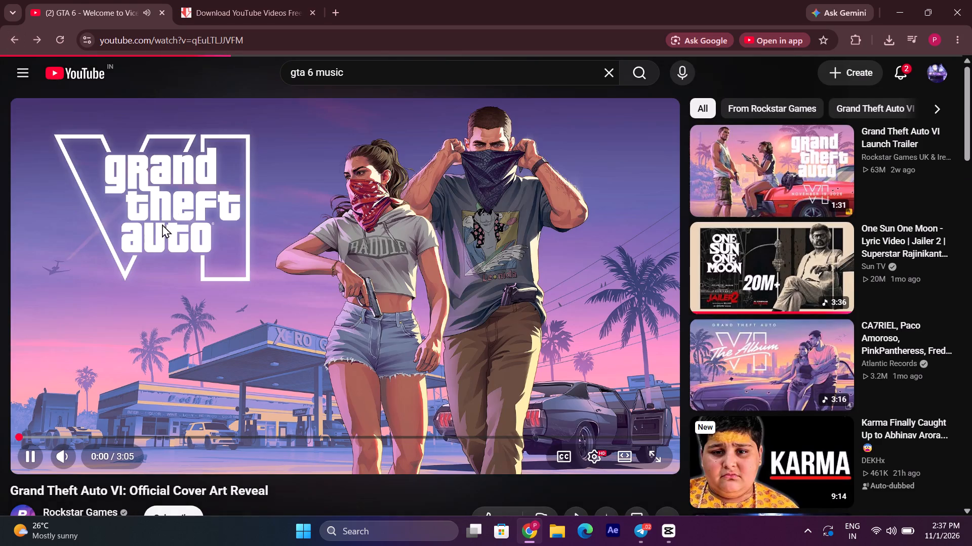
scroll(162, 224, down, 1)
click(14, 37)
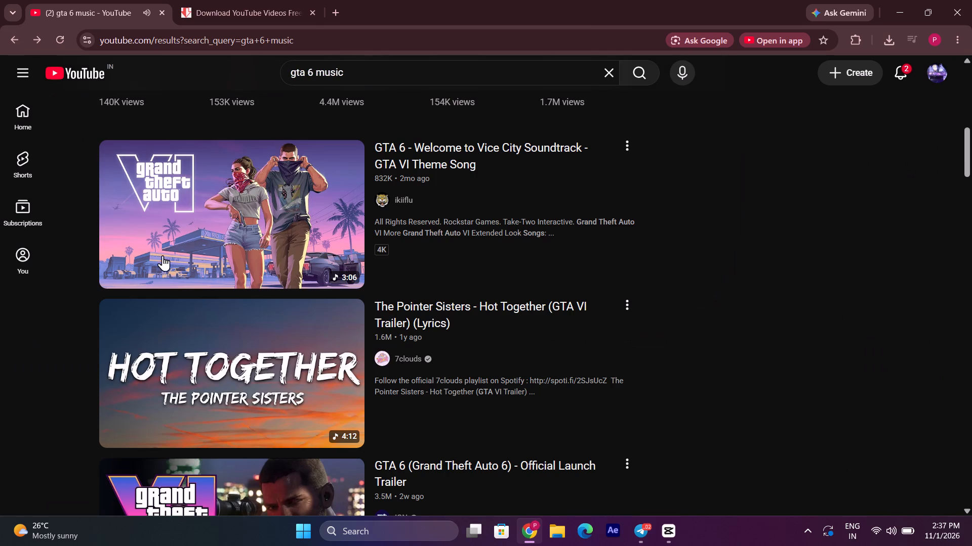
scroll(257, 325, down, 2)
scroll(188, 307, down, 3)
scroll(48, 299, down, 1)
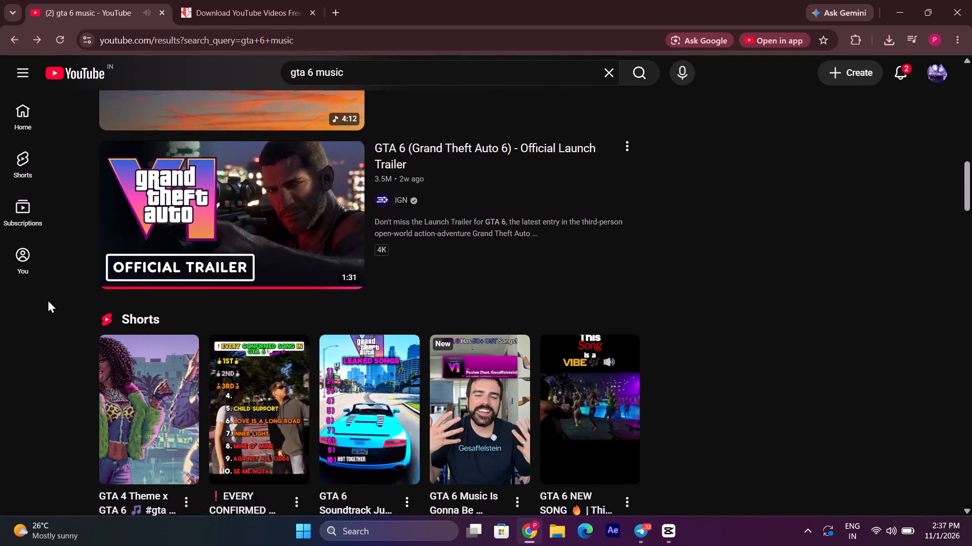
scroll(69, 310, down, 7)
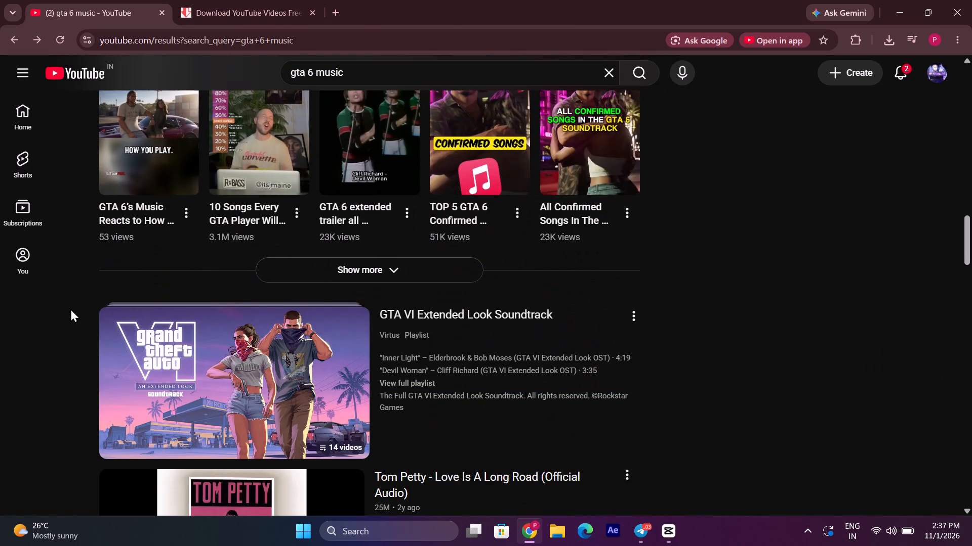
scroll(70, 308, down, 2)
scroll(344, 165, down, 4)
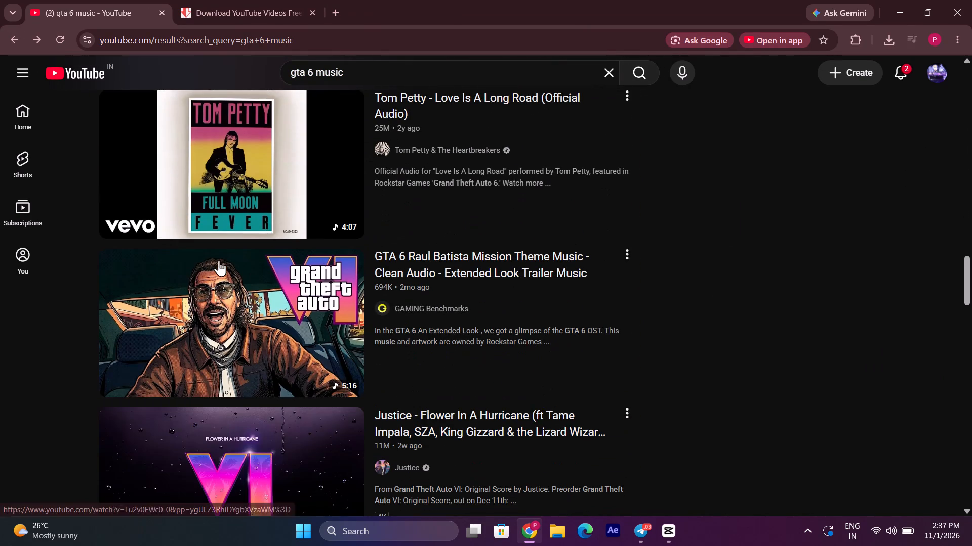
Search YouTube for "gta 5 music" and sample "GTA V - Welcome to Los Santos Soundtrack - Intro/Theme song", skipping forward through it.
click(314, 72)
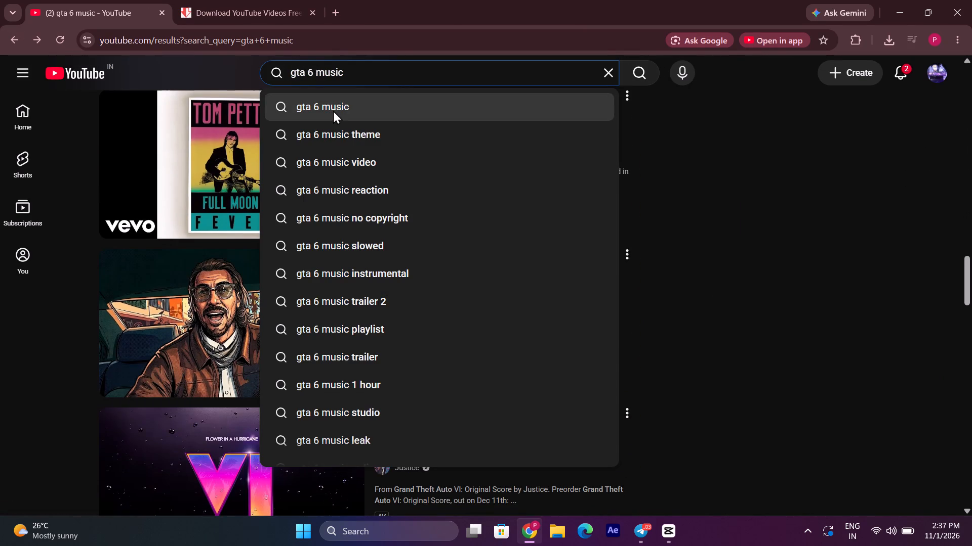
key(BackSpace)
key(5)
key(Return)
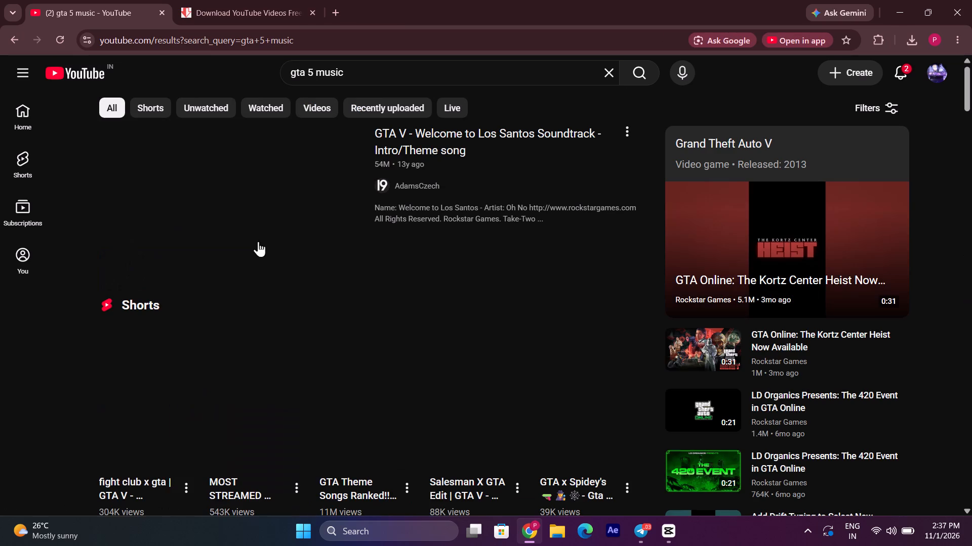
click(248, 250)
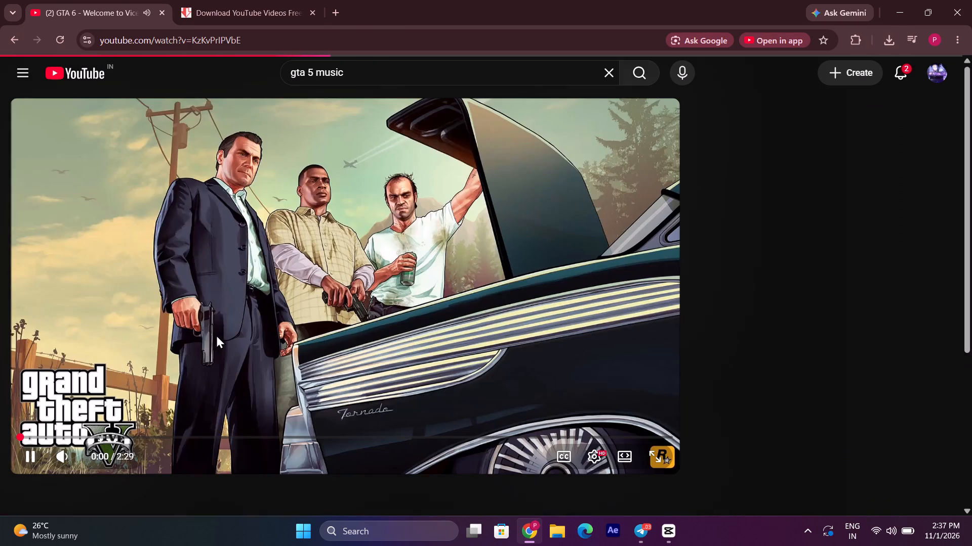
key(Right)
key(Right)
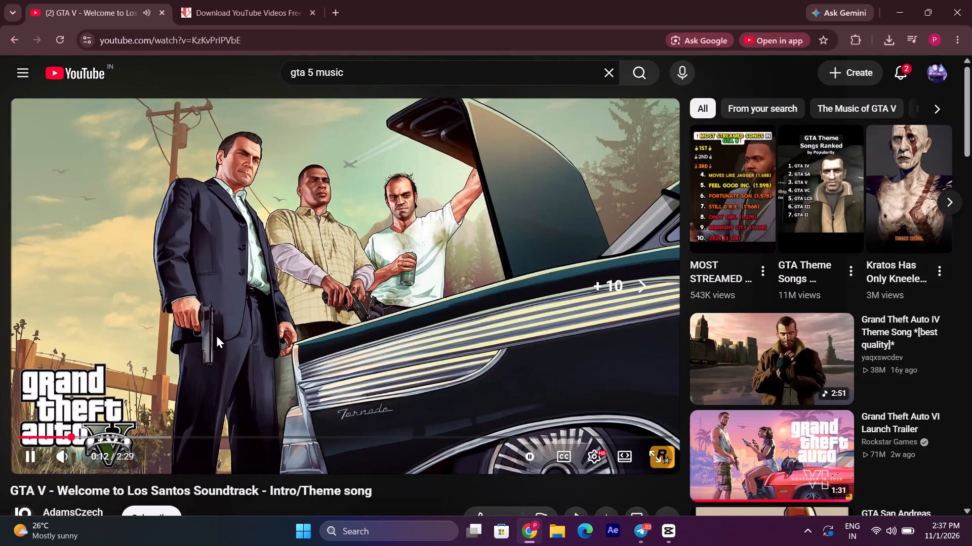
key(Left)
key(Right)
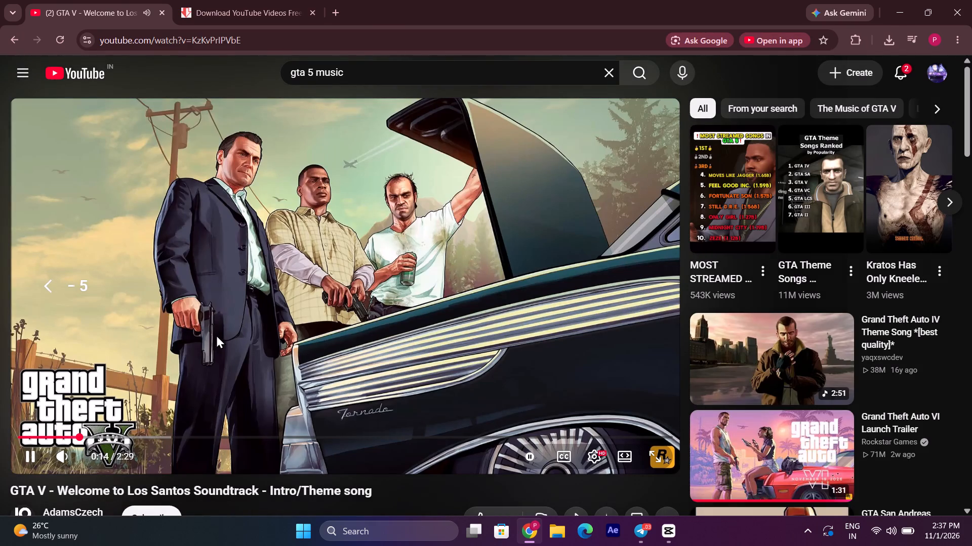
key(Right)
key(Right)
Copy the Welcome to Los Santos video's share link and load it into the Vd6s downloader in place of the previous link.
scroll(490, 476, down, 2)
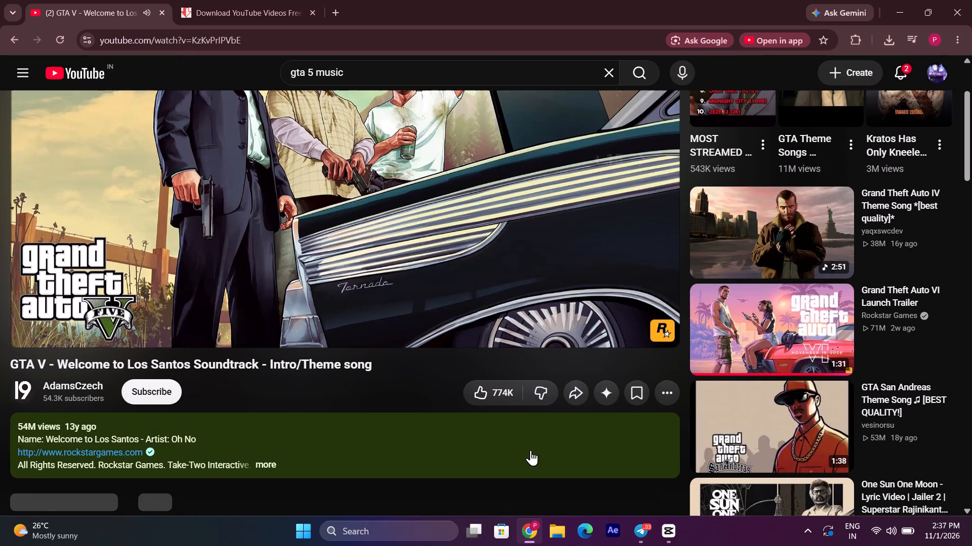
click(572, 399)
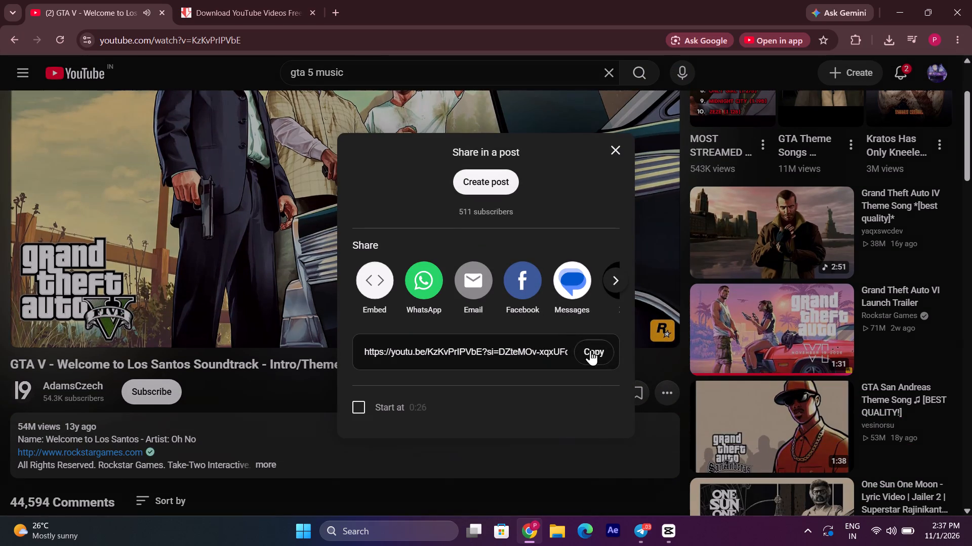
click(590, 350)
click(253, 0)
click(641, 134)
click(648, 138)
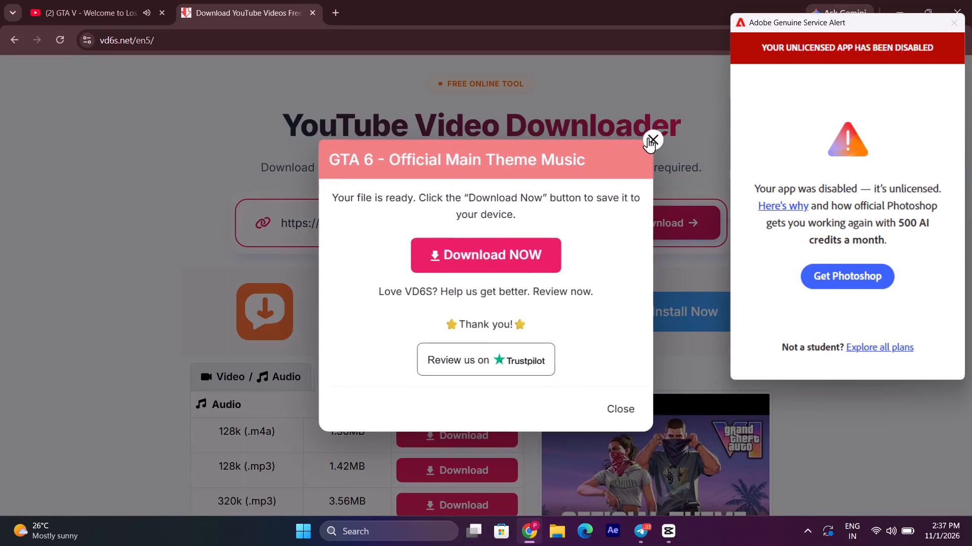
click(593, 218)
click(449, 229)
key(ctrl+v)
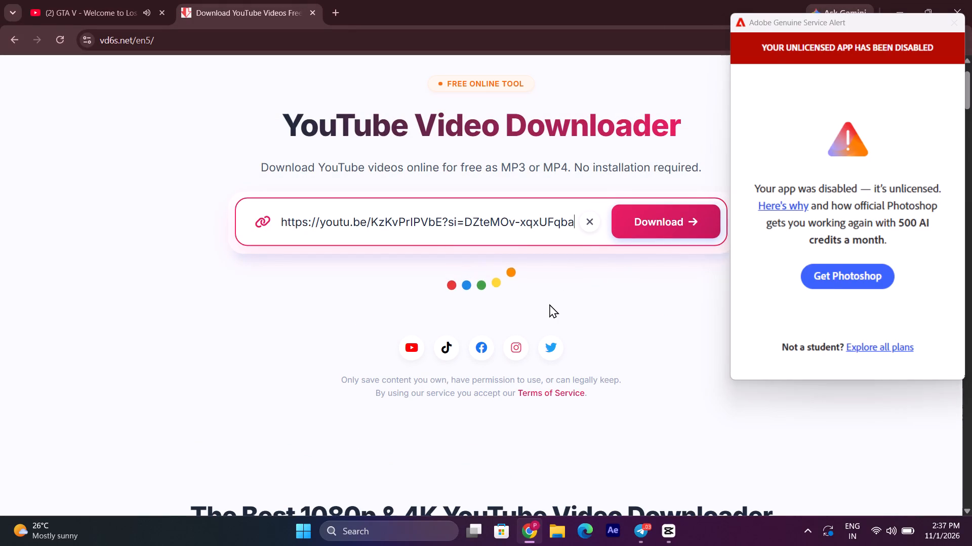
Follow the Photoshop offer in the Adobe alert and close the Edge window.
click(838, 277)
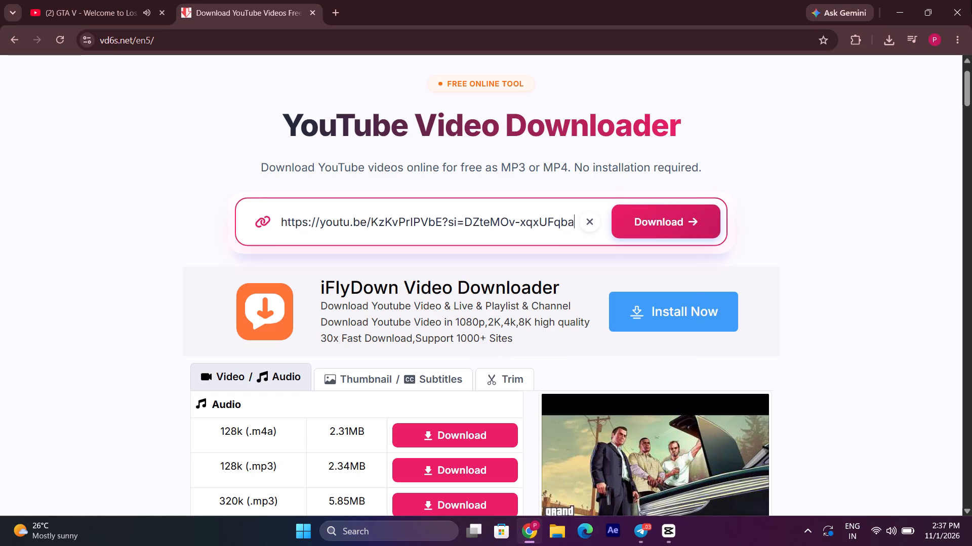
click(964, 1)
Prepare the Welcome to Los Santos video as a 1080P file in Vd6s and download it.
scroll(361, 298, down, 3)
click(416, 379)
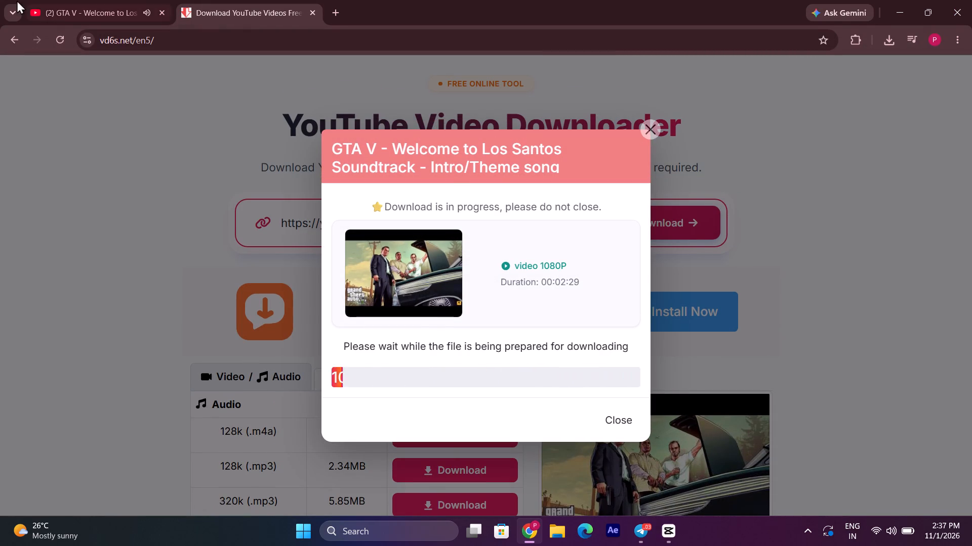
click(37, 0)
click(130, 0)
click(251, 8)
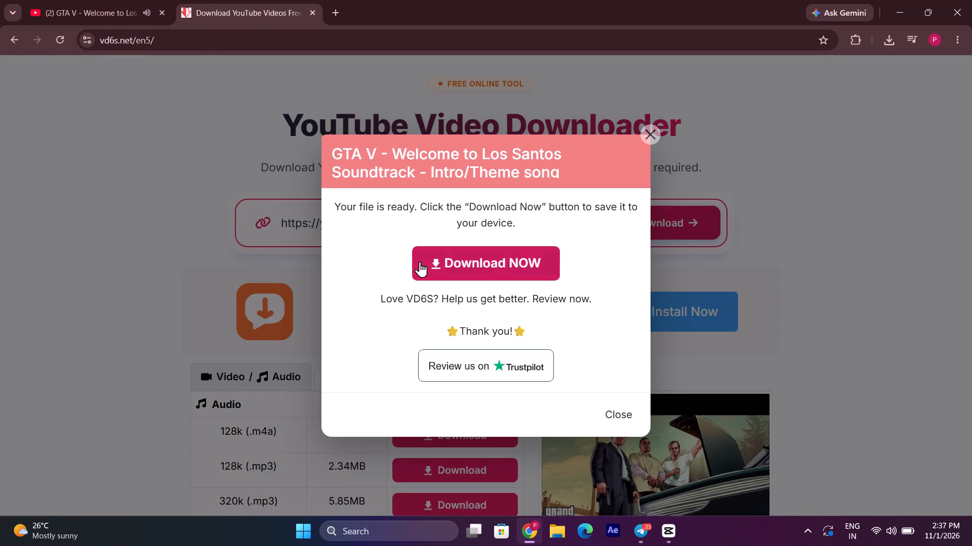
click(420, 261)
Restore the maximized browser window, go back to the "gta 5 music" results on YouTube and browse further down.
click(1, 0)
click(65, 0)
click(12, 33)
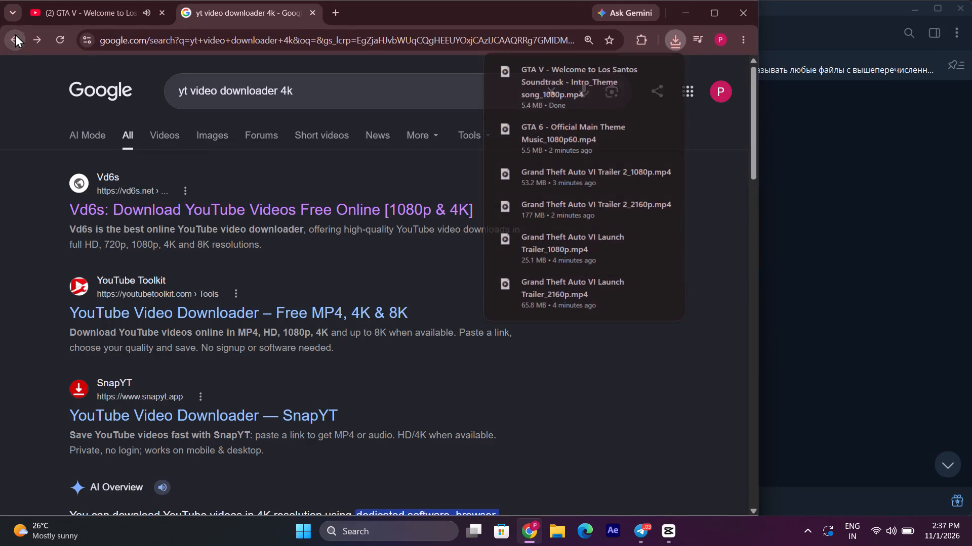
click(702, 10)
click(79, 0)
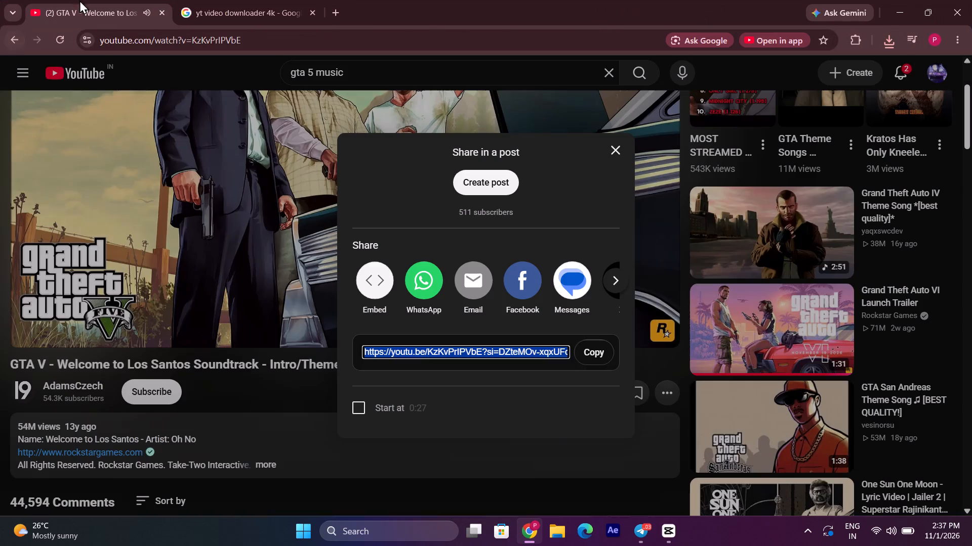
click(4, 35)
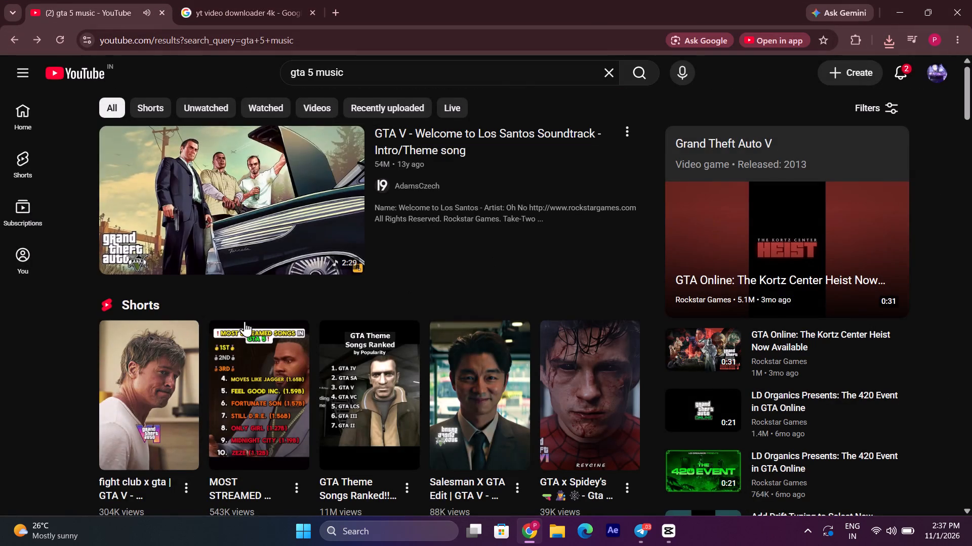
scroll(98, 334, down, 6)
Shorten the YouTube search to "gta 5" and run it, then change the query to "gta 6" and search again.
drag(354, 74, 317, 71)
key(BackSpace)
key(Return)
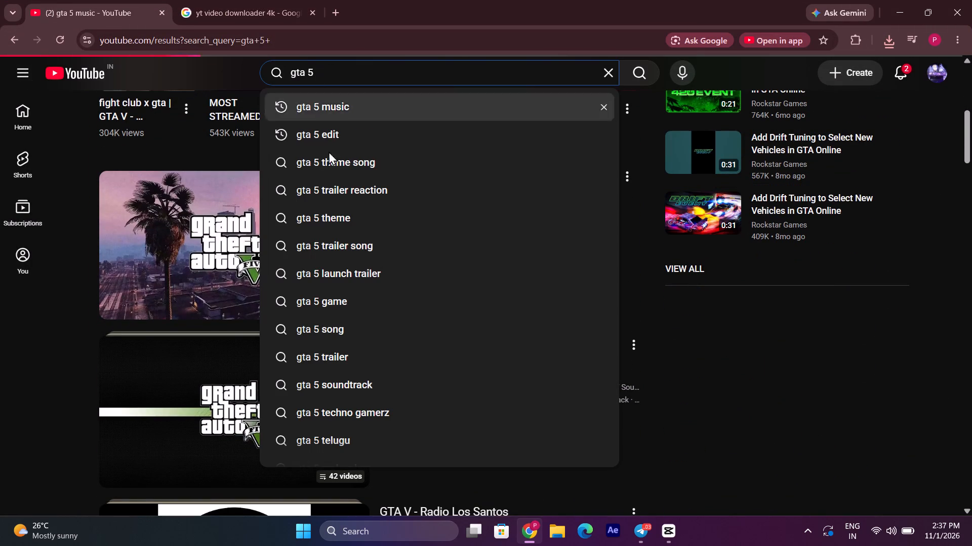
click(317, 68)
key(BackSpace)
key(BackSpace)
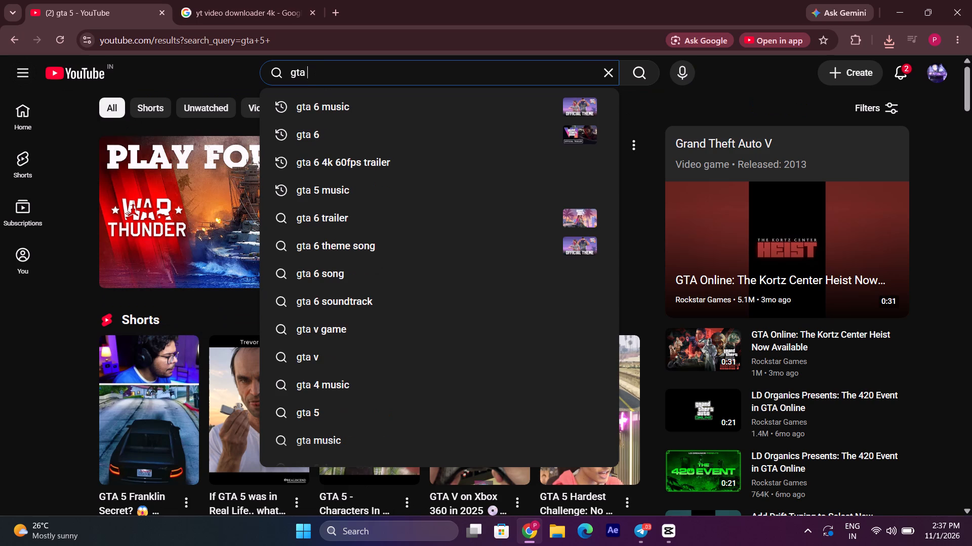
key(space)
text(6)
key(Return)
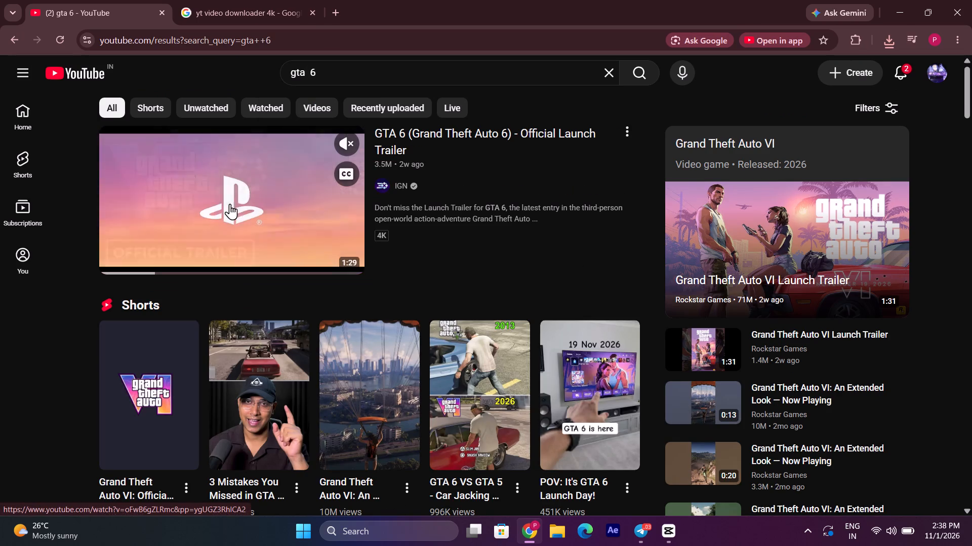
Unmute the preview of IGN's "GTA 6 (Grand Theft Auto 6) - Official Launch Trailer" and sample its music at several points.
click(345, 147)
click(128, 267)
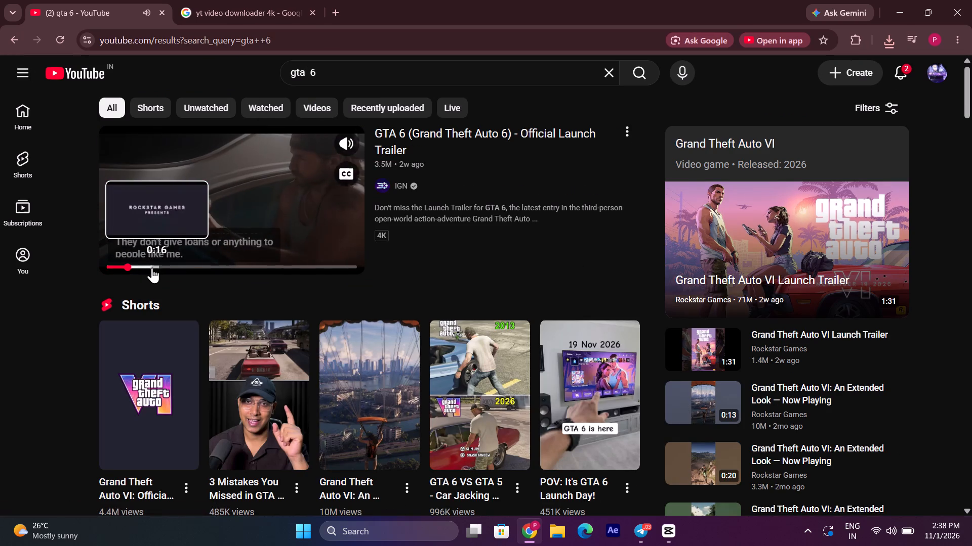
click(155, 263)
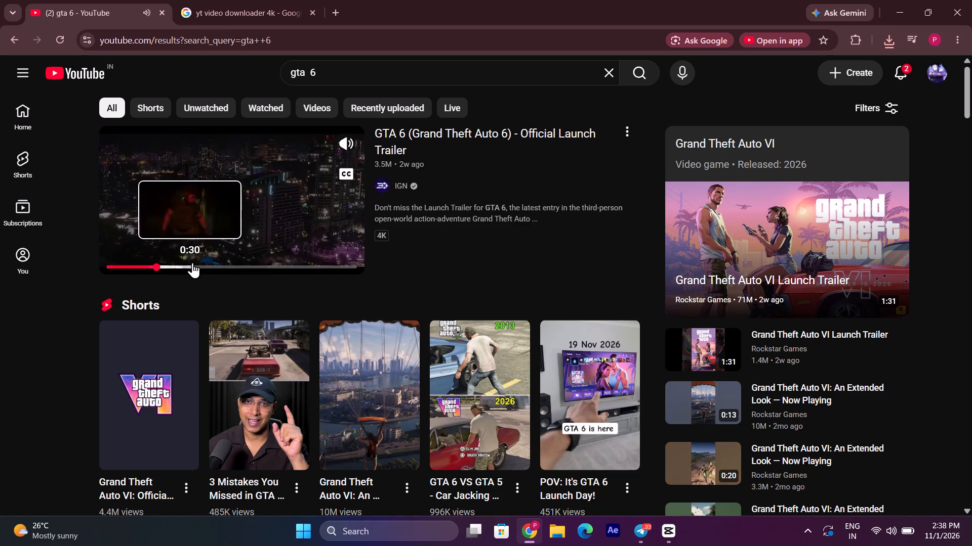
click(193, 262)
click(240, 262)
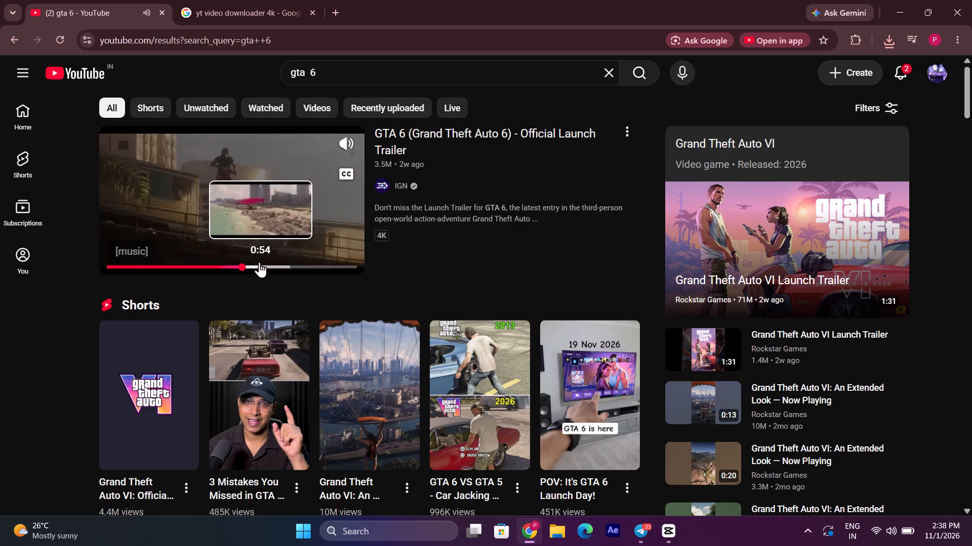
Preview "Grand Theft Auto VI Trailer 1" in the results, open it and listen to its music.
scroll(203, 220, down, 2)
scroll(200, 280, down, 4)
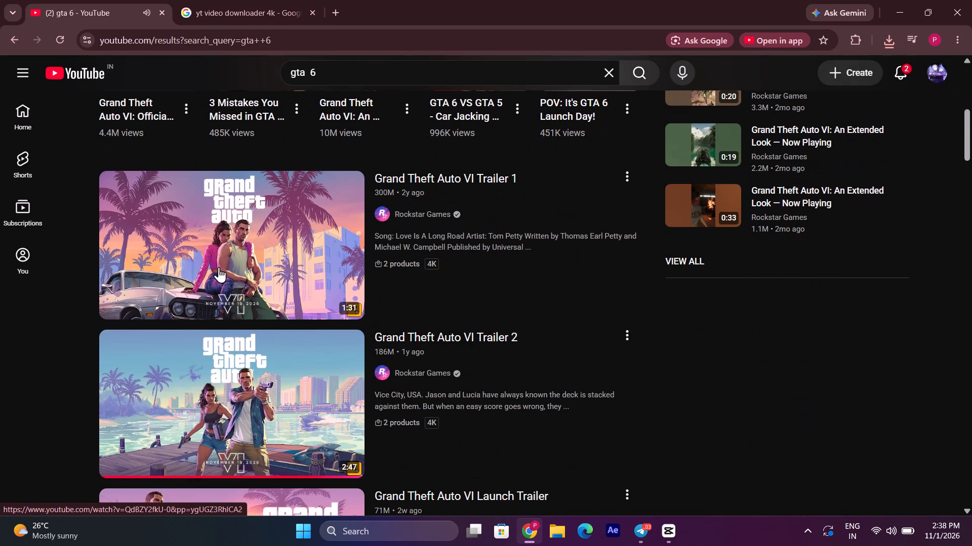
click(146, 310)
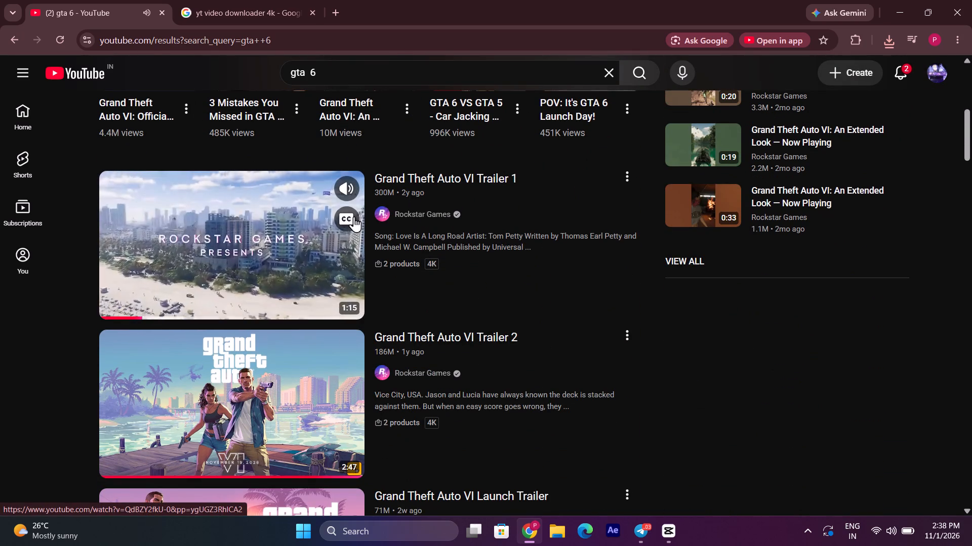
click(211, 264)
scroll(382, 390, down, 1)
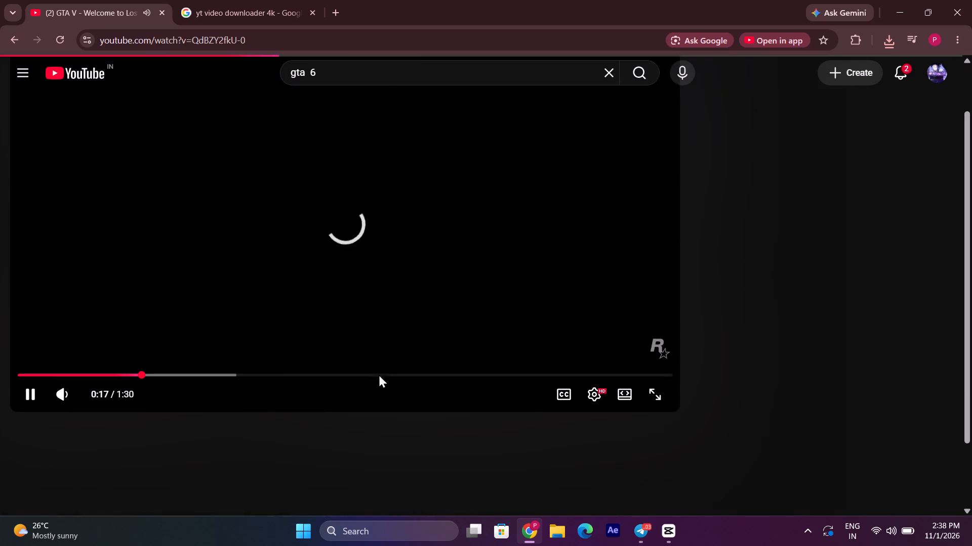
click(245, 368)
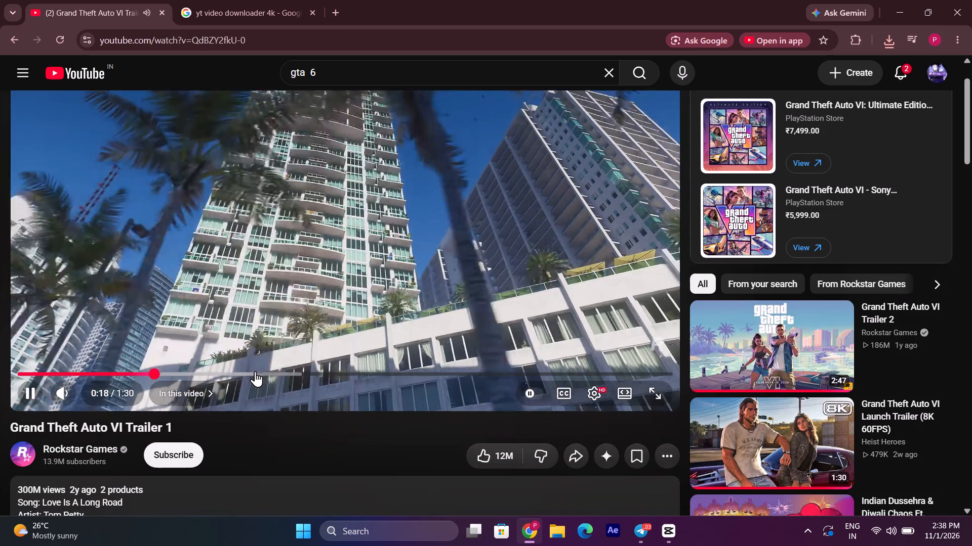
Expand the Trailer 1 description and read the song credits.
click(574, 453)
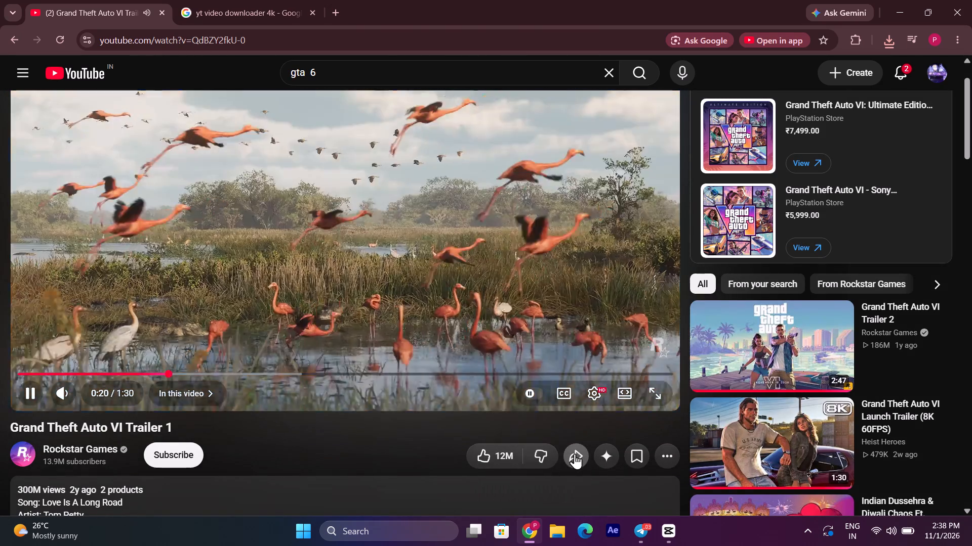
click(214, 488)
click(149, 498)
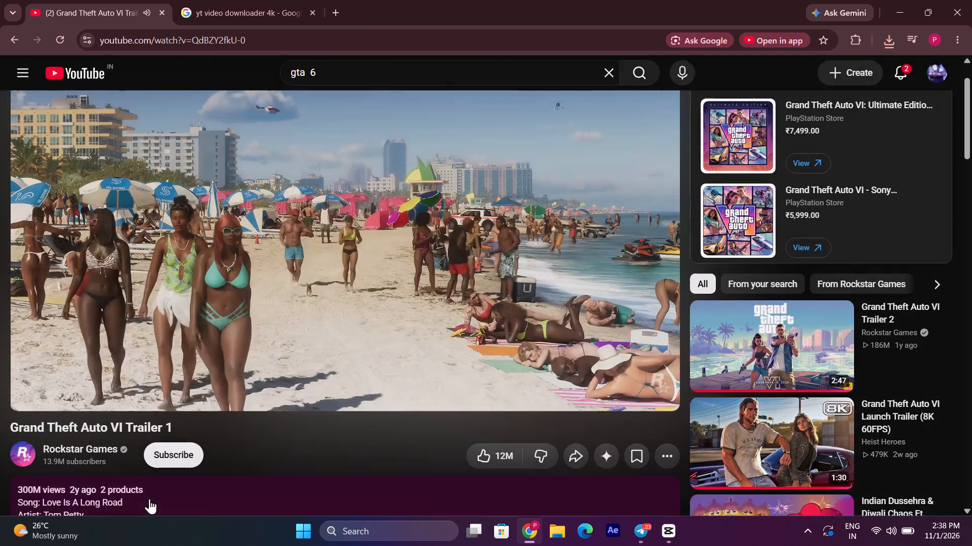
drag(134, 500, 80, 505)
scroll(299, 483, down, 2)
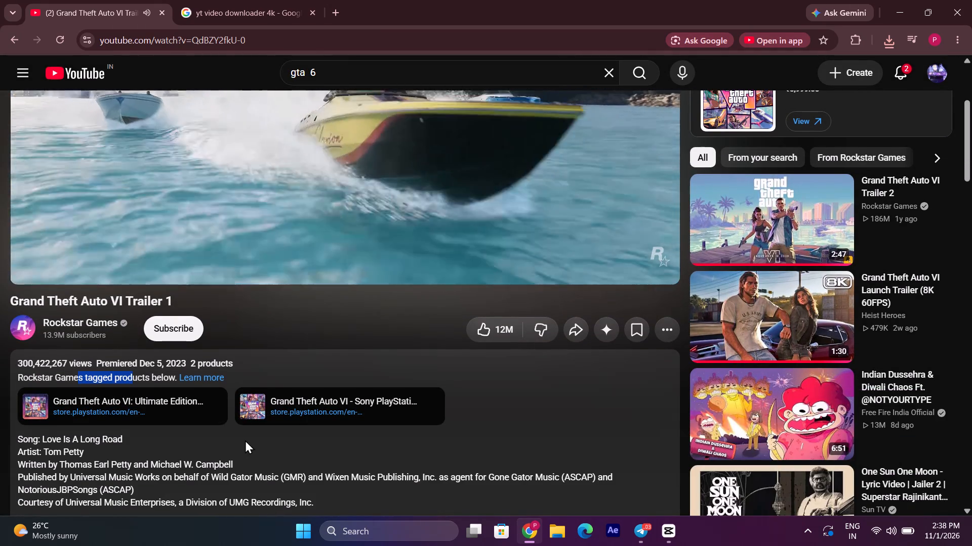
Search YouTube for "gta 6 love is a long road".
click(402, 77)
key(space)
text(love)
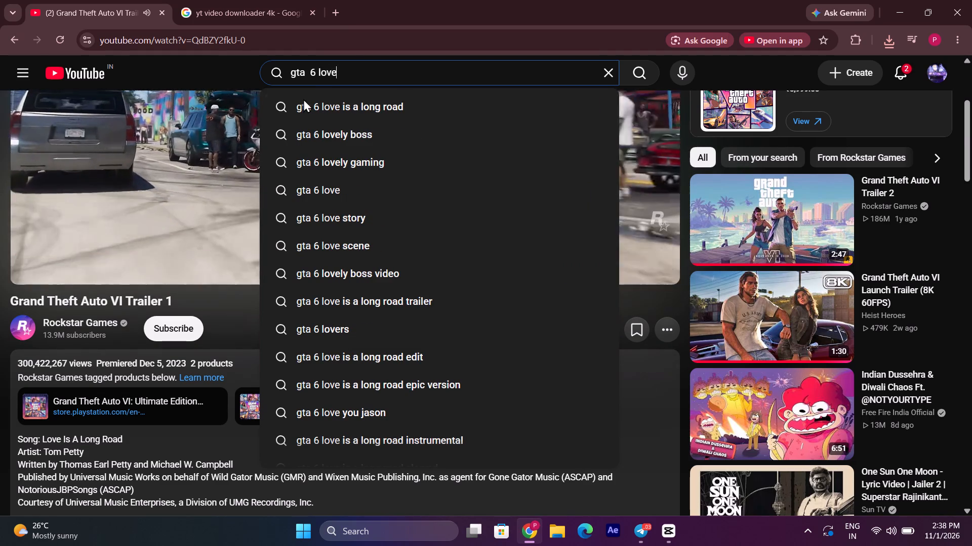
click(303, 99)
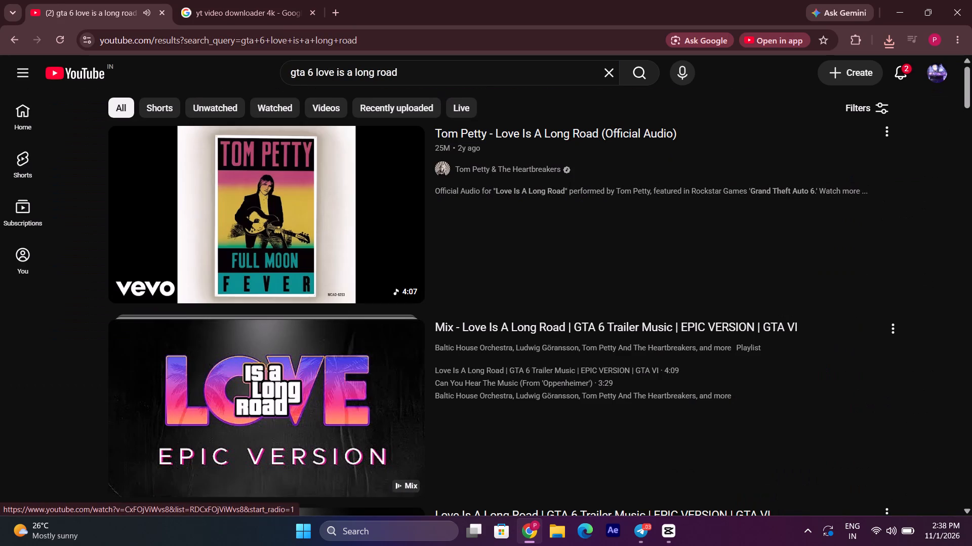
Open "Love Is A Long Road | GTA 6 Trailer Music | EPIC VERSION" from the results, sample its opening and copy its share link.
click(323, 357)
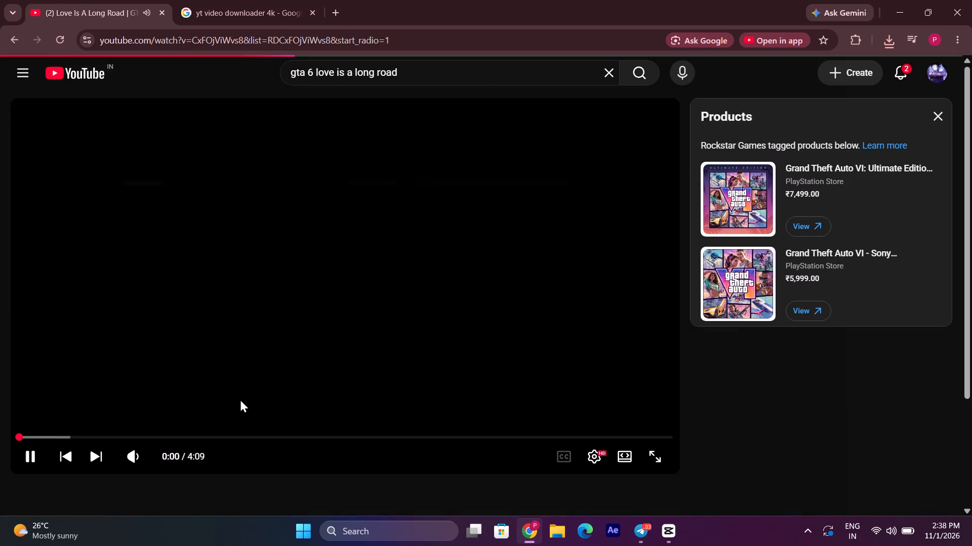
key(Right)
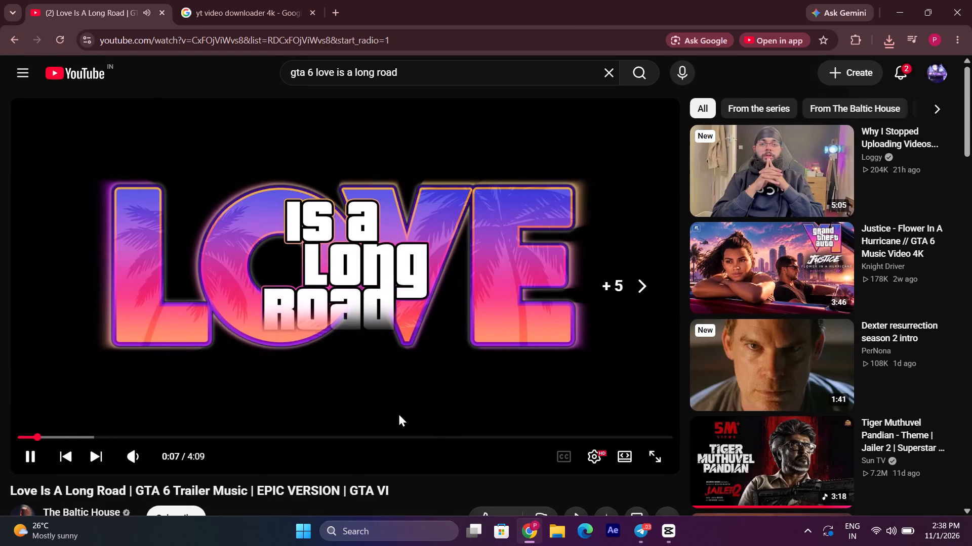
key(Right)
scroll(435, 424, down, 2)
click(578, 395)
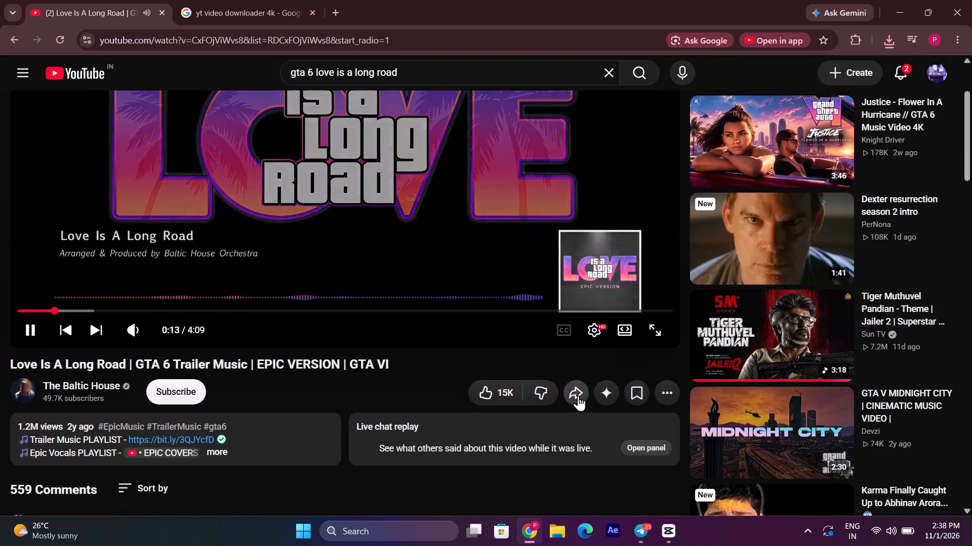
click(593, 354)
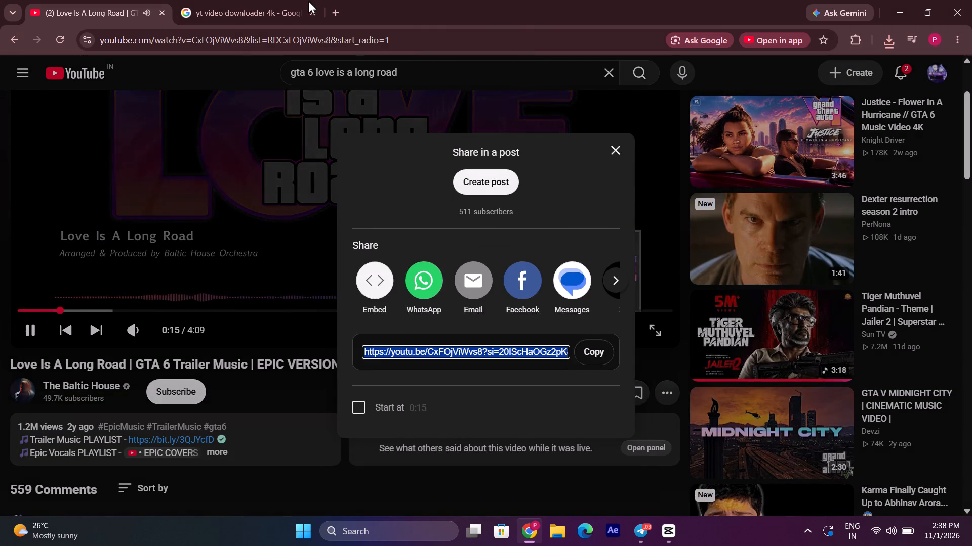
Open the Vd6s downloader from the Google results and submit the copied video link, closing YouTube's share dialog while it loads.
click(277, 0)
click(611, 90)
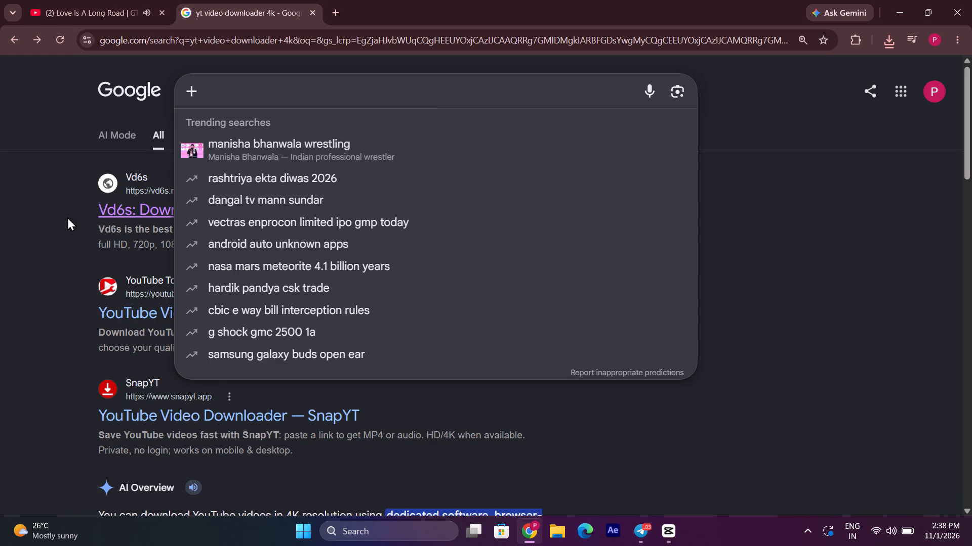
click(157, 219)
click(341, 272)
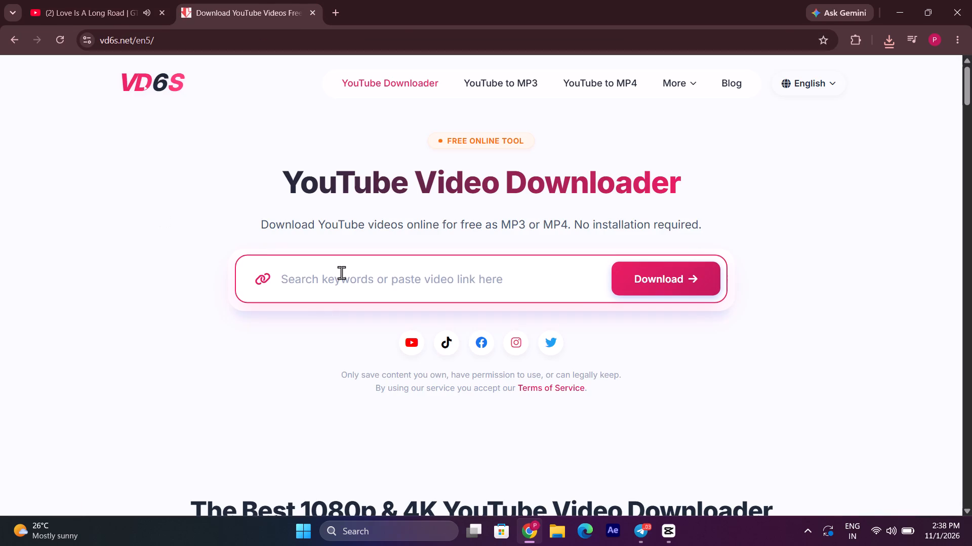
key(ctrl+v)
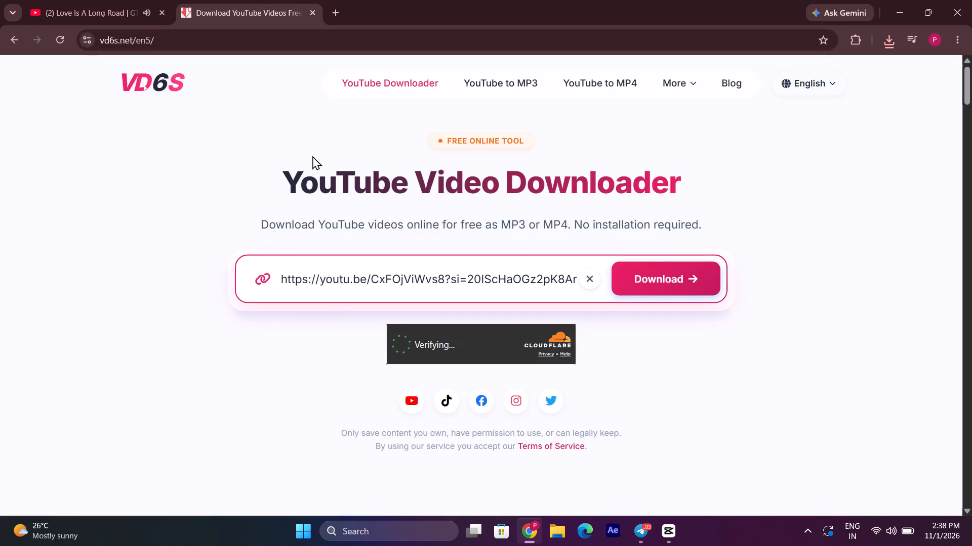
click(91, 0)
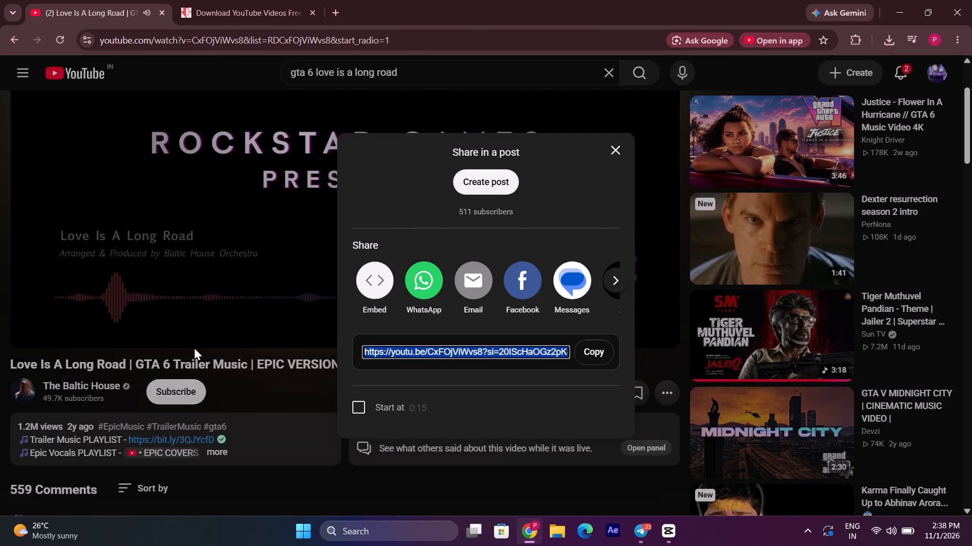
click(247, 376)
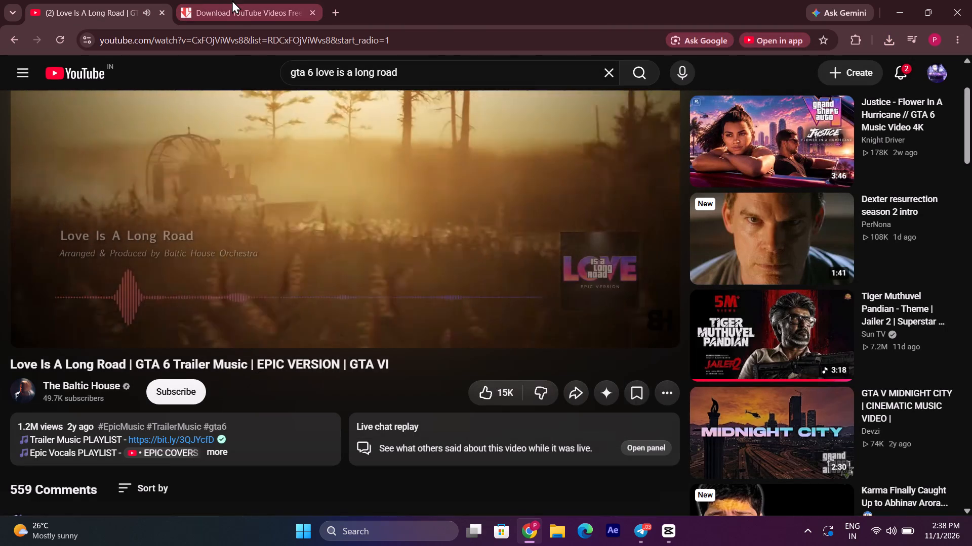
Download the "Love Is A Long Road" epic version from Vd6s as a 1080p MP4 with audio.
click(233, 8)
scroll(500, 335, down, 4)
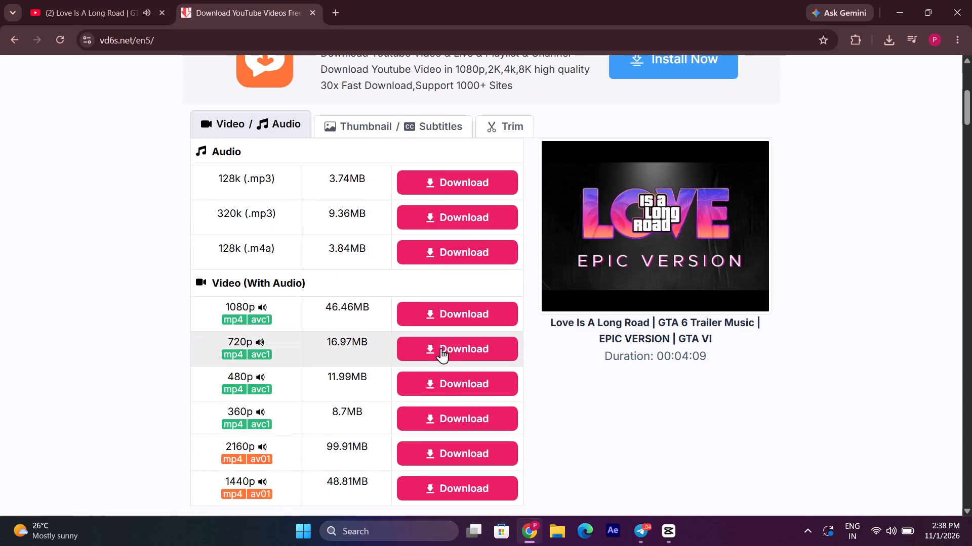
click(433, 305)
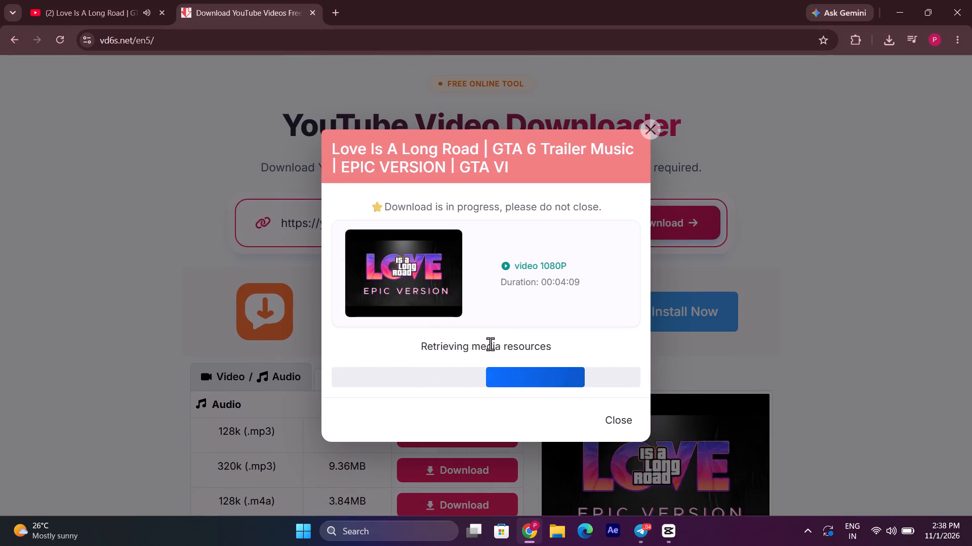
click(59, 0)
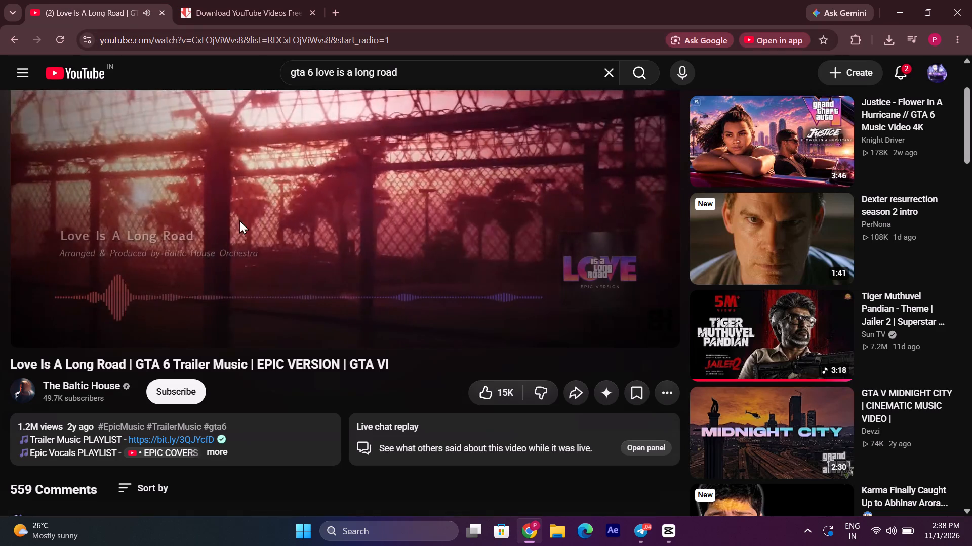
click(235, 0)
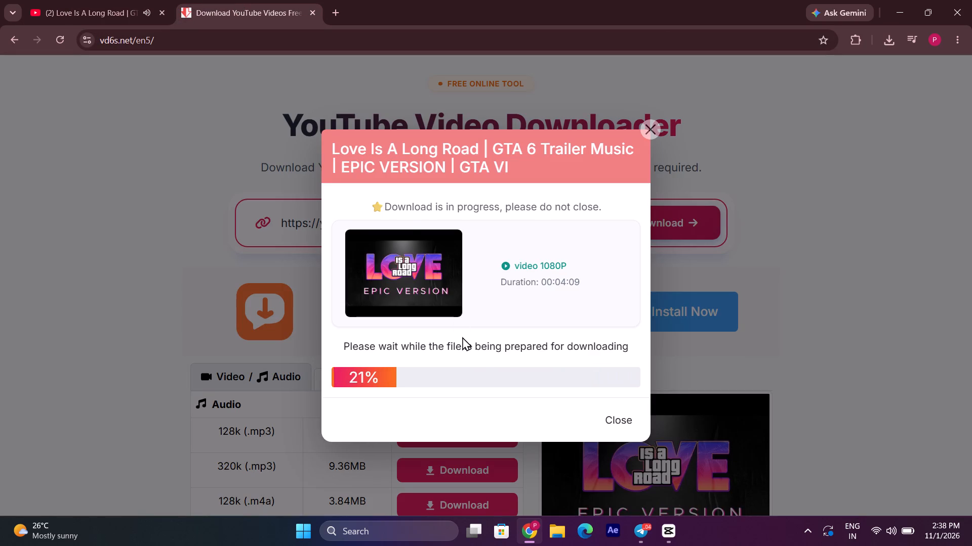
click(87, 0)
scroll(306, 433, up, 2)
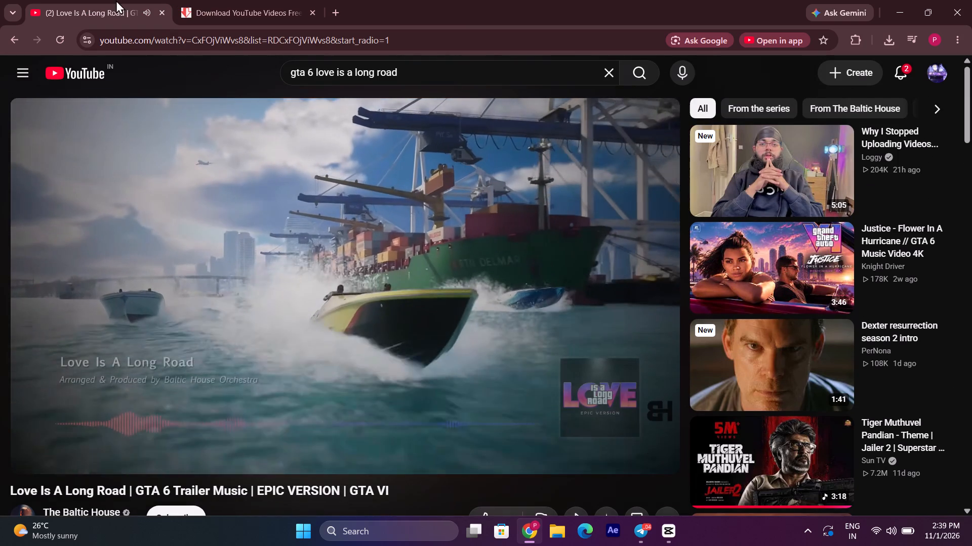
click(218, 0)
click(451, 262)
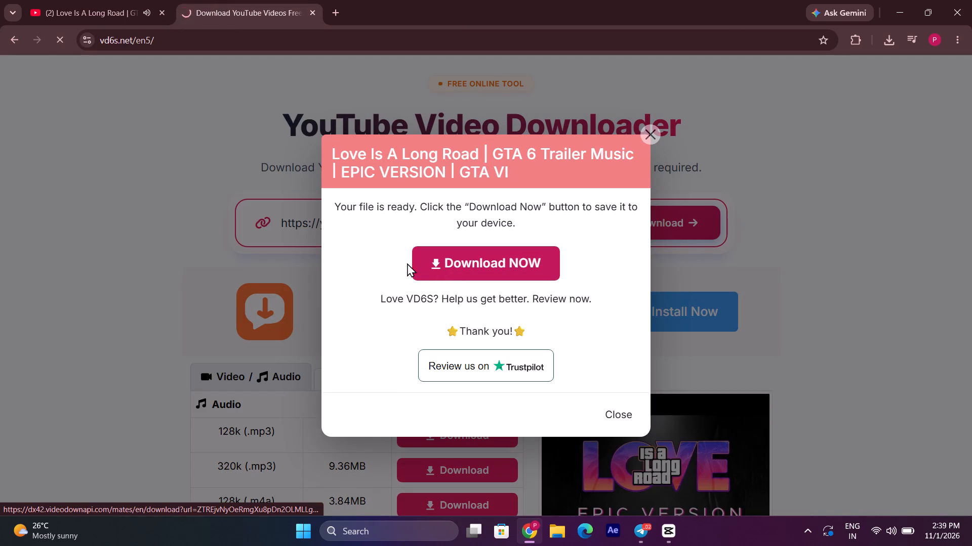
Pause the "Love Is A Long Road" video on YouTube.
click(142, 0)
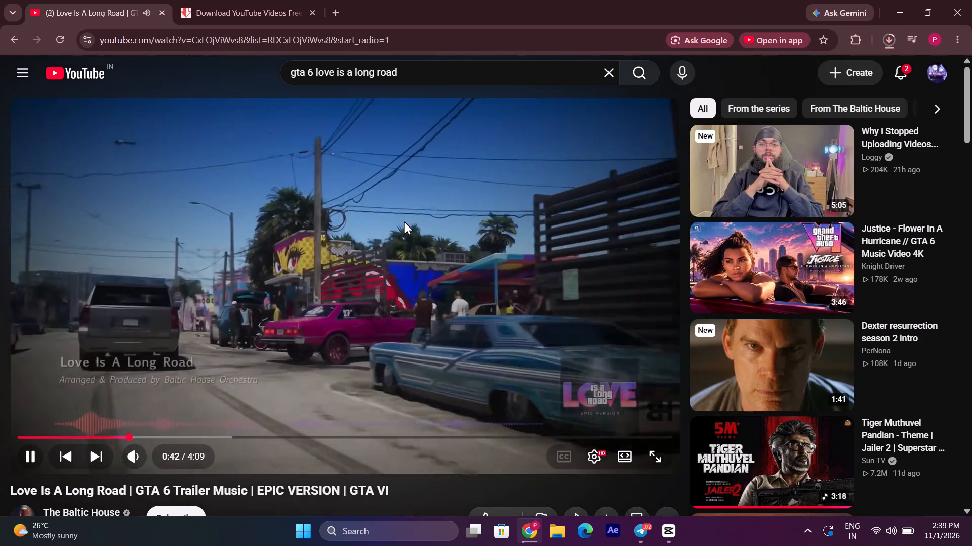
click(404, 221)
Switch to CapCut and place the ElevenLabs voiceover at the start of the empty timeline.
click(671, 529)
drag(142, 142, 147, 336)
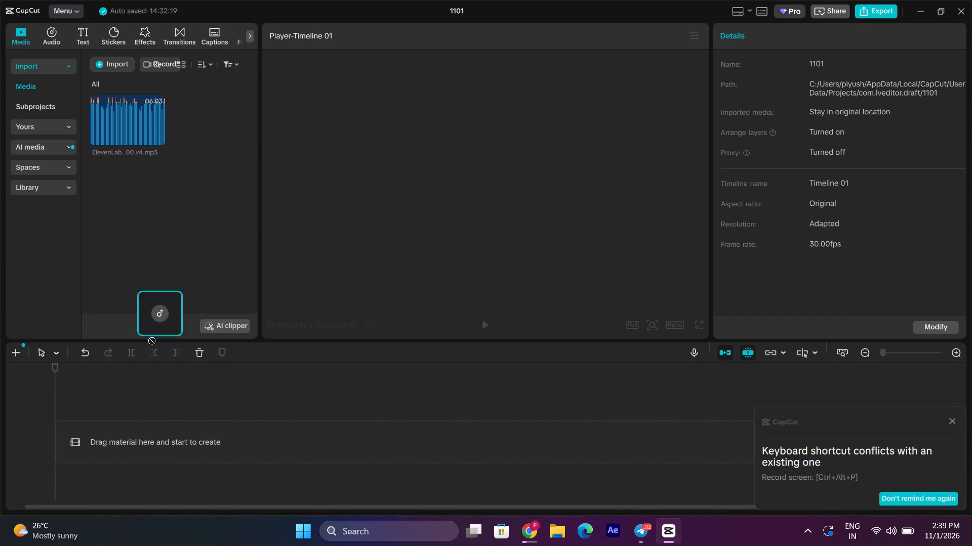
drag(147, 336, 132, 364)
Play the opening of the voiceover in short bursts, dismiss the shortcut conflict notice and enlarge the timeline scale.
key(space)
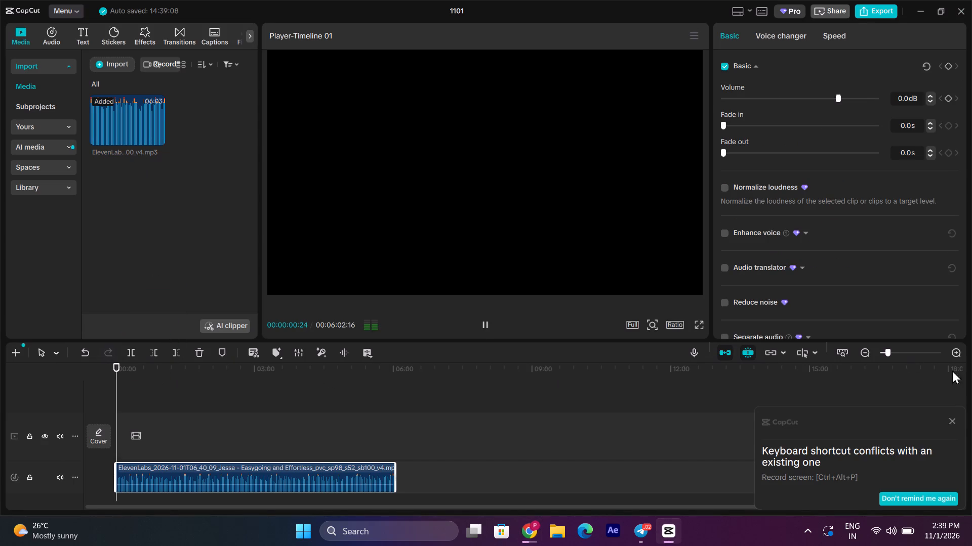
key(space)
click(955, 418)
click(954, 420)
key(space)
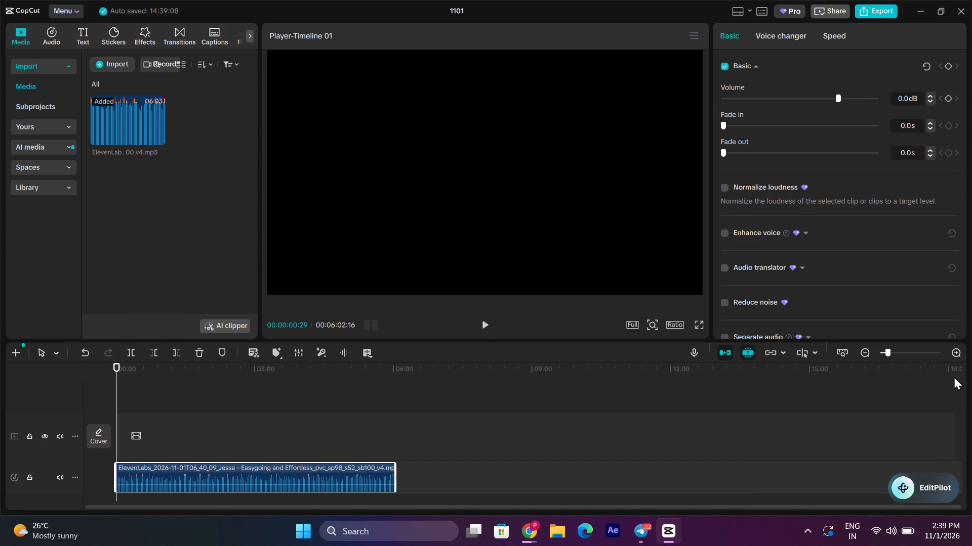
key(space)
click(956, 353)
key(space)
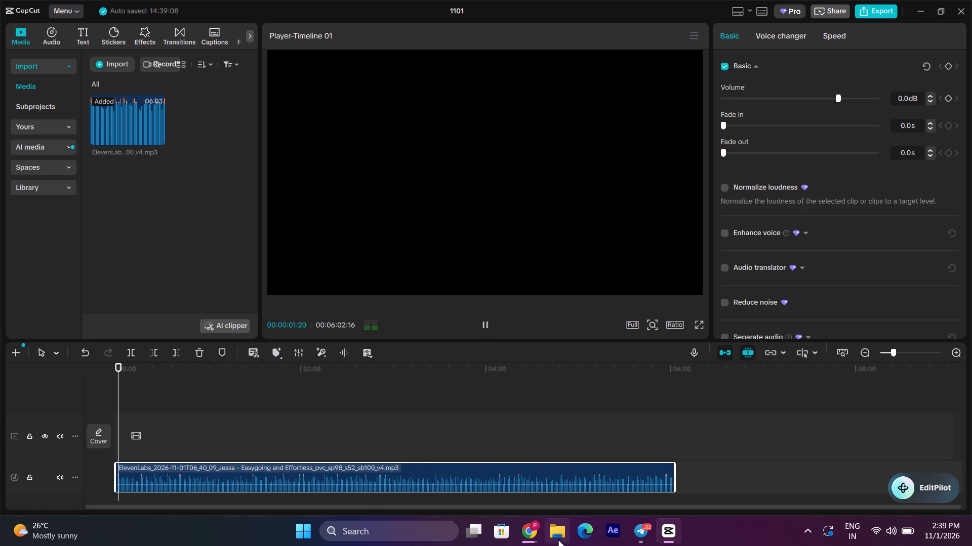
key(space)
Switch back to Chrome and search YouTube for "gta 6 first reaction".
click(531, 526)
drag(447, 65, 318, 84)
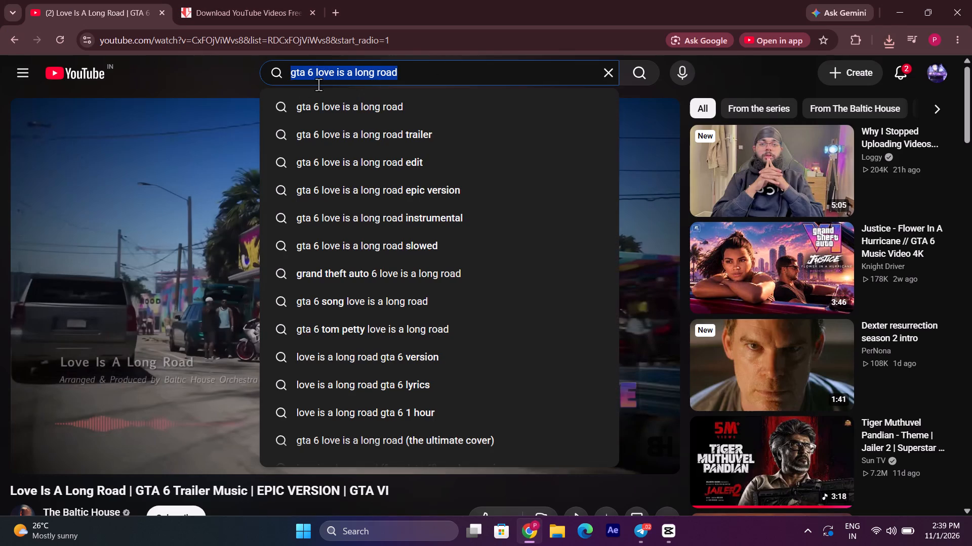
drag(318, 84, 314, 74)
text(re)
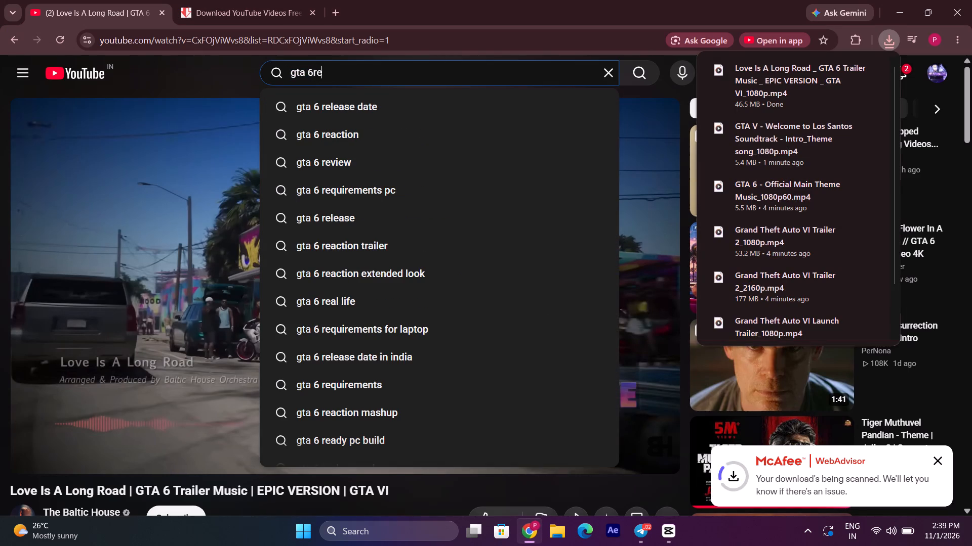
key(BackSpace)
key(BackSpace)
key(space)
text(first reaction)
key(Return)
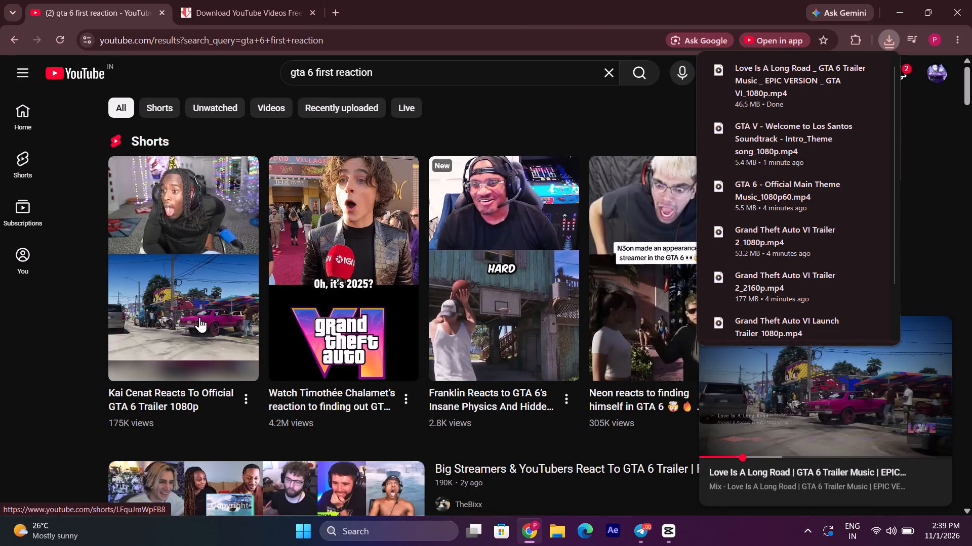
Watch IGN's Short of Timothée Chalamet's GTA 6 reaction, closing the miniplayer, and return to the search results.
click(331, 302)
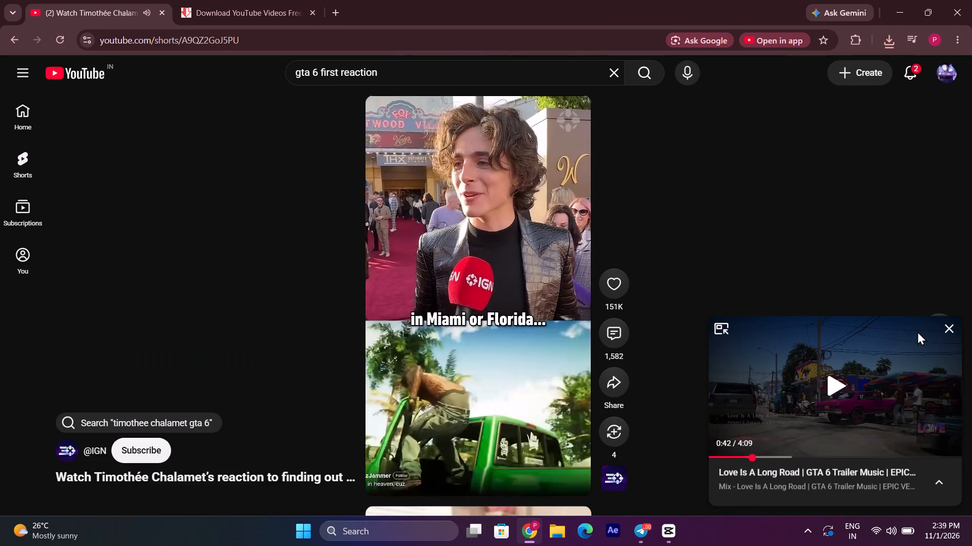
click(943, 329)
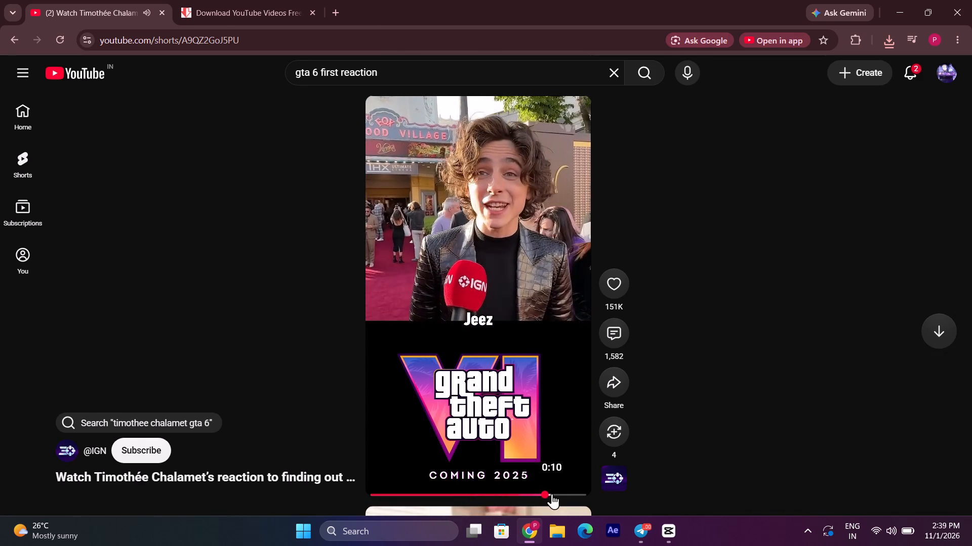
click(381, 496)
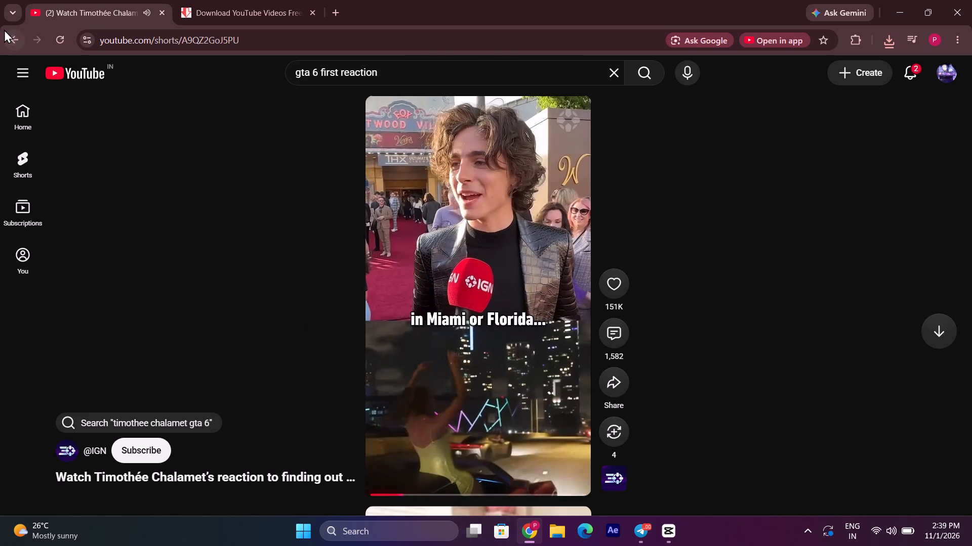
click(4, 30)
Open the Short "Kai Cenat Reacts To Official GTA 6 Trailer 1080p" and review his reactions at several points.
click(145, 246)
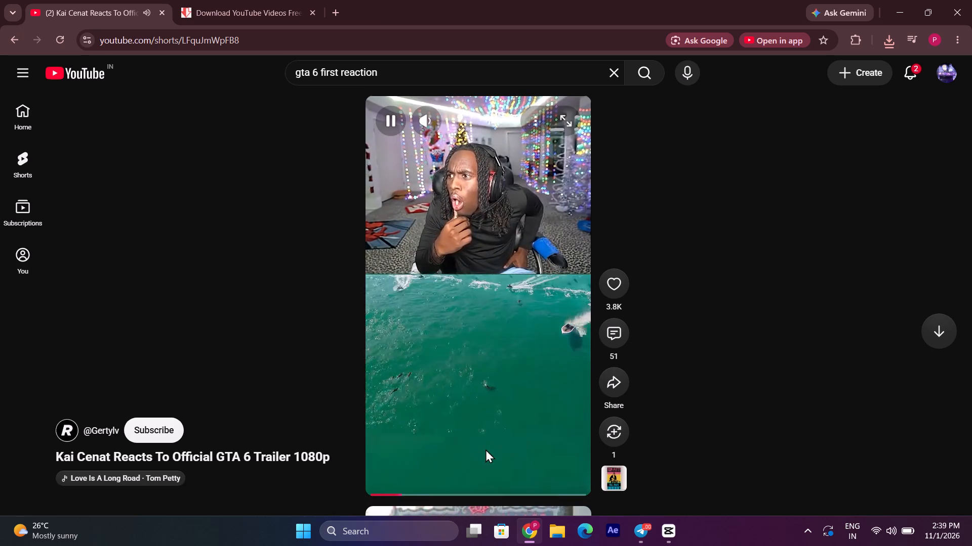
click(424, 494)
click(445, 493)
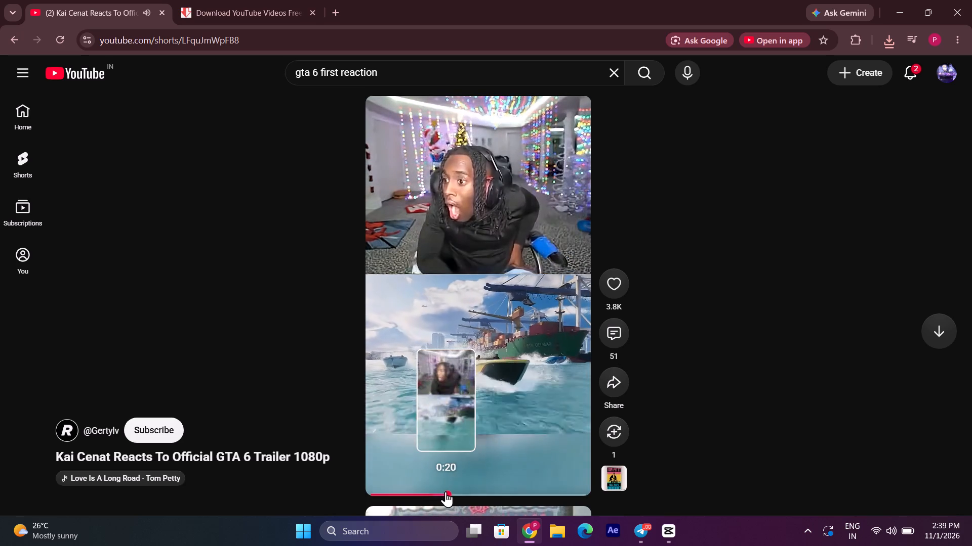
click(443, 491)
click(423, 490)
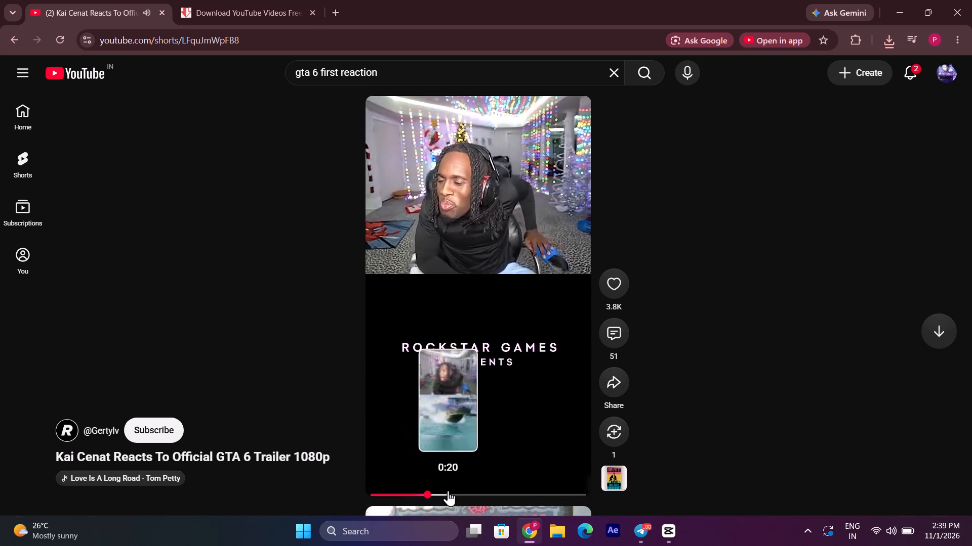
click(465, 489)
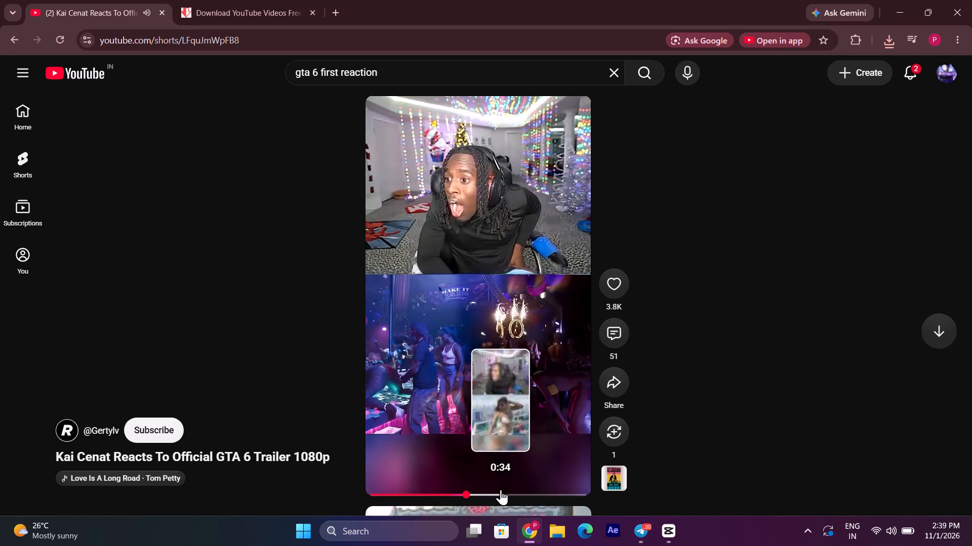
click(501, 490)
click(488, 485)
click(485, 492)
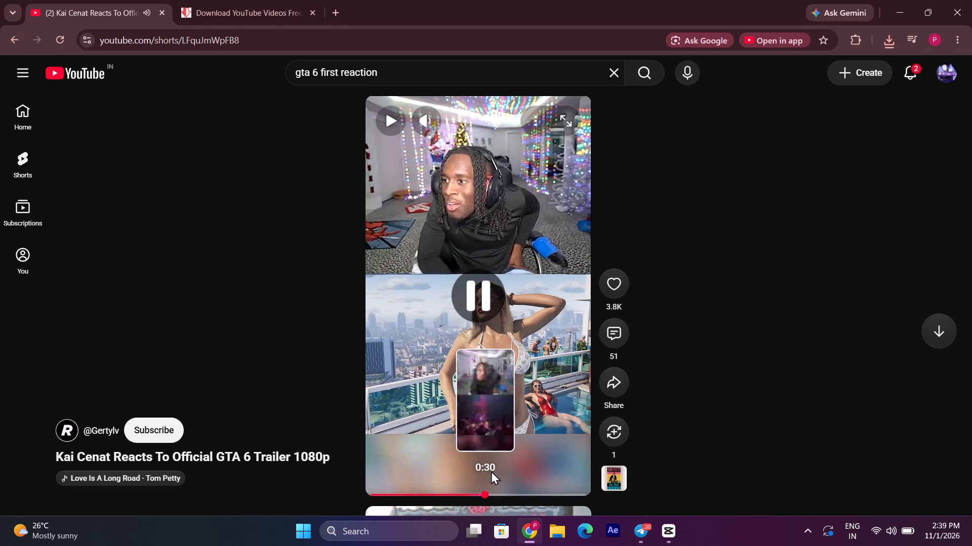
click(500, 407)
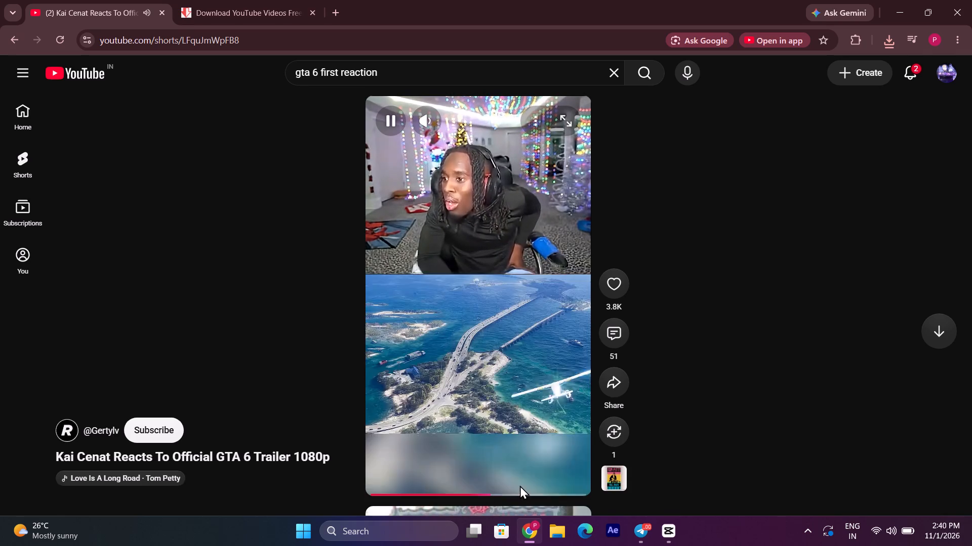
click(519, 497)
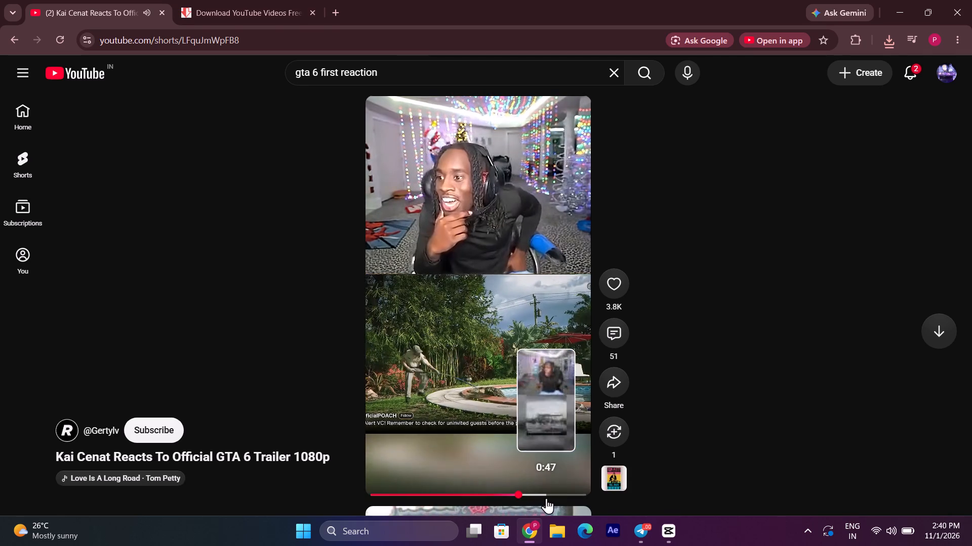
click(547, 498)
click(570, 497)
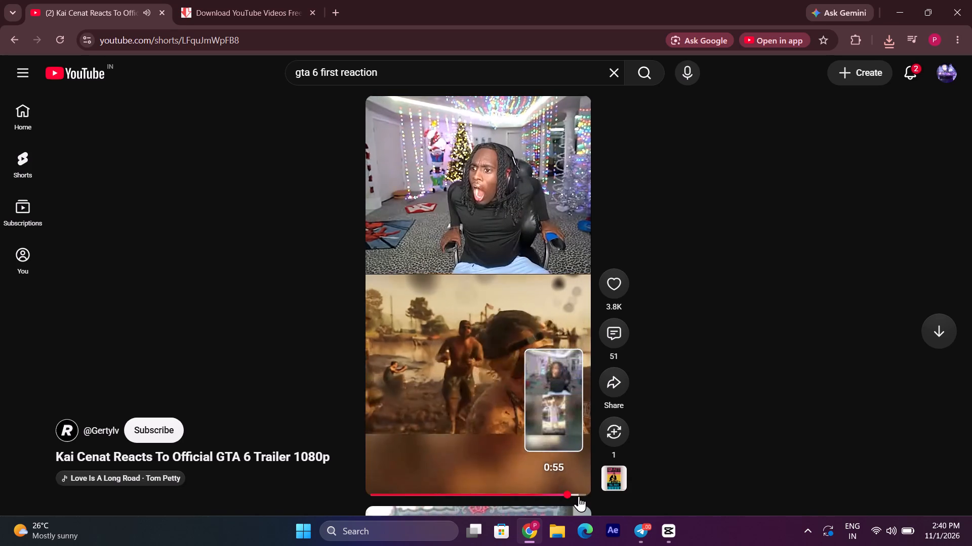
click(579, 496)
click(495, 501)
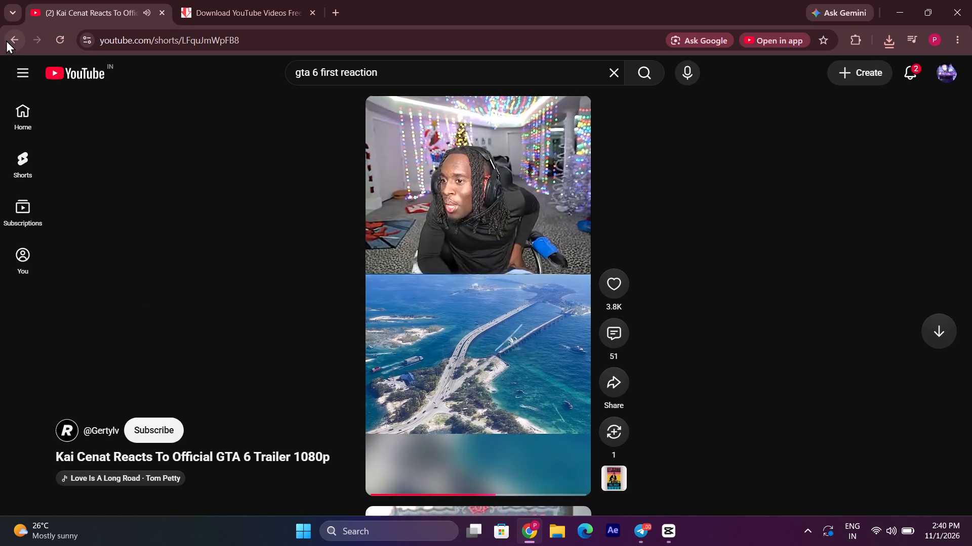
Return to the search results, watch part of the Short "Franklin Reacts to GTA 6's Insane Physics", and go back to the results.
click(7, 40)
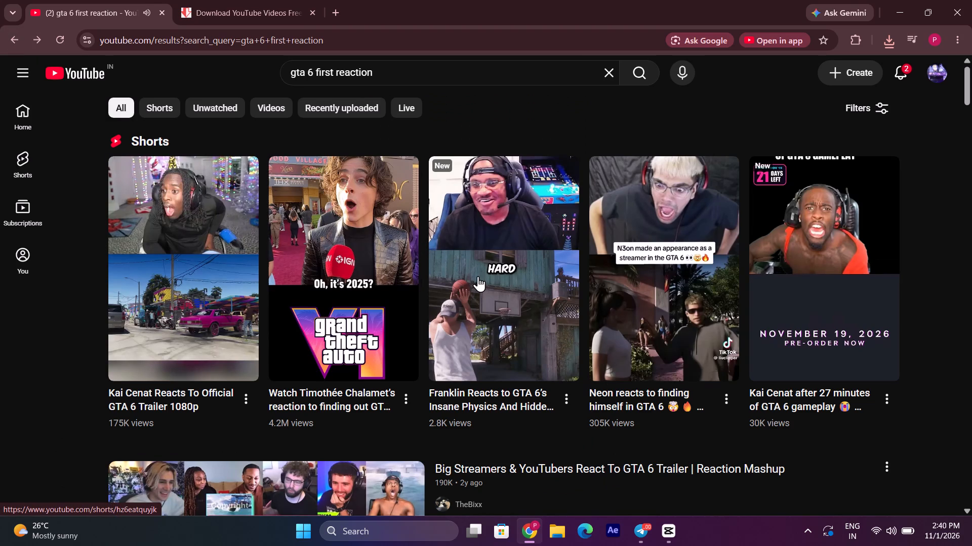
click(478, 276)
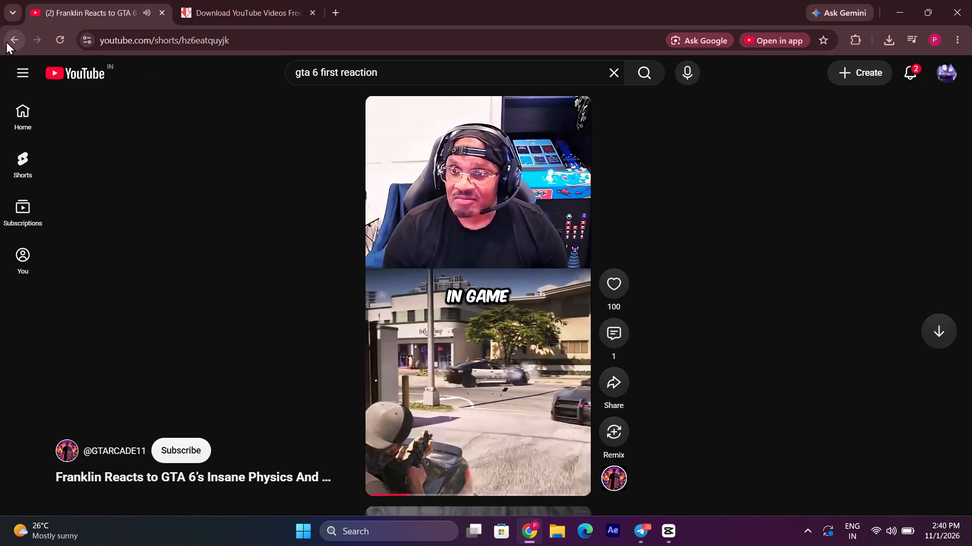
click(6, 41)
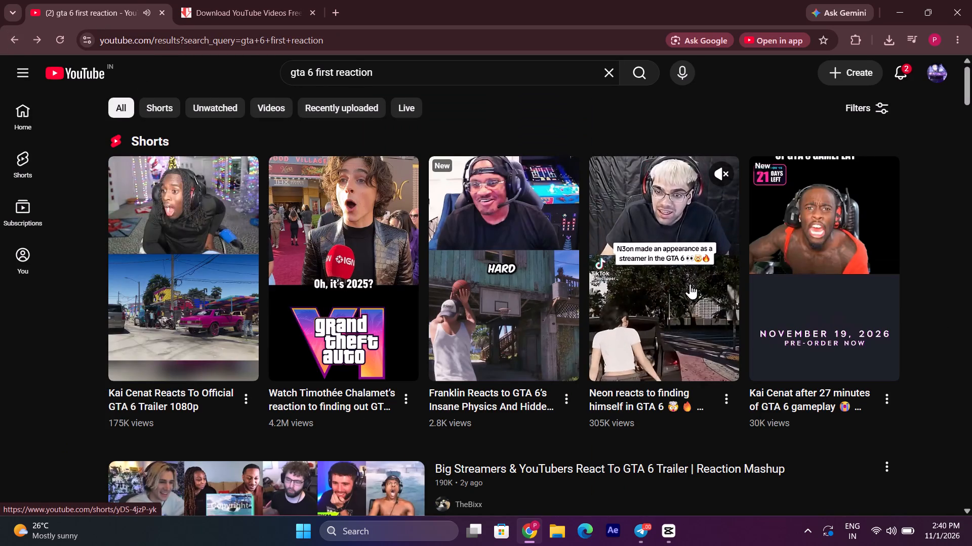
Open the Short "Kai Cenat after 27 minutes of GTA 6 gameplay", copy its share link and return to the results.
click(785, 284)
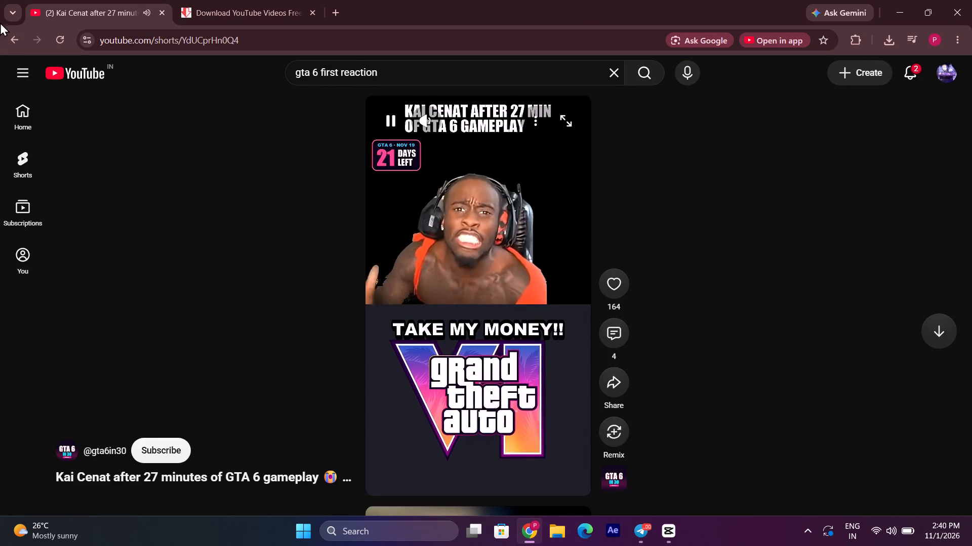
click(618, 387)
click(595, 318)
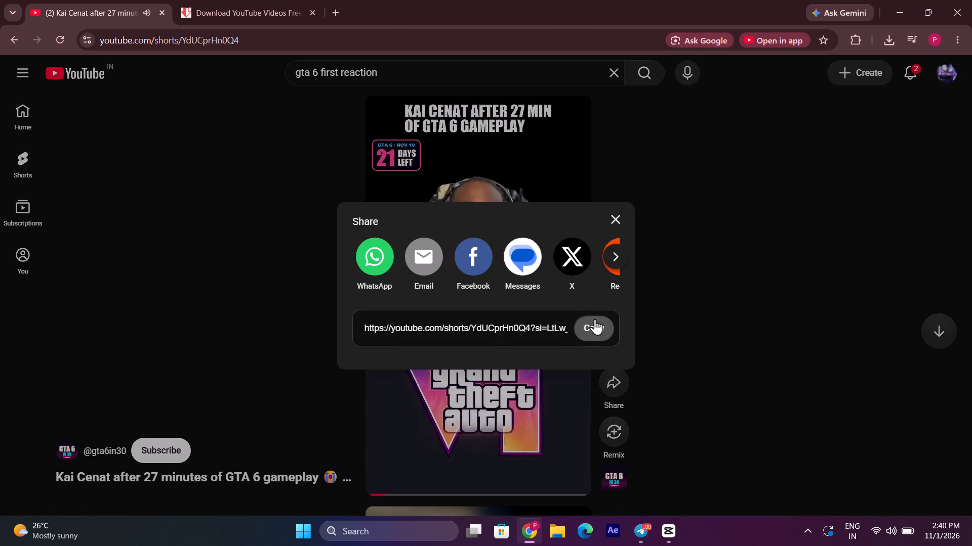
click(741, 270)
click(3, 33)
Preview "Big Streamers & YouTubers React To GTA 6 Trailer | Reaction Mashup", skipping ahead and pausing it, and return to the results.
scroll(210, 326, down, 3)
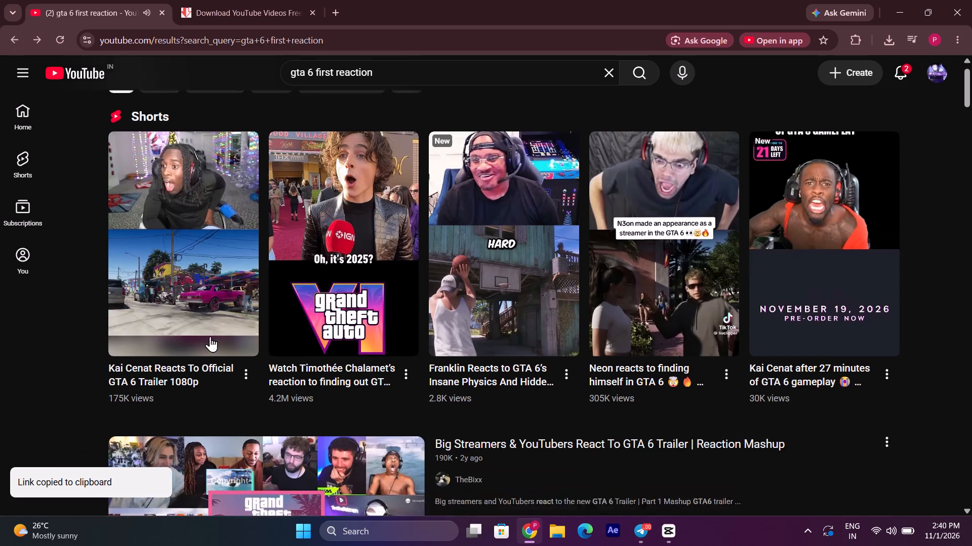
click(210, 334)
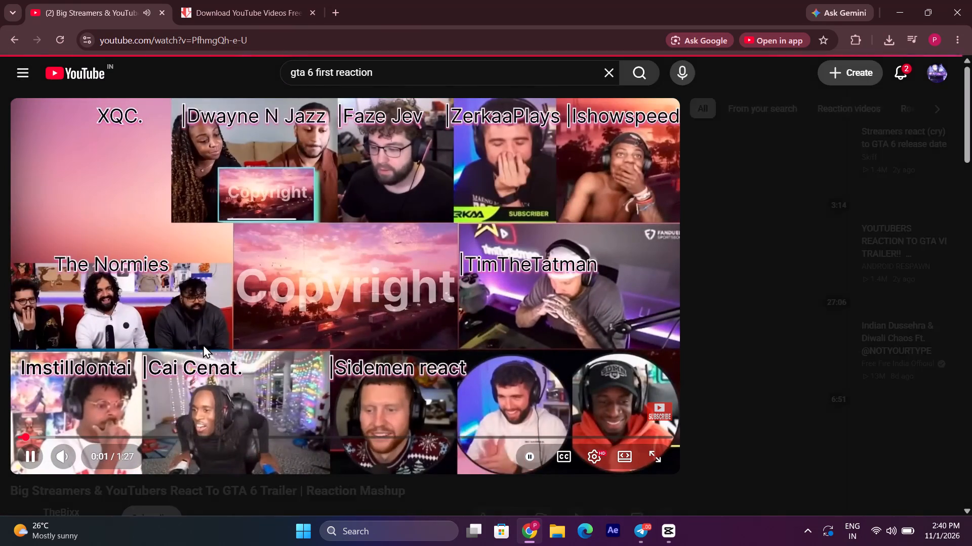
key(Right)
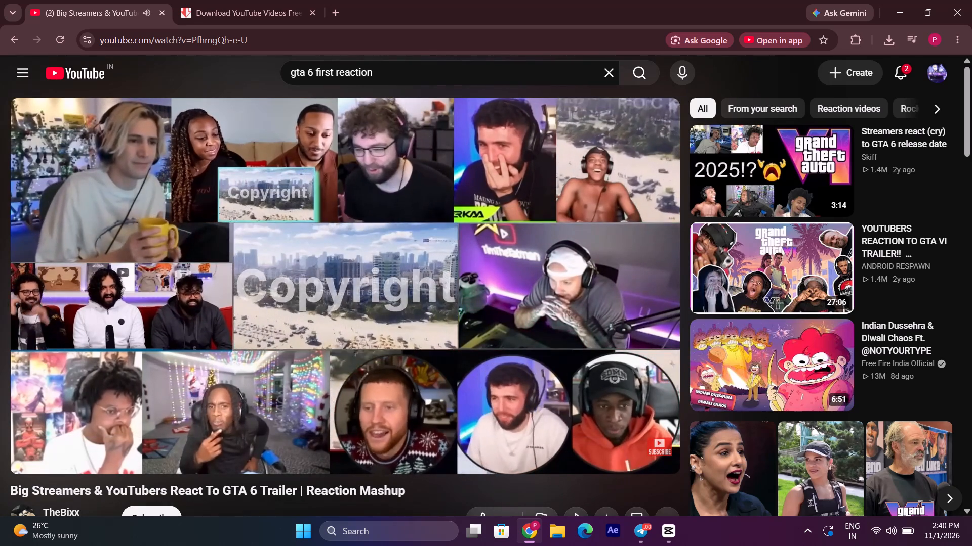
key(Right)
key(space)
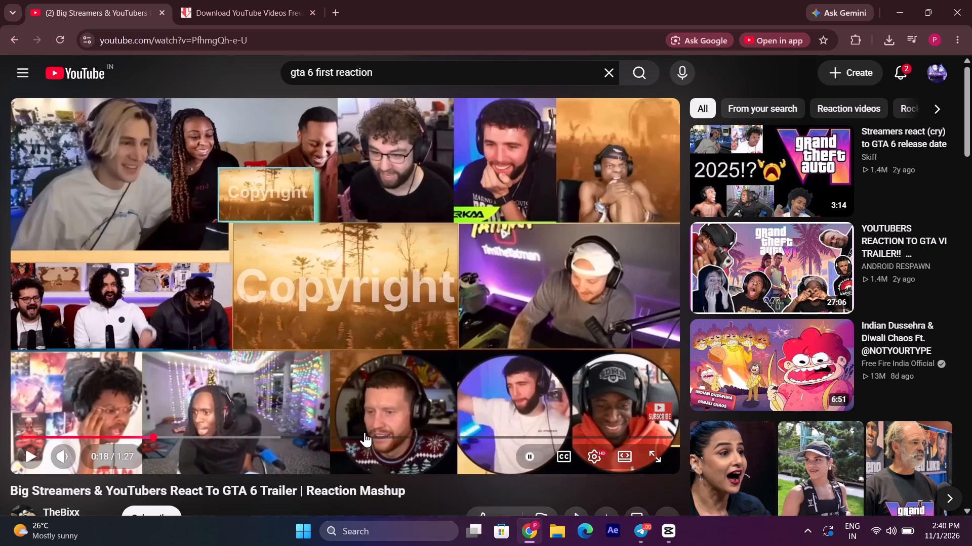
click(3, 32)
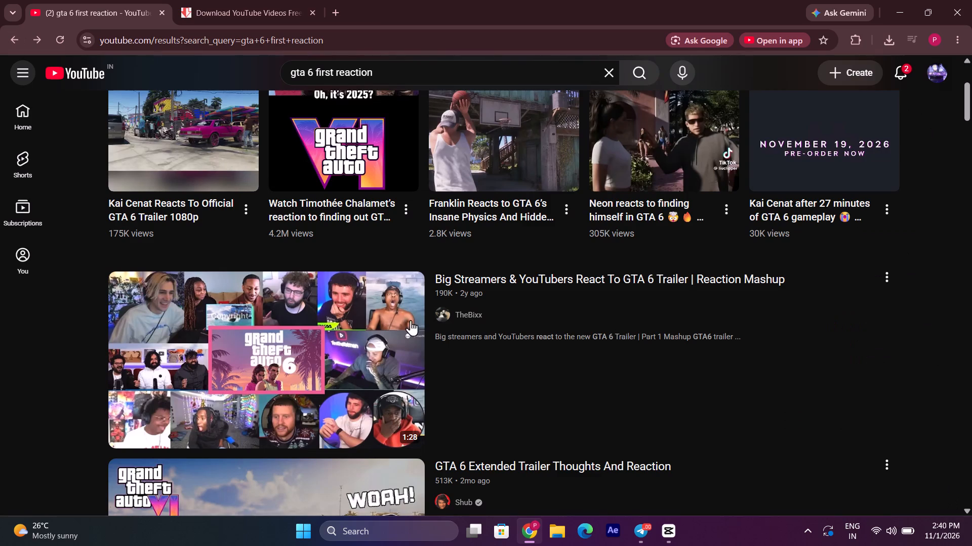
Look through the search results for further Shorts and videos of streamers reacting to GTA 6.
scroll(435, 346, down, 3)
scroll(238, 323, down, 7)
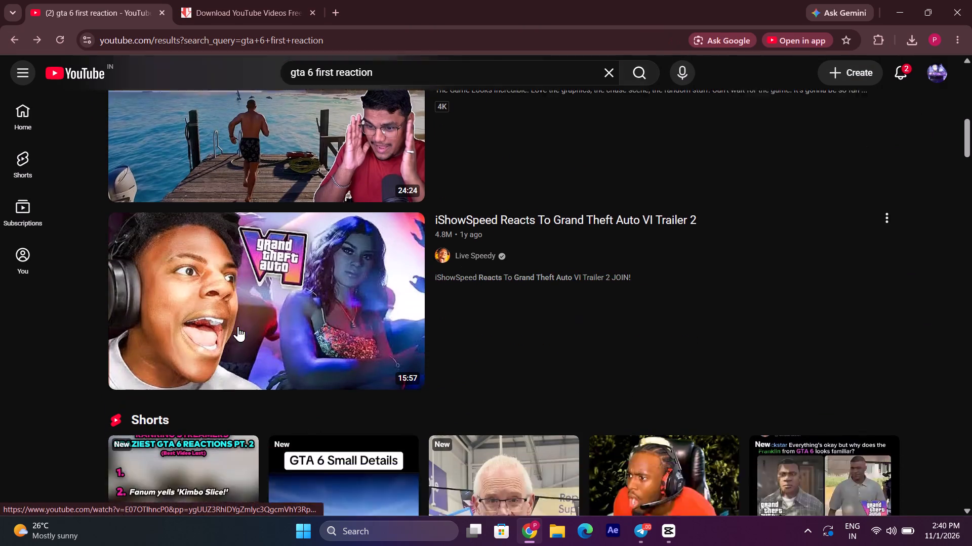
scroll(180, 330, down, 7)
scroll(459, 351, up, 3)
scroll(671, 309, up, 1)
scroll(766, 266, up, 1)
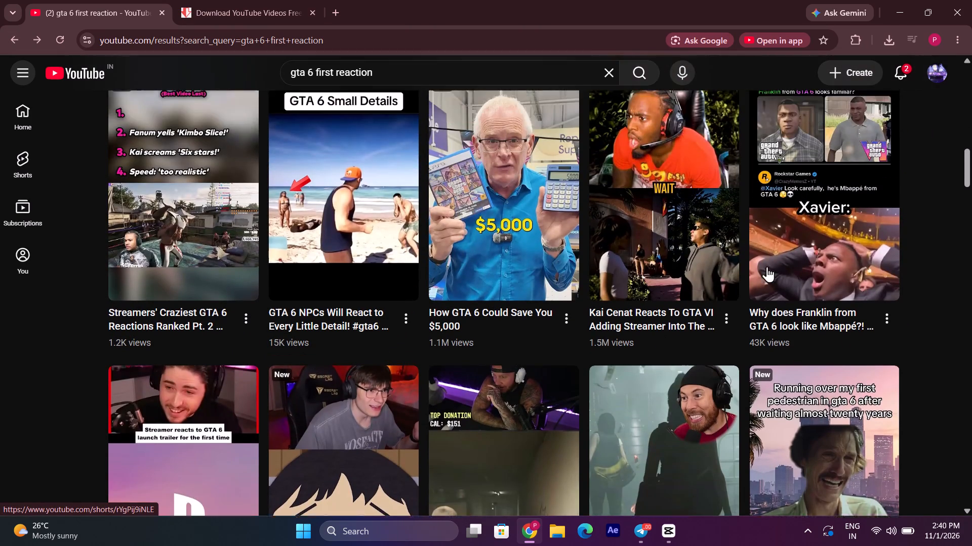
scroll(511, 270, down, 9)
scroll(305, 305, down, 5)
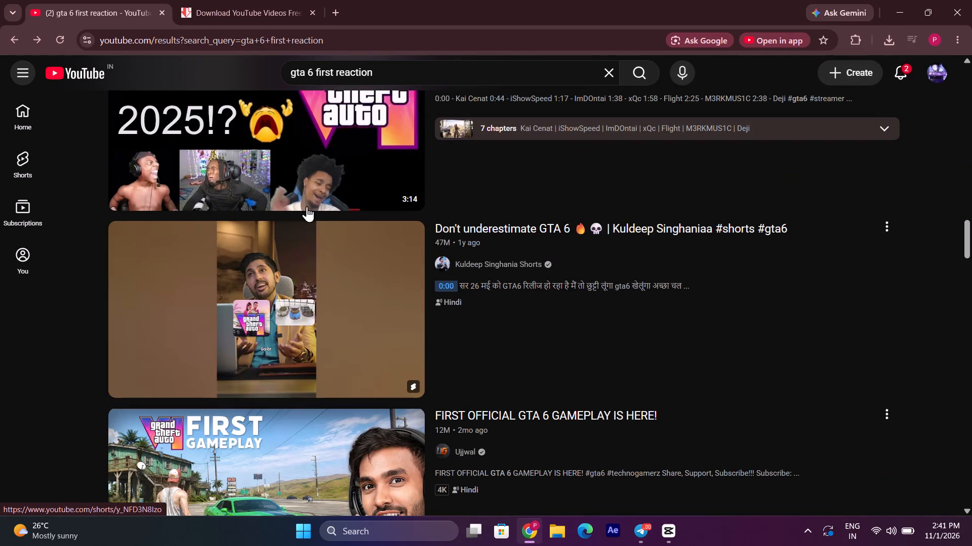
scroll(307, 206, up, 2)
Open "Streamers react (cry) to GTA 6 release date" by Skiff and skim Kai Cenat's reaction.
click(308, 257)
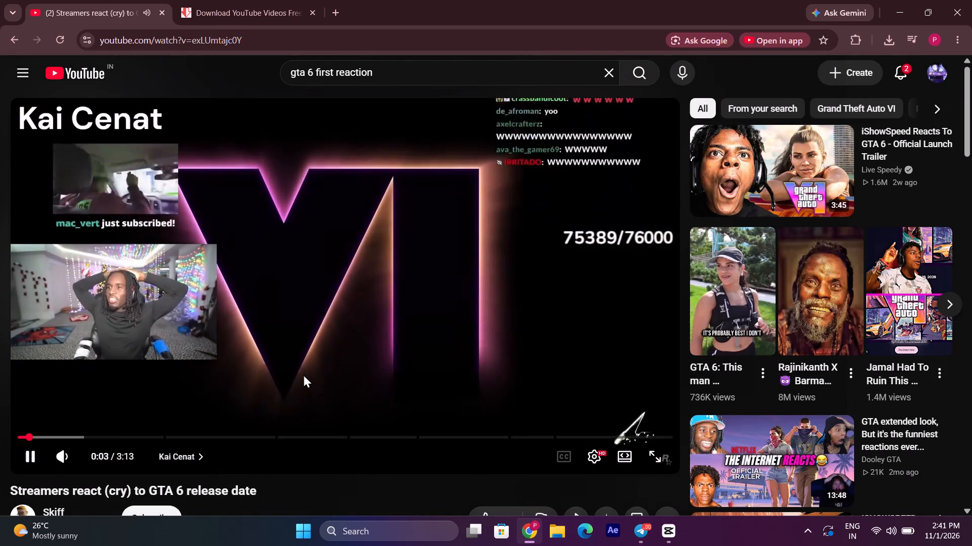
key(Right)
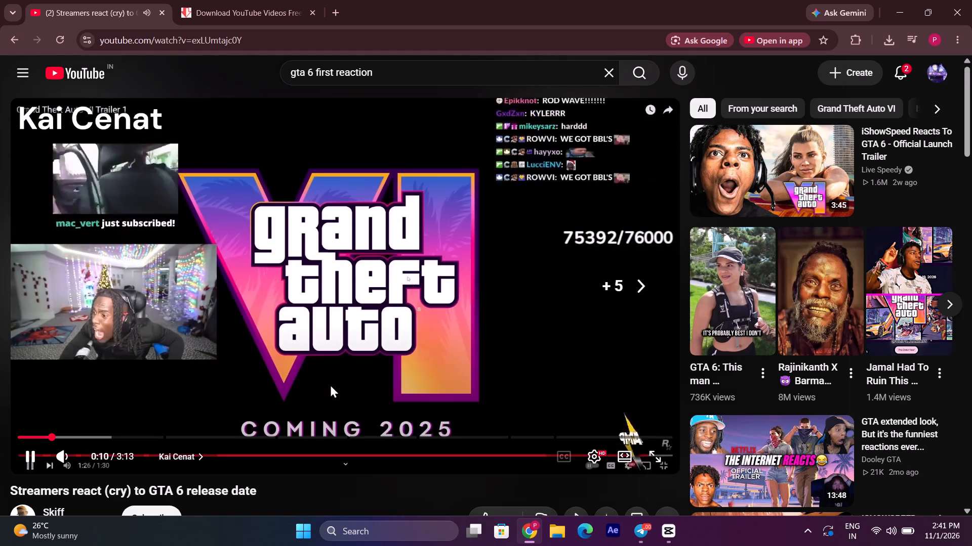
key(Right)
key(Right)
key(Right)
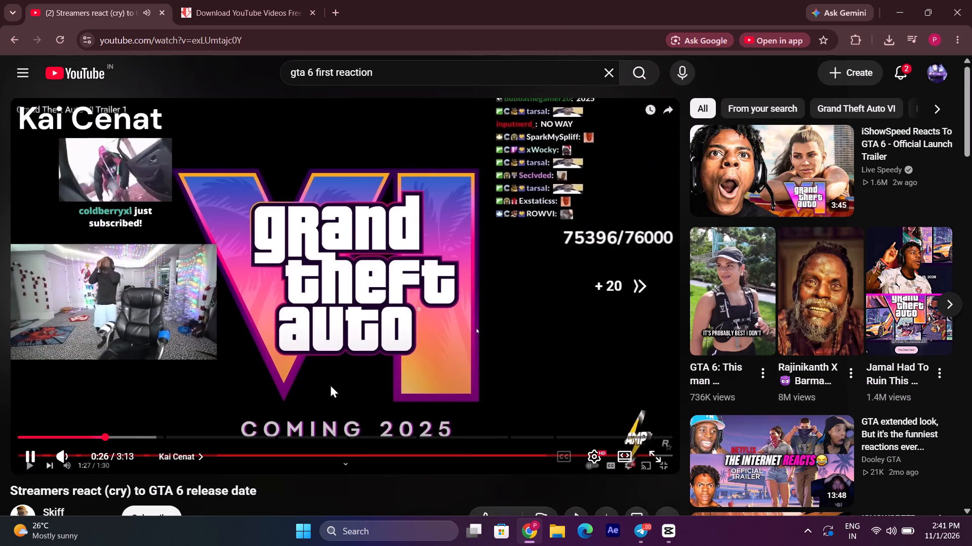
Skip ahead to the iShowSpeed chapter and review his reaction to the GTA VI logo and release year.
key(Right)
key(Right)
key(Right)
key(Right)
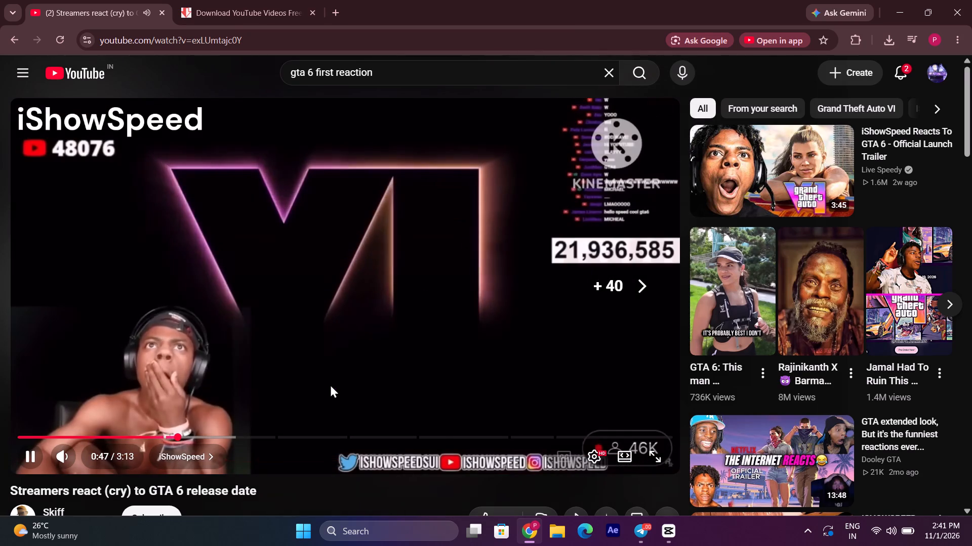
key(Right)
key(Left)
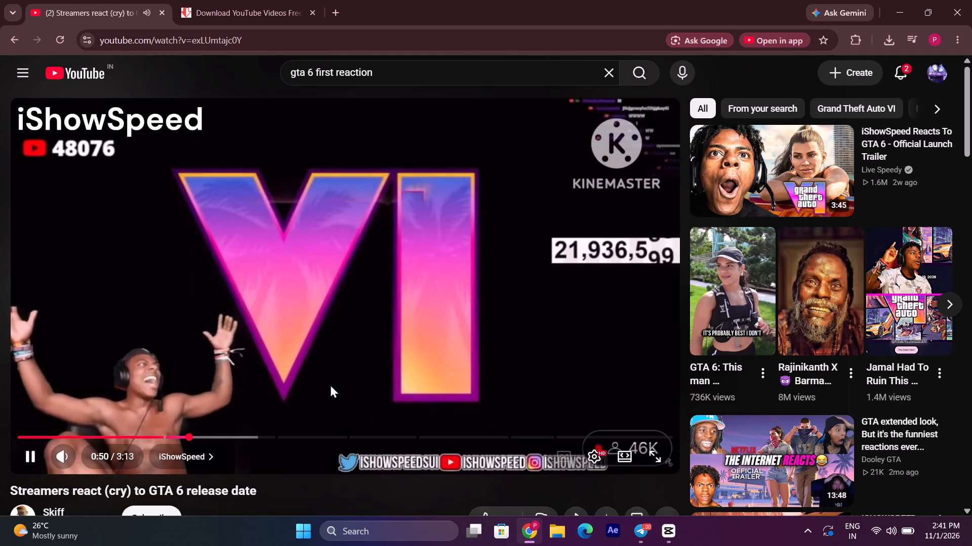
key(Right)
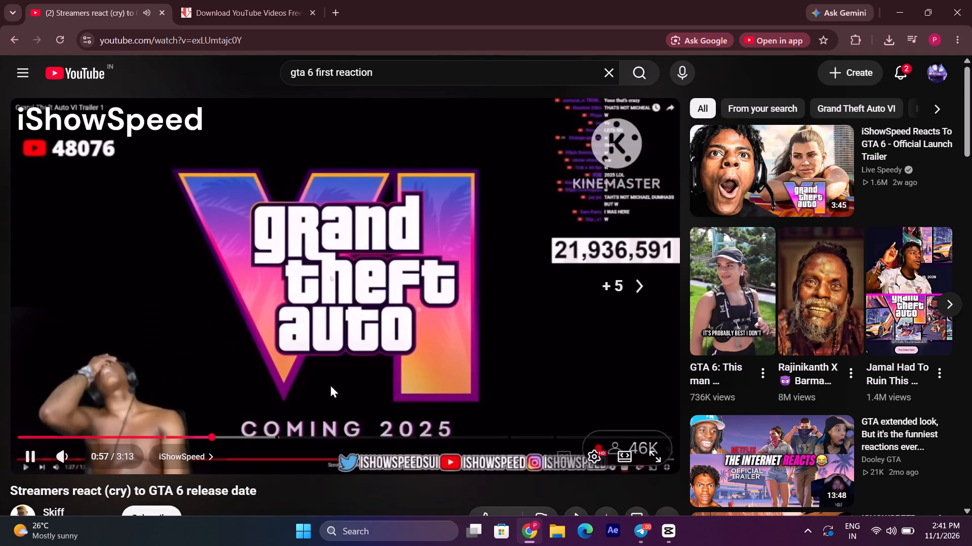
Skim the ImDOntai and xQc chapters of the streamer compilation, and return to the search results.
key(Right)
key(Right)
key(Right)
key(Right)
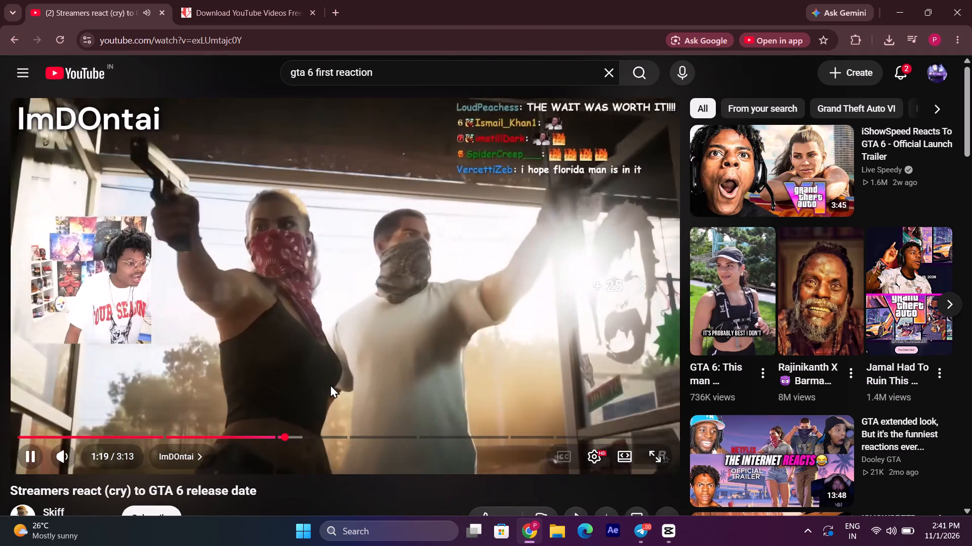
key(Right)
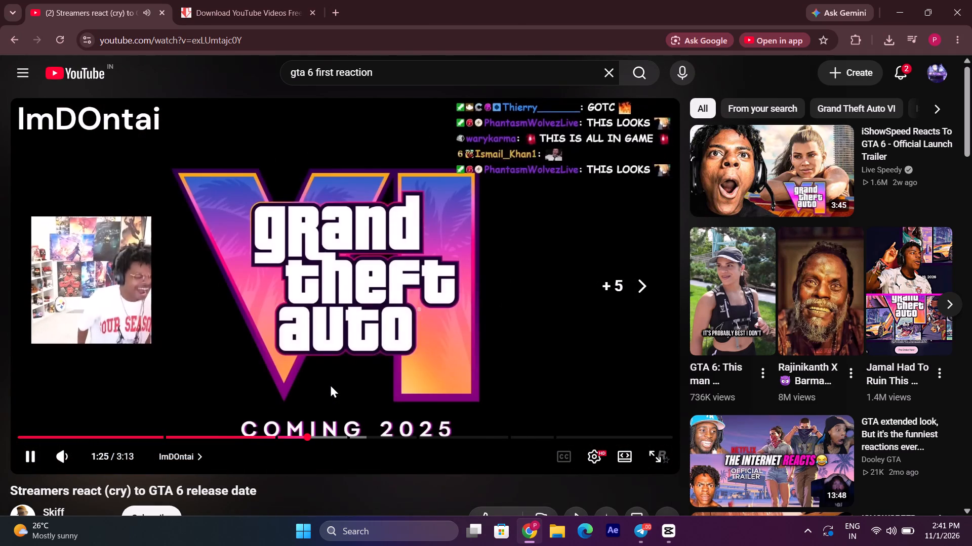
key(Right)
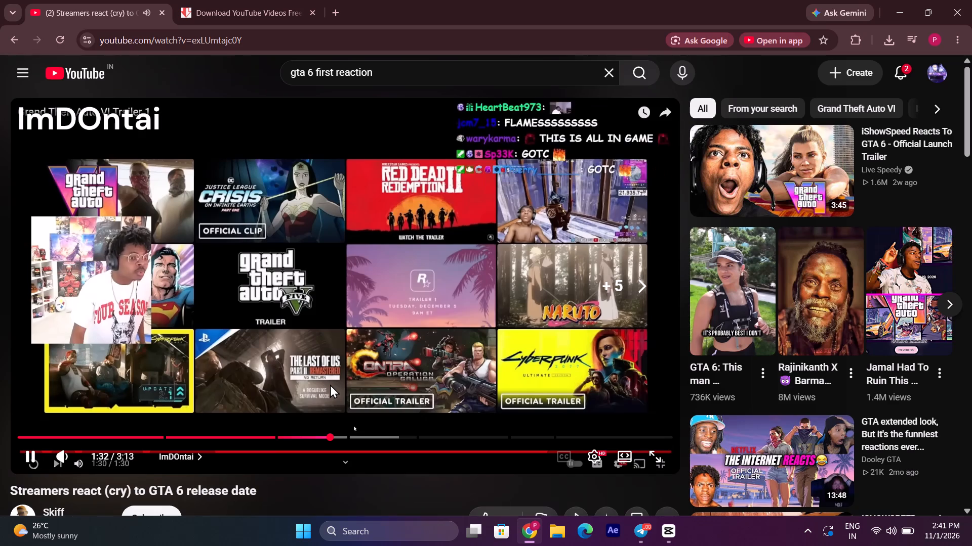
key(Right)
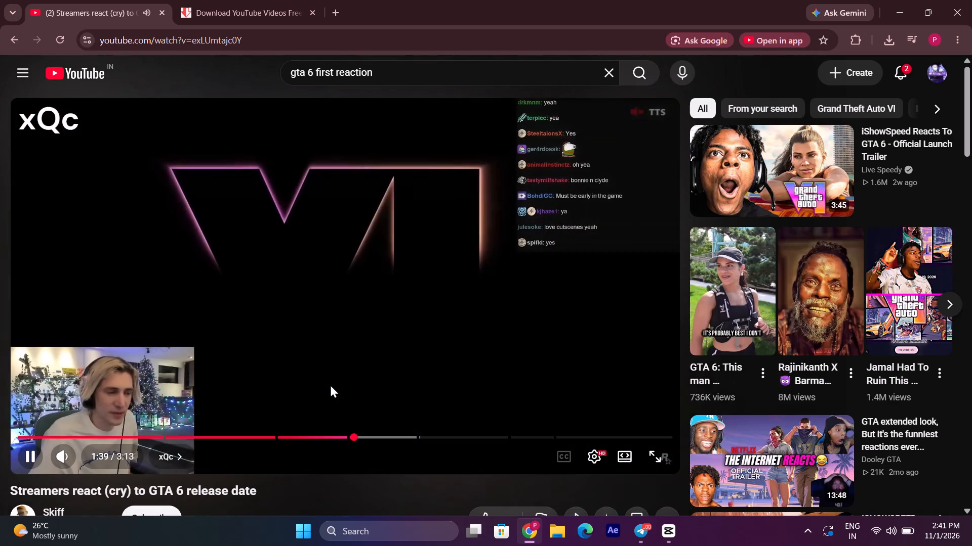
key(Right)
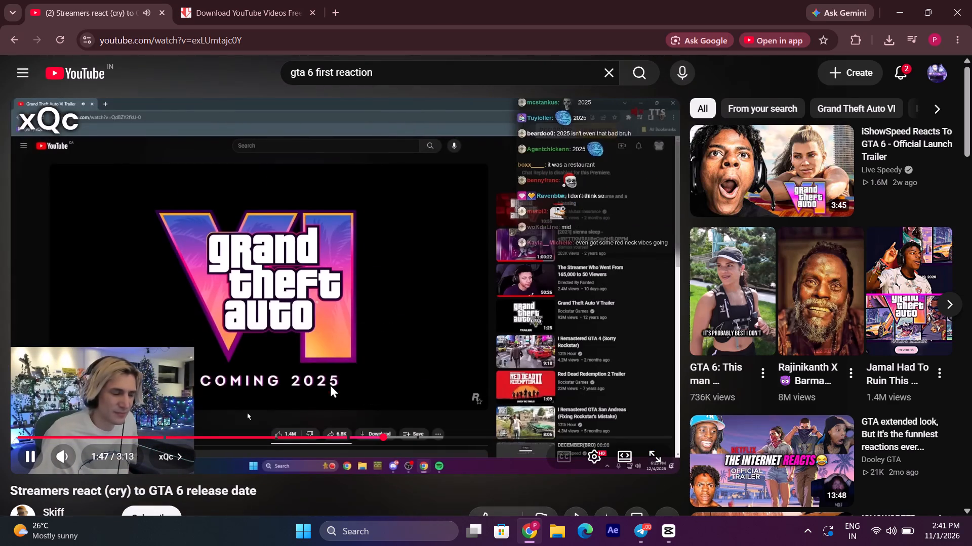
click(22, 56)
click(17, 42)
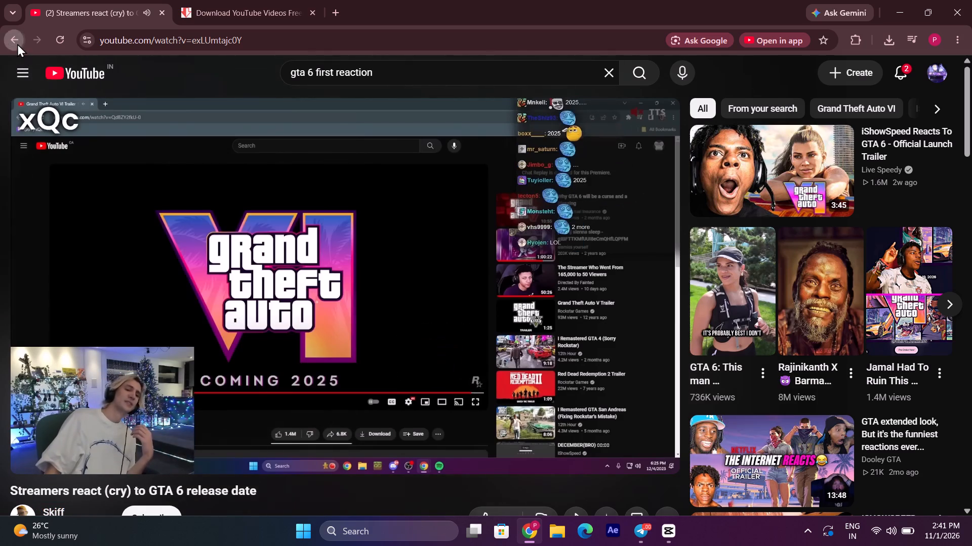
Look further down the search results for another GTA 6 reaction compilation.
scroll(321, 354, down, 6)
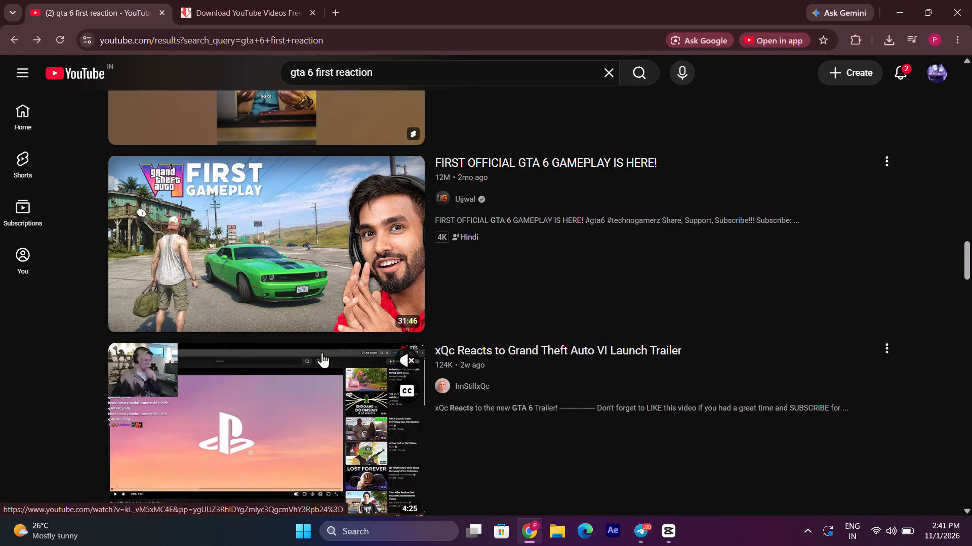
scroll(290, 229, down, 4)
scroll(290, 230, up, 2)
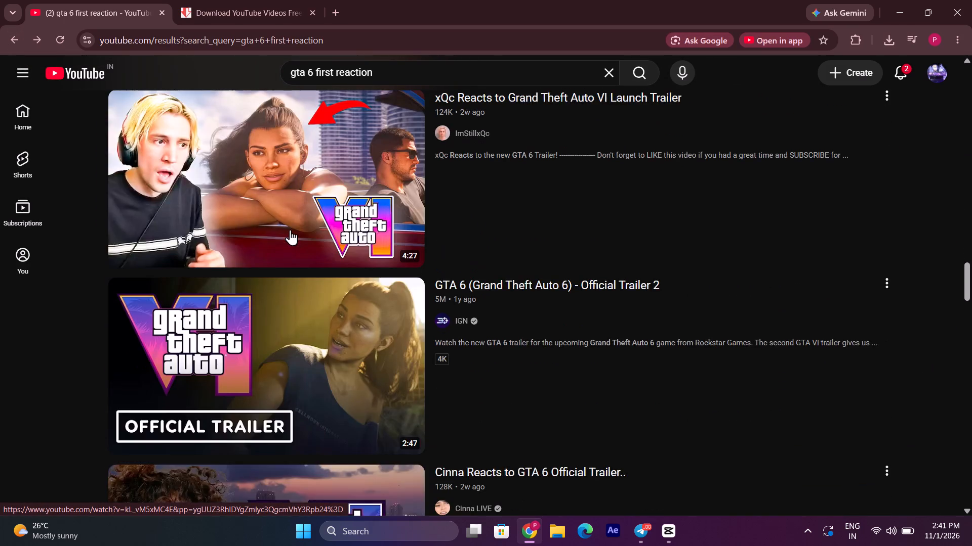
scroll(290, 230, up, 2)
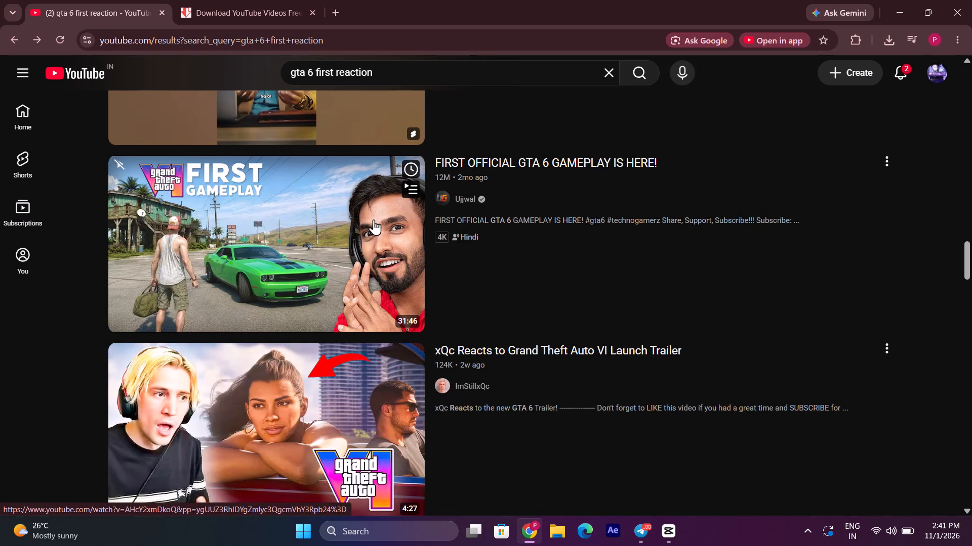
scroll(338, 322, down, 7)
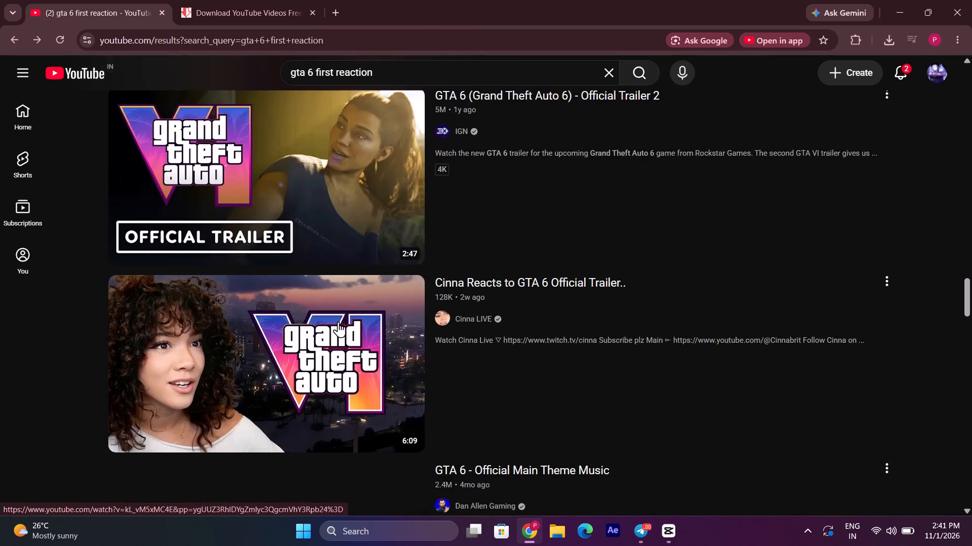
scroll(338, 320, down, 4)
scroll(340, 276, down, 7)
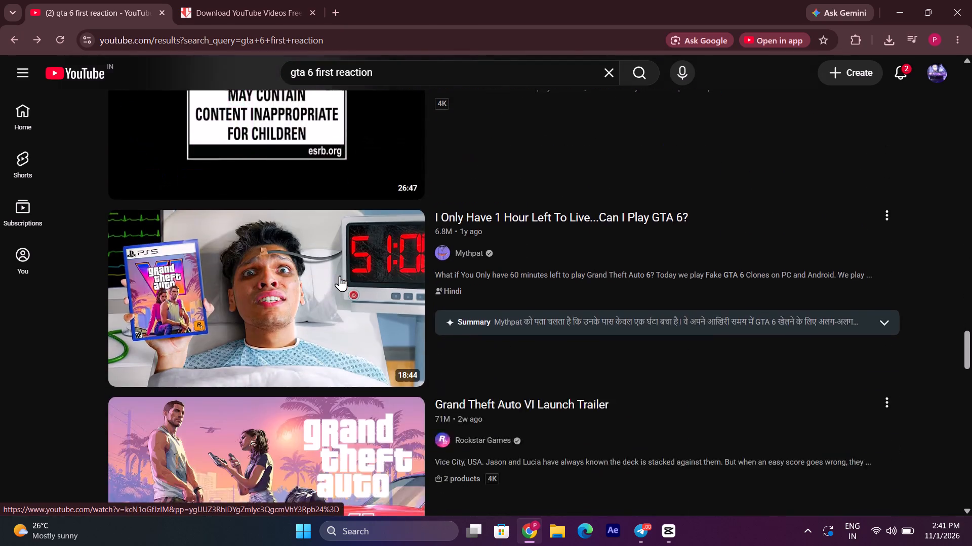
scroll(340, 276, down, 12)
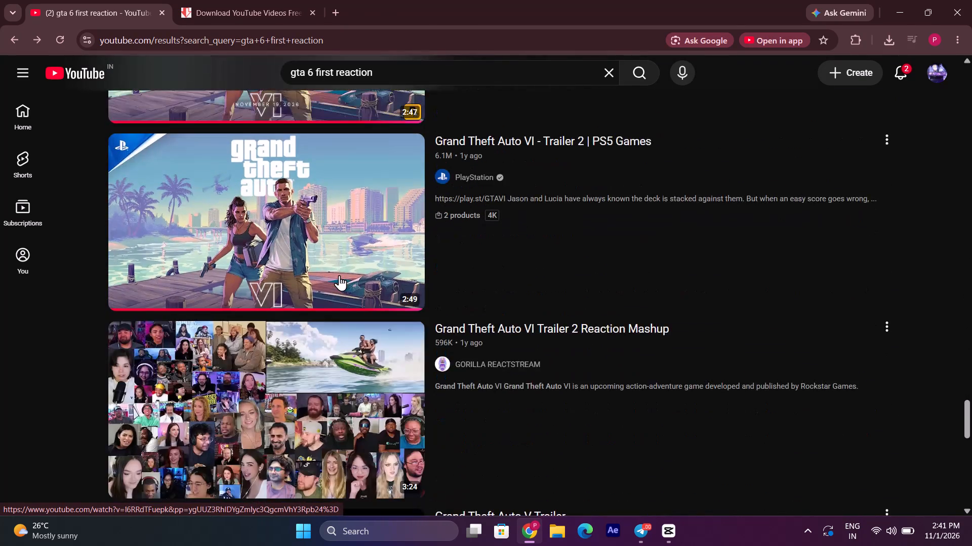
scroll(339, 275, down, 4)
scroll(339, 274, up, 3)
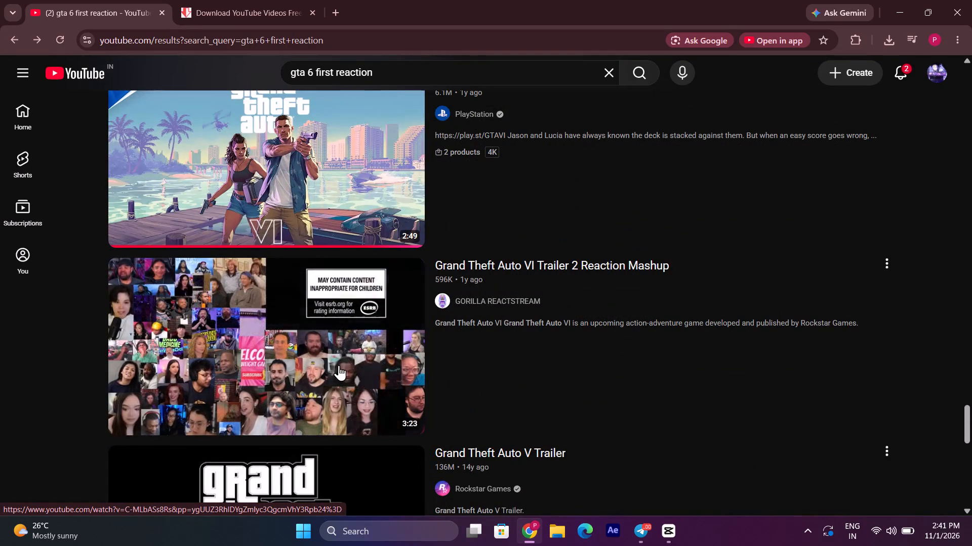
Open "Grand Theft Auto VI Trailer 2 Reaction Mashup" by GORILLA REACTSTREAM, skim its opening, and return to the search results.
click(358, 331)
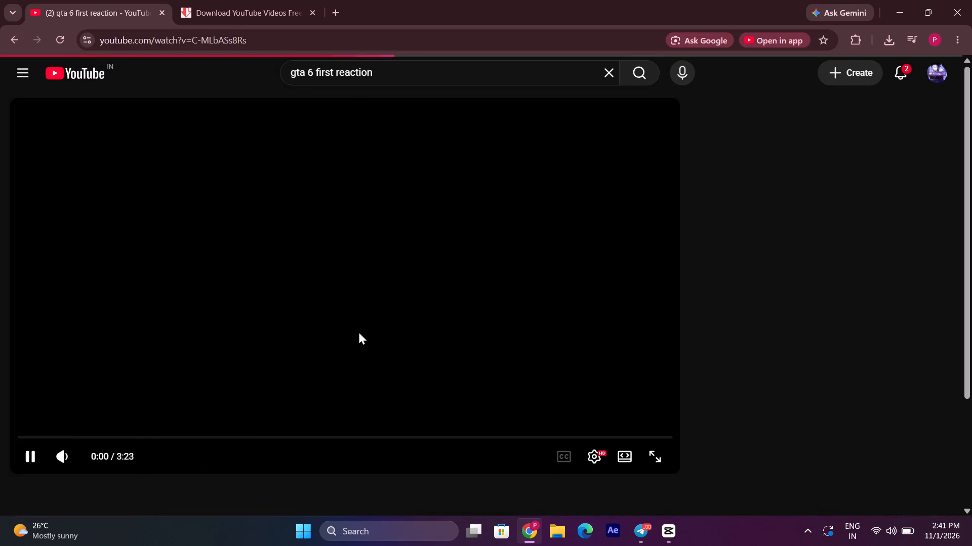
key(Right)
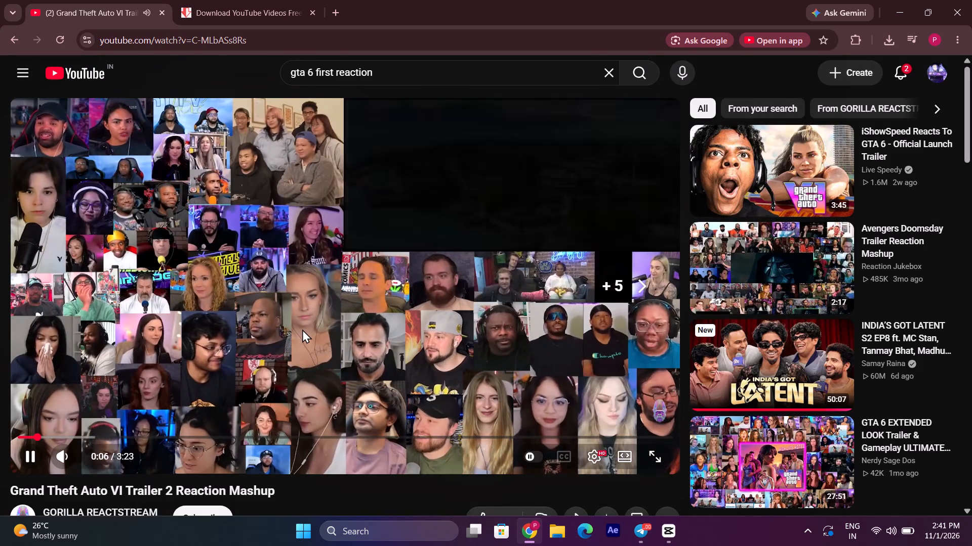
key(Right)
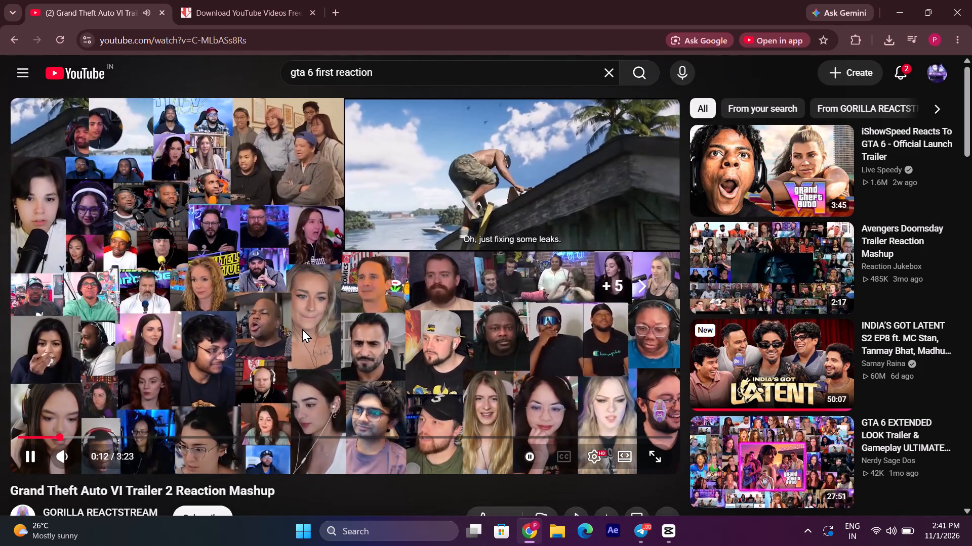
key(Right)
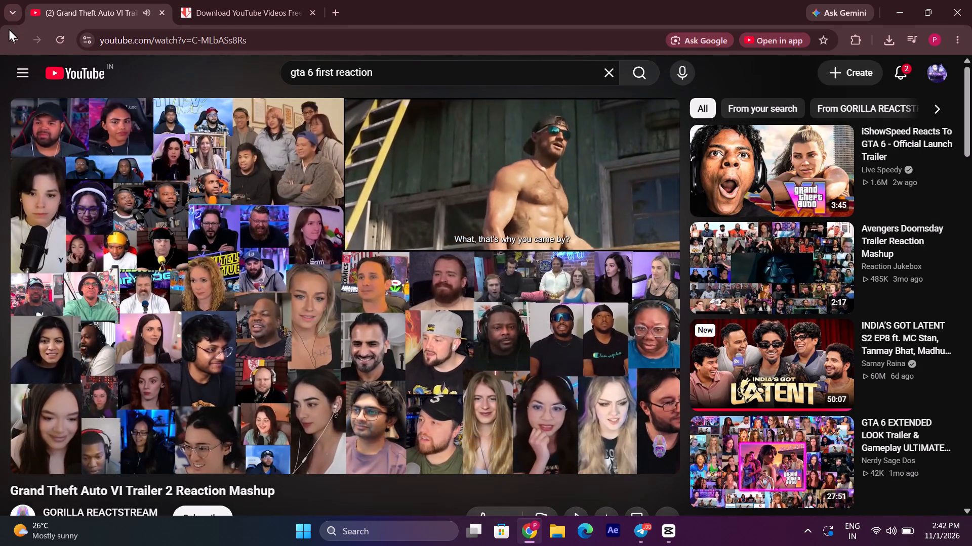
click(9, 28)
click(8, 36)
Scan the rest of the "gta 6 first reaction" results for usable streamer reactions, and come back to the first results.
scroll(492, 281, down, 4)
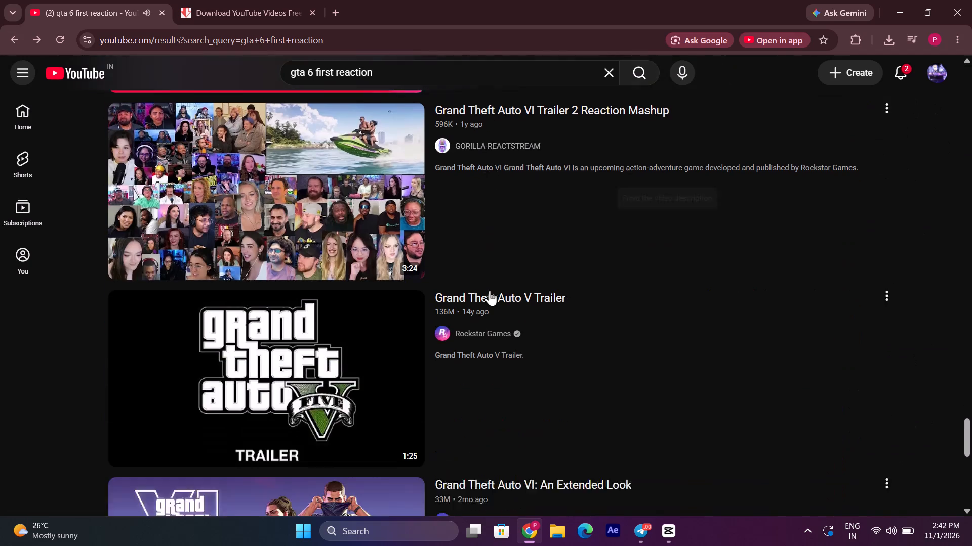
scroll(425, 275, down, 4)
scroll(332, 256, down, 8)
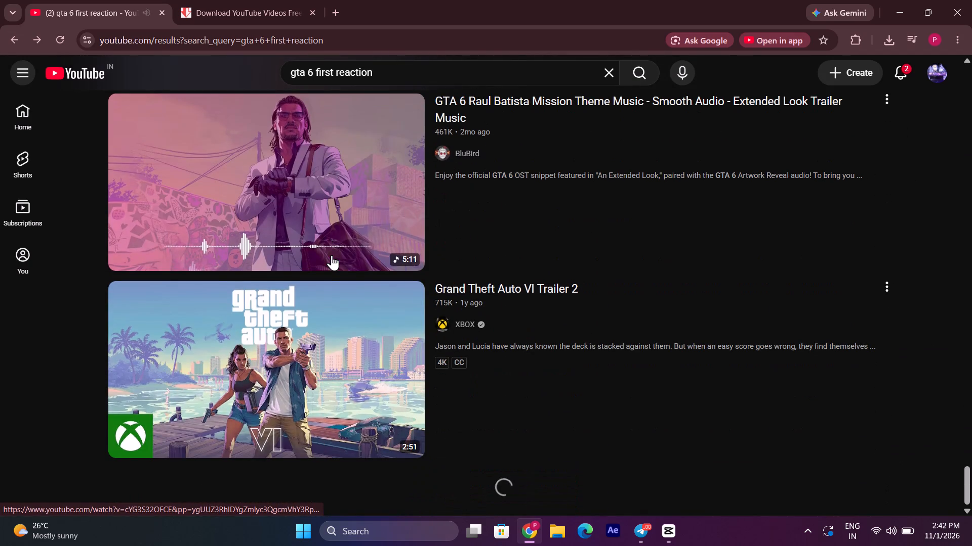
scroll(332, 255, down, 8)
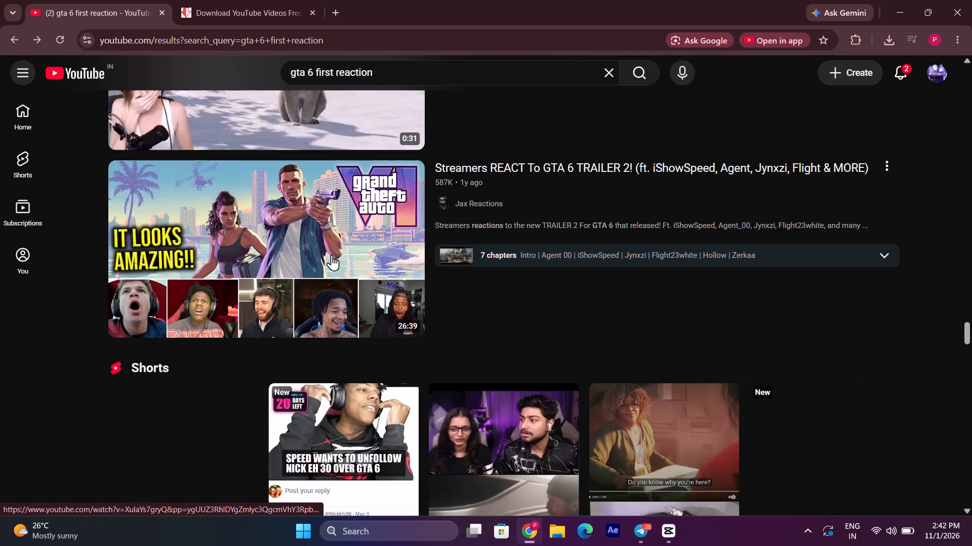
scroll(332, 255, down, 5)
scroll(332, 255, up, 5)
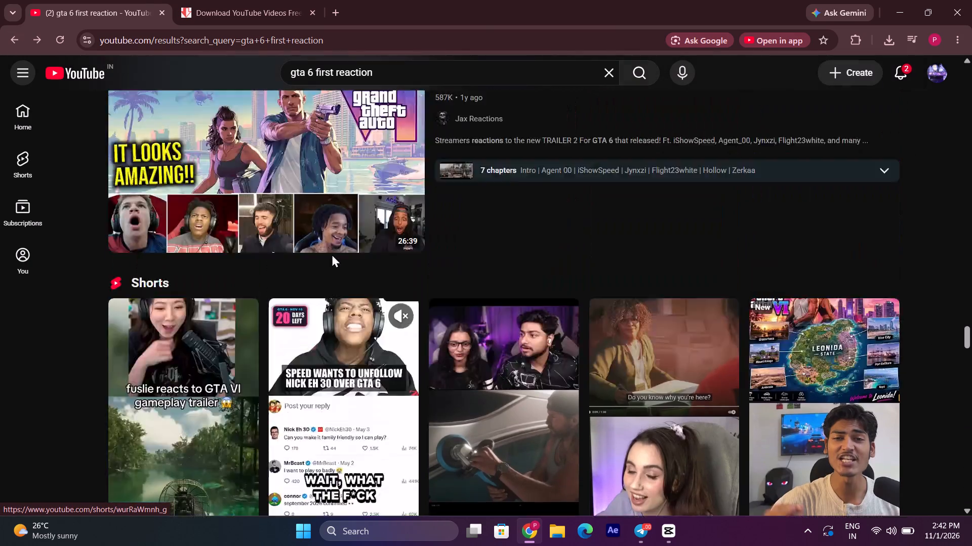
scroll(332, 254, up, 20)
scroll(332, 254, up, 20)
scroll(332, 254, up, 9)
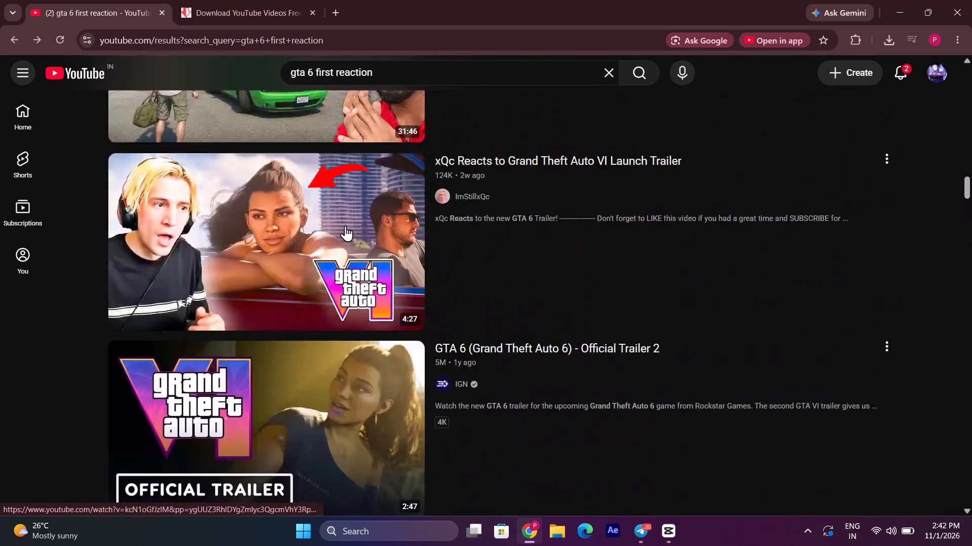
scroll(345, 225, up, 20)
scroll(345, 225, up, 12)
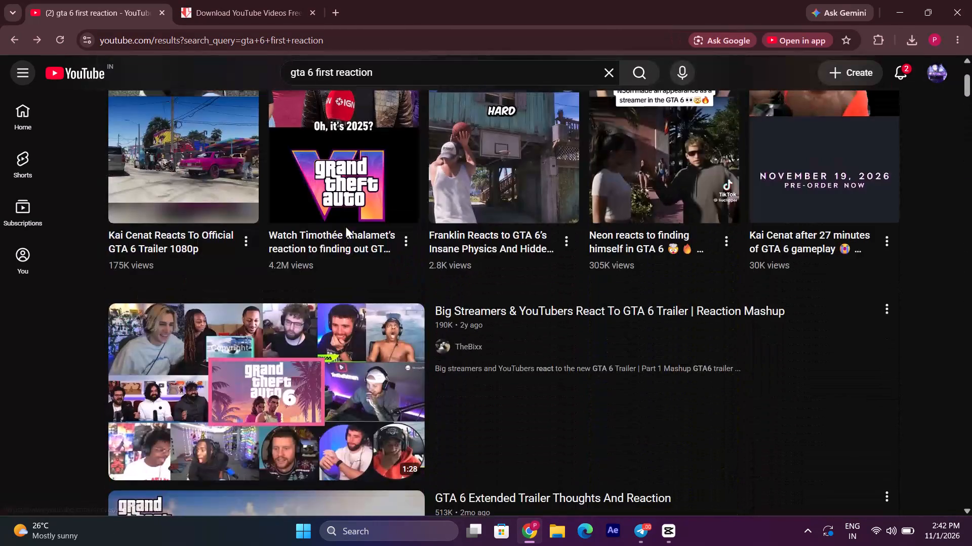
scroll(345, 225, up, 4)
scroll(345, 225, down, 6)
scroll(345, 225, up, 7)
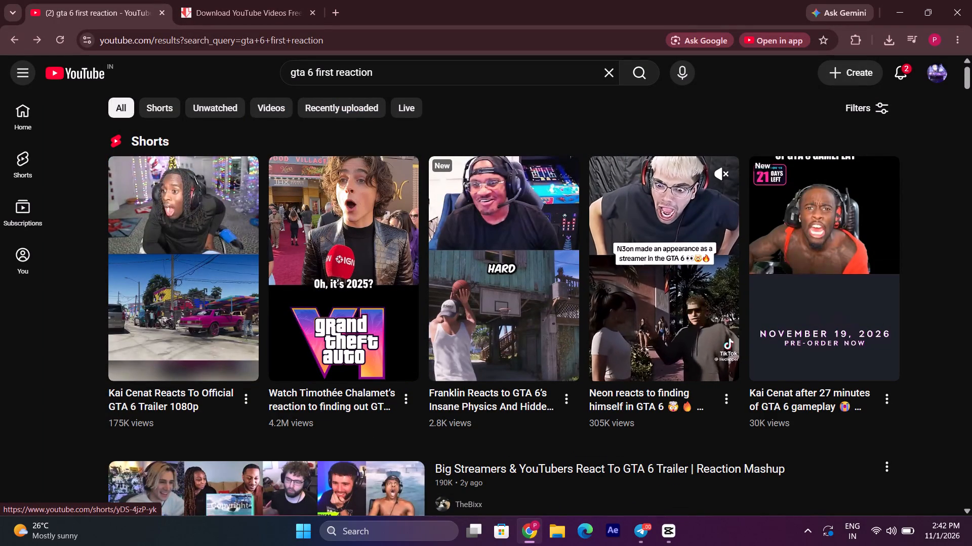
Recheck the upper search results, from the "Big Streamers & YouTubers" mashup to the streamer release-date compilation, for a usable reaction.
scroll(646, 282, down, 4)
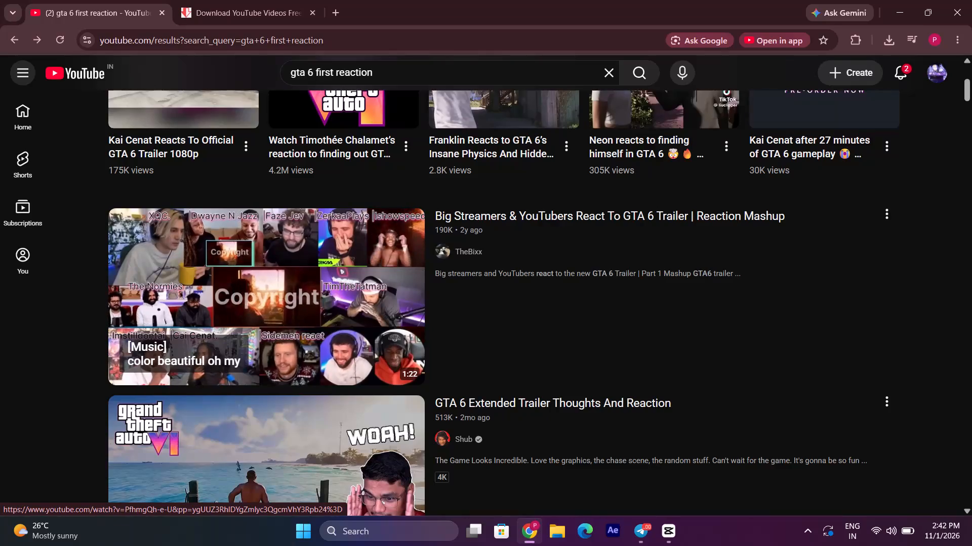
scroll(353, 273, down, 4)
scroll(309, 372, down, 2)
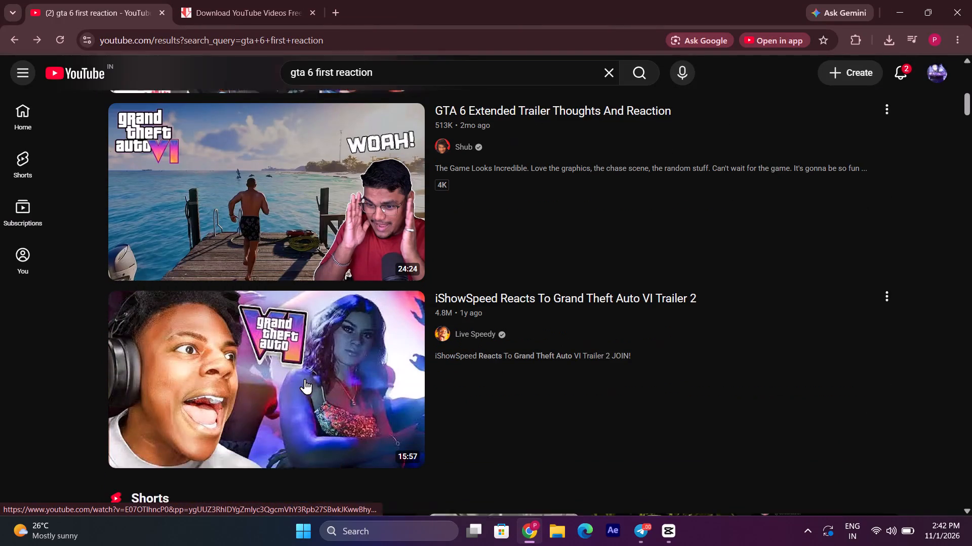
scroll(305, 379, down, 1)
scroll(292, 306, down, 3)
scroll(228, 306, down, 10)
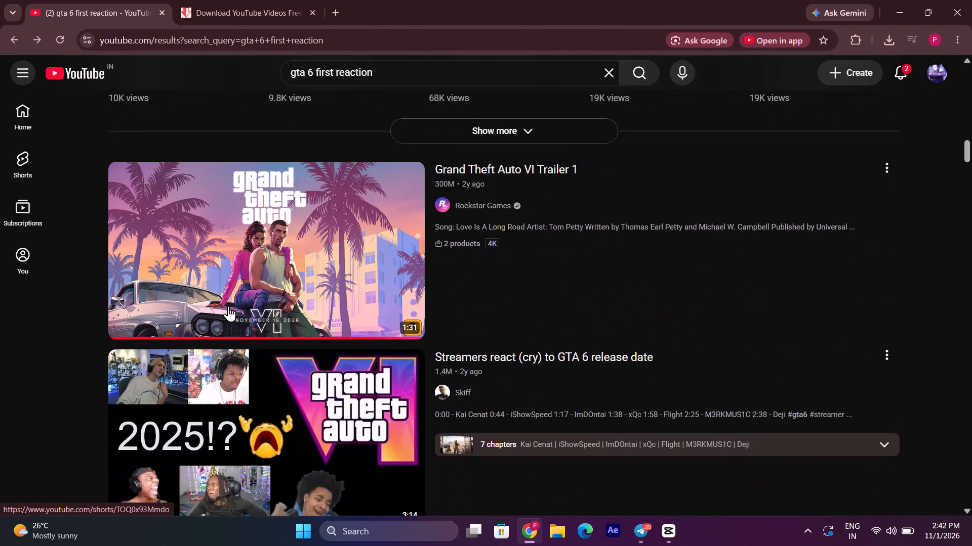
scroll(268, 293, down, 4)
Search YouTube for "gta 6 first reaction speed".
click(394, 71)
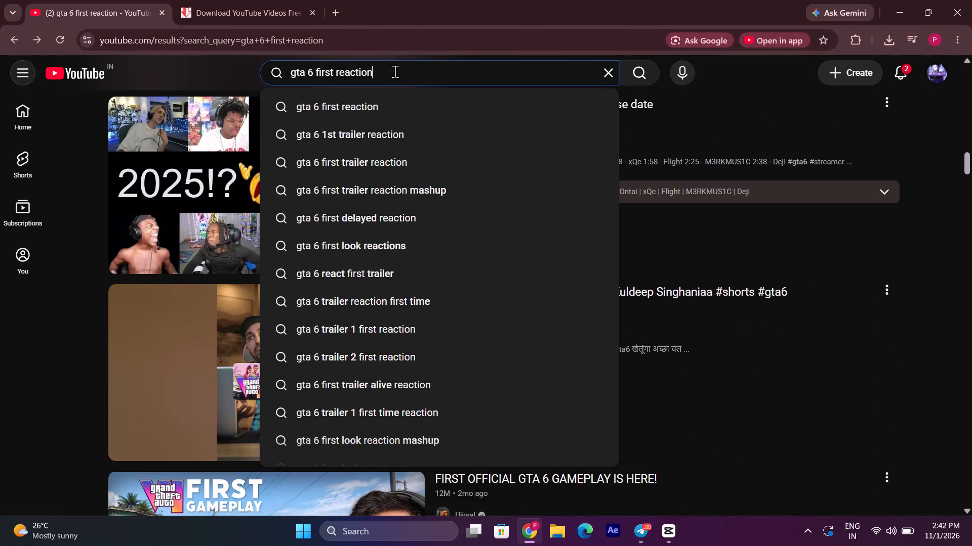
key(space)
text(speed)
key(Return)
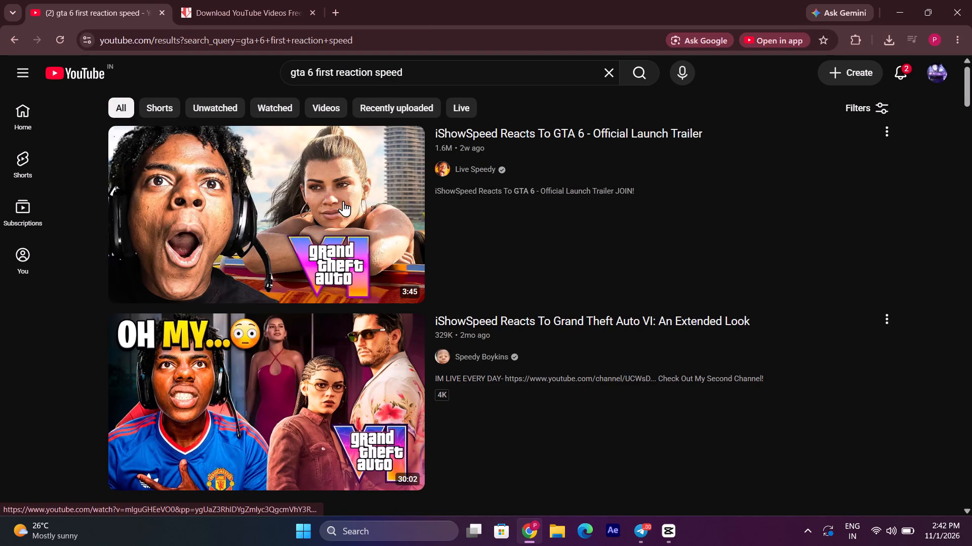
Preview "iShowSpeed Reacts To GTA 6 - Official Launch Trailer" with sound from the results and skim its first part.
click(400, 137)
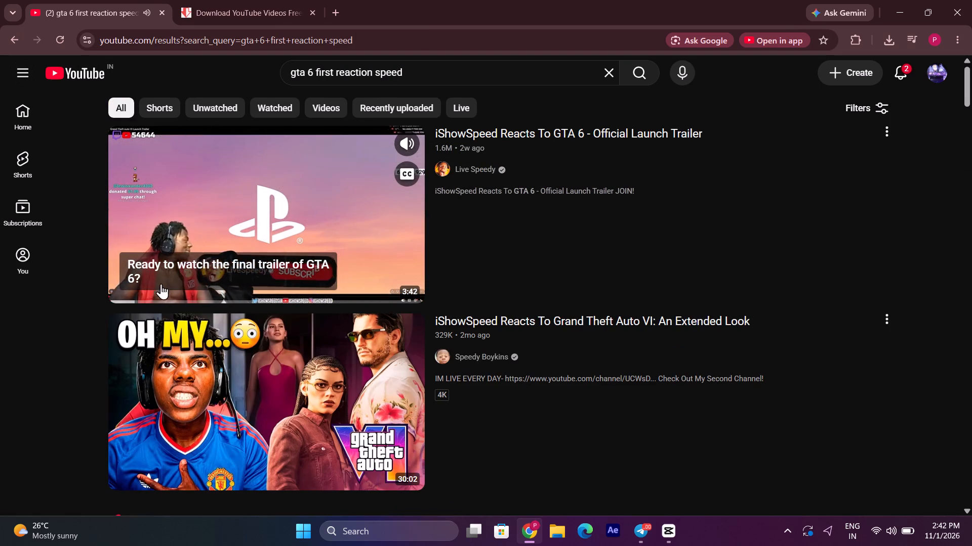
click(140, 293)
click(138, 295)
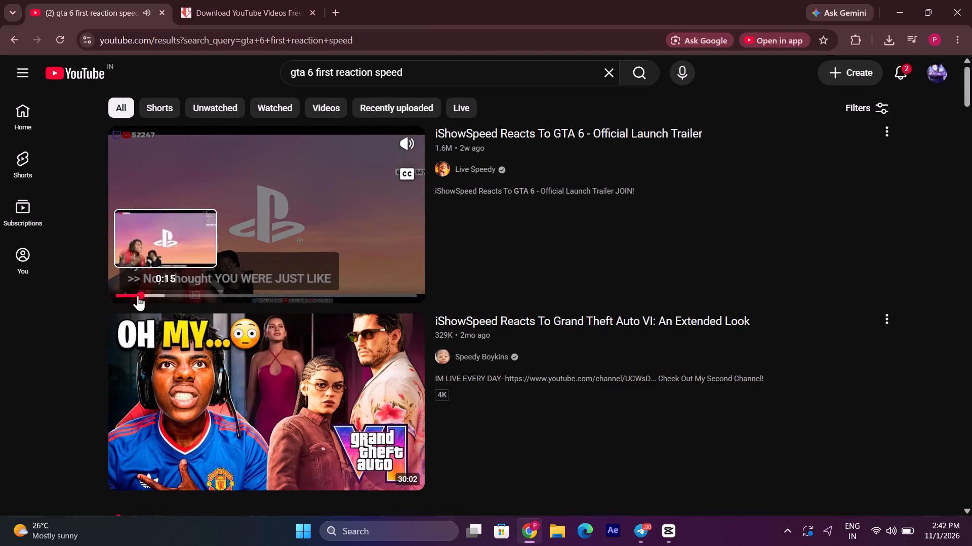
key(Right)
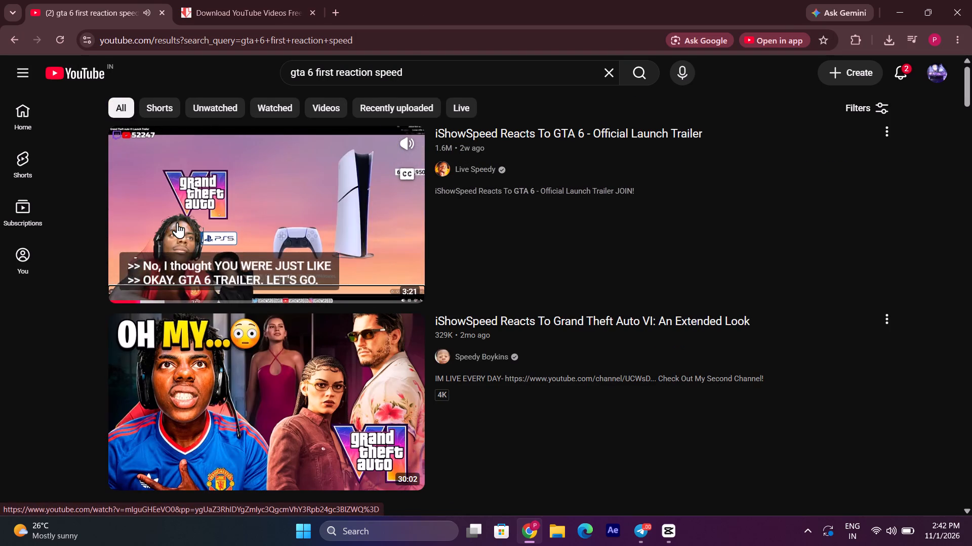
key(Right)
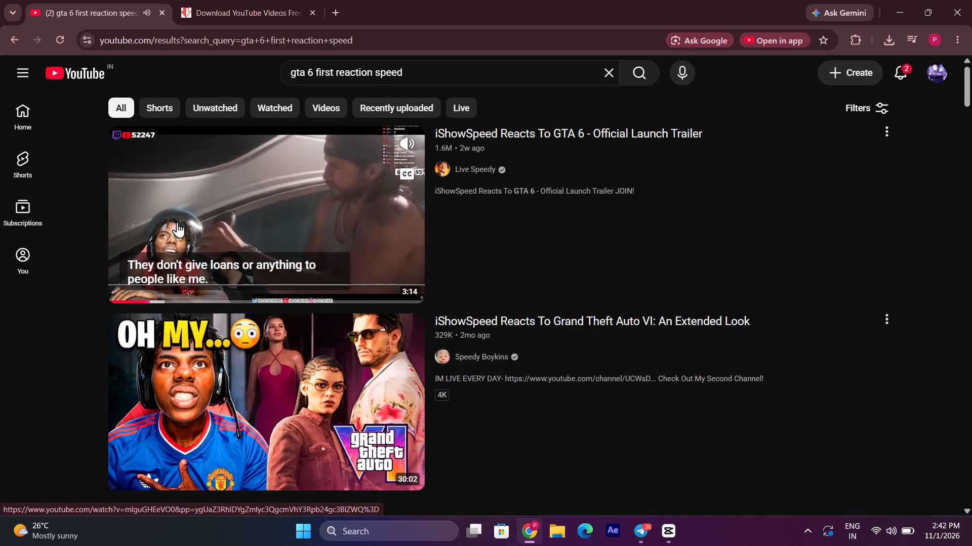
key(Right)
key(Right)
key(Right)
key(Right)
key(Right)
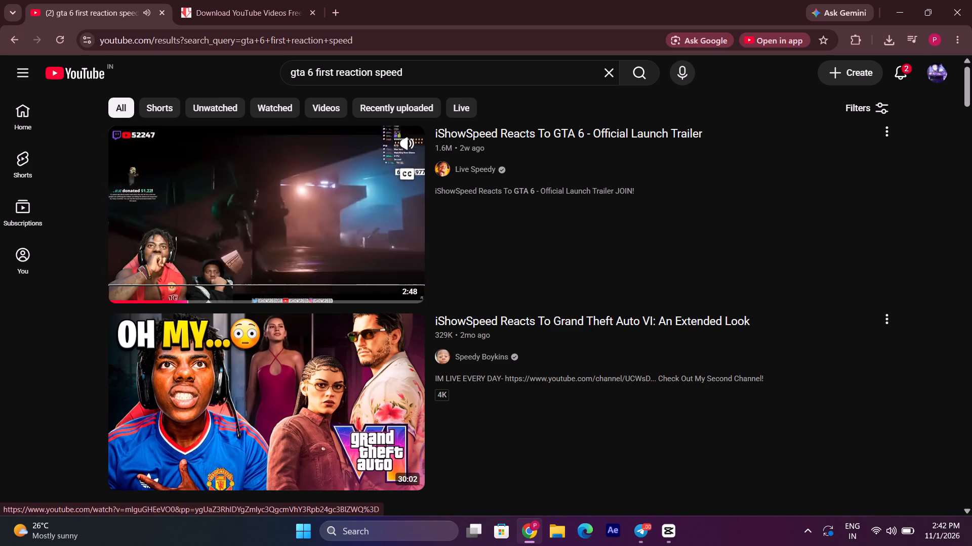
key(Right)
key(Right)
key(Right)
key(Right)
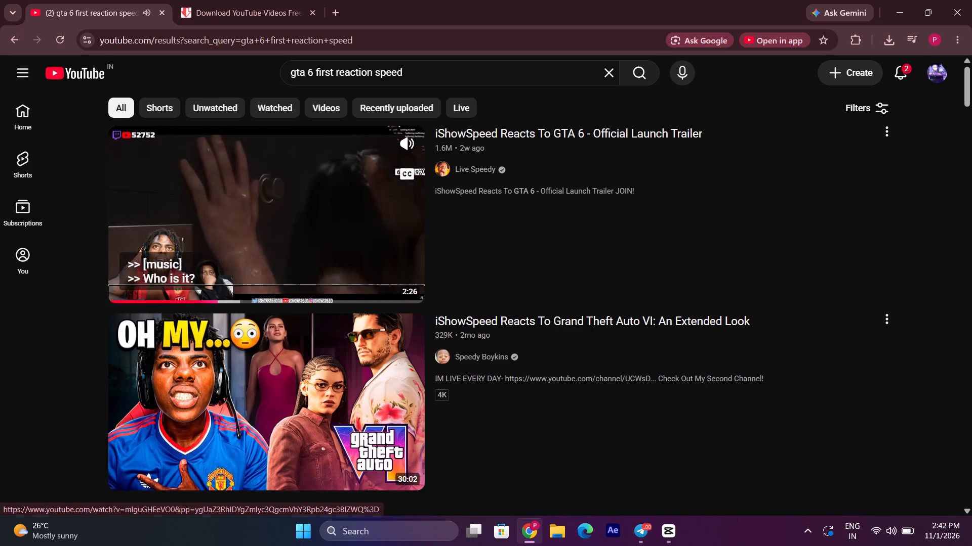
Skim the middle of the iShowSpeed launch trailer preview, checking his reactions to the trailer scenes.
key(Left)
key(Right)
key(Right)
key(Right)
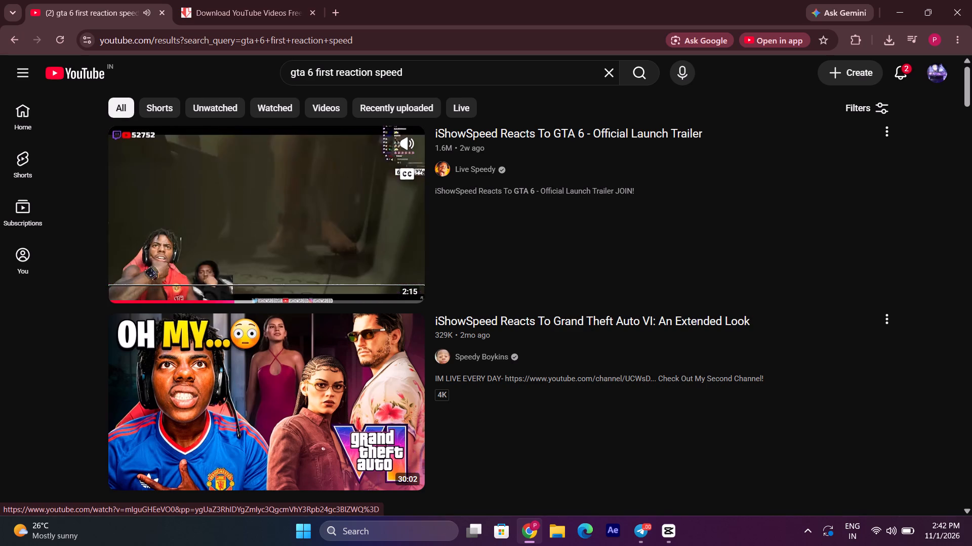
key(Right)
key(Right)
key(Right)
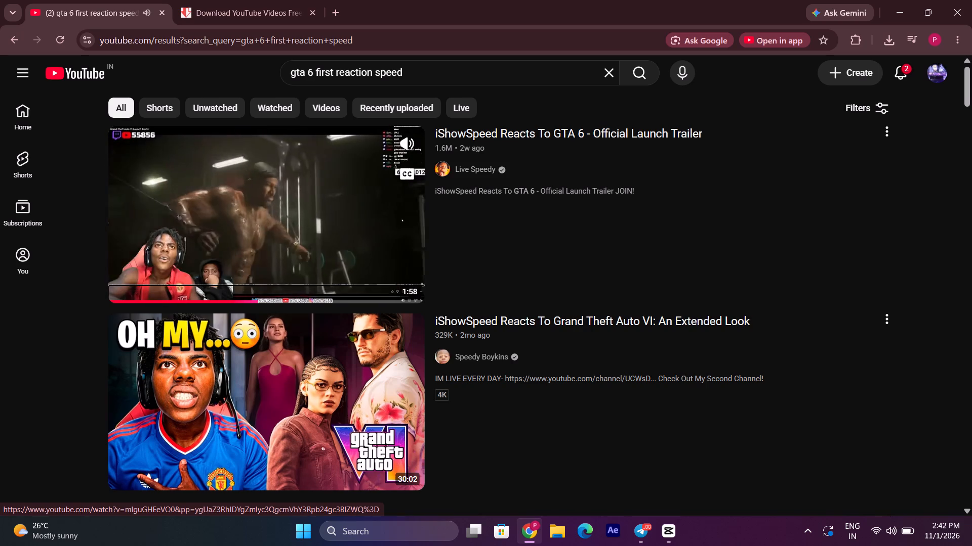
key(Right)
key(Right)
key(Right)
key(Left)
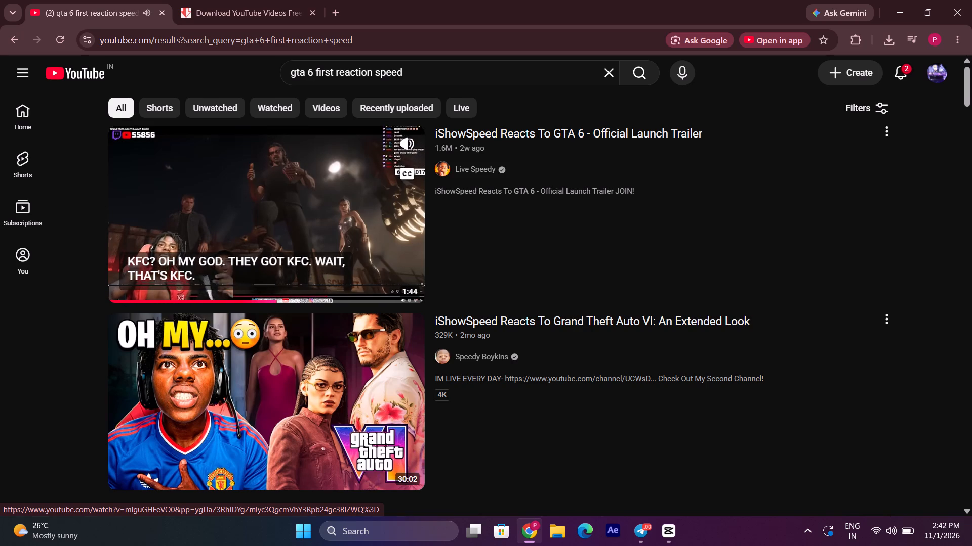
key(Right)
key(Right)
key(Right)
key(Right)
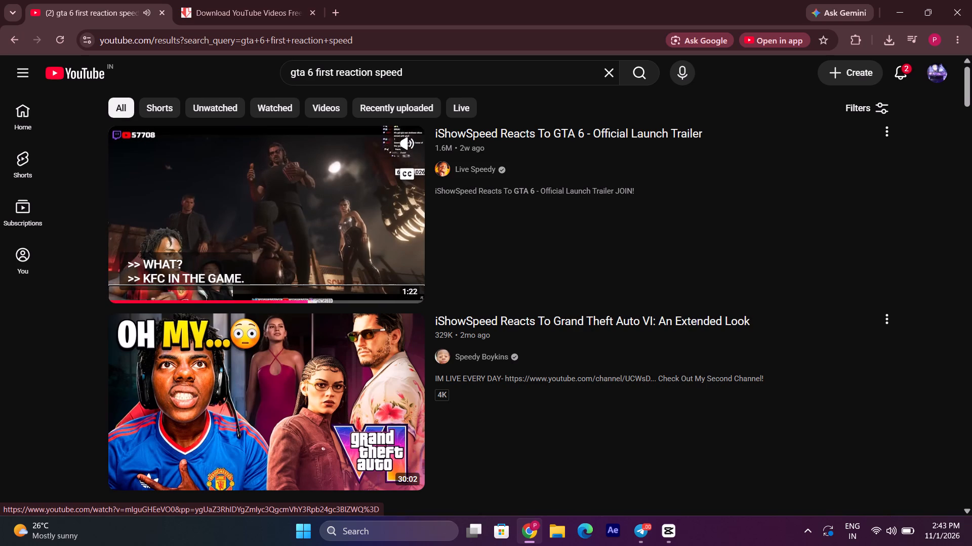
Review the end of the iShowSpeed preview around the GTA VI logo and release date, stepping back to recheck his reaction.
key(Right)
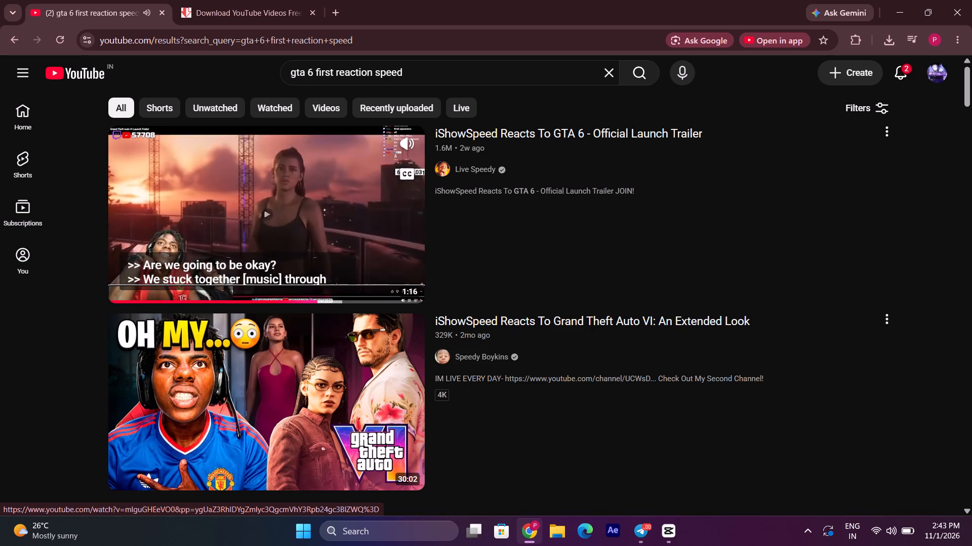
key(Right)
key(Right)
key(Right)
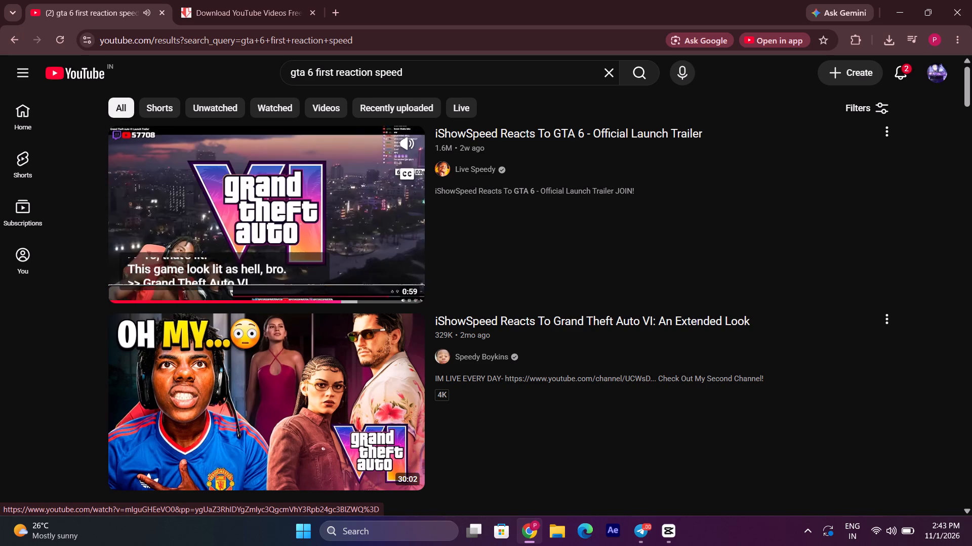
key(Left)
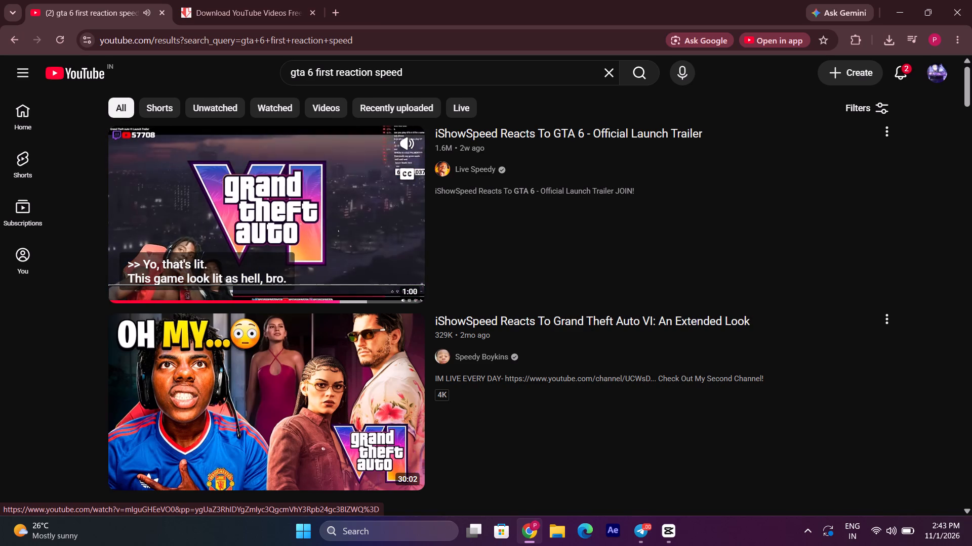
key(Right)
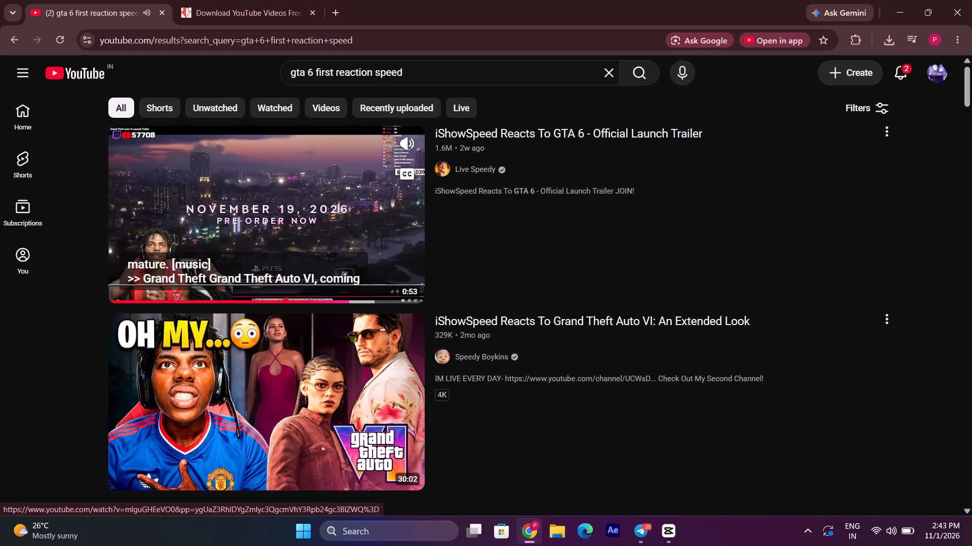
key(Right)
key(Right)
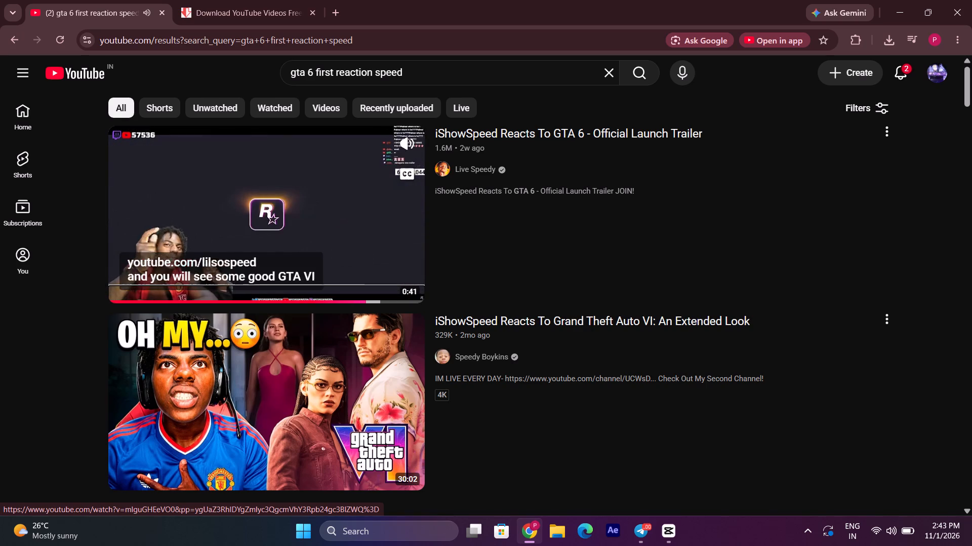
key(Left)
key(Left)
key(Left)
key(Left)
key(Left)
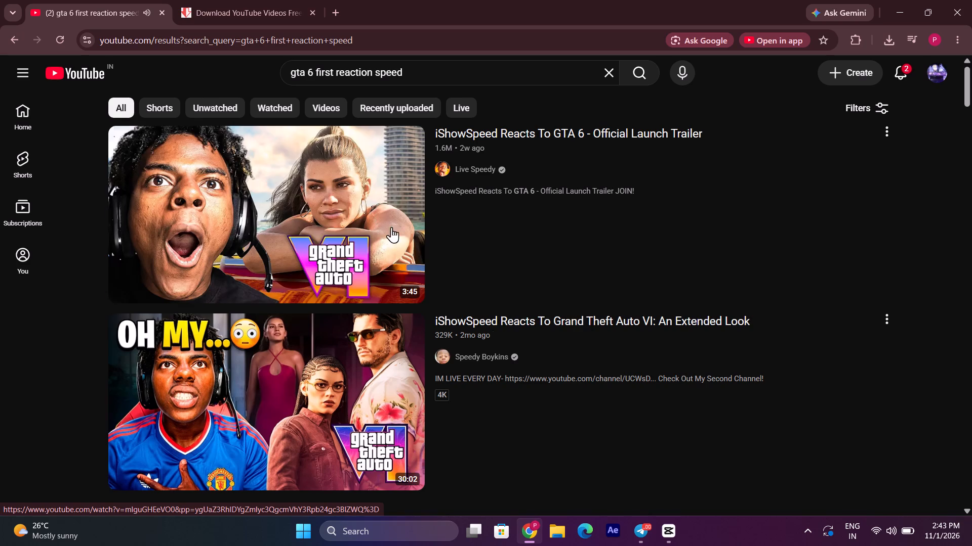
Switch to CapCut and import the downloaded "Grand Theft Auto VI Launch Trailer_1080p" video into the project media.
click(665, 529)
click(127, 72)
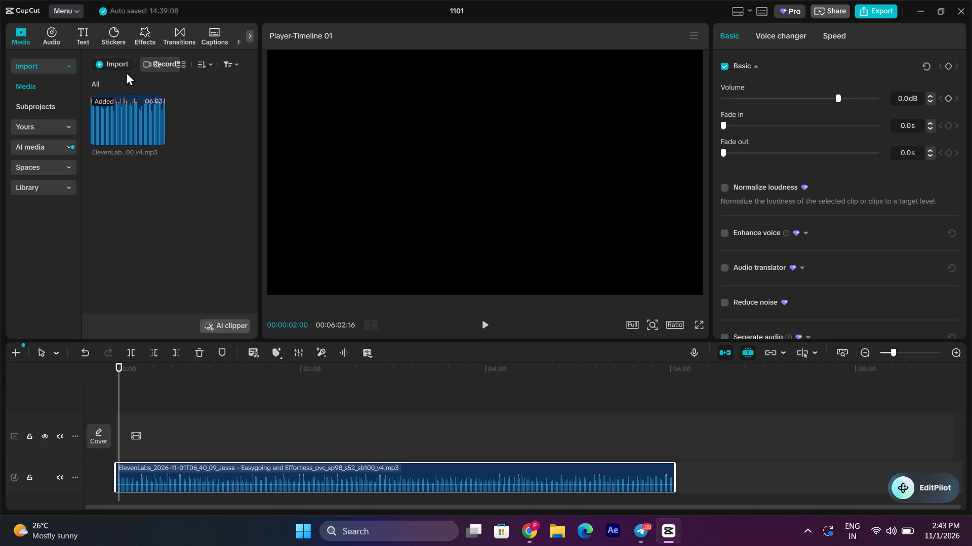
scroll(42, 210, down, 1)
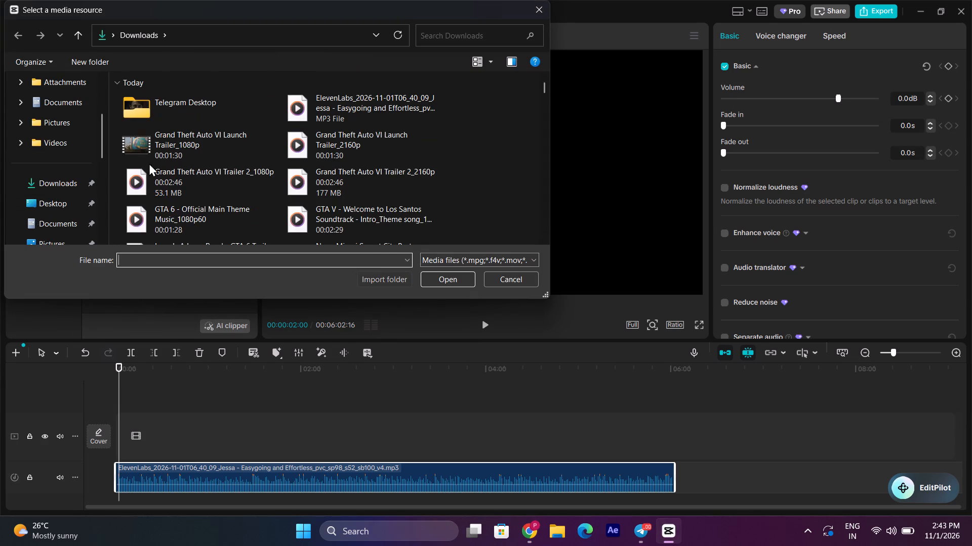
click(245, 141)
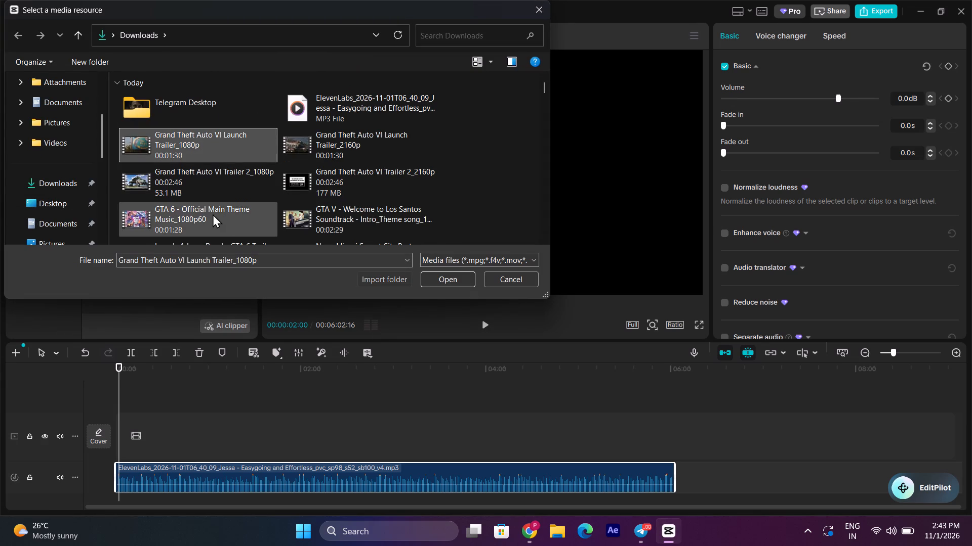
double_click(213, 140)
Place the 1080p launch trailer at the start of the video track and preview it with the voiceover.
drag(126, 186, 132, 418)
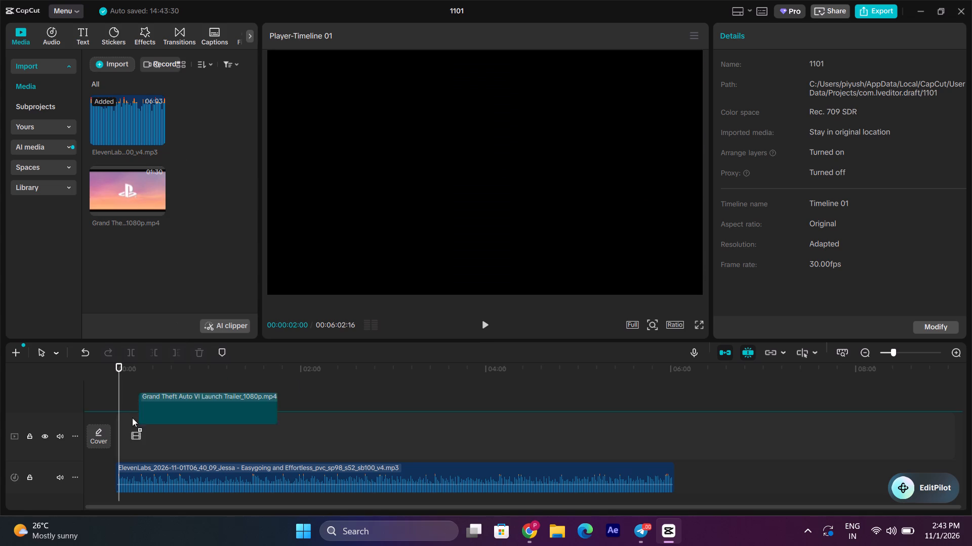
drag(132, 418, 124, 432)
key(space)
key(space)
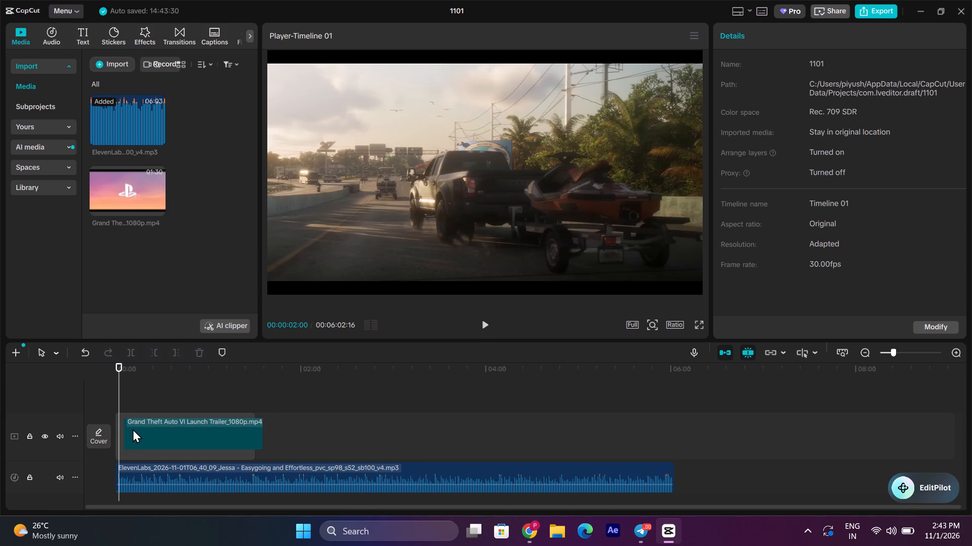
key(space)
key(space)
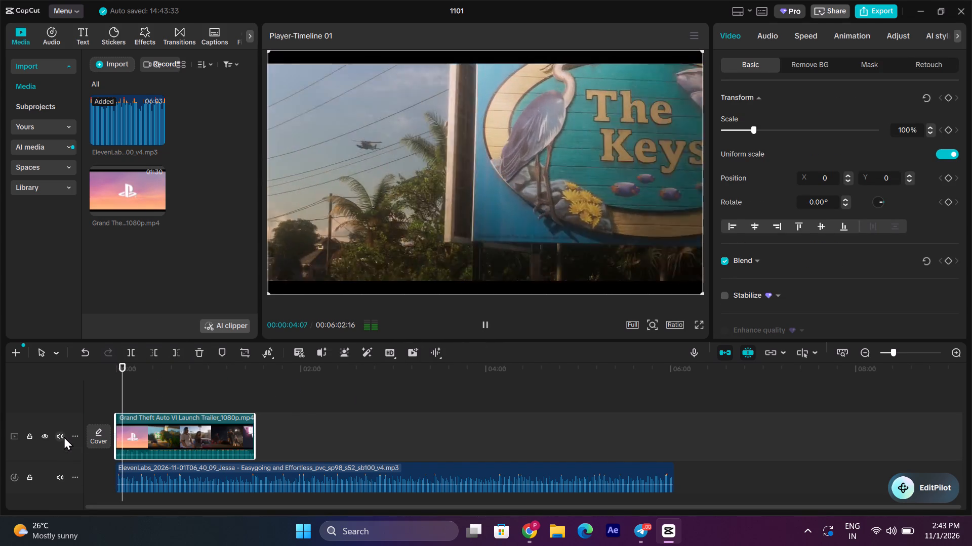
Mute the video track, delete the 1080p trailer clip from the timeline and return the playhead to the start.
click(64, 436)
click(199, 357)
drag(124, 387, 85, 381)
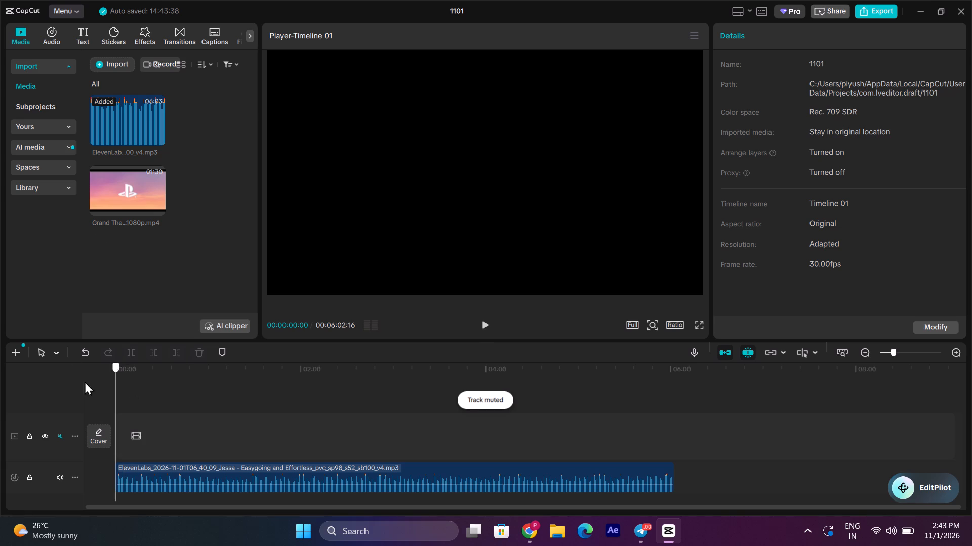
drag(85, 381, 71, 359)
Import "Grand Theft Auto VI Launch Trailer_2160p" and place it at the start of the video track.
click(115, 65)
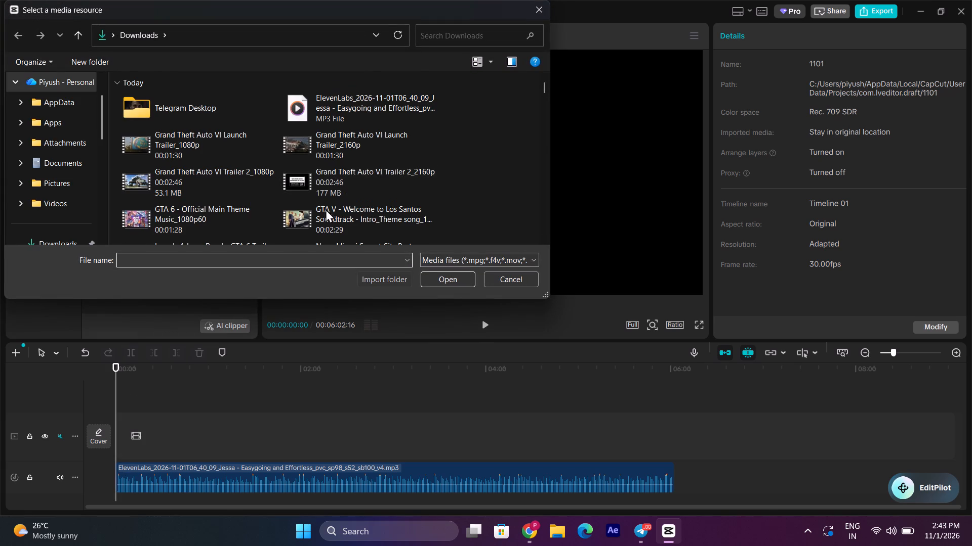
click(302, 185)
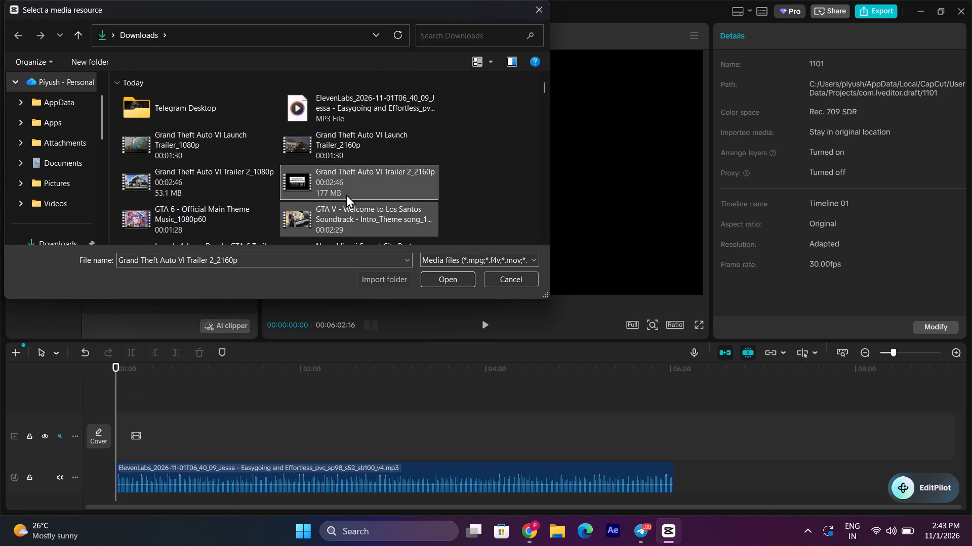
click(363, 122)
click(345, 152)
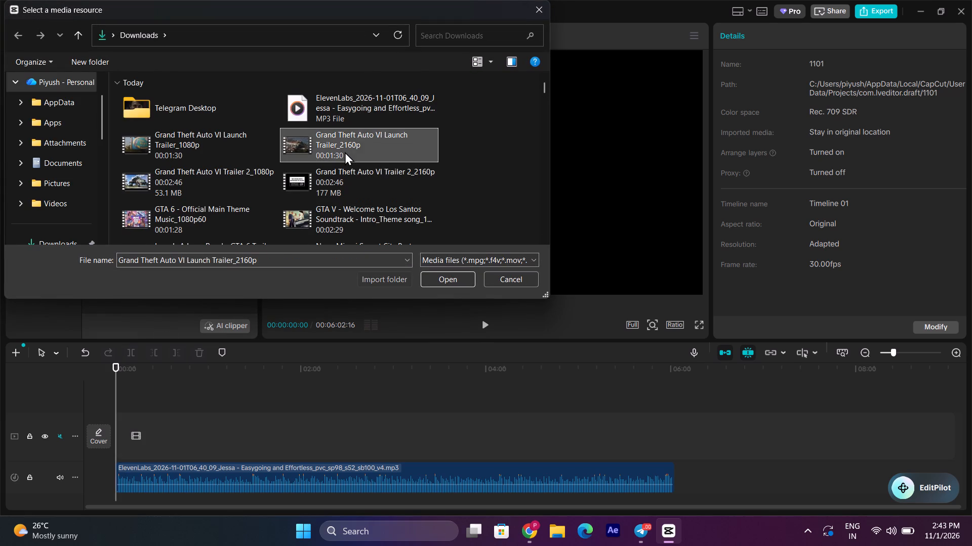
double_click(344, 152)
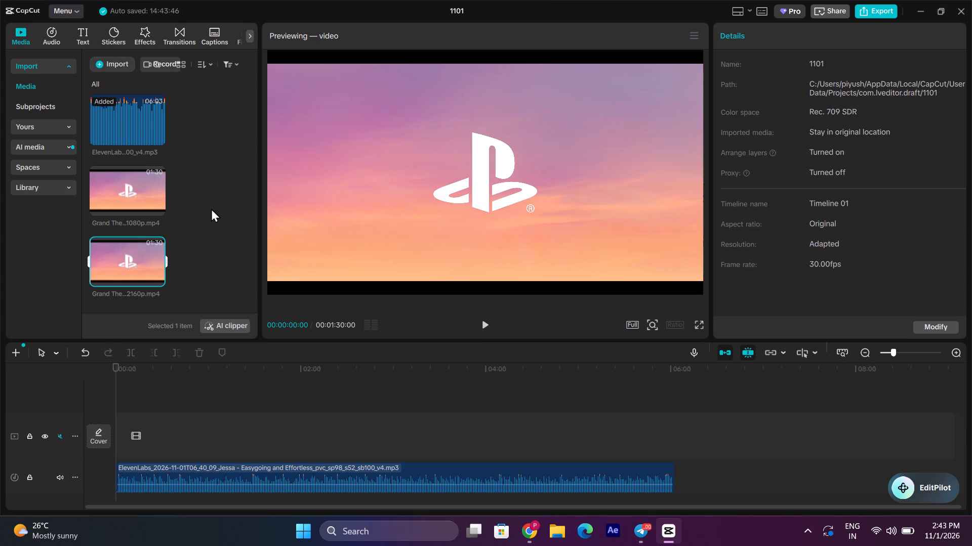
key(space)
drag(131, 257, 130, 424)
key(space)
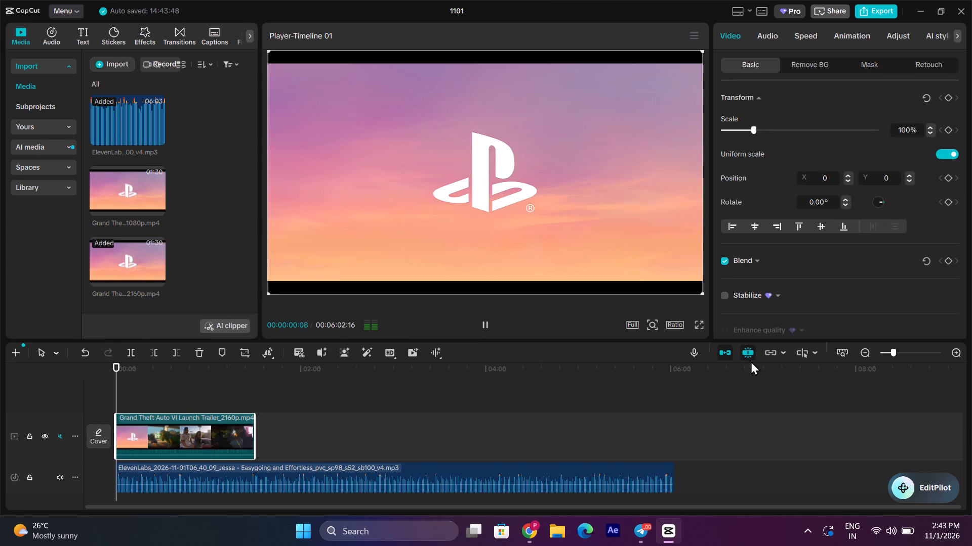
Trim about the first 2 seconds, the PlayStation intro, off the 2160p launch trailer clip.
triple_click(954, 351)
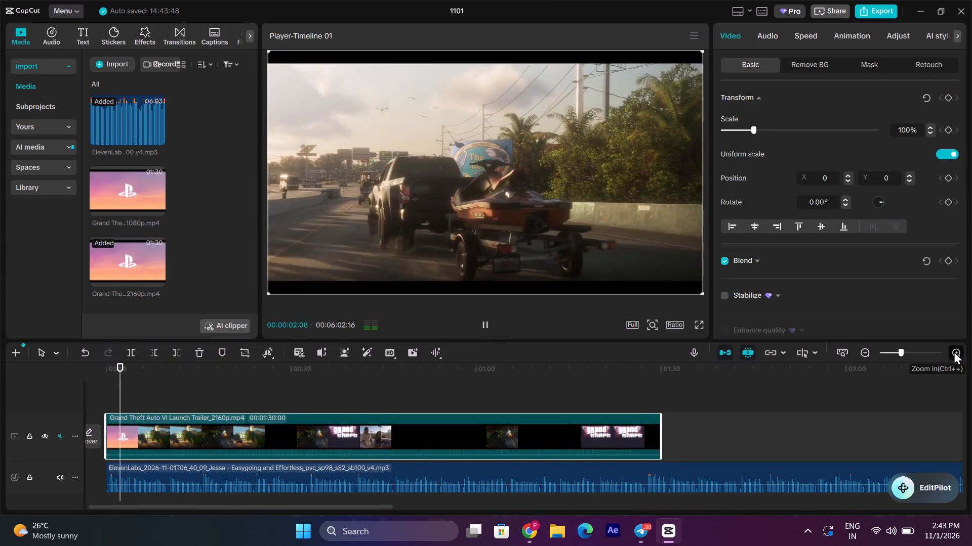
click(126, 395)
drag(126, 395, 124, 395)
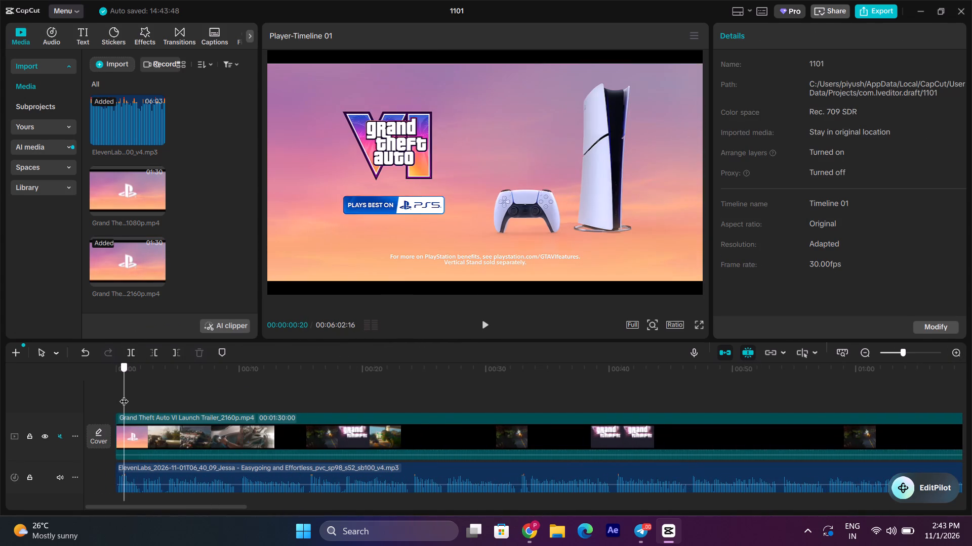
drag(124, 395, 142, 386)
click(152, 352)
key(space)
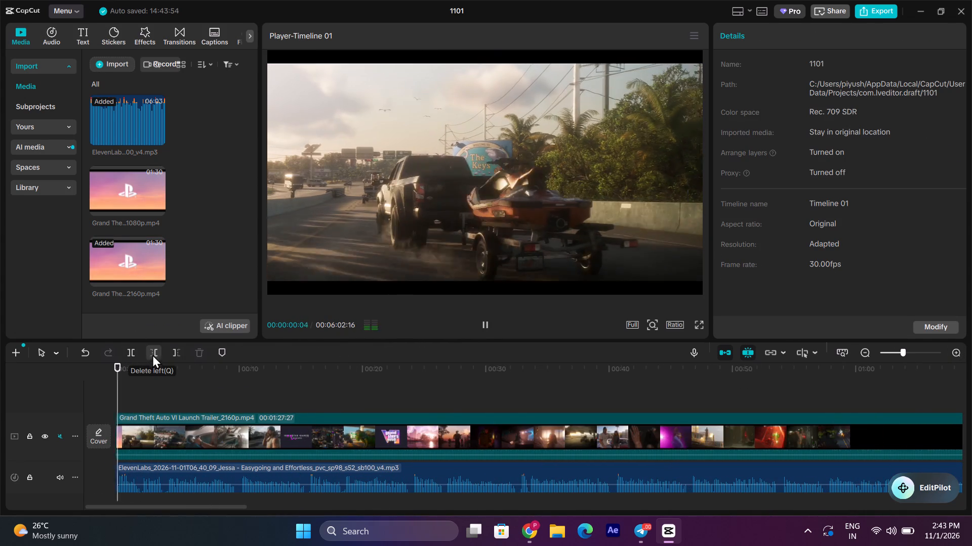
Replay the timeline from the start to check the trimmed trailer opening against the voiceover.
key(space)
click(124, 403)
drag(121, 400, 81, 395)
key(space)
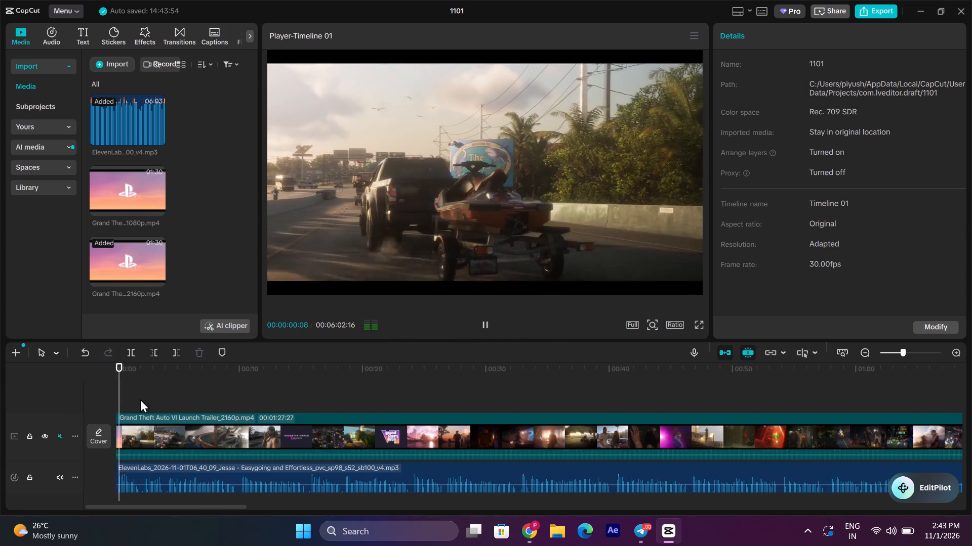
key(space)
drag(127, 383, 11, 368)
key(space)
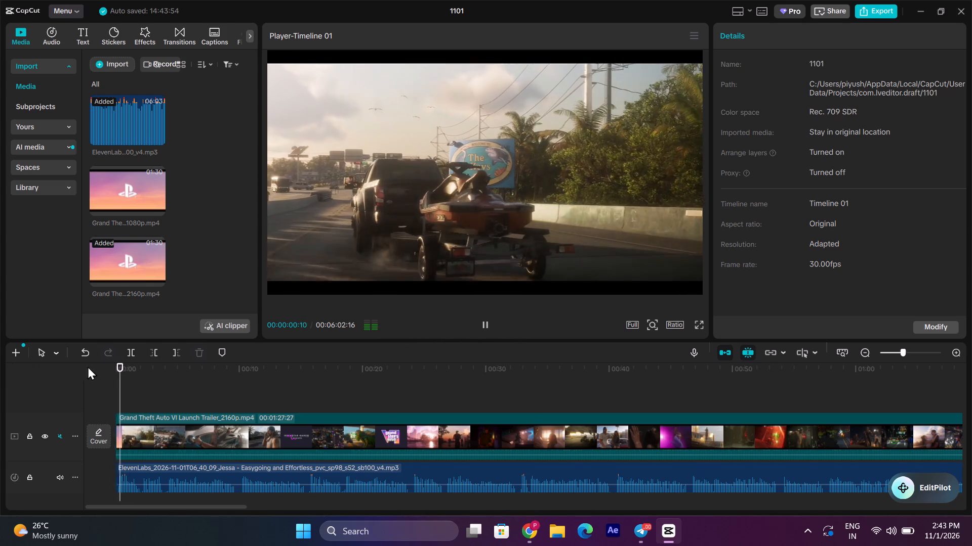
key(space)
Import "Love Is A Long Road _ GTA 6 Trailer Music _ EPIC VERSION _ GTA VI_1080p" and place it at the start of the video track.
click(115, 75)
click(114, 62)
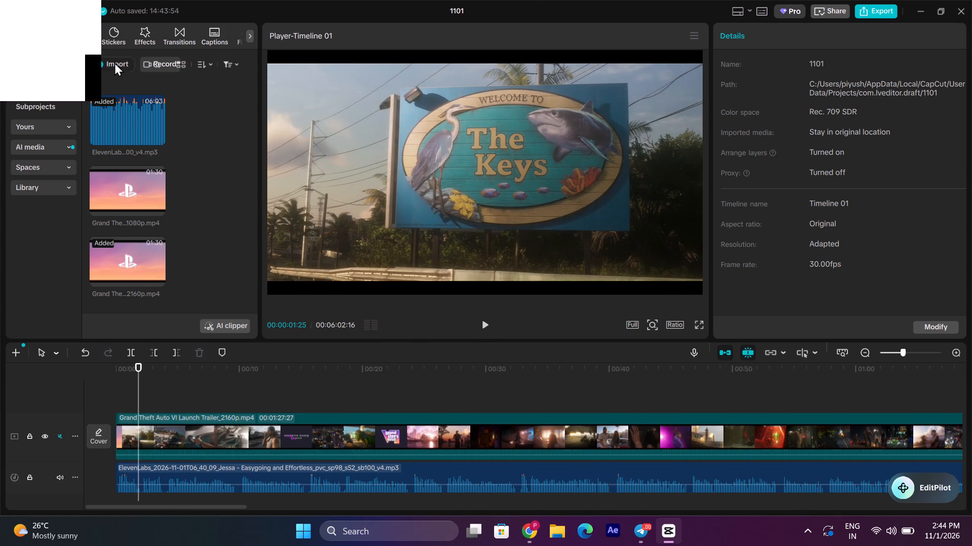
click(378, 115)
click(189, 138)
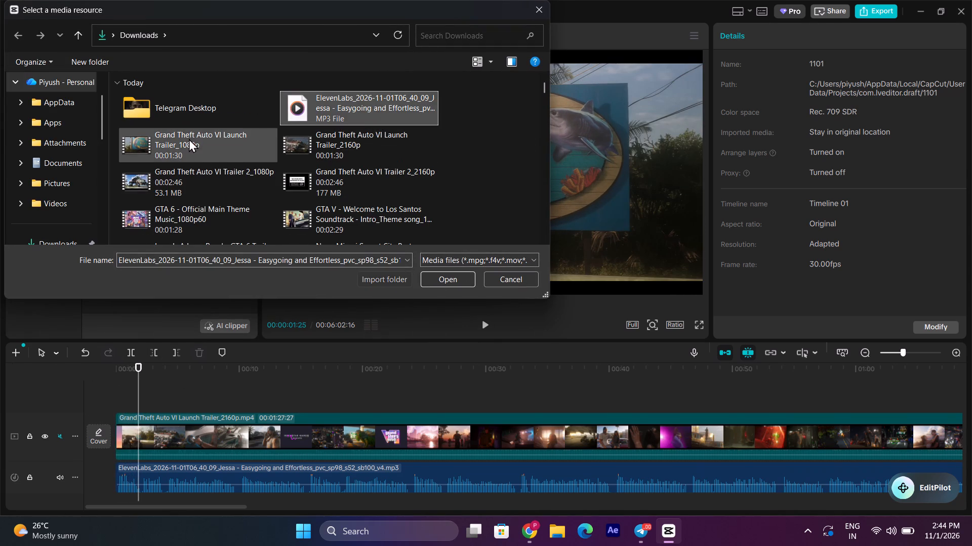
scroll(234, 203, down, 1)
click(332, 176)
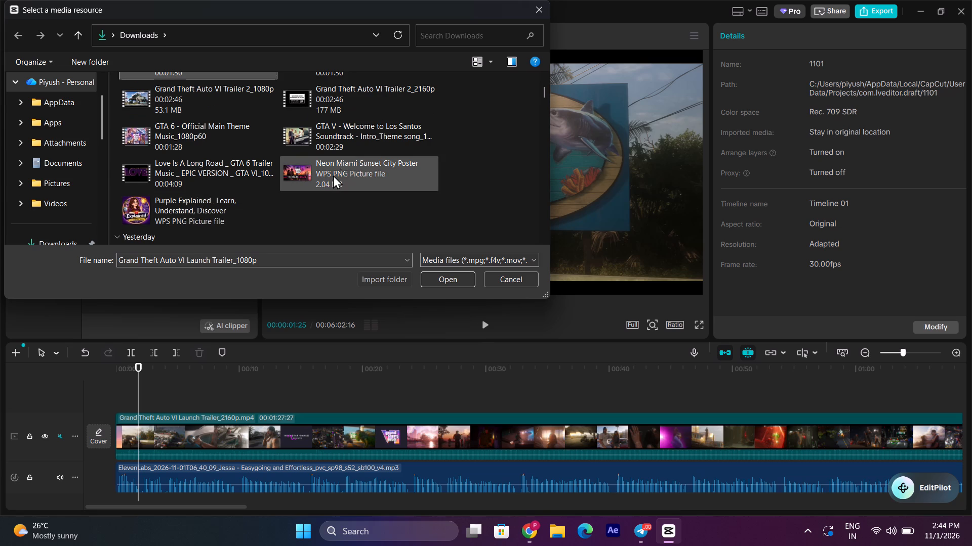
double_click(238, 179)
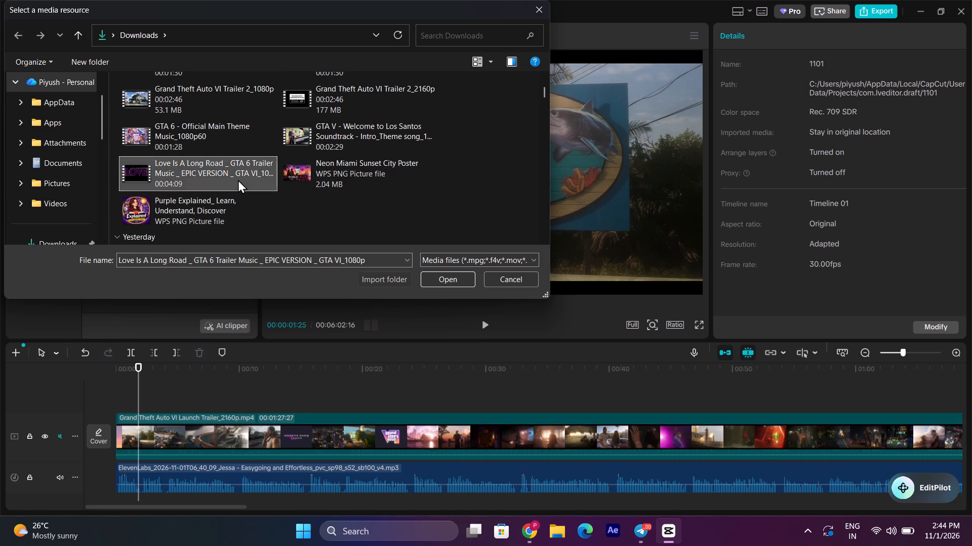
drag(138, 257, 114, 448)
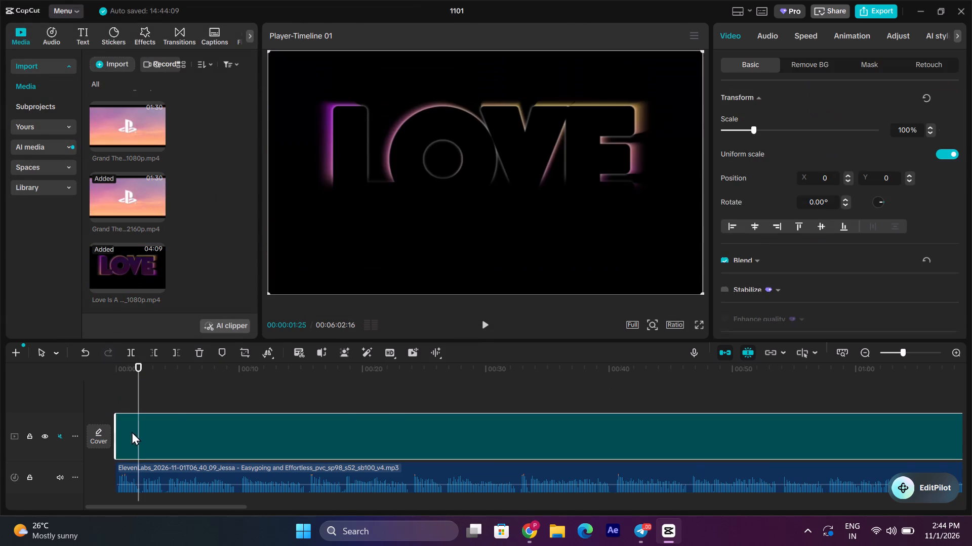
Play the timeline and unmute the video track holding the music clip.
key(space)
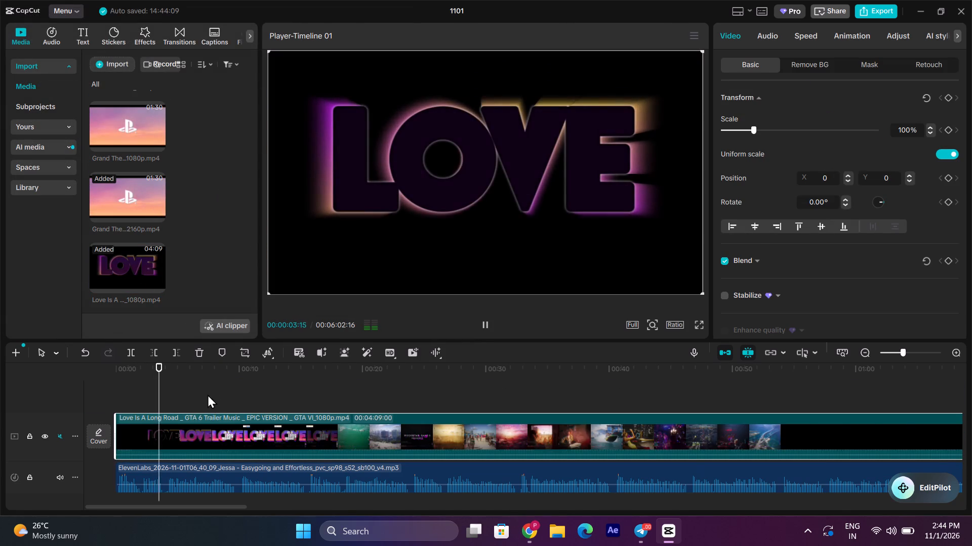
click(57, 434)
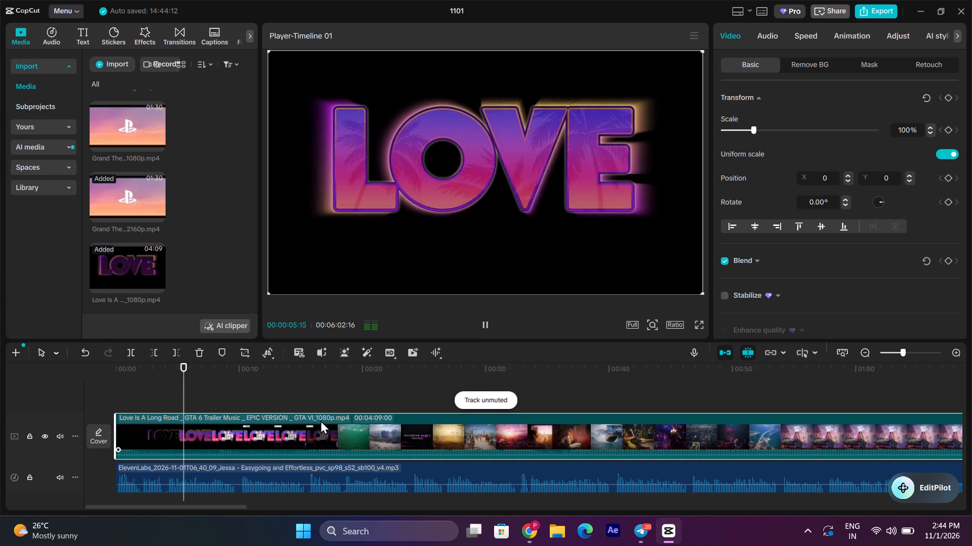
Replay the opening seconds of the timeline to hear how the Love Is A Long Road music plays with the voiceover.
click(244, 406)
click(234, 402)
click(228, 402)
click(205, 405)
key(space)
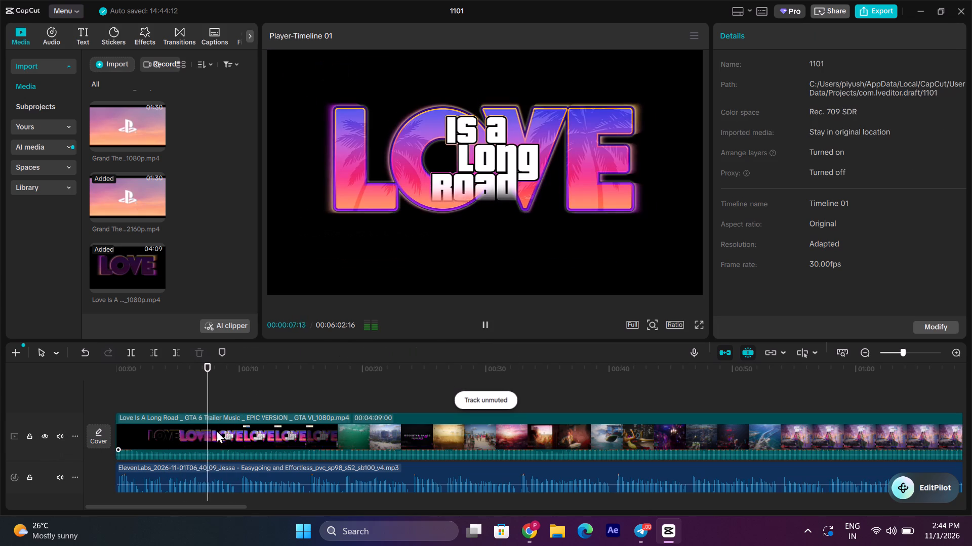
click(225, 443)
click(155, 409)
key(space)
click(179, 428)
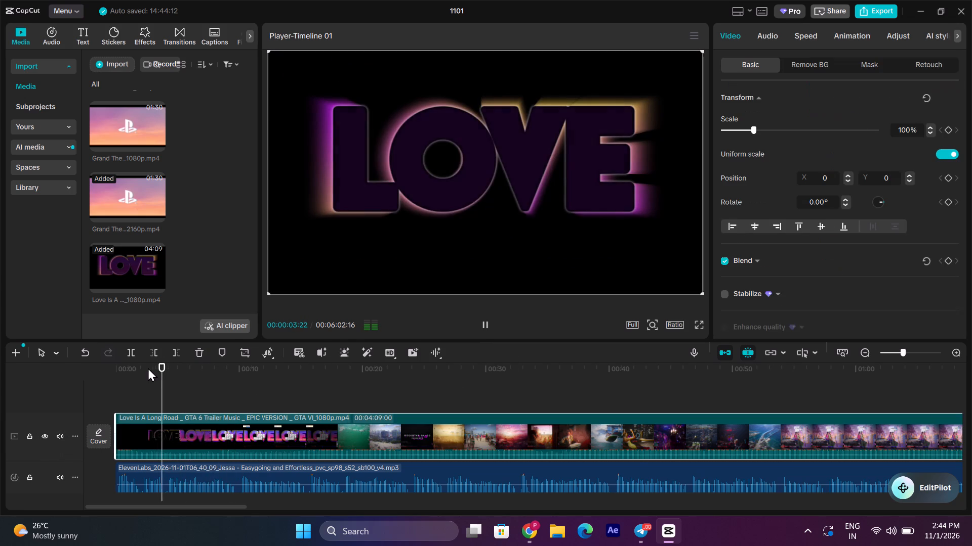
key(space)
double_click(129, 393)
key(space)
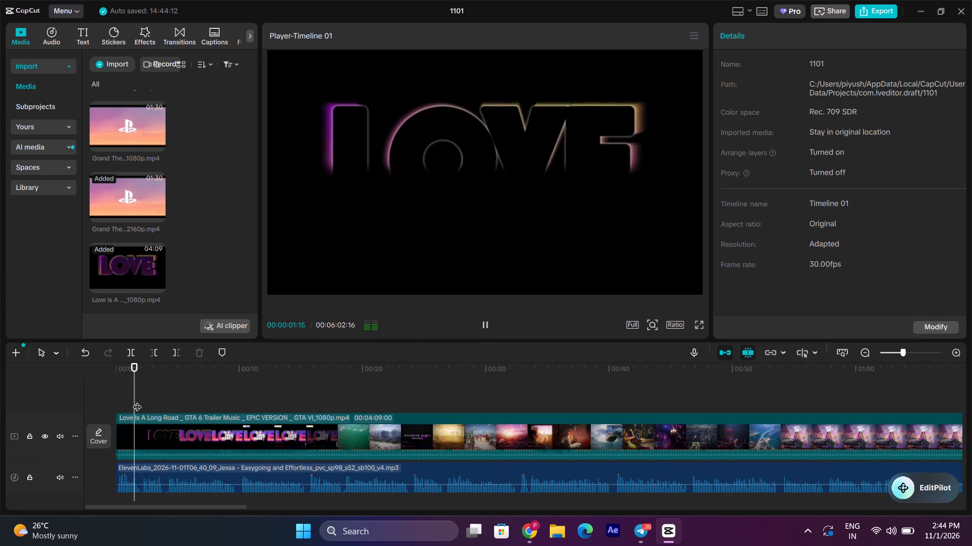
click(148, 418)
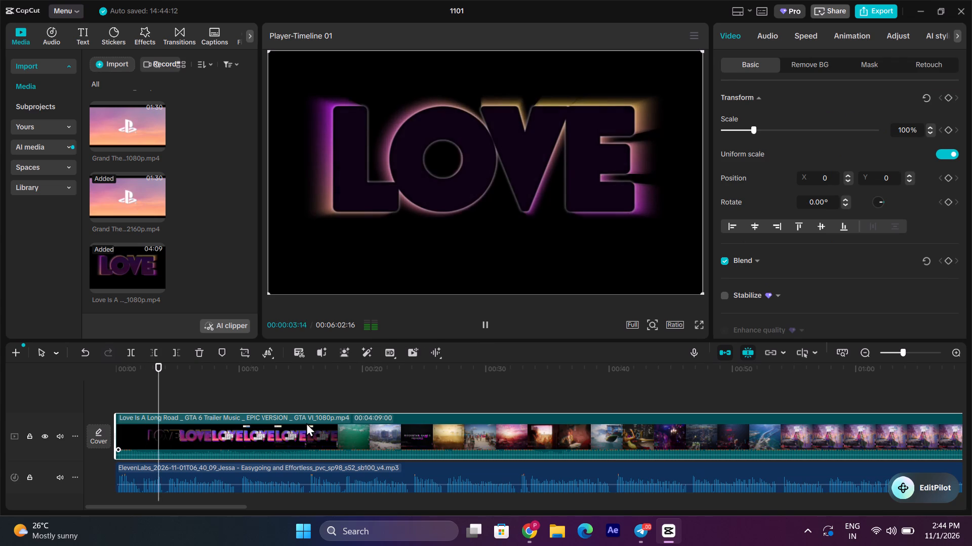
Move the 2160p launch trailer clip to a new track above the music clip and align it with the timeline start.
triple_click(858, 349)
double_click(858, 349)
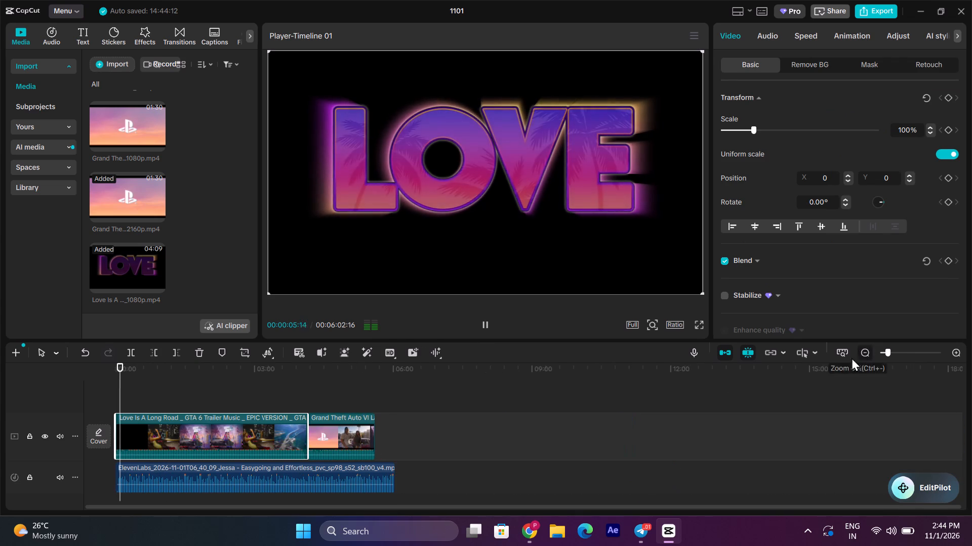
drag(329, 433, 138, 388)
key(space)
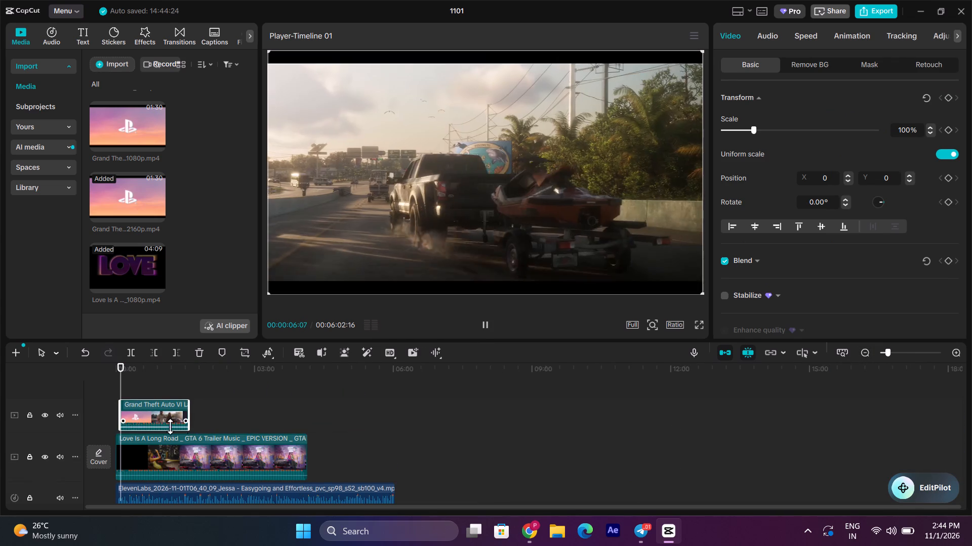
double_click(119, 385)
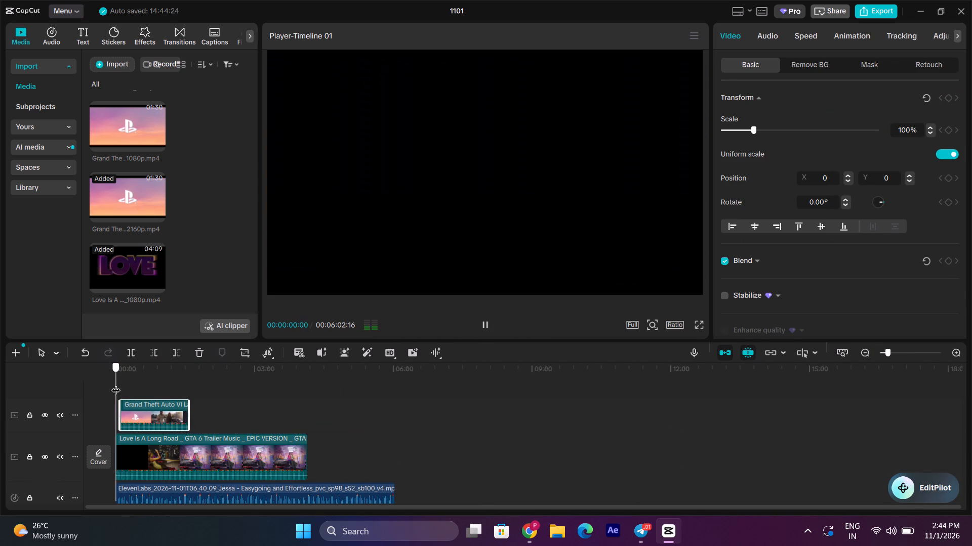
key(space)
drag(158, 414, 152, 415)
Lower the Love Is A Long Road clip's volume, trying -12.9 dB during playback and settling on -8.9 dB.
click(178, 462)
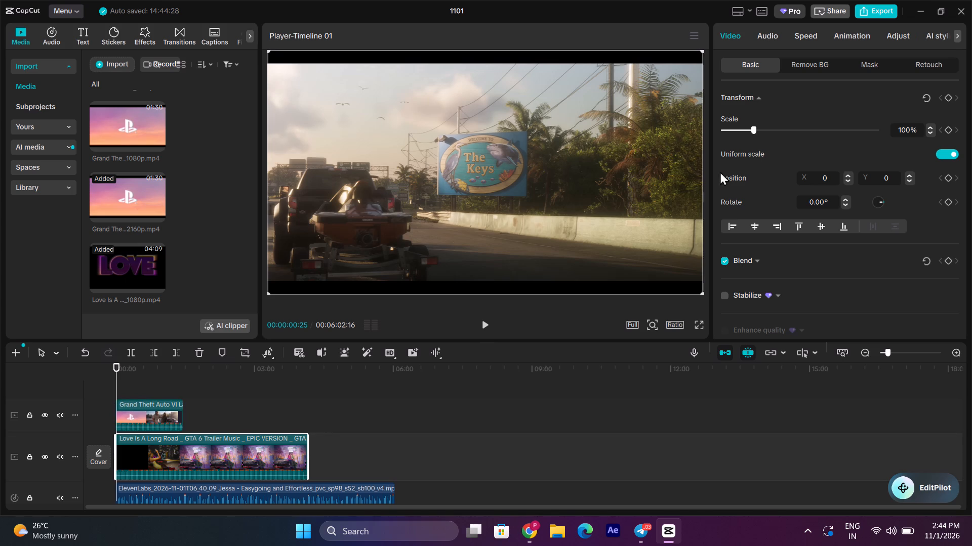
click(779, 34)
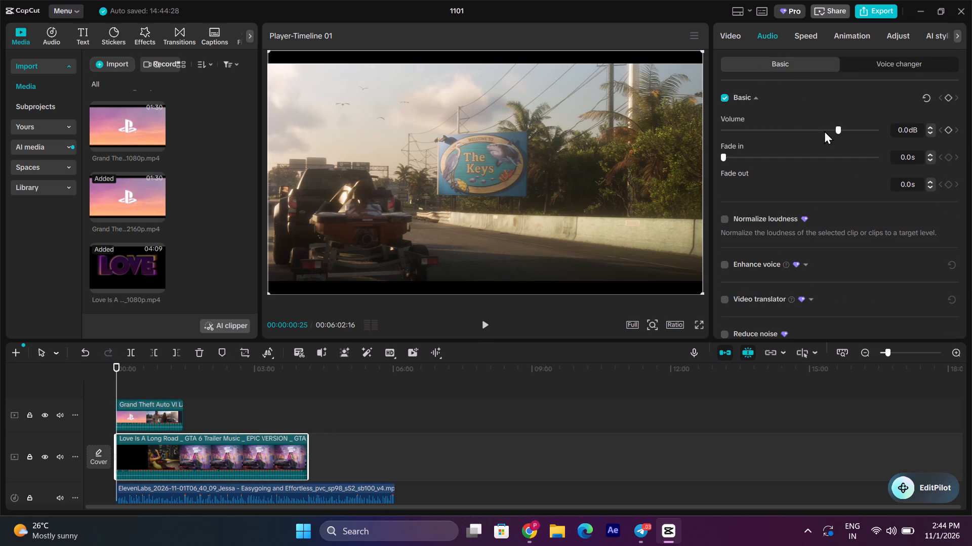
drag(828, 129, 811, 136)
key(space)
triple_click(961, 352)
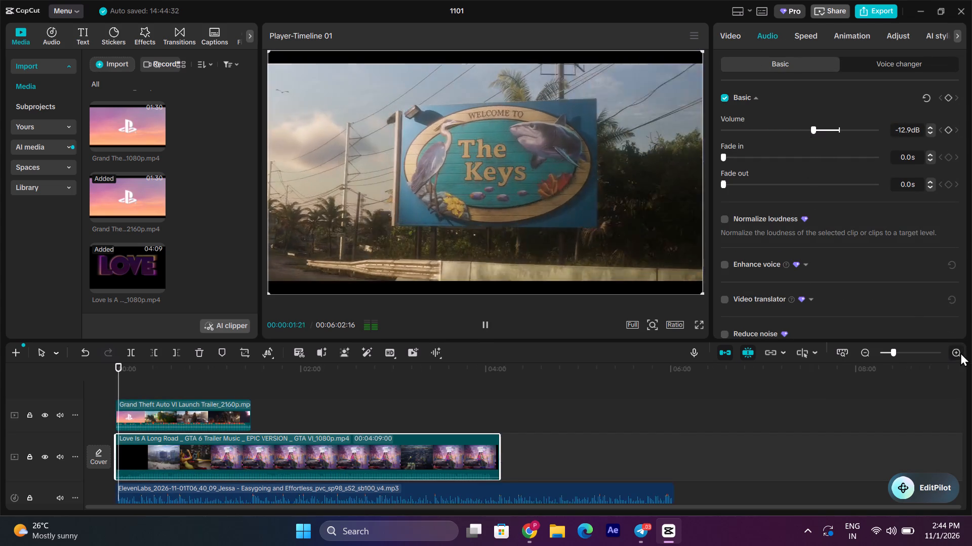
key(space)
click(819, 129)
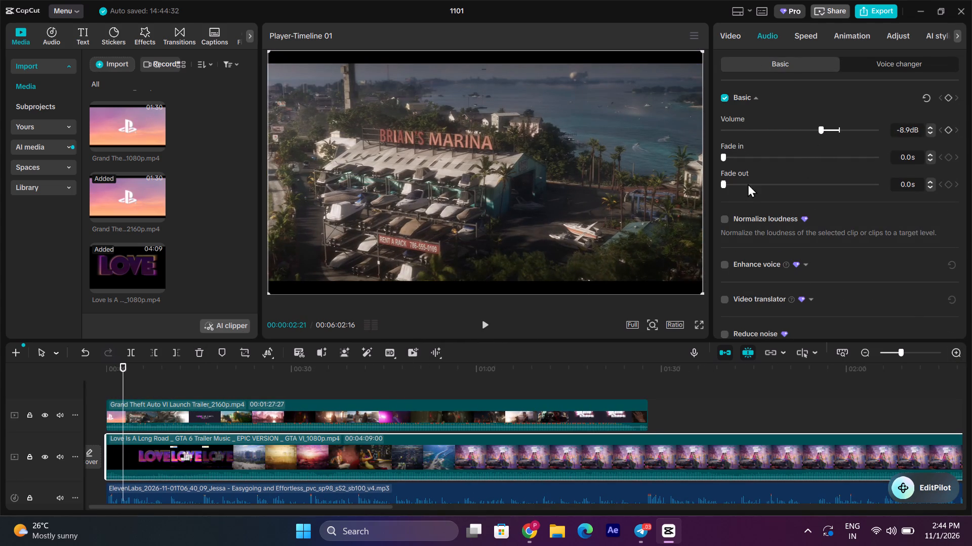
Play parts of the timeline and mute the track holding the 2160p launch trailer clip.
key(space)
key(space)
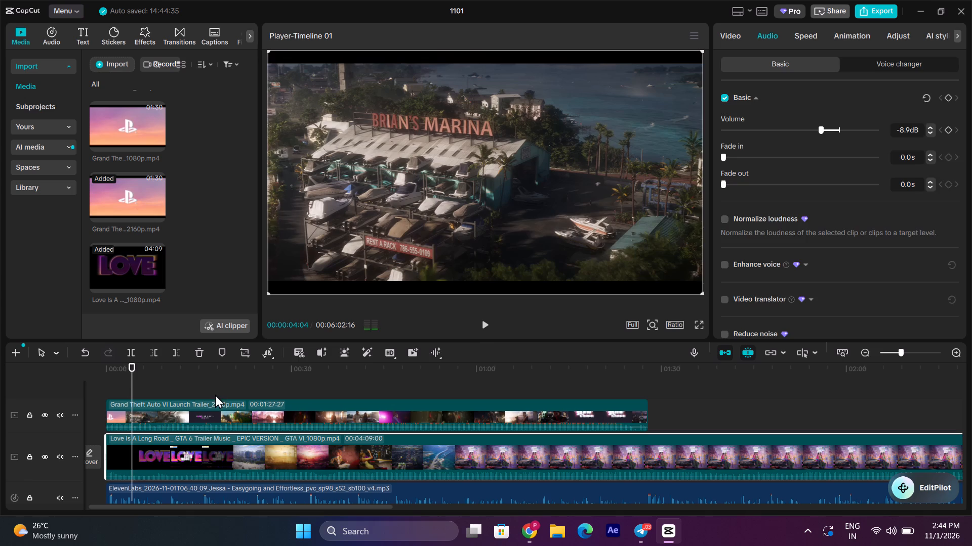
click(215, 394)
click(216, 418)
key(space)
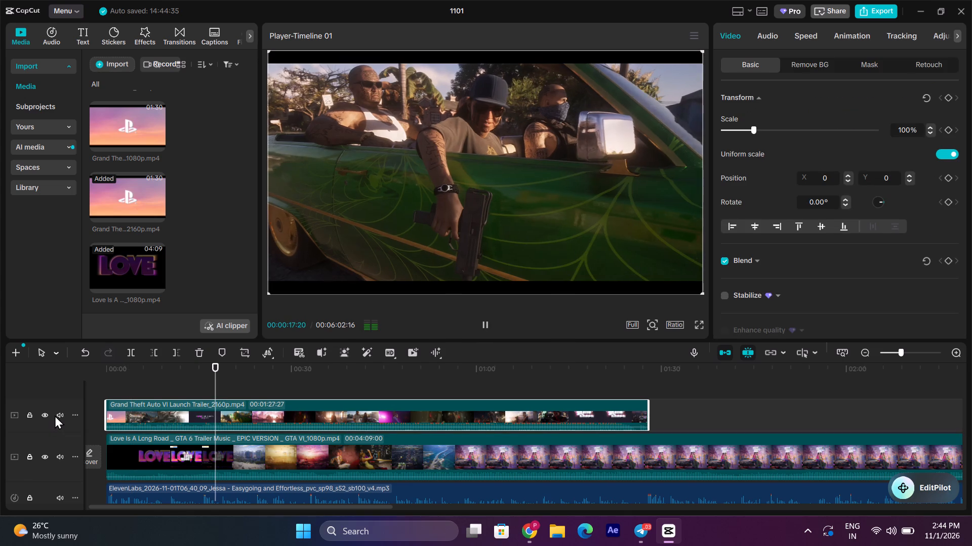
key(space)
click(55, 415)
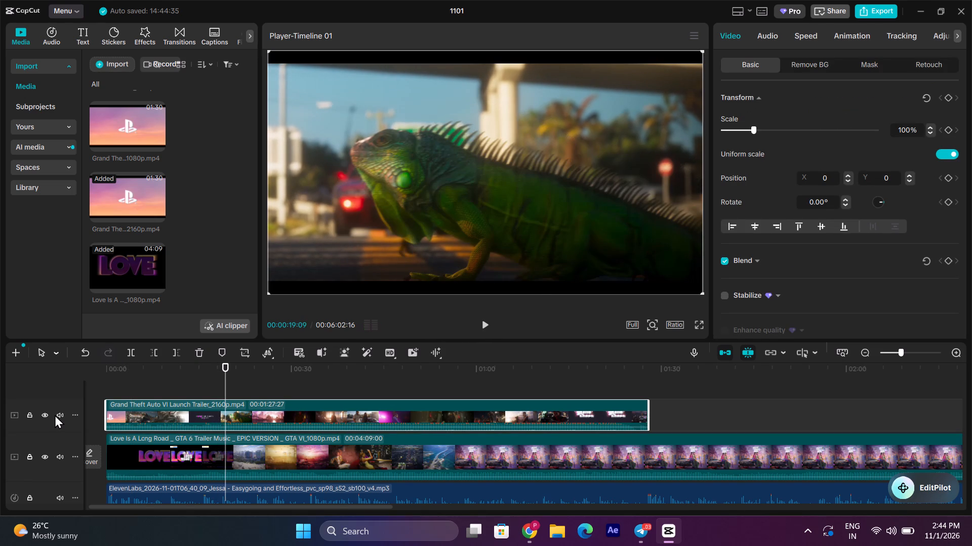
click(61, 414)
Replay from the timeline start and trim about 4 seconds off the beginning of the Love Is A Long Road clip.
click(120, 388)
drag(120, 388, 47, 391)
key(space)
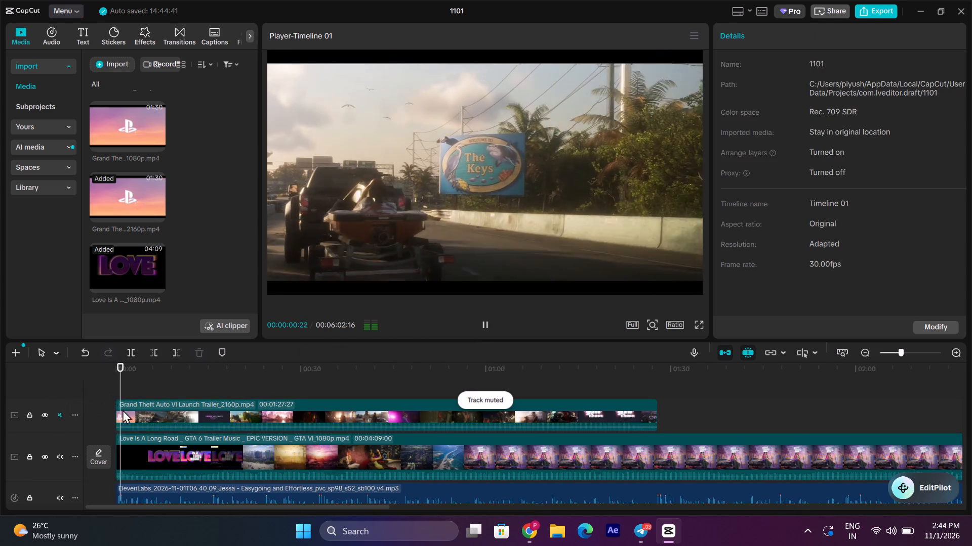
drag(135, 383, 140, 383)
click(144, 450)
click(152, 350)
Play the opening seconds of the timeline again to hear the trimmed music under the voiceover.
key(space)
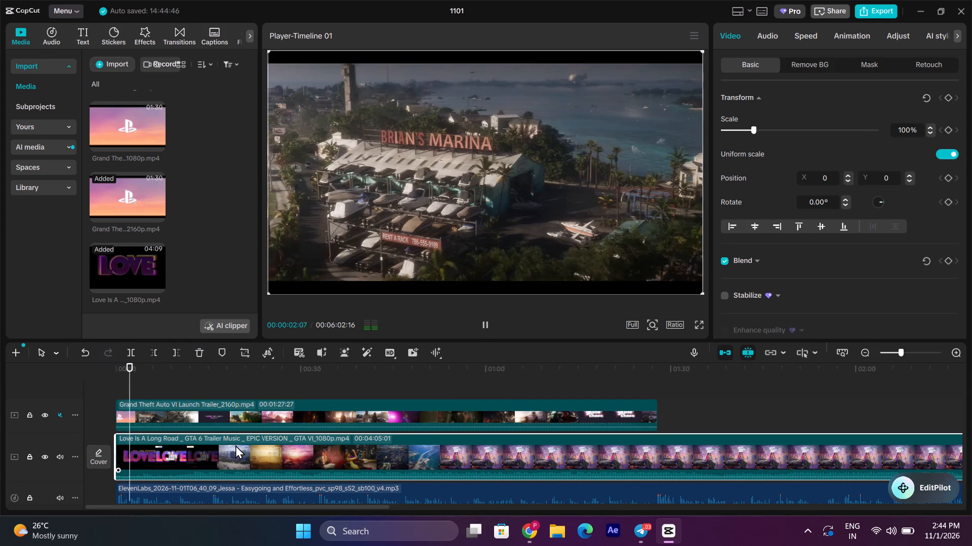
key(space)
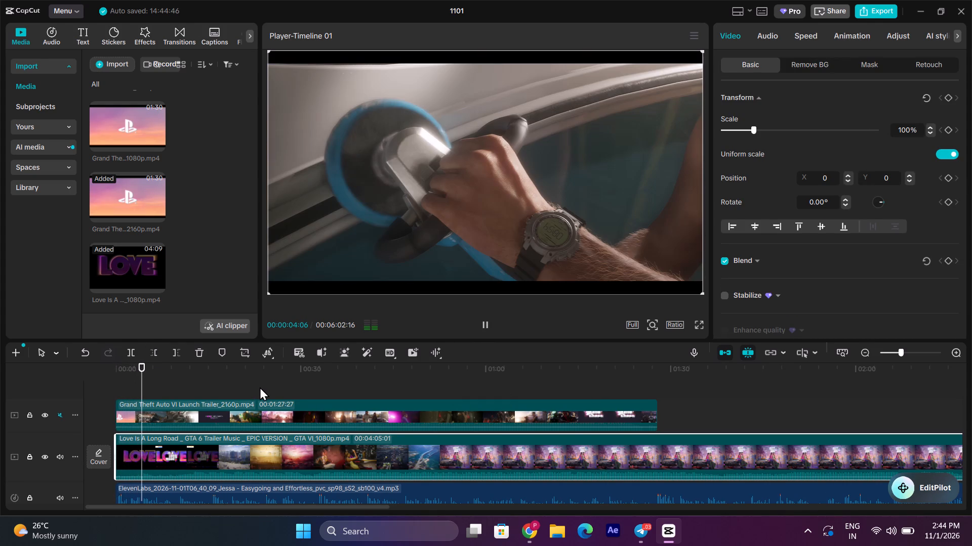
click(130, 385)
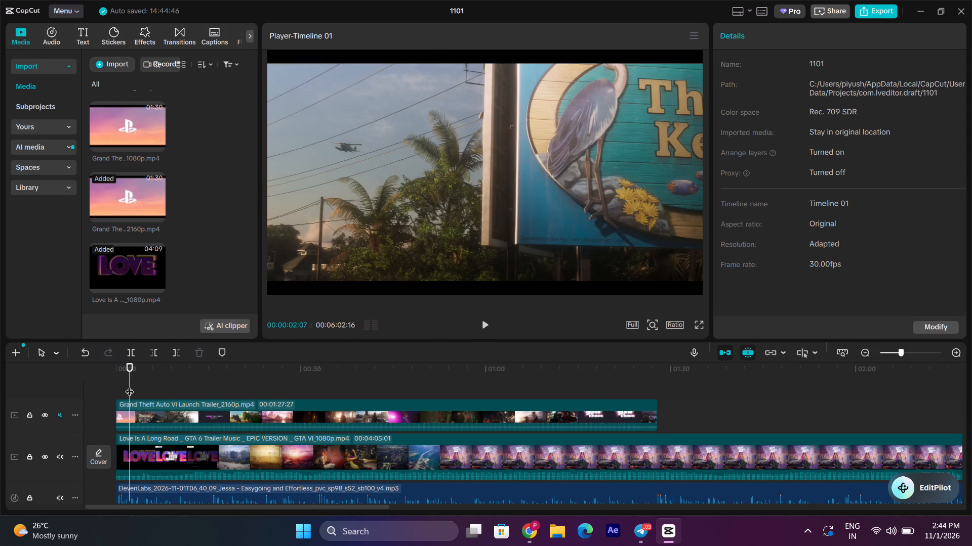
click(130, 385)
key(space)
key(space)
key(space)
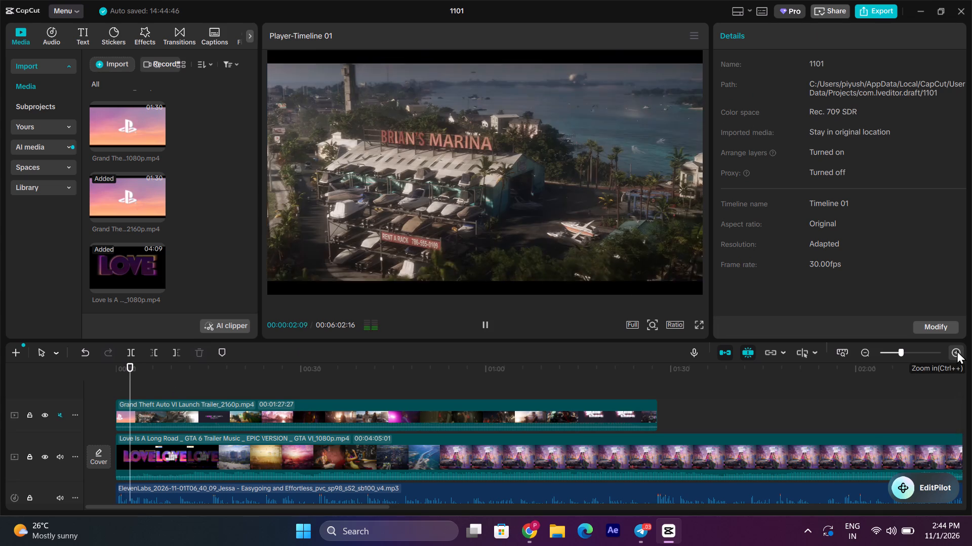
key(space)
Switch to Chrome and search YouTube for "gta 6 map".
click(538, 532)
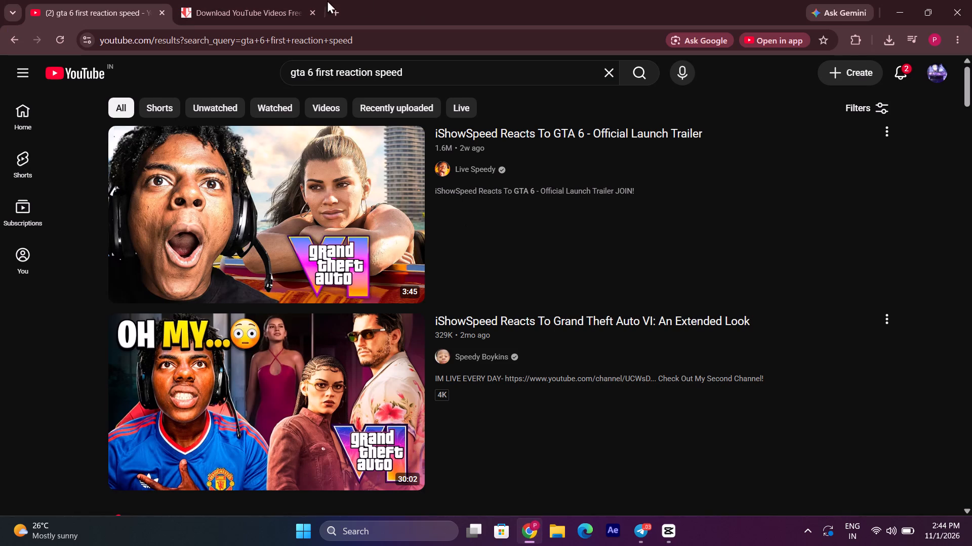
click(339, 8)
click(407, 249)
click(141, 0)
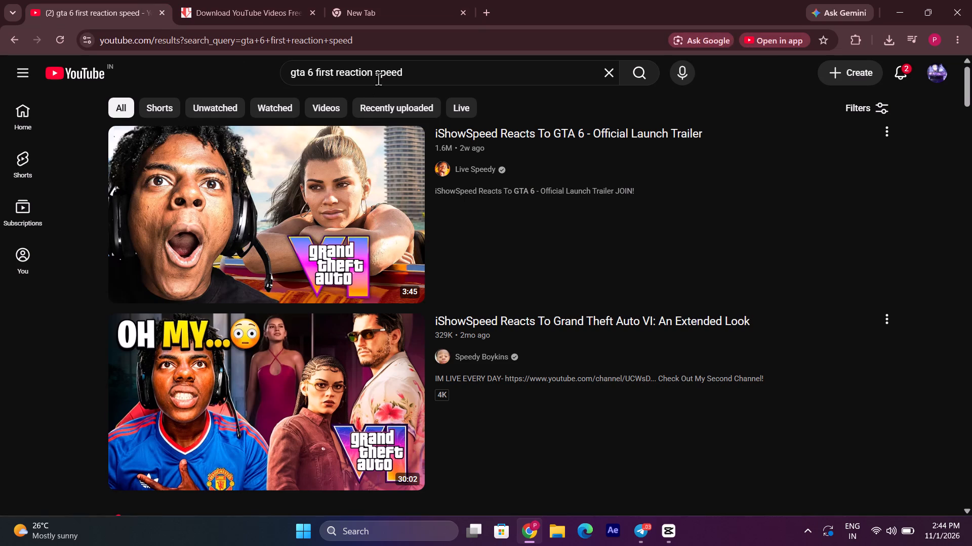
drag(436, 75, 314, 77)
text(map)
key(BackSpace)
key(BackSpace)
key(BackSpace)
key(BackSpace)
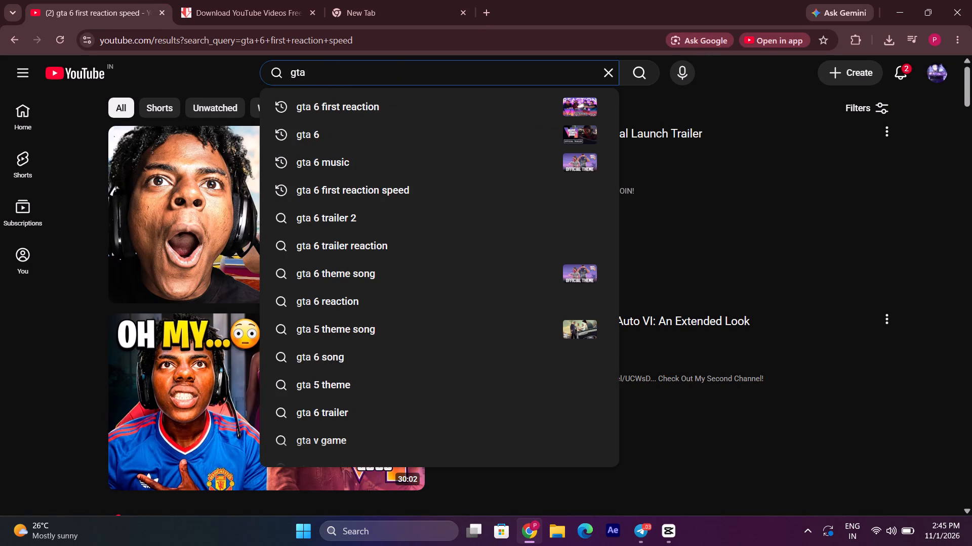
text(6 map)
key(Return)
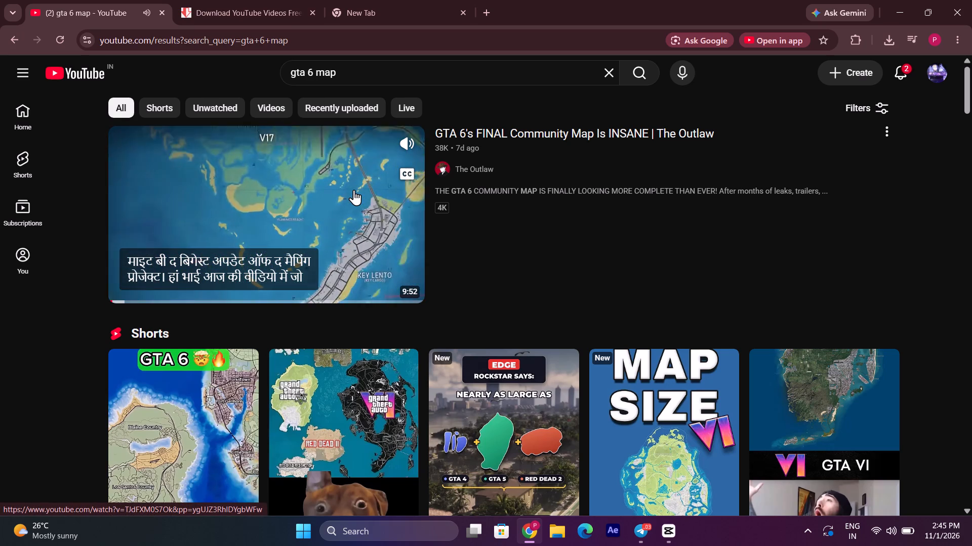
Browse the search results and preview different moments of the GTA 6 map videos to find usable map footage.
scroll(298, 258, down, 2)
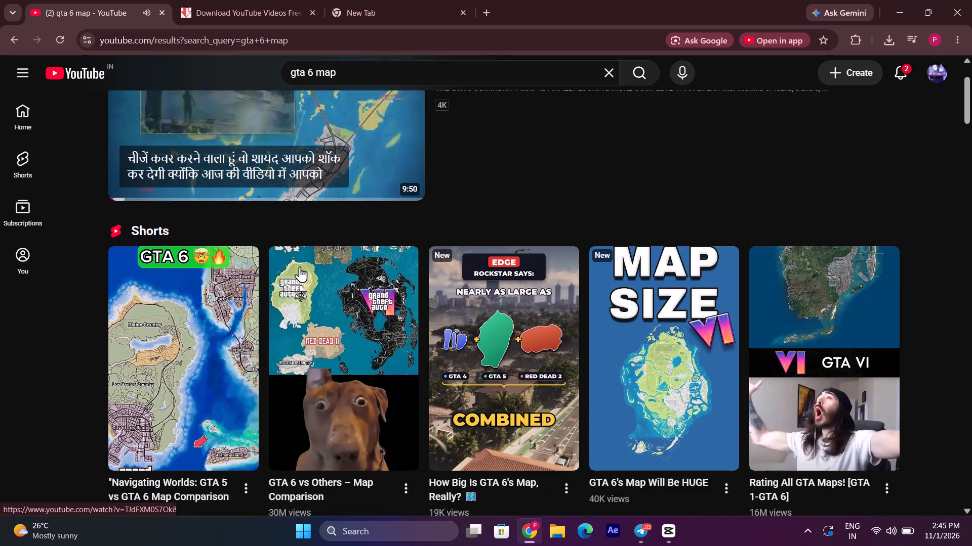
scroll(267, 207, down, 7)
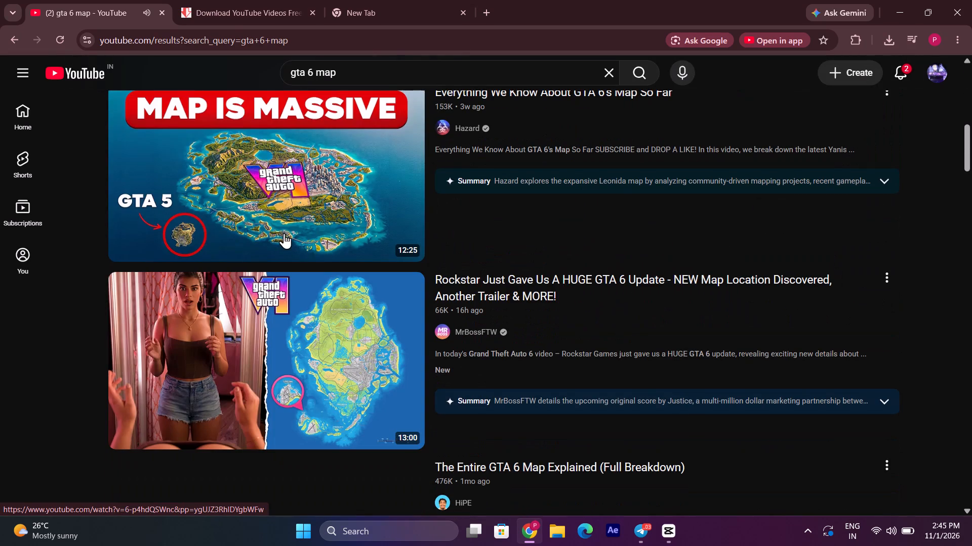
scroll(296, 223, up, 1)
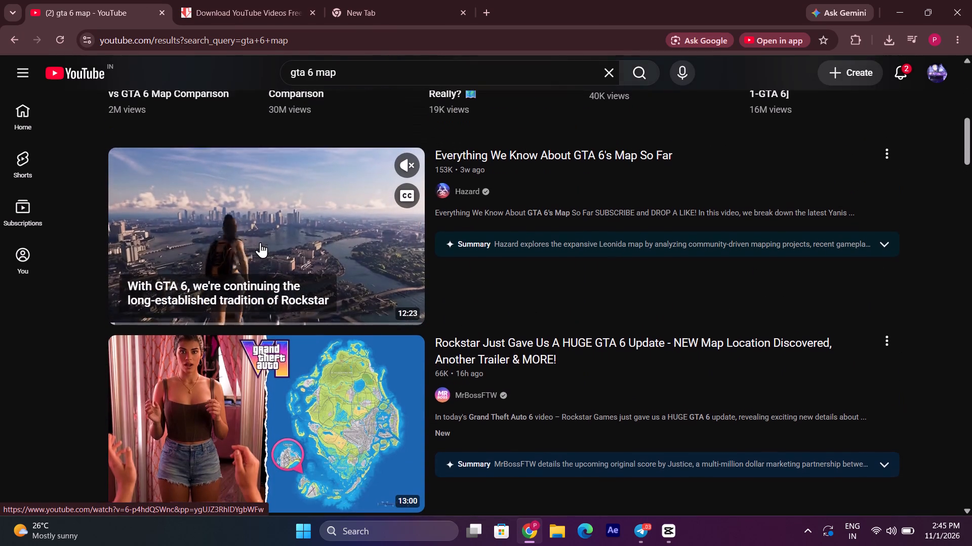
click(406, 169)
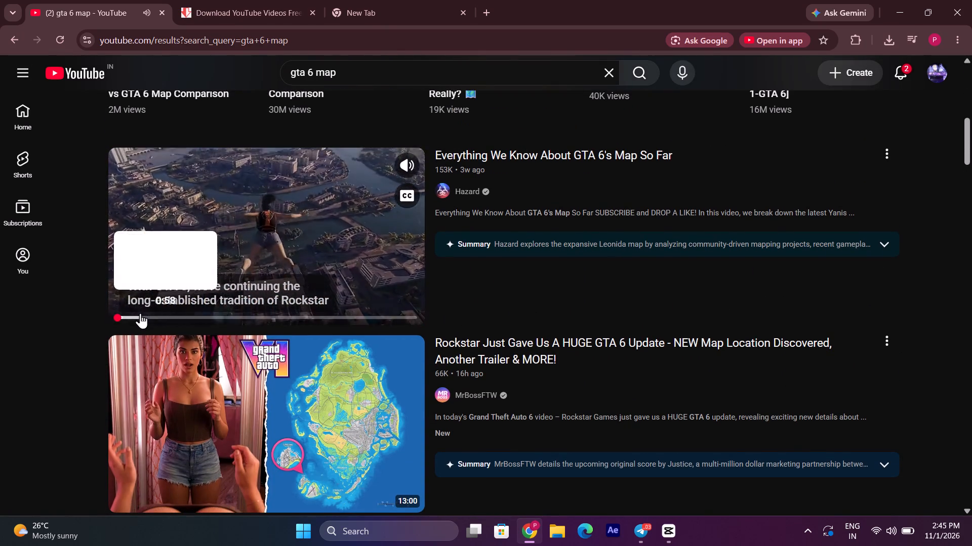
click(140, 313)
click(160, 312)
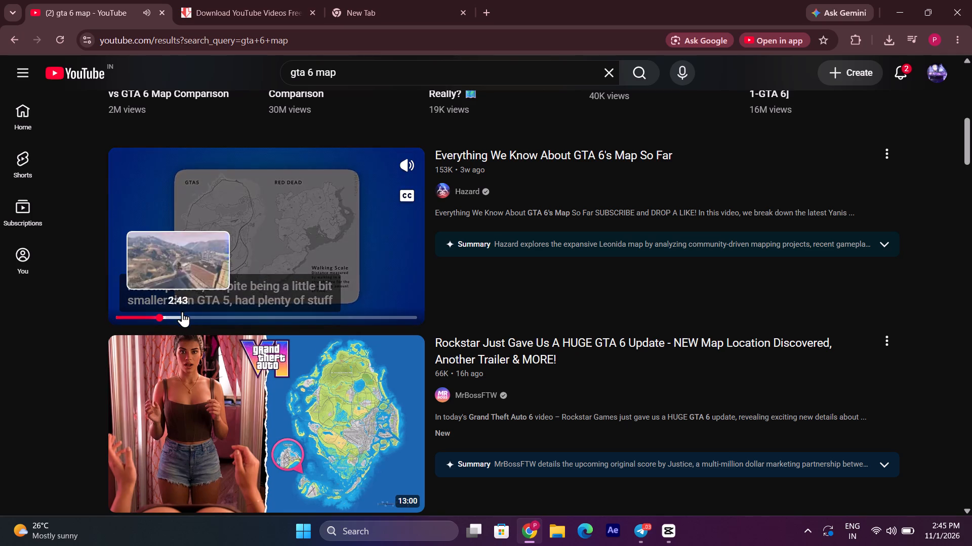
click(189, 316)
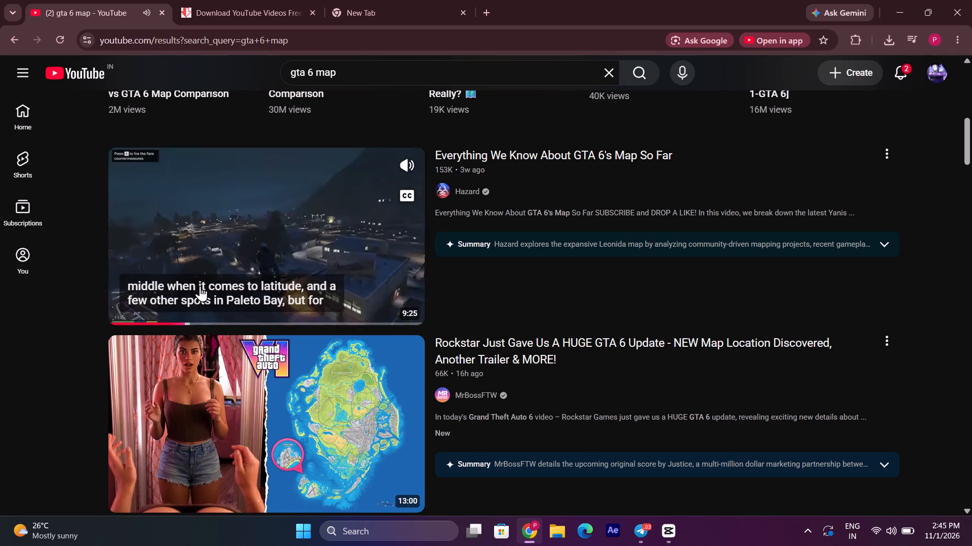
click(208, 318)
click(242, 315)
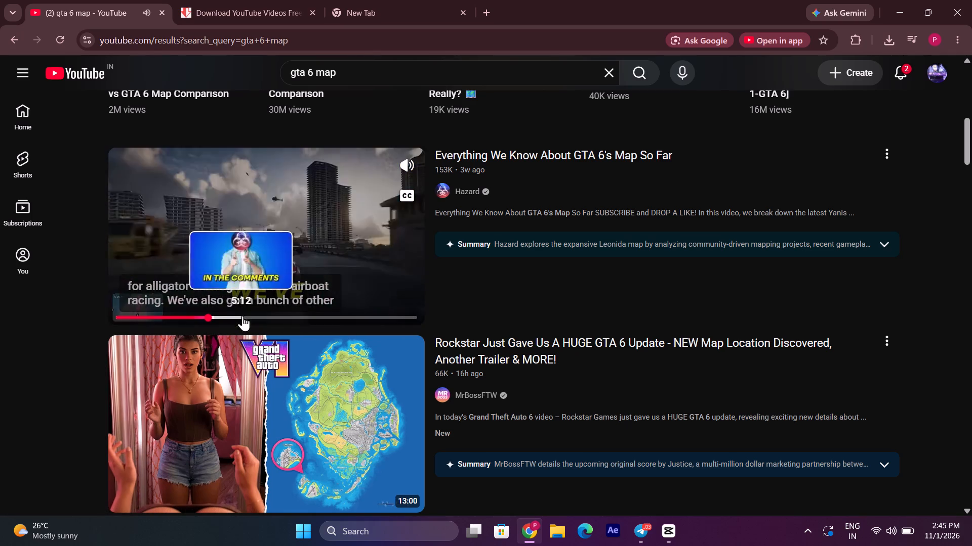
click(183, 310)
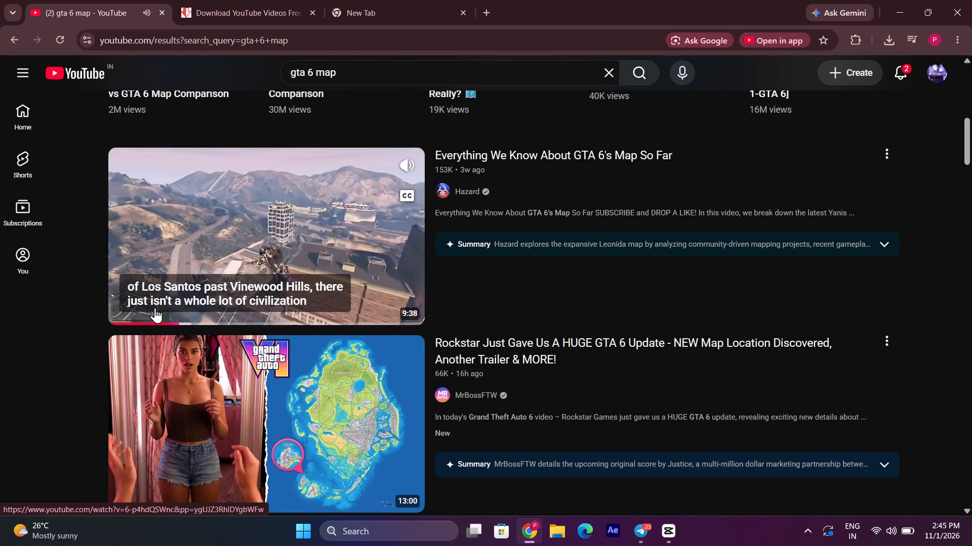
click(152, 310)
scroll(216, 201, down, 5)
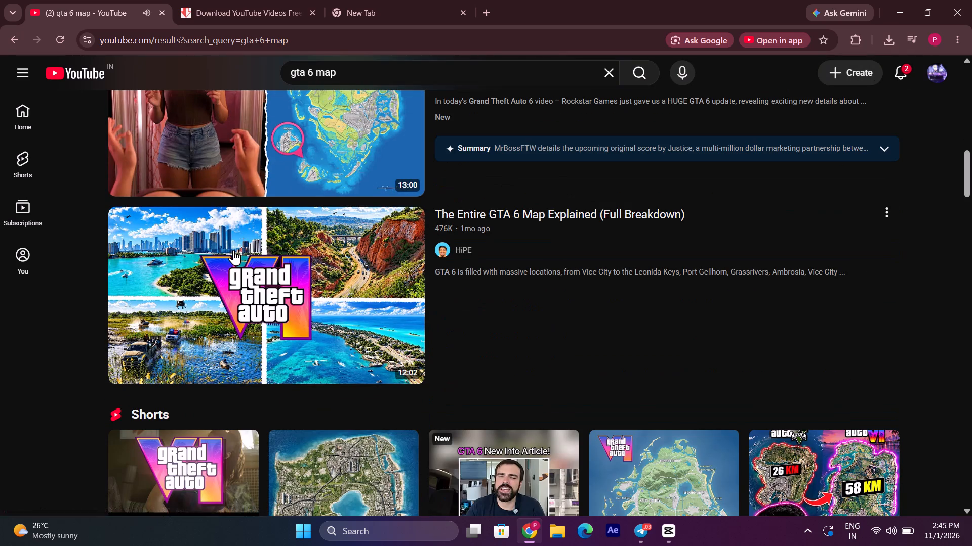
click(134, 375)
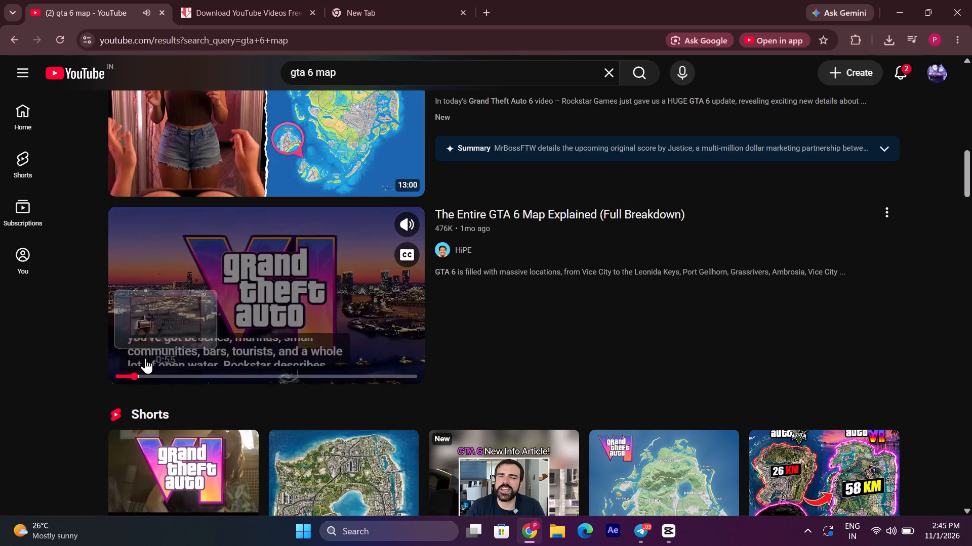
scroll(213, 296, up, 13)
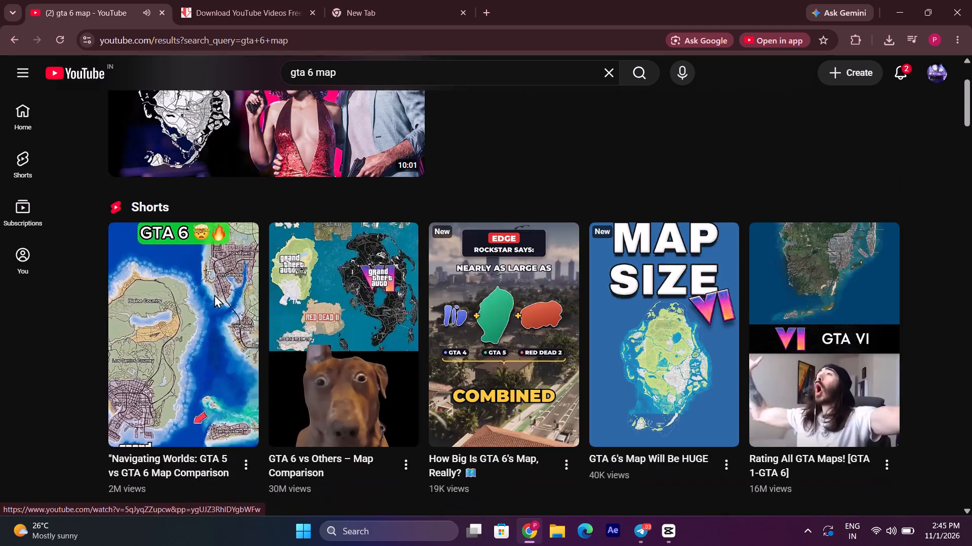
scroll(214, 294, up, 5)
Open the video "GTA 6's FINAL Community Map Is INSANE", watch its opening and copy its share link.
click(285, 201)
scroll(510, 449, down, 2)
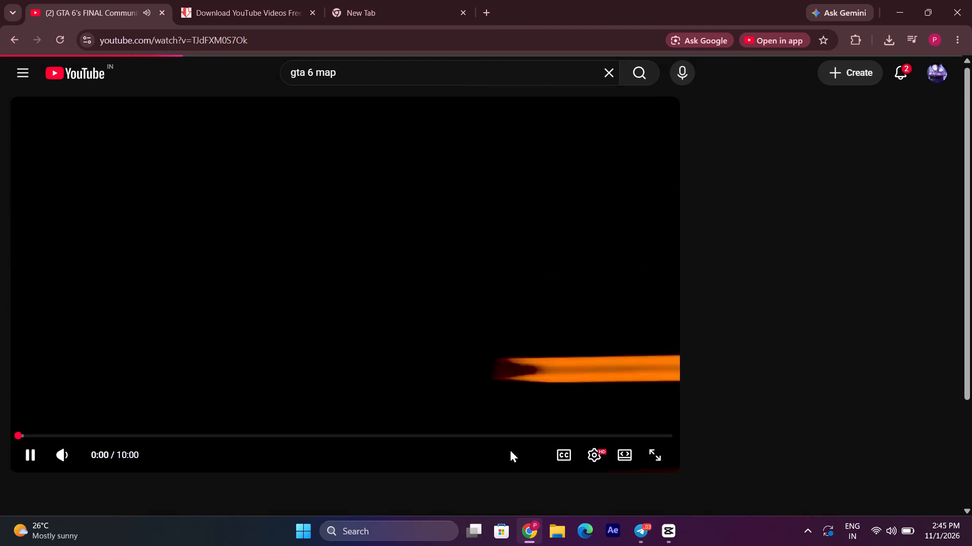
scroll(556, 414, down, 1)
scroll(515, 410, up, 1)
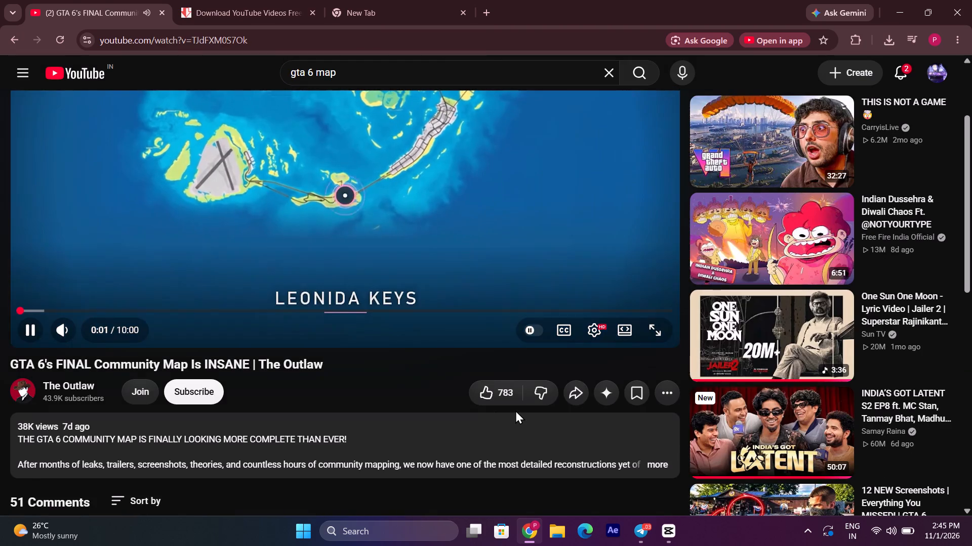
scroll(431, 472, up, 1)
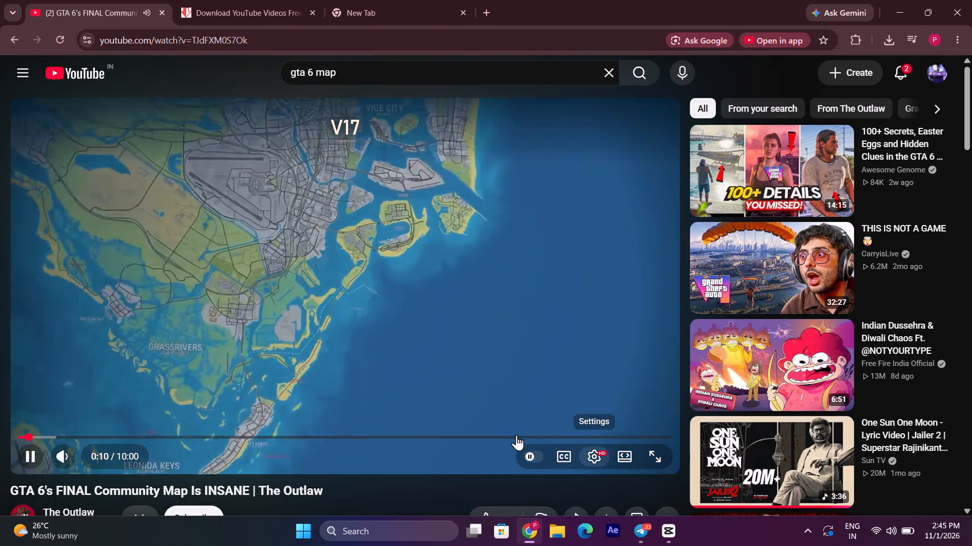
scroll(516, 435, down, 2)
scroll(508, 436, up, 3)
click(494, 359)
scroll(495, 368, down, 1)
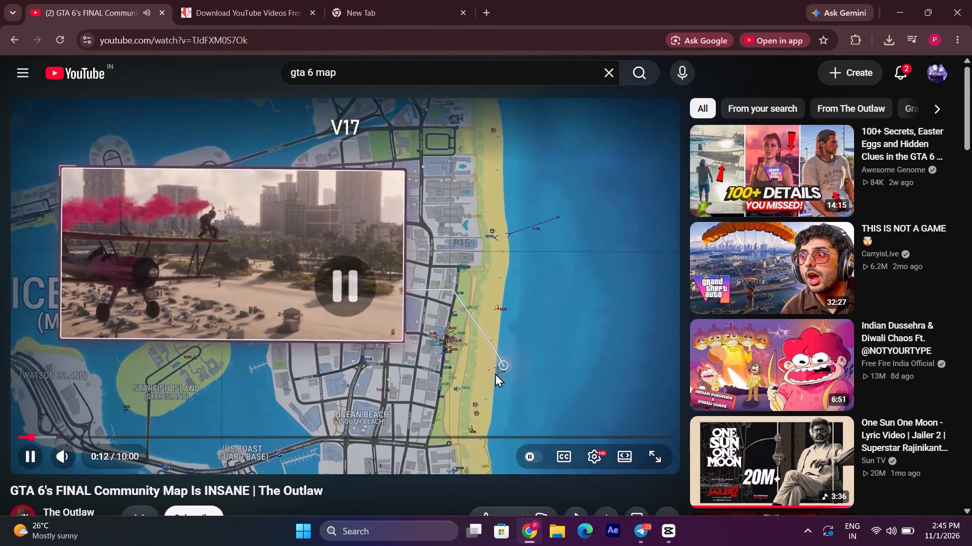
scroll(495, 373, down, 2)
click(567, 328)
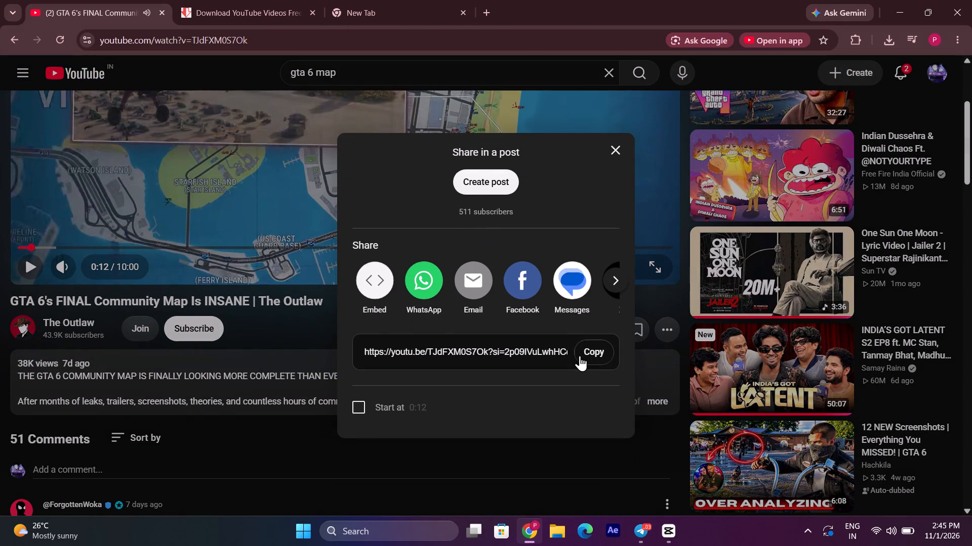
click(581, 354)
Replace the link in the YouTube Video Downloader page with the copied one and start the 2160p MP4 download.
click(256, 0)
click(643, 136)
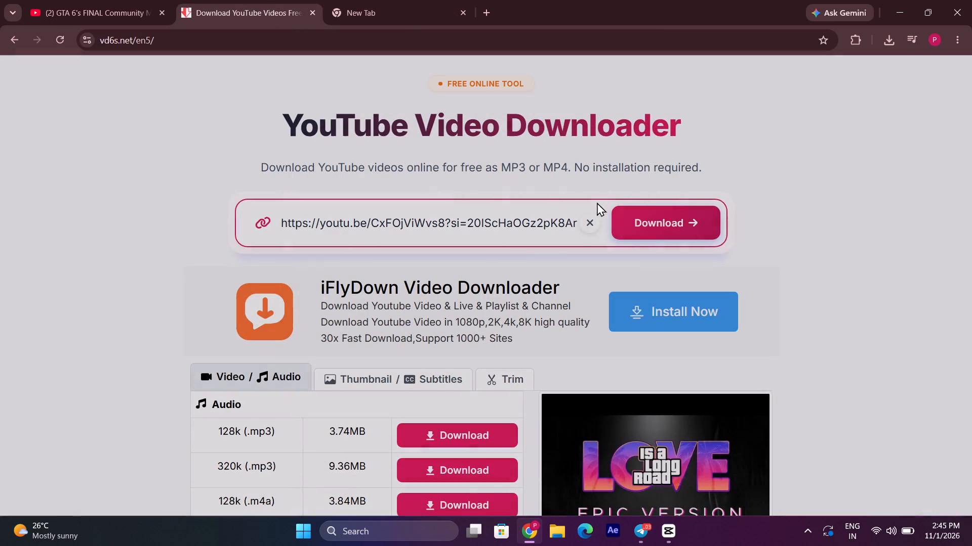
click(593, 216)
click(556, 237)
key(ctrl+v)
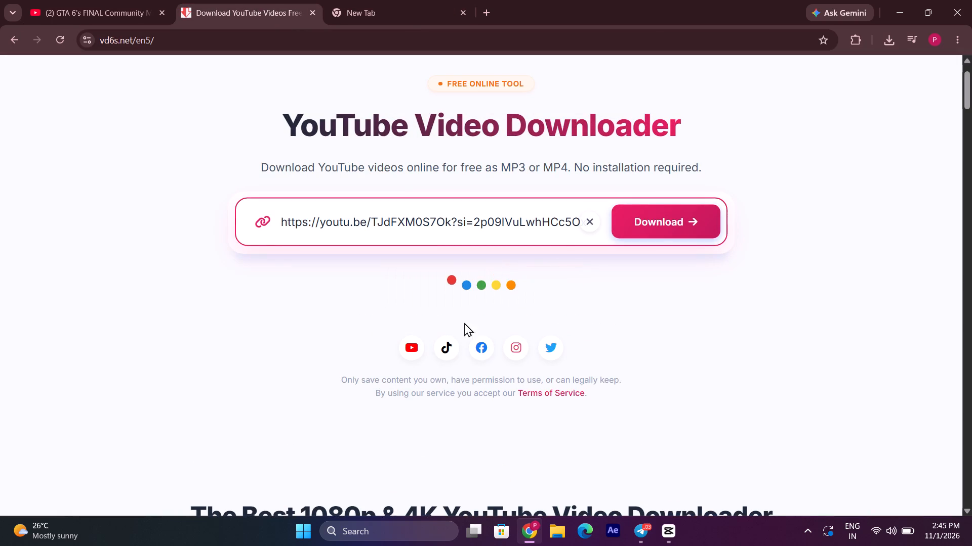
scroll(393, 343, down, 1)
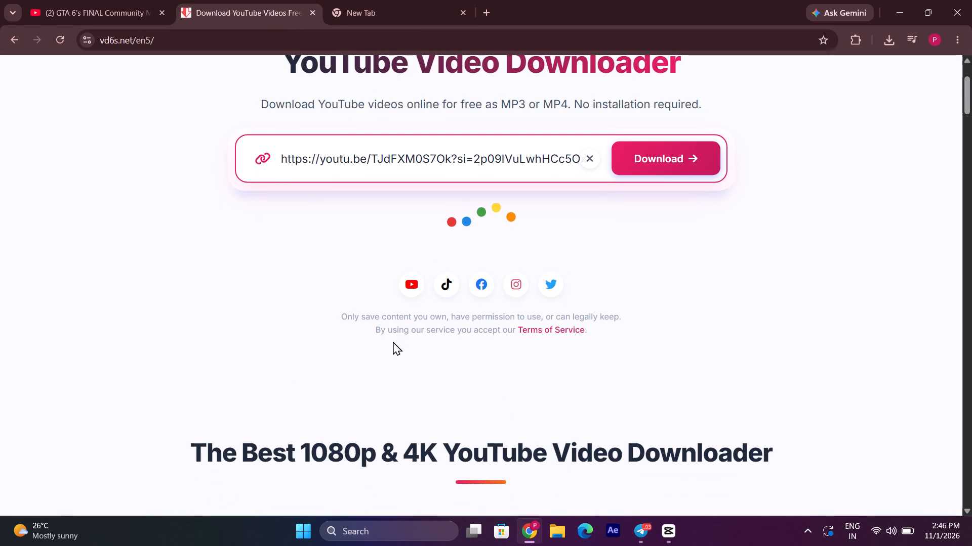
scroll(400, 354, down, 5)
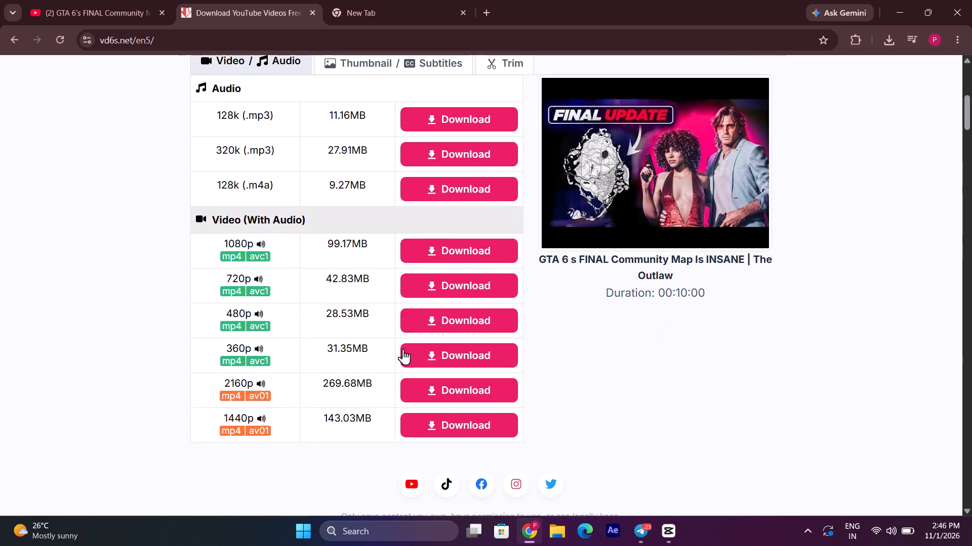
drag(432, 426, 440, 408)
click(443, 400)
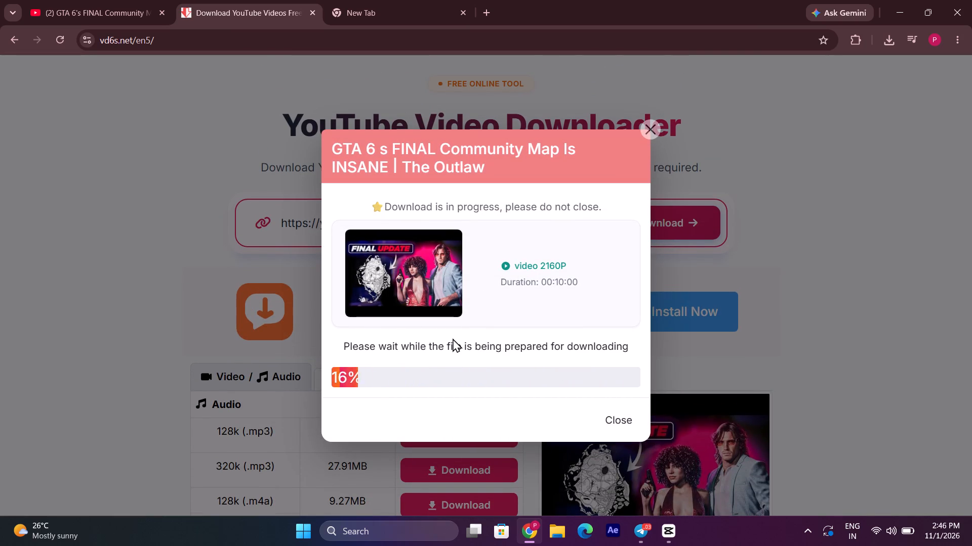
Switch back to CapCut and play a couple of seconds of the timeline.
click(667, 528)
key(space)
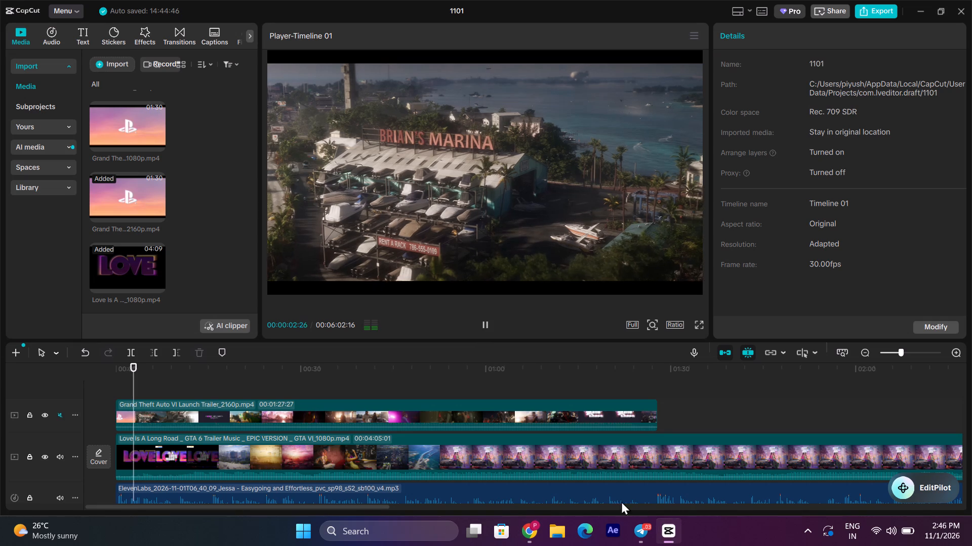
key(space)
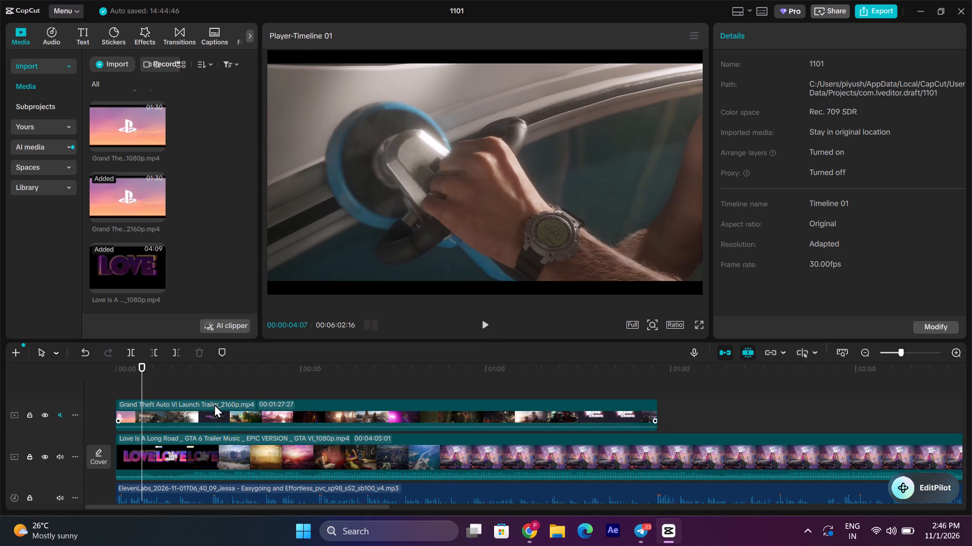
Play the opening of the timeline and split the Grand Theft Auto VI Launch Trailer clip at about 00:00:04:12.
key(space)
click(239, 403)
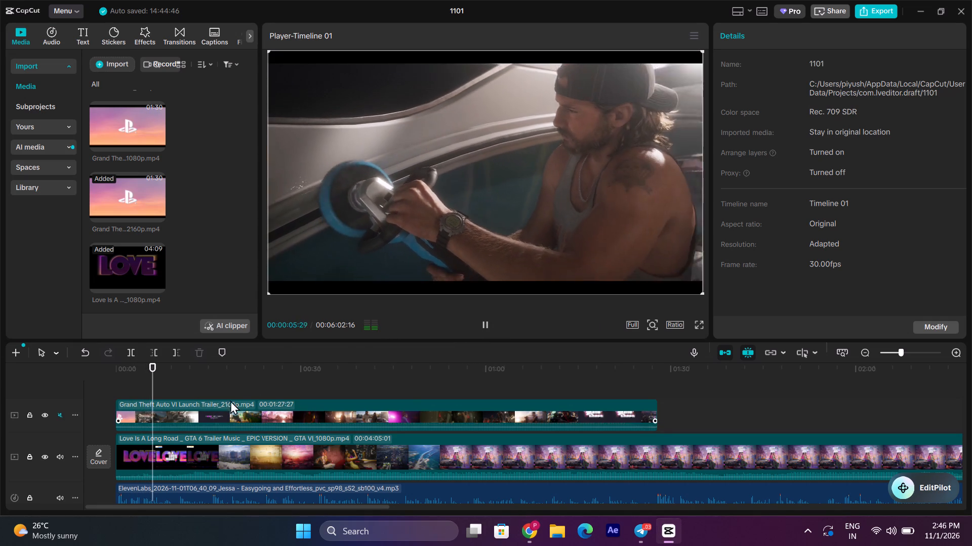
key(space)
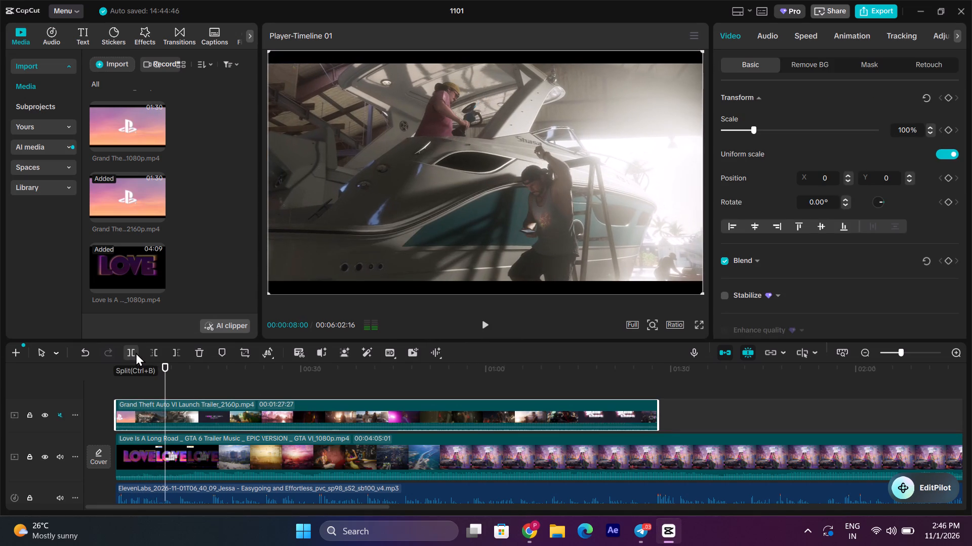
click(138, 381)
key(space)
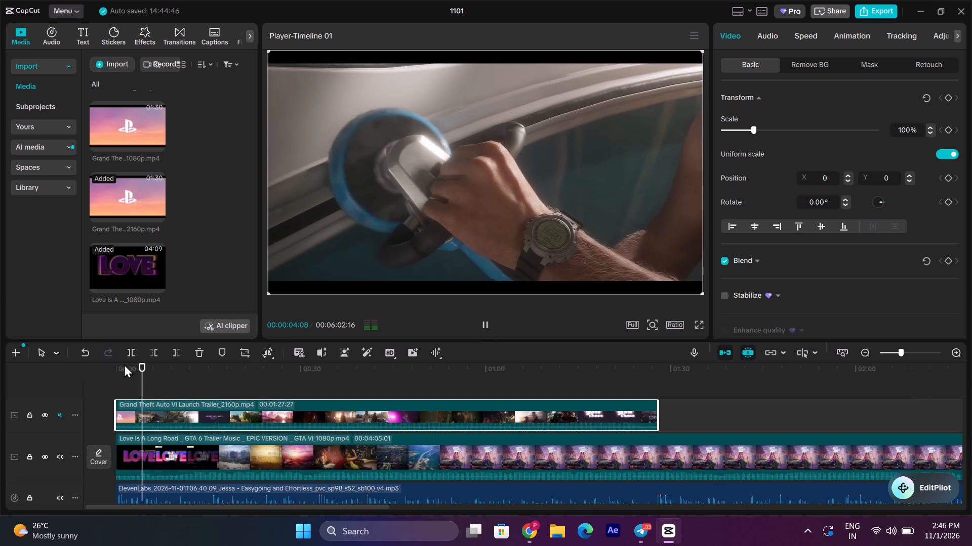
key(space)
click(127, 357)
click(946, 345)
double_click(952, 347)
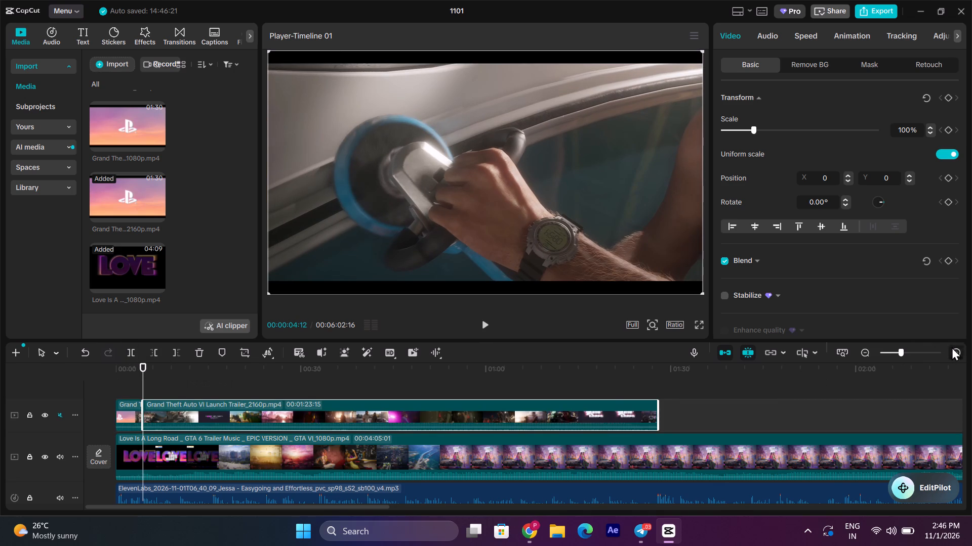
Switch to Chrome and search Google Images for "gta 6" in a new tab.
click(532, 525)
click(414, 0)
click(399, 256)
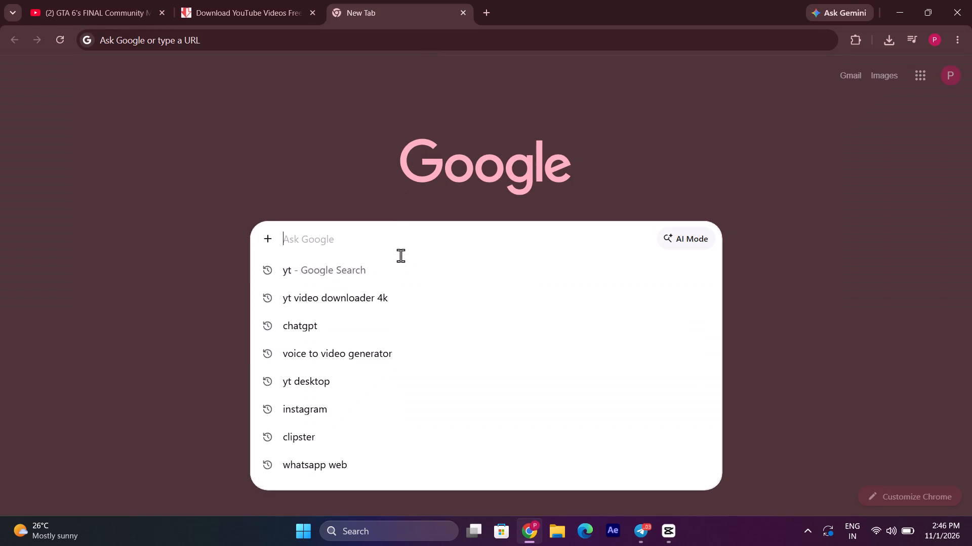
key(f)
key(BackSpace)
text(gy)
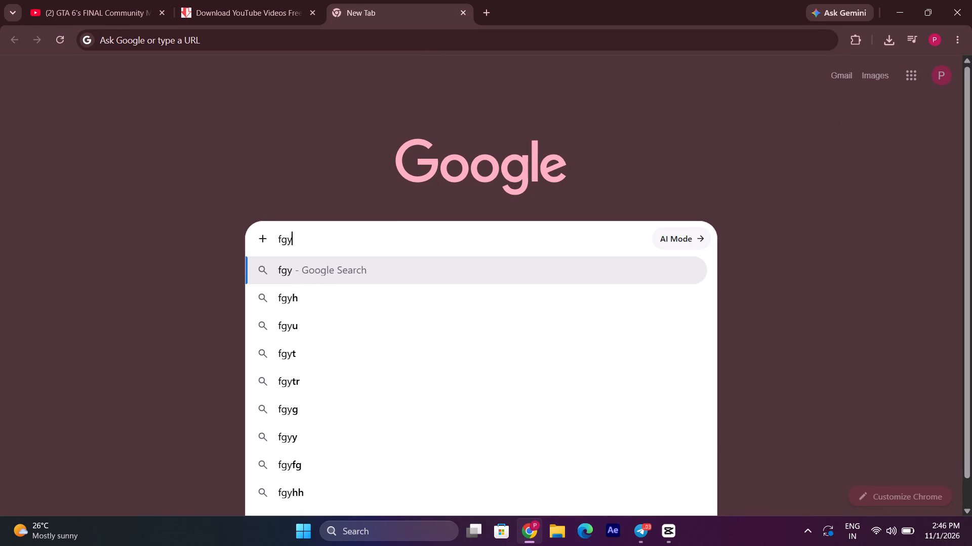
key(BackSpace)
key(BackSpace)
key(BackSpace)
text(gta 6)
key(Return)
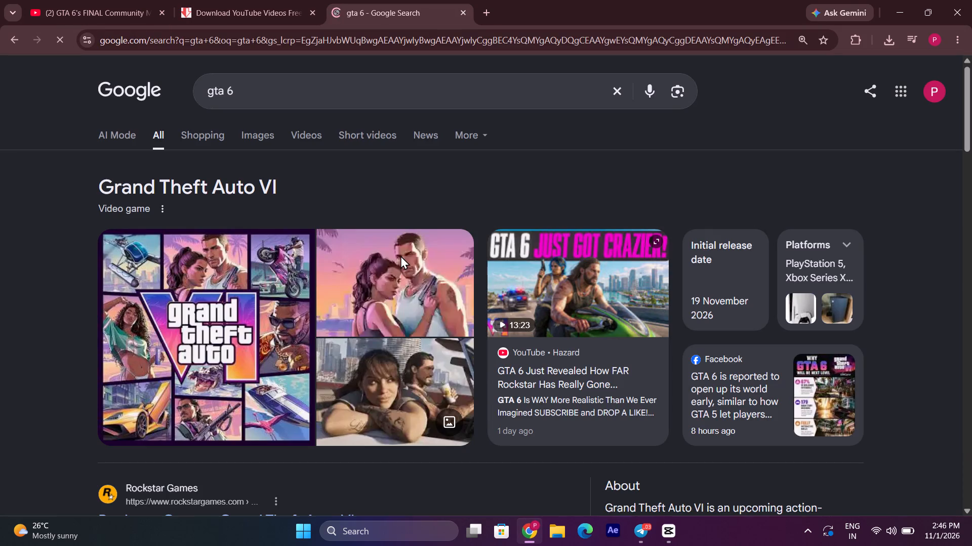
click(268, 133)
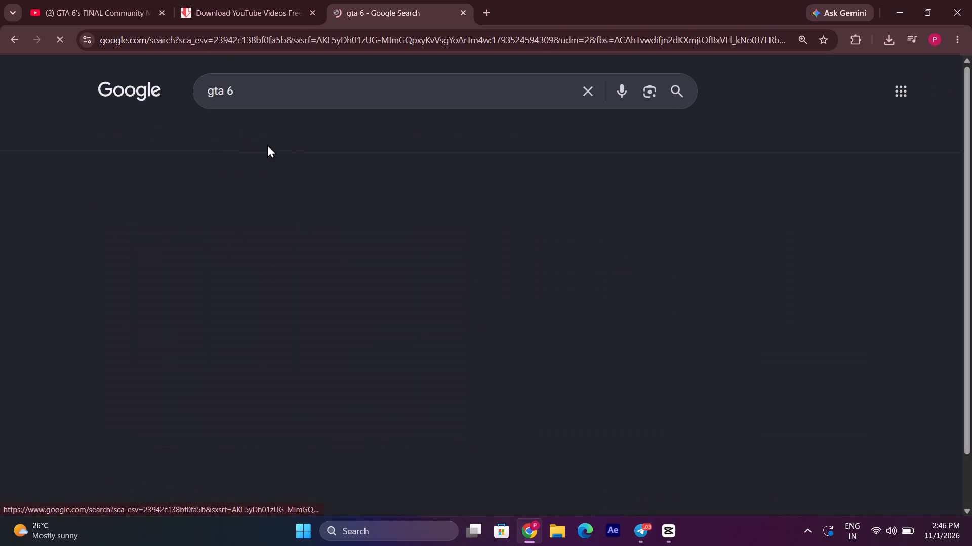
Open the "Grand Theft Auto VI Launch Trailer" image result and visit its Rockstar Games page.
click(440, 274)
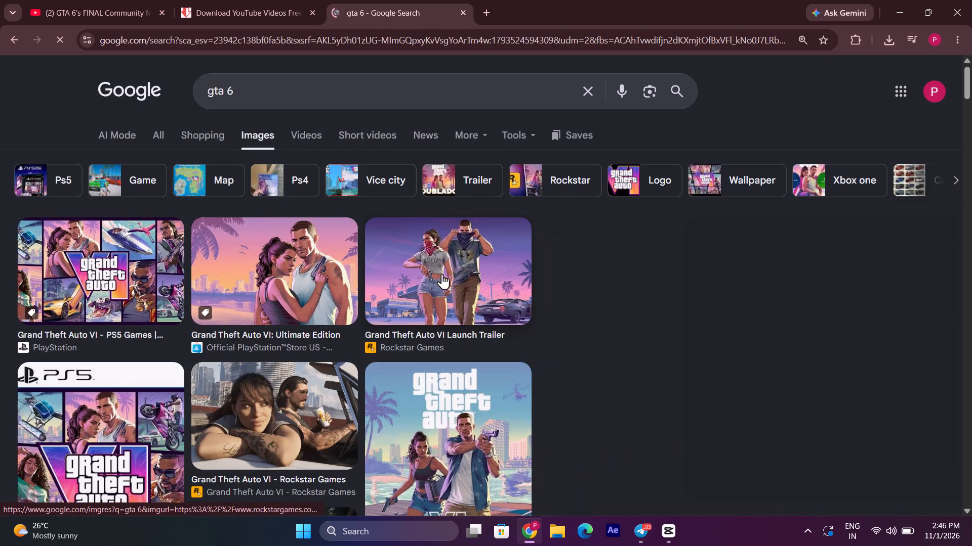
right_click(765, 309)
click(744, 313)
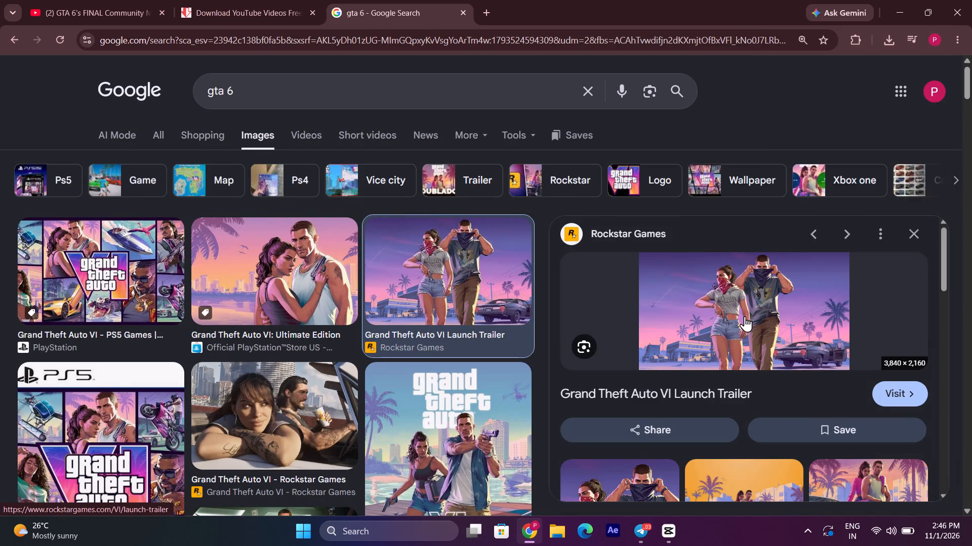
click(753, 323)
scroll(531, 360, up, 2)
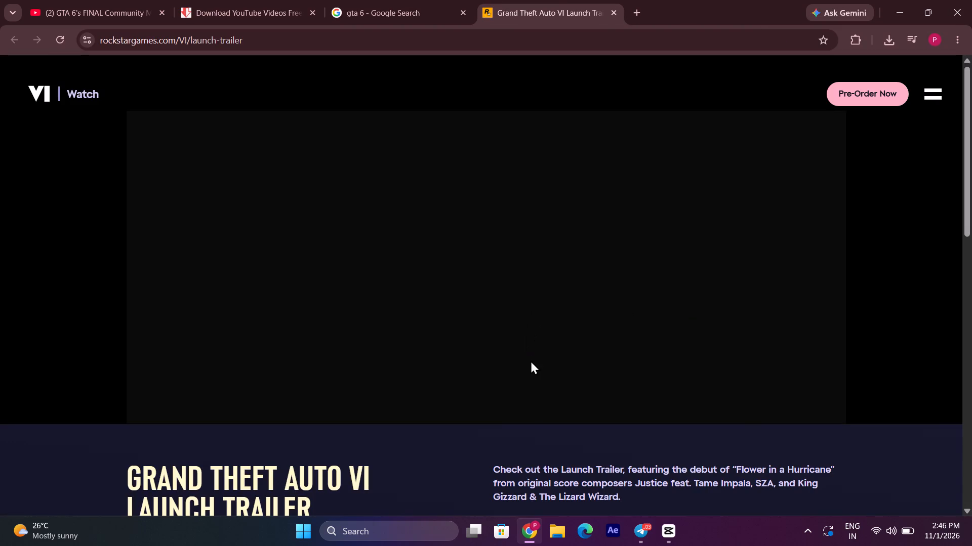
Back in CapCut, cut away the second trailer clip's part before 00:00:15:27 and move the remainder against the first clip.
click(665, 535)
key(space)
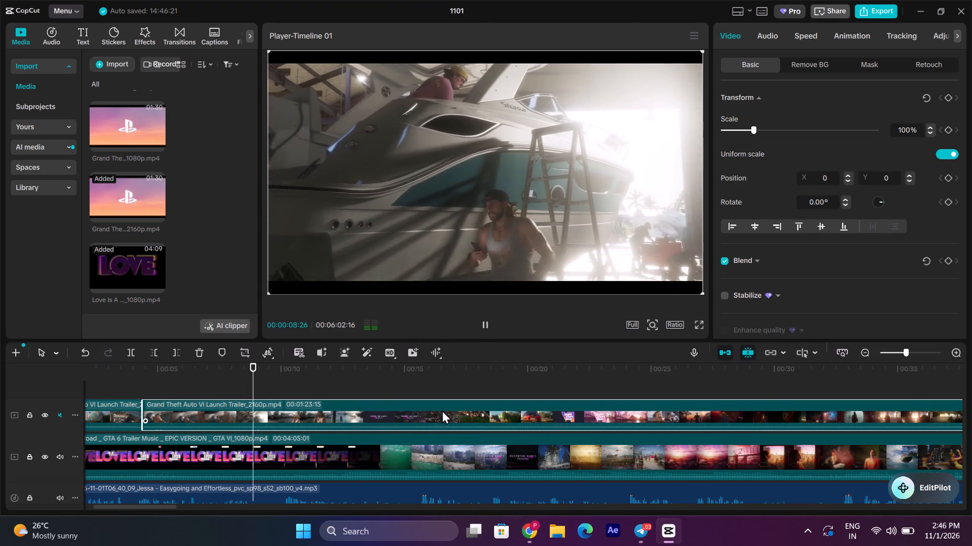
click(306, 385)
drag(306, 385, 350, 384)
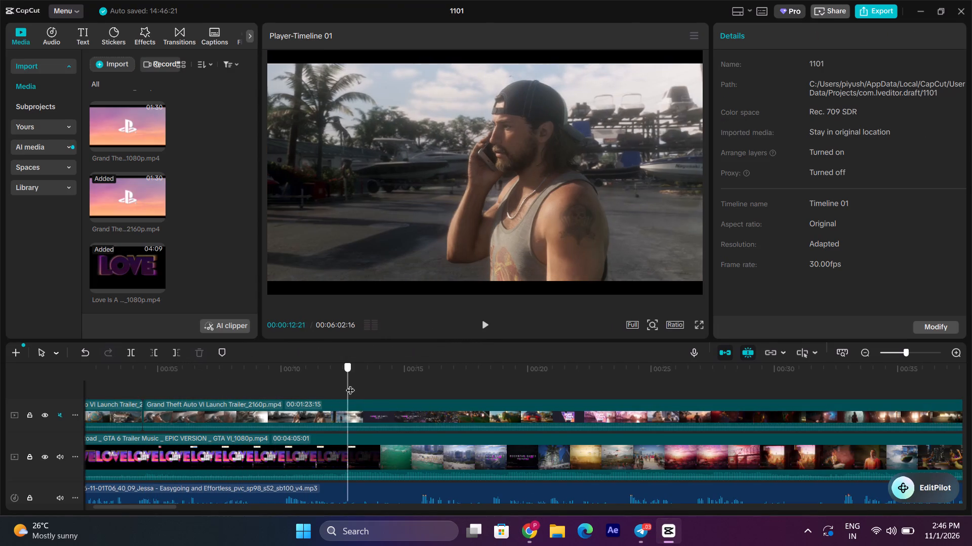
drag(350, 384, 446, 380)
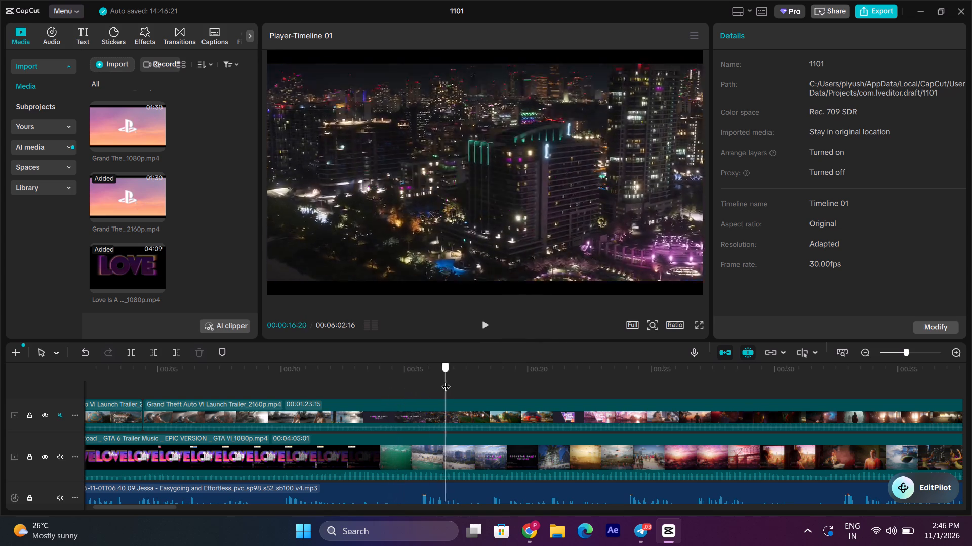
drag(446, 380, 427, 385)
click(438, 414)
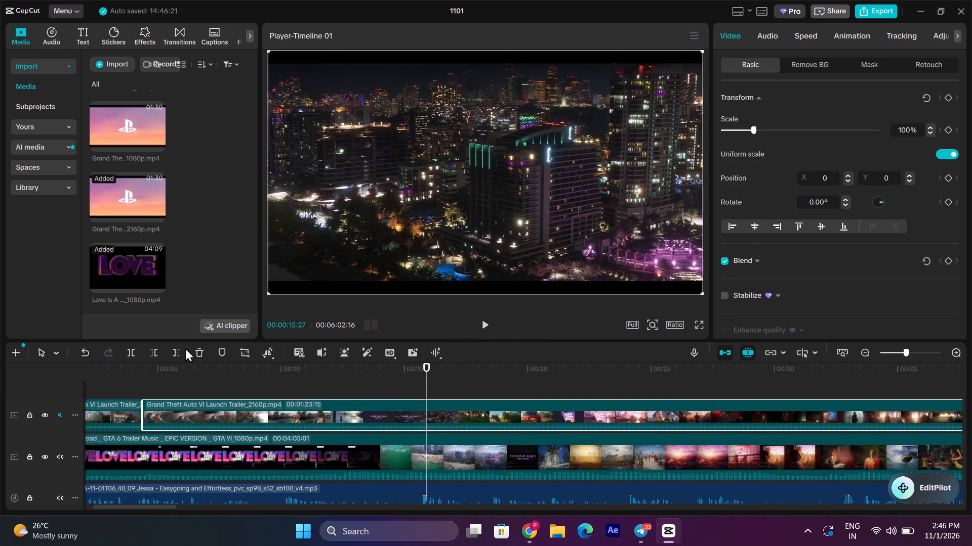
click(150, 351)
key(space)
key(space)
drag(463, 416, 209, 419)
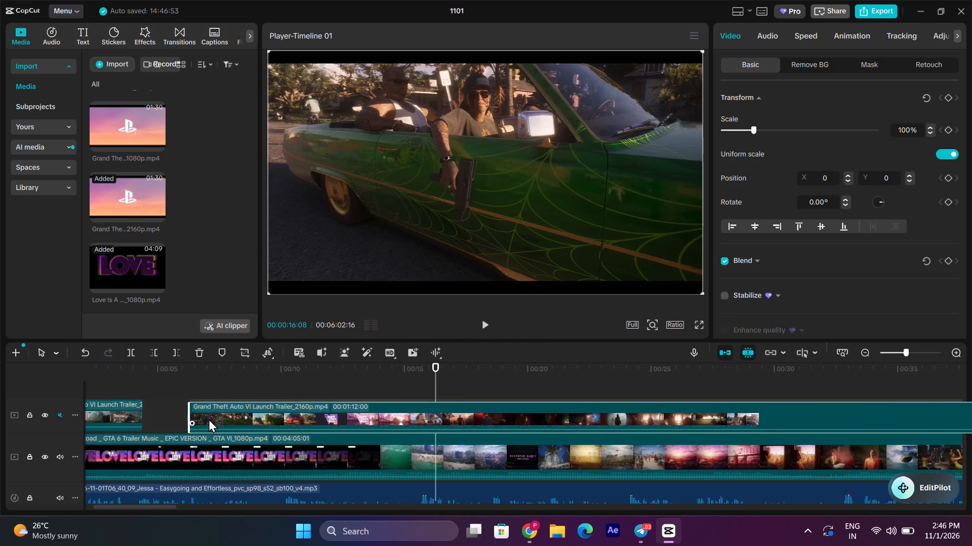
drag(209, 419, 179, 419)
Play the footage from the new join and split the second trailer clip at 00:00:09:26, on the Grand Theft Auto VI logo.
click(143, 386)
key(space)
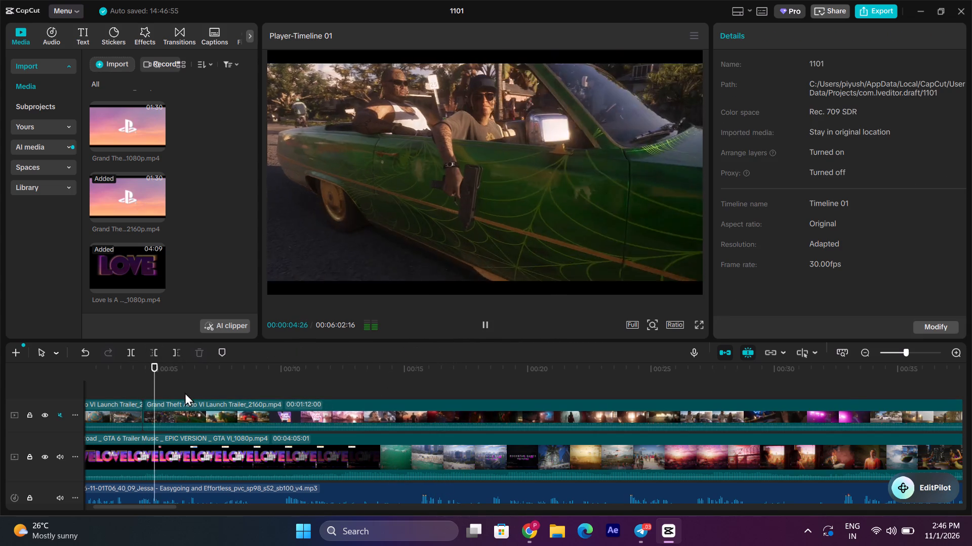
scroll(277, 426, up, 1)
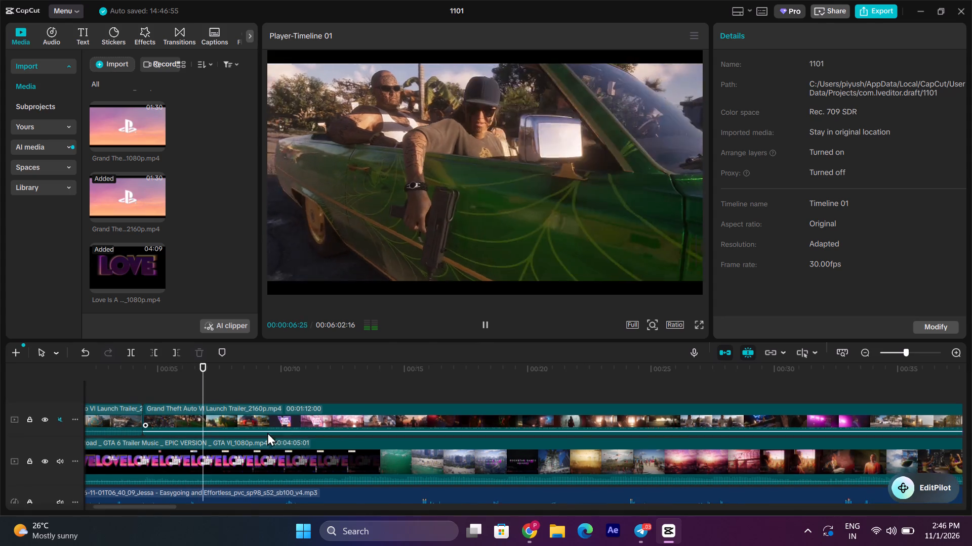
scroll(258, 439, down, 1)
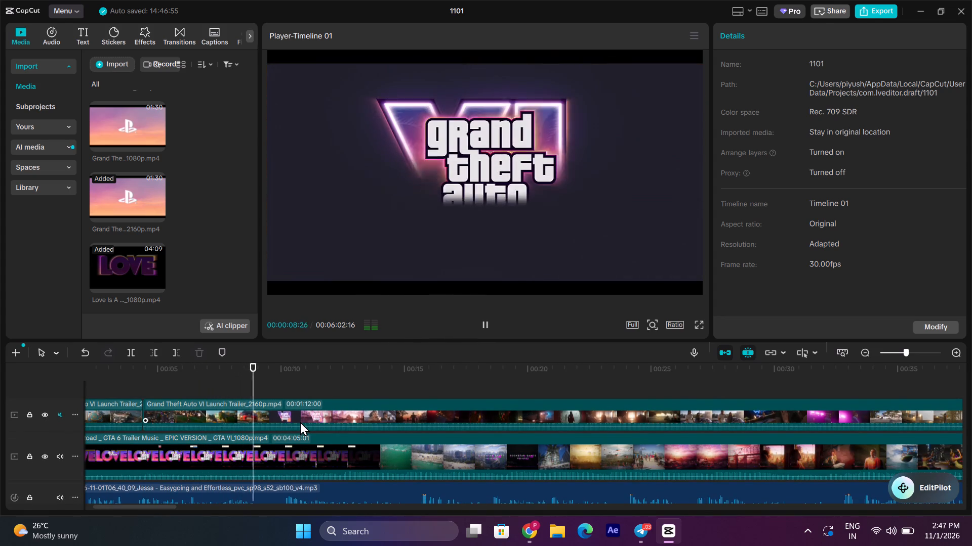
key(space)
key(space)
key(space)
click(284, 413)
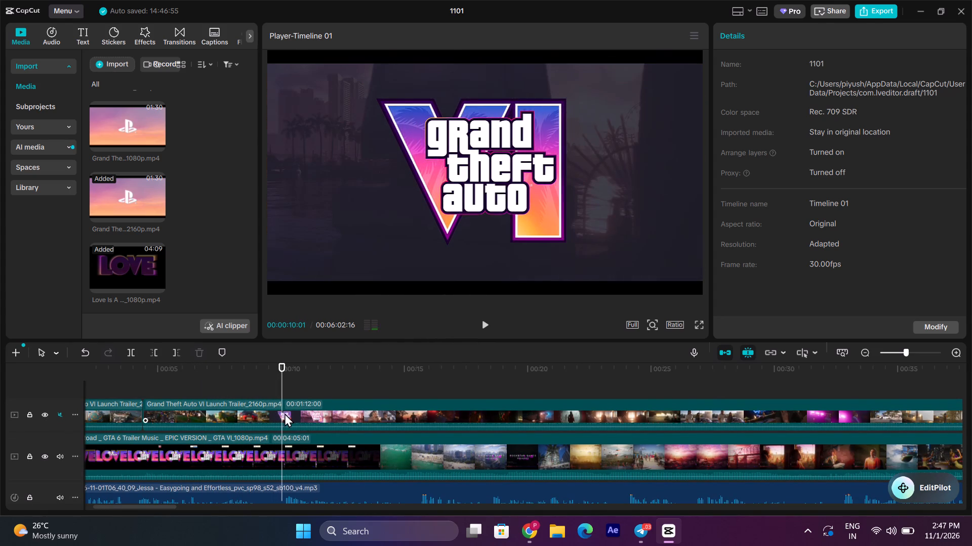
click(280, 368)
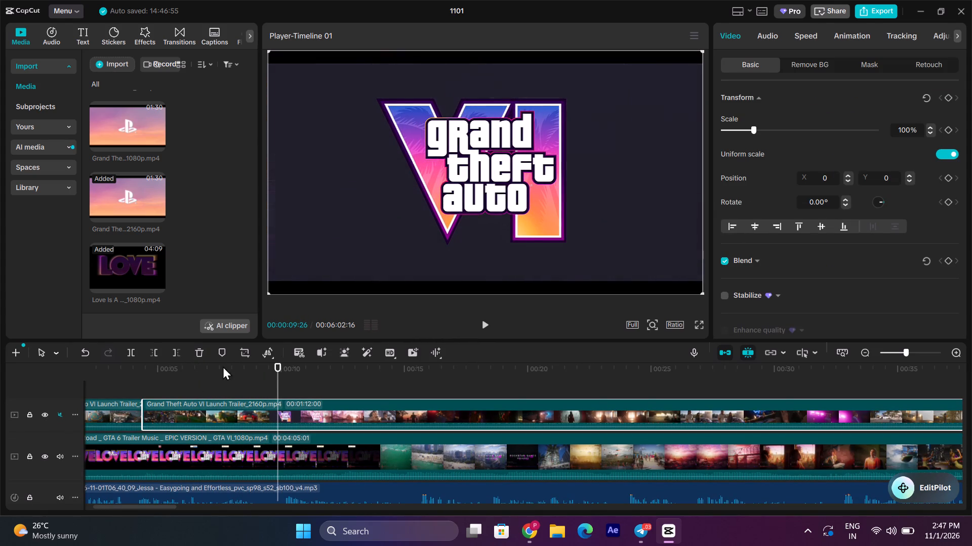
click(137, 350)
Remove the last trailer clip's part before 00:00:13:11 and close the gap to the preceding clip.
key(space)
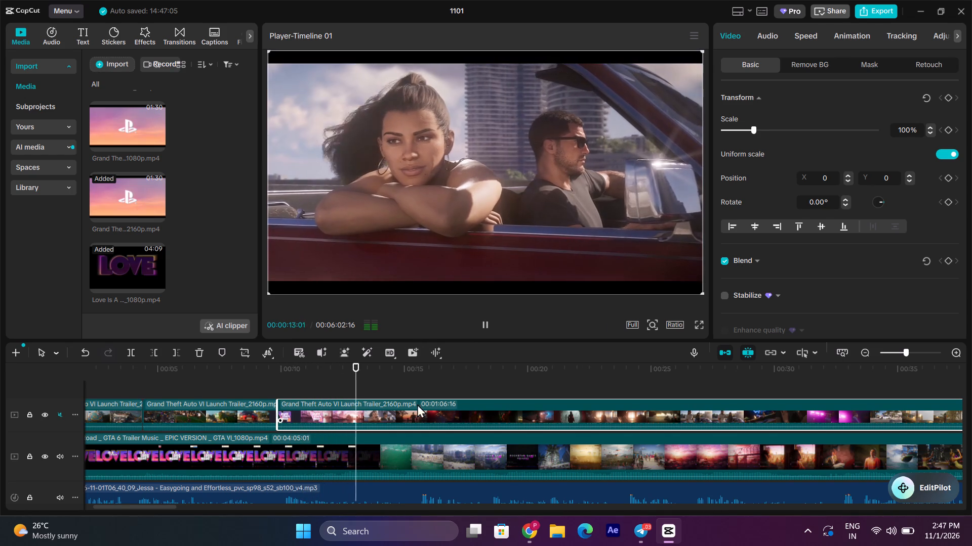
click(330, 386)
click(350, 383)
drag(351, 383, 364, 382)
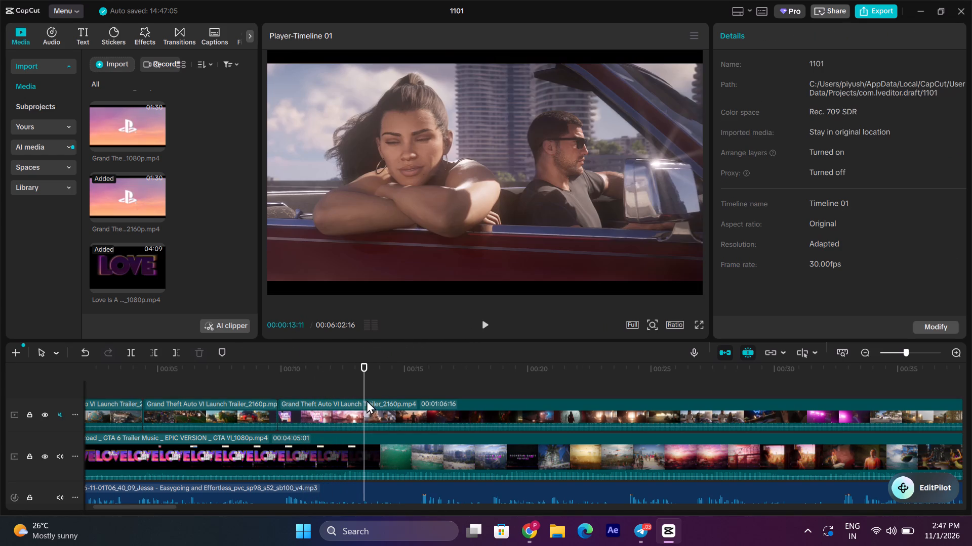
click(367, 404)
click(155, 350)
drag(388, 415, 311, 414)
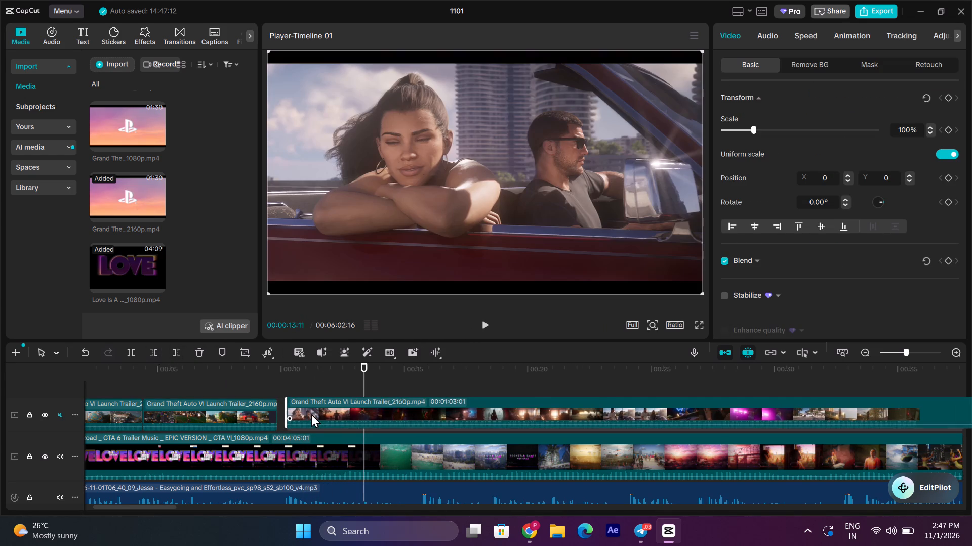
drag(311, 414, 300, 416)
Preview the new join, move the last trailer clip away from it and extend the clip's start to restore some earlier frames.
click(299, 388)
drag(299, 387, 292, 388)
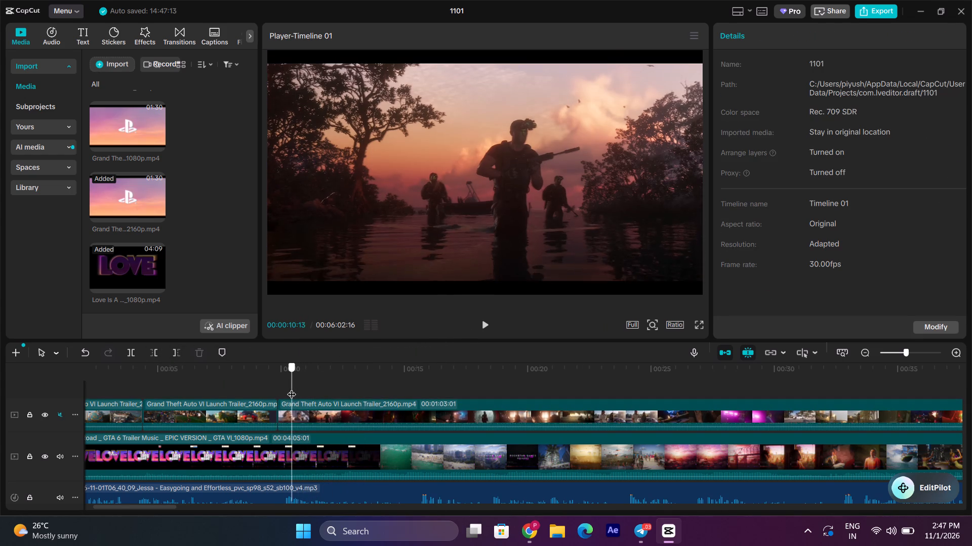
drag(292, 388, 278, 392)
key(space)
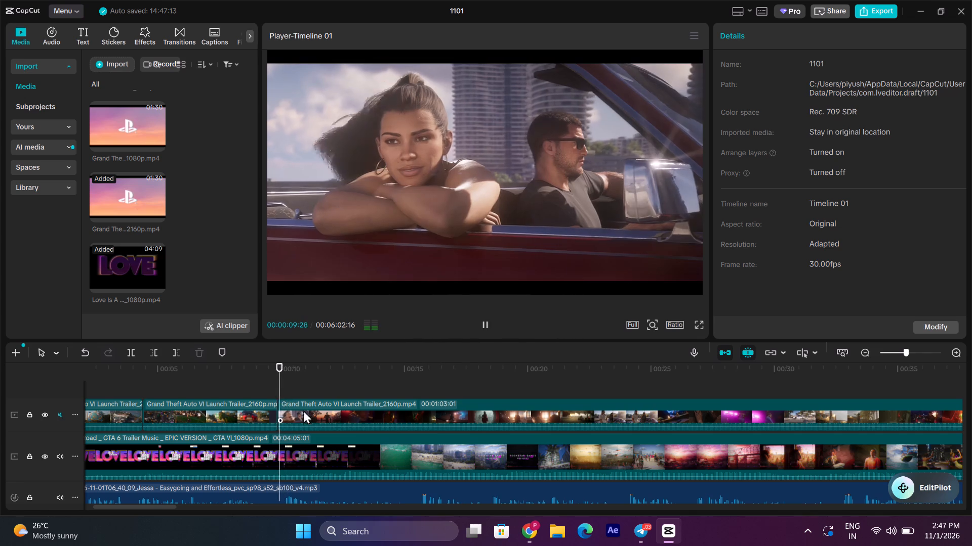
key(space)
click(304, 416)
drag(277, 410, 265, 410)
drag(323, 410, 364, 415)
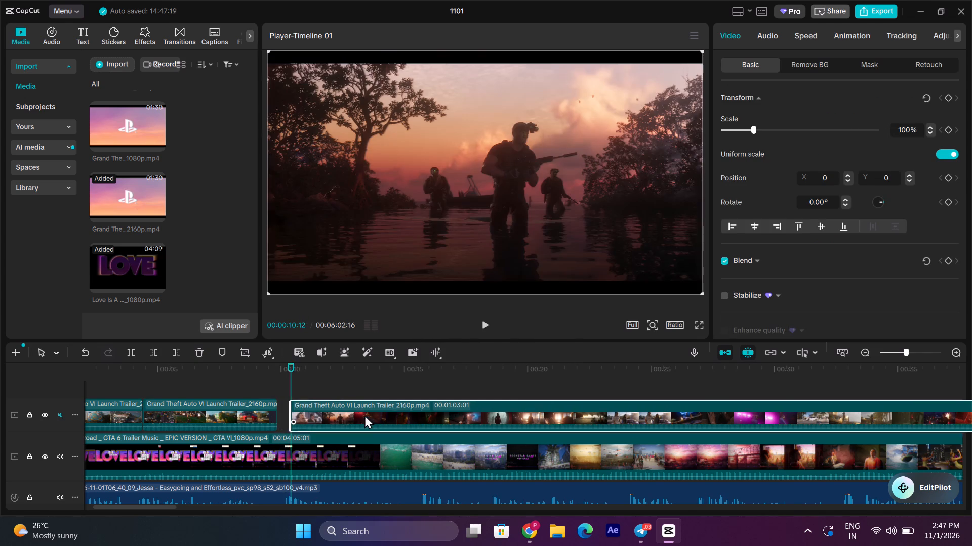
drag(364, 415, 398, 416)
drag(352, 412, 334, 406)
Trim the last trailer clip's start at 00:00:12:08, on the couple in the red car, and rejoin it to the preceding clip.
click(338, 388)
drag(344, 386, 341, 385)
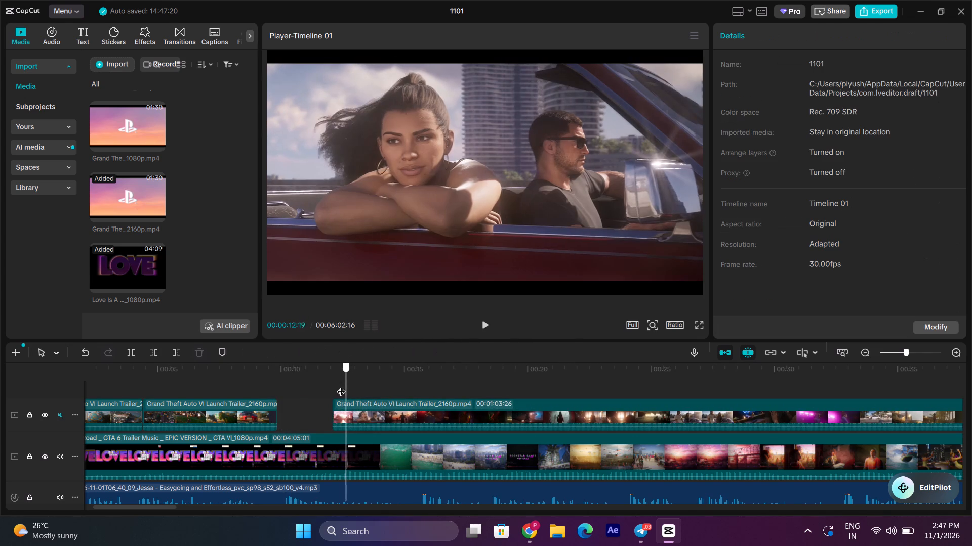
drag(341, 385, 337, 385)
click(342, 414)
click(161, 350)
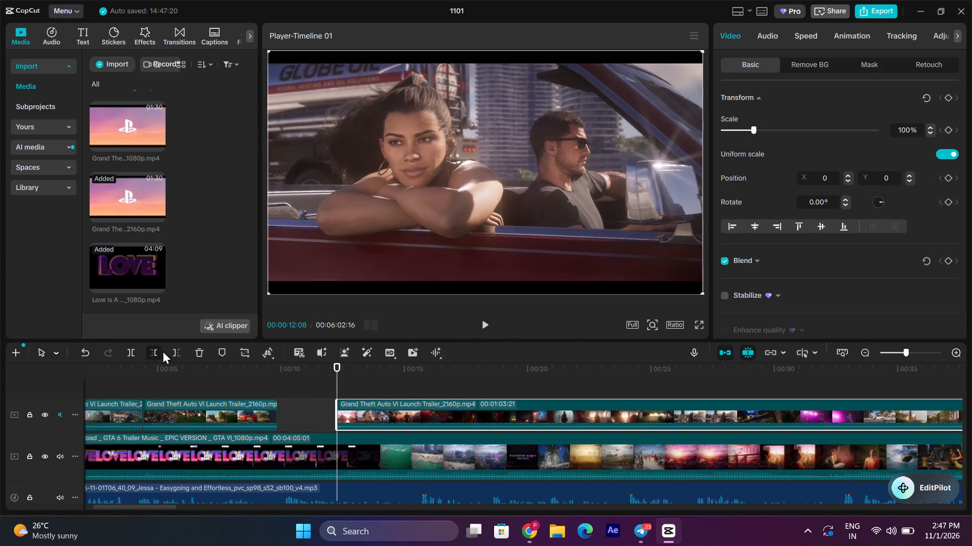
drag(386, 410, 328, 413)
Play across the join and split the last trailer clip at 00:00:10:13, where the shot of the couple in the car ends.
click(289, 382)
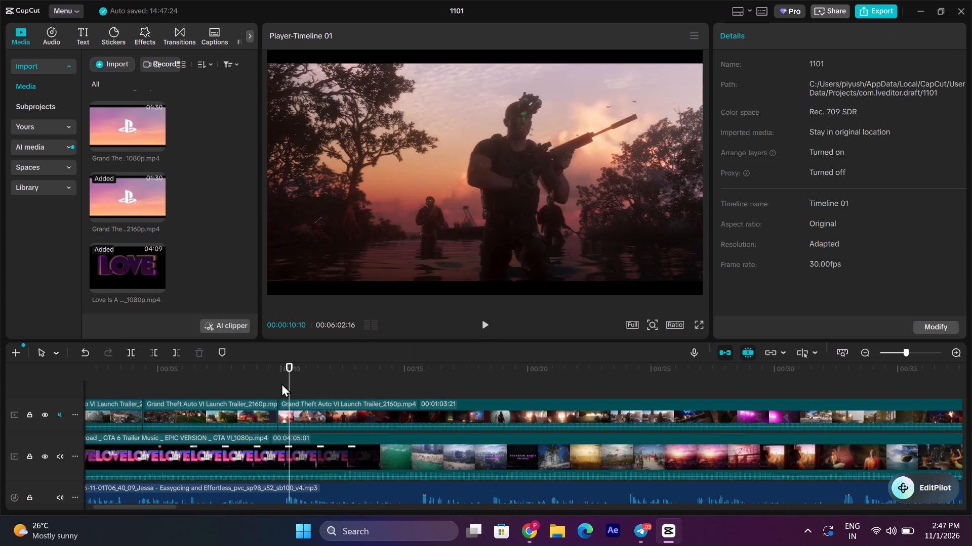
click(281, 383)
key(space)
key(space)
click(317, 412)
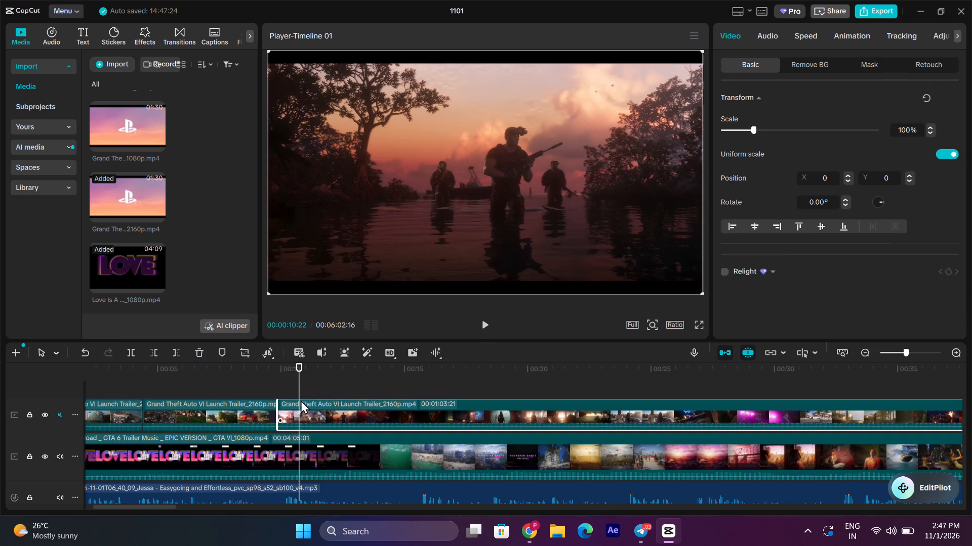
click(295, 376)
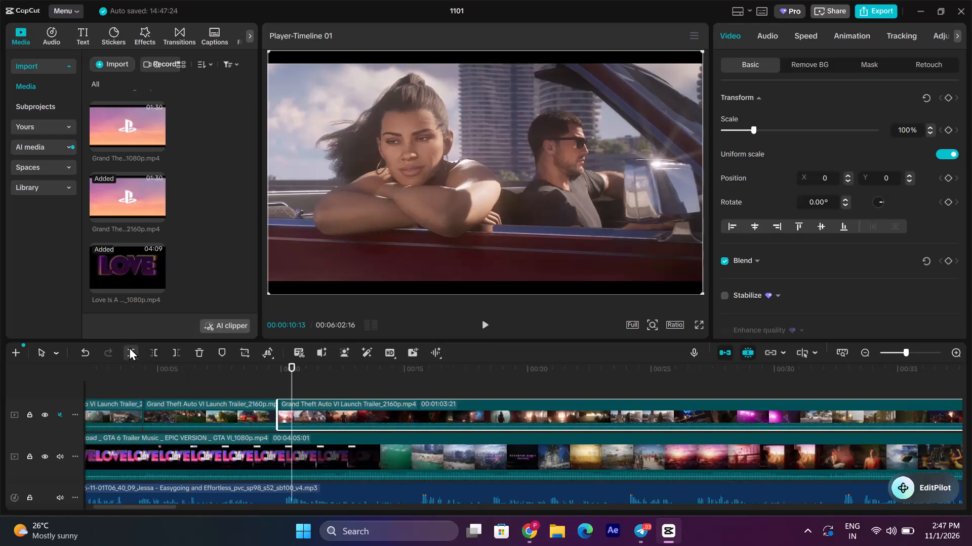
click(129, 347)
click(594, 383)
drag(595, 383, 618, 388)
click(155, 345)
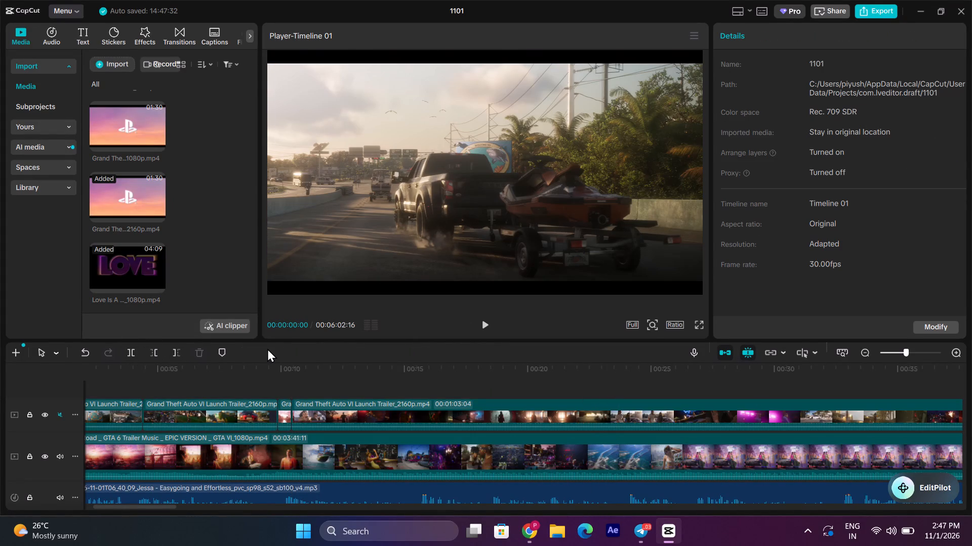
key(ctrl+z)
Trim the last trailer clip's start at 00:00:23:17, on the couple leaning on the red car, and rejoin it to the preceding clip.
drag(607, 382, 630, 381)
double_click(630, 381)
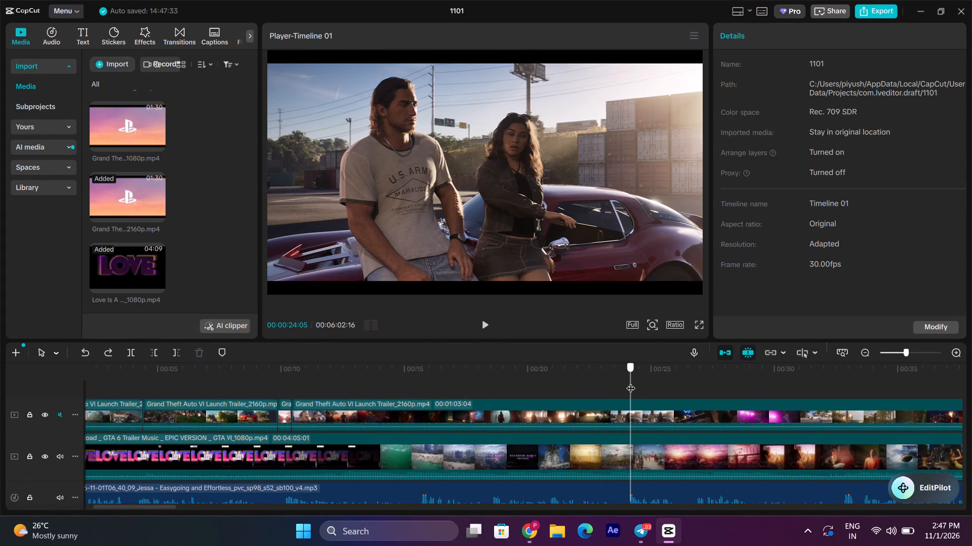
click(653, 439)
click(616, 393)
click(622, 416)
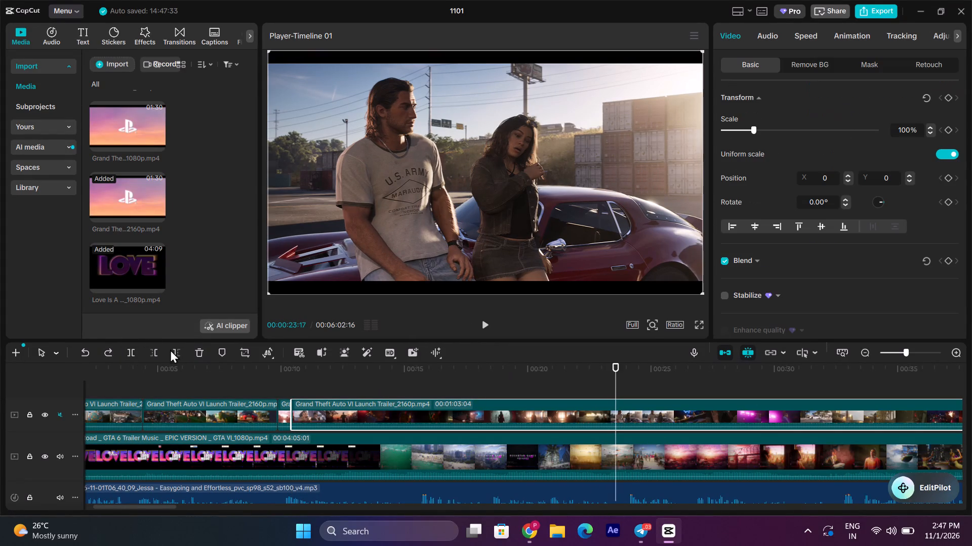
click(152, 351)
drag(710, 409, 485, 409)
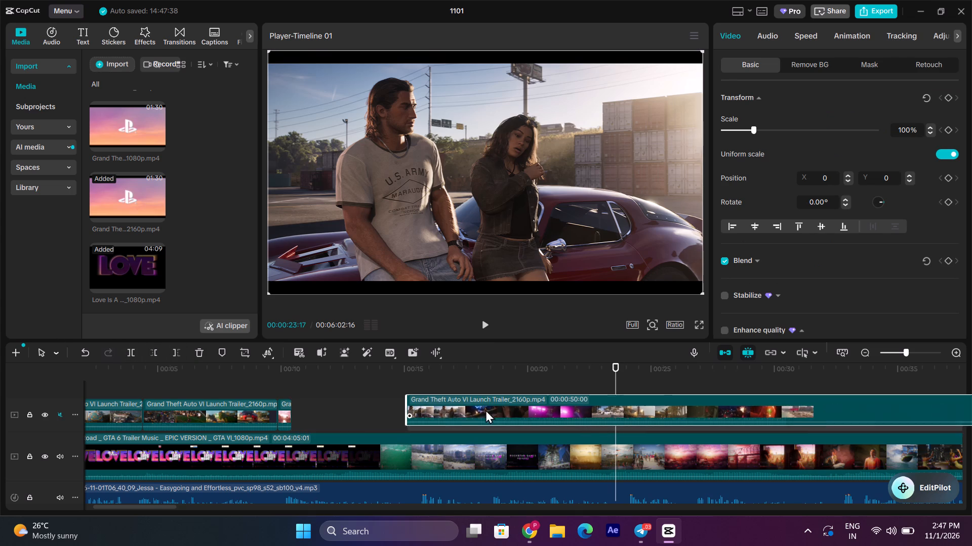
drag(485, 409, 381, 415)
drag(318, 415, 322, 441)
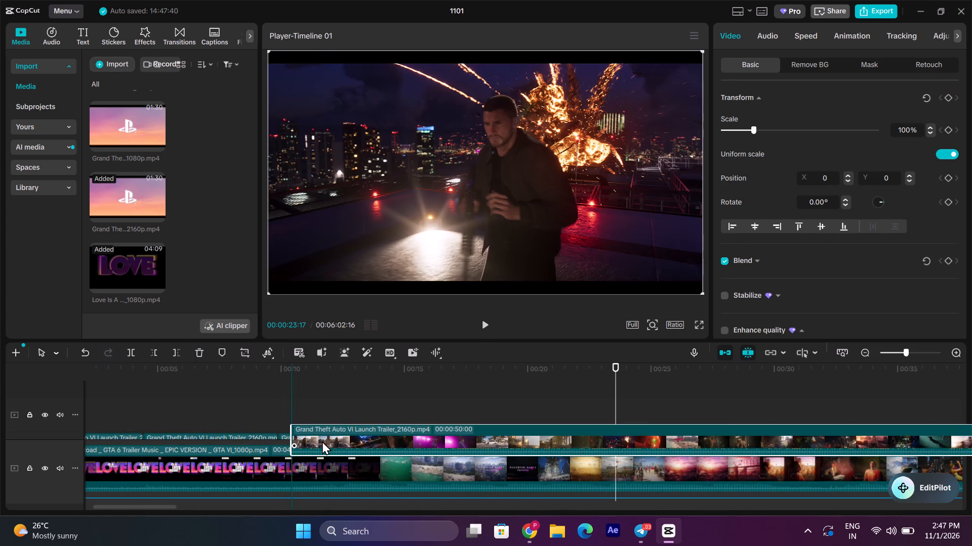
drag(322, 441, 322, 440)
Play across the new join and split the last trailer clip at 00:00:11:25, within the shot of the couple at the red car.
drag(275, 380, 282, 380)
key(space)
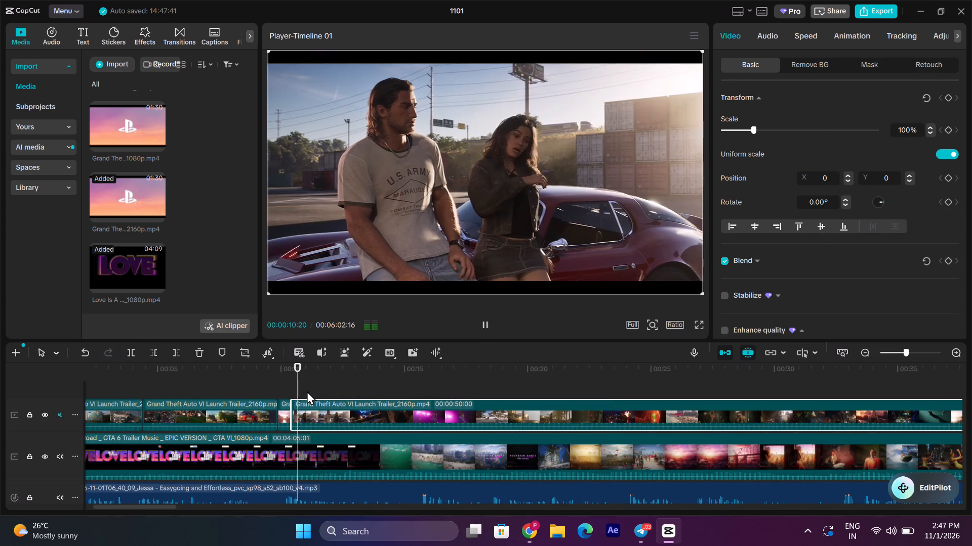
key(space)
key(space)
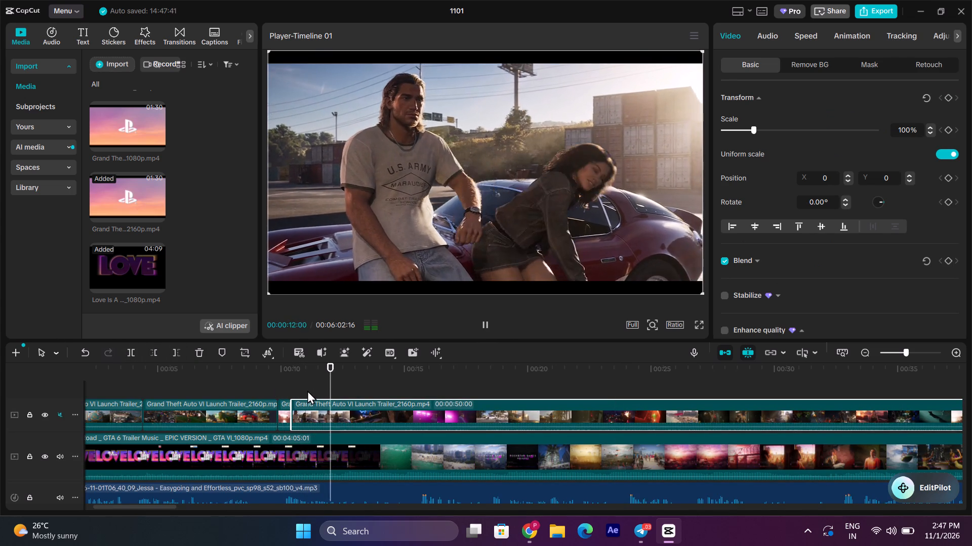
key(space)
click(331, 382)
click(327, 382)
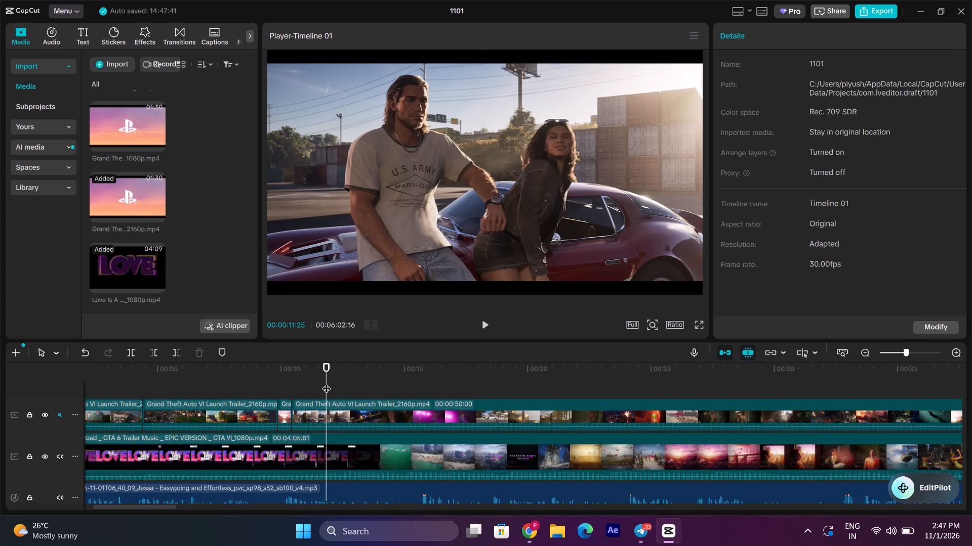
click(338, 404)
click(134, 353)
Play on, trim the last trailer clip's start at 00:00:13:26, in the couple's shower scene, and rejoin it to the preceding clip.
key(space)
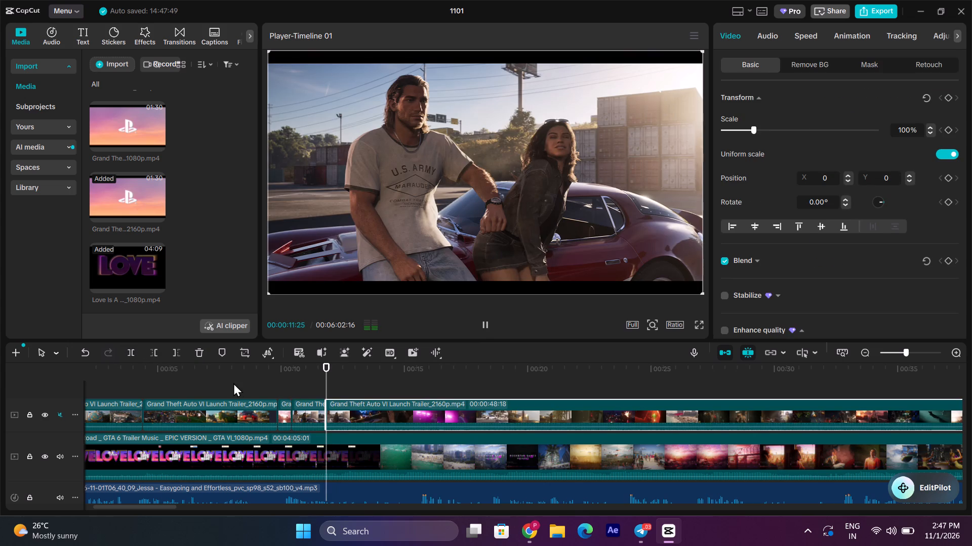
key(space)
key(space)
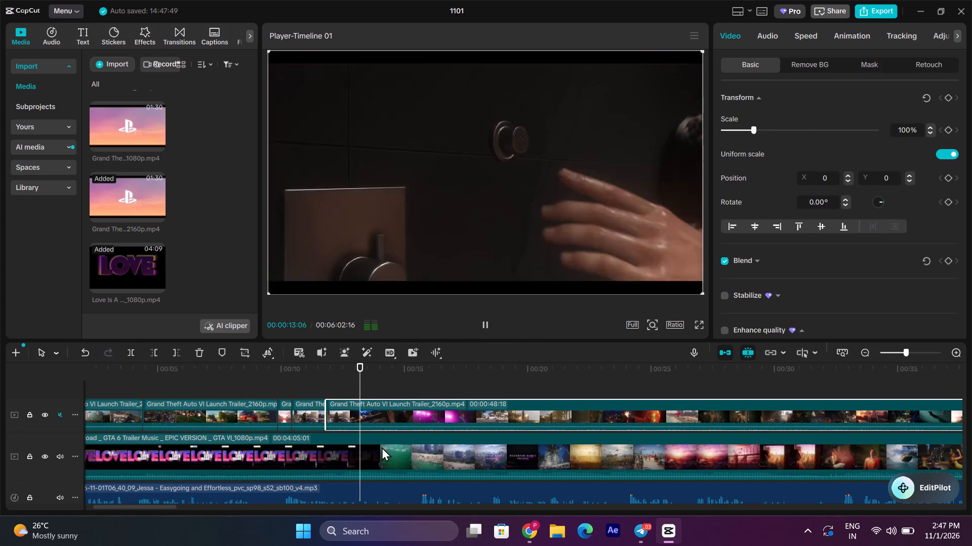
key(space)
key(space)
key(space)
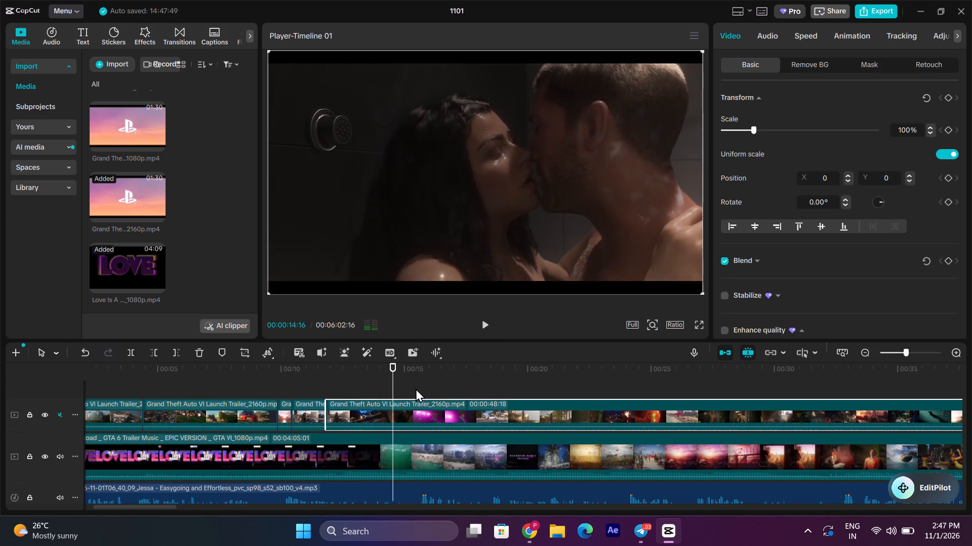
key(space)
click(388, 386)
key(space)
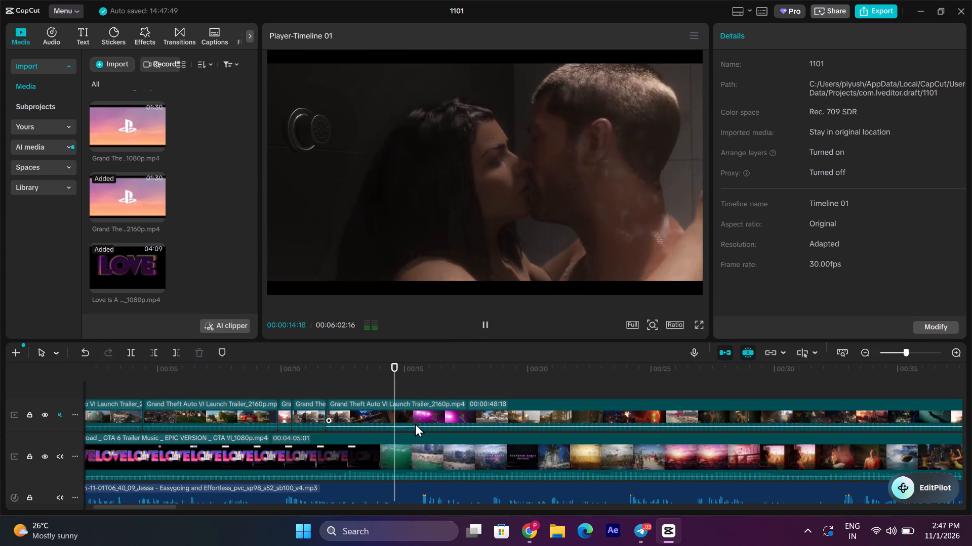
key(space)
click(370, 388)
click(405, 411)
key(space)
key(space)
click(151, 351)
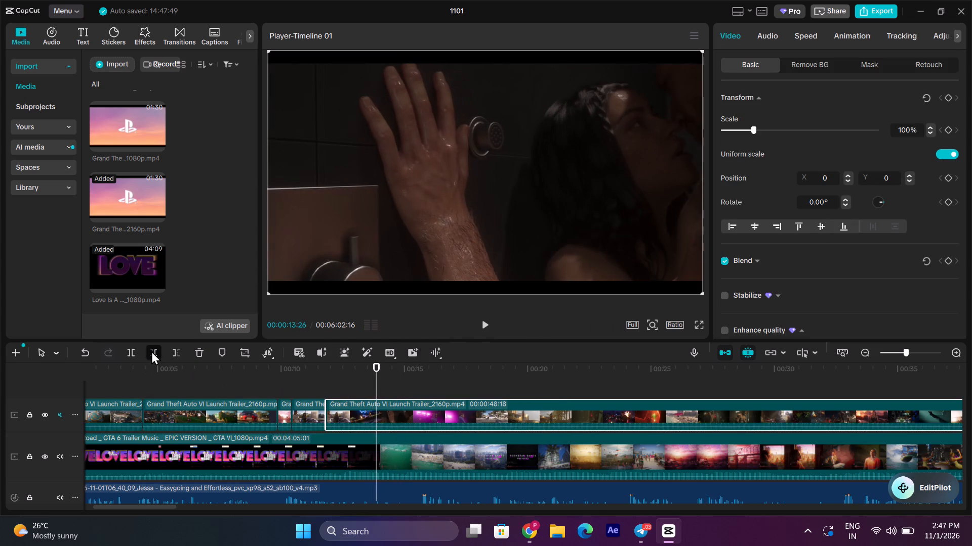
drag(428, 419, 377, 425)
Preview the shower shot and split the last trailer clip at 00:00:12:27, where the purple nightclub shot begins.
click(330, 385)
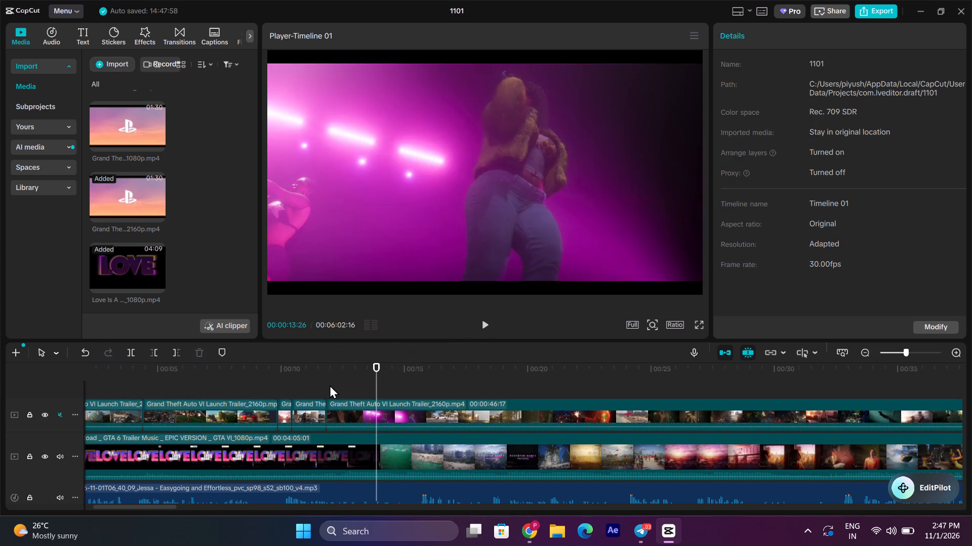
key(space)
key(space)
key(space)
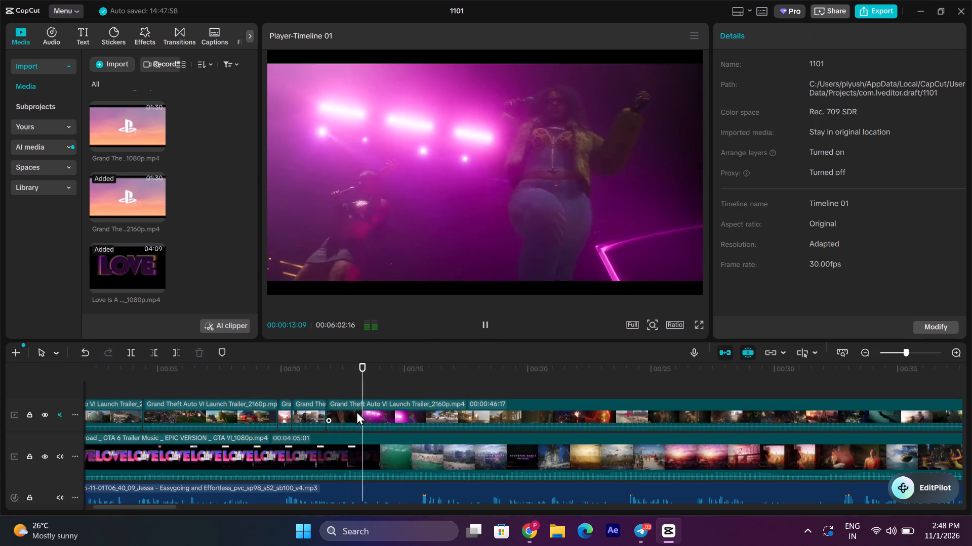
key(space)
click(344, 374)
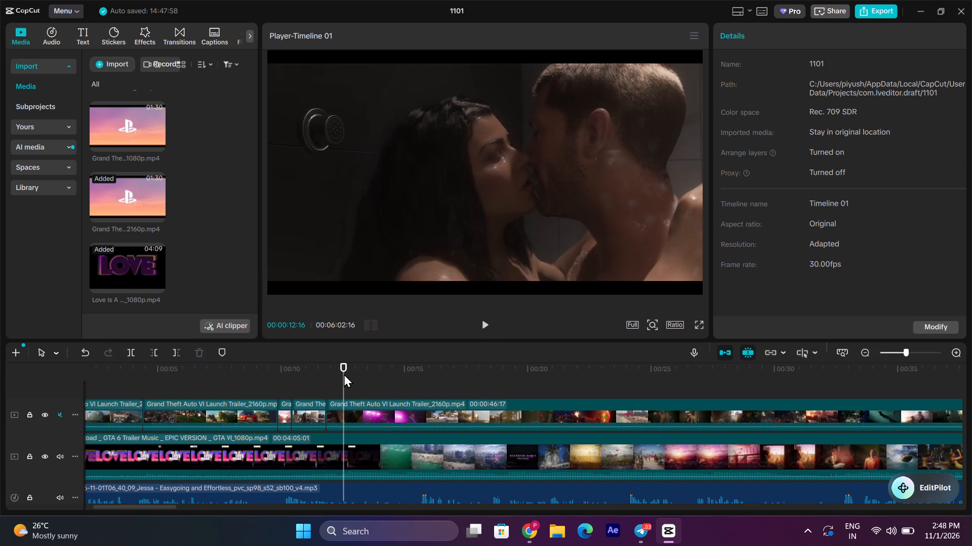
key(space)
key(space)
click(358, 410)
key(space)
key(space)
click(136, 351)
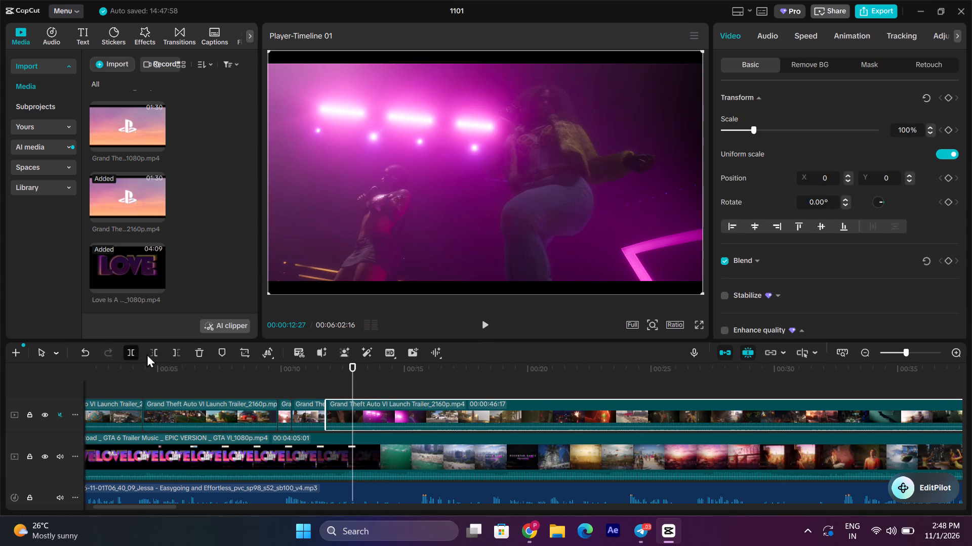
Trim the last trailer clip's start at 00:00:35:04, on the couple embracing on the sunset balcony, and rejoin it to the preceding clip.
click(614, 391)
drag(614, 391, 701, 395)
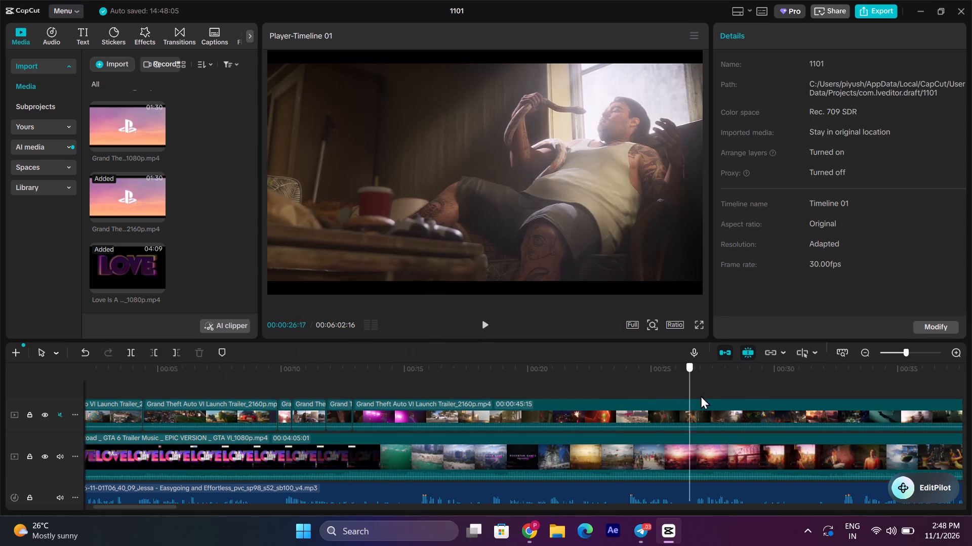
drag(701, 395, 847, 393)
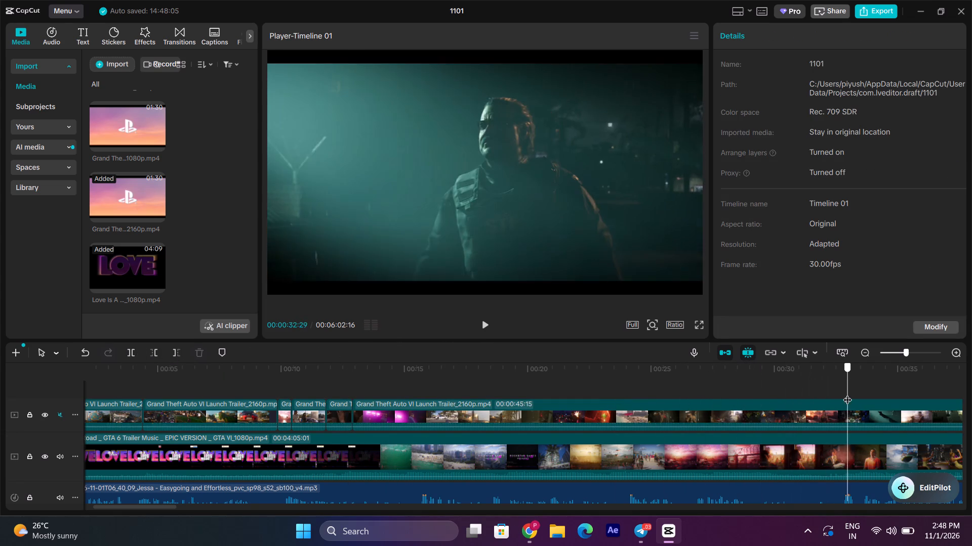
drag(847, 393, 747, 393)
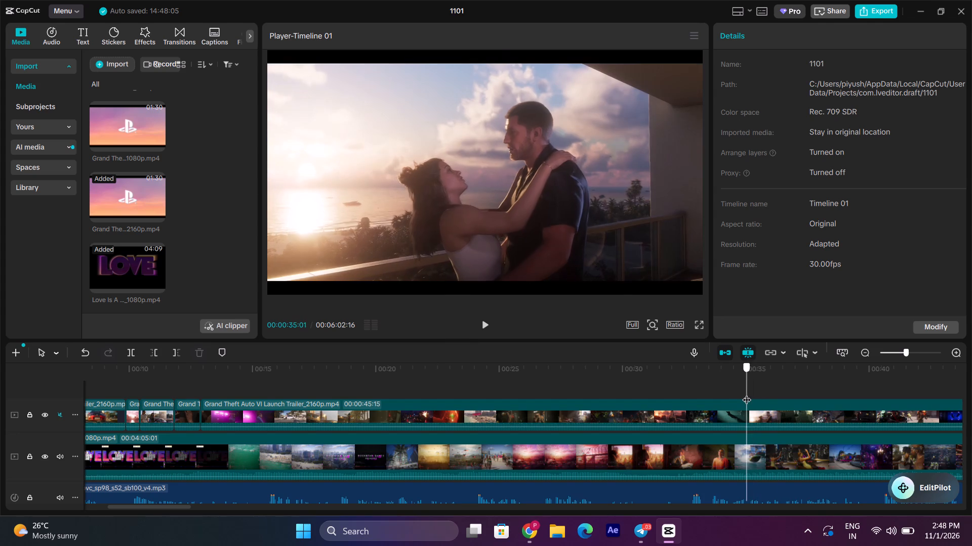
drag(747, 393, 732, 386)
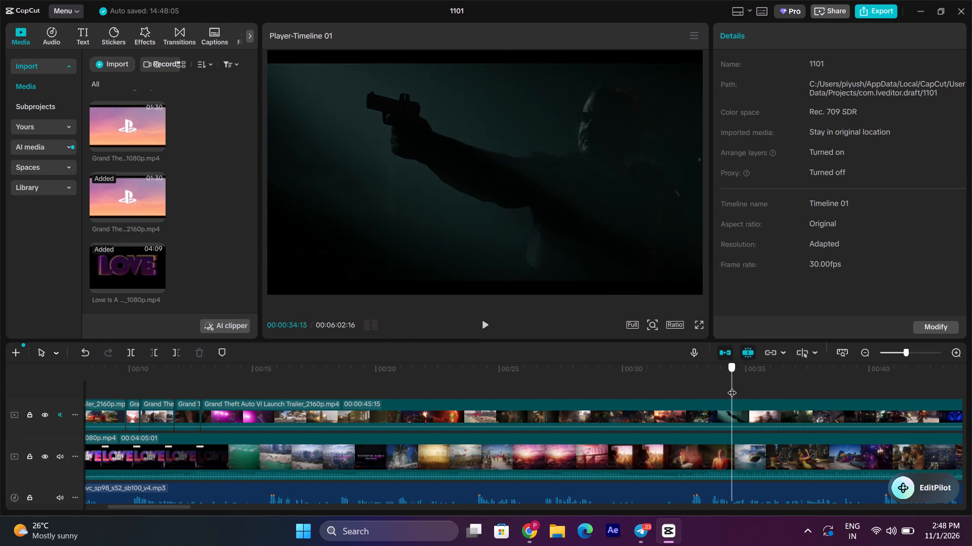
drag(732, 386, 743, 380)
key(space)
click(749, 432)
key(space)
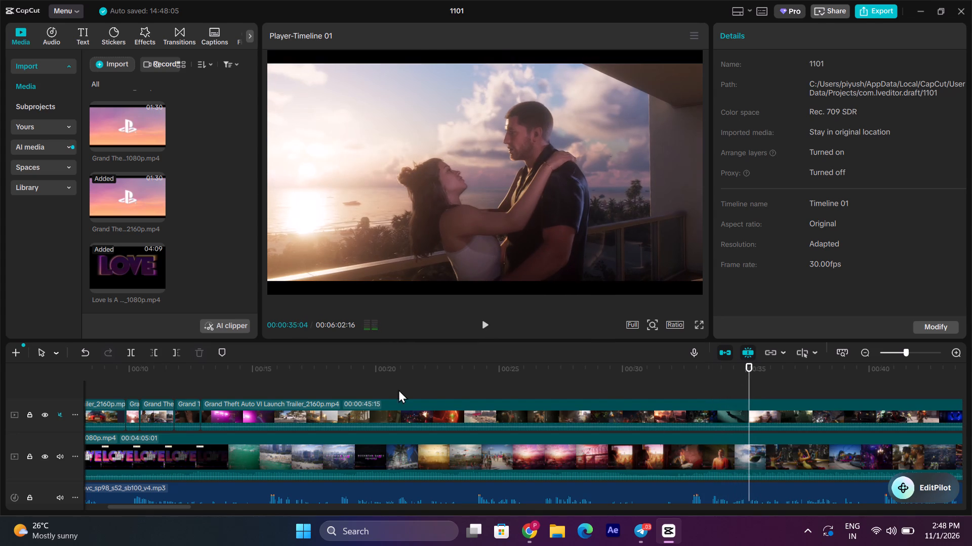
drag(152, 357, 153, 405)
click(732, 409)
click(159, 350)
drag(788, 406, 416, 427)
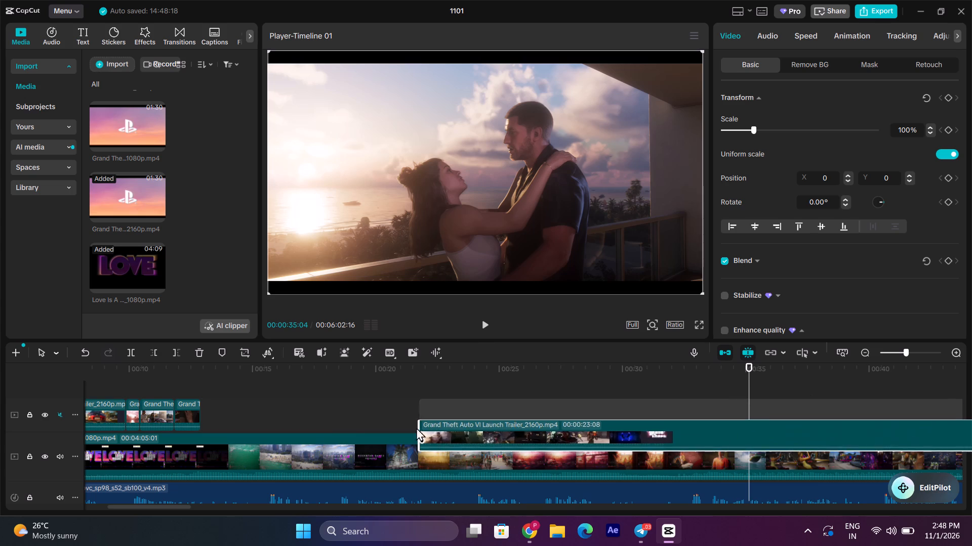
drag(416, 427, 240, 416)
Preview the balcony shot and split the last trailer clip at 00:00:13:25, before the cut to the next shot.
click(197, 384)
key(space)
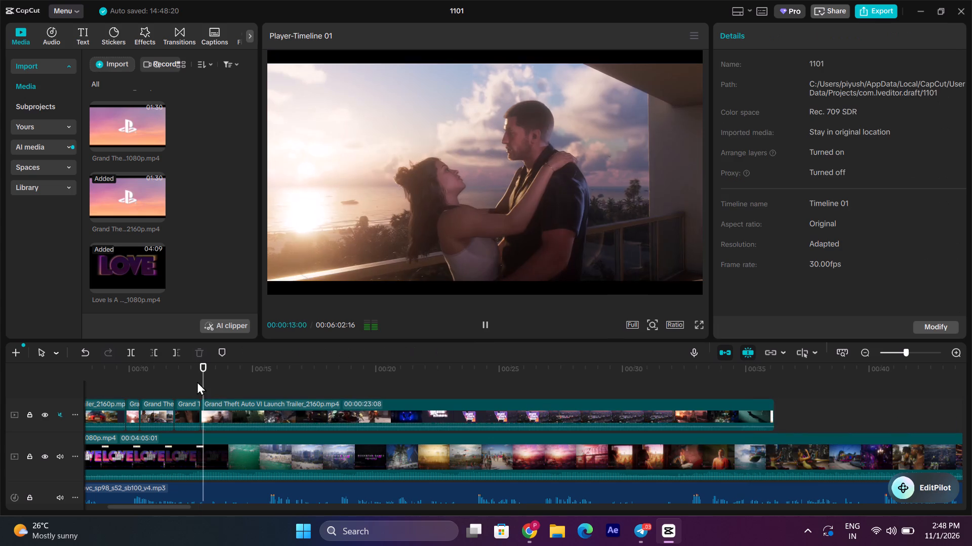
key(space)
key(space)
key(space)
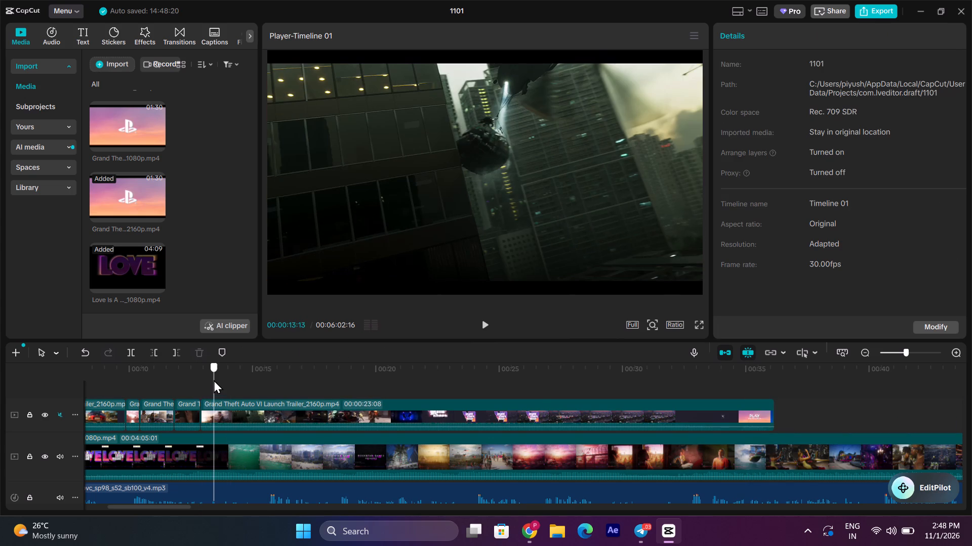
click(214, 380)
key(space)
key(space)
click(239, 417)
key(space)
key(space)
click(133, 356)
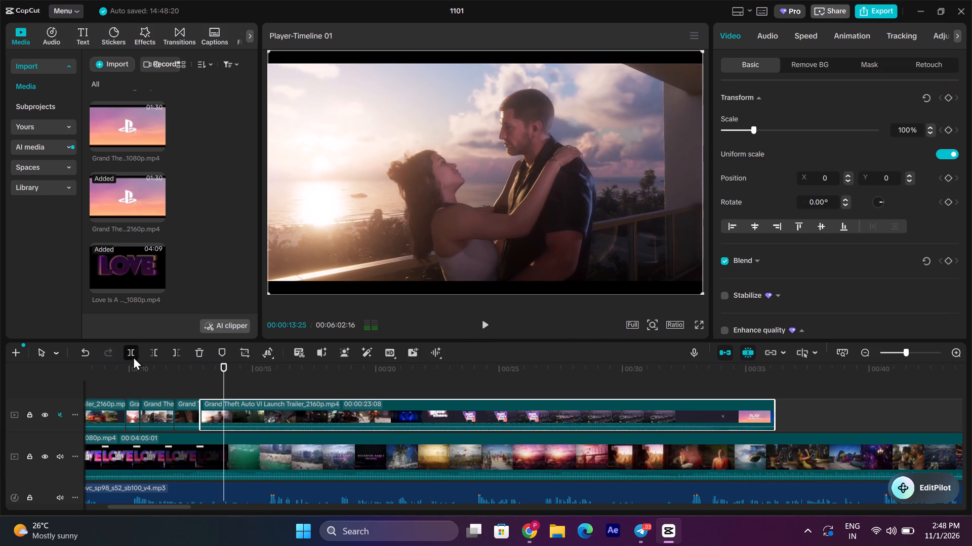
Switch to Chrome, check the open pages and download history, and download the prepared "GTA 6's FINAL Community Map Is INSANE" video.
click(519, 528)
click(199, 0)
click(129, 0)
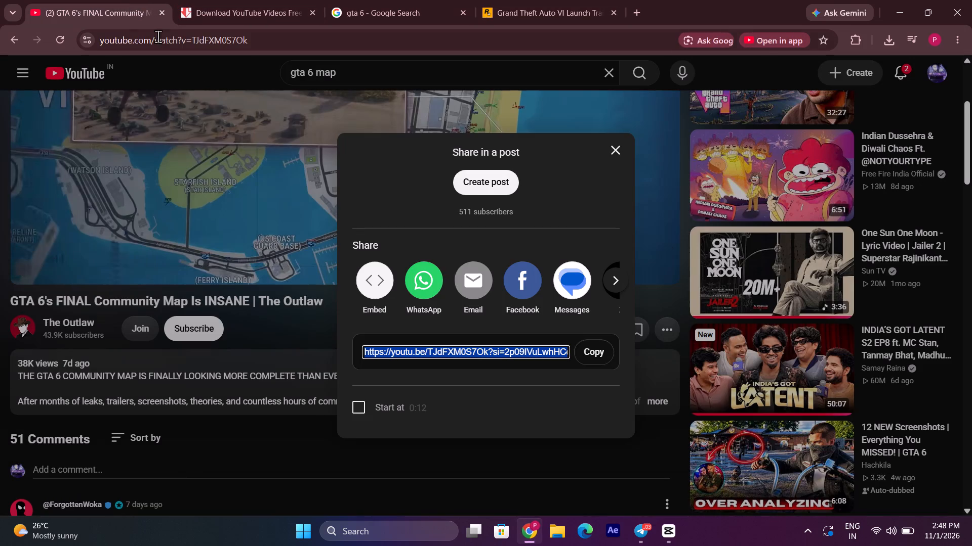
click(528, 0)
click(898, 45)
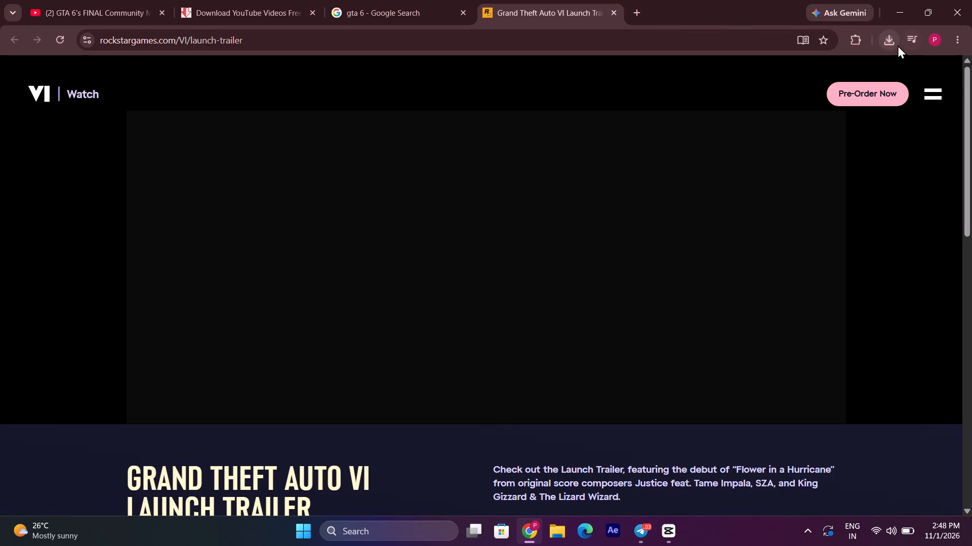
click(406, 0)
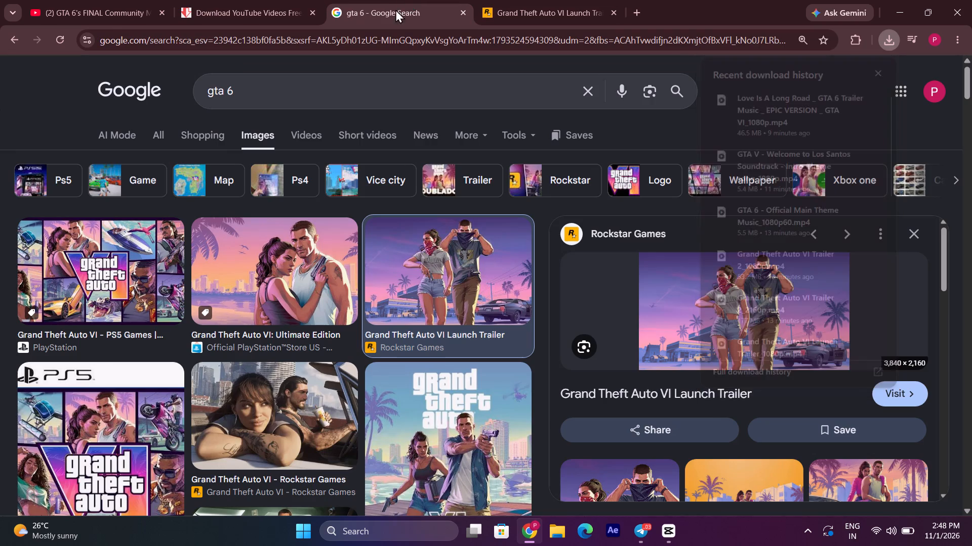
click(227, 0)
click(475, 276)
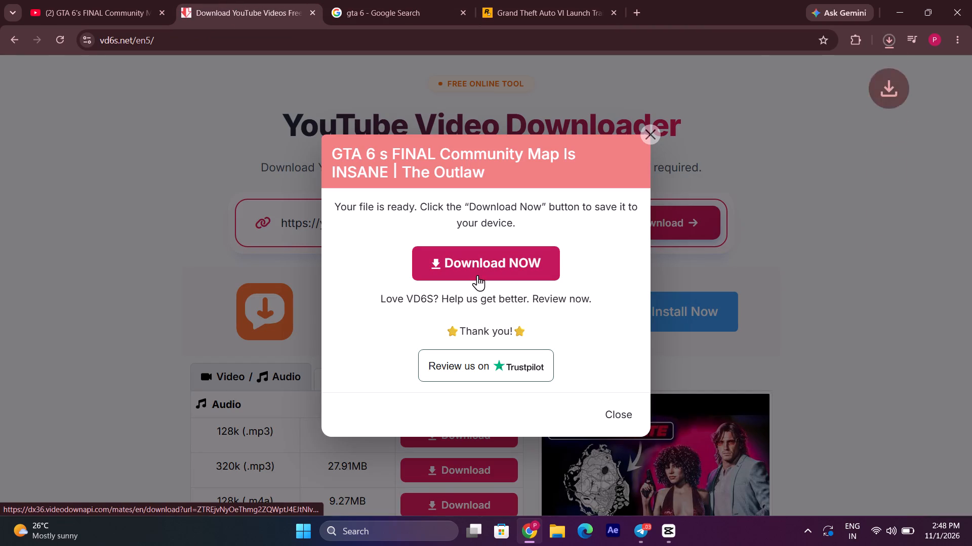
Return to the YouTube results for "gta 6 love is a long road" and open the Love Is A Long Road EPIC VERSION video.
click(66, 0)
click(25, 181)
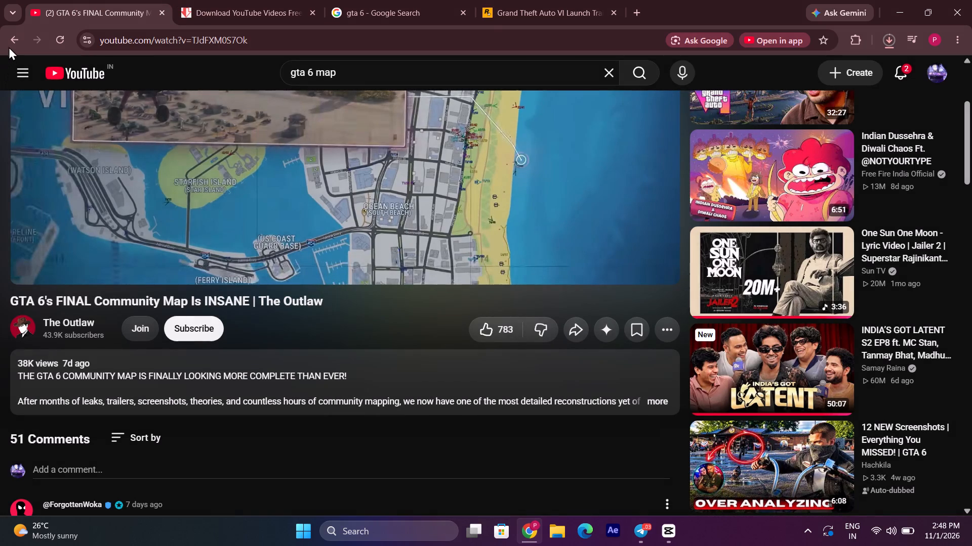
click(9, 41)
click(9, 41)
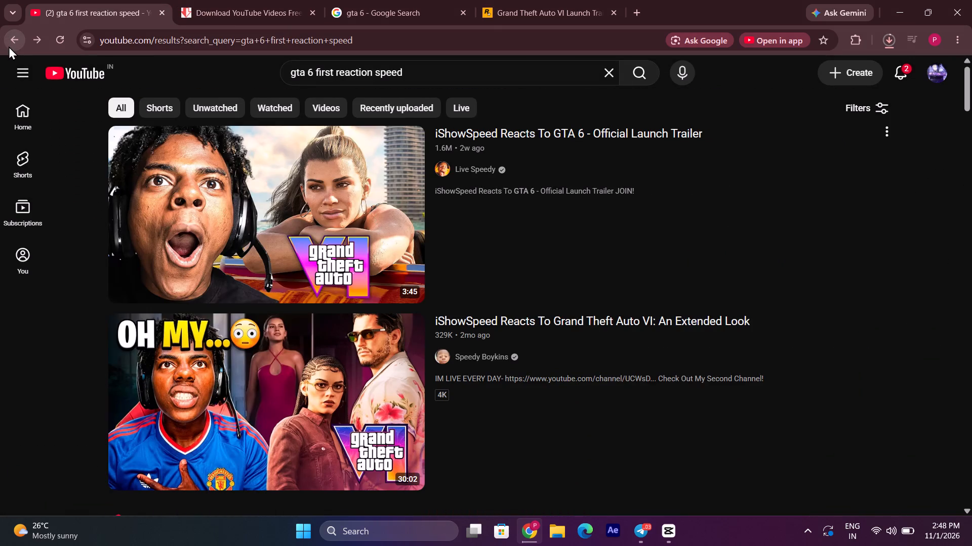
click(9, 46)
click(9, 47)
click(9, 47)
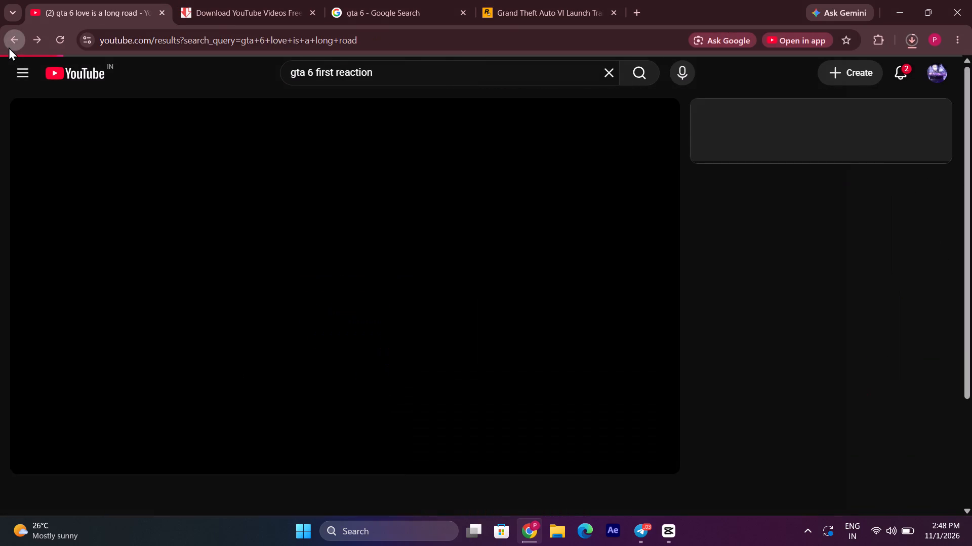
click(242, 379)
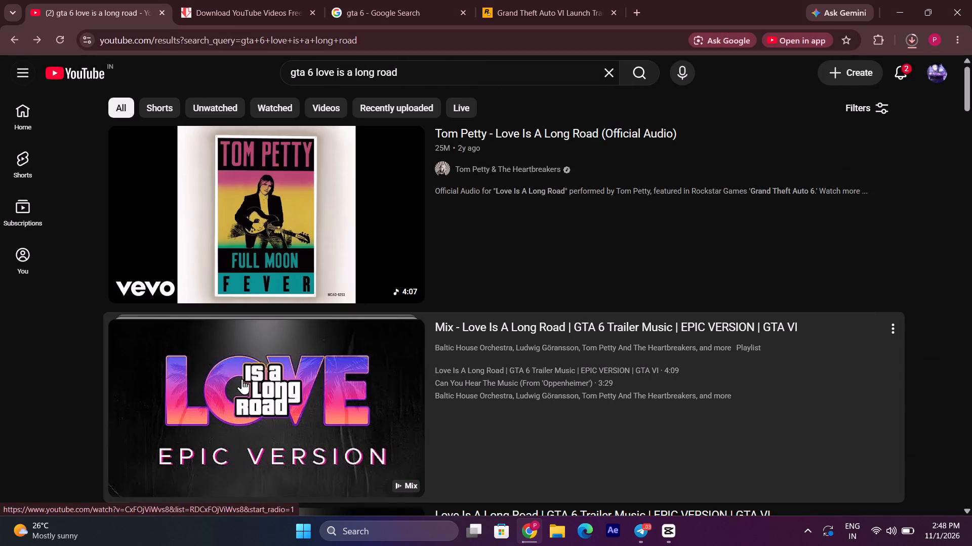
scroll(361, 418, down, 4)
click(361, 182)
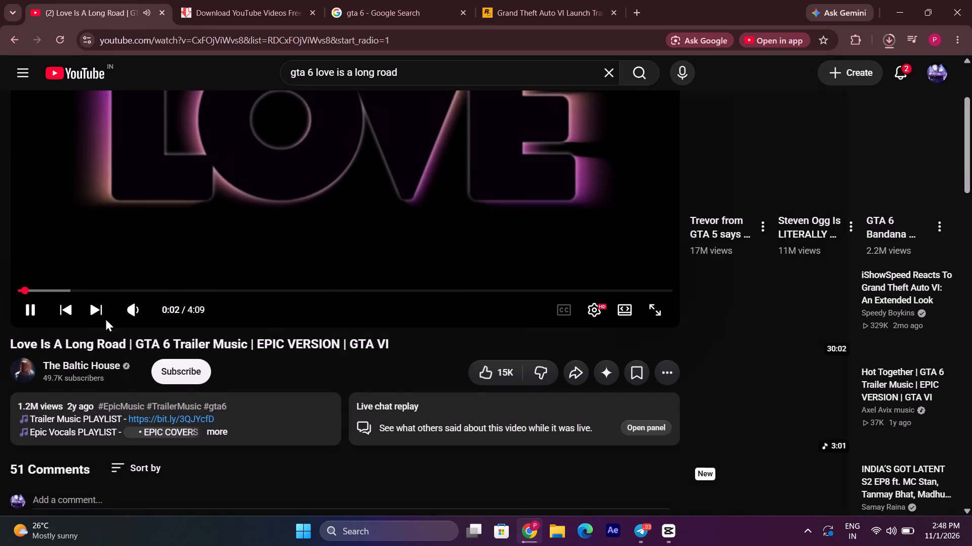
Pause the Love Is A Long Road EPIC VERSION video and read through its expanded description and comments.
click(30, 310)
click(226, 432)
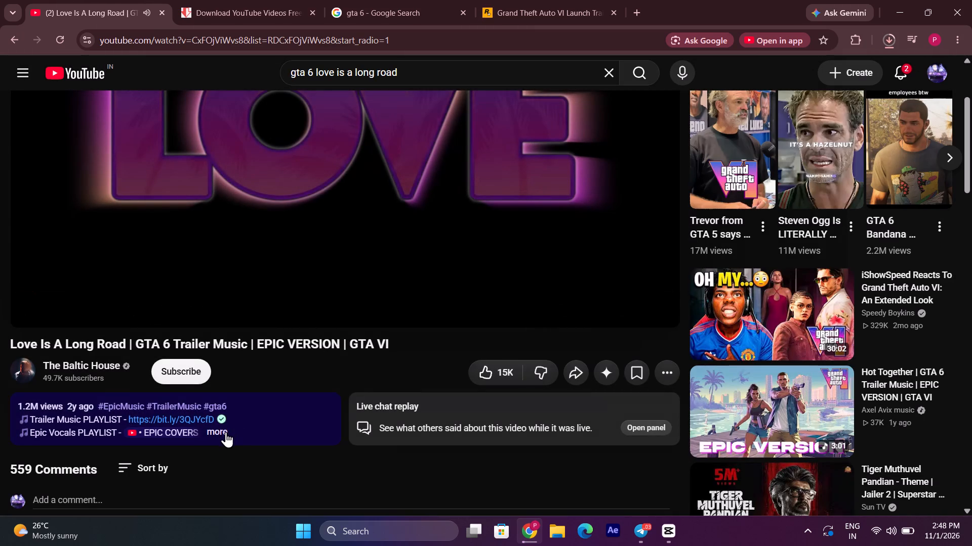
scroll(282, 440, down, 2)
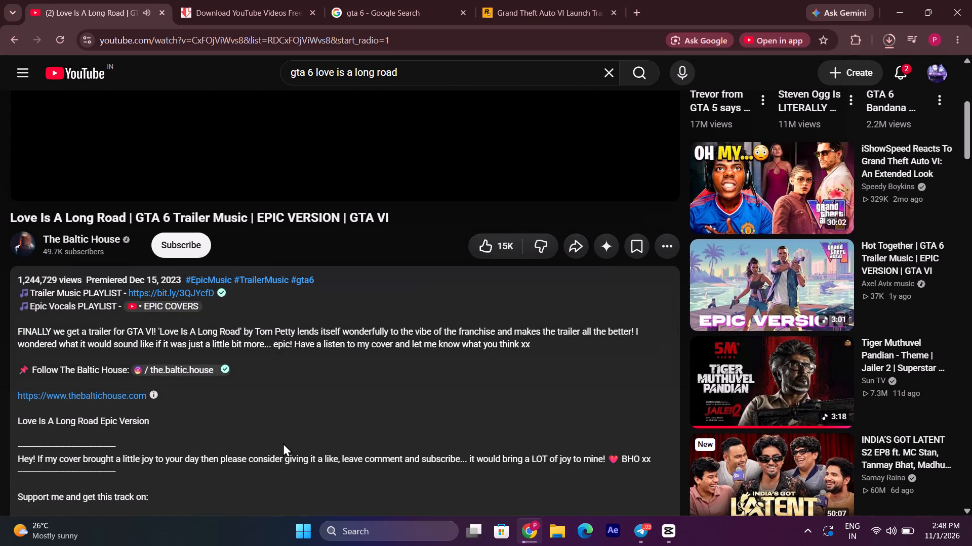
scroll(283, 443, down, 3)
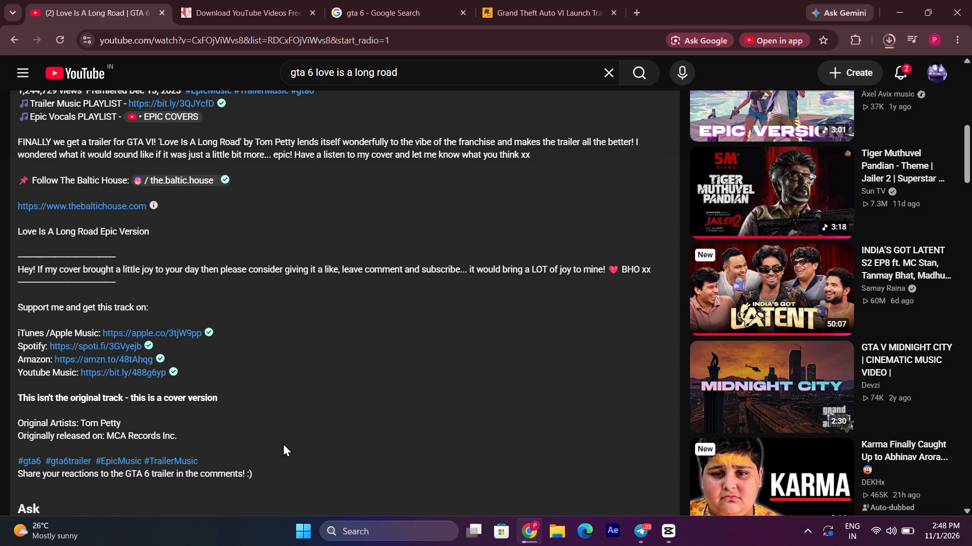
scroll(283, 443, down, 3)
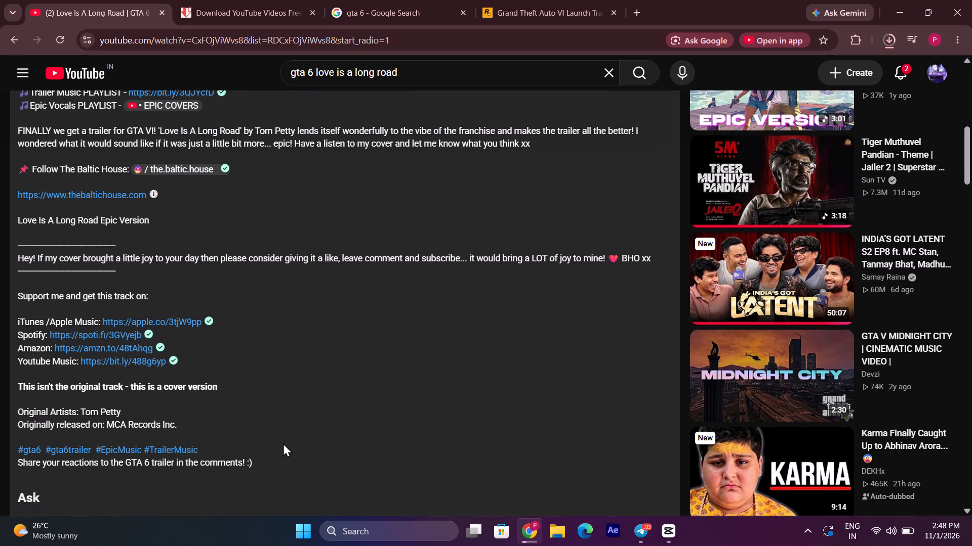
scroll(283, 443, down, 8)
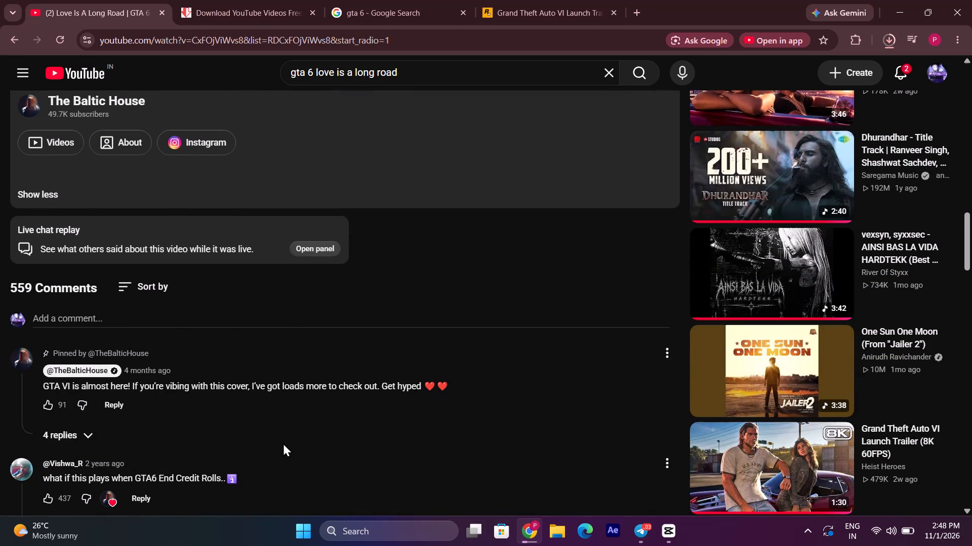
scroll(283, 443, down, 3)
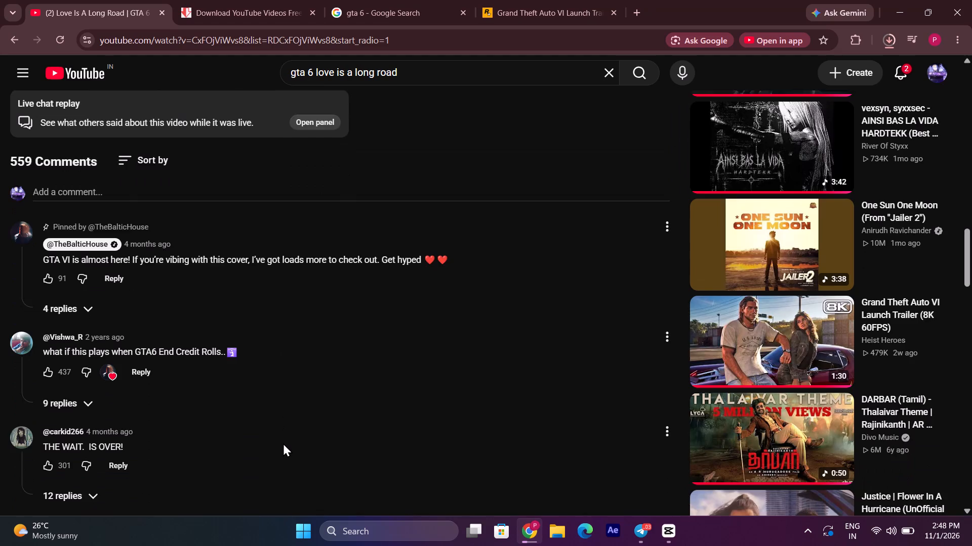
scroll(283, 443, down, 6)
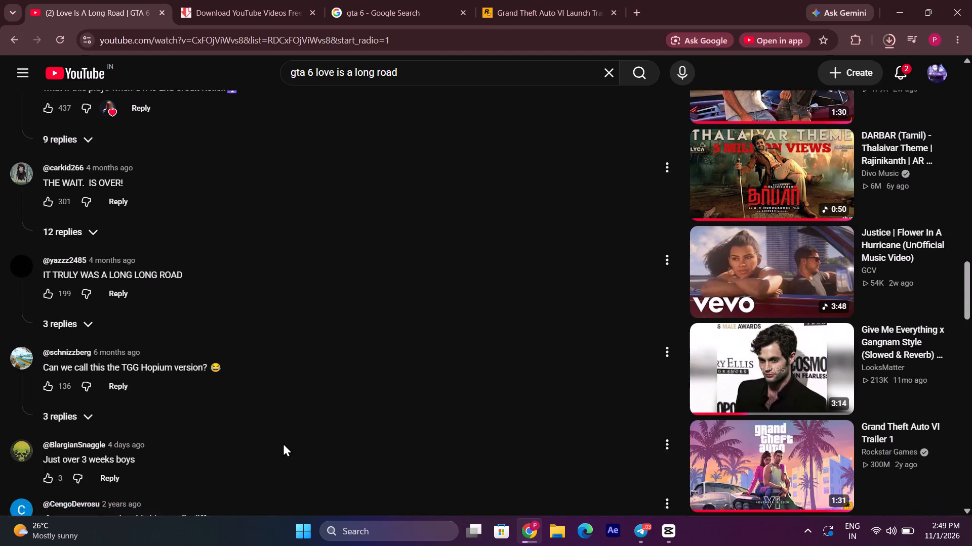
scroll(283, 443, down, 1)
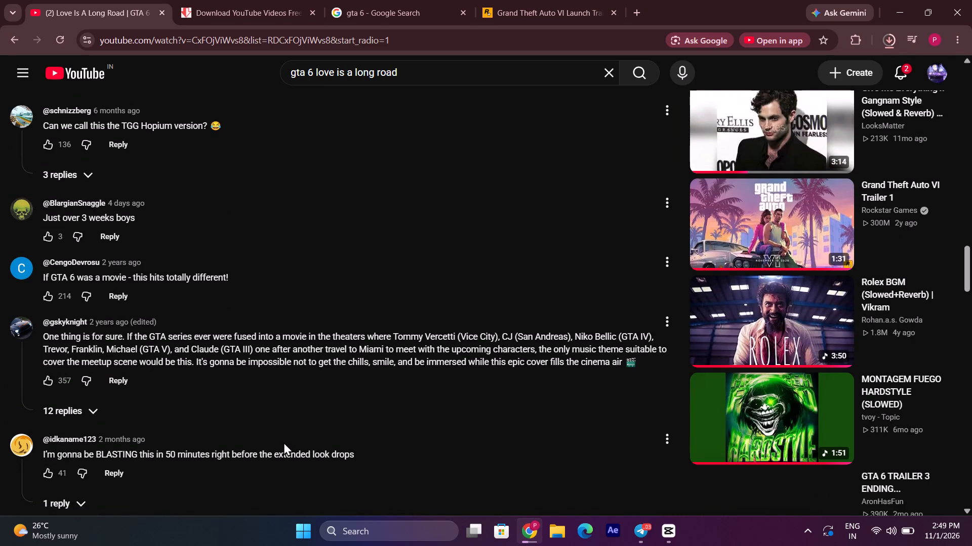
scroll(284, 441, up, 18)
scroll(286, 437, up, 4)
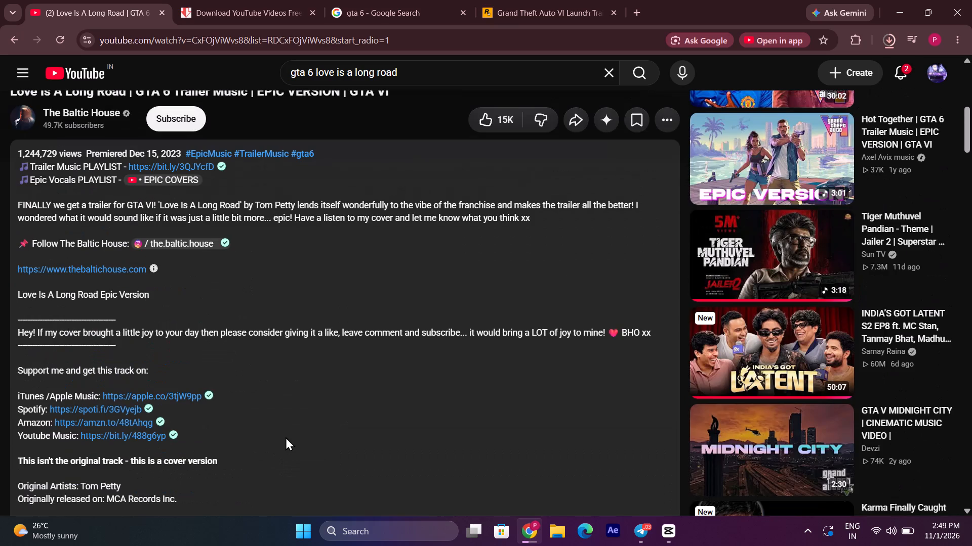
scroll(286, 437, up, 6)
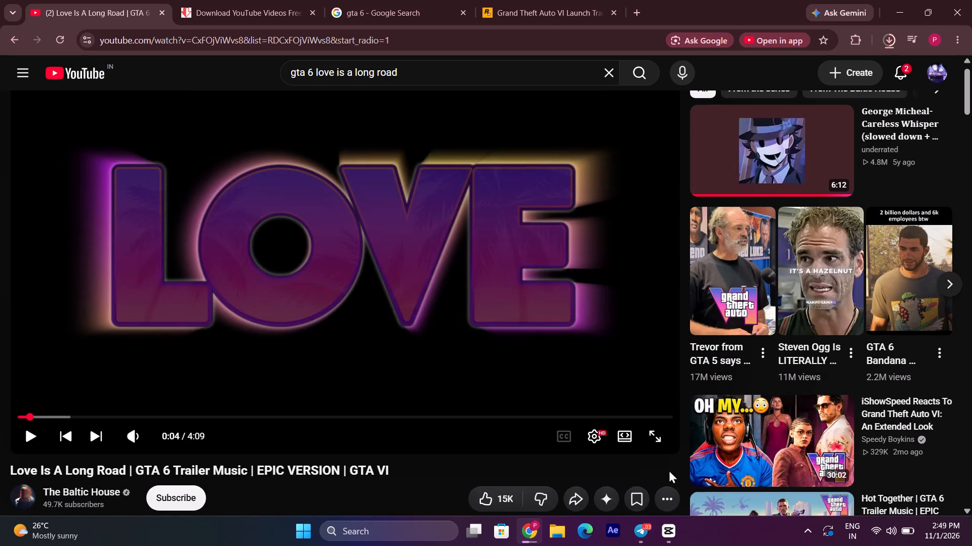
Switch to CapCut and preview the sunset balcony shot and the cut into the last trailer clip against the audio.
click(674, 535)
key(space)
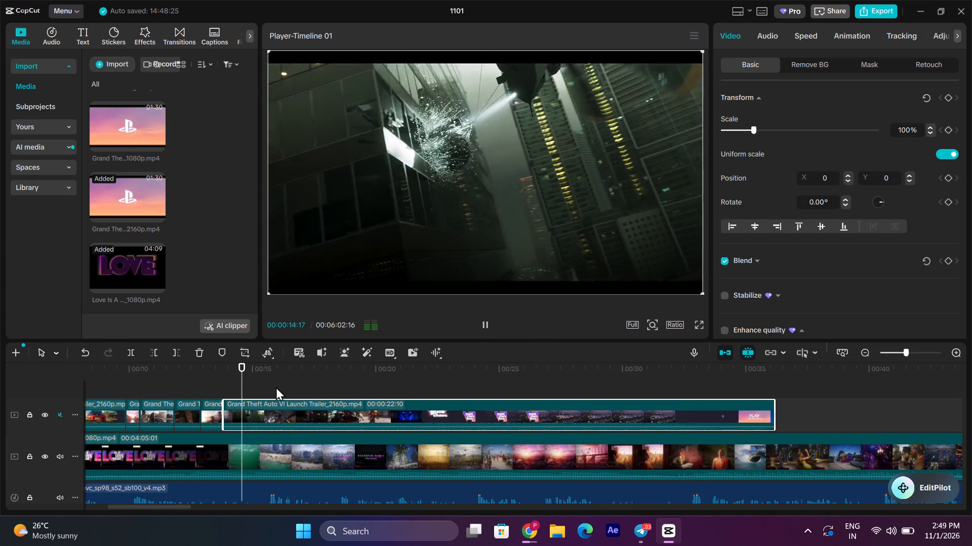
key(space)
key(space)
click(225, 385)
click(218, 384)
key(space)
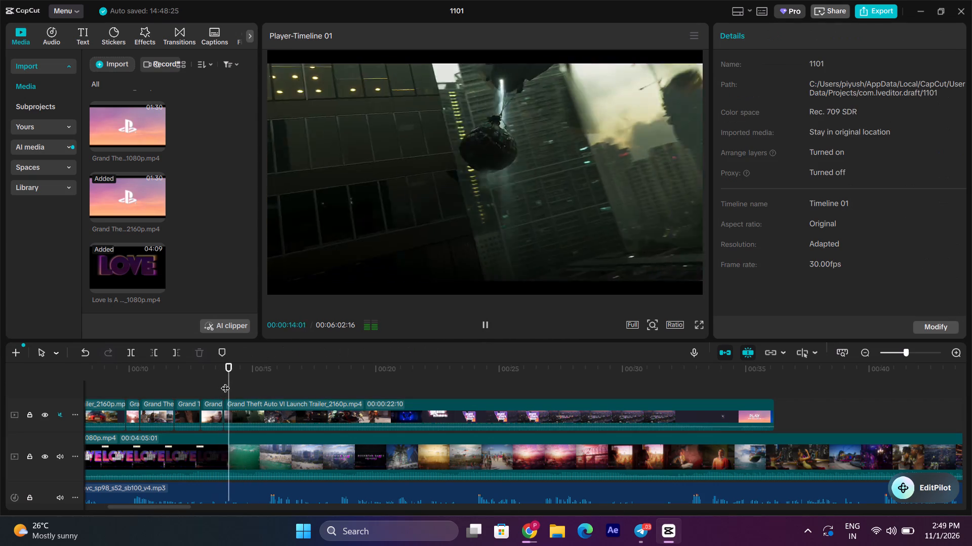
click(200, 378)
key(space)
key(space)
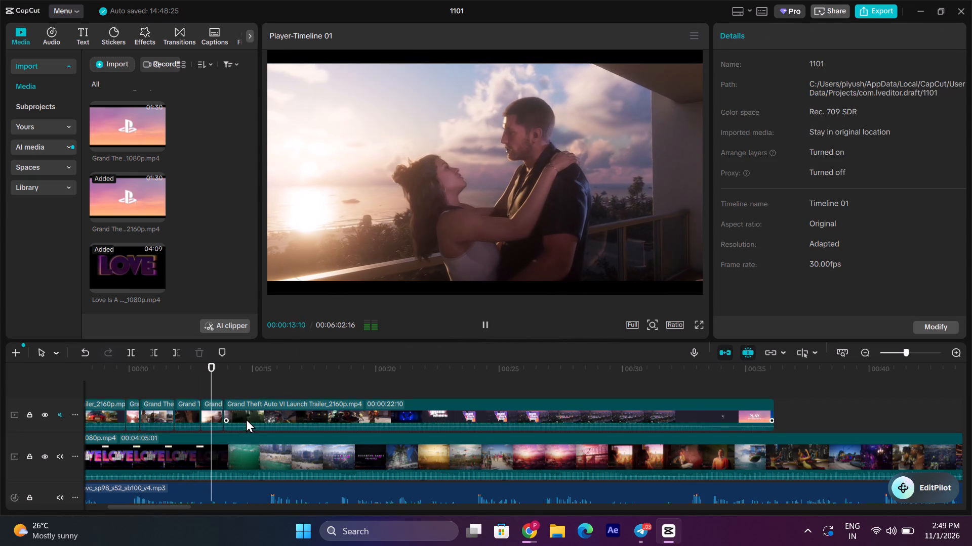
key(space)
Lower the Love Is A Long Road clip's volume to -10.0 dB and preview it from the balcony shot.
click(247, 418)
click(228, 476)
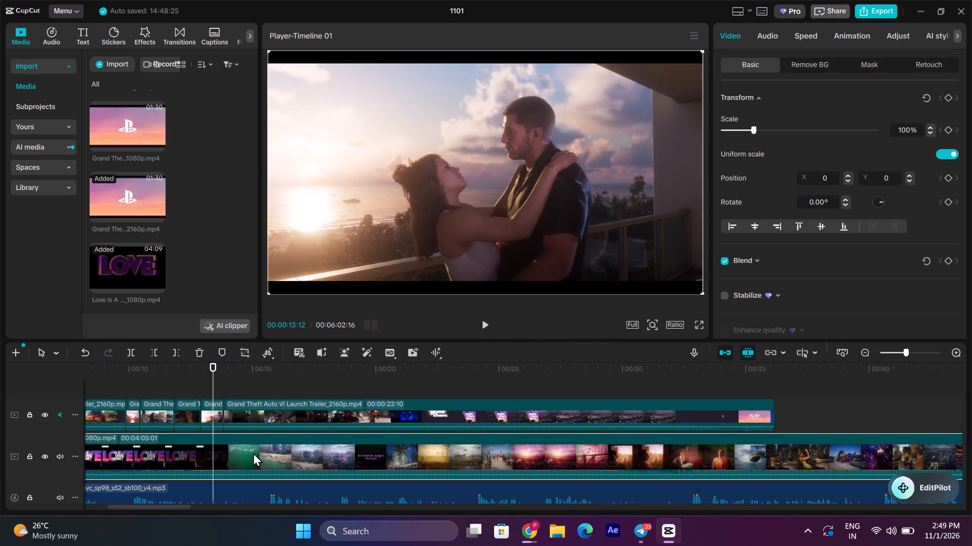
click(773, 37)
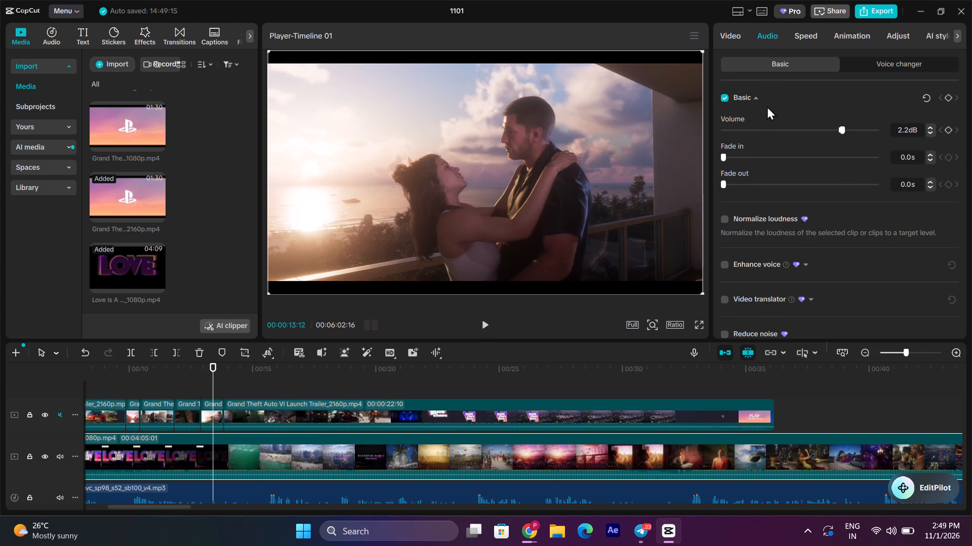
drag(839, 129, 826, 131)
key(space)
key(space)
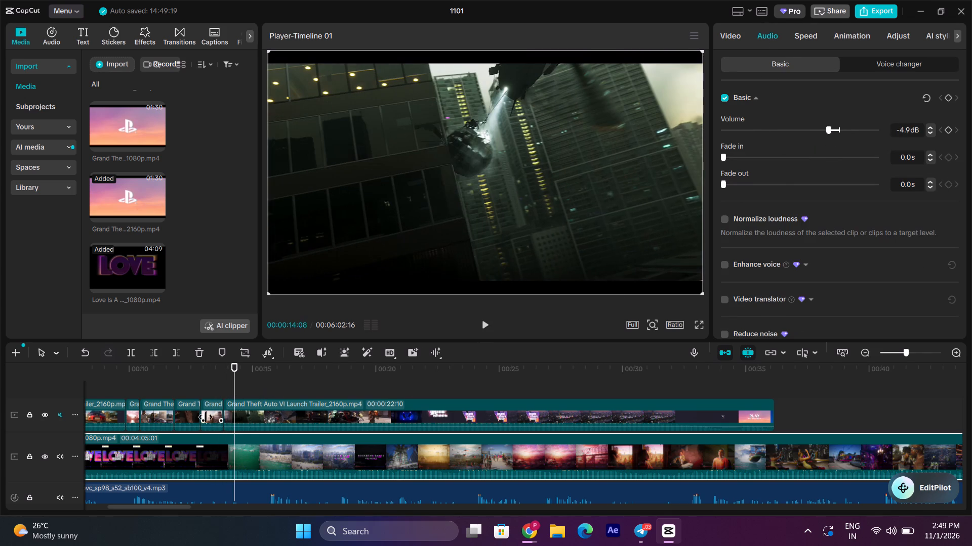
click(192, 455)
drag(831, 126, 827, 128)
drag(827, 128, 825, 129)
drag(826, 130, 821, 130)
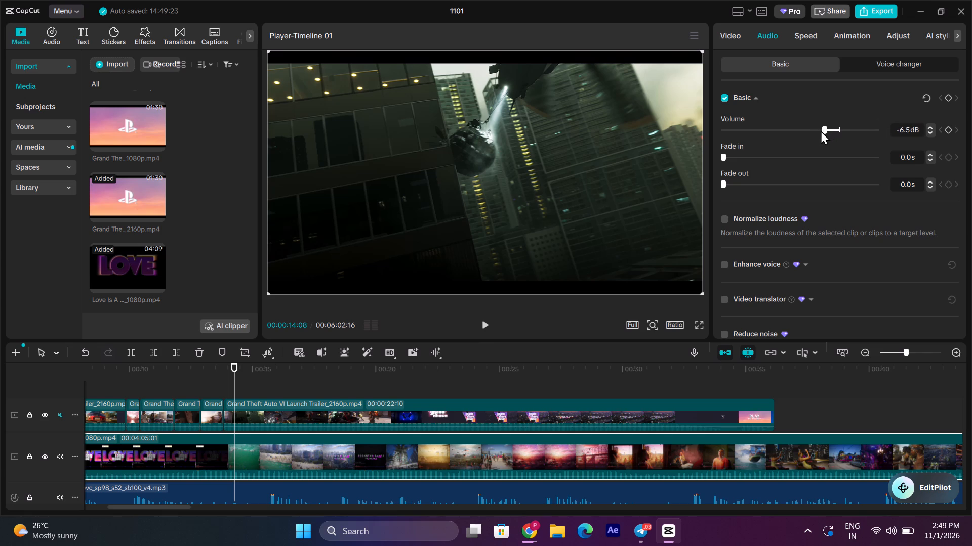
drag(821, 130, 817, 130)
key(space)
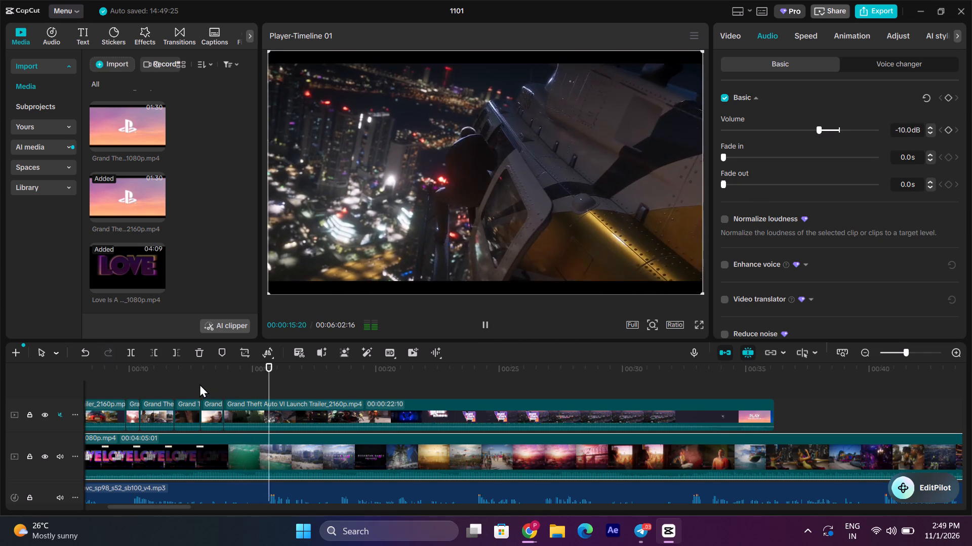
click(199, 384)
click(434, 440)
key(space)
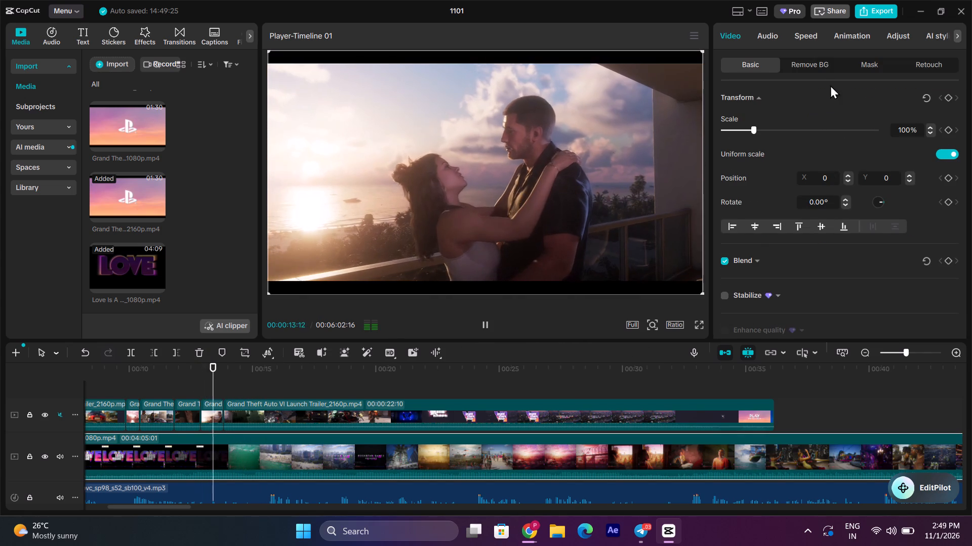
Raise the system volume to about half during playback.
click(889, 542)
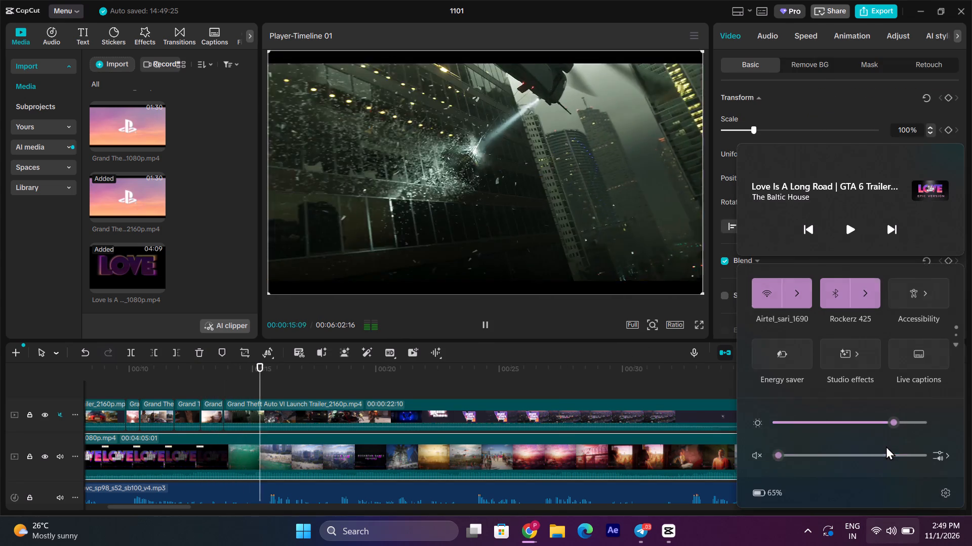
drag(882, 454, 855, 459)
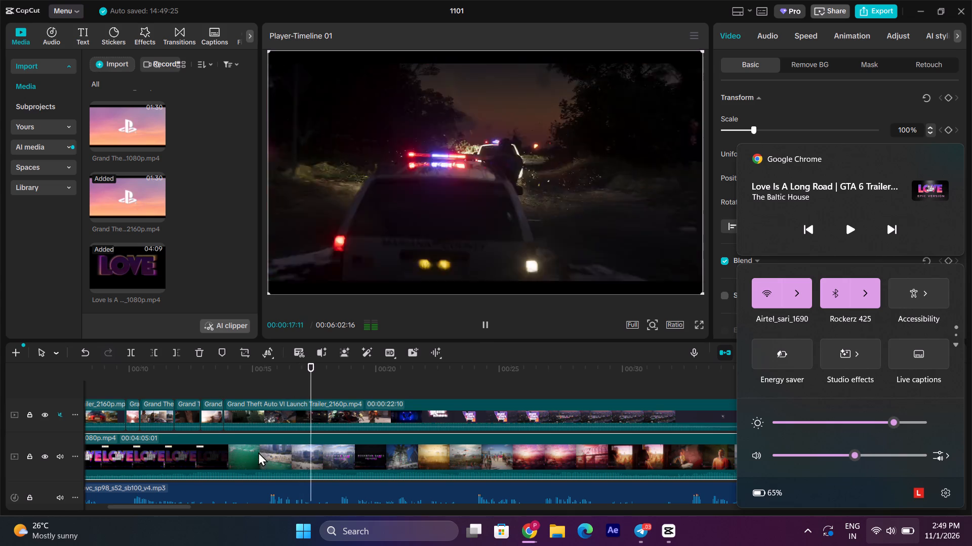
Lower the Love Is A Long Road clip's volume to -16.3 dB and preview it from the balcony shot.
click(202, 390)
click(215, 453)
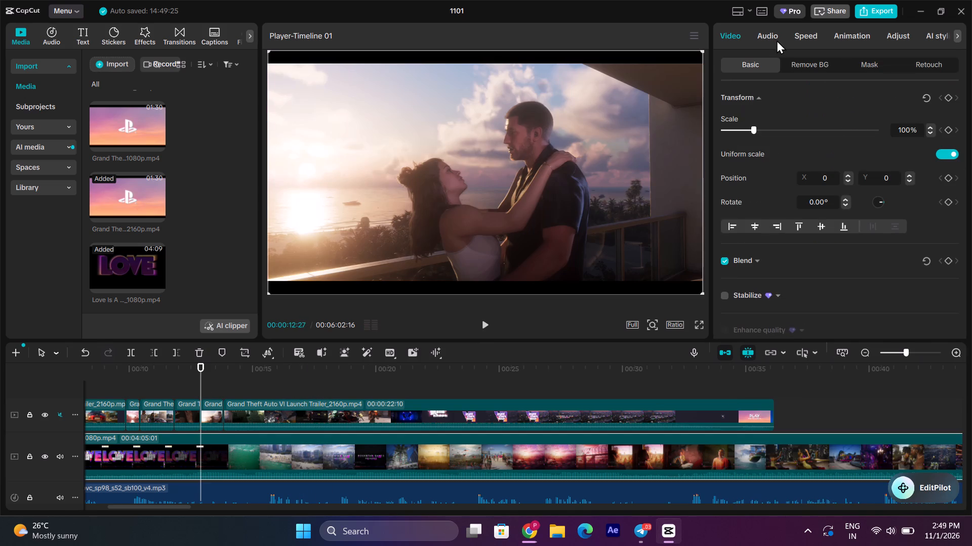
click(774, 38)
drag(811, 129, 804, 132)
key(space)
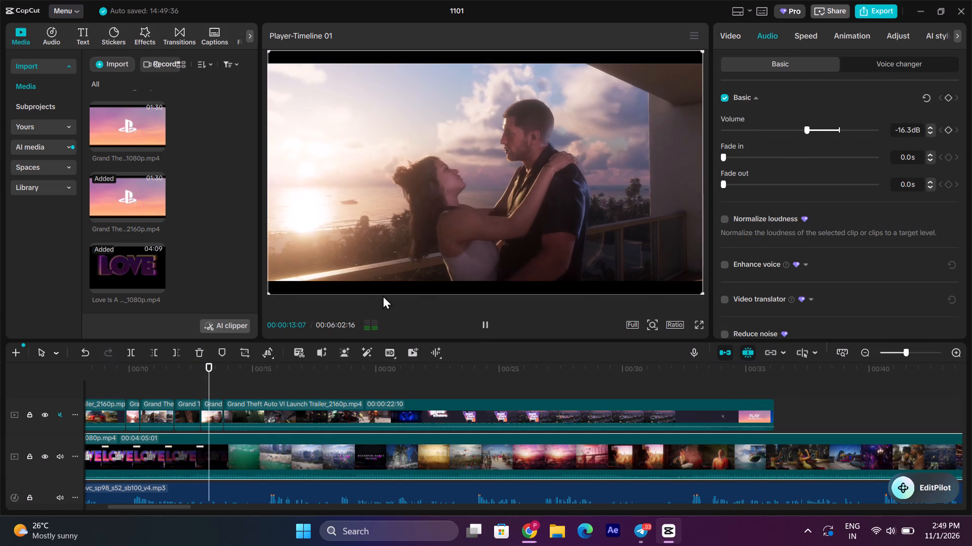
click(201, 383)
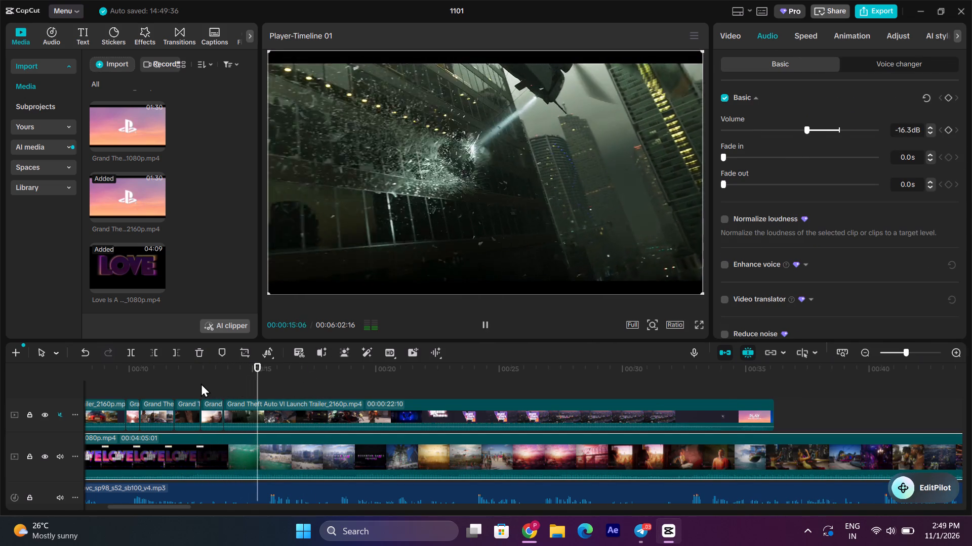
key(space)
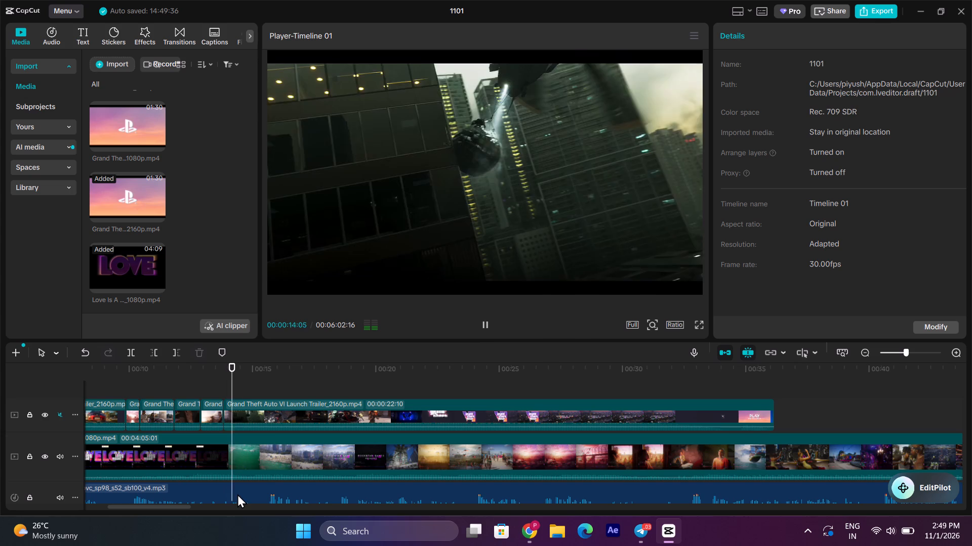
key(space)
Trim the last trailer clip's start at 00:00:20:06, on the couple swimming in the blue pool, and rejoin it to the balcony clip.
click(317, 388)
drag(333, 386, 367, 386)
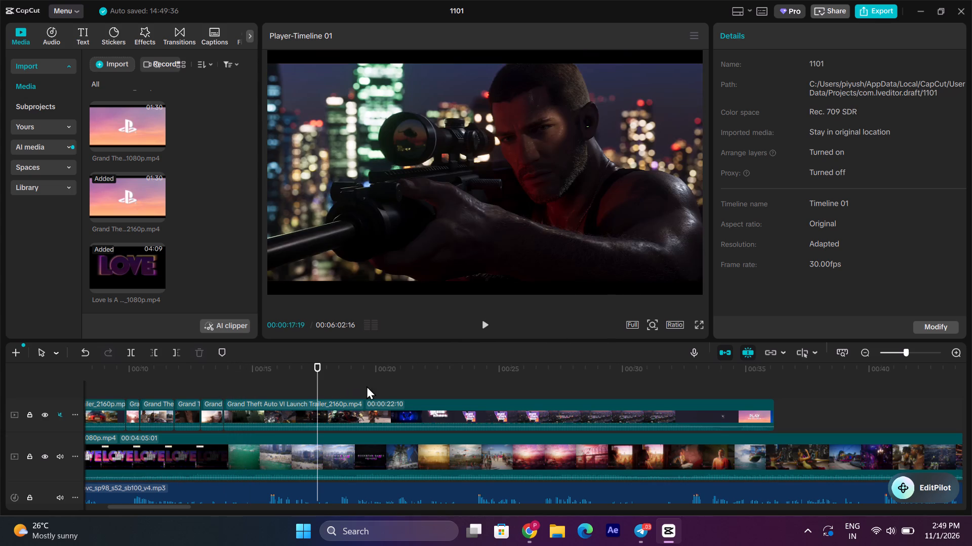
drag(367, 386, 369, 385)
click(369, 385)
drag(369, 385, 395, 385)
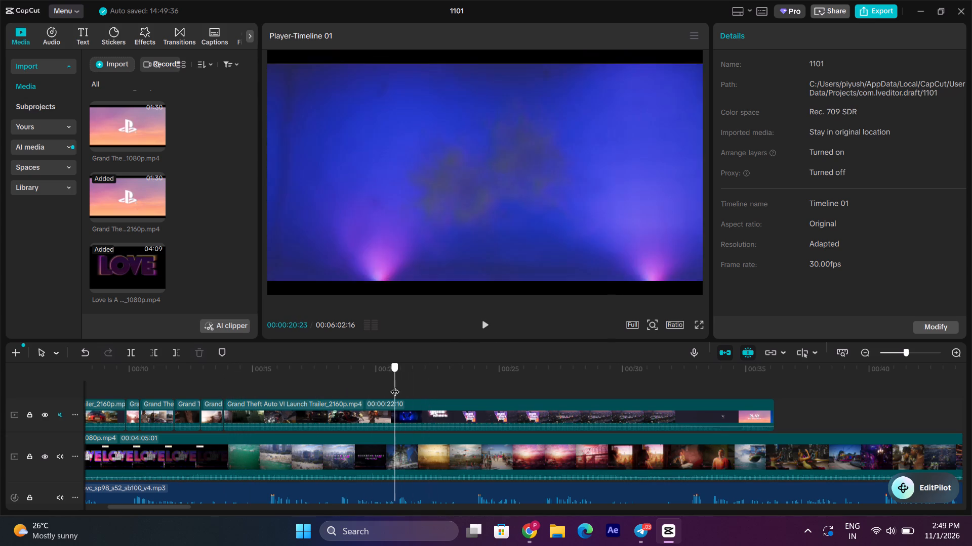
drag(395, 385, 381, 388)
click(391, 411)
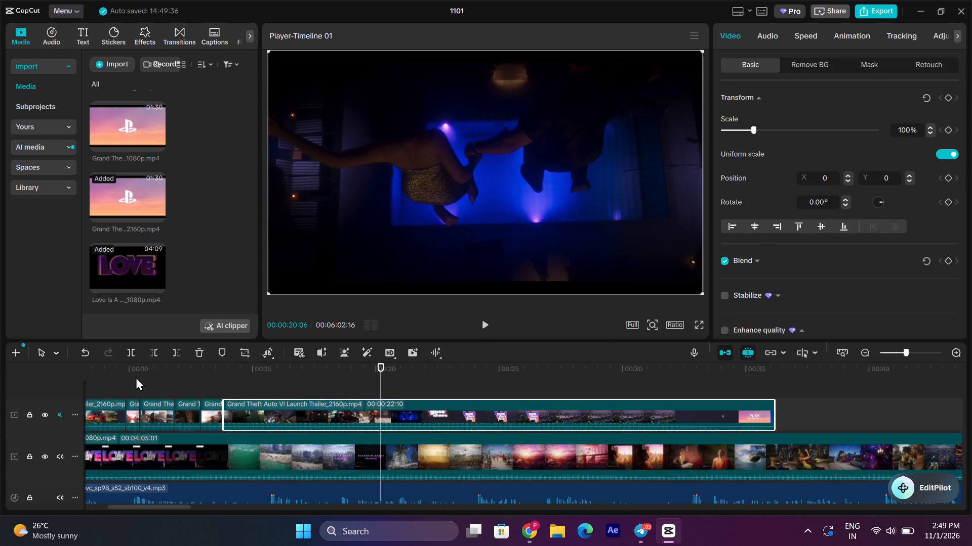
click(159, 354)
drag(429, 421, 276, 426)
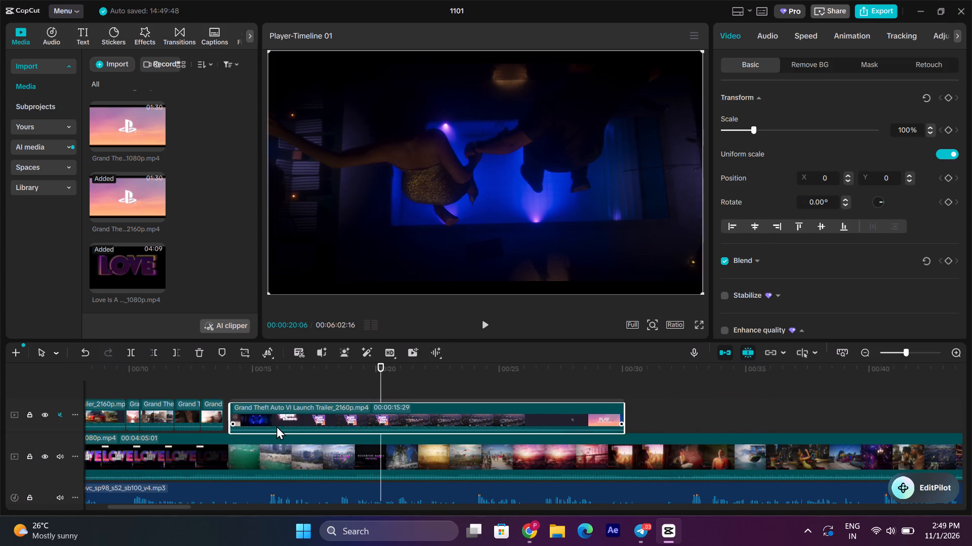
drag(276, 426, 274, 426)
Preview the blue pool shot and delete the last trailer clip after the balcony shot.
click(221, 380)
key(space)
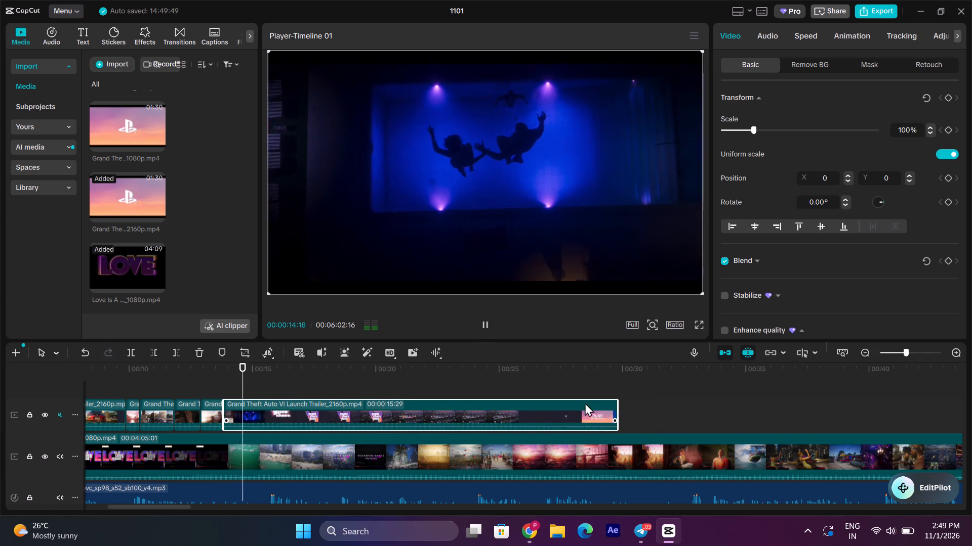
key(space)
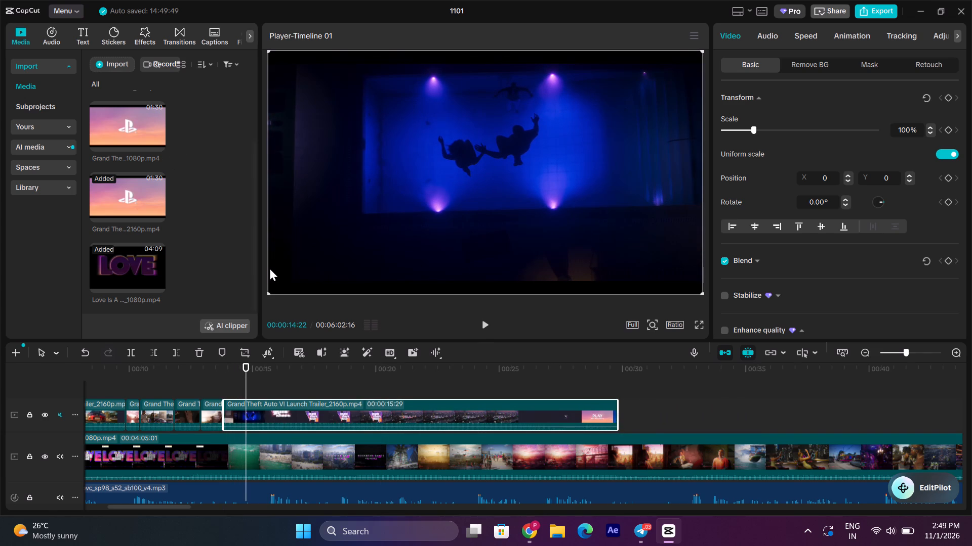
key(Delete)
Import Grand Theft Auto VI Trailer 2_2160p and place it on a new track above the trailer shots, starting at about 15 s.
click(109, 61)
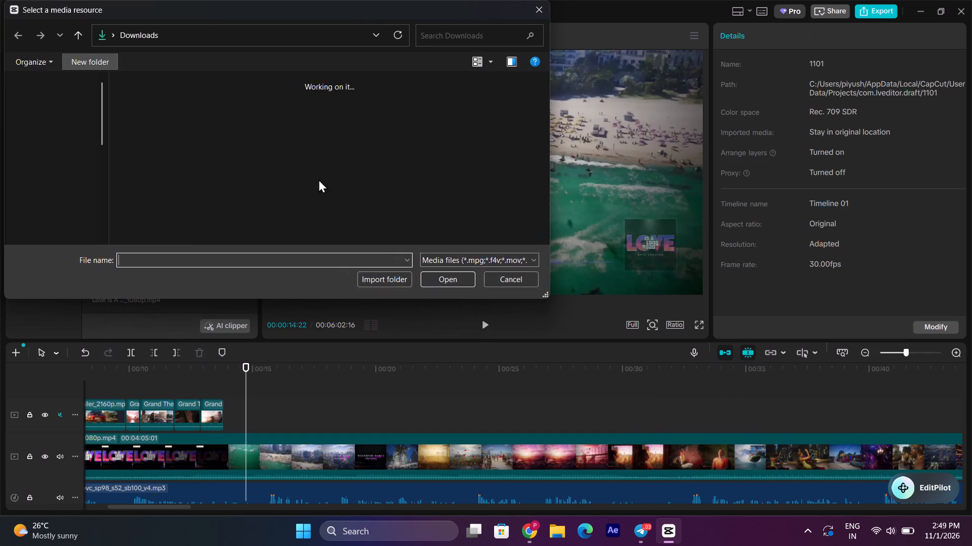
click(346, 183)
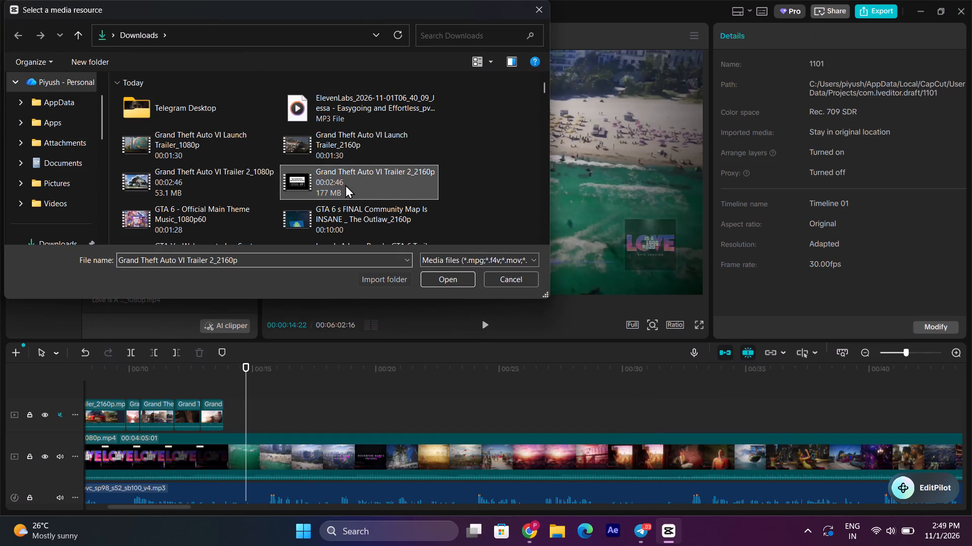
click(458, 273)
drag(135, 256, 259, 353)
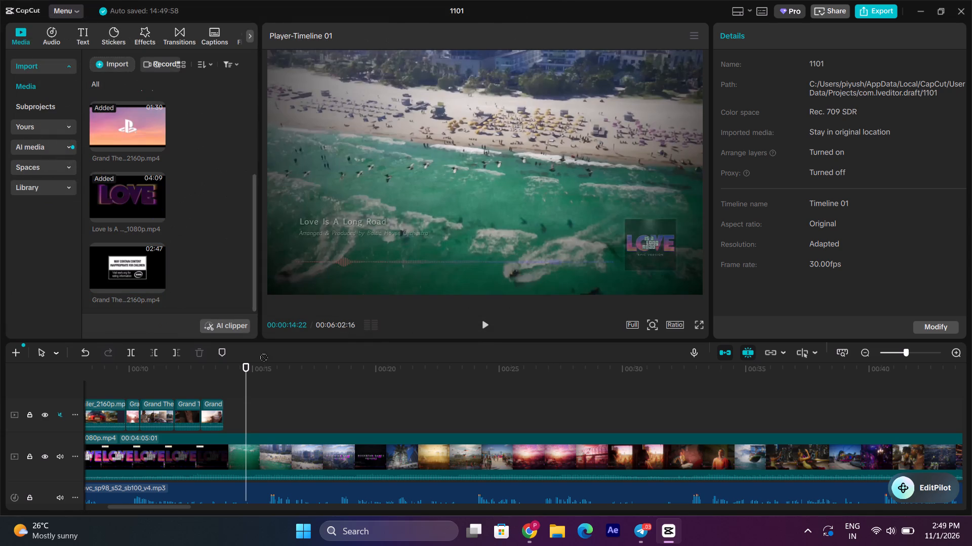
drag(259, 353, 271, 376)
Find the couple sitting on the wooden dock in the Trailer 2 clip and trim the clip's start there, at about 00:01:37.
click(591, 392)
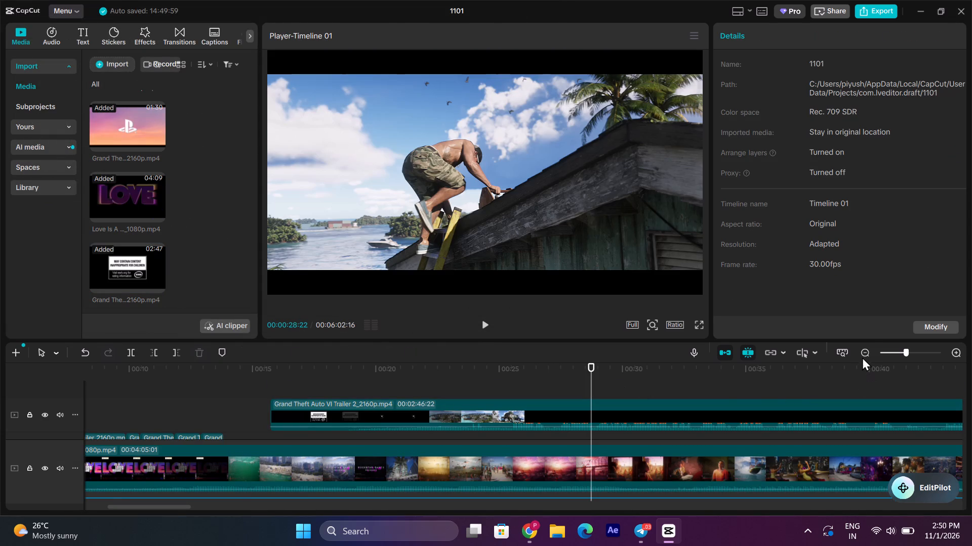
triple_click(863, 353)
click(863, 352)
click(280, 393)
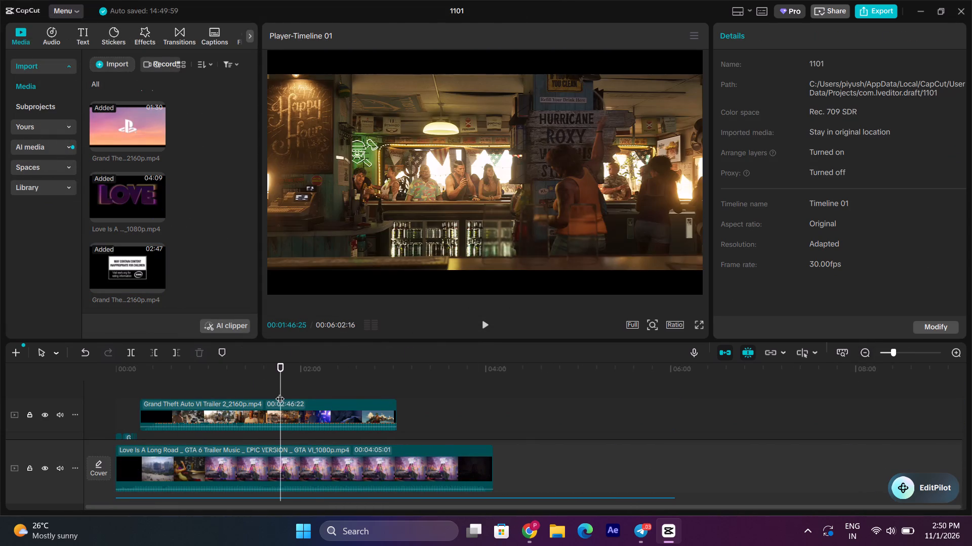
drag(280, 392, 309, 391)
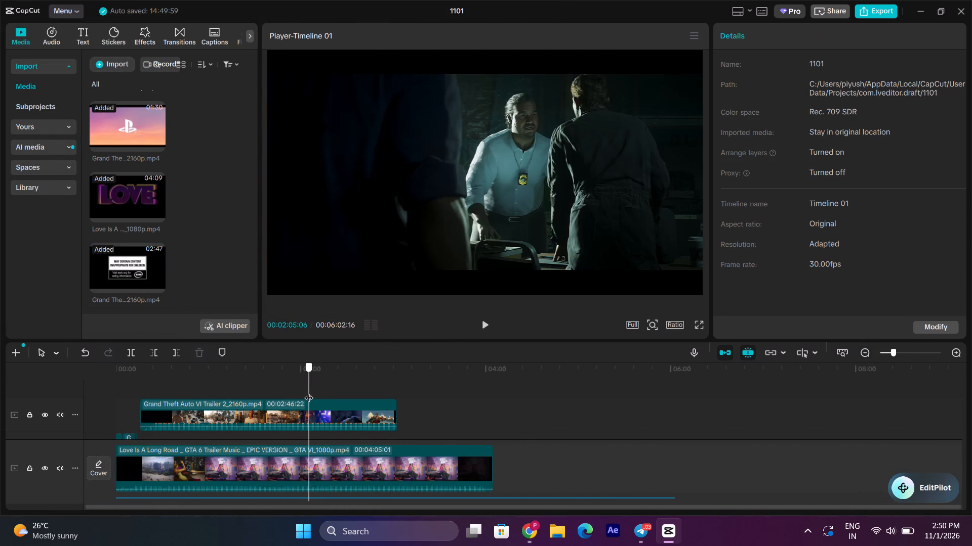
drag(309, 391, 268, 391)
key(space)
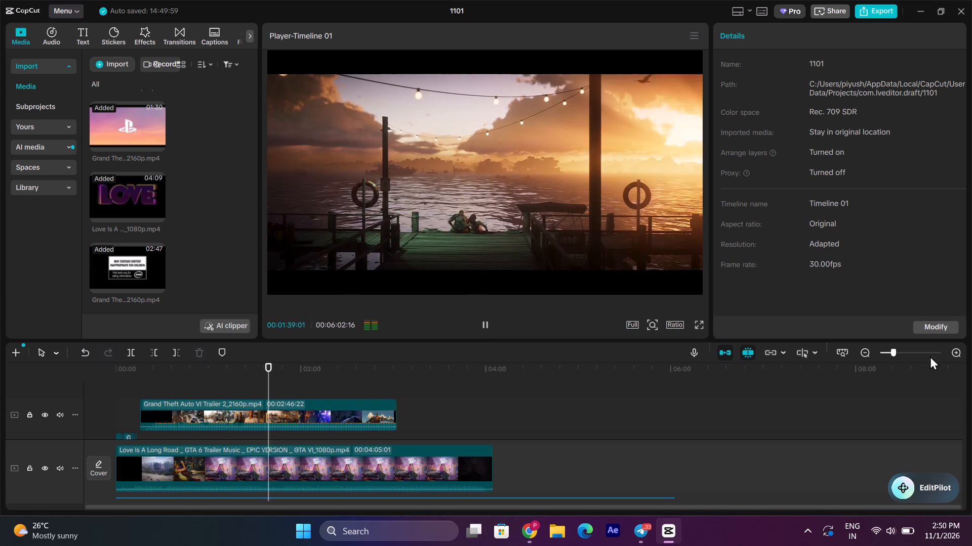
triple_click(957, 349)
click(957, 349)
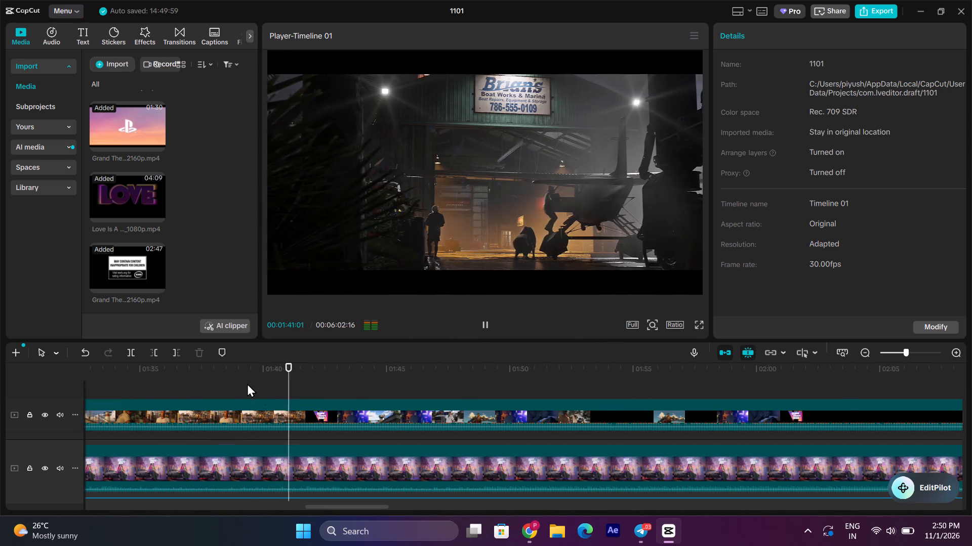
click(247, 383)
click(214, 390)
click(205, 393)
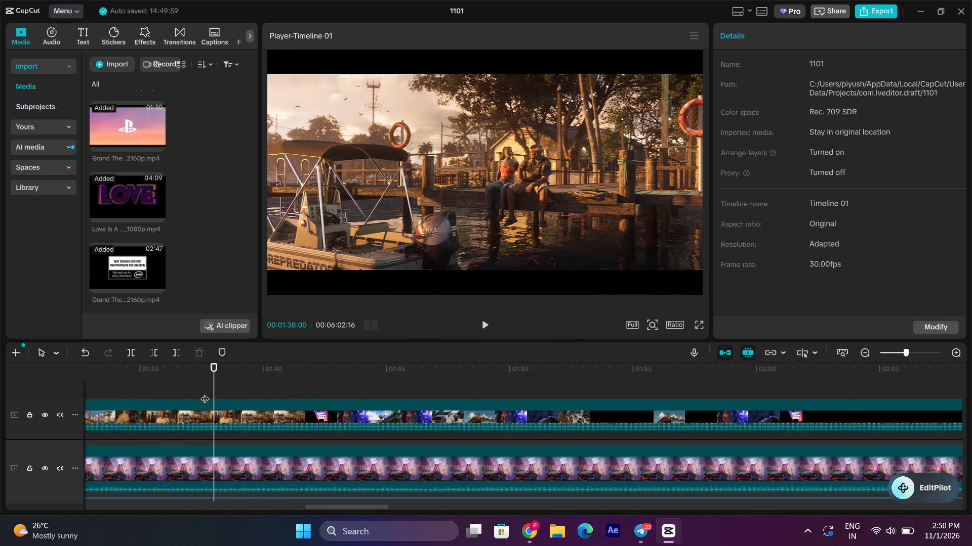
click(205, 392)
click(220, 427)
click(155, 352)
Preview the dock shot and trim the Trailer 2 clip's end at 00:01:39:23.
key(space)
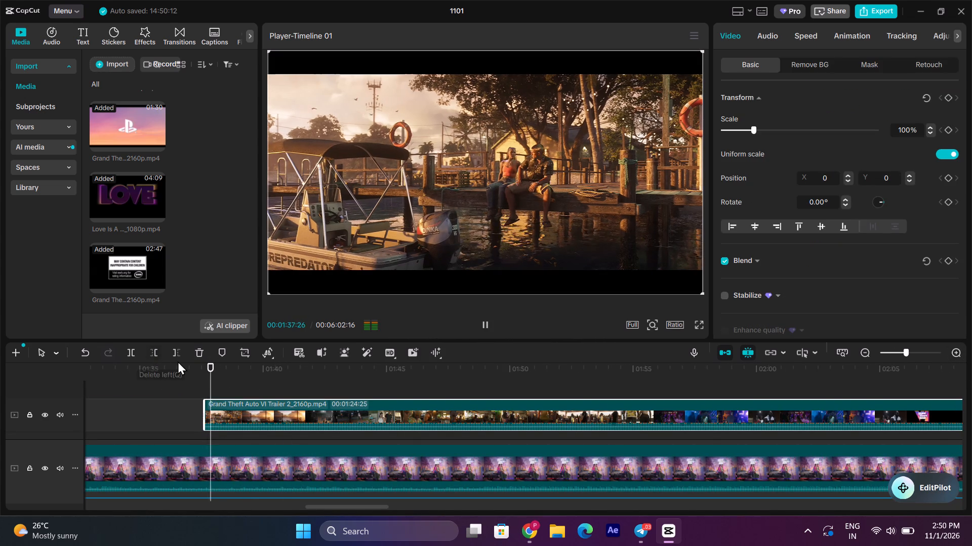
key(space)
key(space)
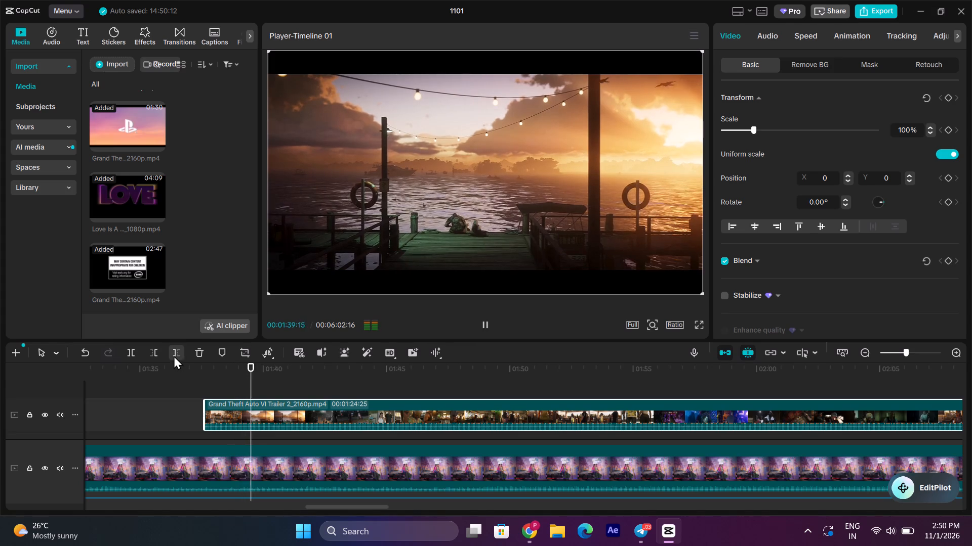
key(space)
click(174, 354)
Move the trimmed dock clip back onto the muted trailer track, directly after the balcony clip.
drag(220, 409, 216, 428)
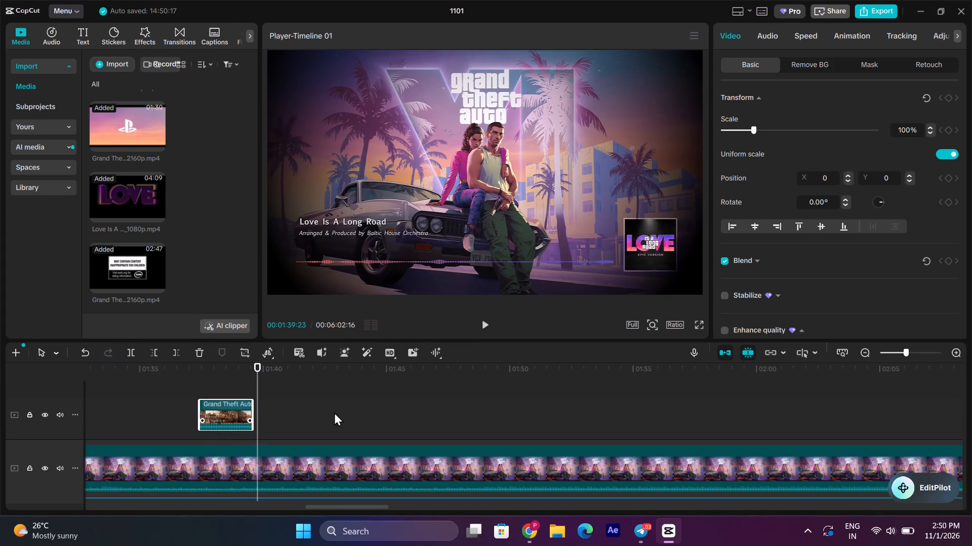
scroll(574, 396, down, 2)
drag(231, 389, 224, 419)
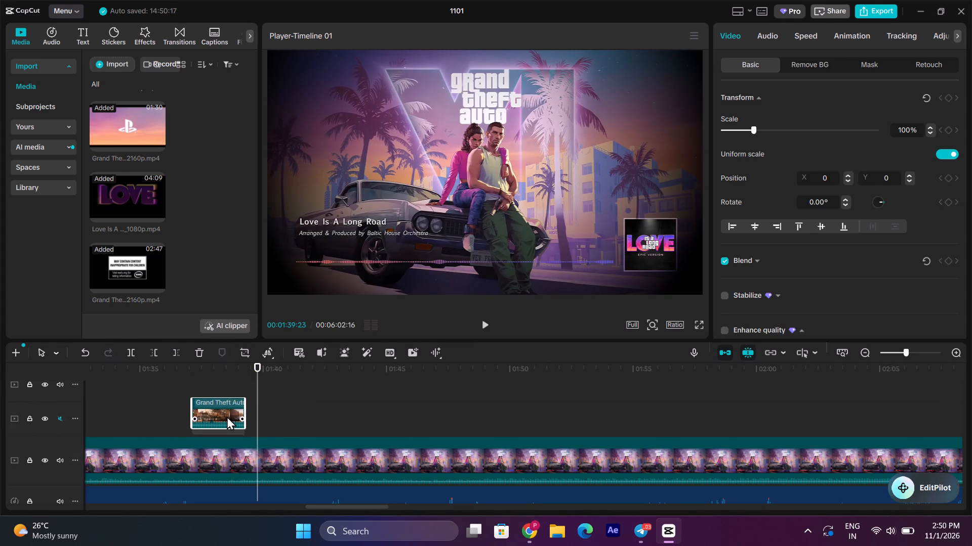
drag(219, 390, 0, 392)
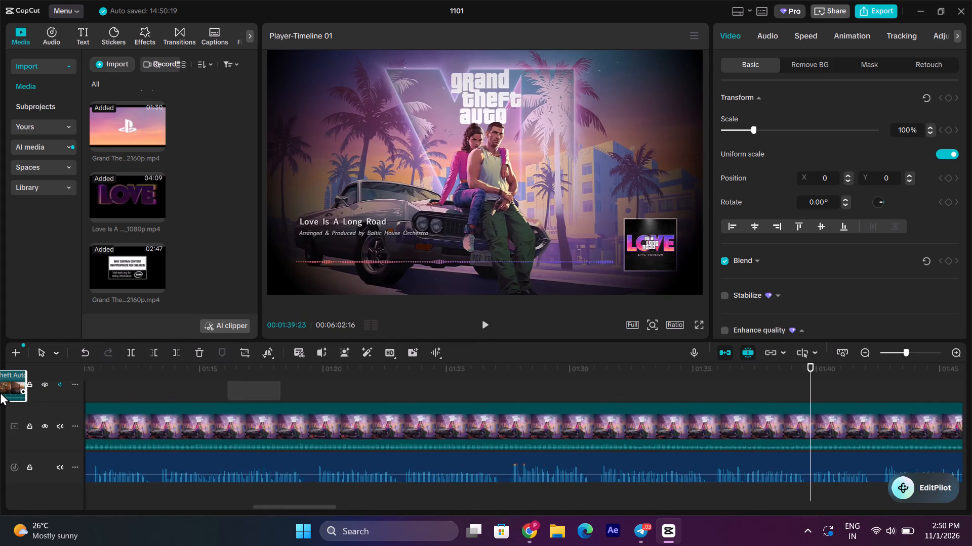
drag(0, 392, 0, 384)
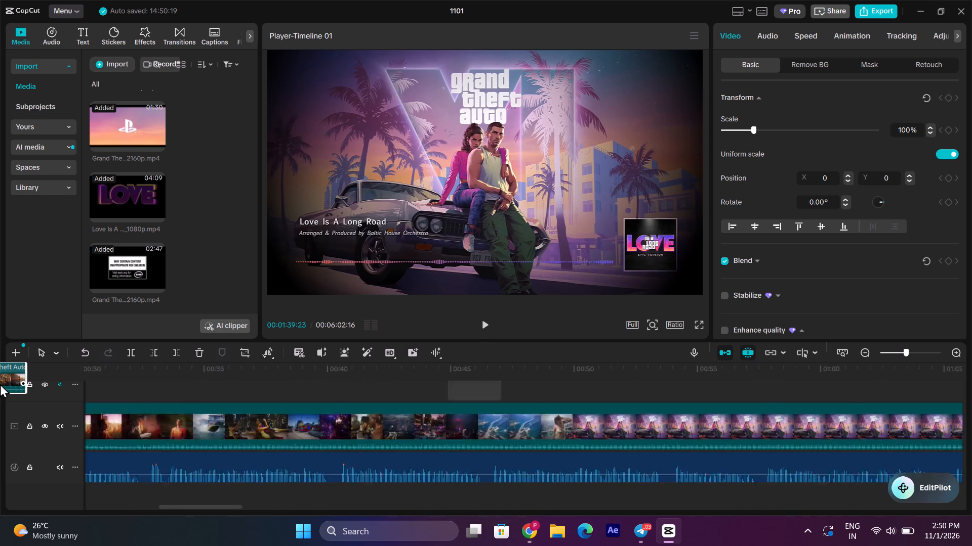
drag(0, 384, 488, 397)
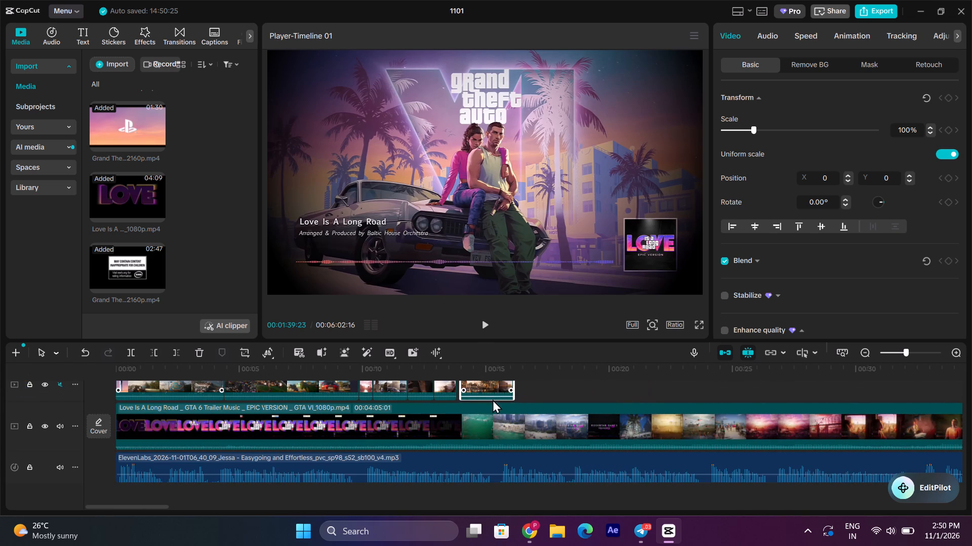
drag(491, 392, 486, 393)
scroll(468, 402, up, 2)
Preview the dock shot against the narration from 00:00:13:18 and set the playhead at its end, 00:00:15:29.
click(452, 378)
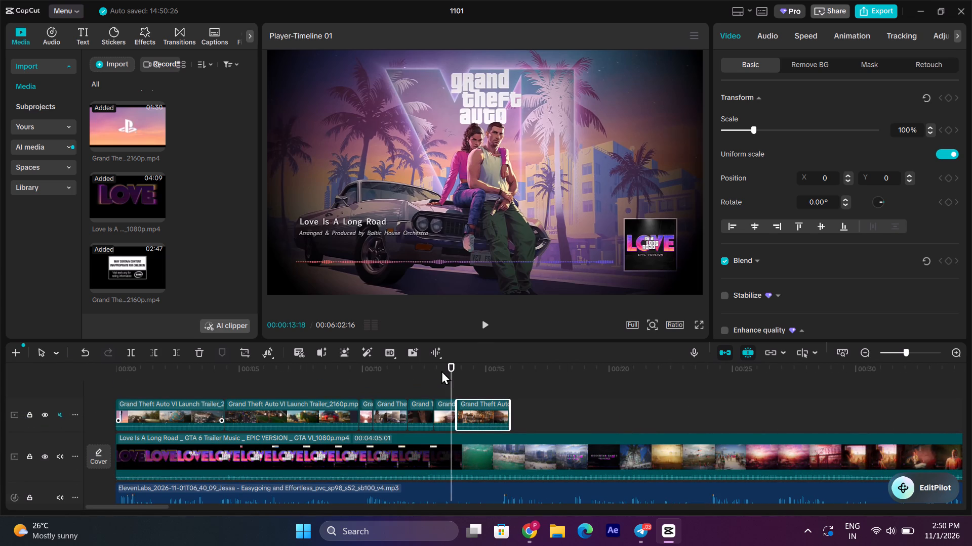
key(space)
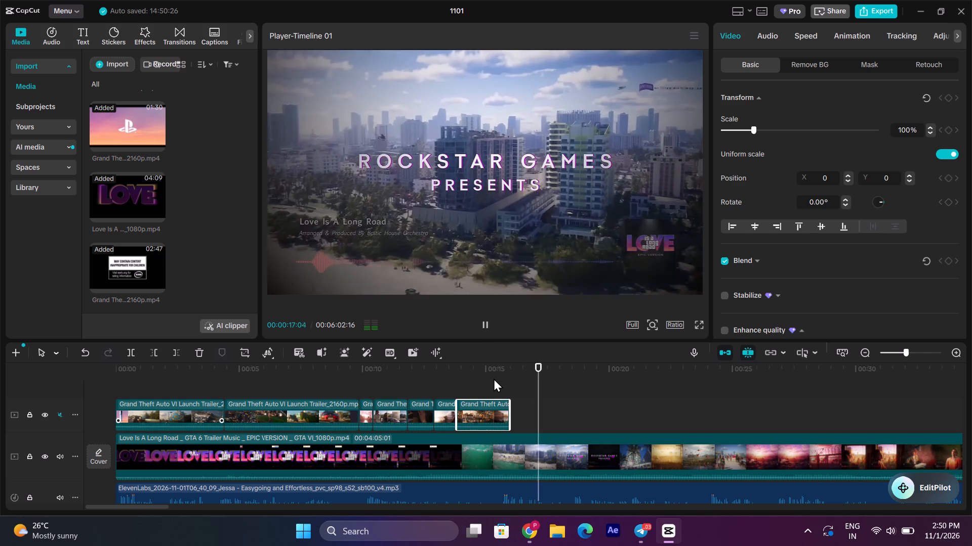
double_click(505, 377)
drag(507, 376, 512, 375)
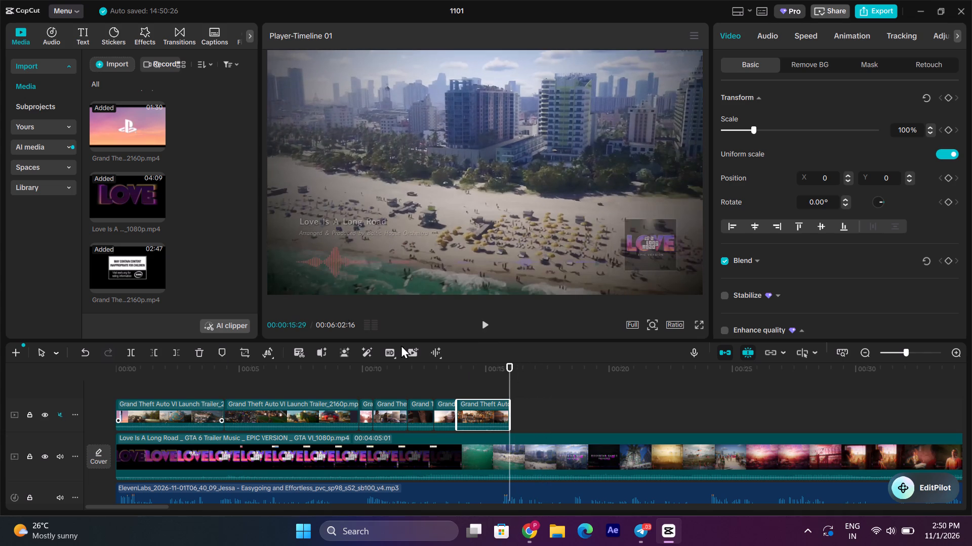
click(130, 205)
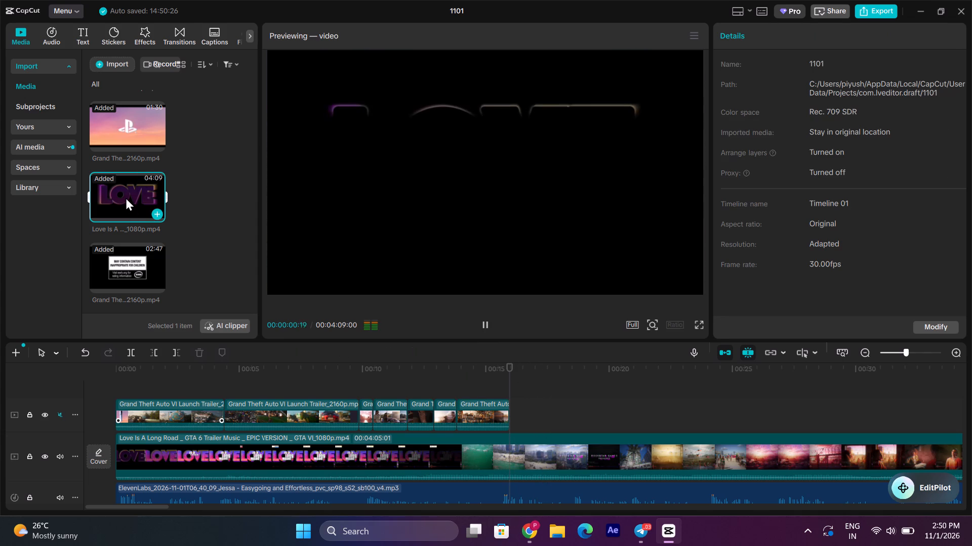
click(169, 153)
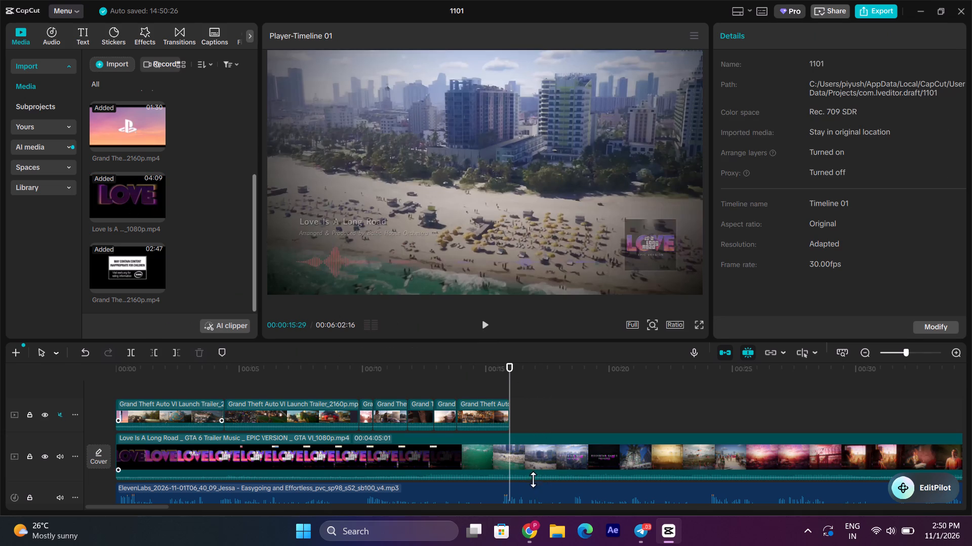
Check the community map video's download in Chrome and return to CapCut.
click(535, 525)
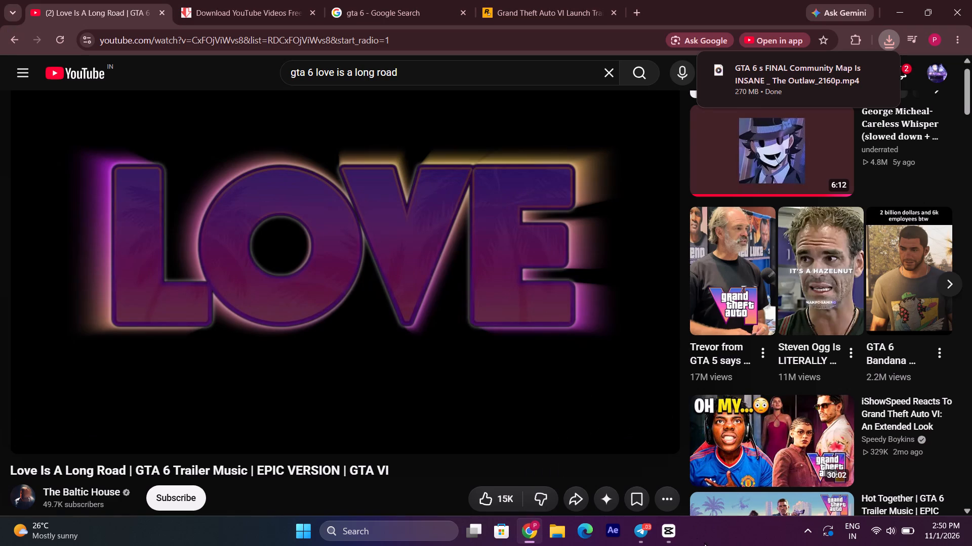
click(661, 527)
Import GTA 6 s FINAL Community Map Is INSANE _ The Outlaw_2160p and place it on a new top track, aligned with the second trailer clip's start.
click(101, 57)
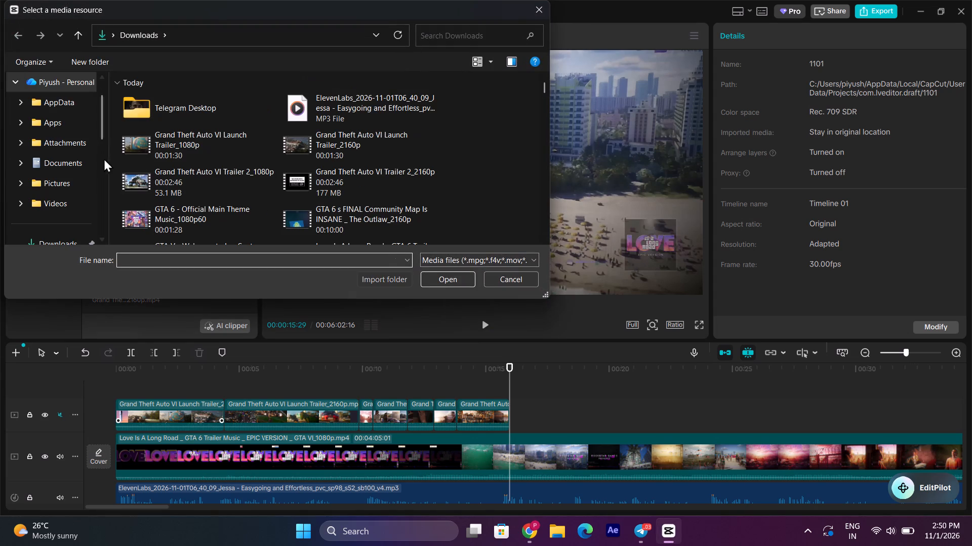
double_click(328, 211)
drag(102, 257, 219, 370)
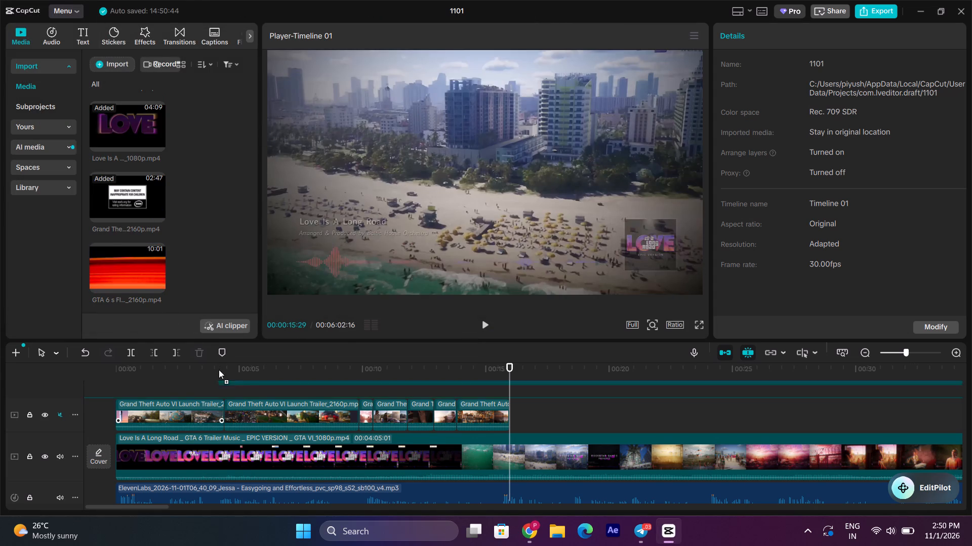
drag(219, 370, 222, 370)
Skim the community map clip and trim its start at 00:00:07:22, on the Leonida Keys map view.
key(space)
click(382, 392)
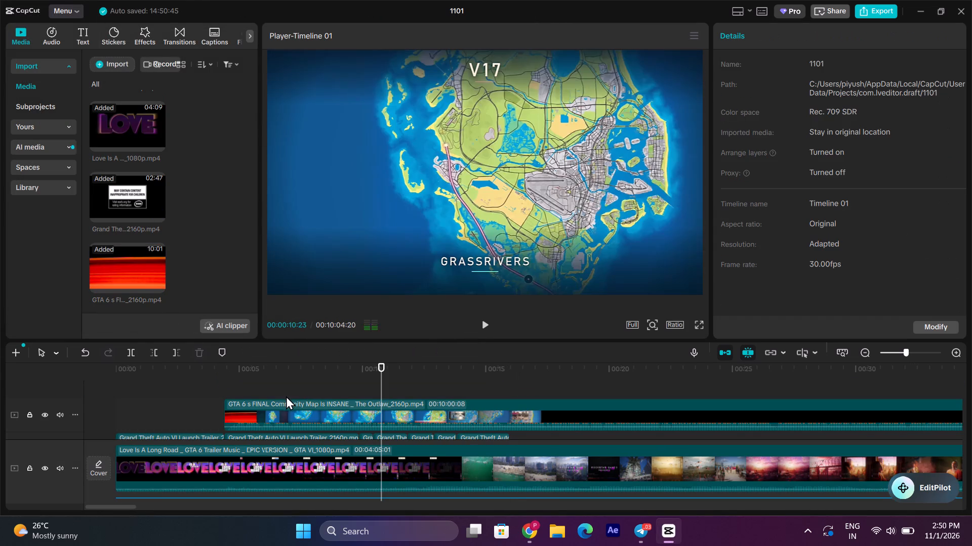
key(space)
key(space)
click(307, 388)
click(340, 423)
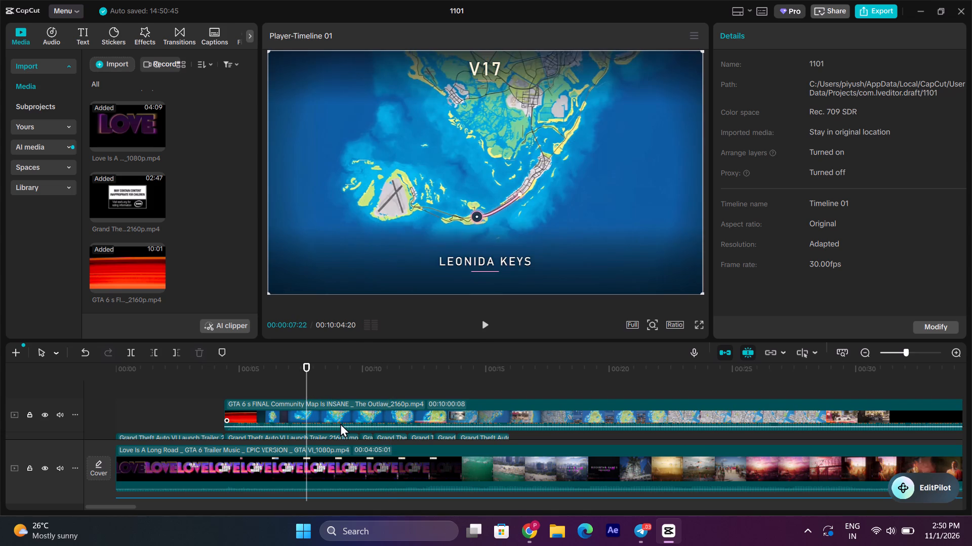
click(333, 412)
click(149, 352)
Mute the community map clip's track and play the clip from its new start.
key(space)
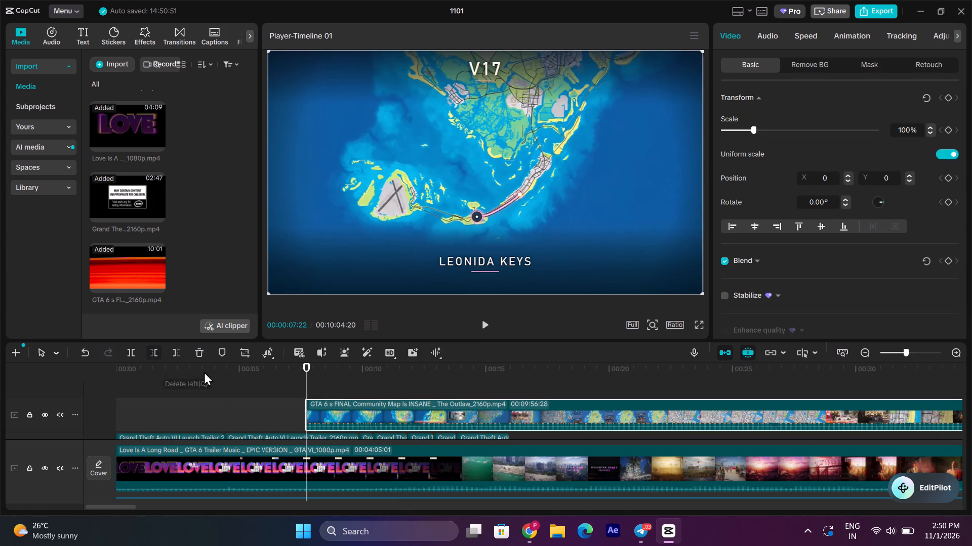
key(space)
click(61, 413)
key(space)
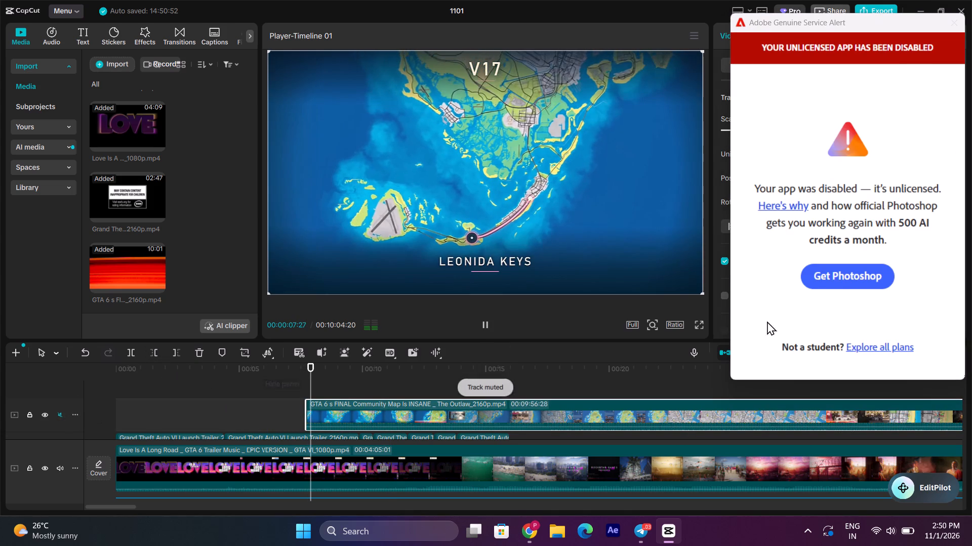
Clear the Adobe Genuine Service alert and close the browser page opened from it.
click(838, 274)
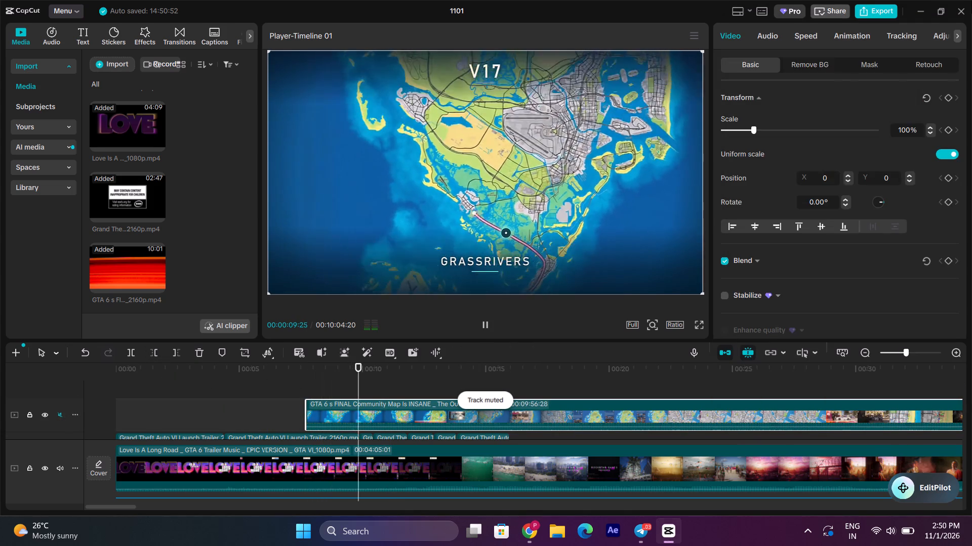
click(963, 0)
Play and skim the community map clip for a full-state map overview shot to use in the opening.
key(space)
key(space)
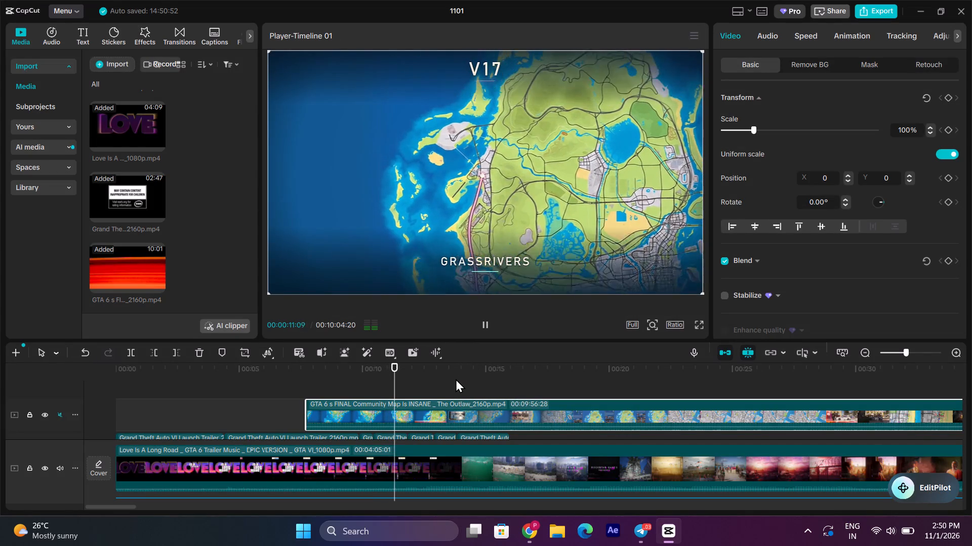
key(space)
key(space)
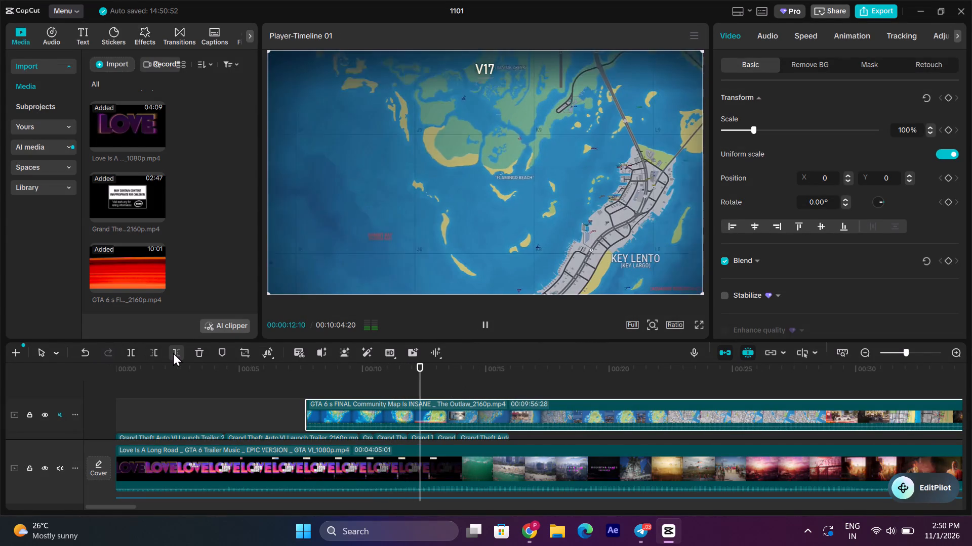
click(503, 372)
drag(504, 374, 596, 375)
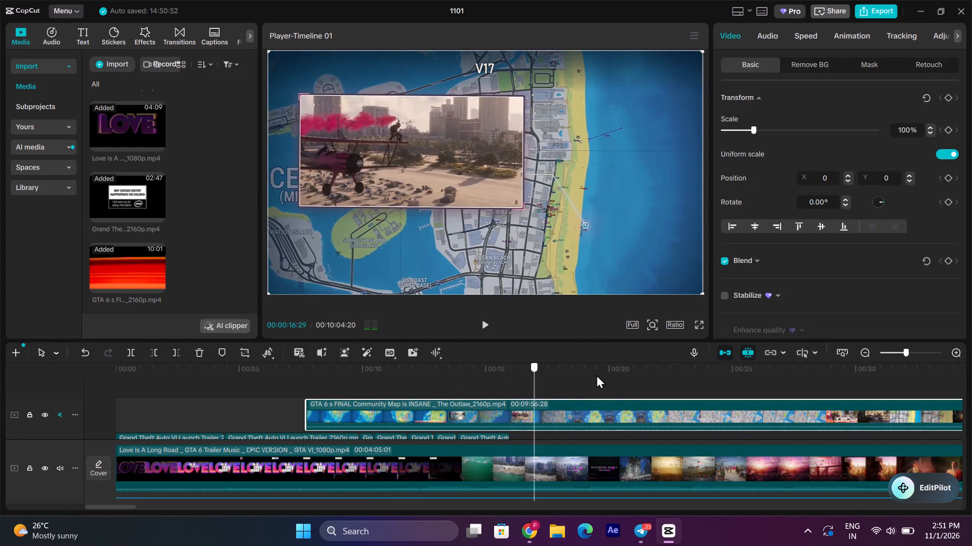
drag(596, 375, 488, 386)
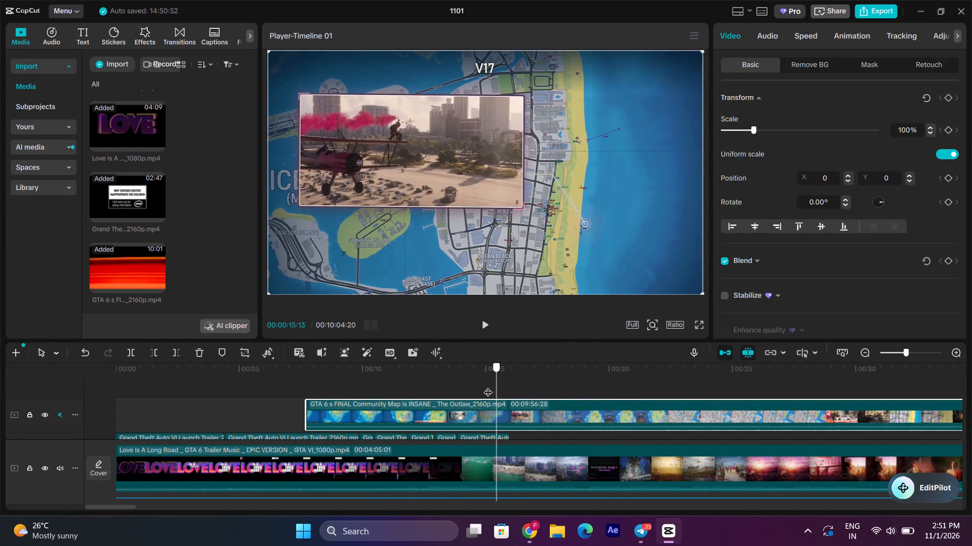
drag(488, 386, 509, 392)
key(space)
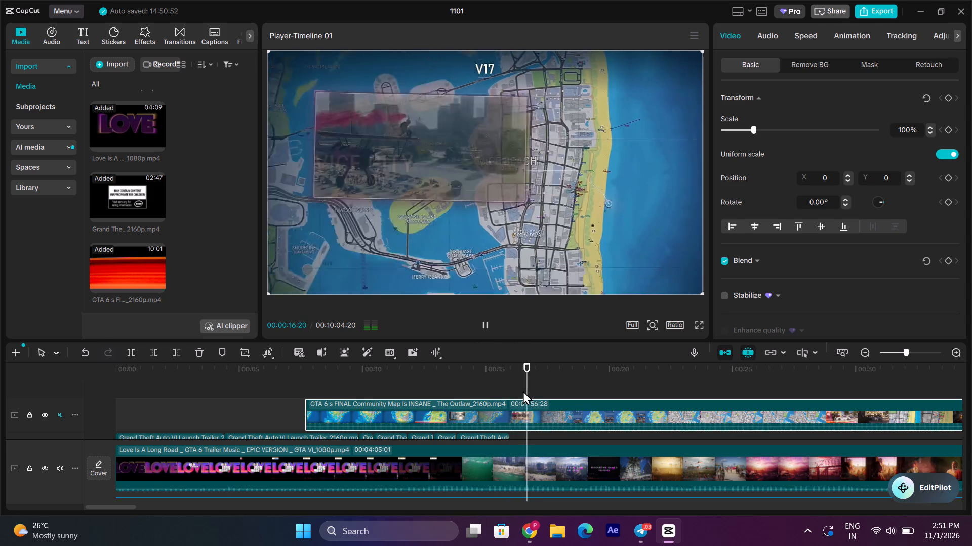
key(space)
key(space)
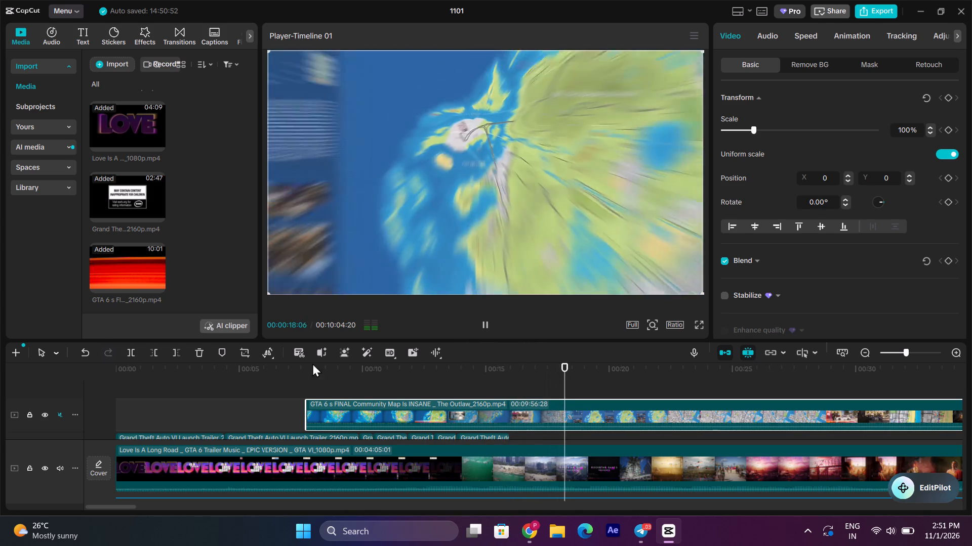
key(space)
key(space)
key(space)
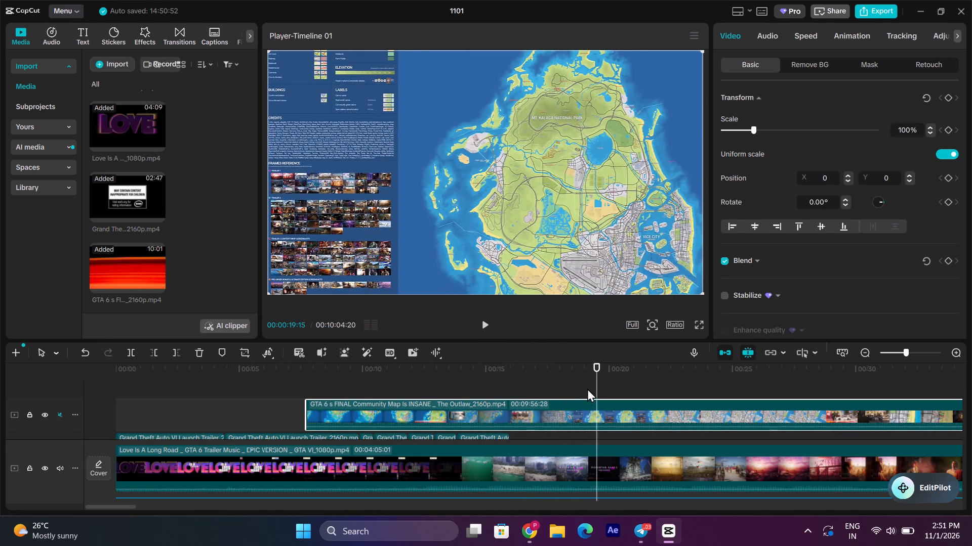
Isolate a two-second full-map shot by trimming the community map clip's start at 00:00:18:24 and splitting it at about 00:00:20:25.
click(587, 383)
click(579, 386)
click(582, 417)
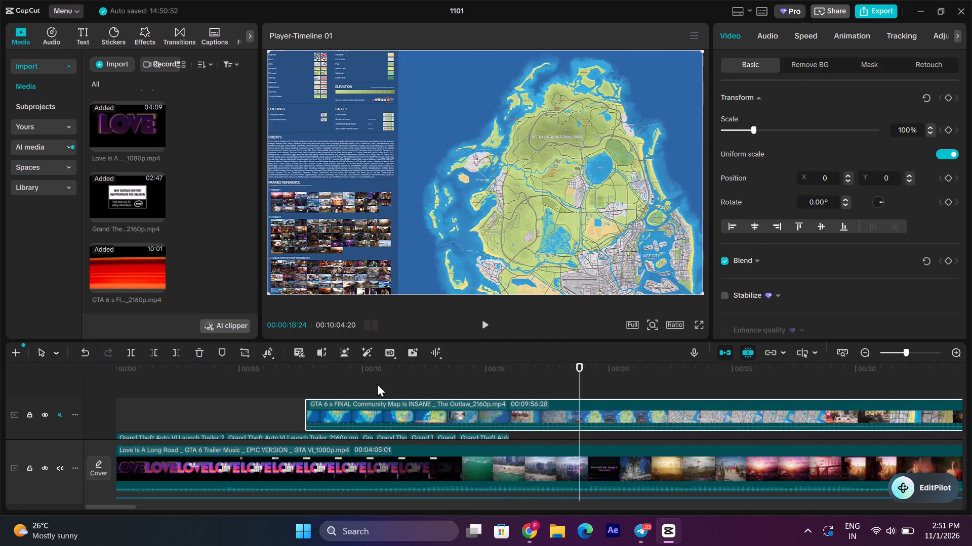
click(151, 354)
key(space)
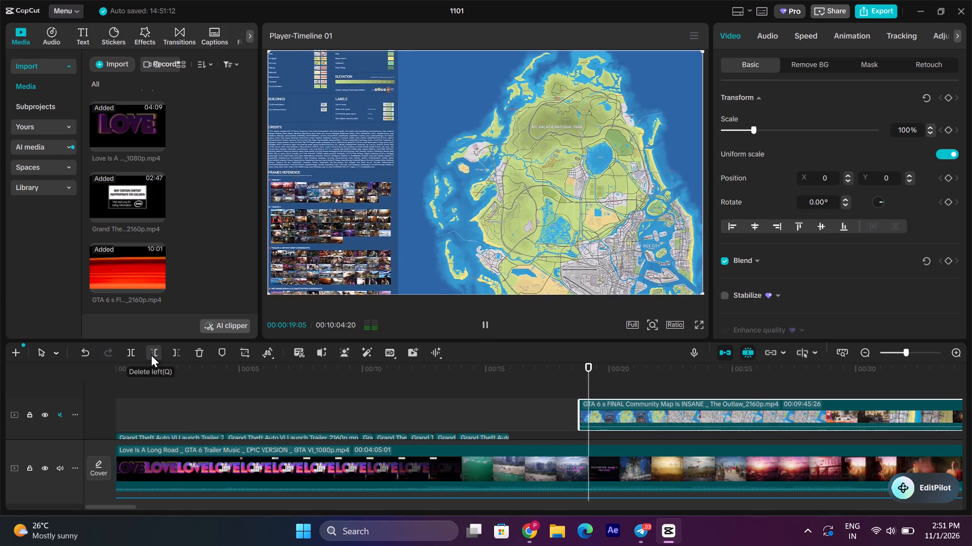
click(127, 353)
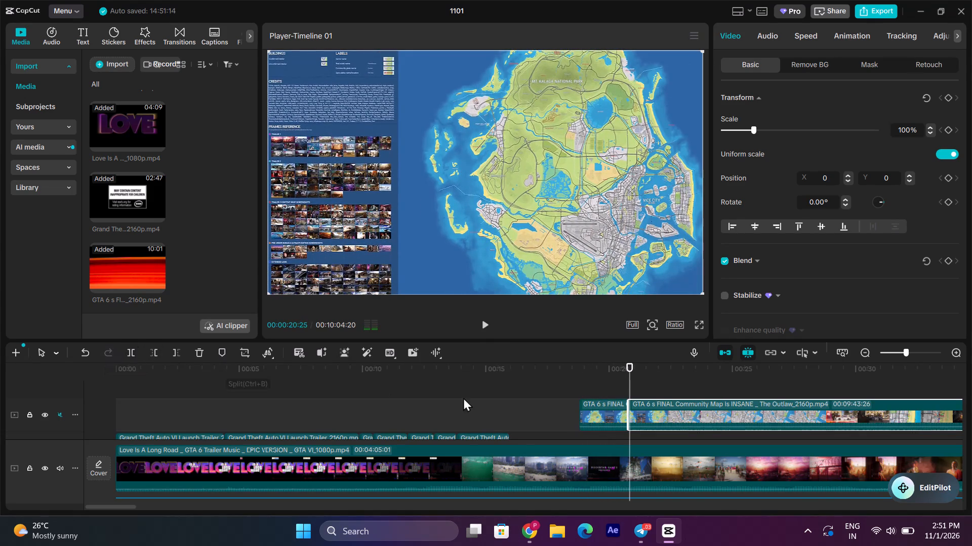
Move the two-second map shot over the join of the first two trailer clips, starting at about 00:00:02:20, and play it.
click(181, 379)
scroll(230, 408, down, 2)
key(space)
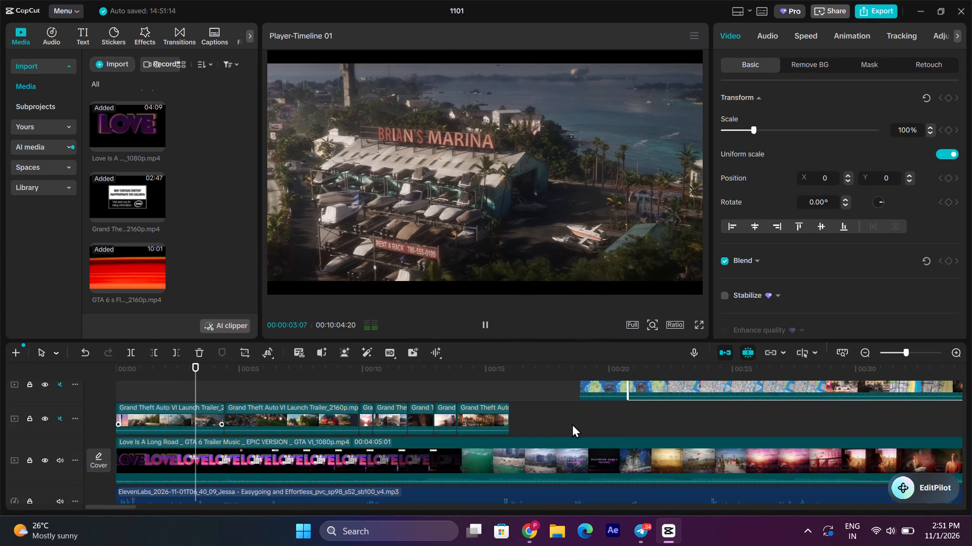
key(space)
drag(610, 388, 212, 396)
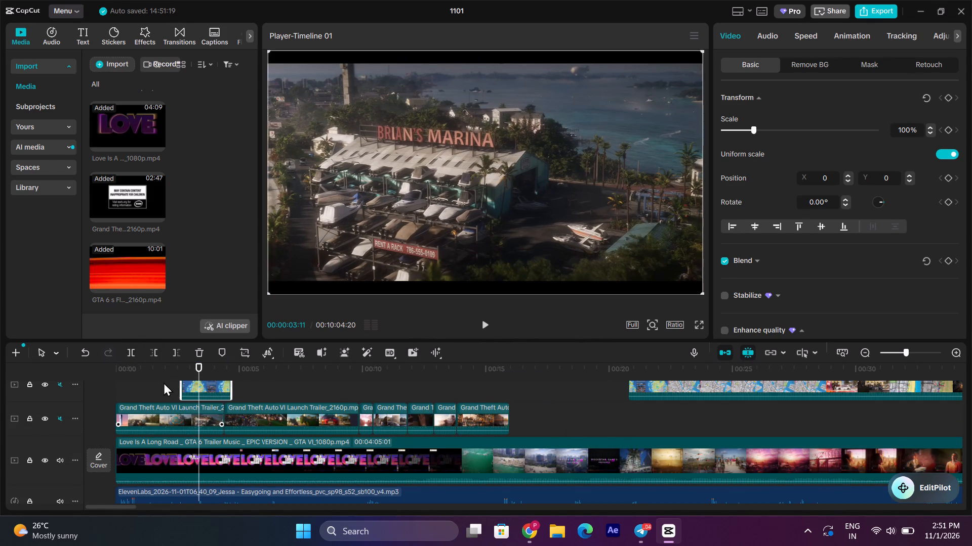
click(173, 381)
key(space)
scroll(217, 437, up, 2)
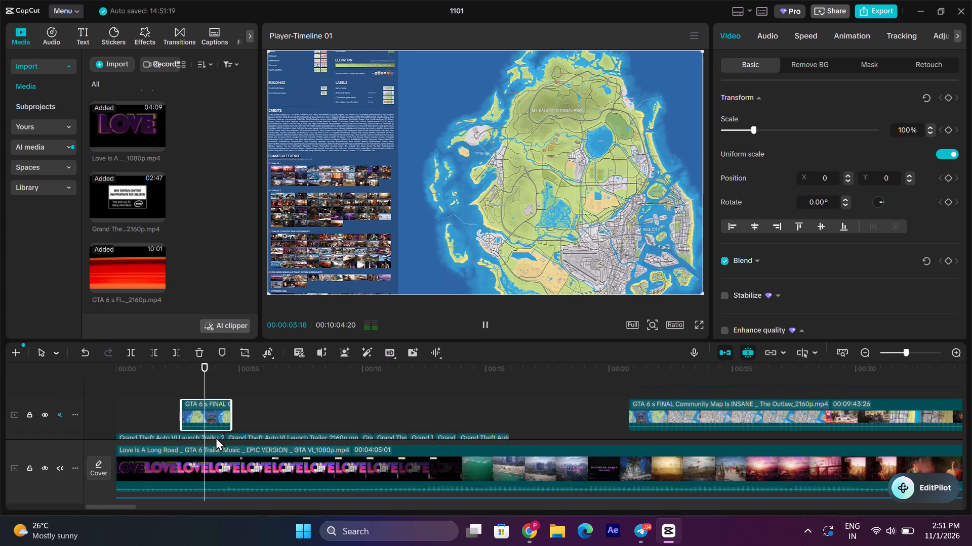
click(177, 386)
key(space)
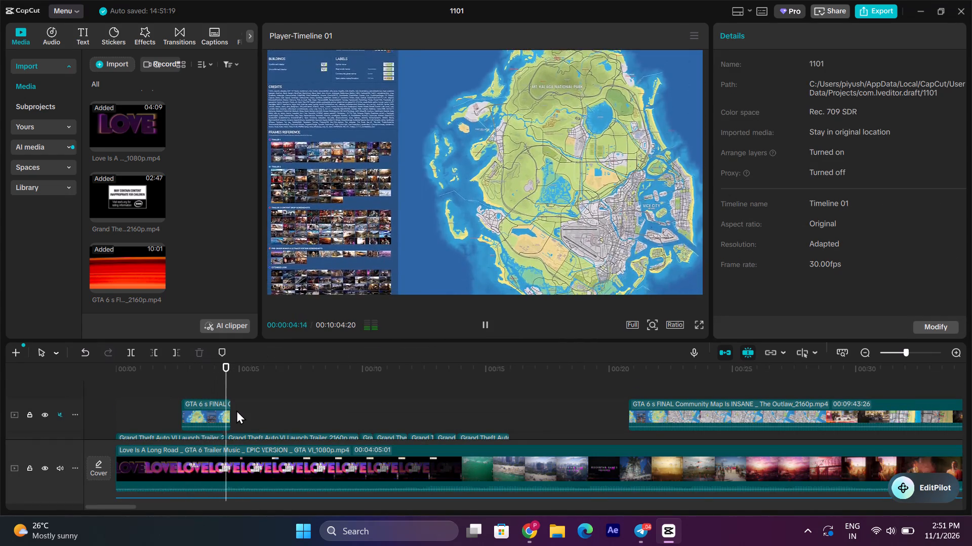
Nudge the two-second map shot slightly later so that it ends at 00:00:04:21.
click(242, 383)
drag(239, 382, 227, 382)
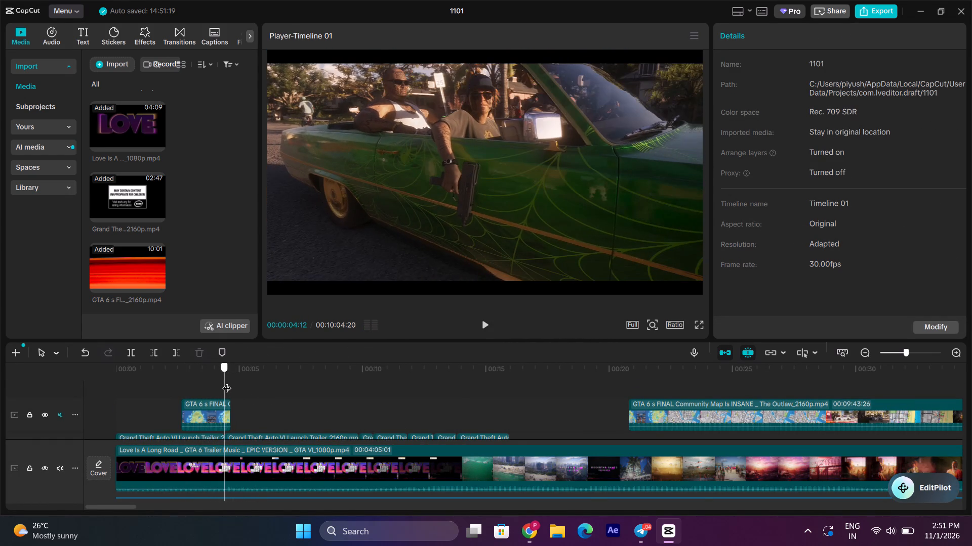
drag(227, 382, 230, 382)
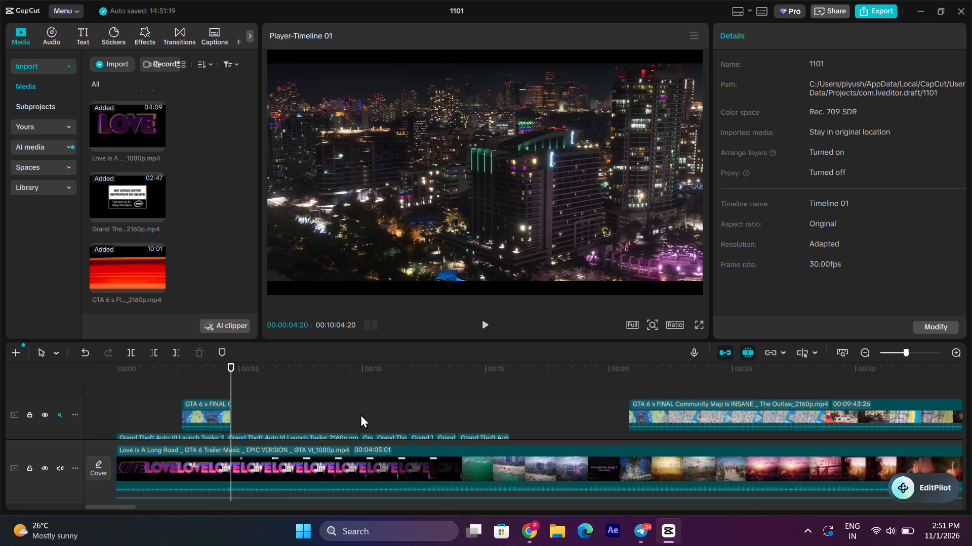
scroll(455, 407, down, 2)
click(296, 418)
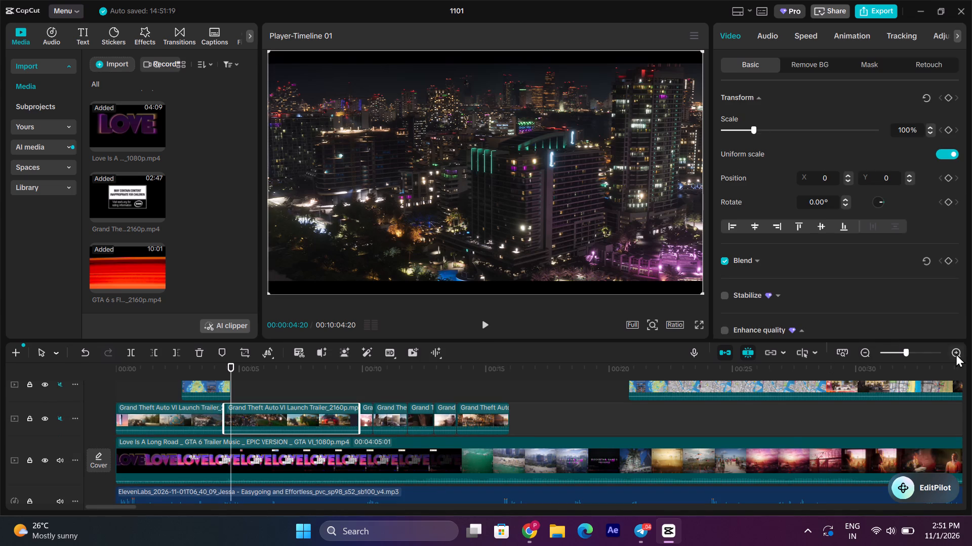
triple_click(956, 353)
click(235, 368)
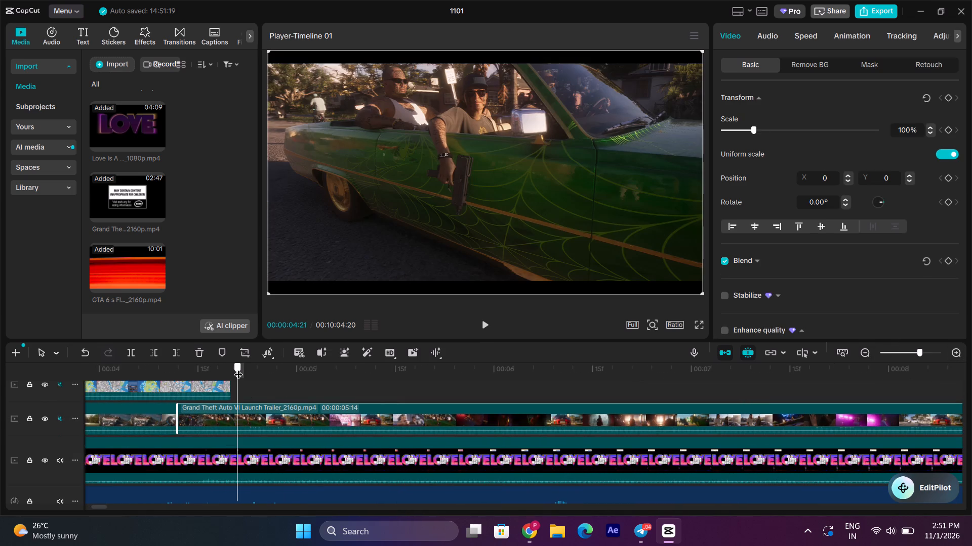
drag(216, 387, 220, 386)
click(231, 383)
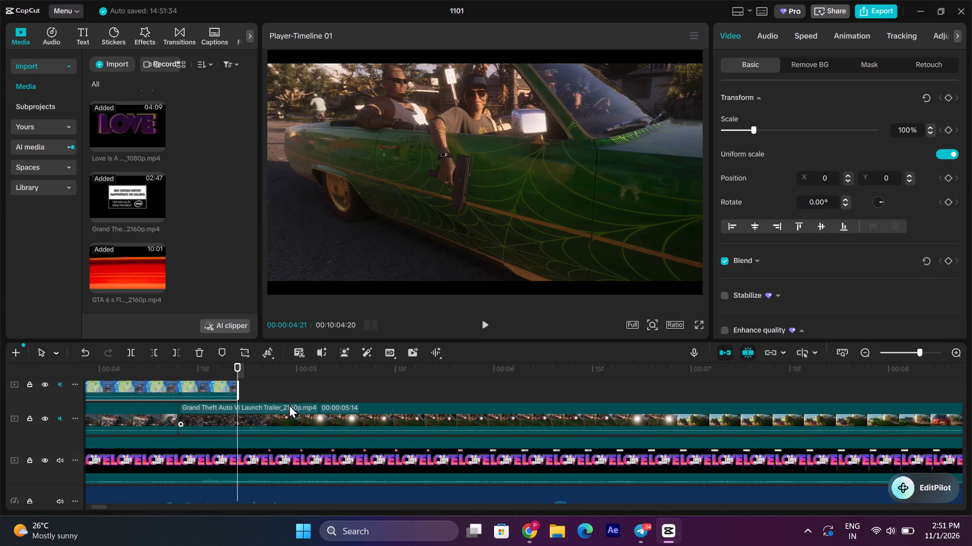
Play back the opening sequence and check how the map shot fits between the trailer clips and the narration.
scroll(289, 404, up, 1)
key(space)
scroll(222, 410, up, 2)
click(182, 387)
drag(182, 387, 81, 389)
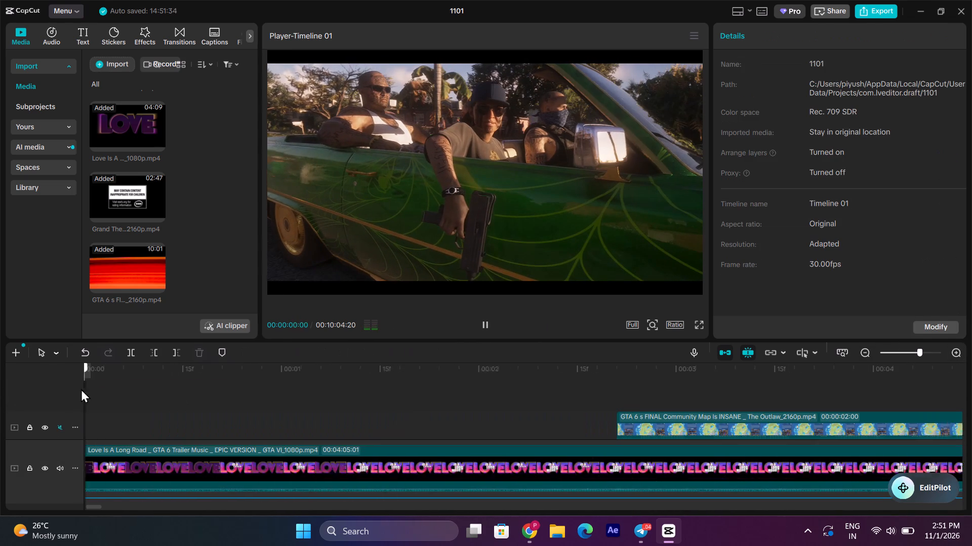
drag(81, 389, 544, 409)
key(space)
key(space)
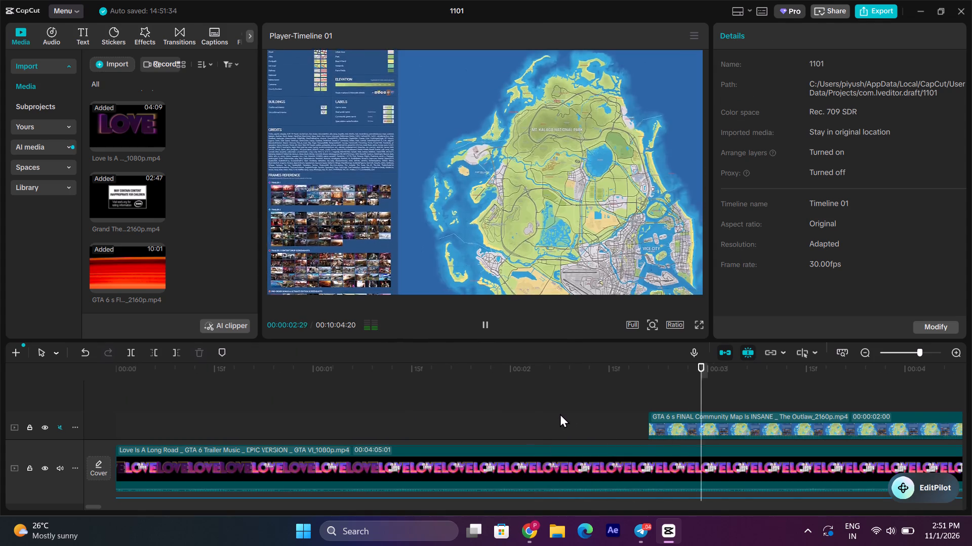
click(863, 350)
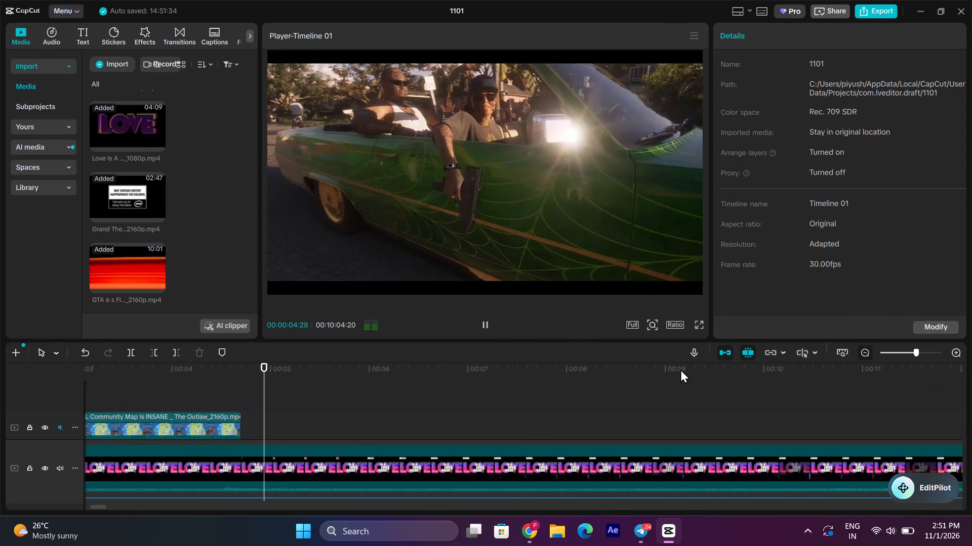
scroll(474, 398, down, 1)
double_click(855, 350)
double_click(863, 352)
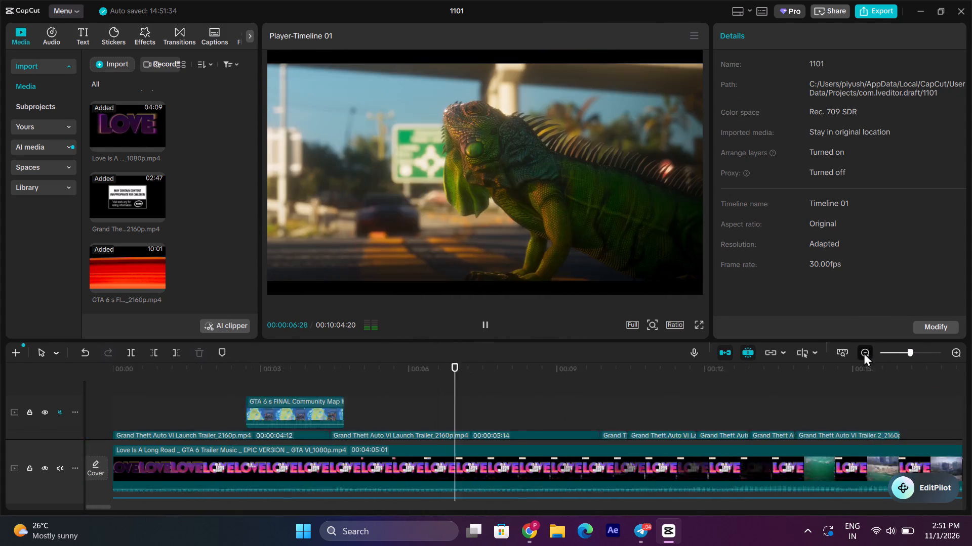
click(159, 395)
drag(159, 395, 142, 396)
key(space)
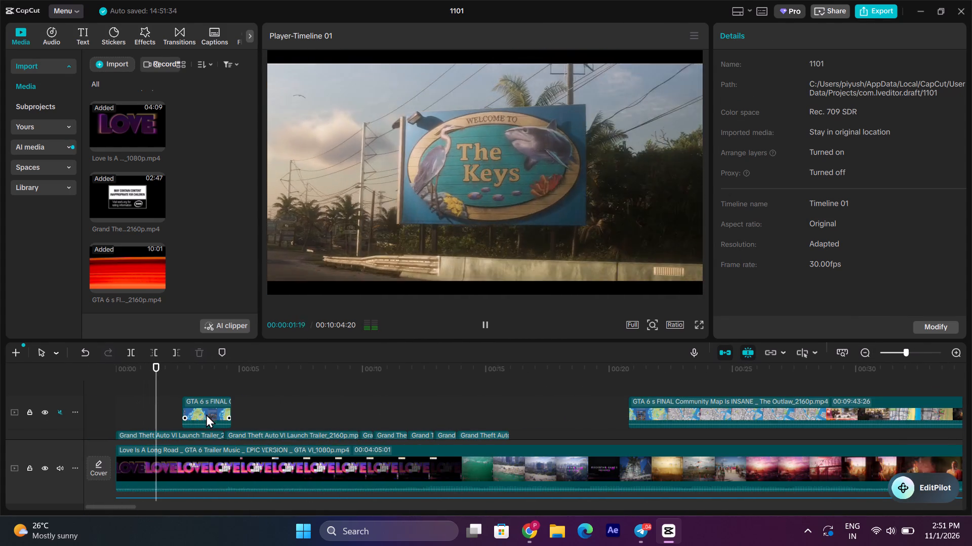
click(173, 391)
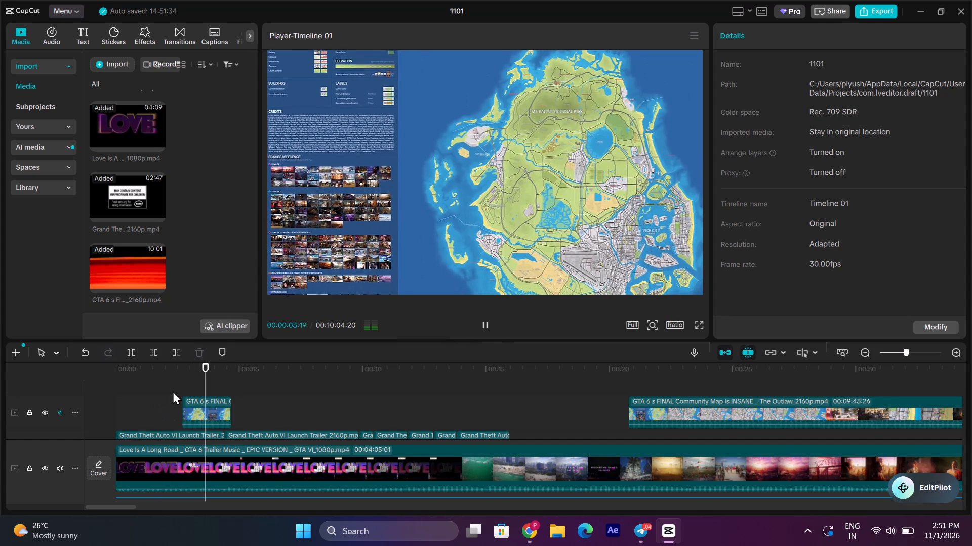
drag(173, 391, 180, 390)
Skim the timeline and move the remaining community map clip out of the way, to start at about 00:05:55.
scroll(180, 399, down, 2)
click(560, 420)
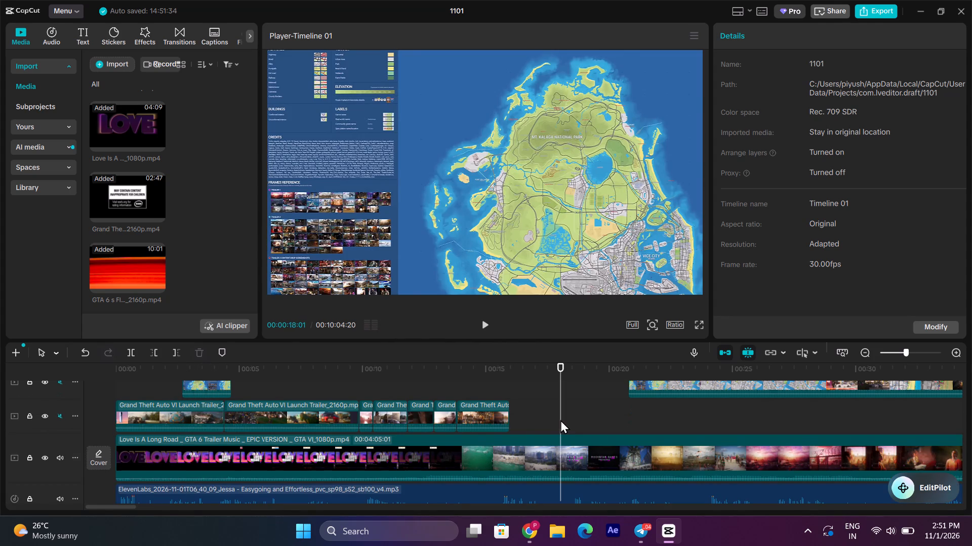
drag(560, 420, 971, 414)
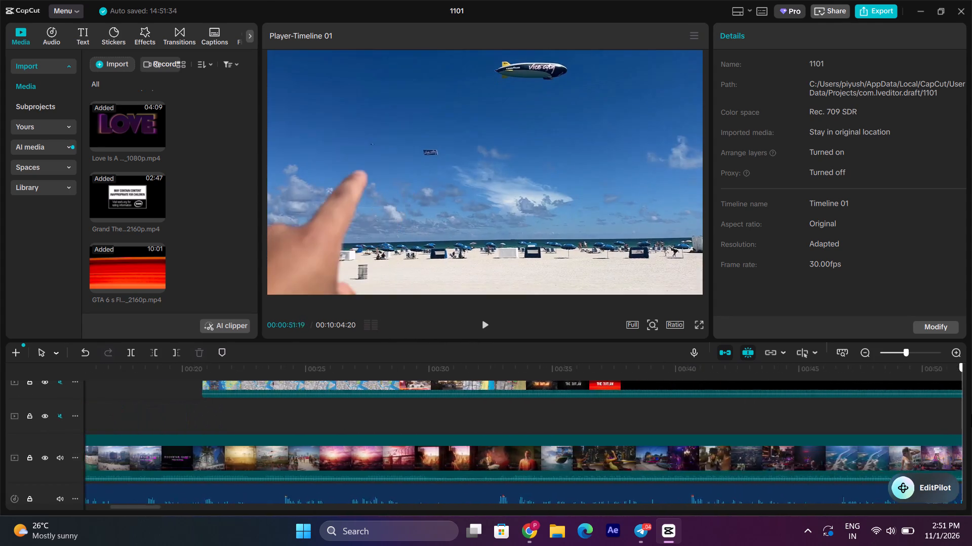
drag(971, 414, 692, 430)
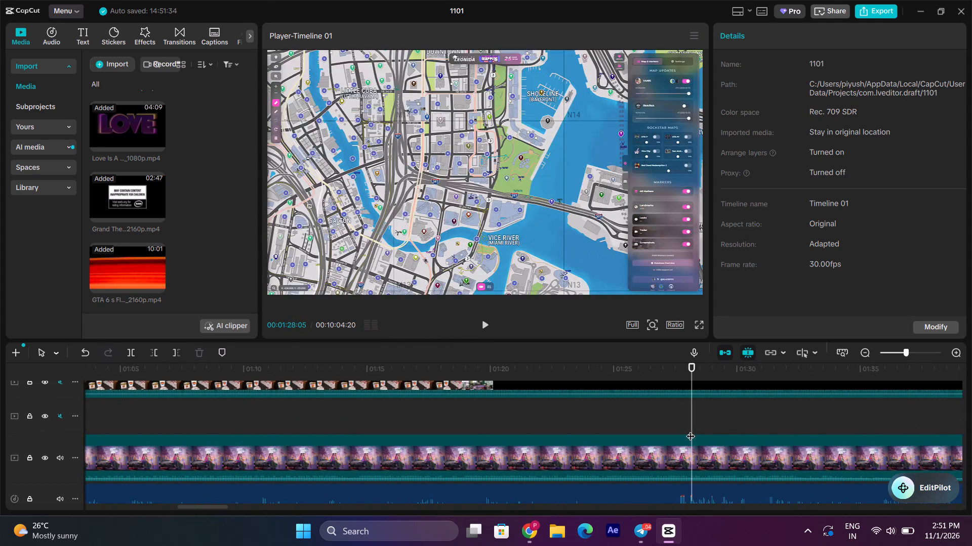
scroll(691, 430, down, 2)
scroll(691, 429, up, 2)
scroll(580, 425, down, 1)
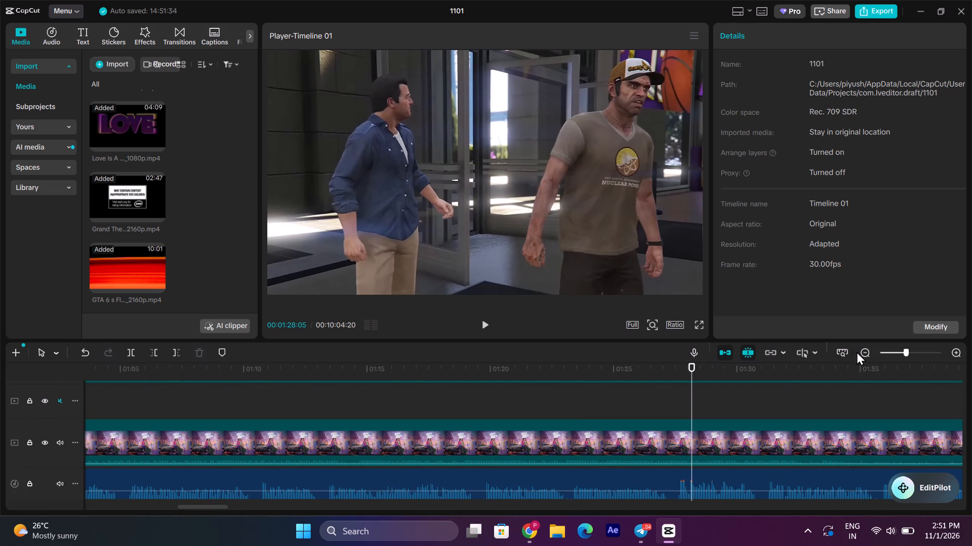
click(859, 352)
triple_click(866, 354)
scroll(700, 478, up, 3)
click(307, 403)
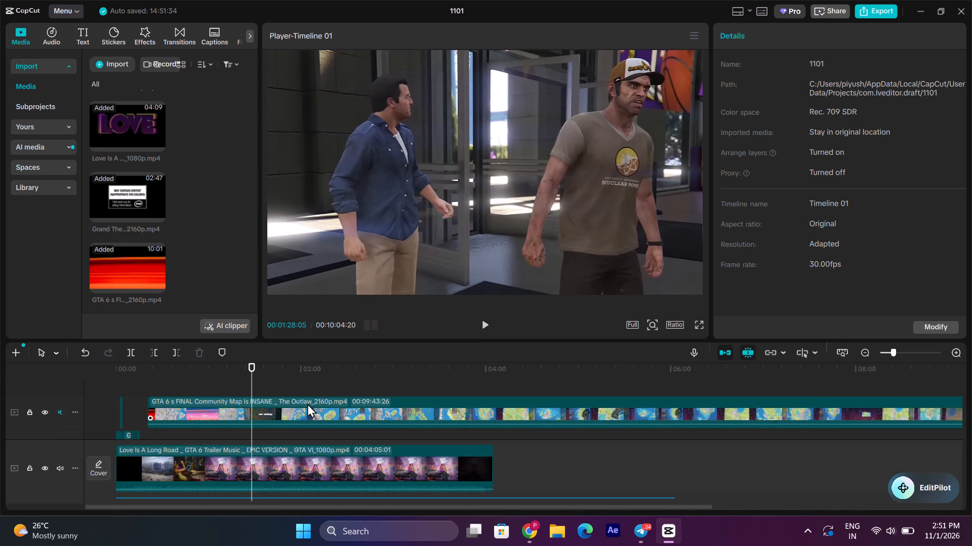
key(space)
key(space)
drag(299, 404, 815, 396)
Add Grand Theft Auto VI Trailer 2_2160p to the muted top track, starting at about 00:01:23.
scroll(224, 406, down, 2)
scroll(185, 403, up, 2)
scroll(185, 405, down, 4)
drag(116, 192, 149, 216)
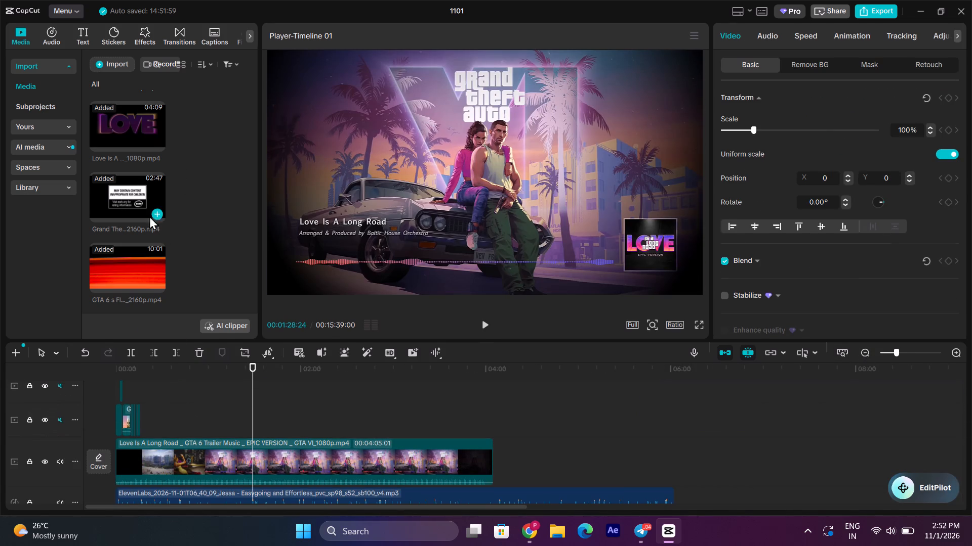
drag(149, 216, 246, 394)
Find the woman-at-the-prison-fence shot in the newly added Trailer 2 clip and trim away everything before 00:02:27:13.
scroll(378, 401, up, 1)
click(356, 379)
drag(356, 379, 361, 376)
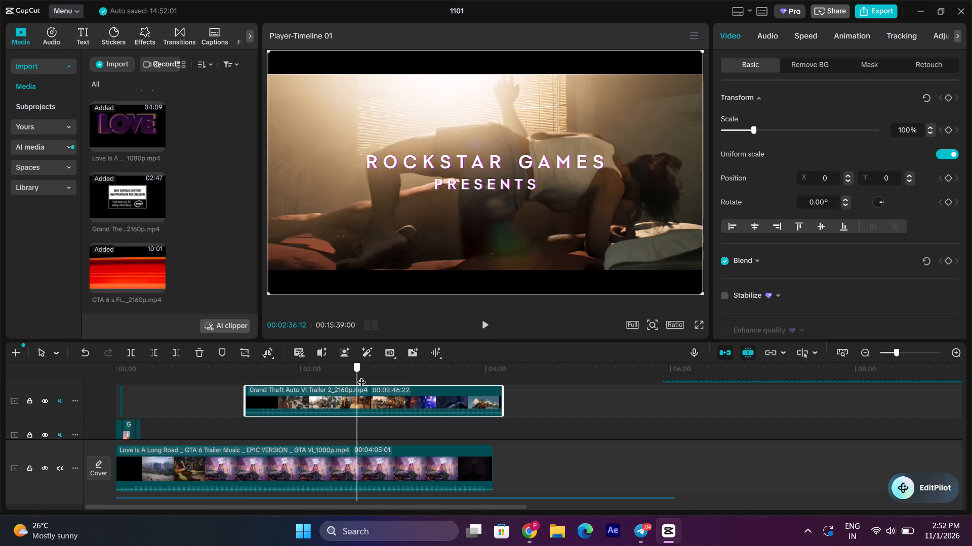
drag(361, 376, 341, 374)
key(space)
triple_click(946, 352)
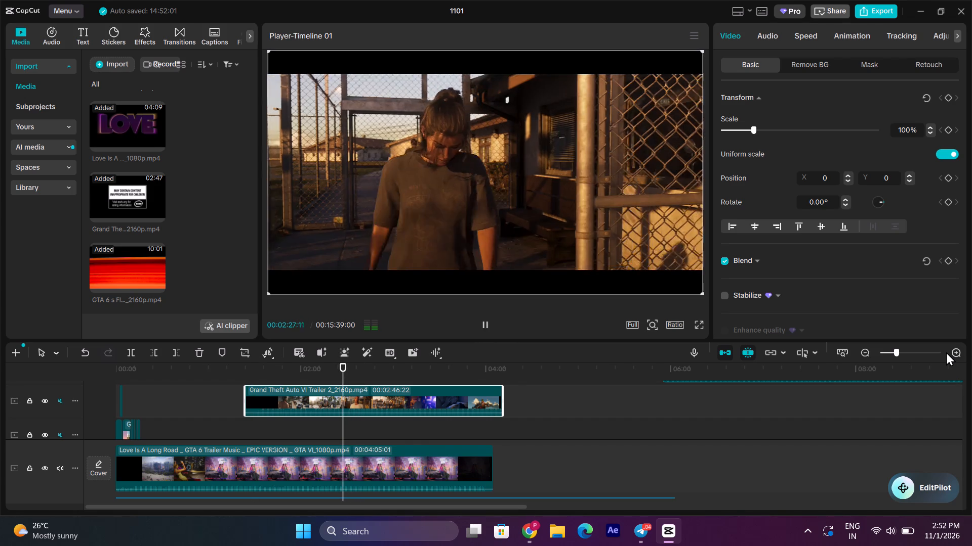
click(946, 352)
scroll(532, 457, up, 2)
key(space)
scroll(901, 368, down, 2)
scroll(409, 397, down, 3)
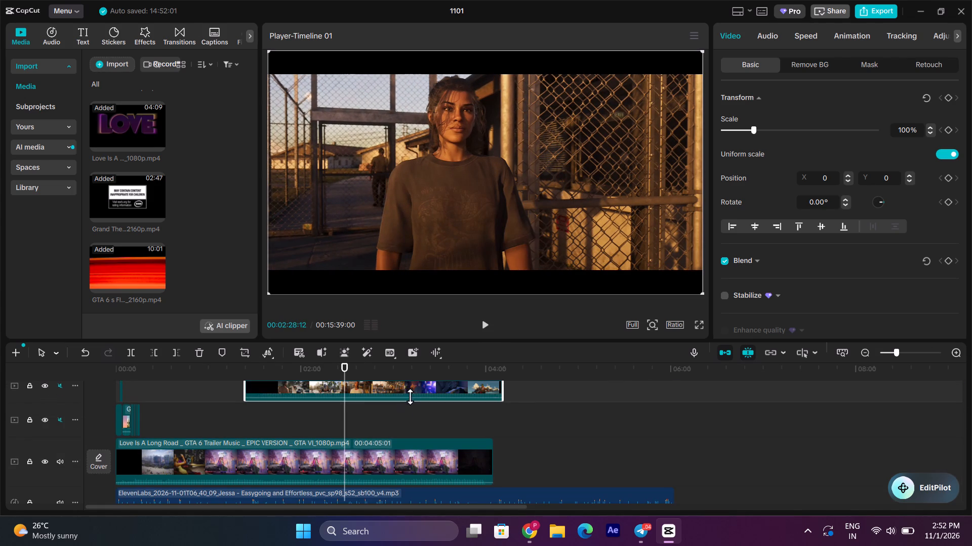
triple_click(957, 351)
double_click(957, 351)
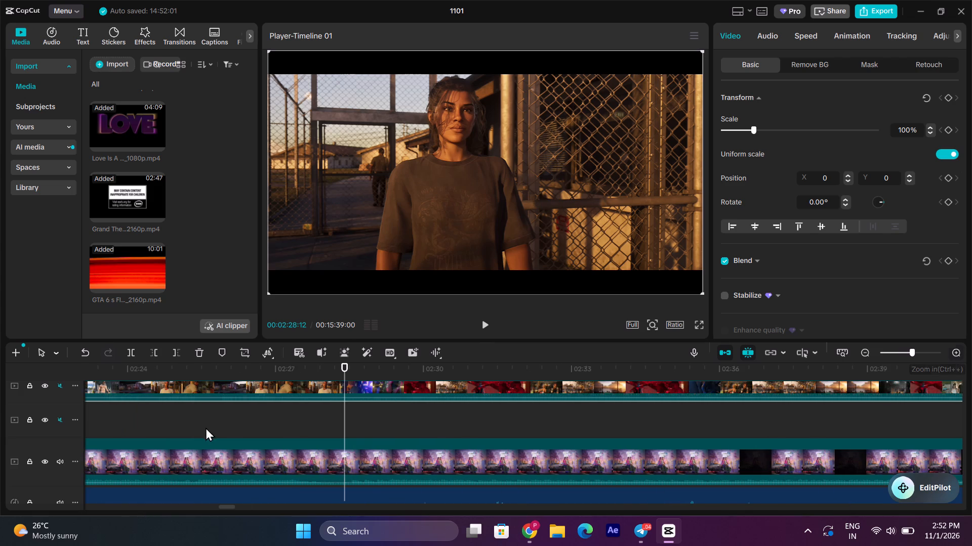
scroll(217, 426, up, 2)
click(329, 376)
click(316, 382)
click(298, 384)
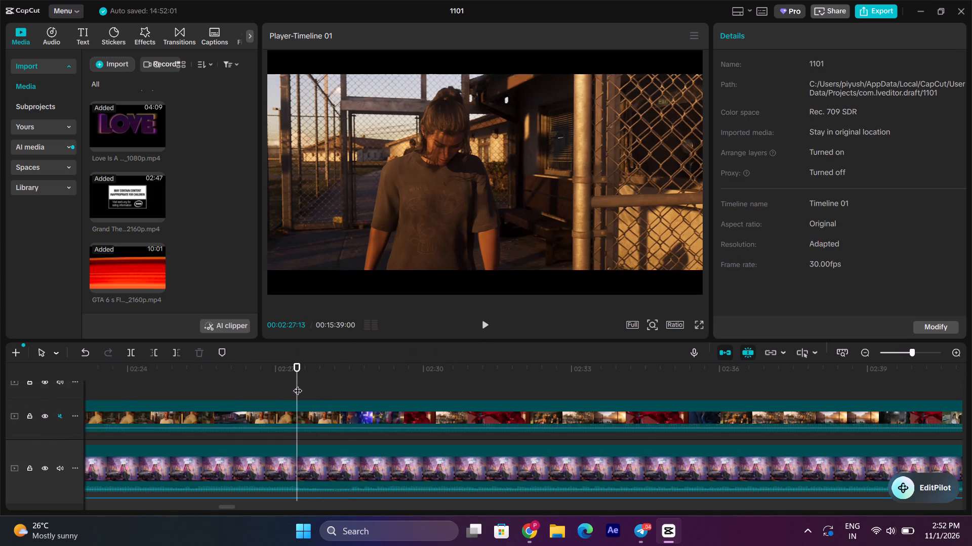
click(305, 418)
click(154, 353)
Split the trimmed Trailer 2 clip at 00:02:29:02 to isolate the woman-at-the-fence shot.
key(space)
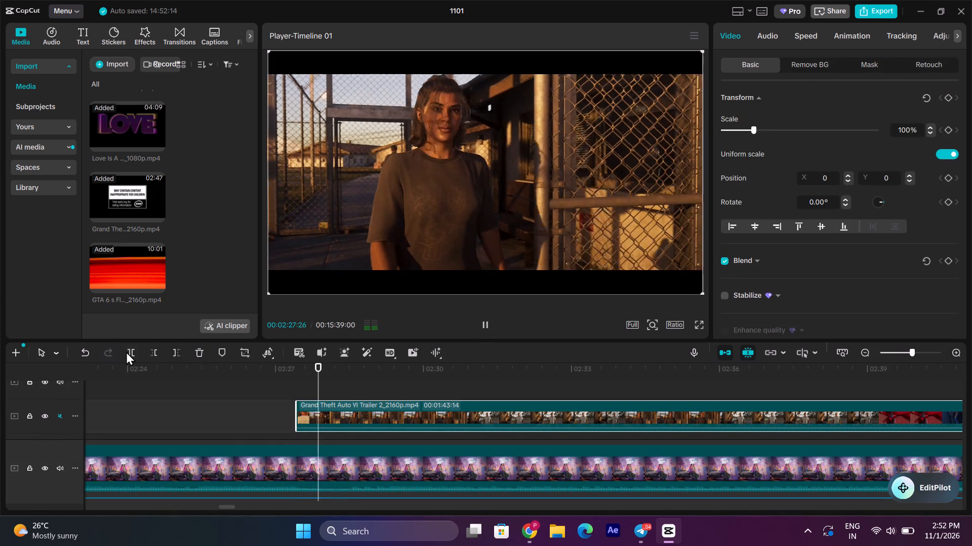
click(128, 351)
Move the isolated fence shot along its track to the beginning of the timeline, ahead of the community map shot.
drag(317, 422, 196, 422)
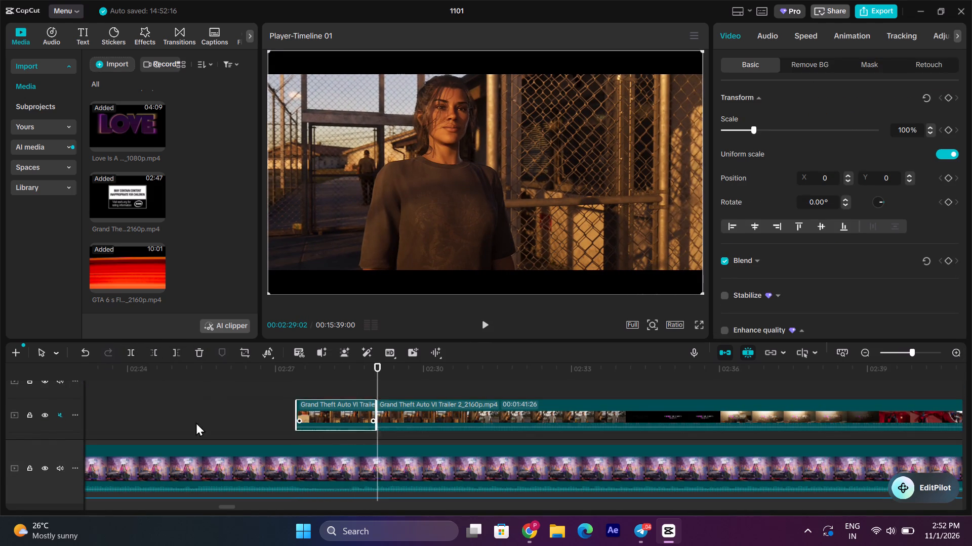
drag(196, 422, 0, 433)
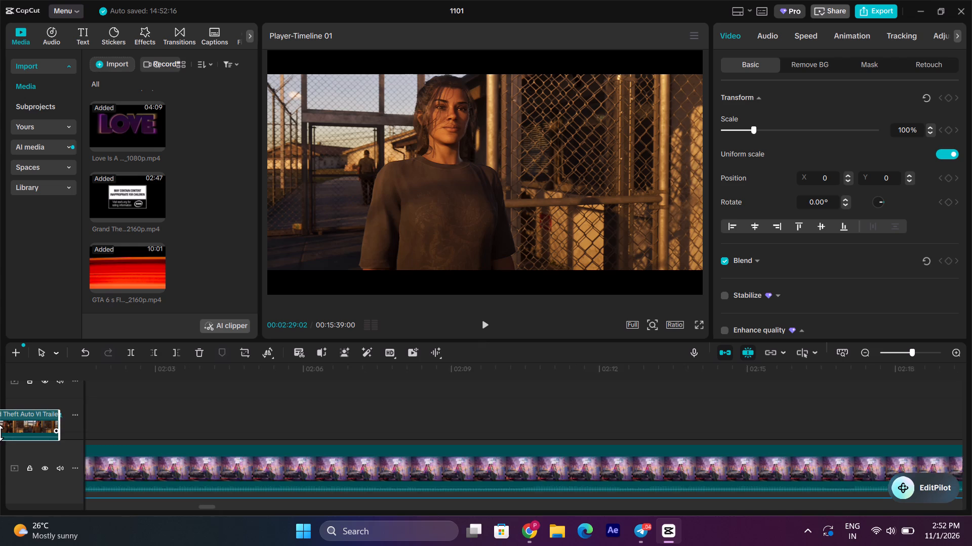
drag(0, 433, 0, 412)
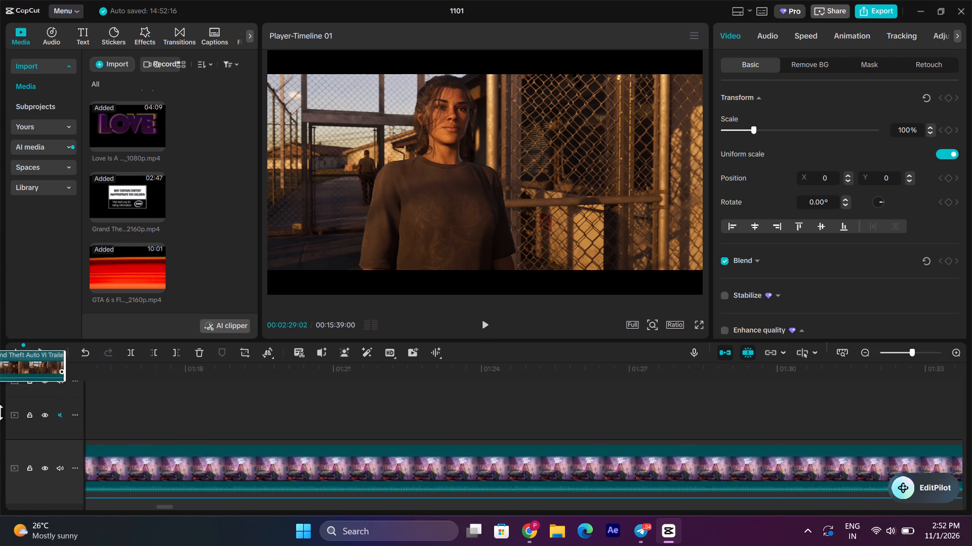
drag(0, 412, 0, 435)
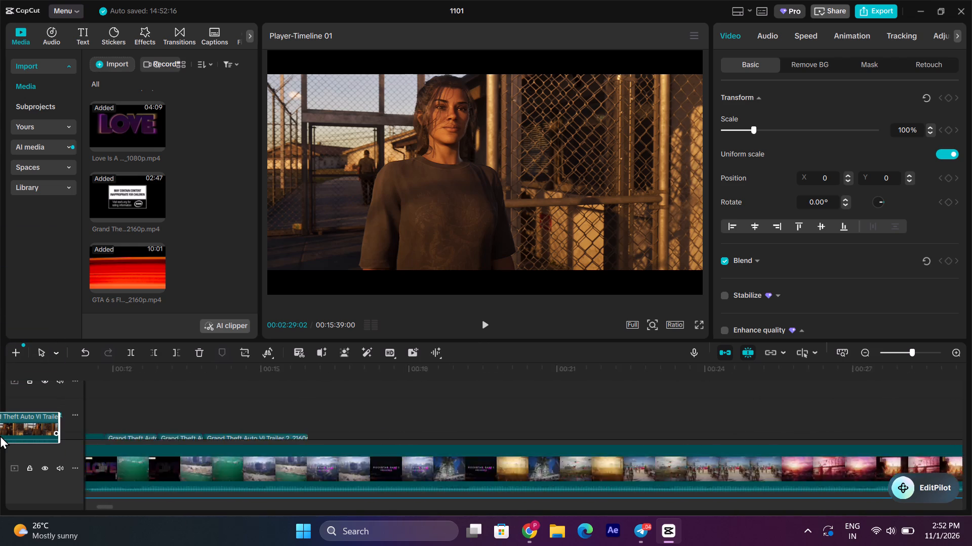
drag(0, 435, 127, 424)
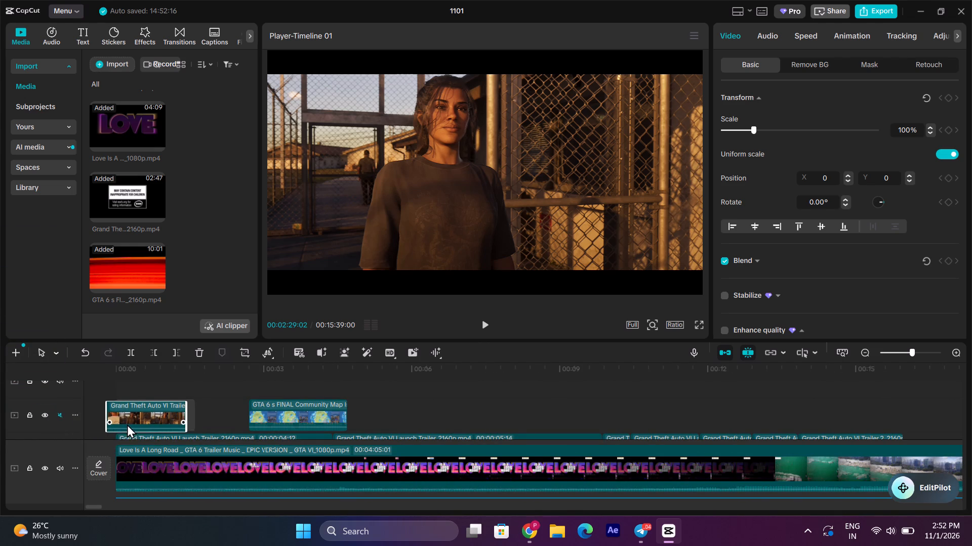
drag(127, 424, 140, 422)
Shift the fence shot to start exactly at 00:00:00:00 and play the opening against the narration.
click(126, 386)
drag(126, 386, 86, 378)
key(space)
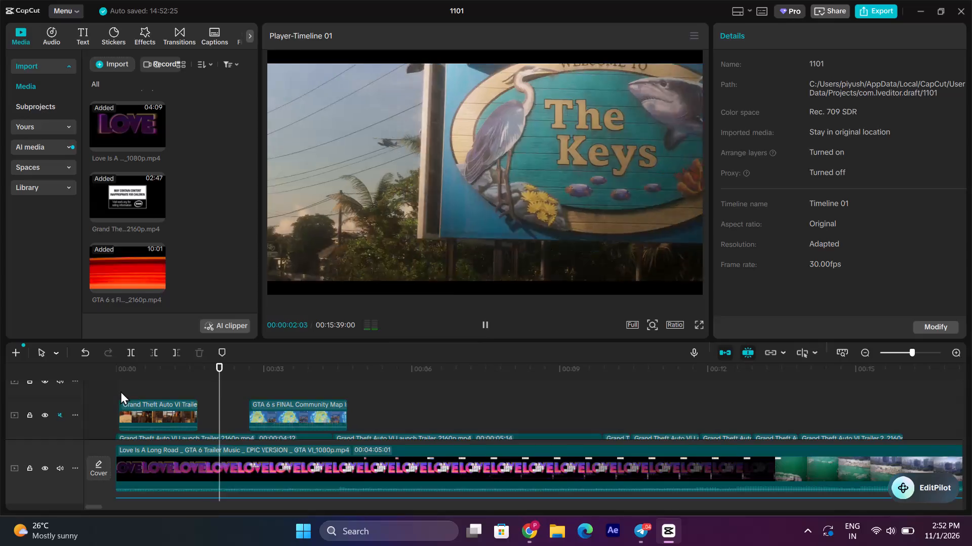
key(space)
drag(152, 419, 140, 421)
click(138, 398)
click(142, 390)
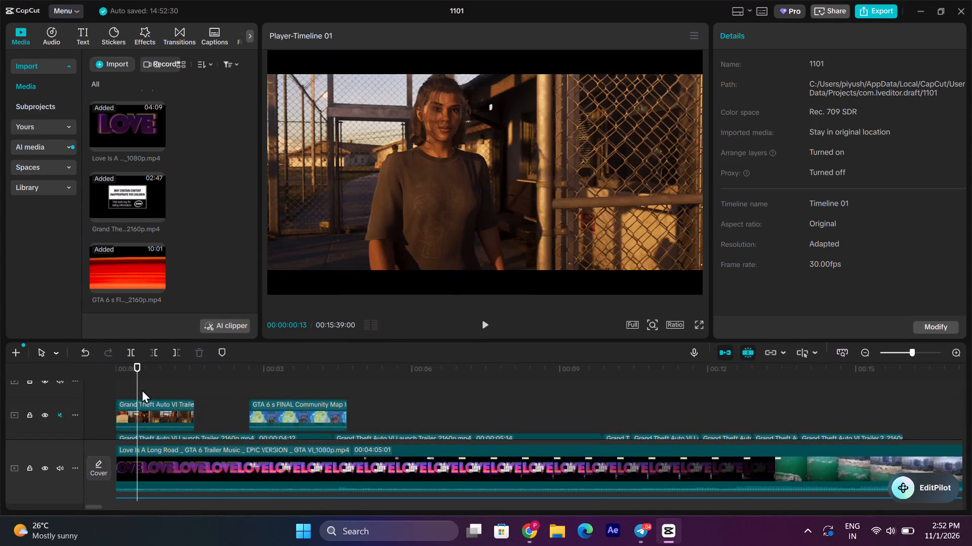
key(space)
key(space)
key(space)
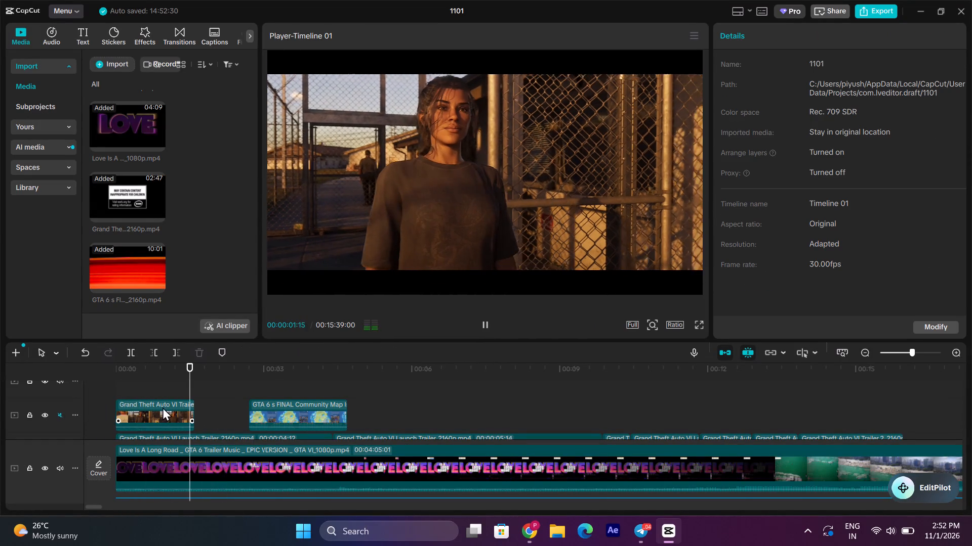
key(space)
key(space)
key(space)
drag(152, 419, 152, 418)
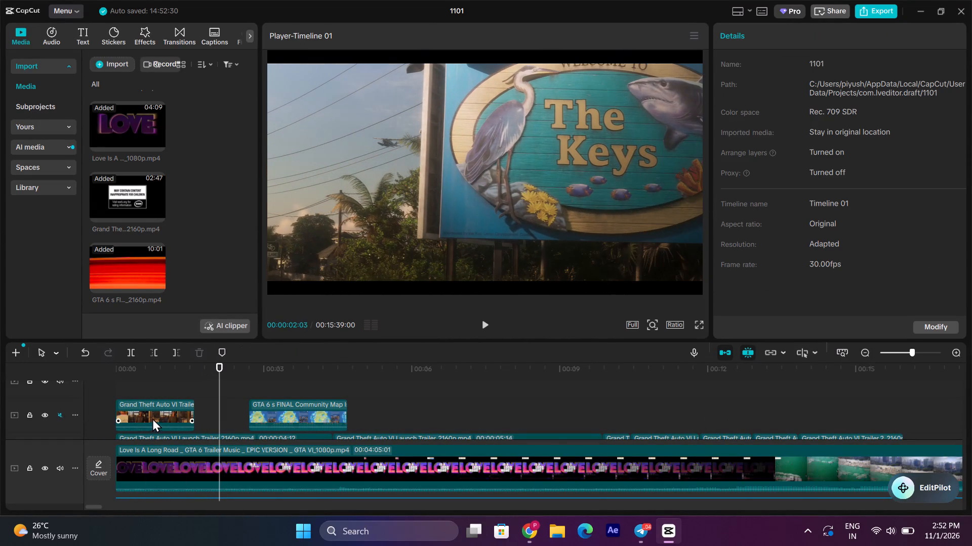
Reposition the fence shot on the map shot's track so that it ends exactly where the map shot begins.
drag(152, 418, 211, 421)
click(123, 387)
key(space)
key(space)
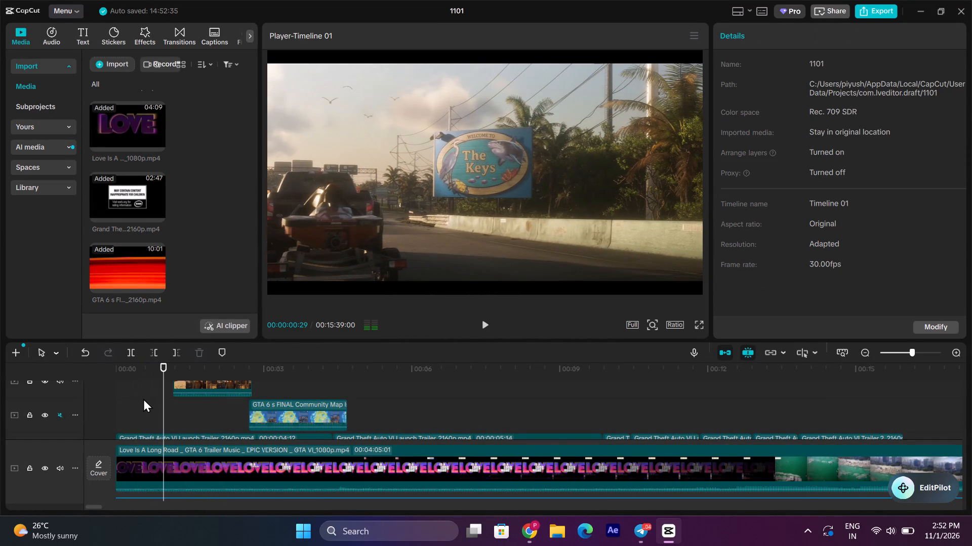
drag(209, 389, 203, 425)
Play back the opening and trim the start of the fence shot to 00:00:01:23.
key(space)
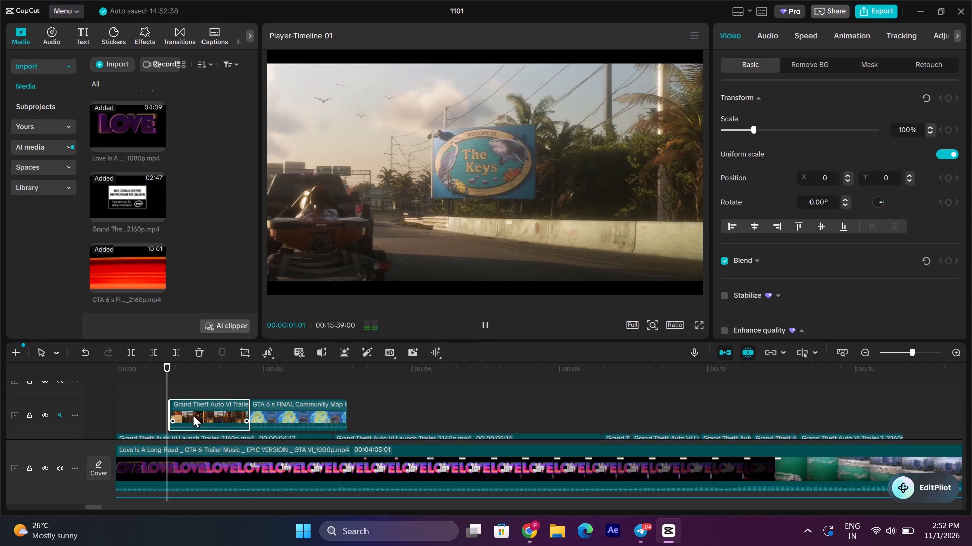
key(space)
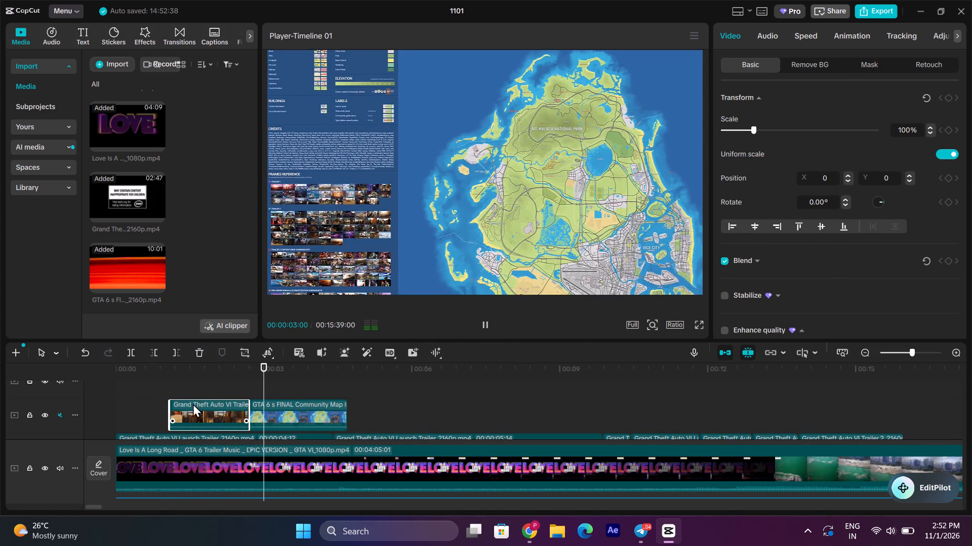
click(190, 390)
click(197, 426)
key(space)
key(space)
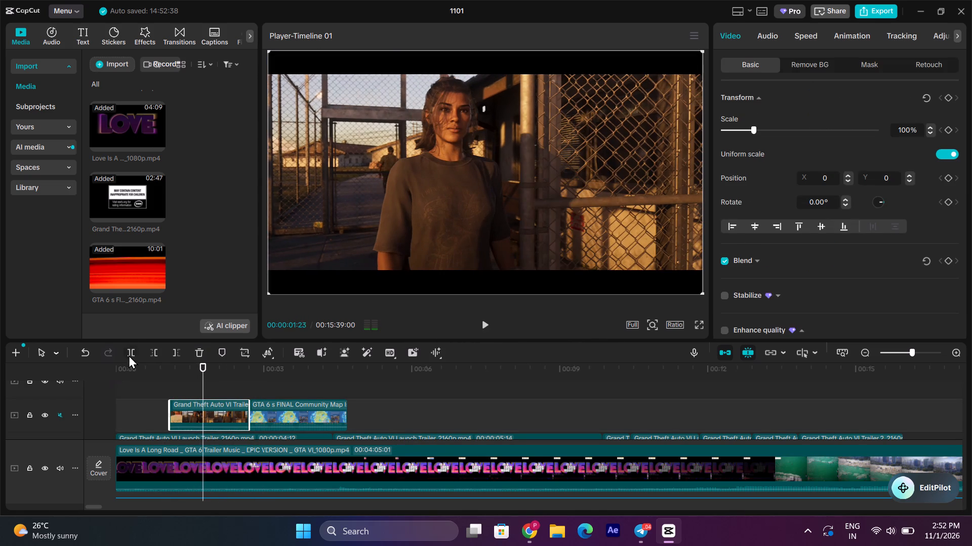
click(152, 352)
Replay the opening and extend the fence shot's start slightly earlier, to about 00:00:01:17.
click(171, 406)
click(134, 405)
drag(134, 405, 52, 399)
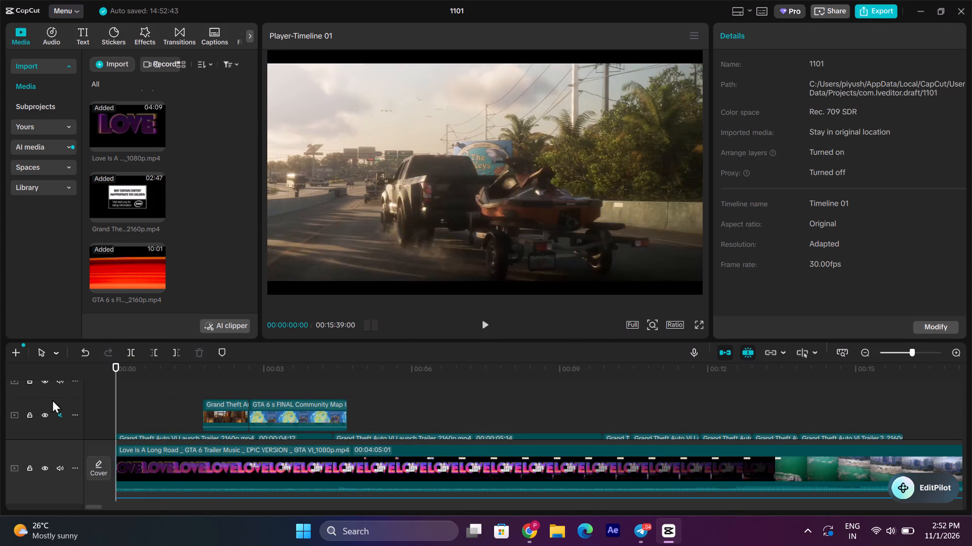
key(space)
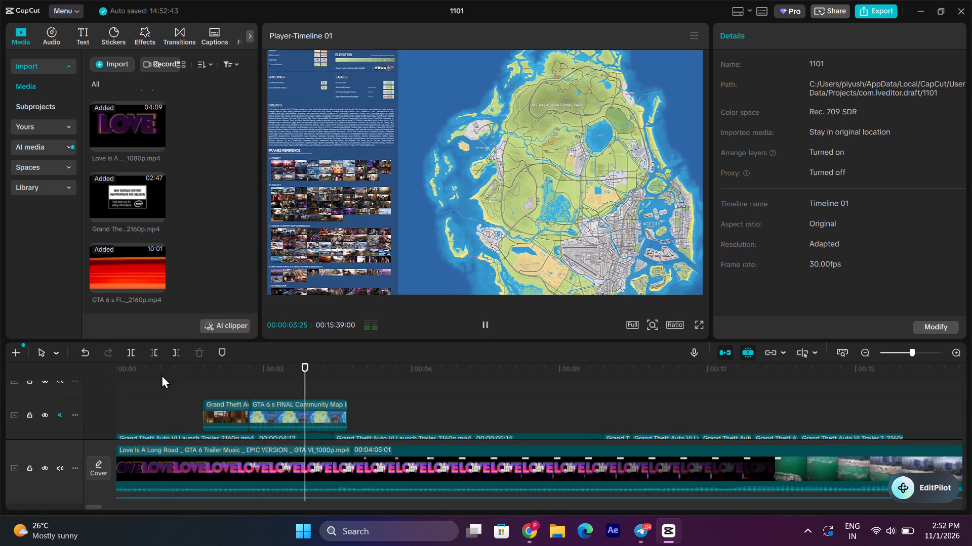
click(200, 383)
key(space)
click(215, 413)
drag(200, 414, 192, 414)
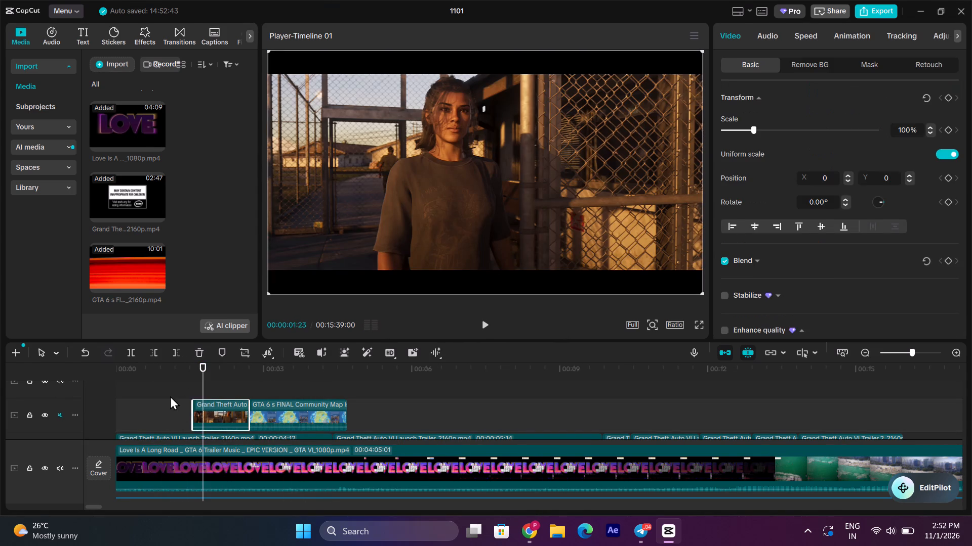
Play back the edited opening and the following trailer clips to check the shot timing against the narration.
click(169, 396)
key(space)
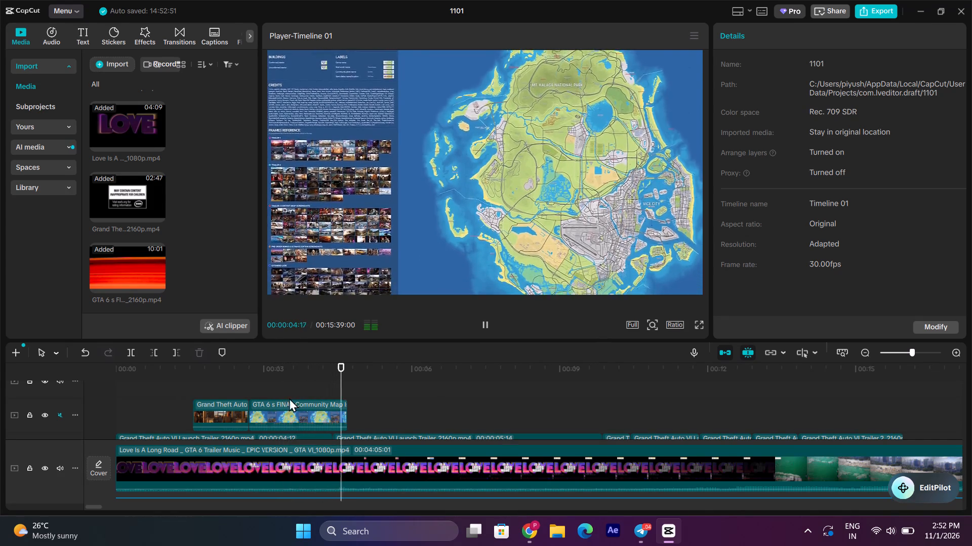
triple_click(867, 350)
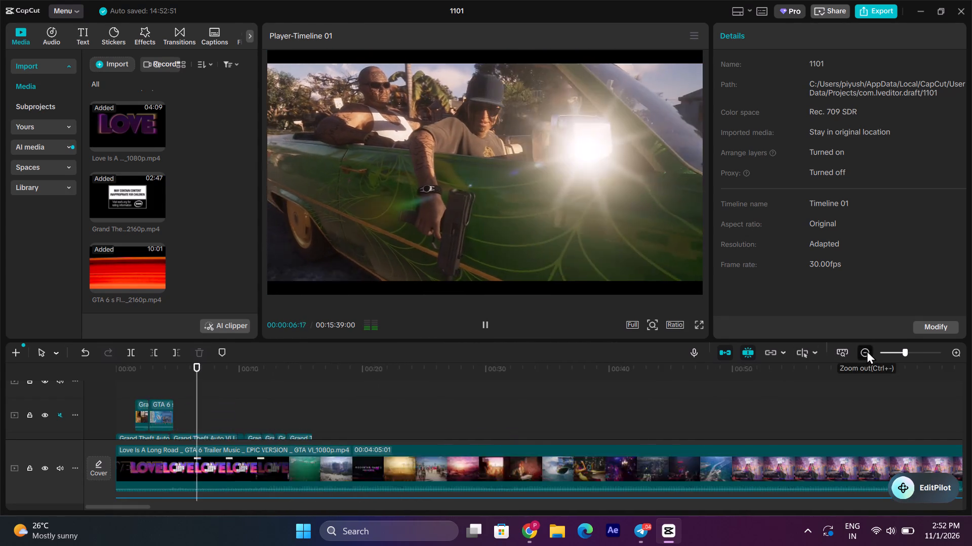
scroll(482, 428, up, 2)
scroll(482, 428, down, 2)
scroll(434, 452, down, 3)
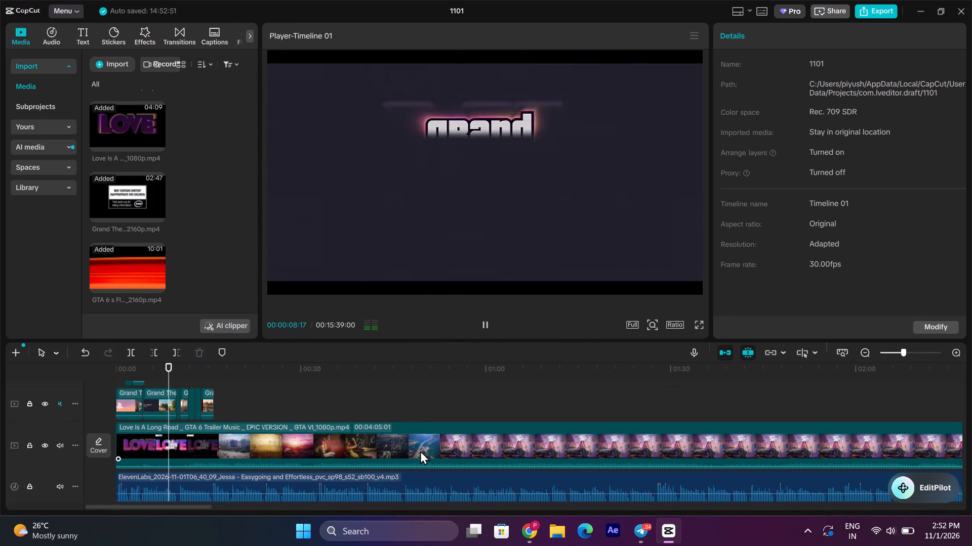
scroll(397, 435, up, 2)
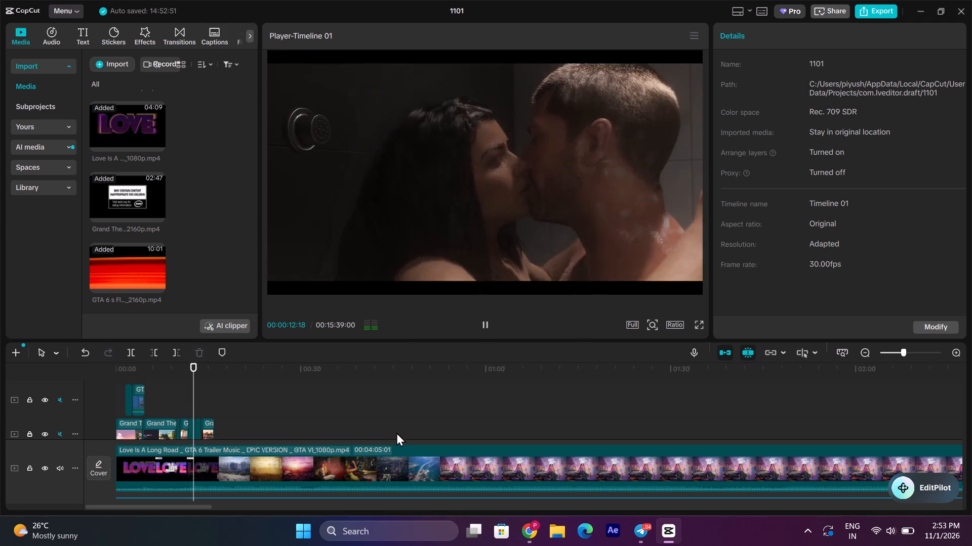
click(160, 384)
key(space)
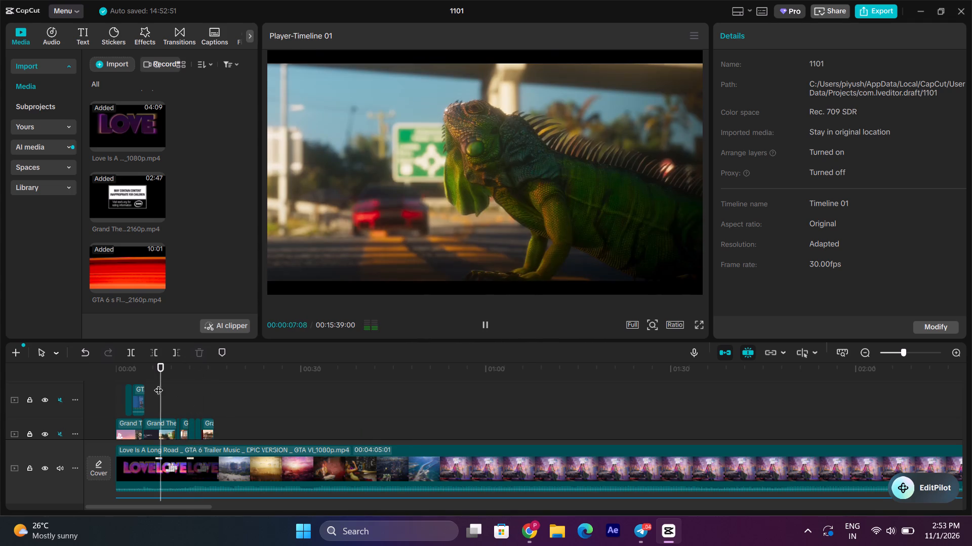
key(space)
Move the five trailer clips after the Grand Theft Auto VI logo shot later together, to start at about 00:00:12:00.
triple_click(954, 351)
scroll(268, 390, down, 1)
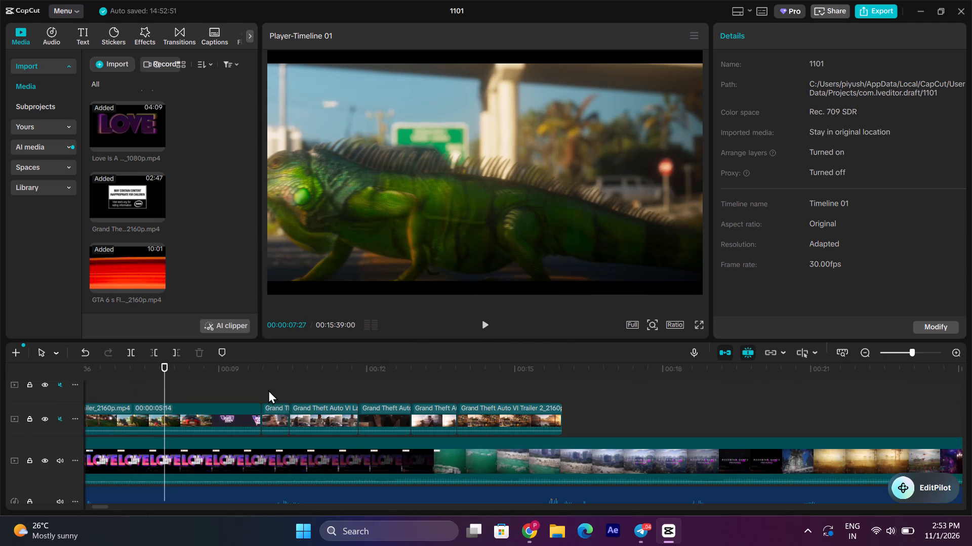
key(space)
key(space)
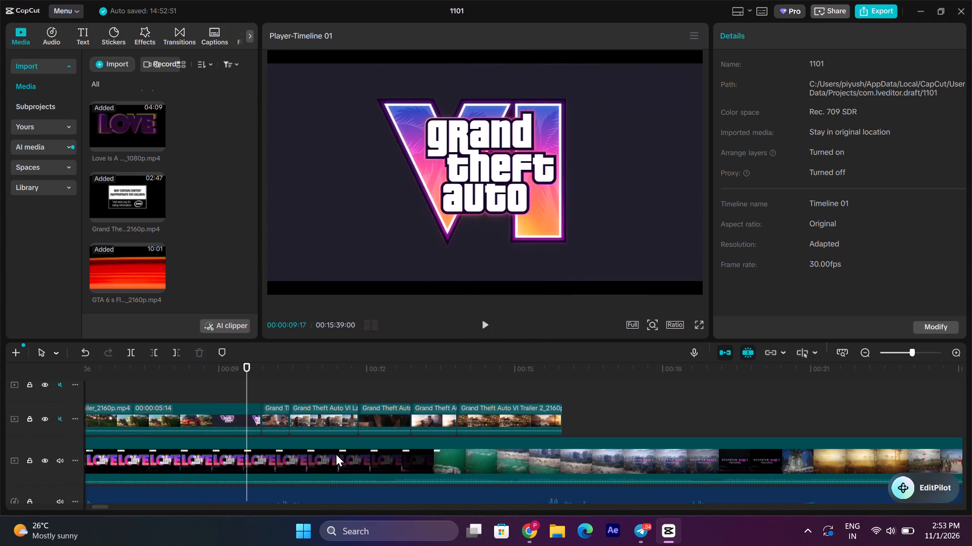
key(space)
key(space)
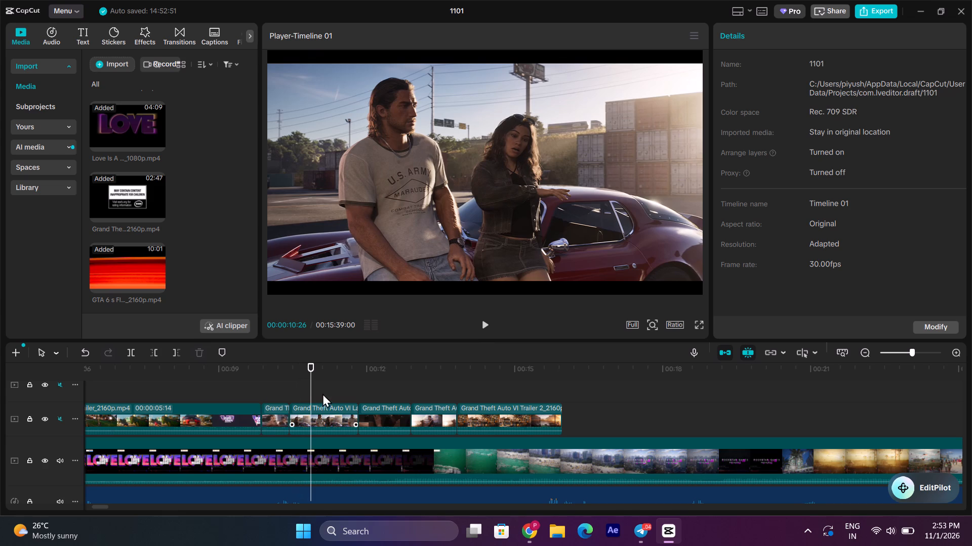
drag(270, 388, 530, 416)
key(space)
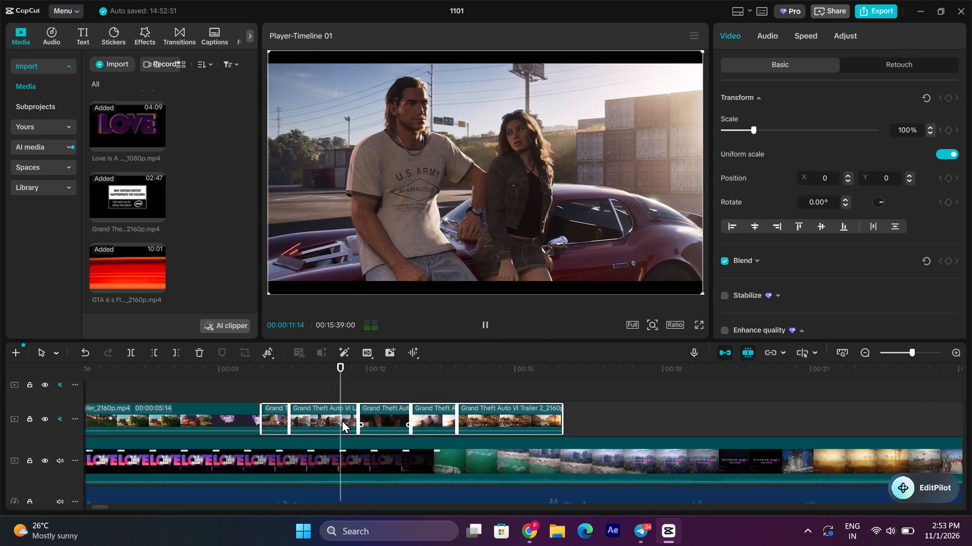
key(space)
drag(377, 420, 478, 420)
Play back the moved trailer clips and trim the end of the shower kiss shot to 00:00:14:25.
key(space)
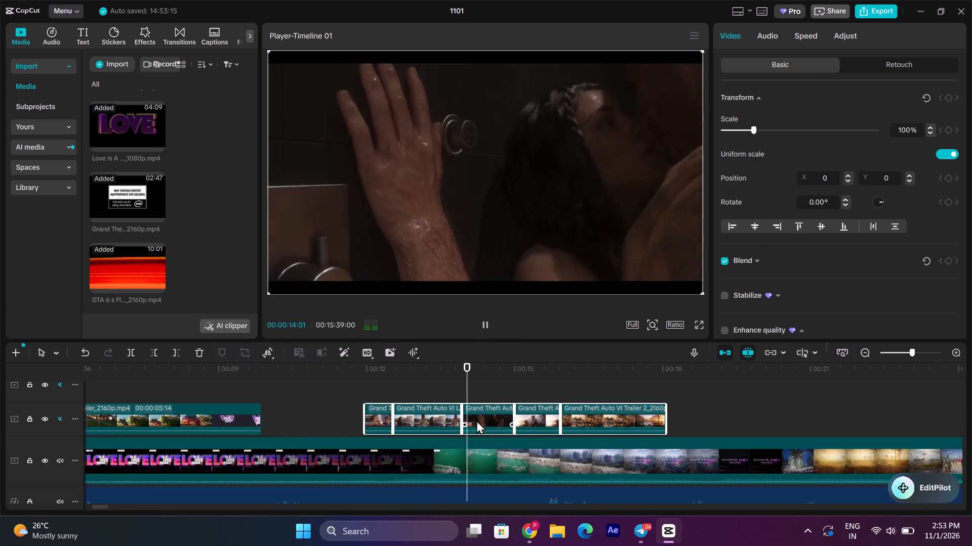
key(space)
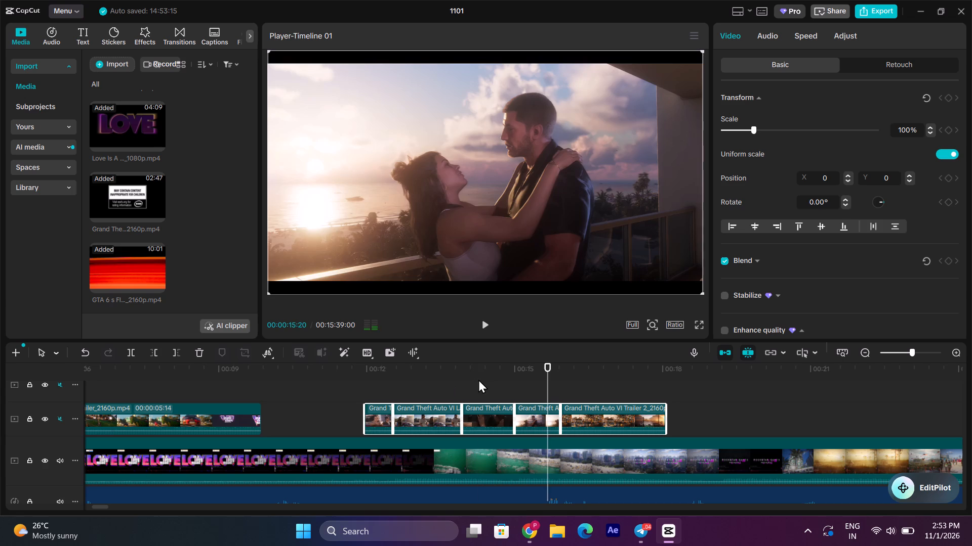
click(478, 379)
click(495, 380)
click(506, 381)
click(530, 471)
click(511, 388)
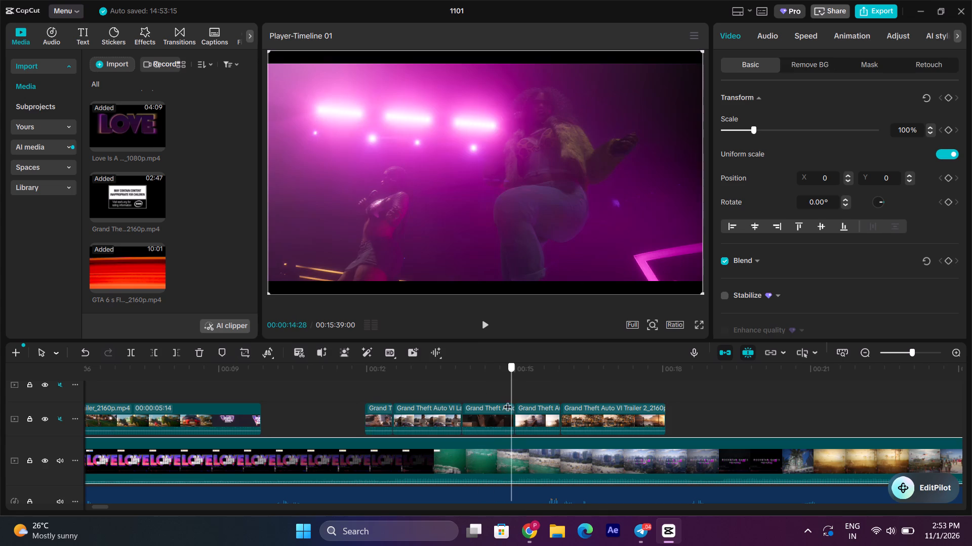
click(490, 426)
click(506, 384)
click(503, 407)
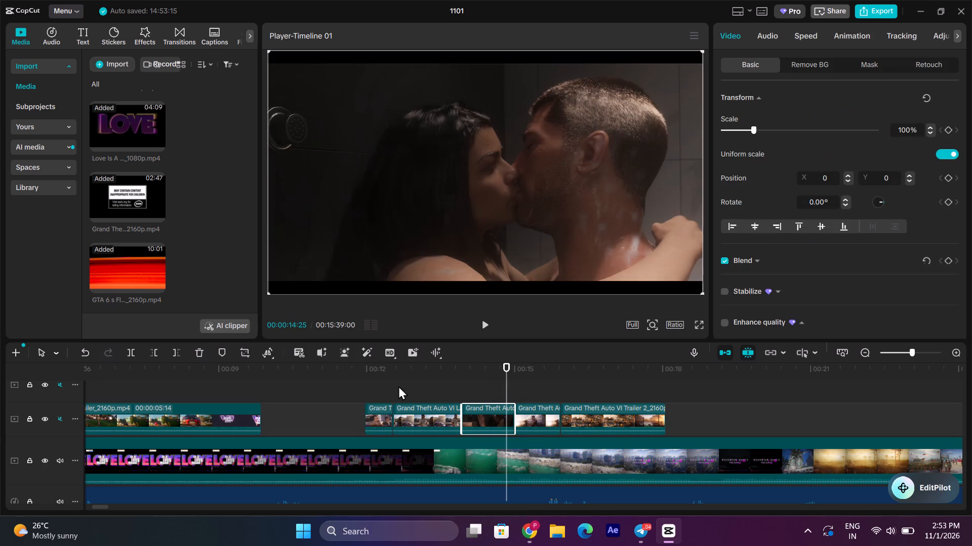
click(180, 351)
Move the balcony shot and the dock clip after it earlier so each follows the preceding clip without a gap.
drag(534, 419, 521, 419)
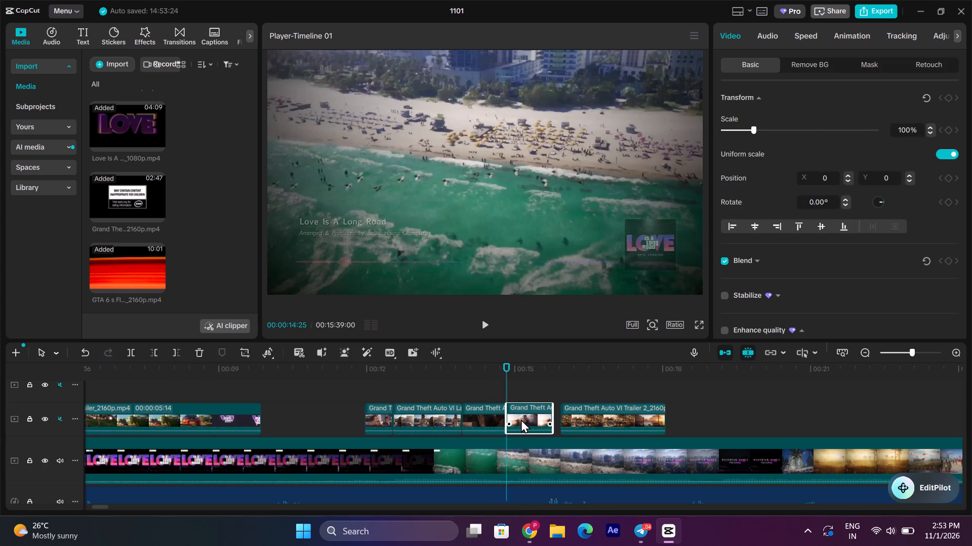
drag(521, 419, 524, 422)
drag(618, 420, 609, 423)
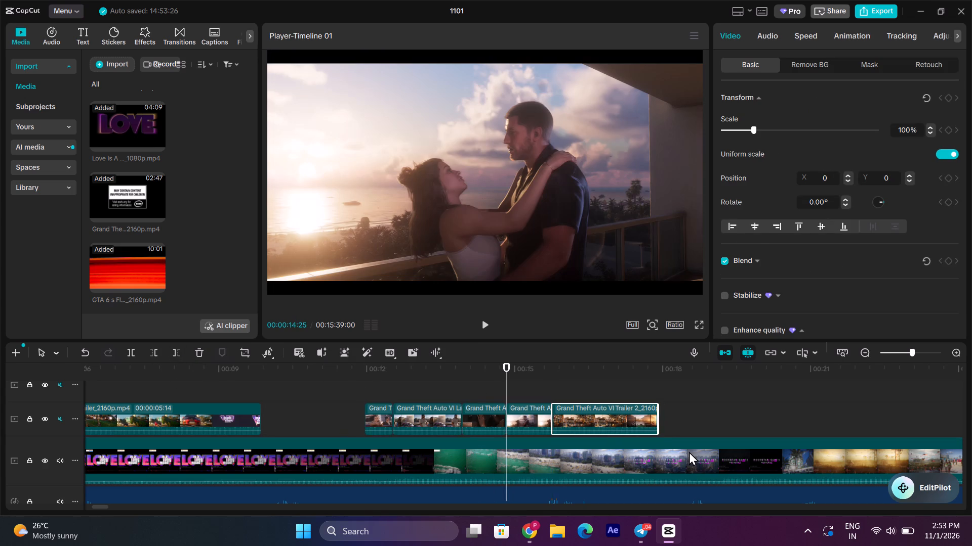
Play through the dock clip and extend its end to about 00:00:18:18.
key(space)
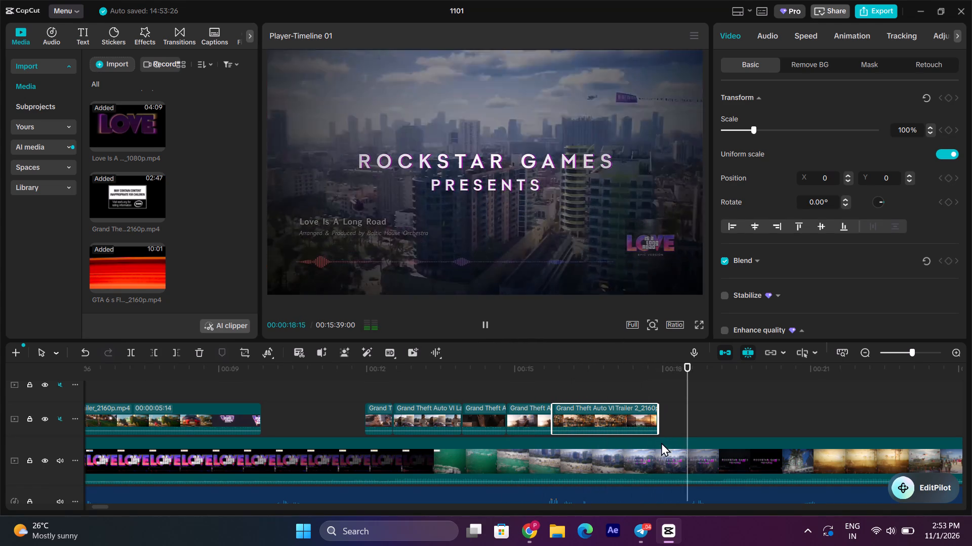
key(space)
drag(659, 409, 694, 412)
click(657, 396)
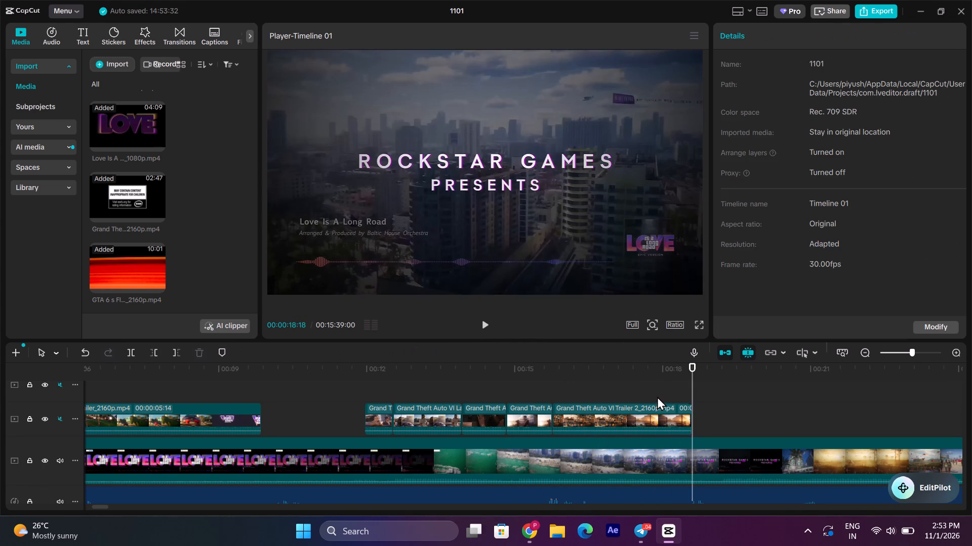
Replay the clip group and extend the start of the convertible shot slightly earlier, to about 00:00:11:24.
key(space)
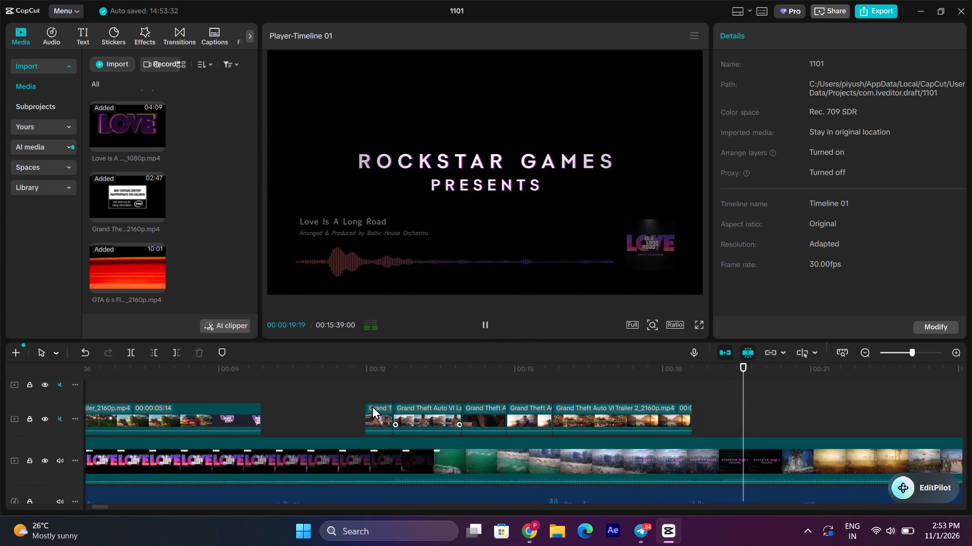
click(351, 383)
key(space)
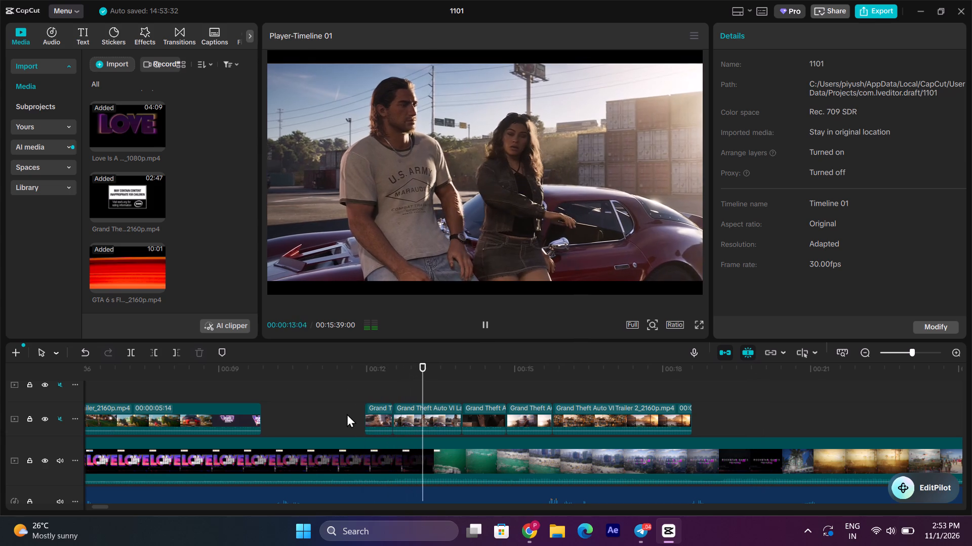
key(space)
click(372, 415)
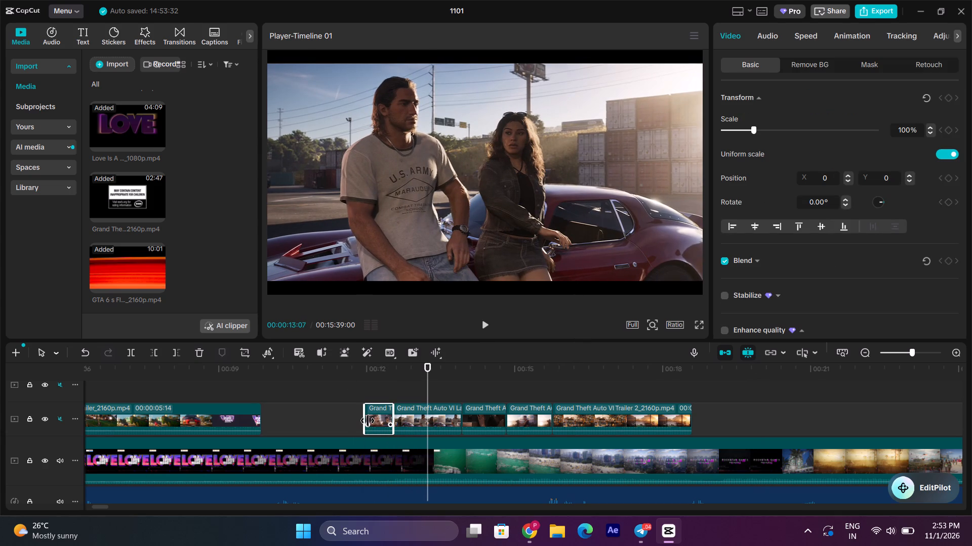
drag(364, 412, 356, 412)
click(335, 397)
Play back the retimed trailer clips, including the gap after the logo shot, to check them against the narration.
key(space)
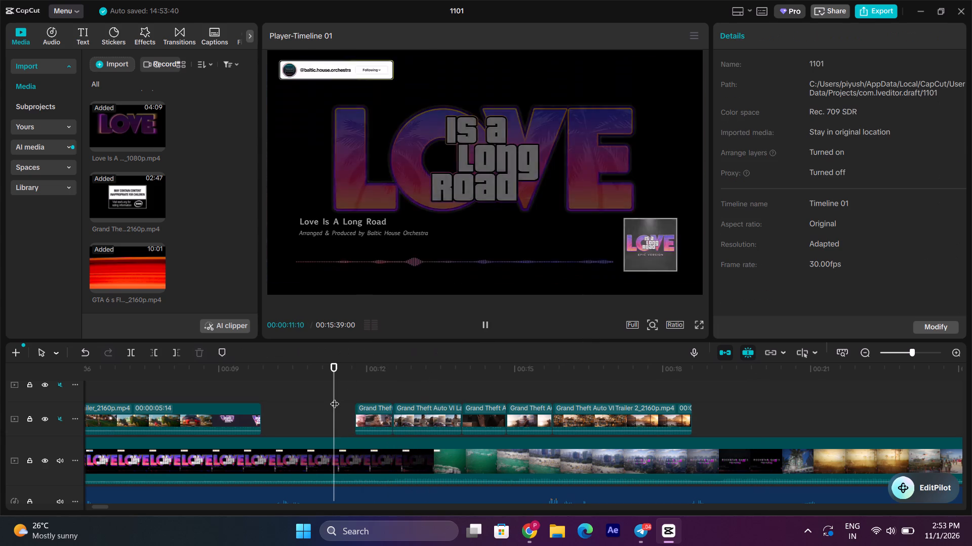
key(space)
key(space)
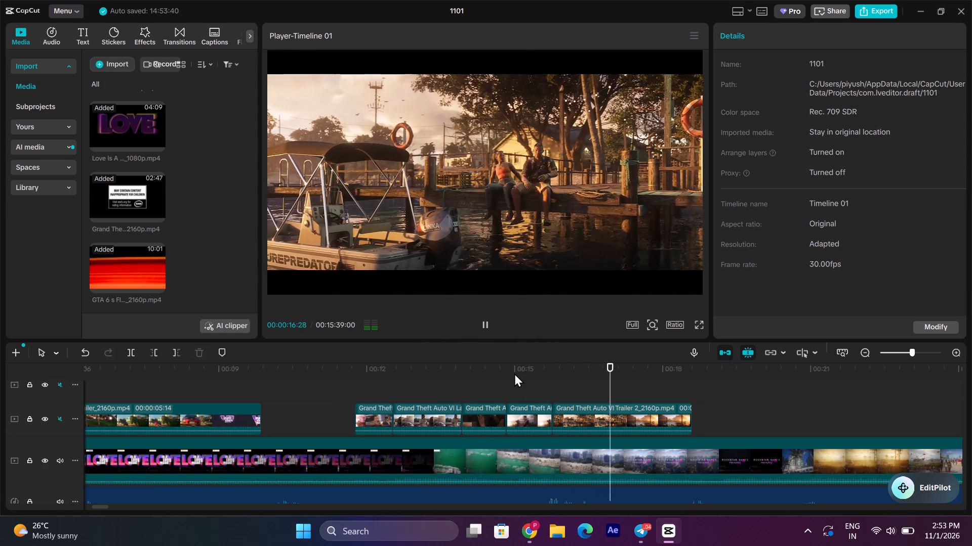
click(224, 373)
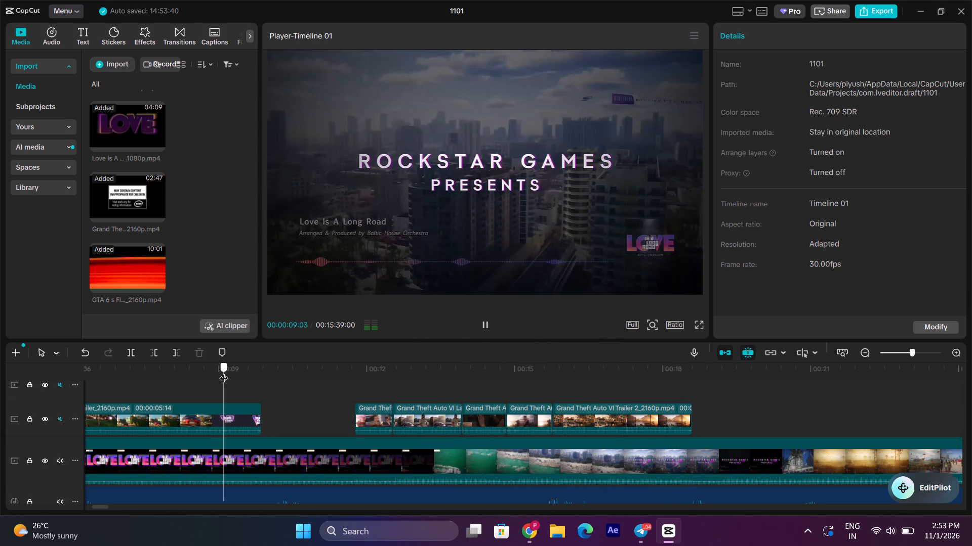
key(space)
key(space)
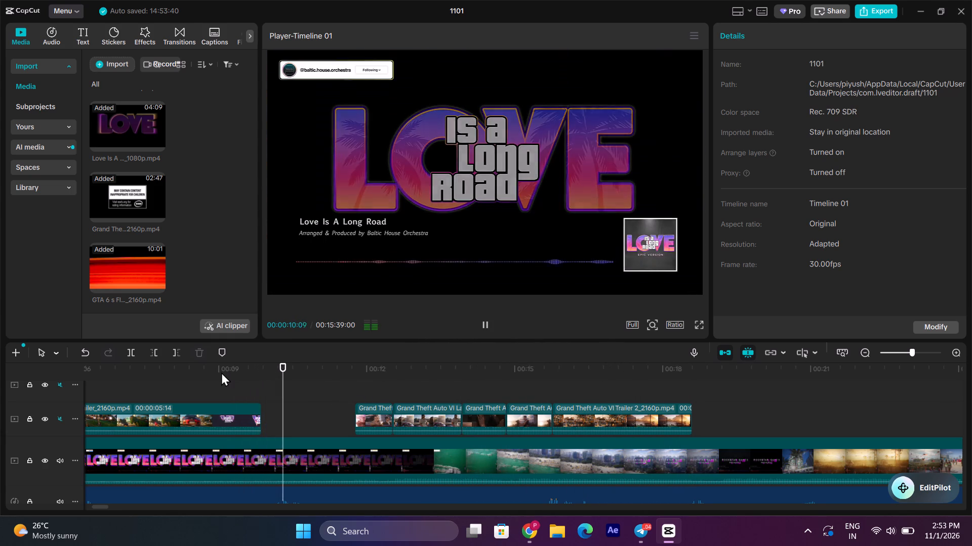
triple_click(866, 355)
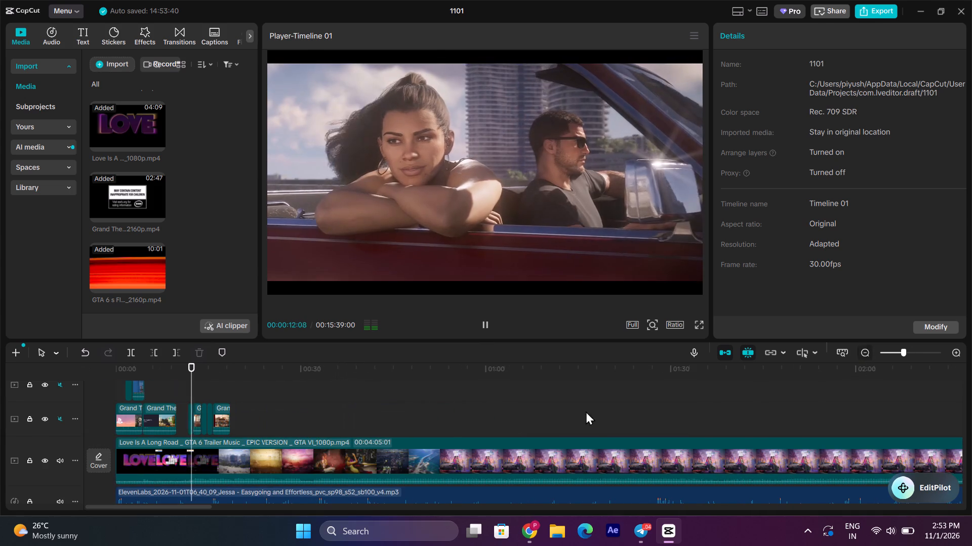
key(space)
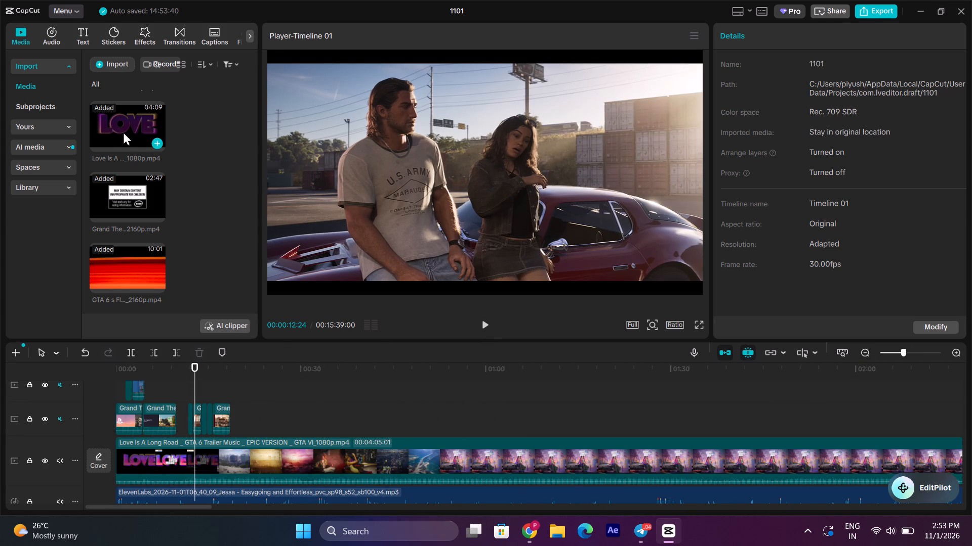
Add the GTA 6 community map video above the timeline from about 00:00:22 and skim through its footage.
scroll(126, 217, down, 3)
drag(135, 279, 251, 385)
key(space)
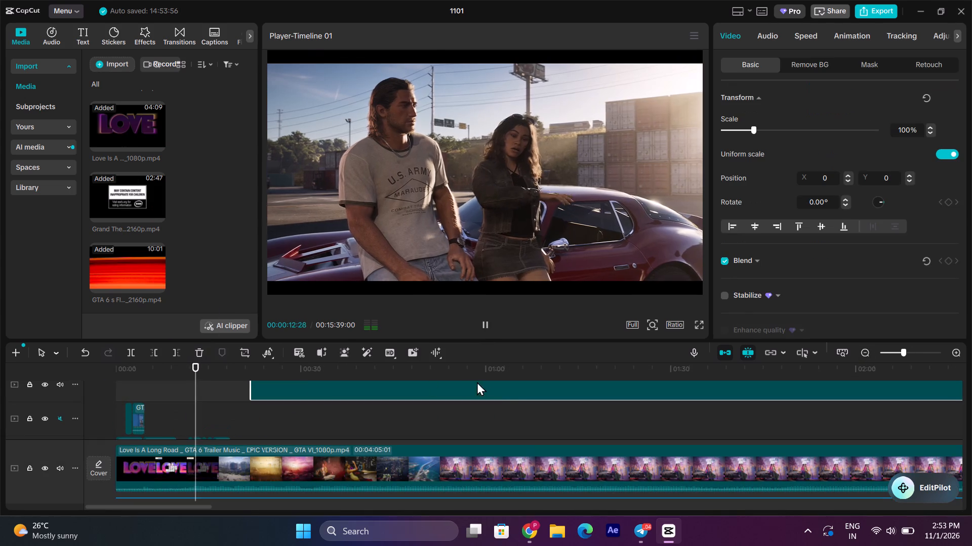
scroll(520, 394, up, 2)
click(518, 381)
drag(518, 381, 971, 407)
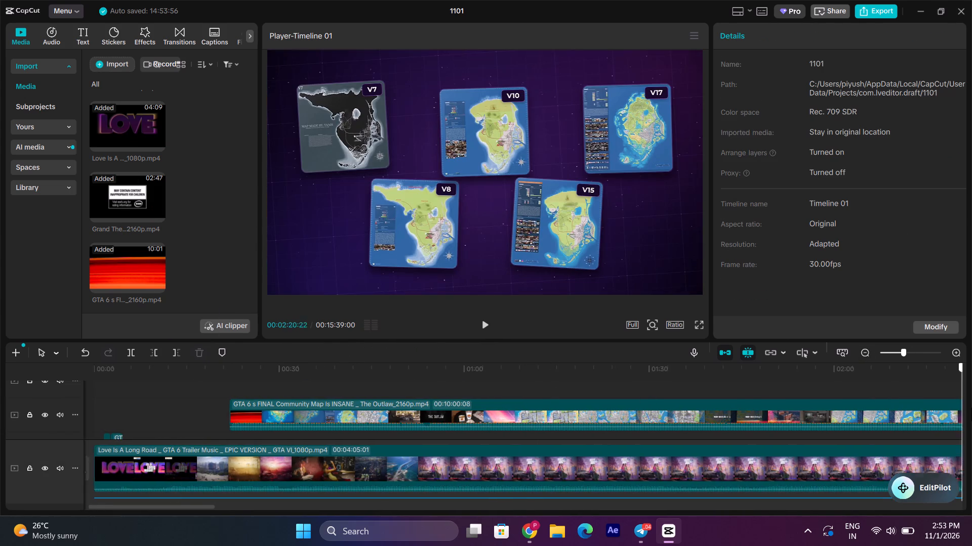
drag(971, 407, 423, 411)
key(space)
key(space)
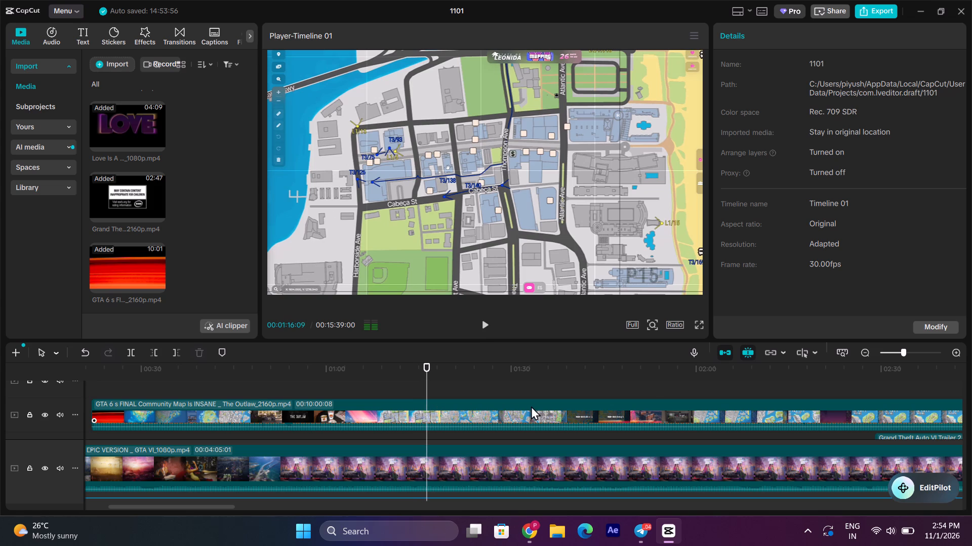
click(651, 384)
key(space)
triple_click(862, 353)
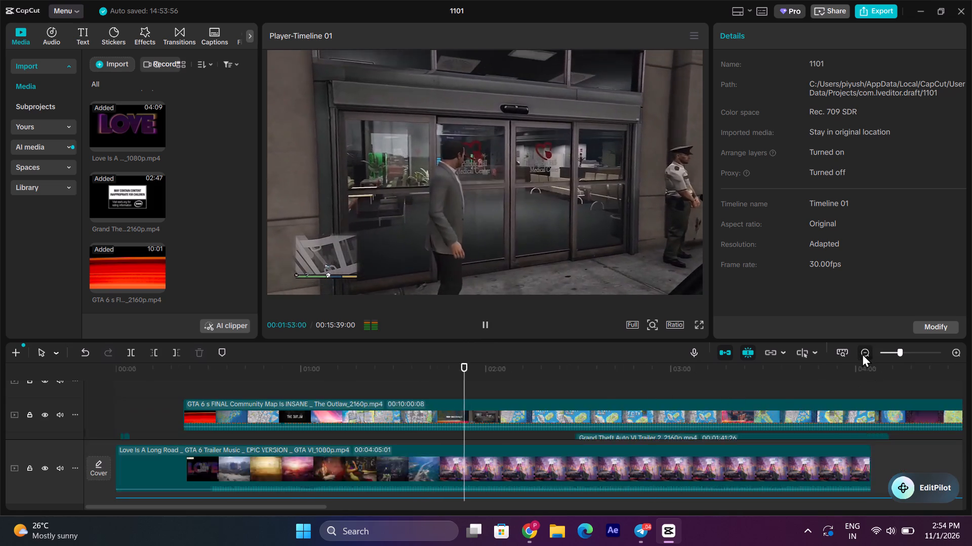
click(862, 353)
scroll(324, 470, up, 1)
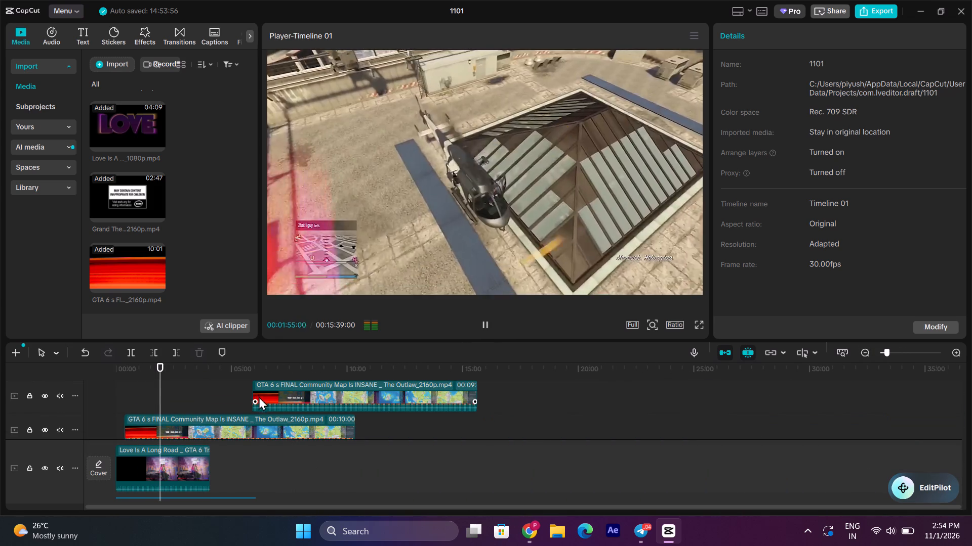
Delete the leftover community map clip that starts near the six-minute mark.
click(238, 384)
click(339, 402)
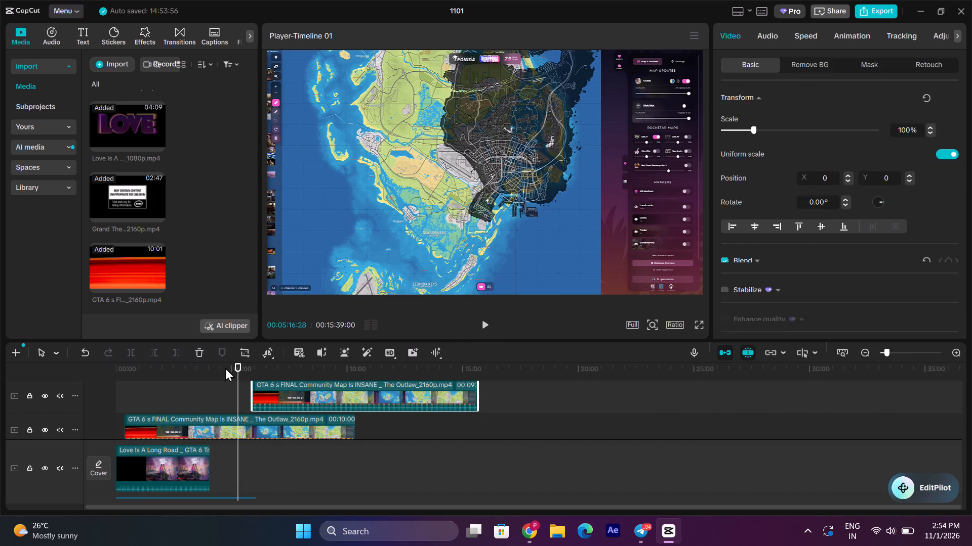
click(206, 355)
key(space)
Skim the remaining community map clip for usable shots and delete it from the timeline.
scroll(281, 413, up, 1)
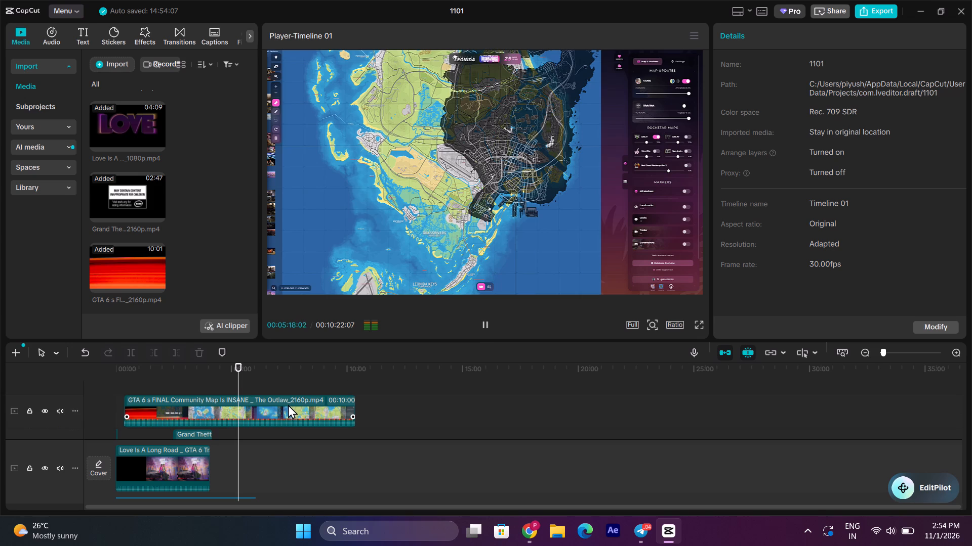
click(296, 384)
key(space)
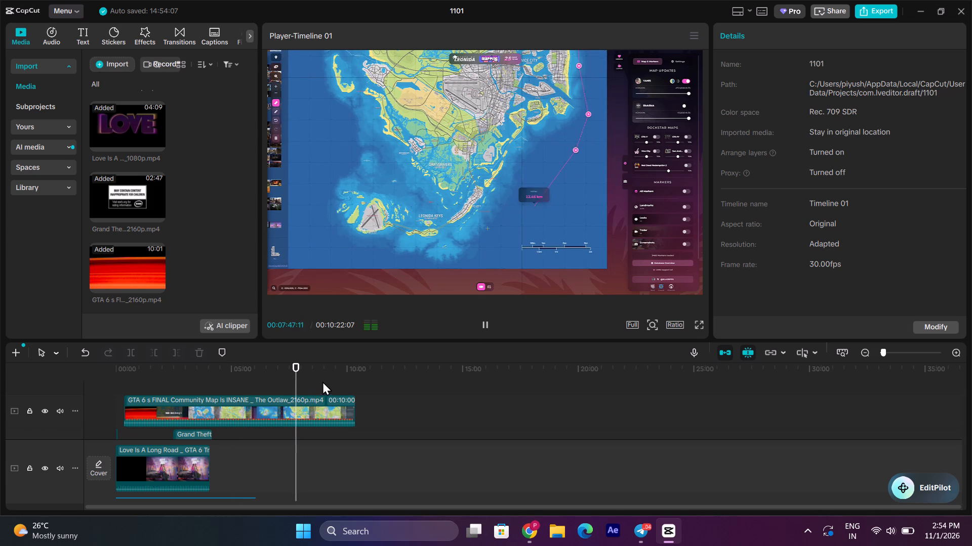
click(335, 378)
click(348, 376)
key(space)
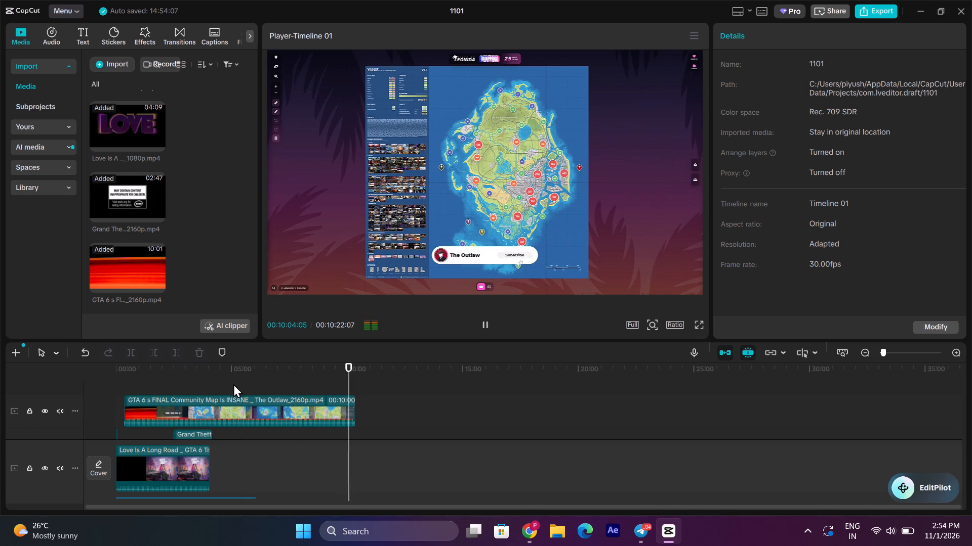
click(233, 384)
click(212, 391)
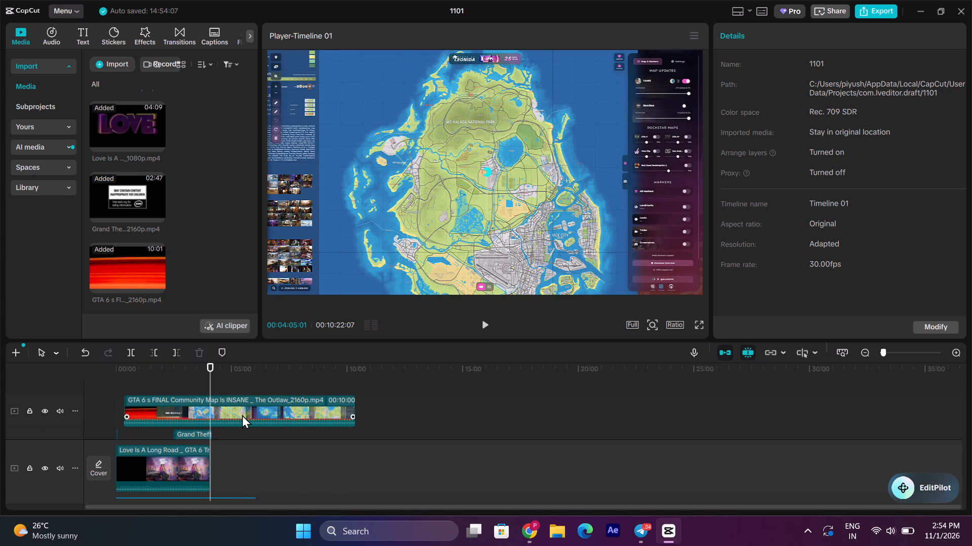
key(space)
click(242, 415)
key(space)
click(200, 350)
Play to the end of the dock clip and add the Grand Theft Auto VI Launch Trailer from about 00:00:25.
click(141, 388)
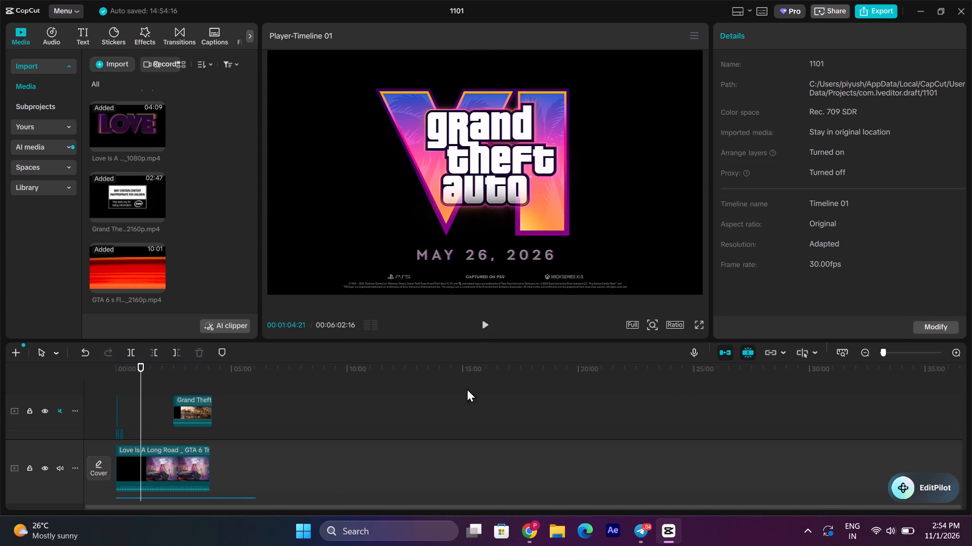
key(space)
triple_click(962, 358)
click(960, 356)
scroll(140, 413, down, 1)
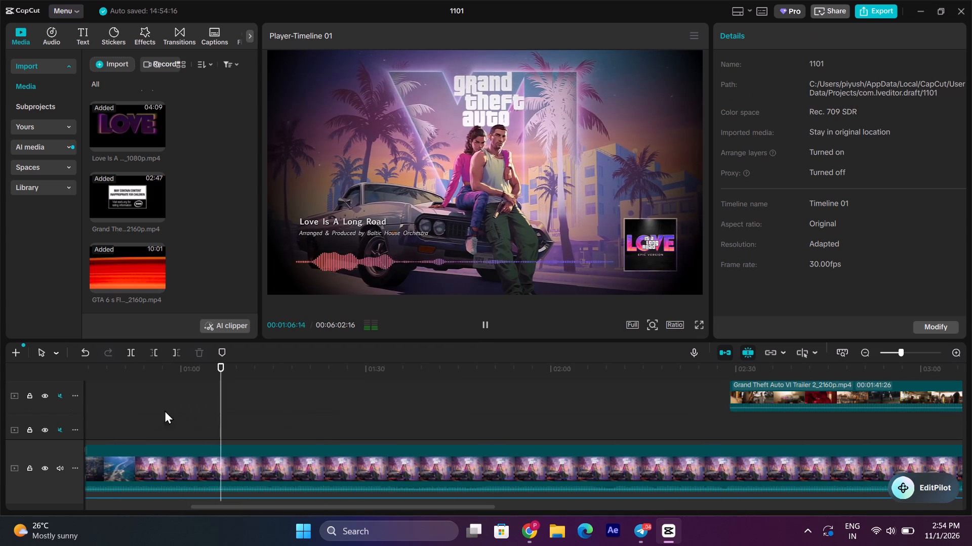
scroll(604, 389, down, 4)
click(177, 382)
drag(177, 381, 81, 408)
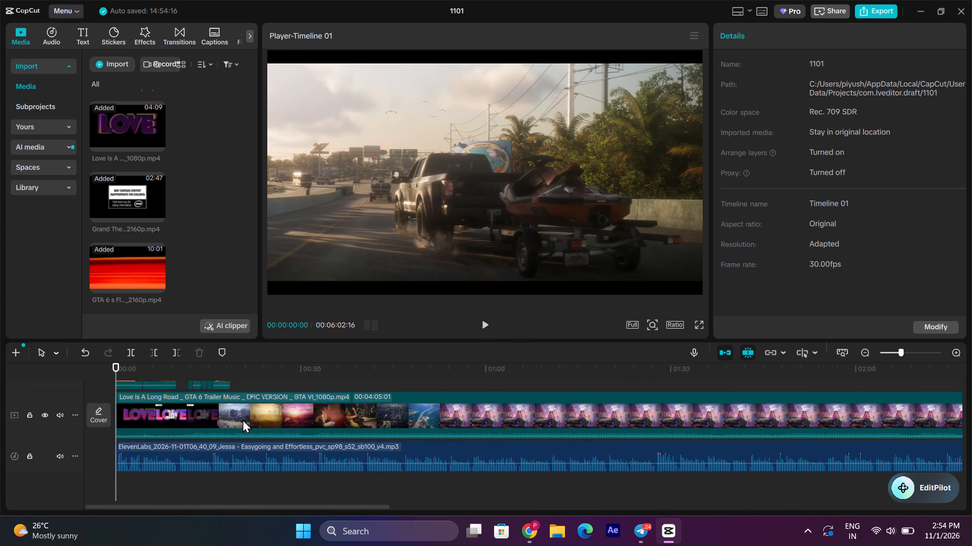
scroll(242, 419, up, 2)
click(224, 382)
key(space)
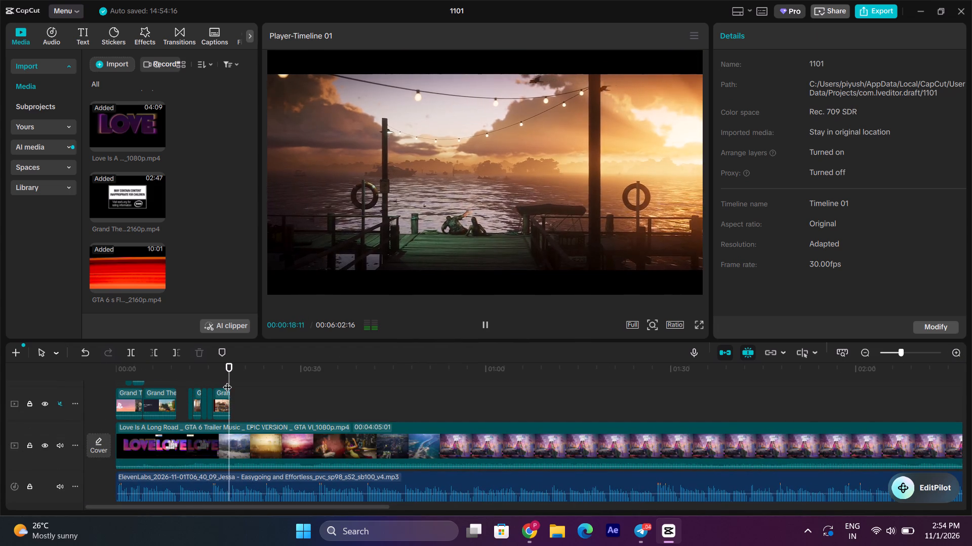
key(space)
scroll(137, 239, up, 1)
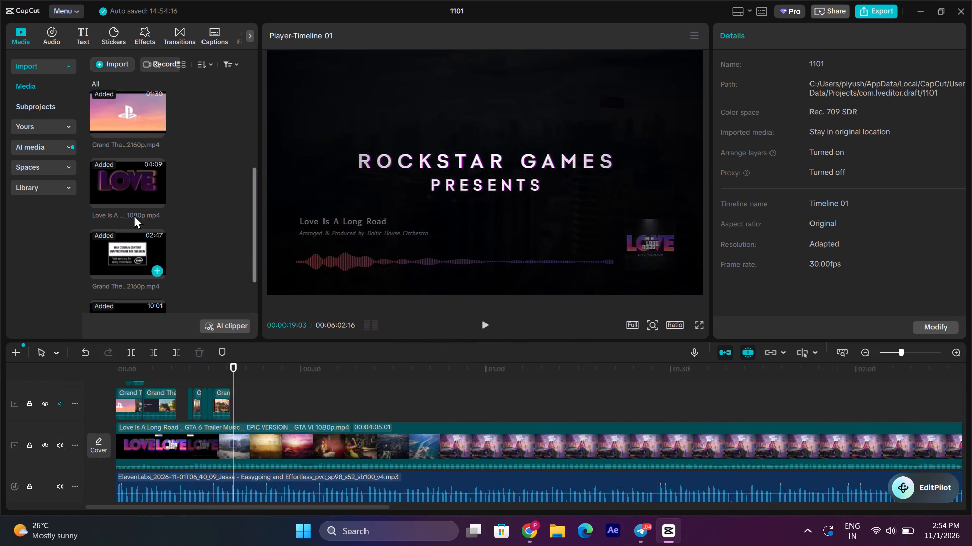
drag(127, 127, 269, 387)
scroll(404, 388, up, 2)
Find the convertible shot in the launch trailer clip and remove everything before about 00:00:52:00.
click(413, 374)
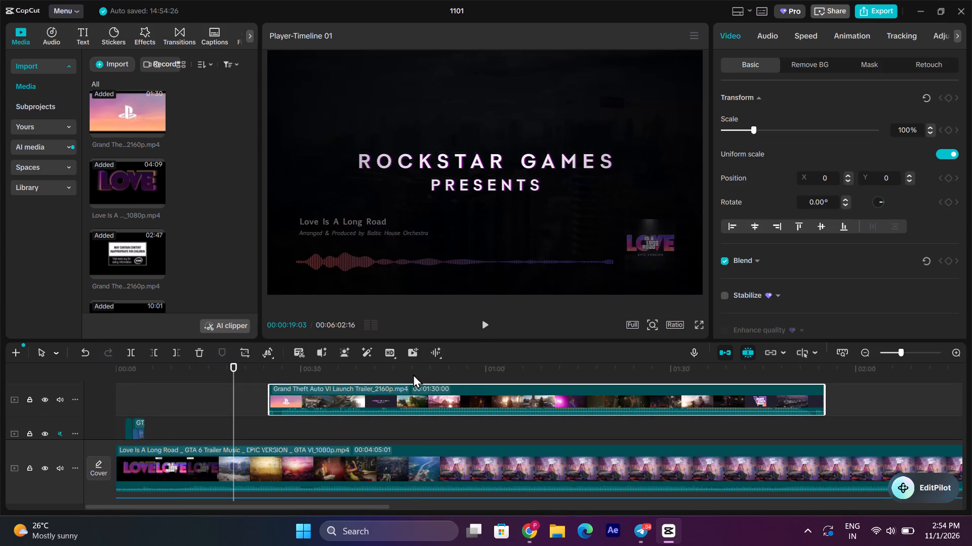
drag(413, 374, 436, 374)
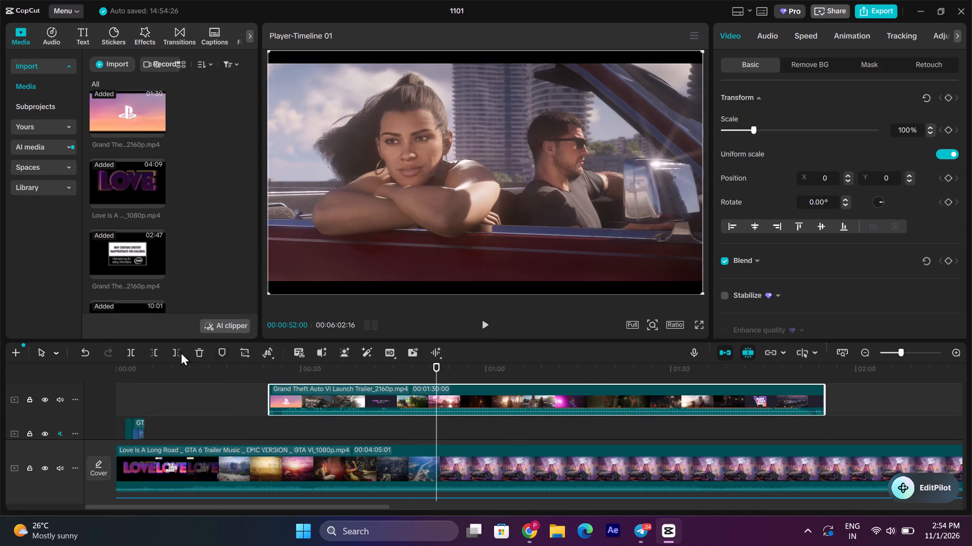
key(space)
key(space)
click(161, 353)
click(158, 353)
key(space)
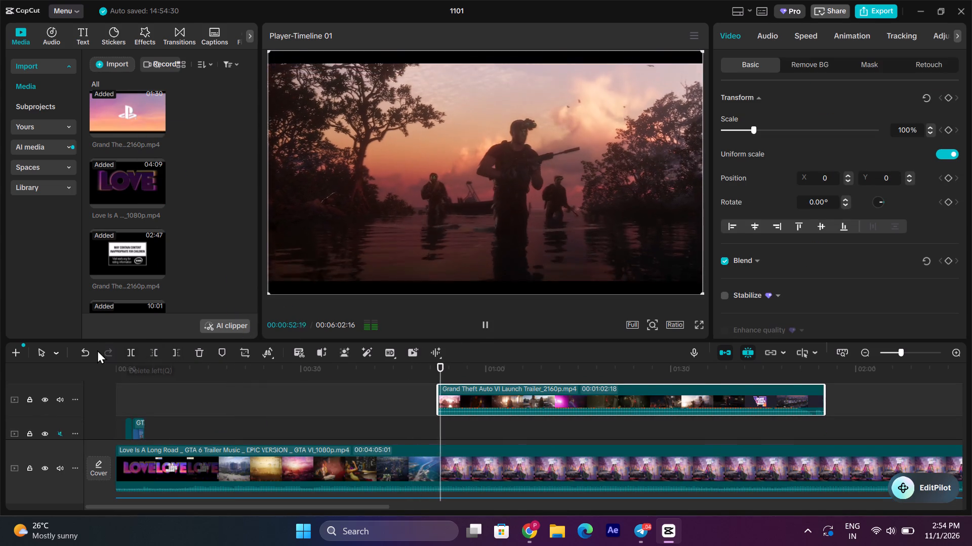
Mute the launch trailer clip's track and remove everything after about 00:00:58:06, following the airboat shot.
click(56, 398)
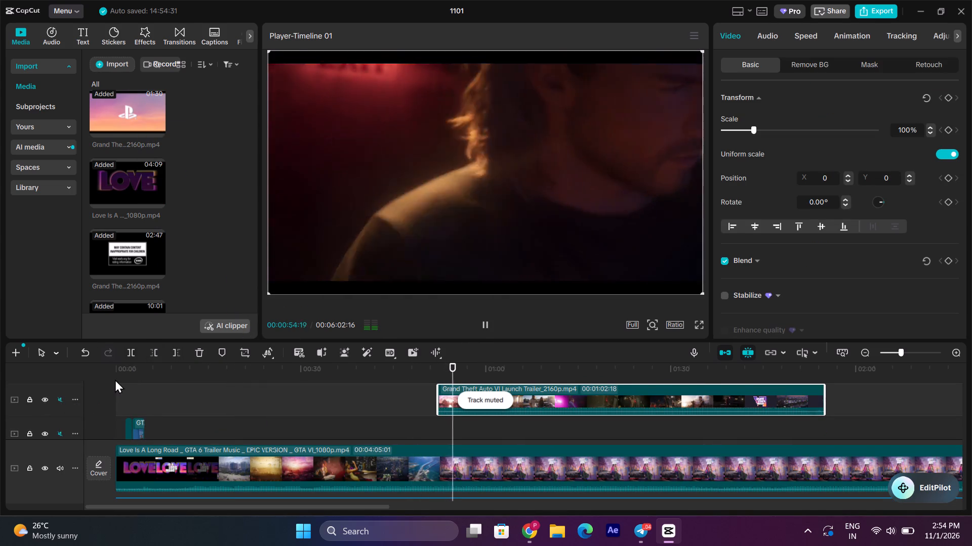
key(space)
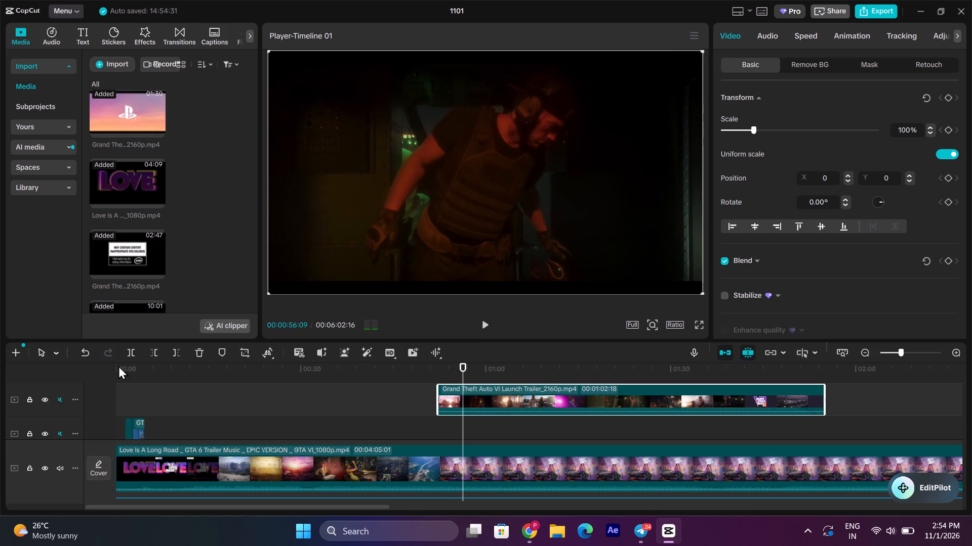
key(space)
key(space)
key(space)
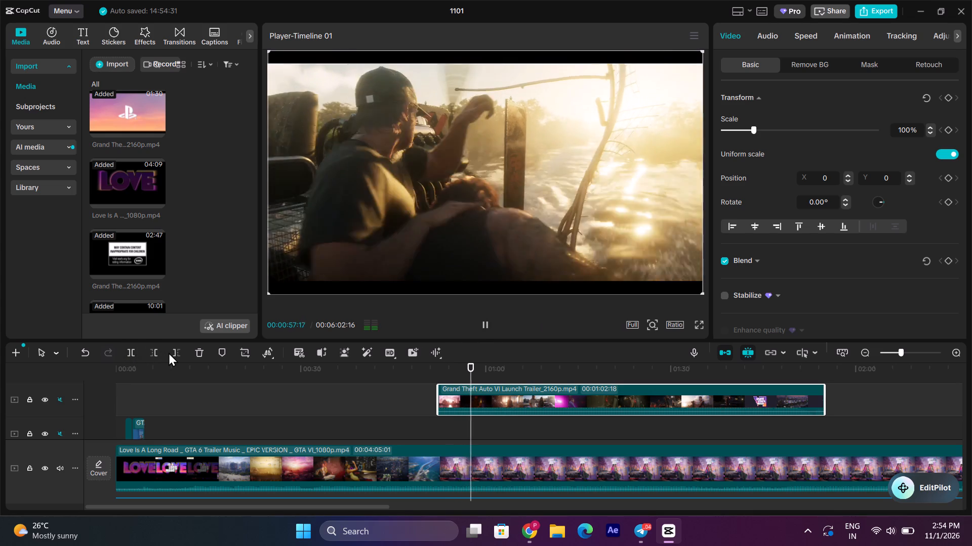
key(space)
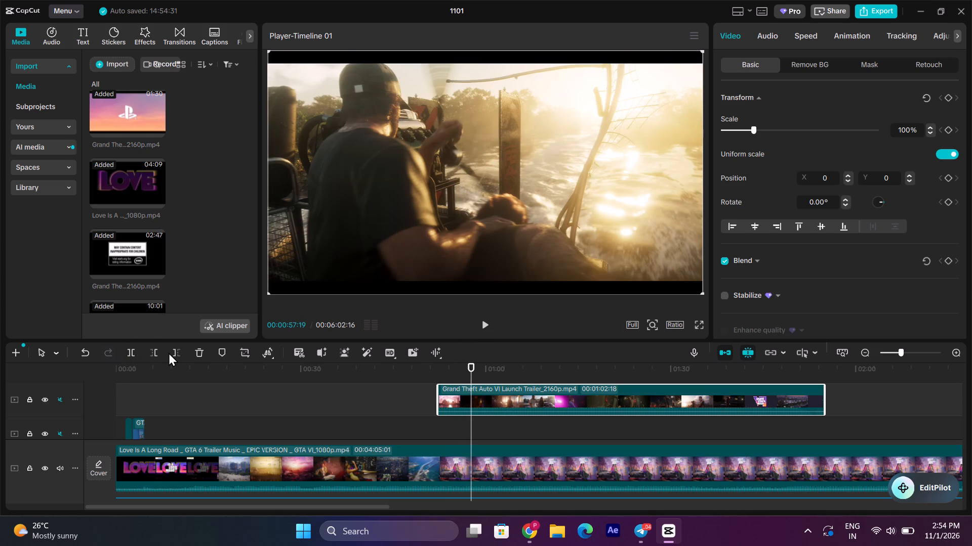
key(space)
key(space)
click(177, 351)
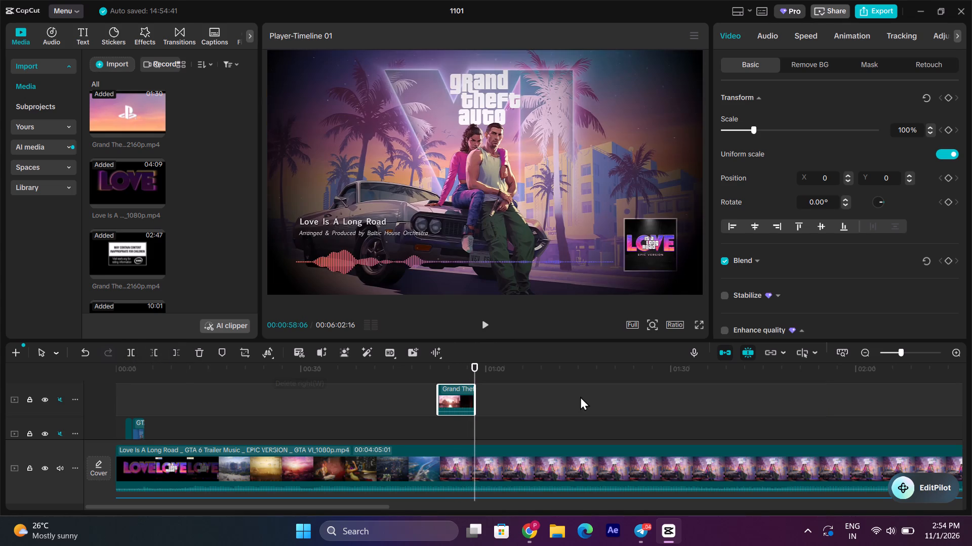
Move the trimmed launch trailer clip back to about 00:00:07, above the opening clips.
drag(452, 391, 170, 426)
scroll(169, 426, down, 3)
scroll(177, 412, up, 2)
Review the launch trailer clip moved to about 00:00:07 and delete it from the timeline.
triple_click(957, 351)
click(464, 423)
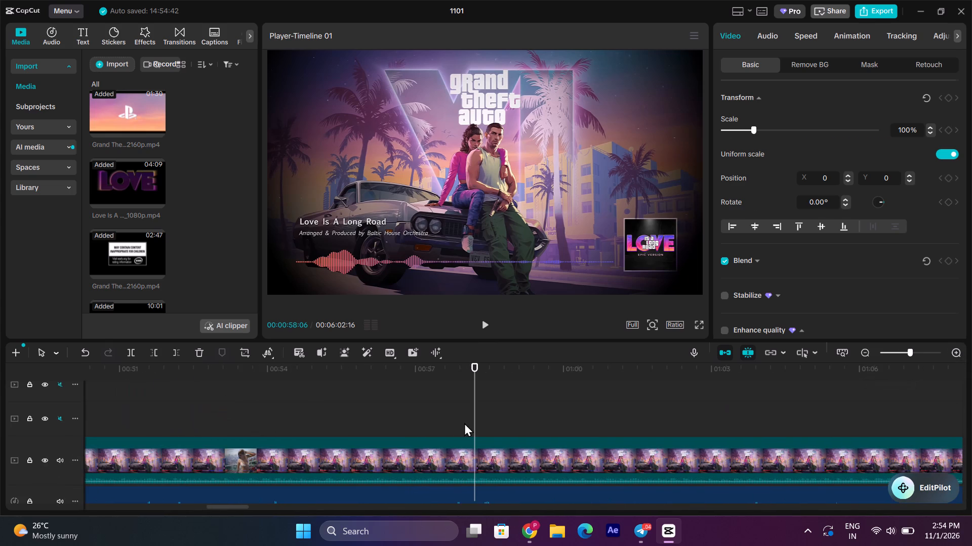
drag(464, 423, 0, 396)
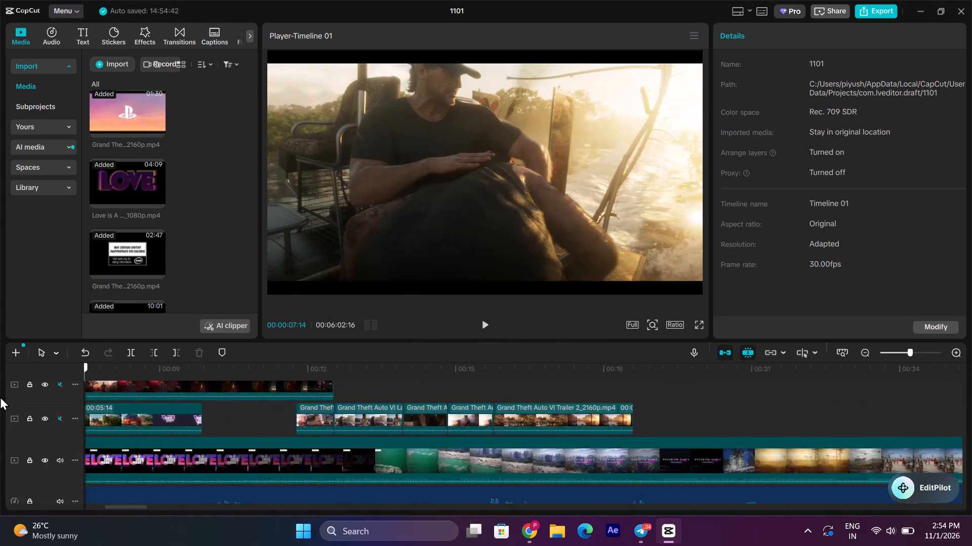
drag(0, 396, 651, 429)
click(638, 392)
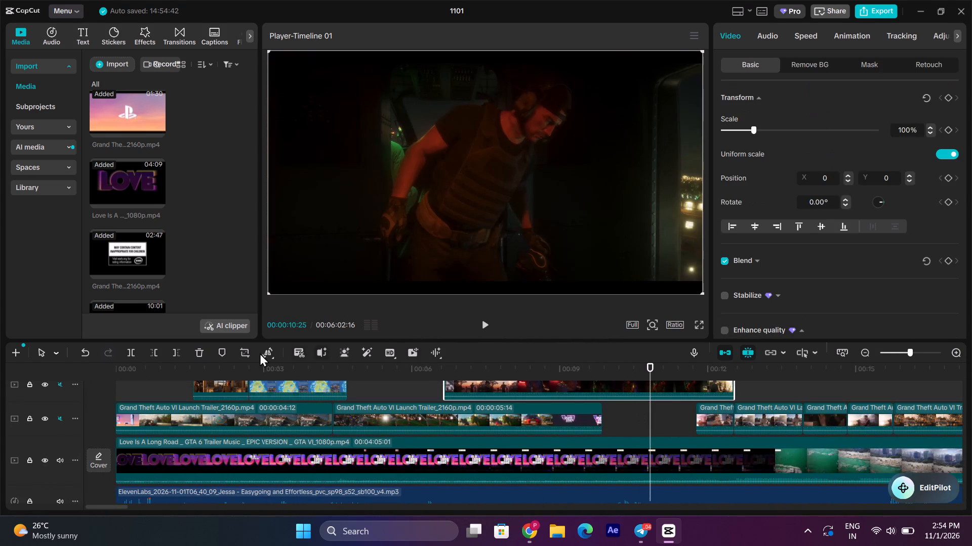
click(199, 353)
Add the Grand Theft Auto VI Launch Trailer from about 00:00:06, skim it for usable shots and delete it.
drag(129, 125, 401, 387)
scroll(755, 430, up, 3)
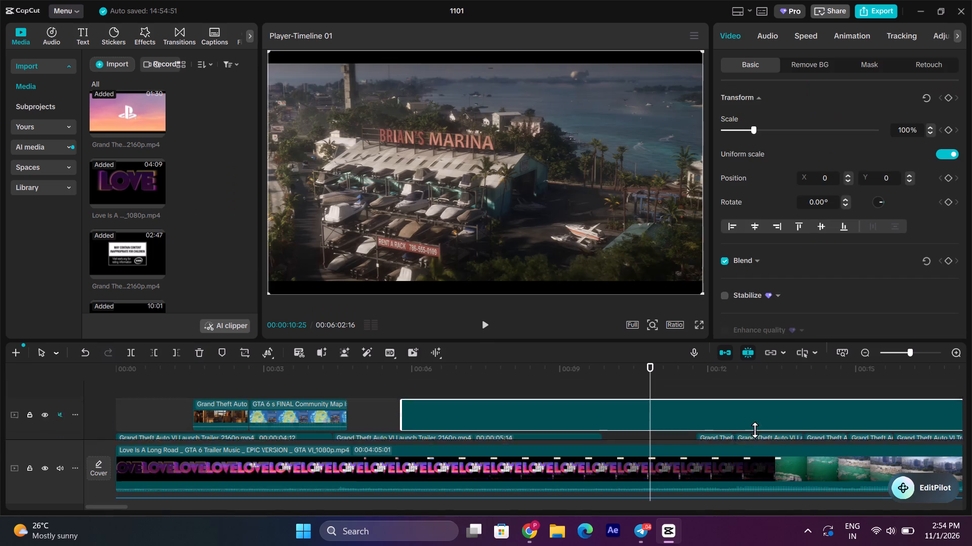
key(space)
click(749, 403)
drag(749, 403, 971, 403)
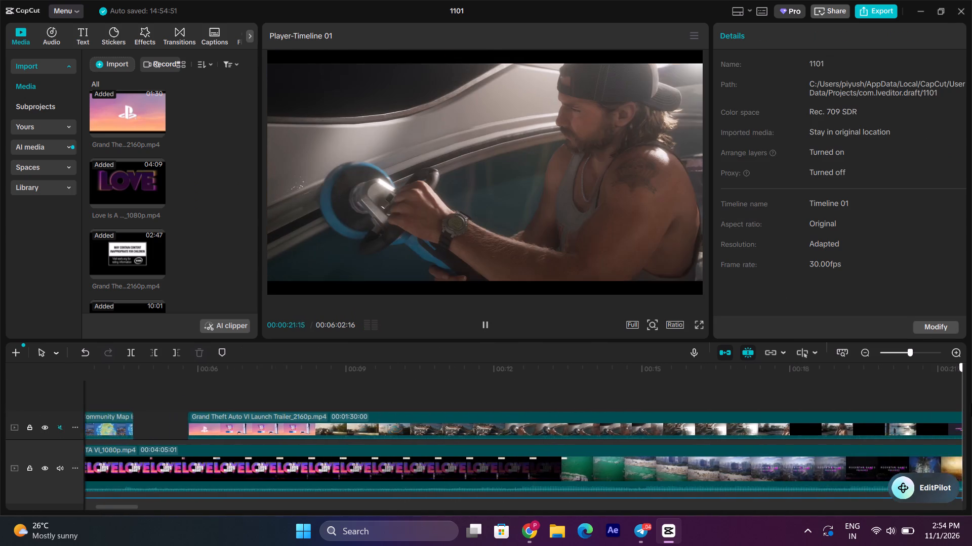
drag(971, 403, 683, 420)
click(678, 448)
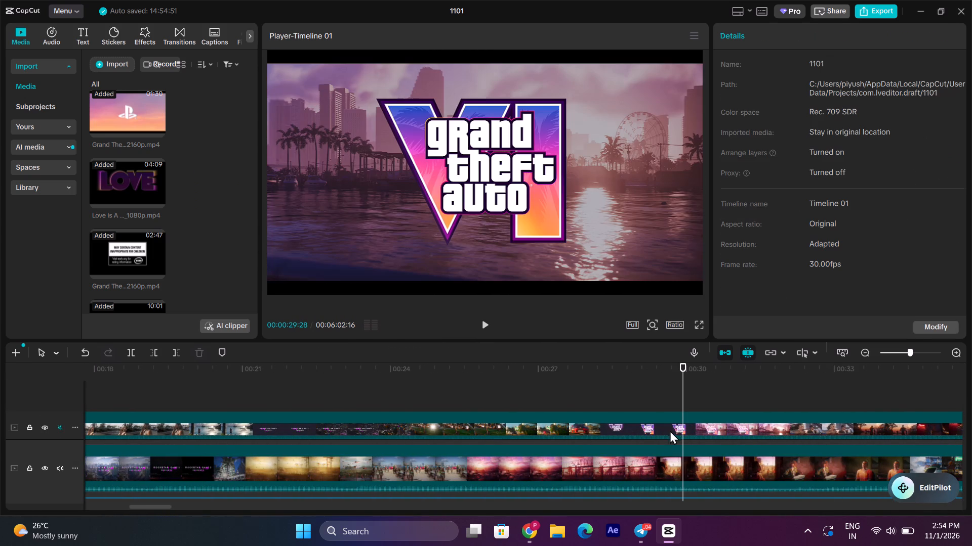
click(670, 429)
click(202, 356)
Add Grand Theft Auto VI Trailer 2 above the music track from about 00:00:21 and play it.
scroll(134, 289, down, 2)
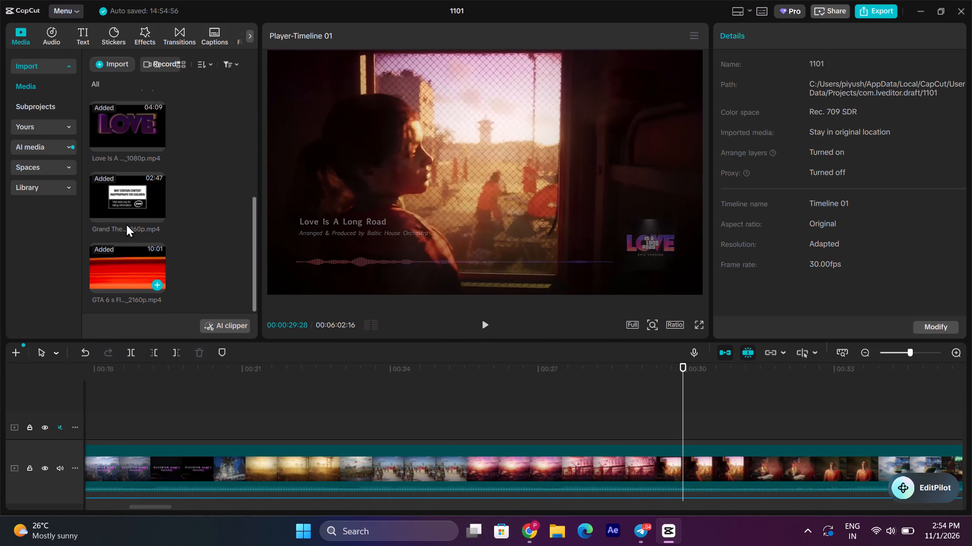
click(124, 210)
drag(131, 200, 245, 403)
scroll(467, 428, up, 2)
key(space)
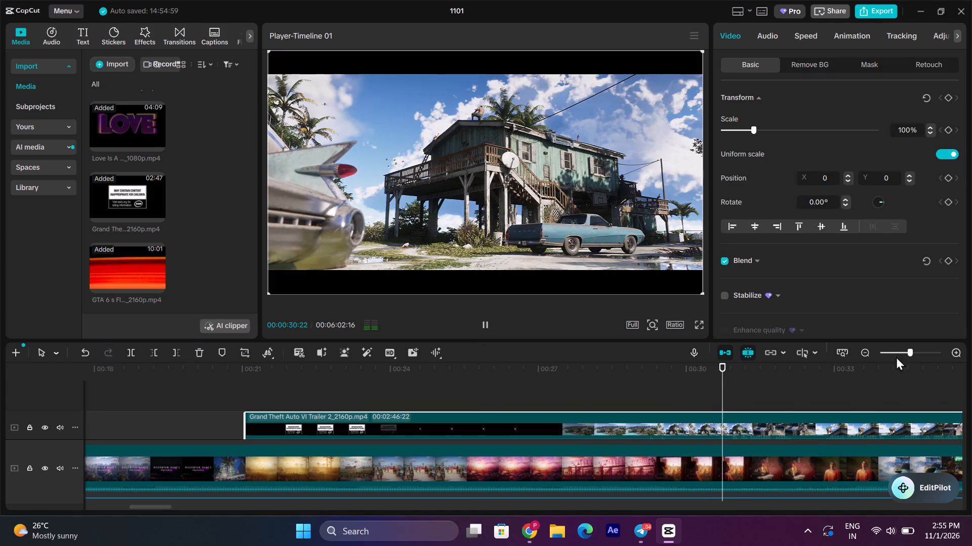
Skim the Trailer 2 clip from about 00:00:30 to 00:01:48 for a usable shot.
triple_click(869, 352)
double_click(869, 351)
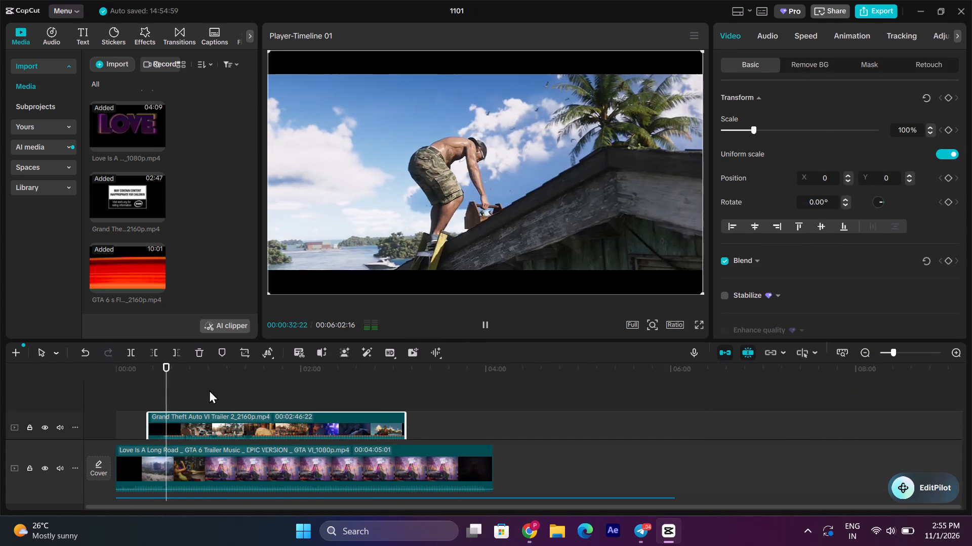
click(209, 390)
drag(209, 390, 222, 389)
key(space)
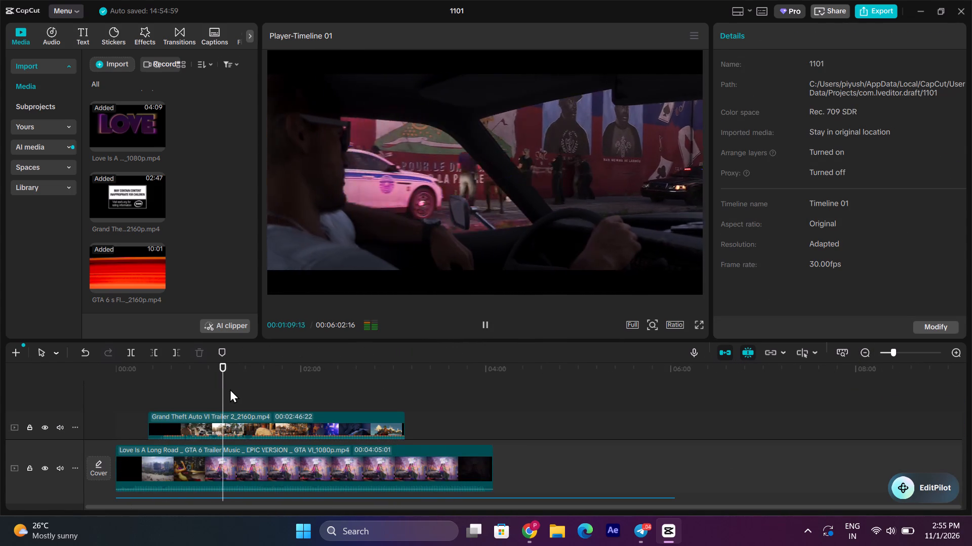
click(234, 389)
key(space)
click(242, 390)
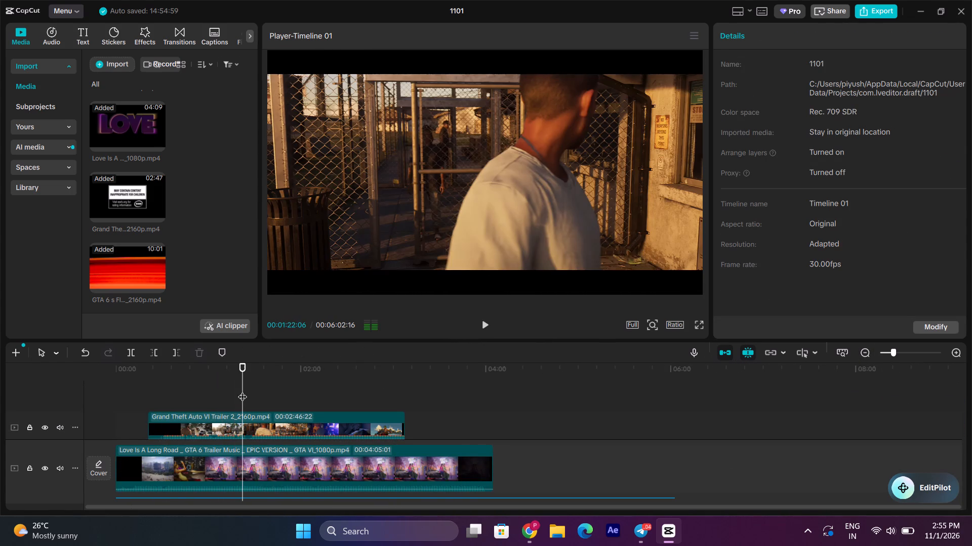
key(space)
click(253, 390)
key(space)
key(space)
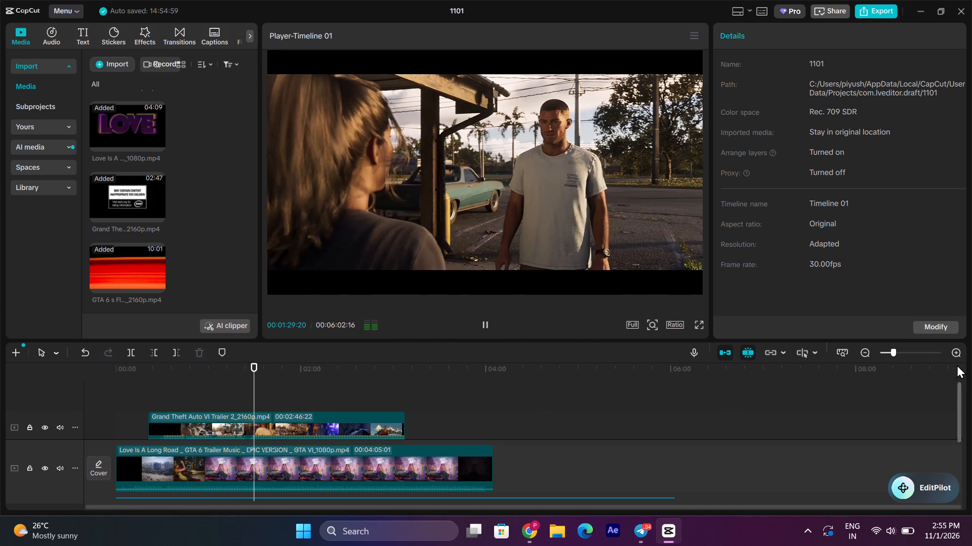
double_click(953, 349)
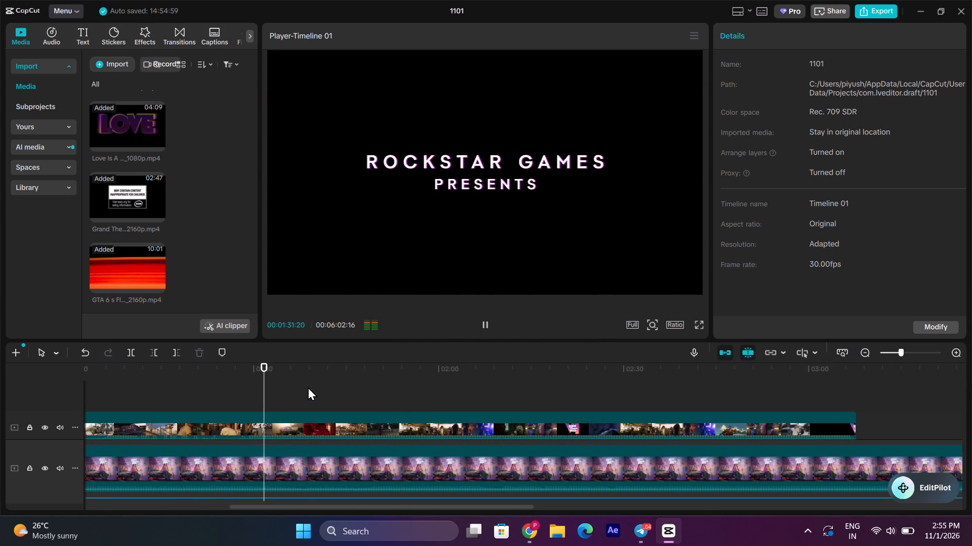
click(308, 387)
drag(315, 388, 350, 391)
click(350, 392)
drag(350, 392, 373, 395)
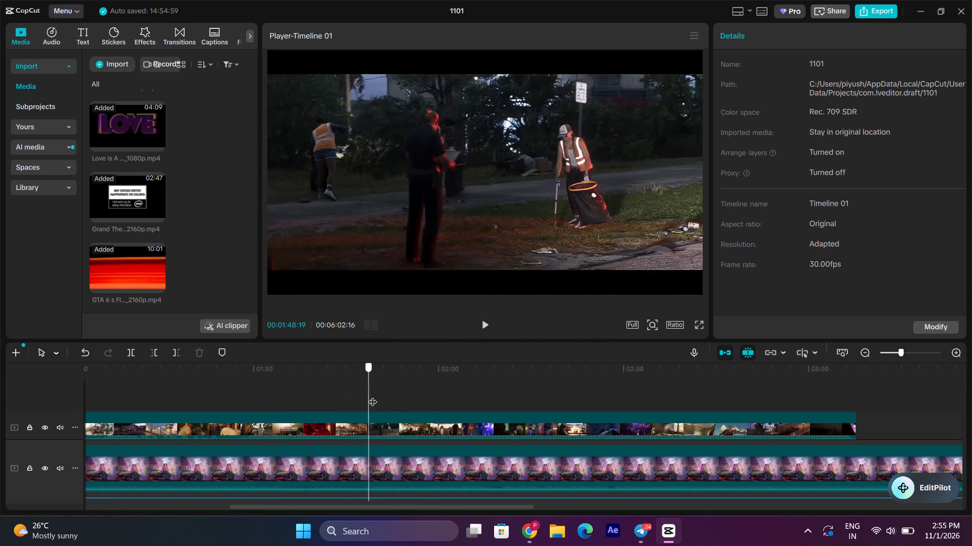
Find the shot of the shirtless man outside the blue house and remove everything before about 00:00:45 from the Trailer 2 clip.
drag(373, 395, 231, 411)
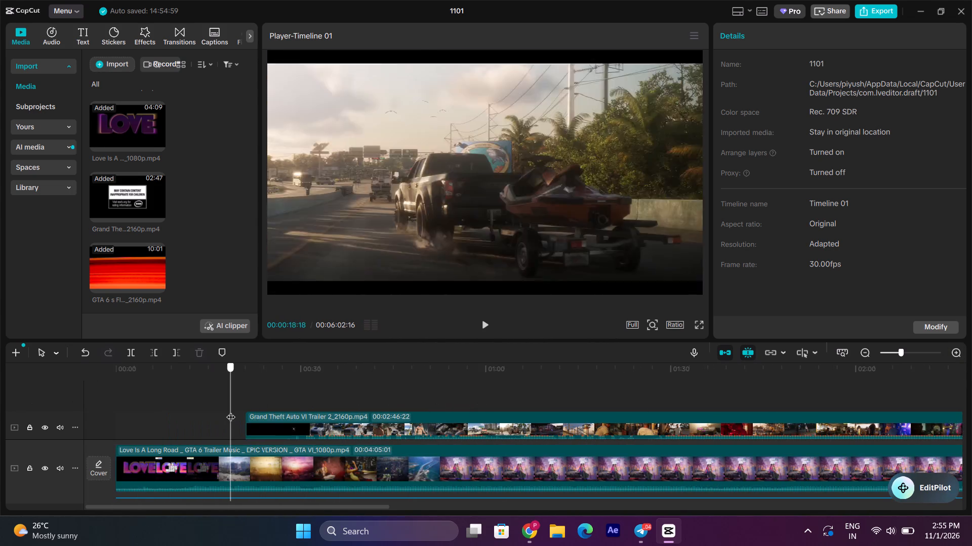
drag(231, 411, 279, 415)
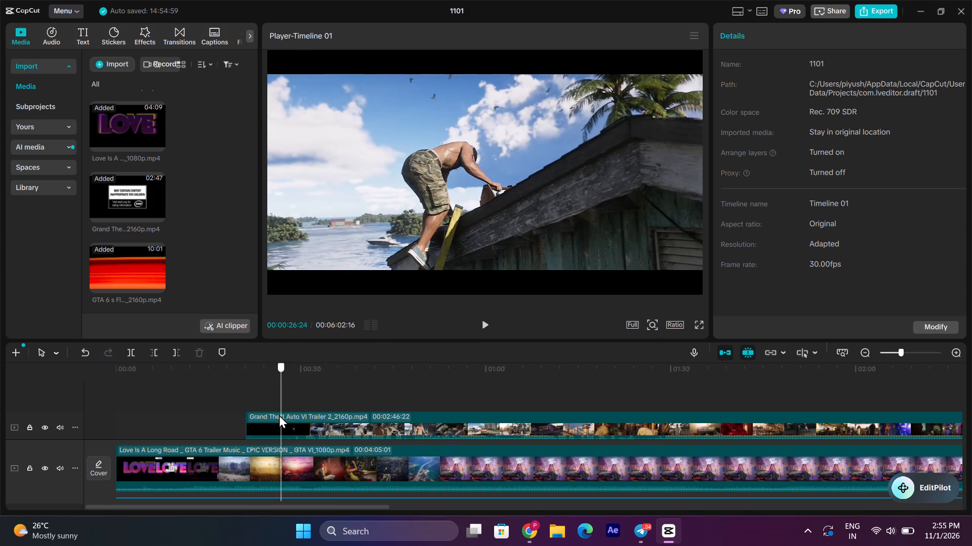
drag(279, 415, 494, 423)
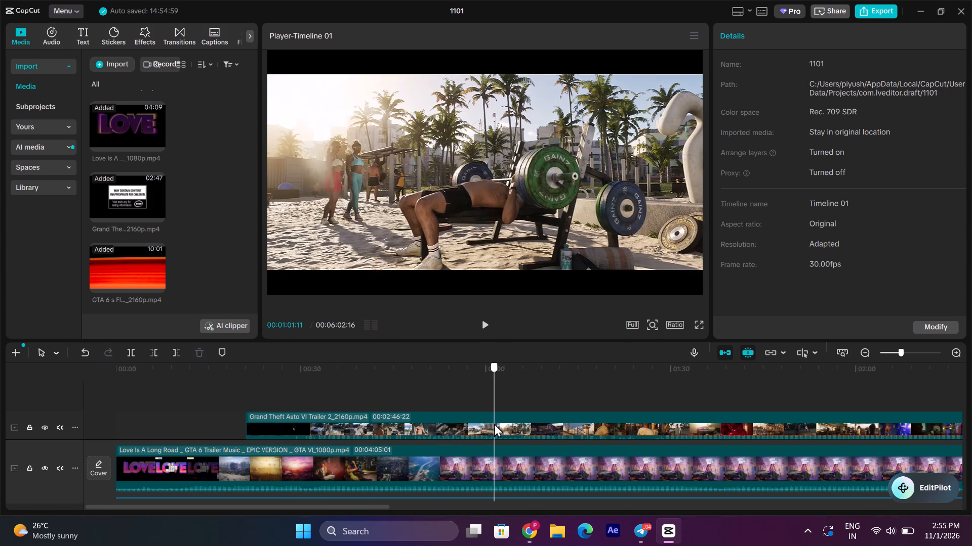
drag(494, 423, 424, 423)
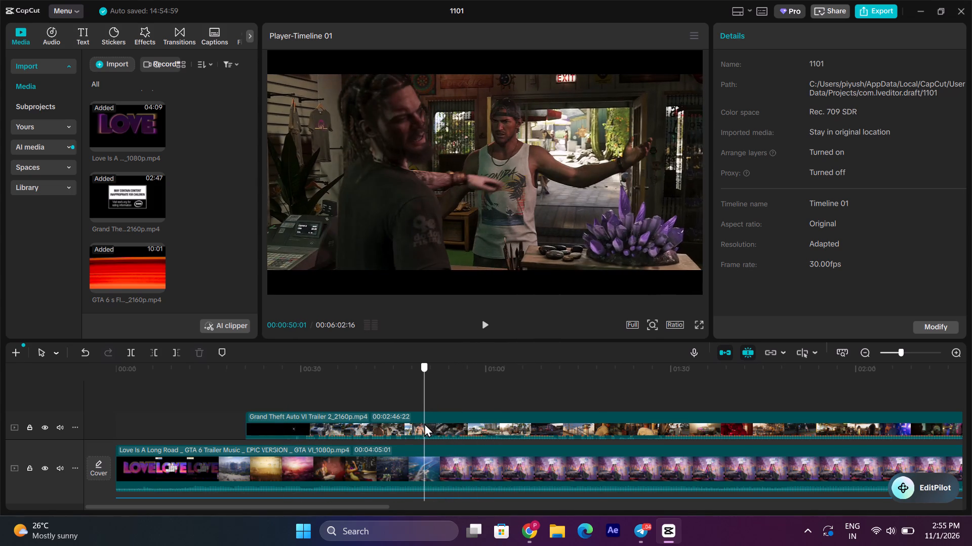
drag(424, 423, 413, 424)
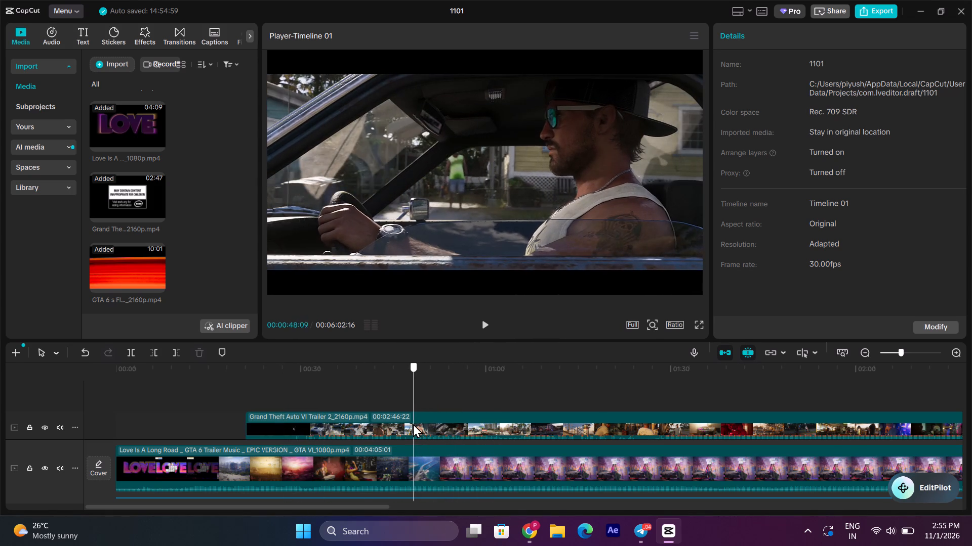
drag(413, 424, 393, 417)
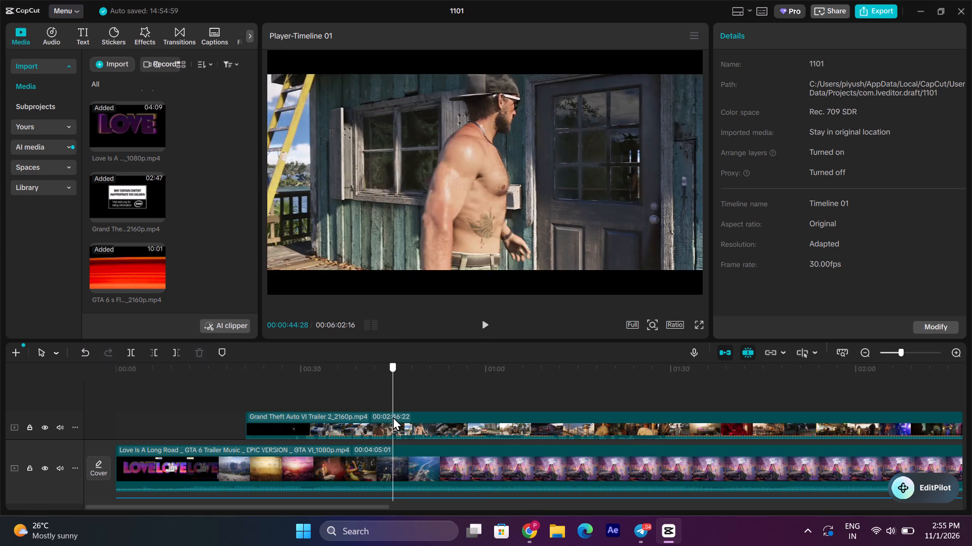
key(space)
key(space)
click(399, 431)
click(149, 352)
Mute the Trailer 2 clip's track and remove everything after the car-driving shot at 00:00:53:02.
key(space)
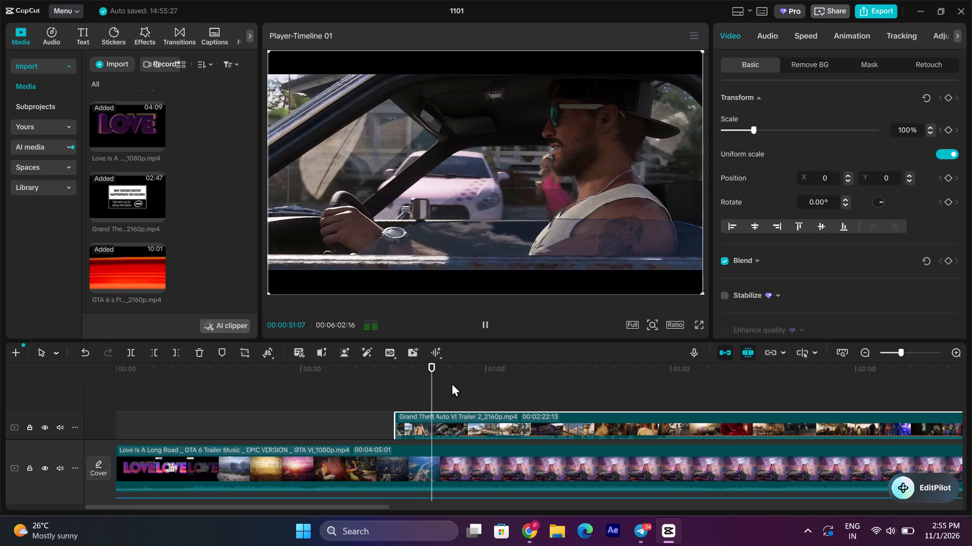
key(space)
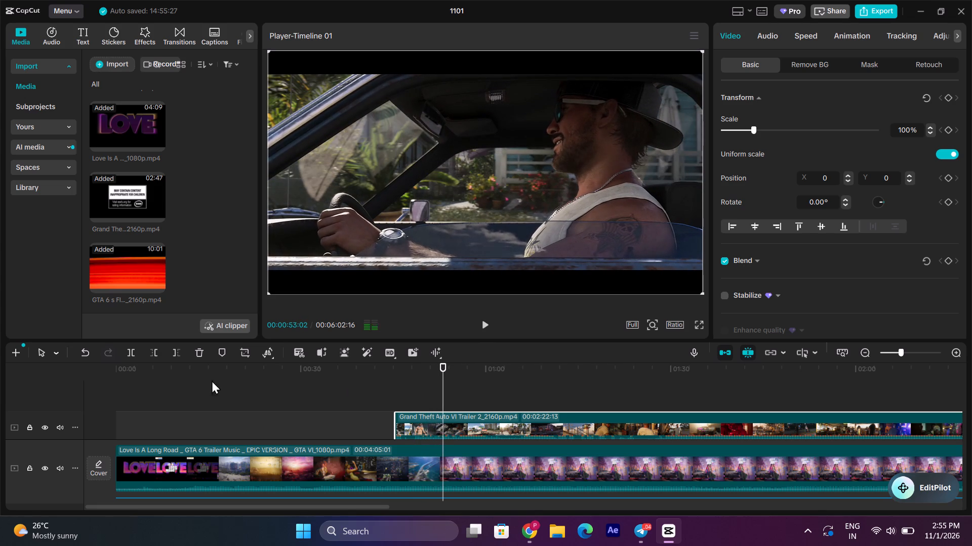
click(65, 426)
scroll(163, 379, down, 2)
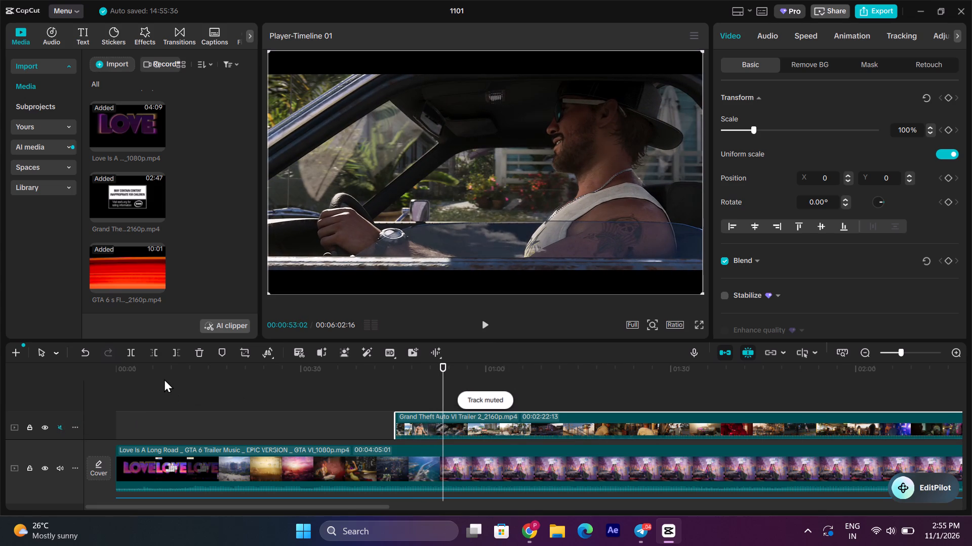
scroll(164, 379, down, 1)
click(175, 354)
Move the trimmed Trailer 2 clip back to start at about 00:00:10, where the second launch trailer clip ends.
scroll(451, 396, down, 3)
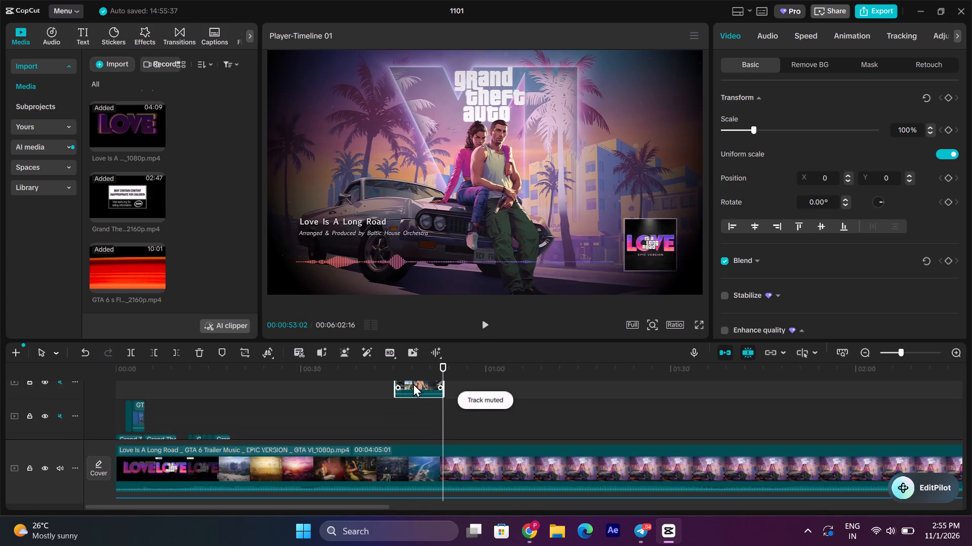
drag(413, 383, 192, 423)
Play the moved Trailer 2 clip to the start of the driving shot and remove everything before 00:00:13:05.
click(172, 382)
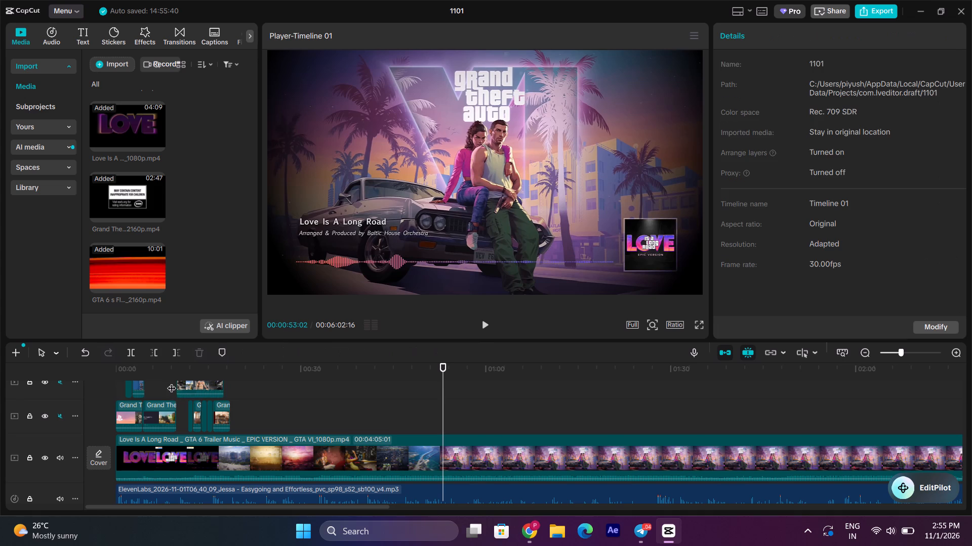
key(space)
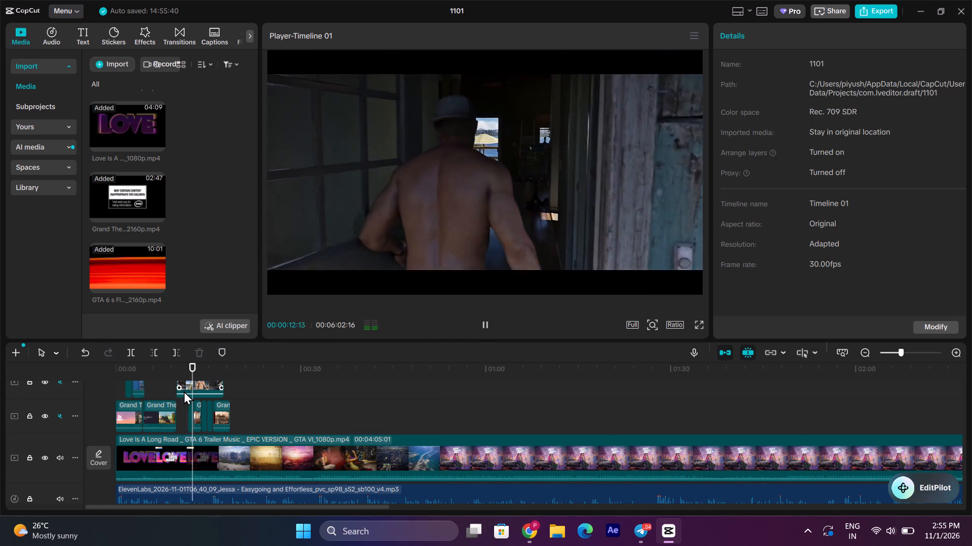
key(space)
triple_click(956, 352)
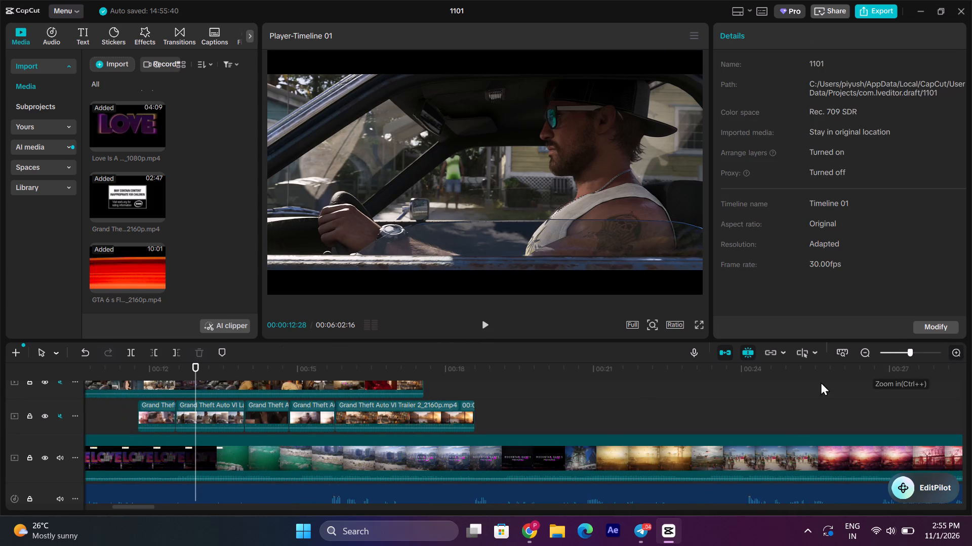
scroll(126, 447, up, 2)
click(144, 389)
click(160, 420)
key(space)
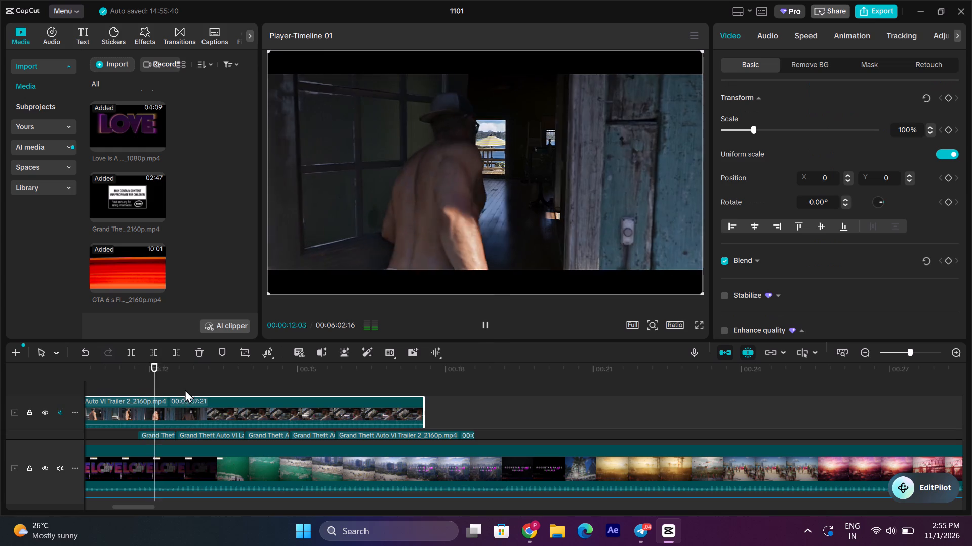
key(space)
click(153, 354)
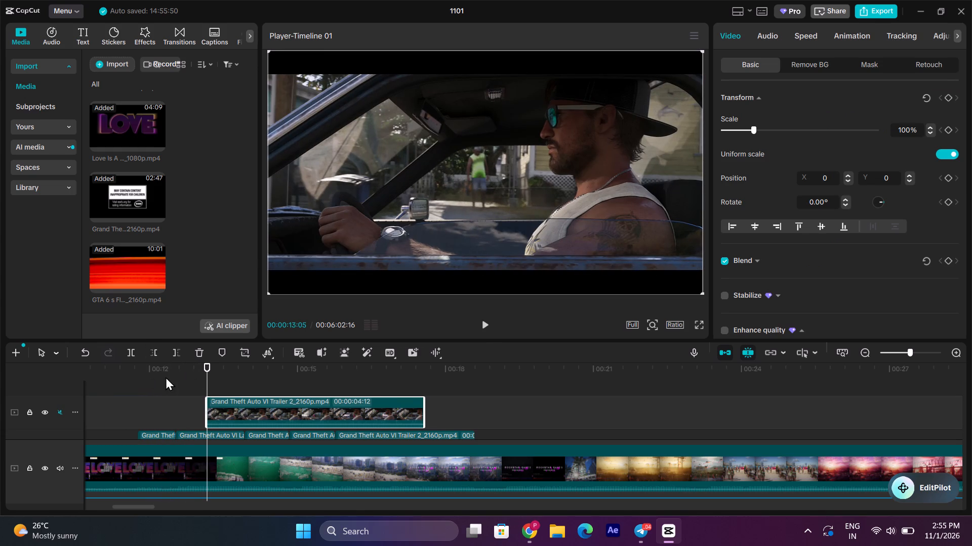
Move the Trailer 2 driving clip to start at 00:00:09:26, where the second launch trailer clip ends, and play it.
click(166, 377)
drag(166, 378, 605, 402)
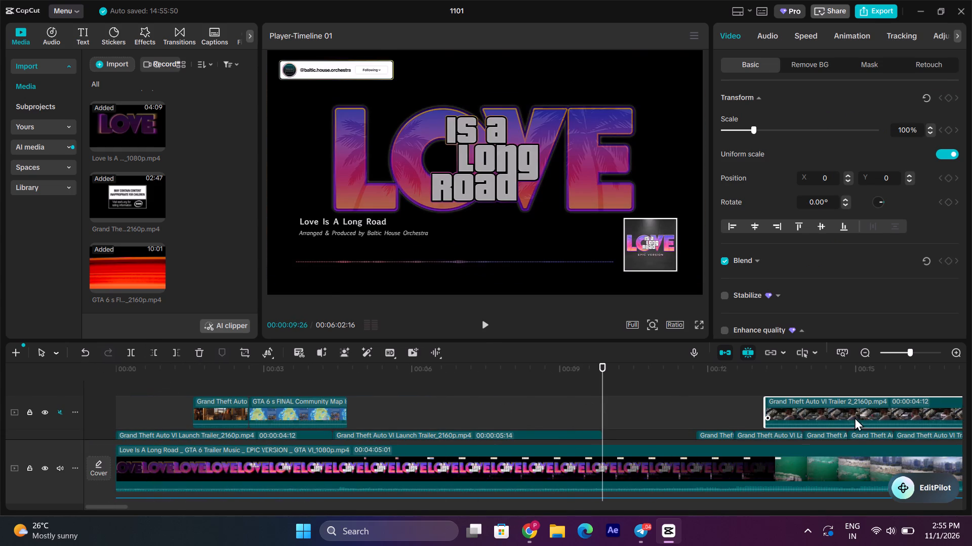
drag(841, 409, 676, 415)
key(space)
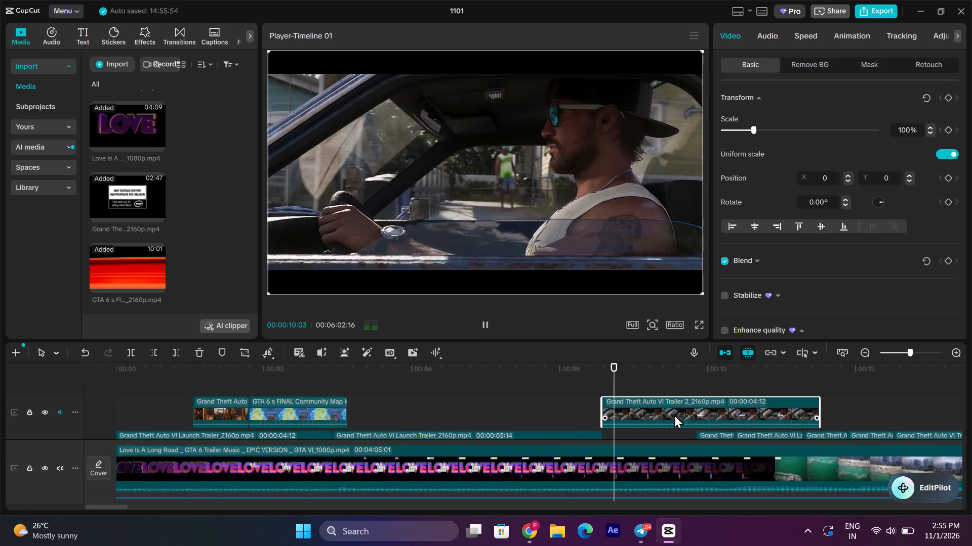
key(space)
key(space)
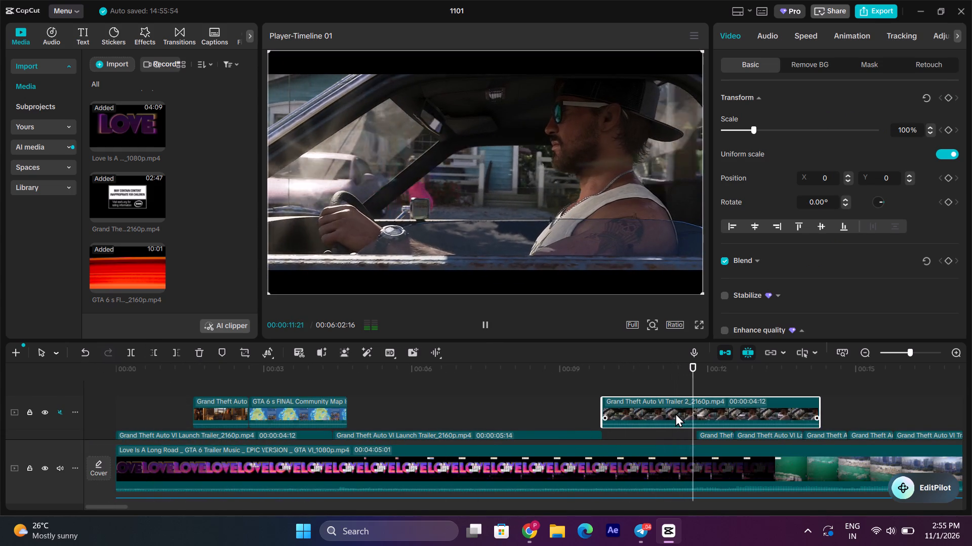
key(space)
Trim the start of the Trailer 2 driving clip to a length of 00:00:03:29, still starting at 00:00:09:26.
click(599, 377)
drag(622, 407, 618, 408)
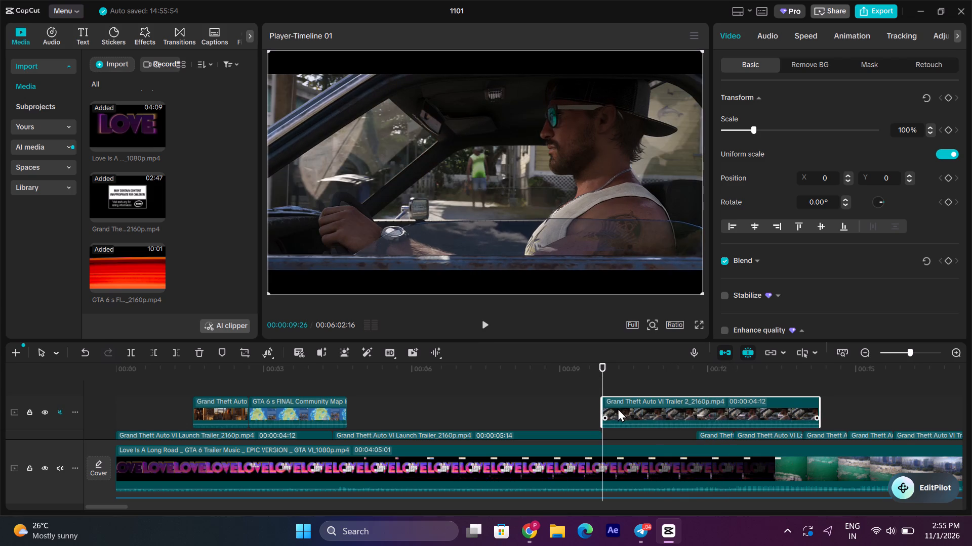
drag(618, 408, 601, 408)
drag(578, 408, 601, 405)
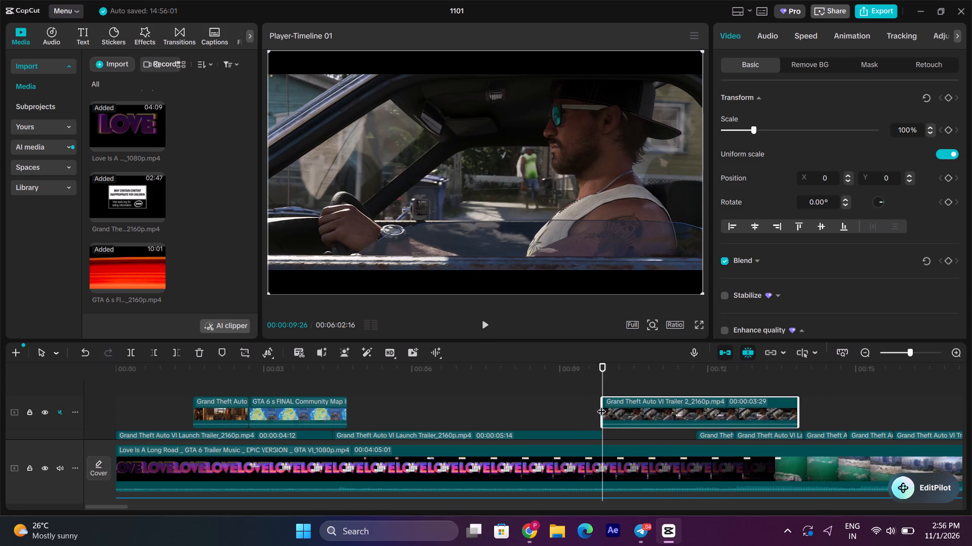
Play the trimmed driving clip and remove everything before 00:00:12:13, where the pink car passes behind the driver.
key(space)
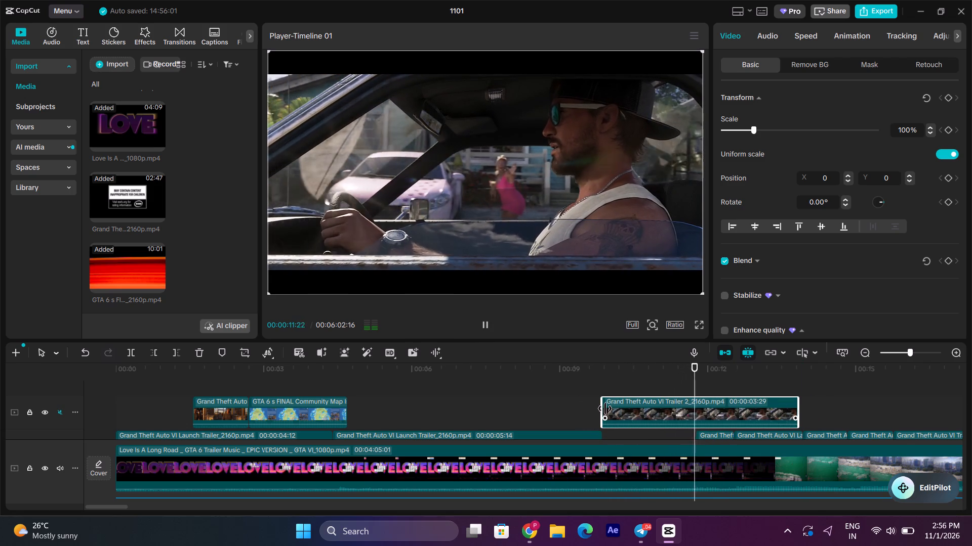
key(space)
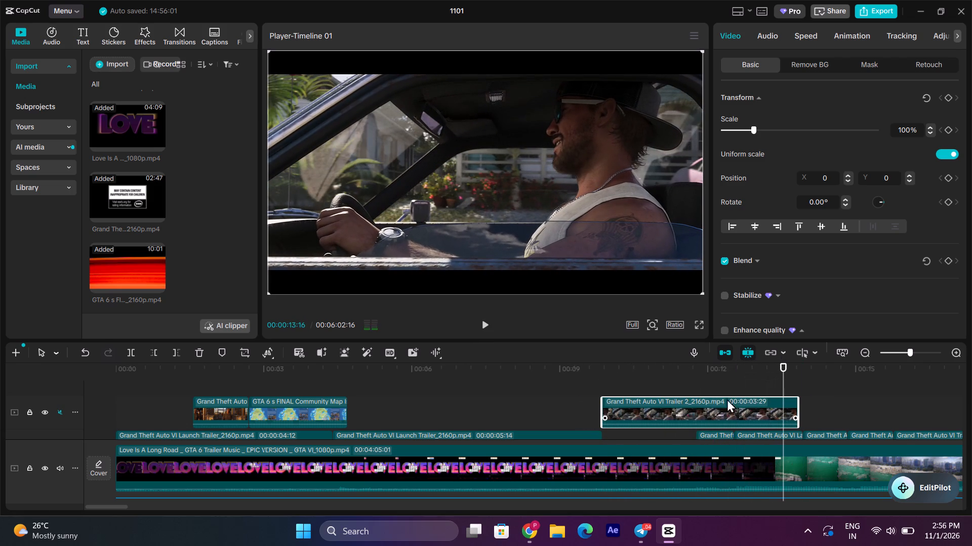
click(730, 379)
click(731, 408)
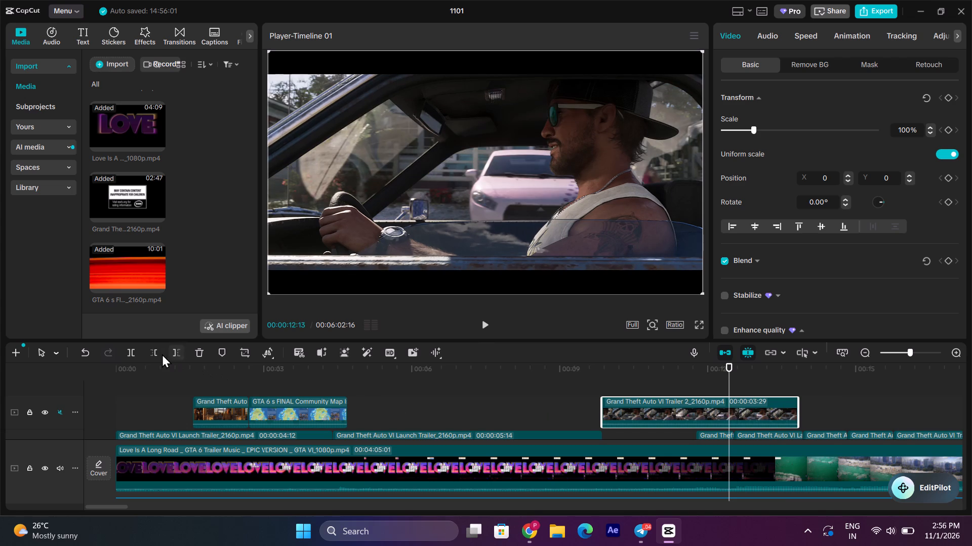
click(151, 354)
Place the driving clip in the launch trailer track's gap at 00:00:09:26 and extend its end to the next clip.
drag(775, 412, 646, 445)
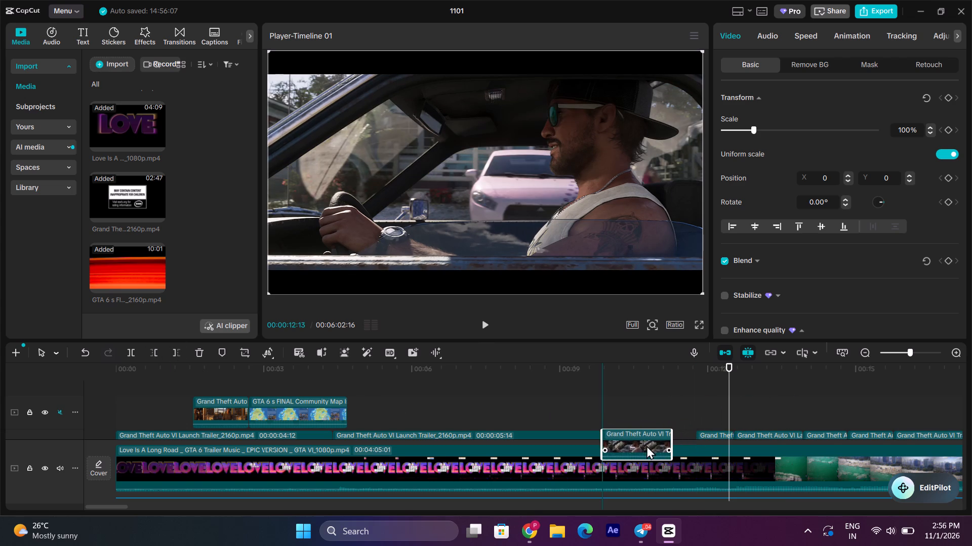
drag(646, 445, 645, 446)
drag(671, 409, 707, 409)
Cut off the driving clip after 00:00:11:13, slide it against the following clip, and extend its start back to the launch trailer clip.
click(684, 375)
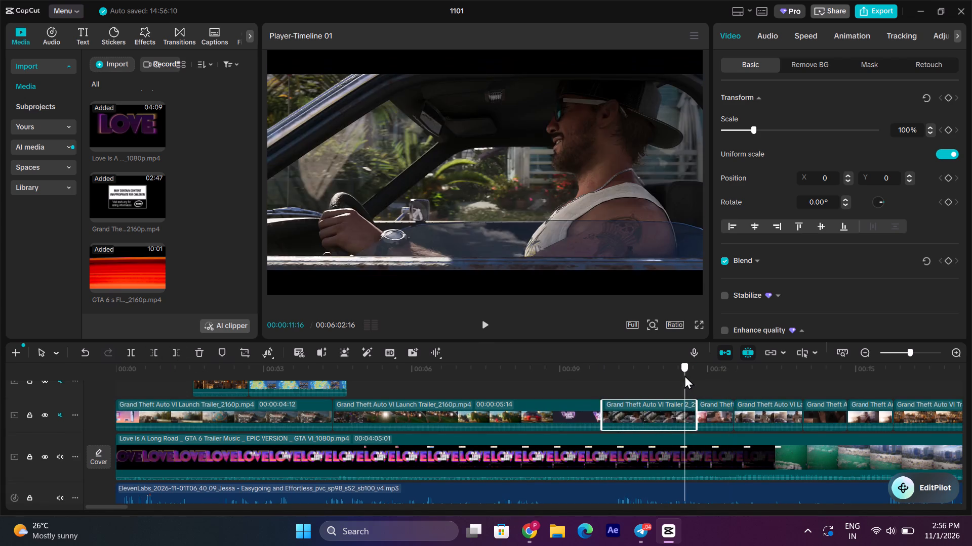
drag(685, 376, 680, 380)
click(673, 423)
click(179, 352)
drag(648, 412, 653, 412)
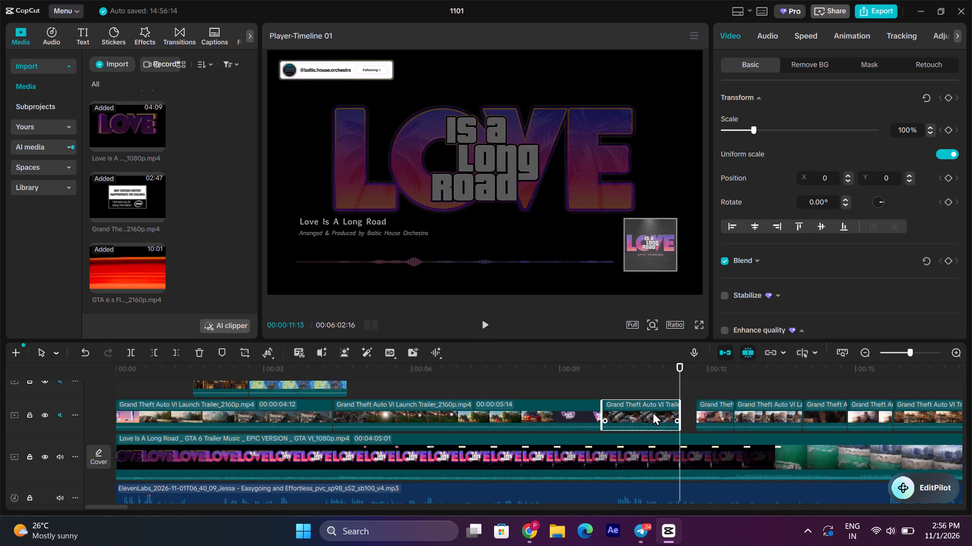
drag(653, 412, 664, 414)
drag(619, 409, 585, 403)
Play the edit from about 00:00:09:17 to 00:00:21:10 to review the shots against the narration.
click(588, 381)
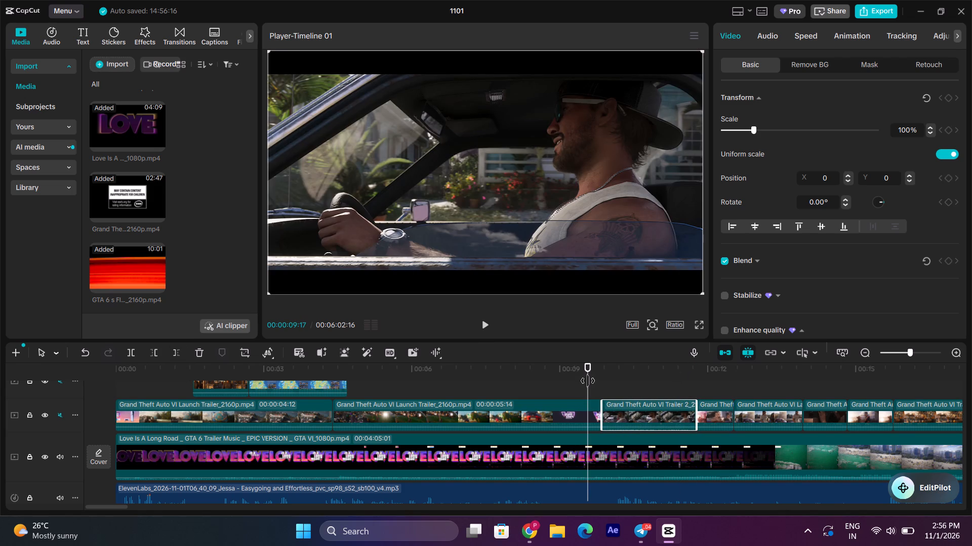
key(space)
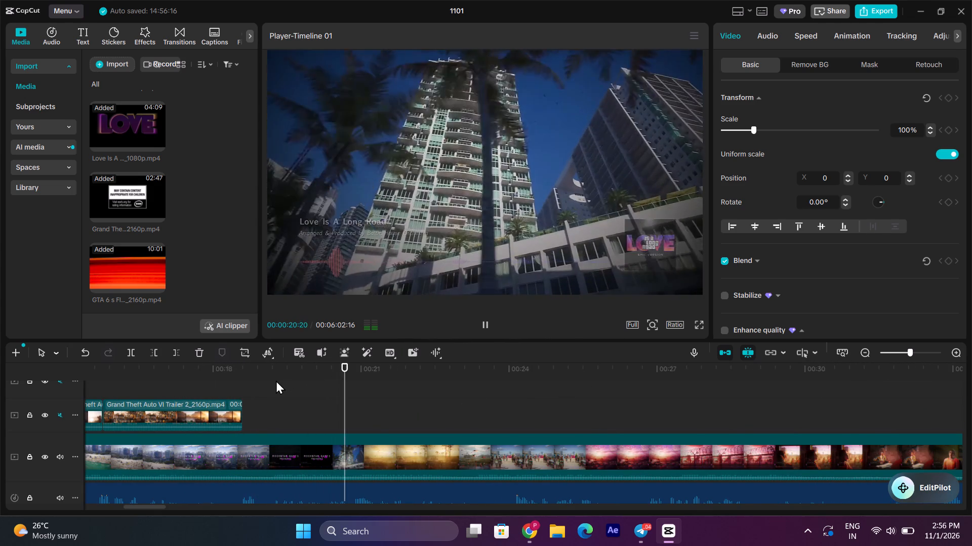
key(space)
Look through the imported media and the importable Downloads files for further footage, and cancel the import.
click(121, 207)
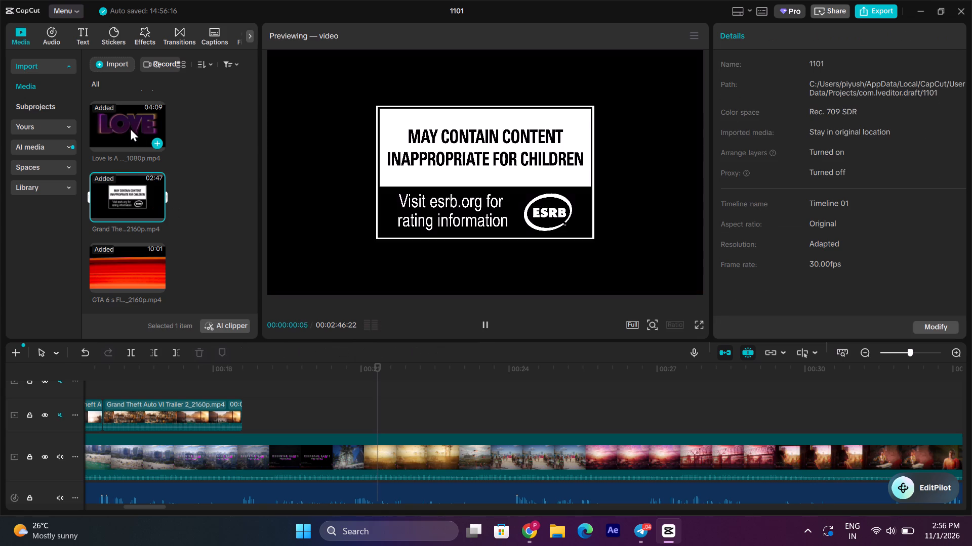
click(130, 119)
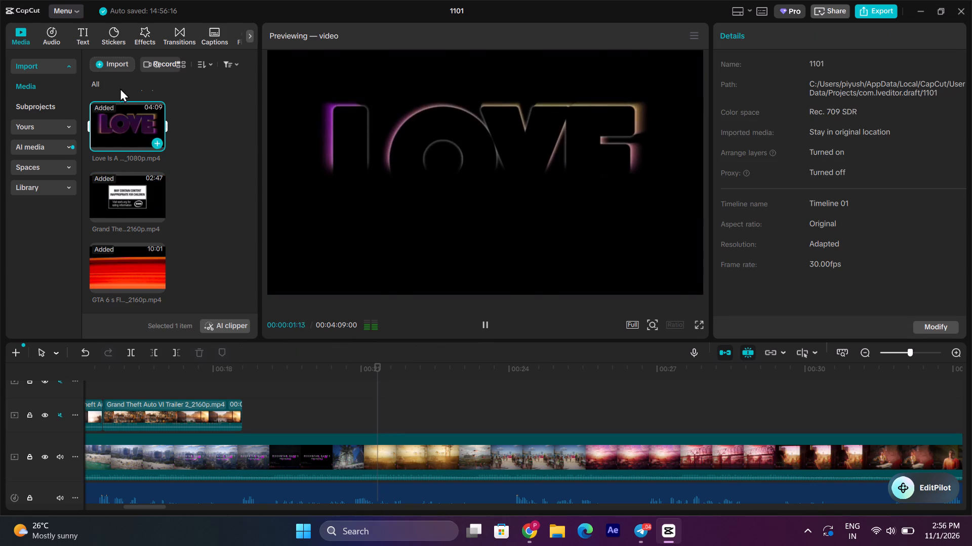
key(space)
click(115, 71)
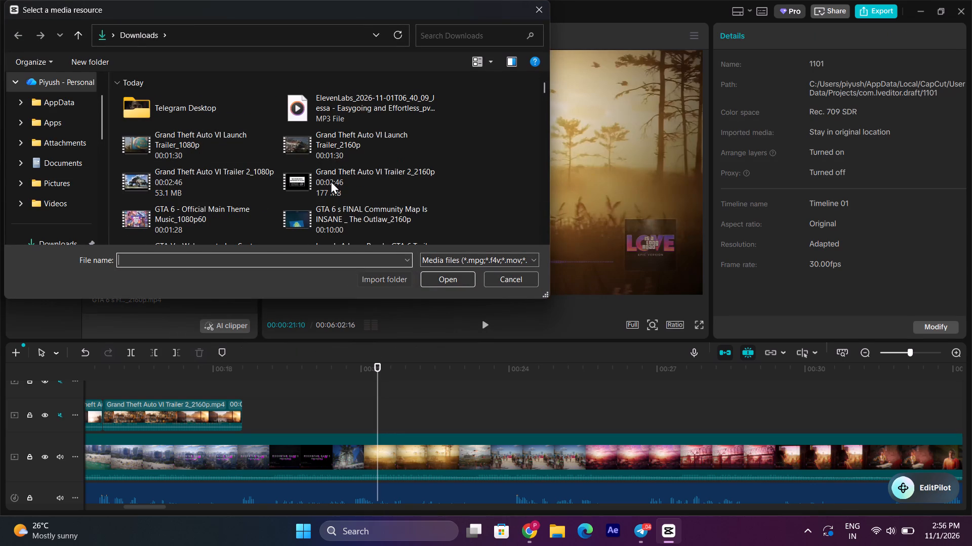
scroll(333, 201, down, 1)
click(195, 178)
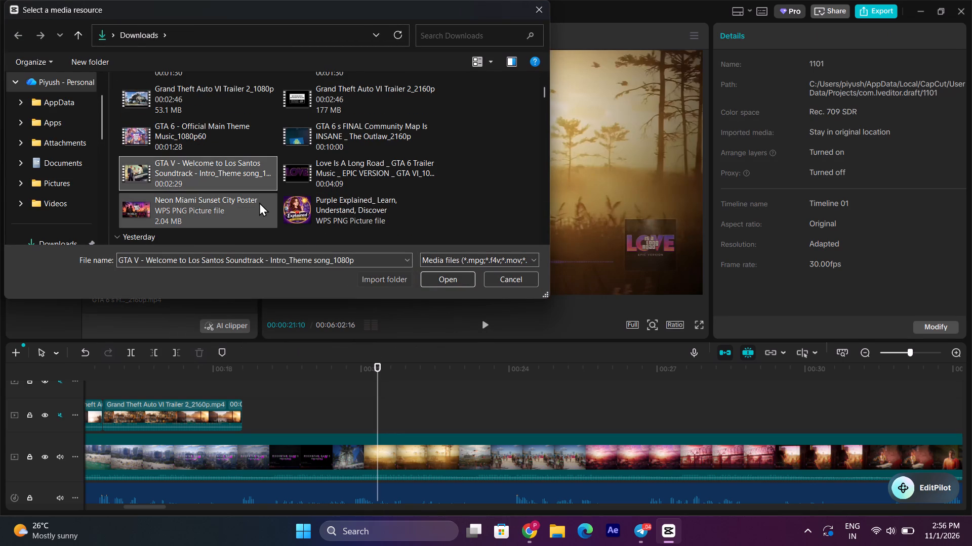
scroll(202, 201, up, 1)
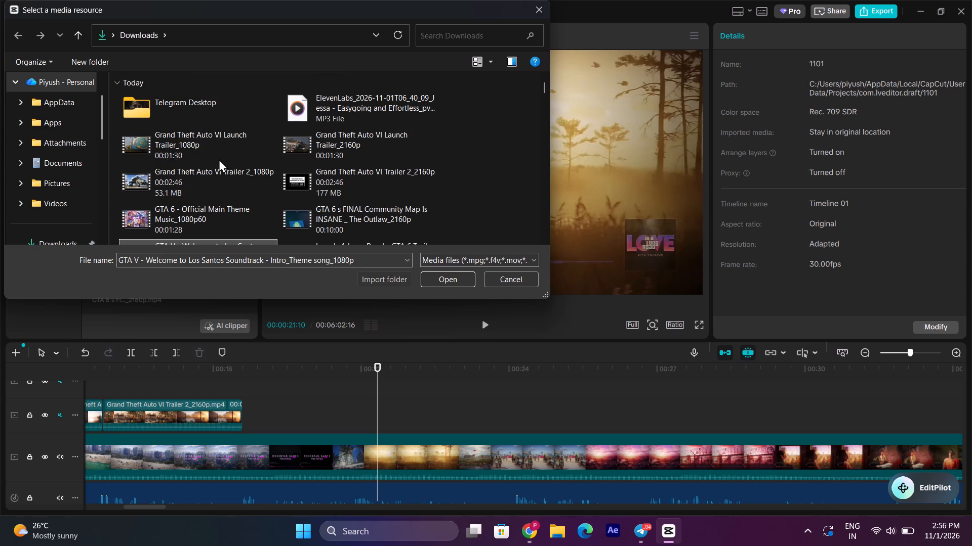
click(219, 159)
click(219, 176)
click(348, 191)
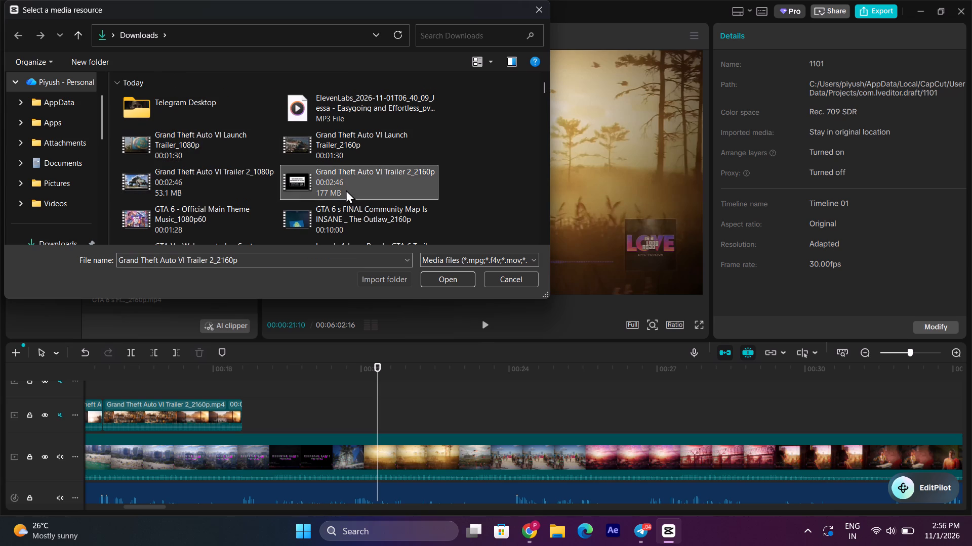
scroll(335, 197, down, 2)
scroll(369, 193, up, 1)
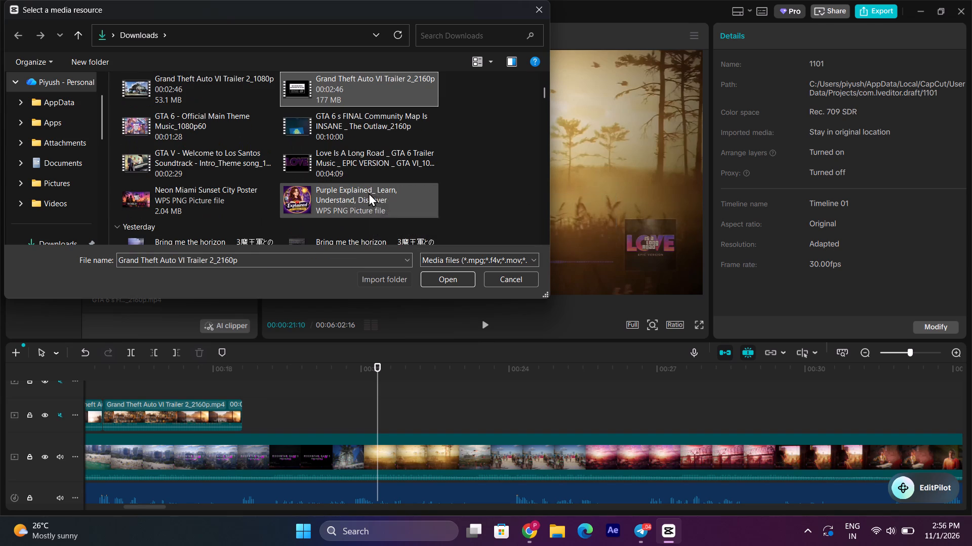
click(368, 119)
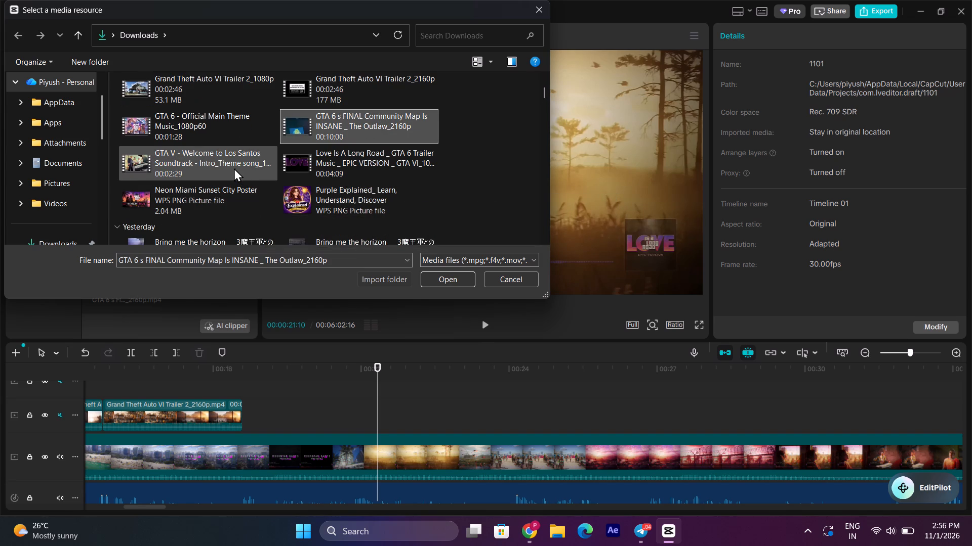
scroll(273, 185, up, 1)
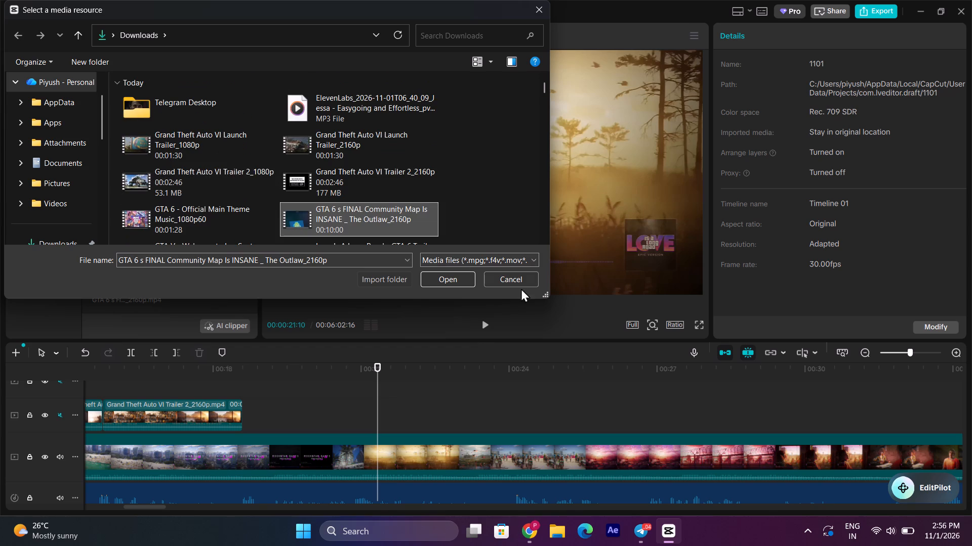
click(502, 273)
Check the GTA video files in the Windows Downloads folder and return to CapCut at 00:00:20:22.
click(558, 525)
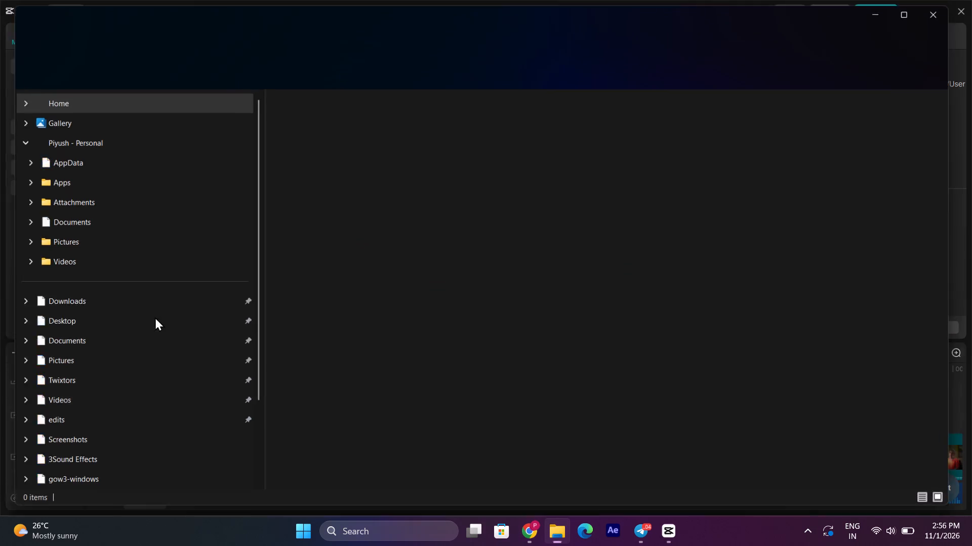
click(118, 304)
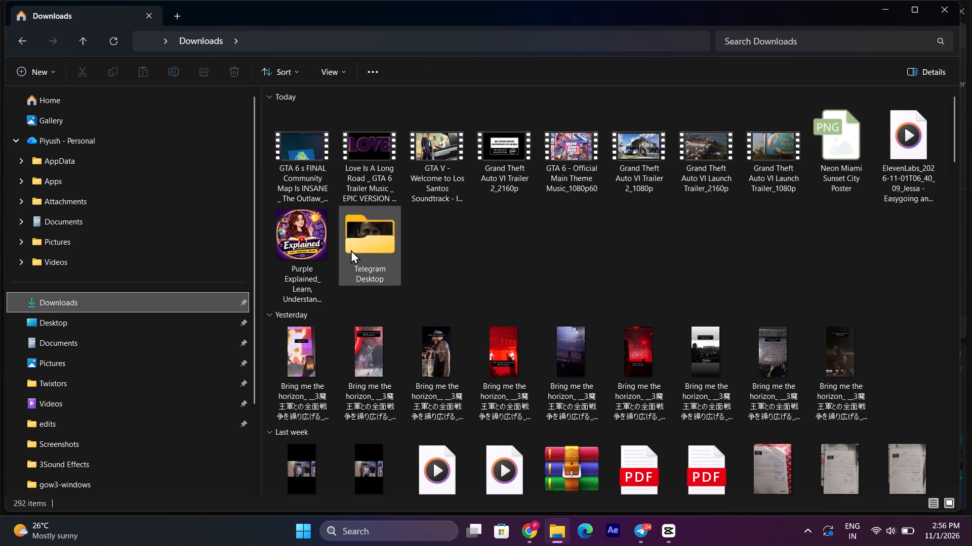
click(368, 182)
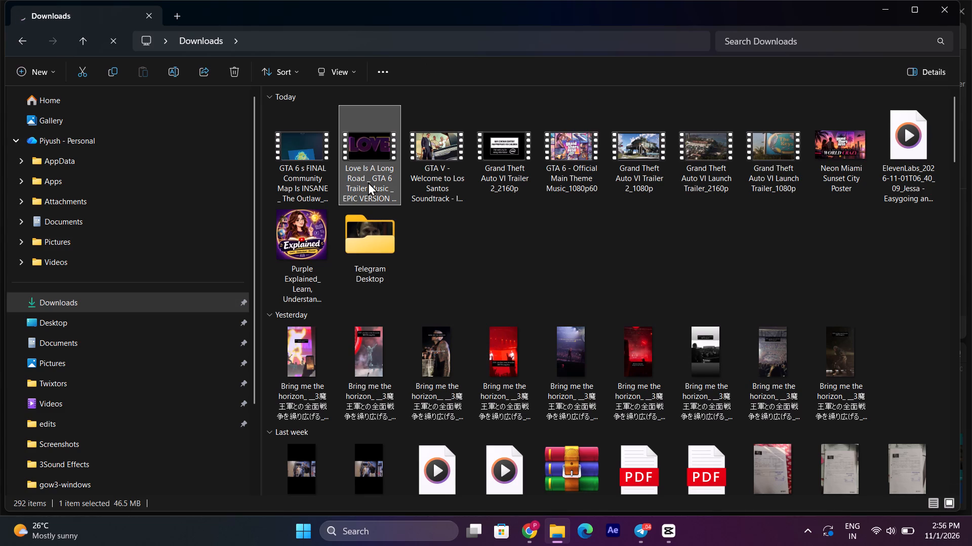
click(650, 183)
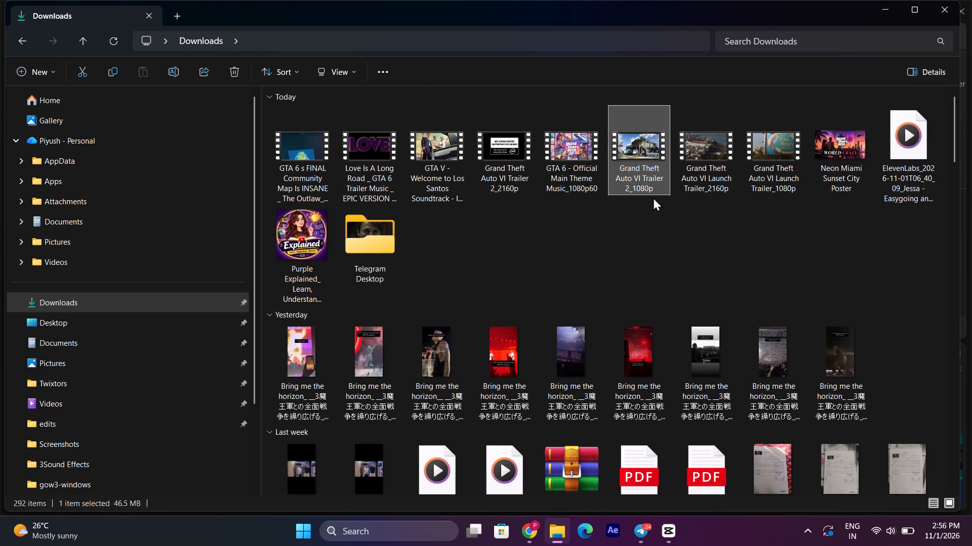
click(707, 186)
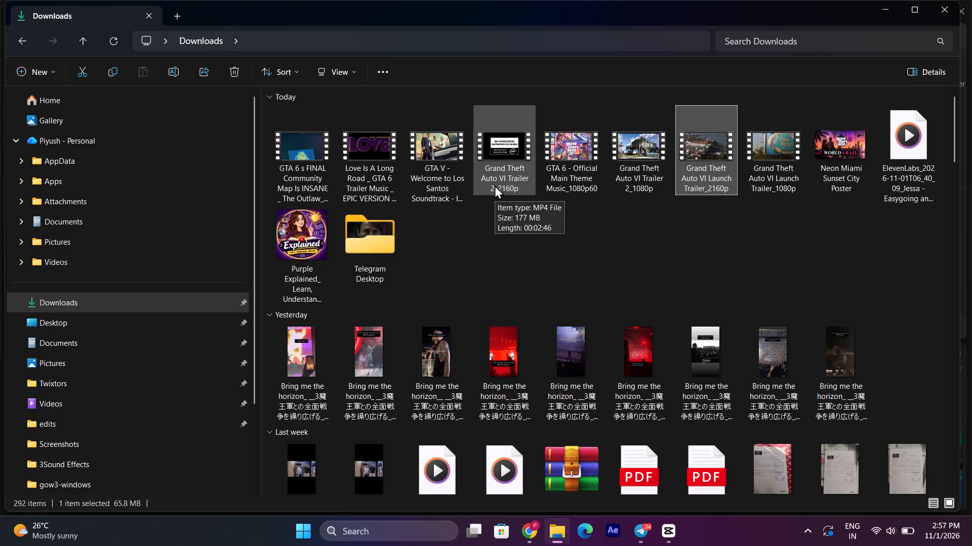
click(670, 531)
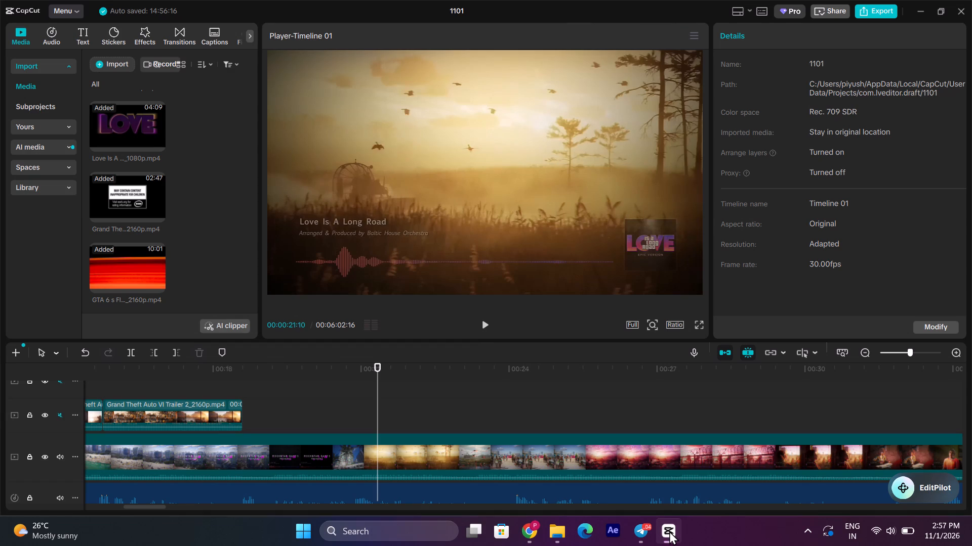
click(347, 380)
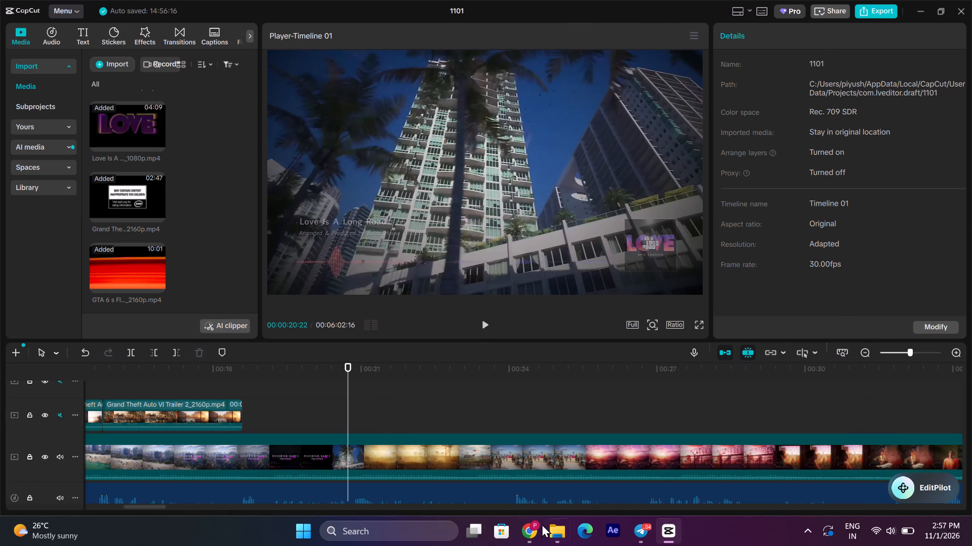
Switch to Chrome, search YouTube for "gta 6 gameplay" and open Rockstar Games' "Grand Theft Auto VI: An Extended Look".
click(539, 525)
drag(448, 77, 319, 77)
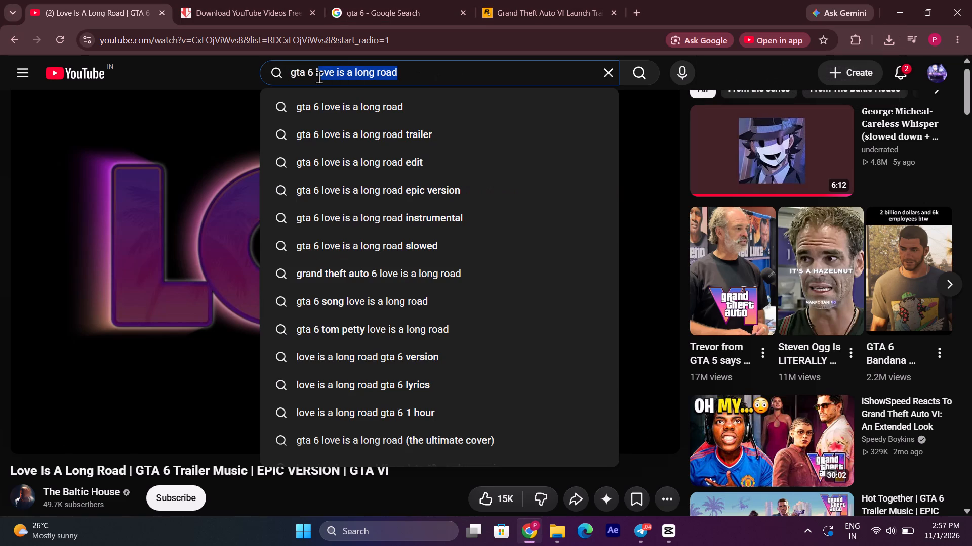
drag(319, 77, 319, 79)
key(BackSpace)
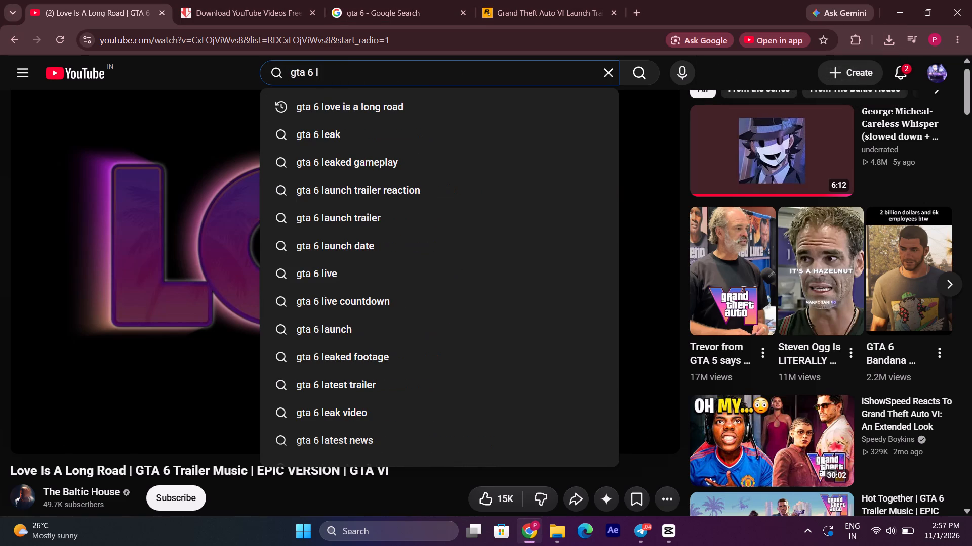
key(BackSpace)
text(game)
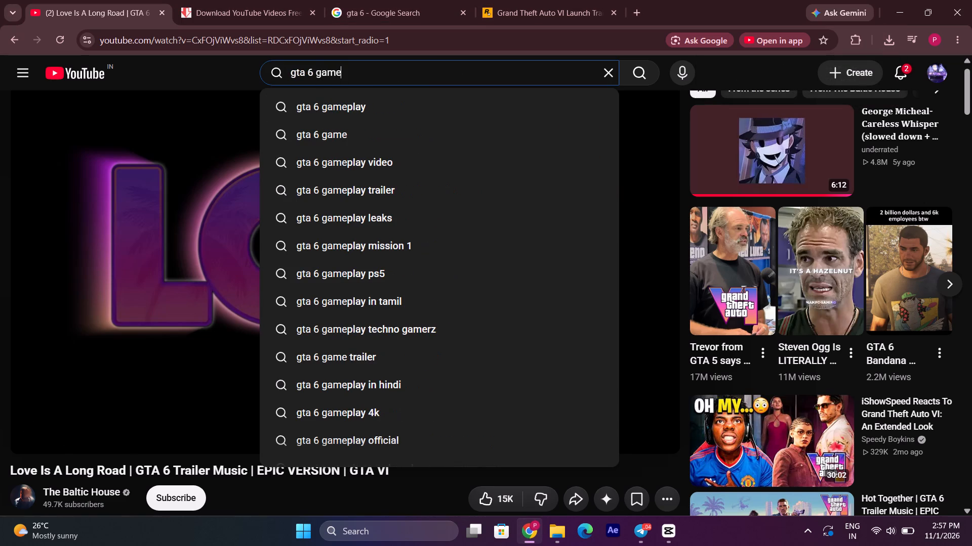
text(play)
key(Return)
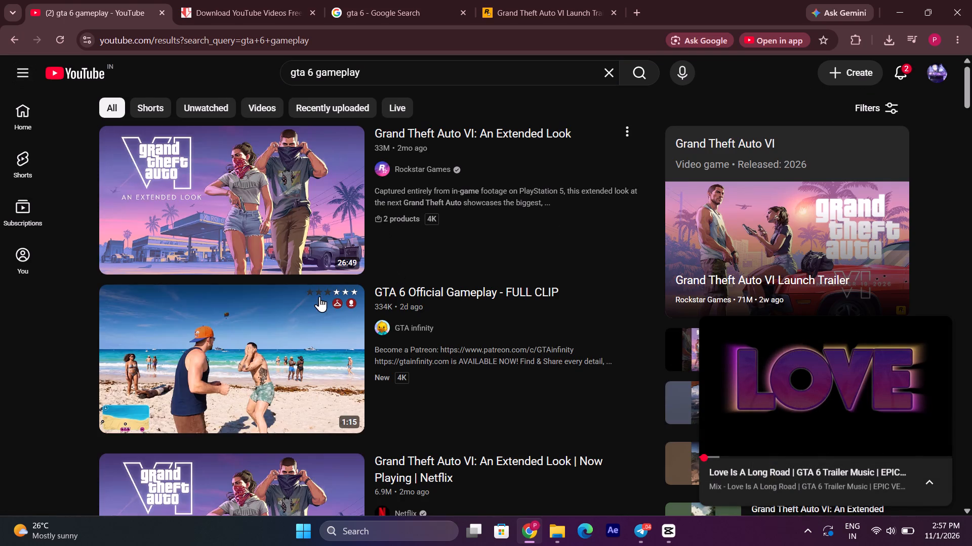
click(263, 209)
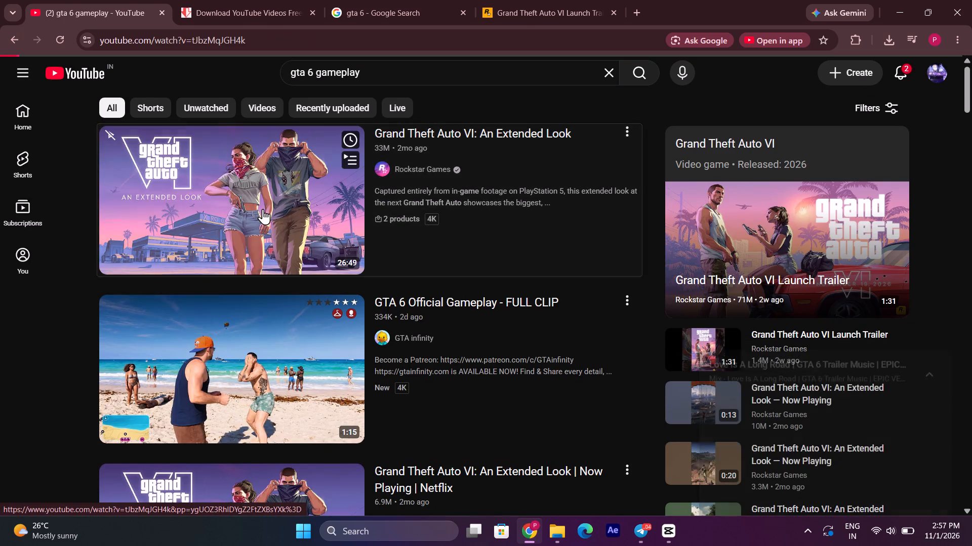
key(Right)
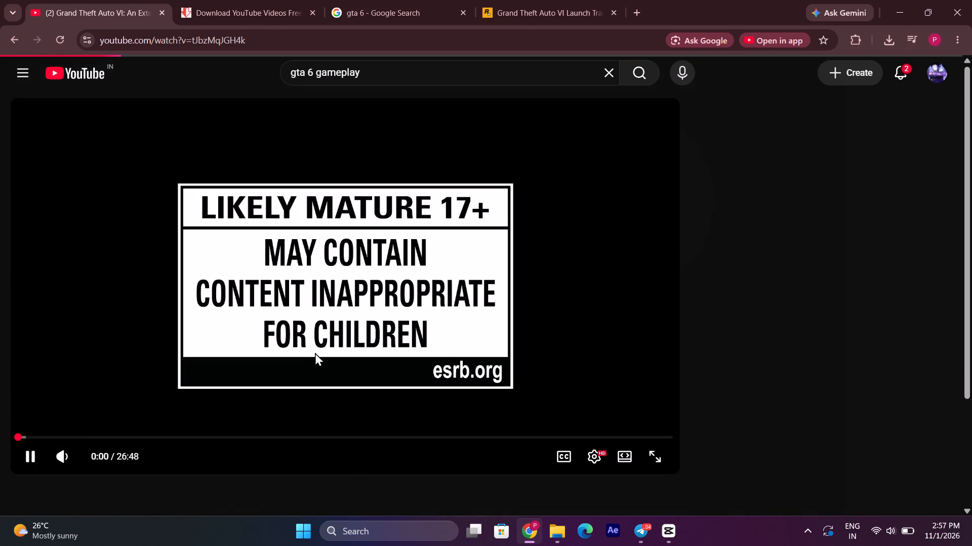
Skip forward in "Grand Theft Auto VI: An Extended Look" and copy the video's share link.
key(Right)
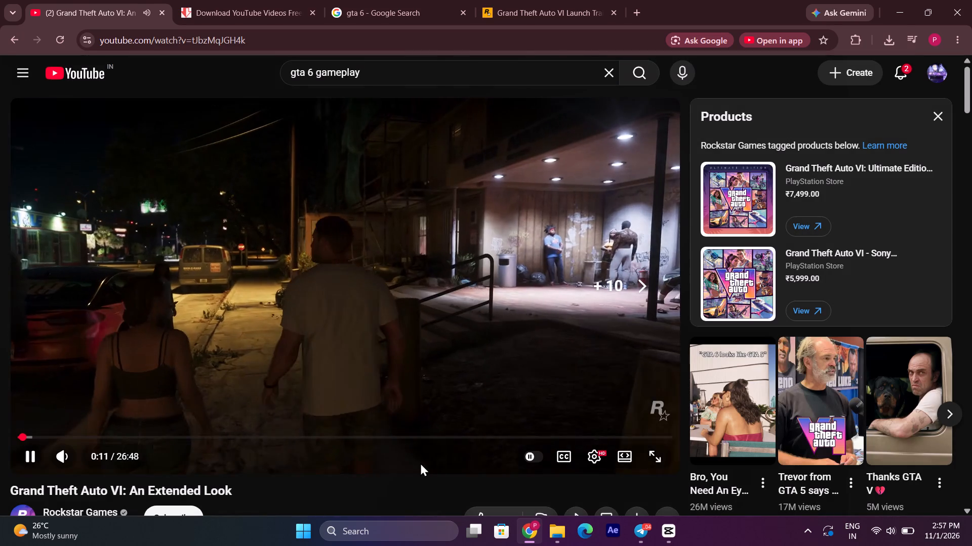
key(Right)
scroll(428, 466, down, 1)
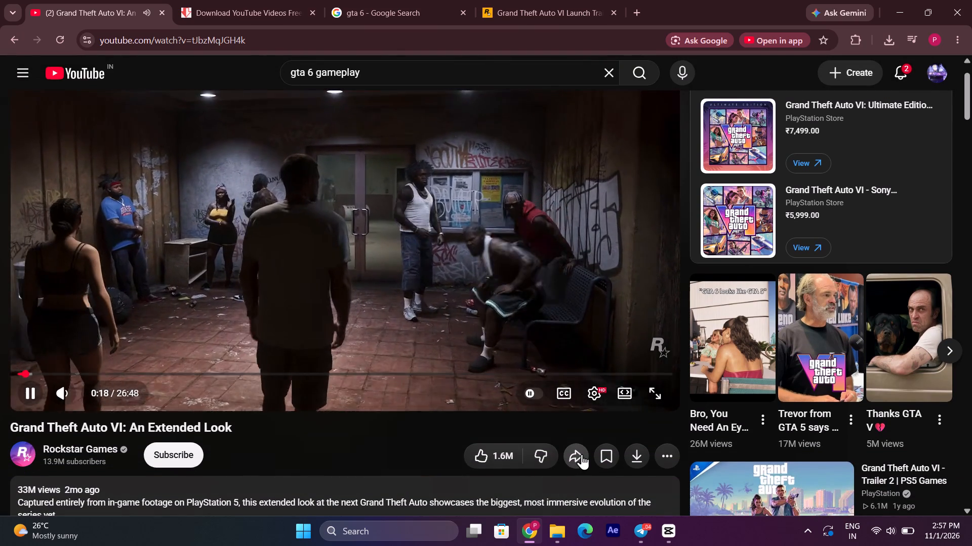
click(582, 454)
click(598, 346)
click(142, 260)
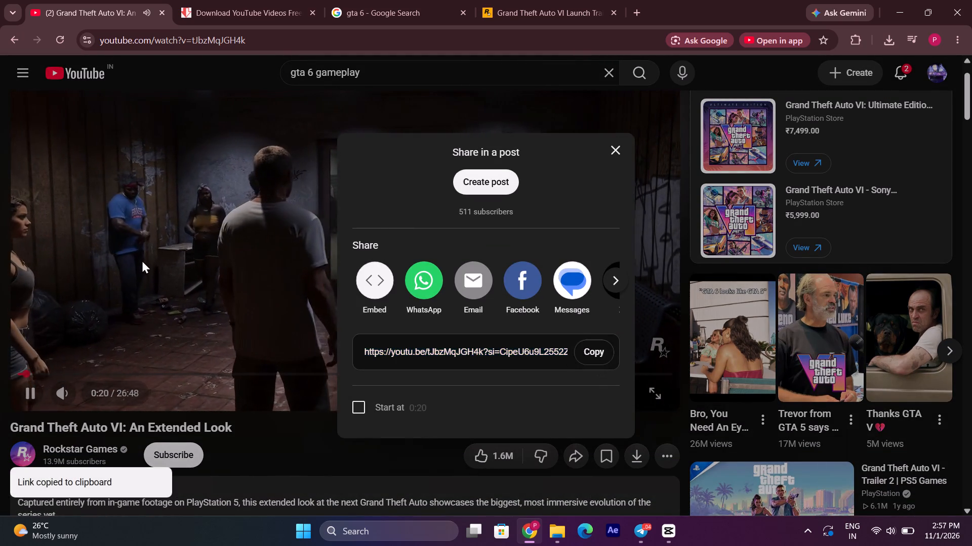
click(153, 261)
click(575, 454)
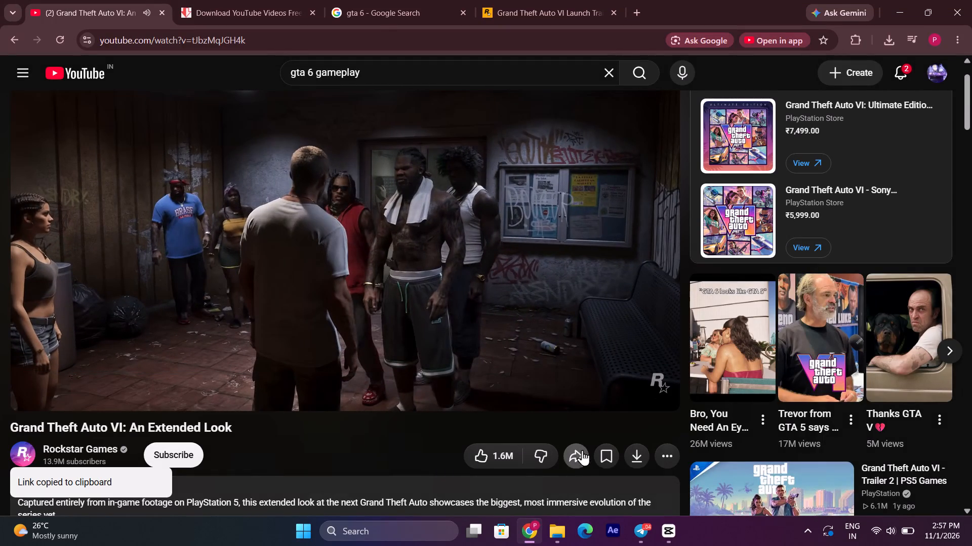
click(595, 355)
click(607, 147)
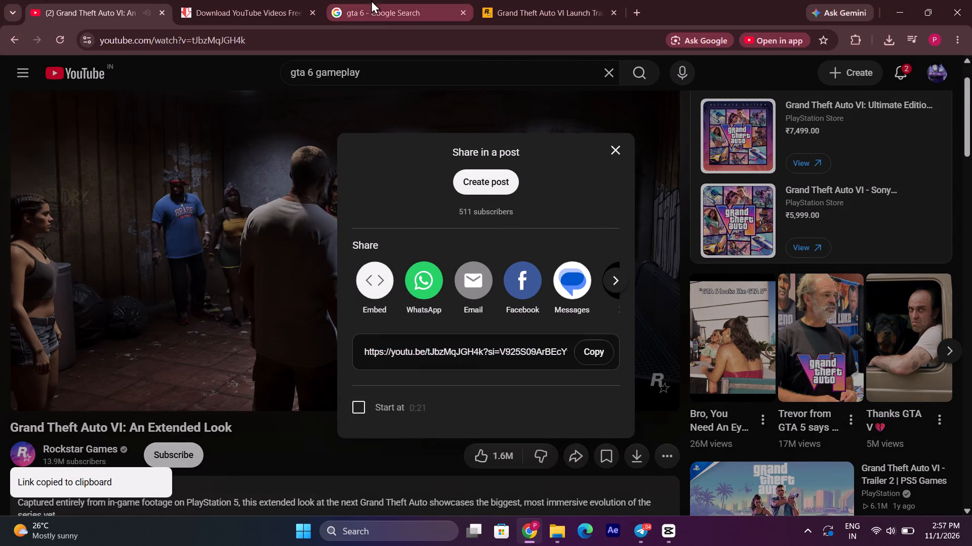
Dismiss the finished map download on the vd6s.net downloader and submit the copied Extended Look link.
click(393, 0)
click(246, 2)
click(642, 125)
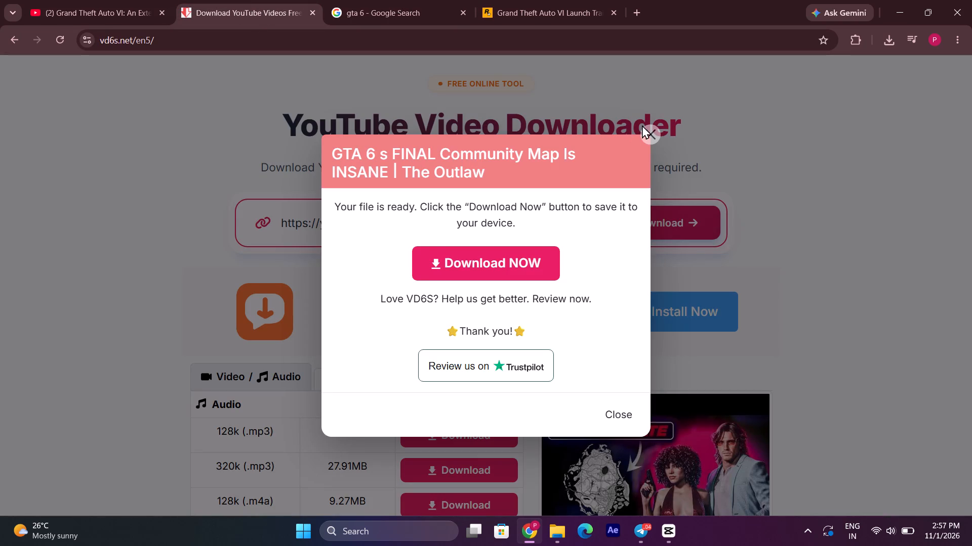
click(653, 139)
click(594, 224)
click(415, 221)
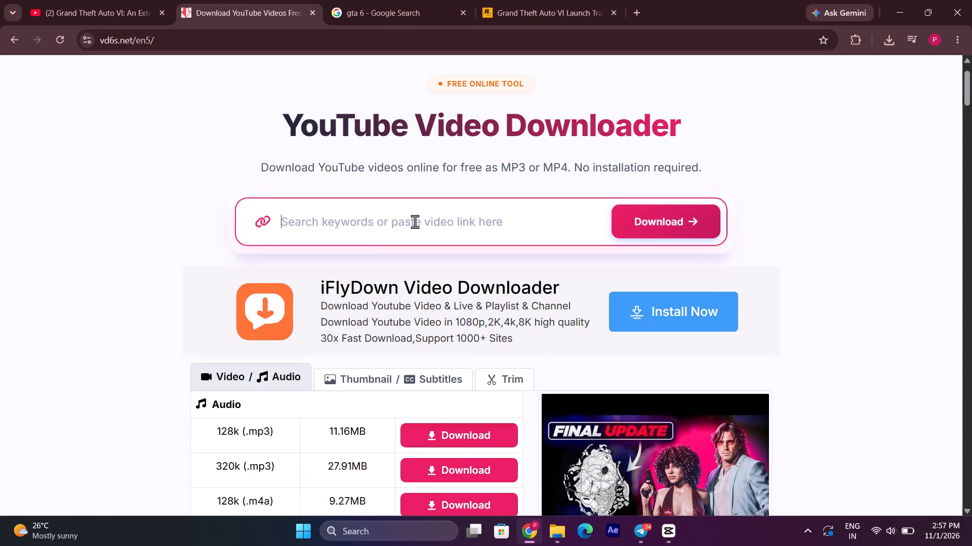
key(ctrl+v)
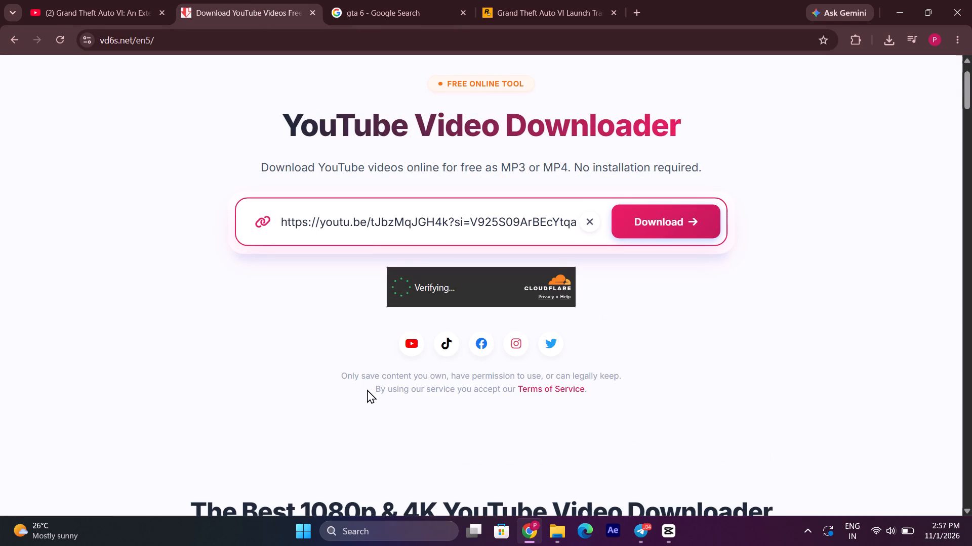
scroll(386, 408, down, 3)
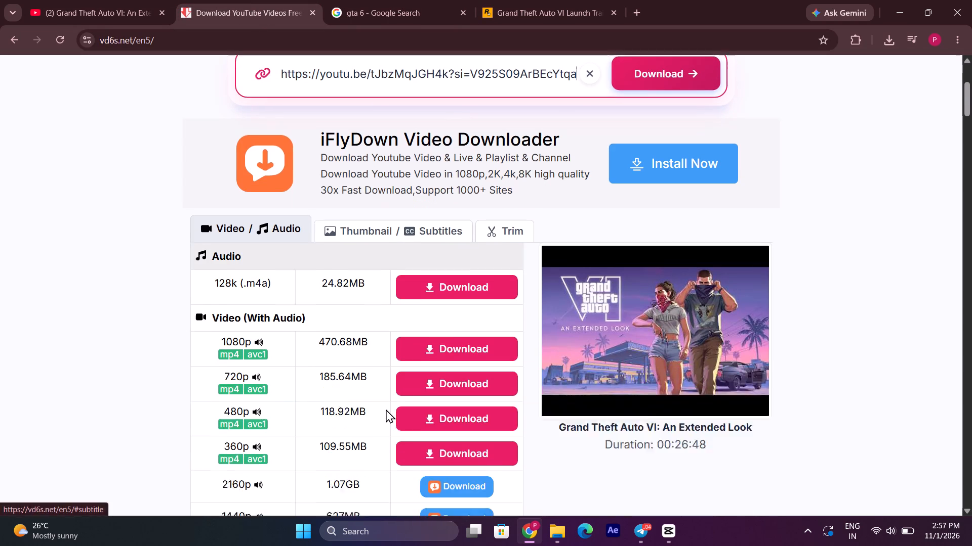
scroll(383, 396, down, 3)
click(399, 458)
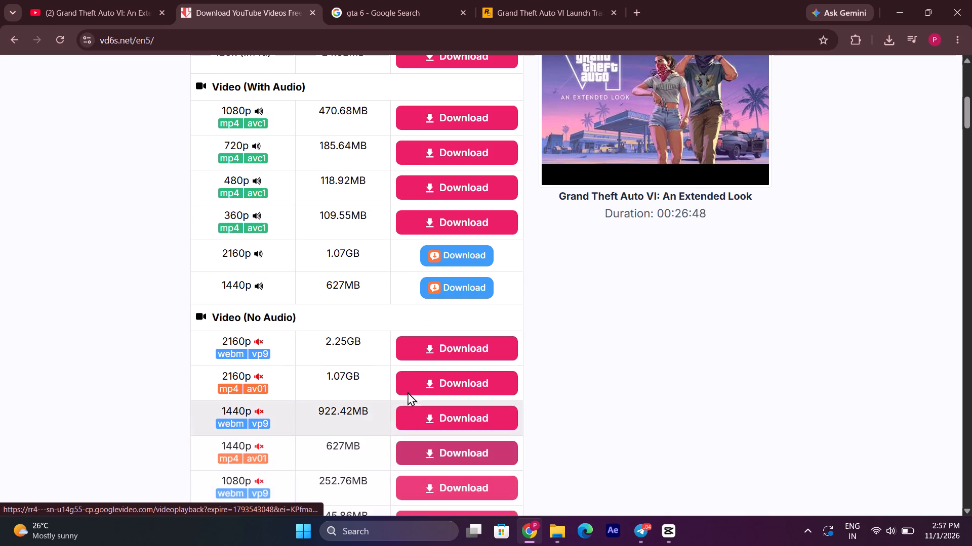
scroll(429, 360, down, 2)
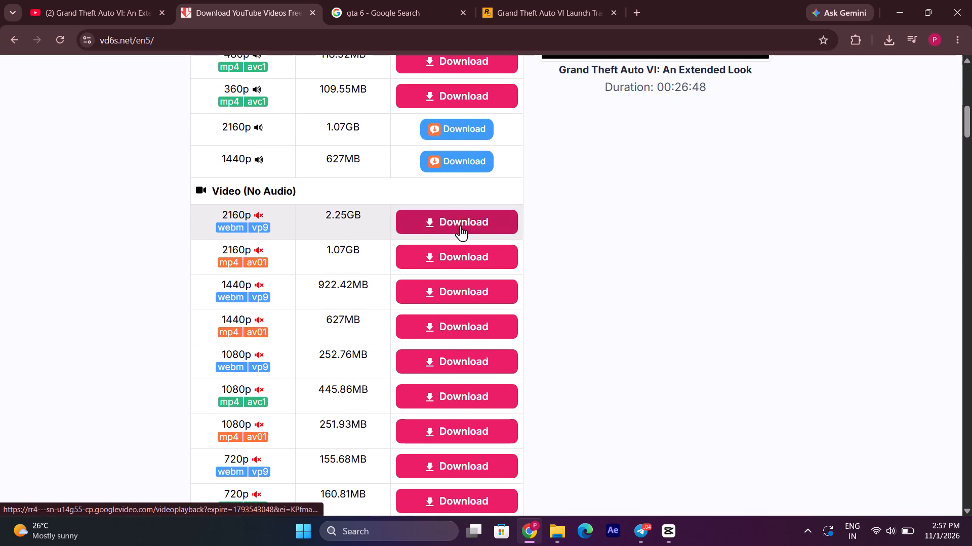
click(460, 225)
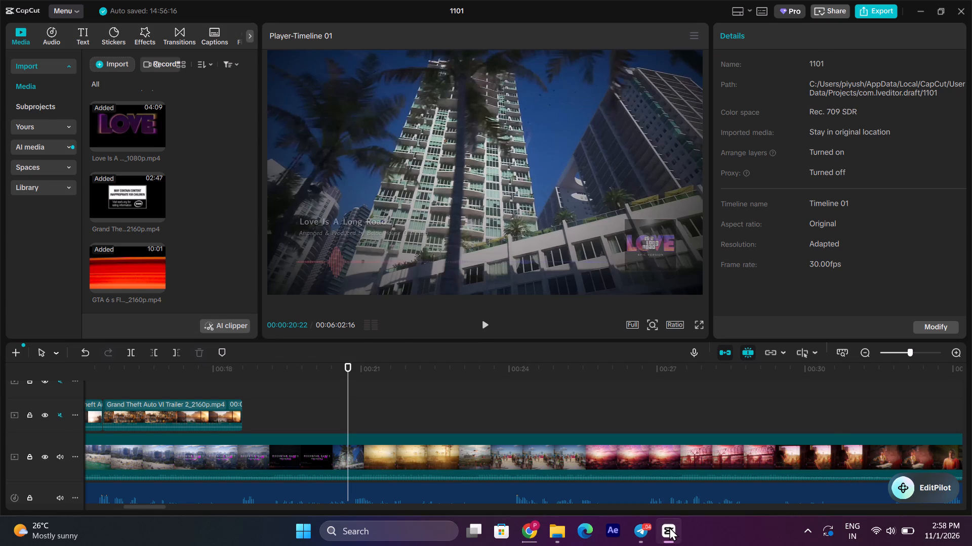
Switch from CapCut to Chrome and close the leftover googlevideo download tab.
click(669, 527)
click(538, 536)
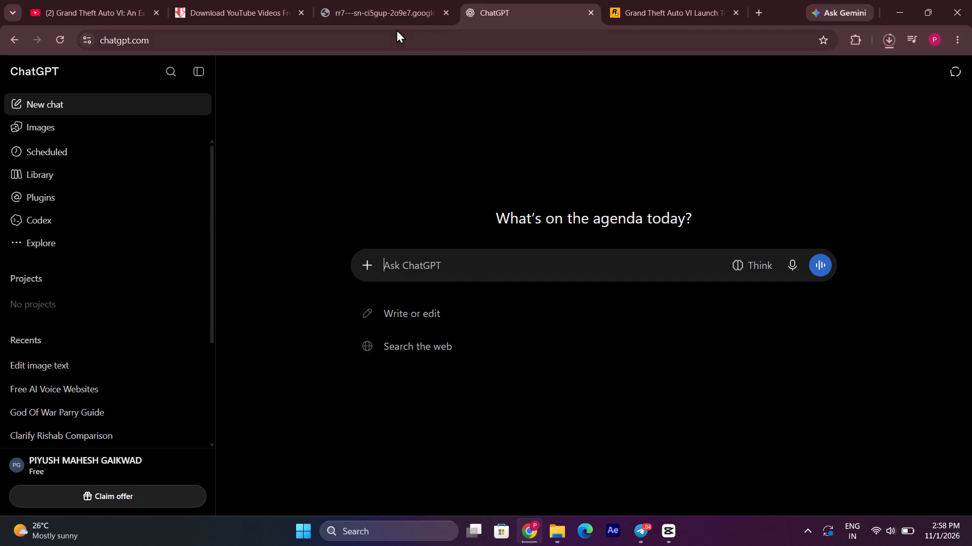
click(421, 17)
click(445, 15)
Open a new browser tab and enter a Google search beginning "wha".
click(617, 9)
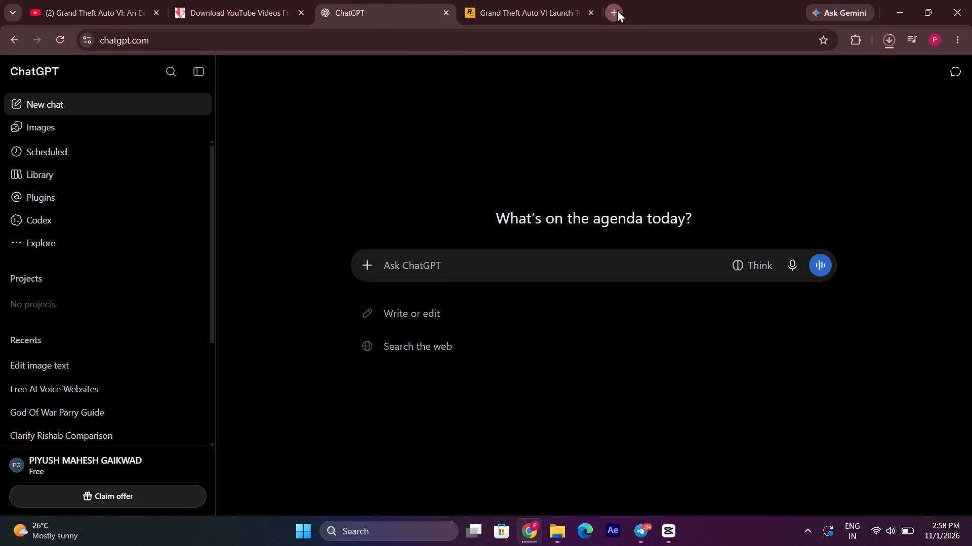
click(546, 231)
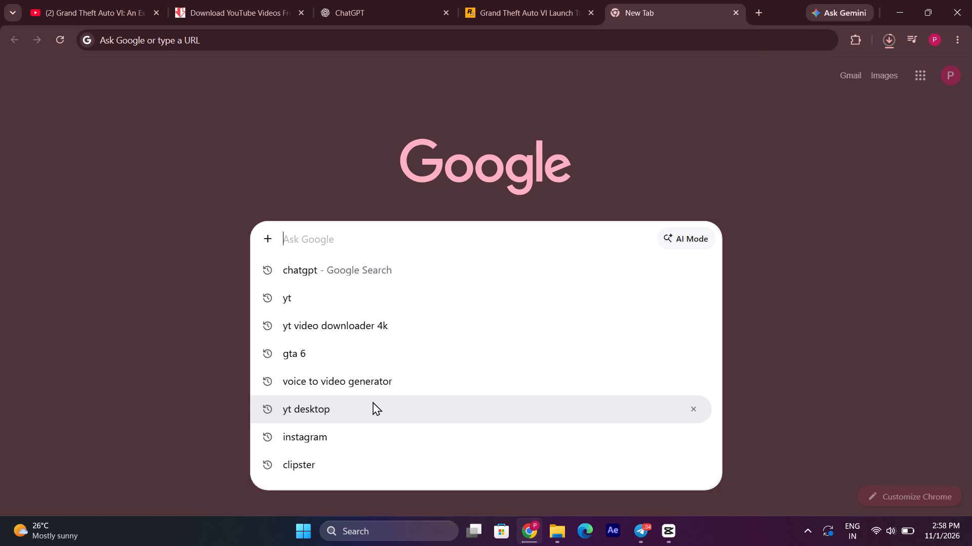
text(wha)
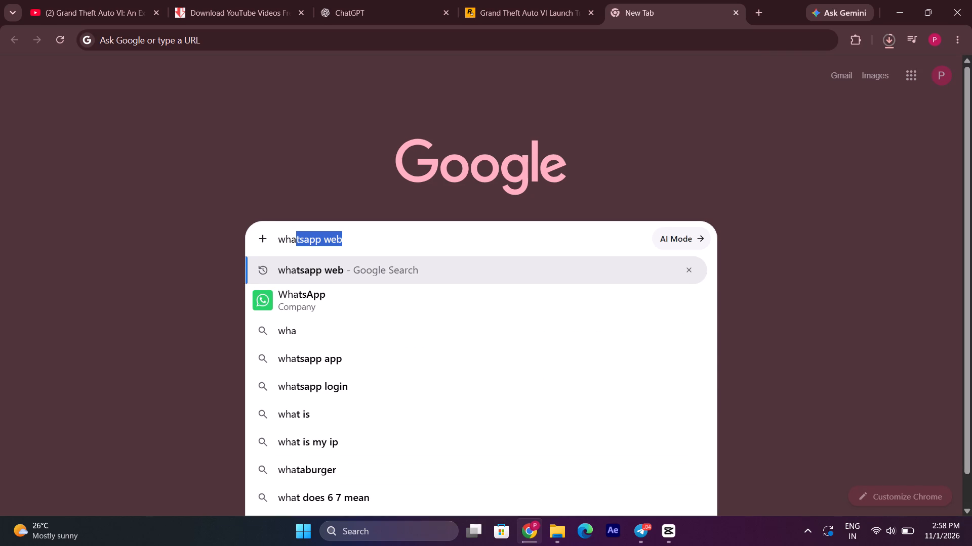
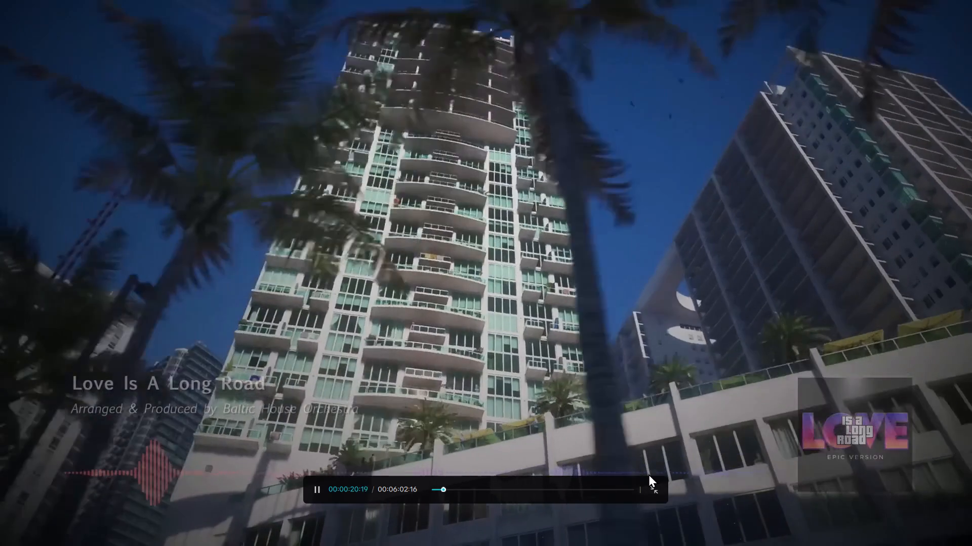
Play the edit full screen from the beginning to review the opening clips.
click(651, 487)
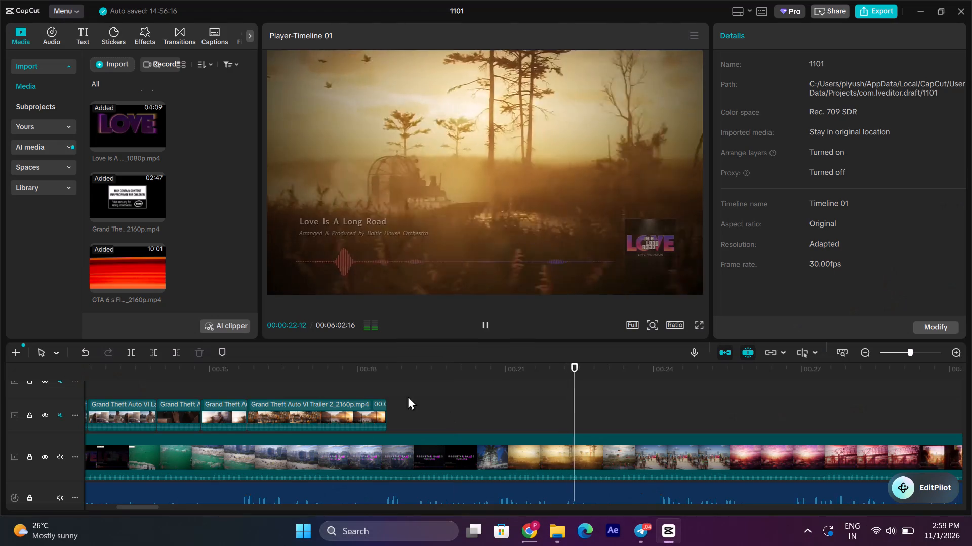
click(452, 375)
drag(452, 375, 0, 359)
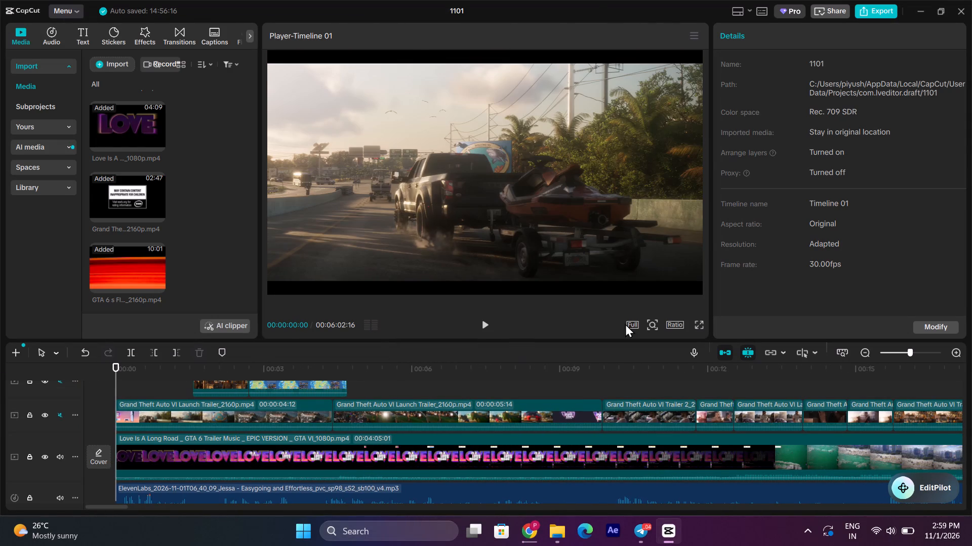
click(702, 326)
key(space)
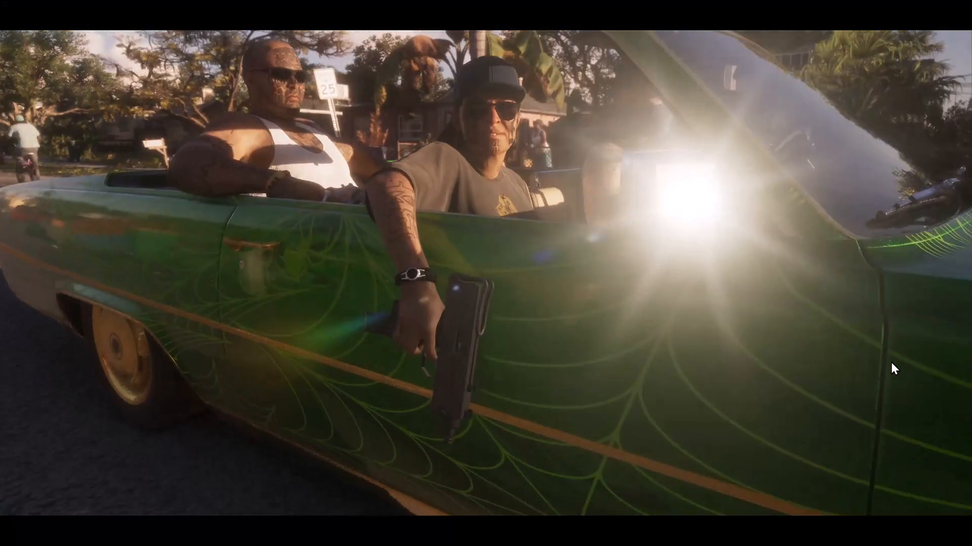
click(698, 424)
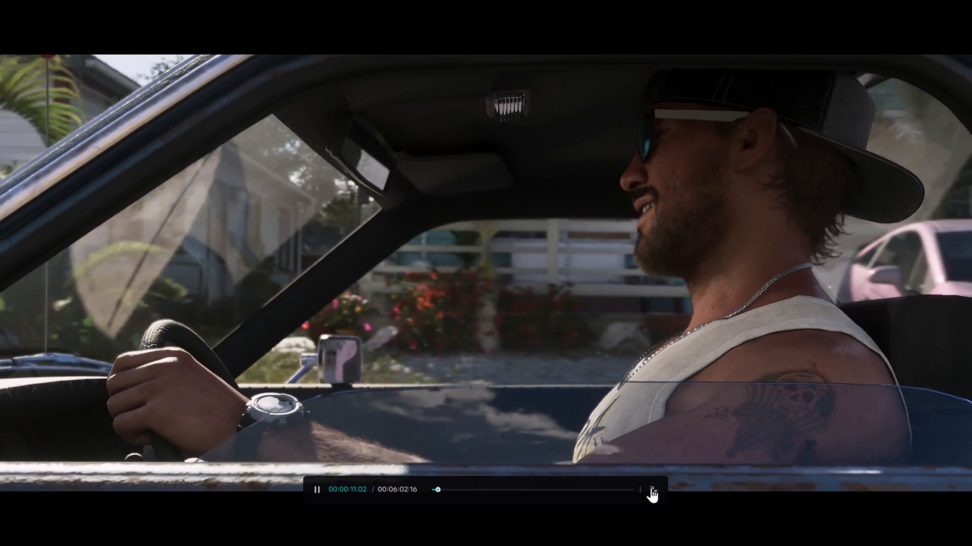
click(651, 487)
Split the second Grand Theft Auto VI Launch Trailer clip at 00:00:08:08 and delete the part after the cut.
scroll(357, 397, up, 1)
click(335, 377)
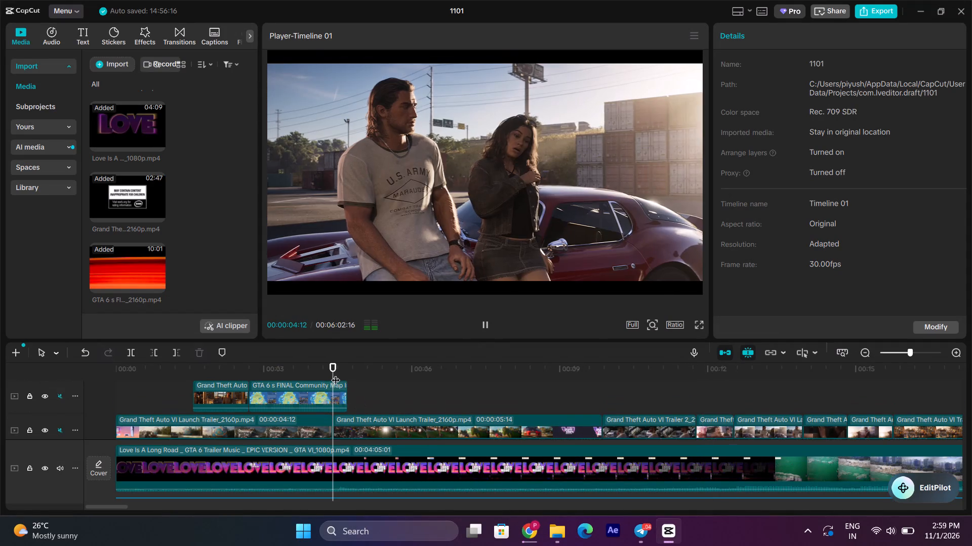
drag(336, 373, 470, 377)
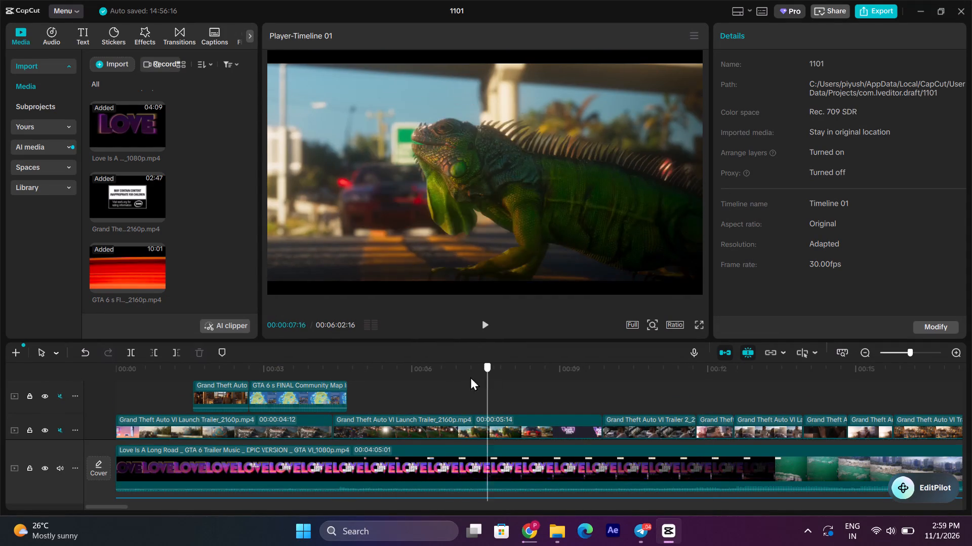
drag(470, 377, 478, 384)
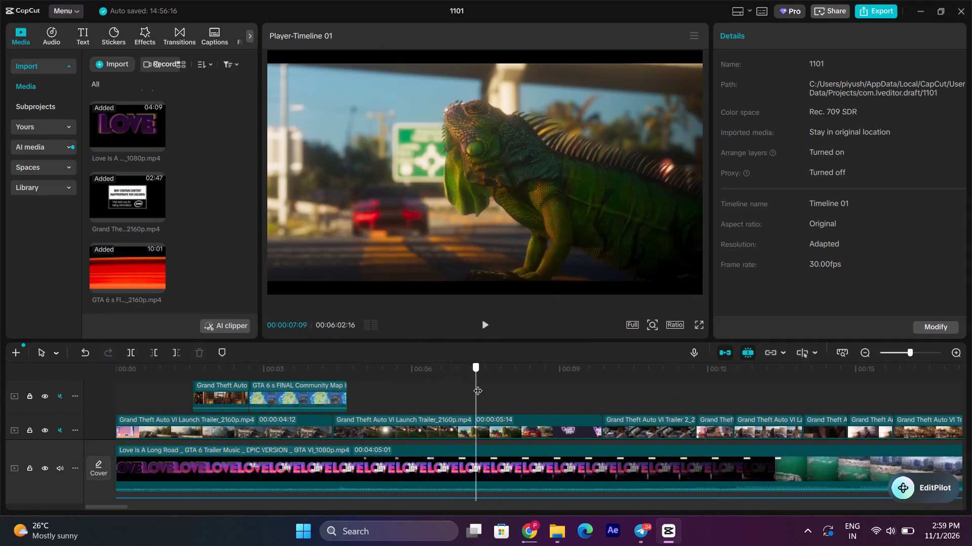
drag(478, 384, 564, 389)
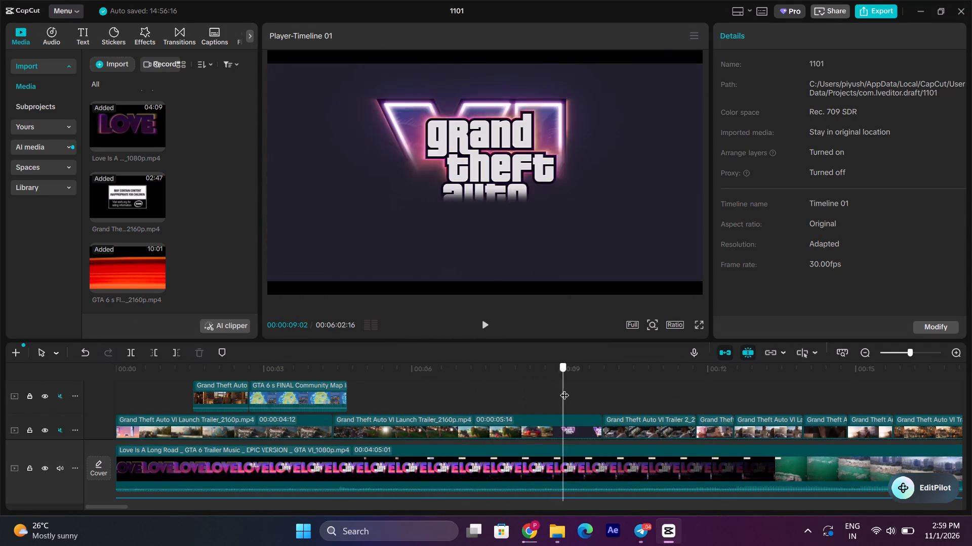
drag(564, 389, 508, 392)
key(space)
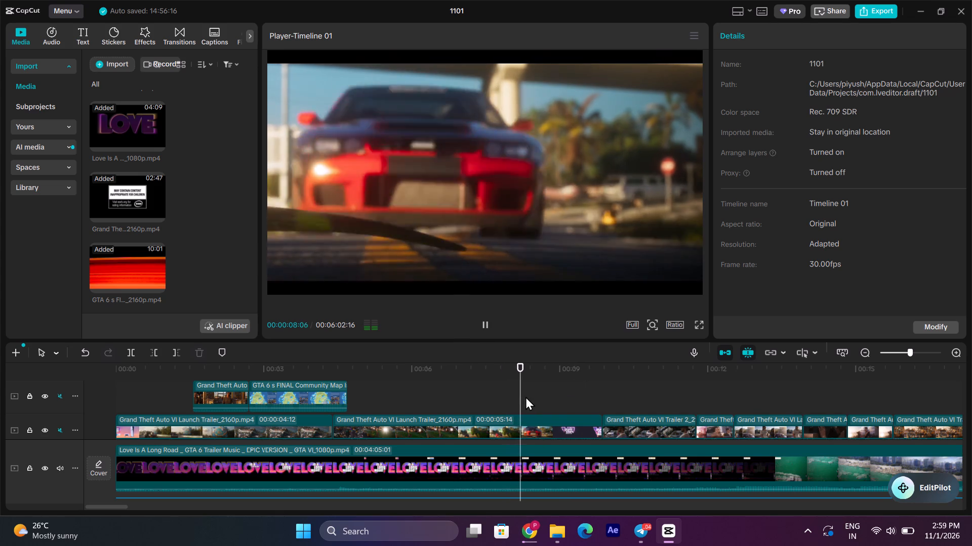
click(514, 370)
drag(514, 370, 518, 371)
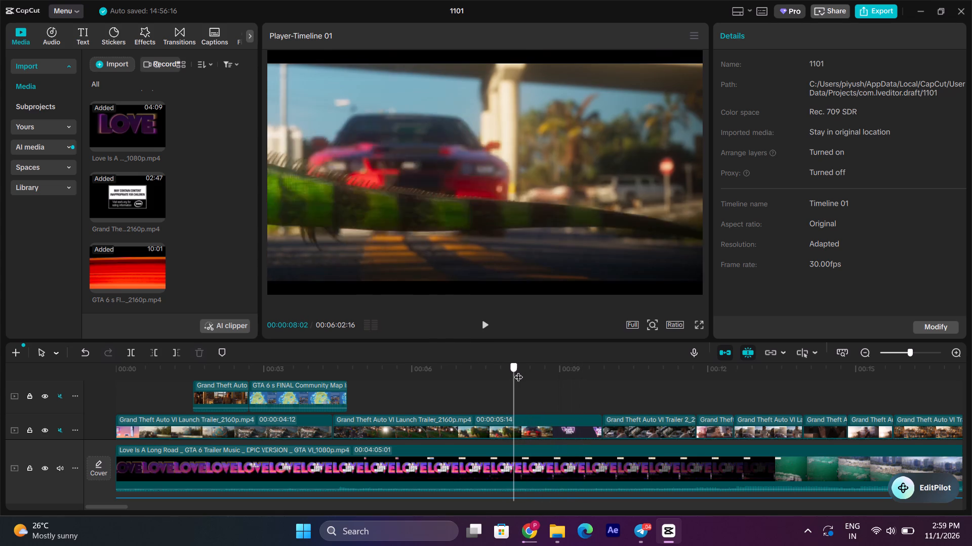
drag(518, 371, 524, 369)
click(524, 427)
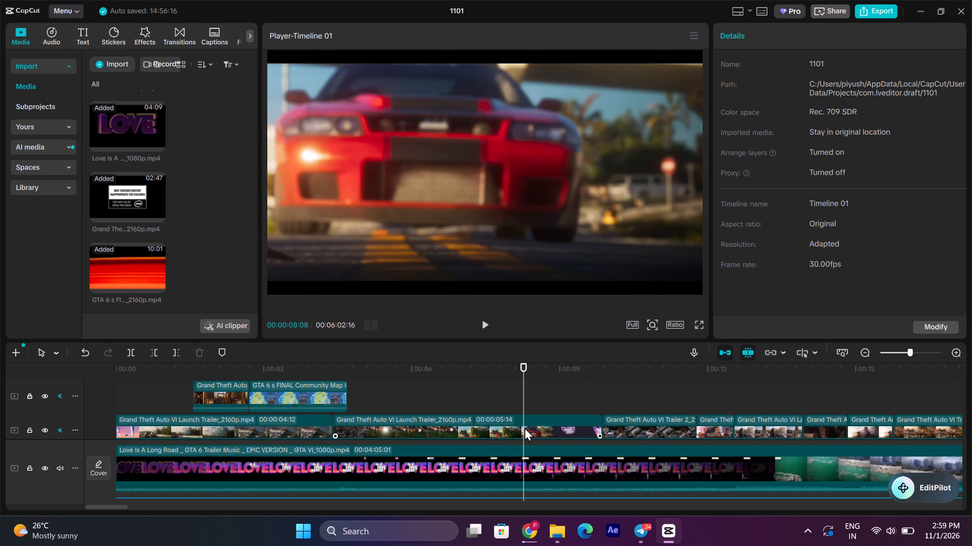
click(130, 353)
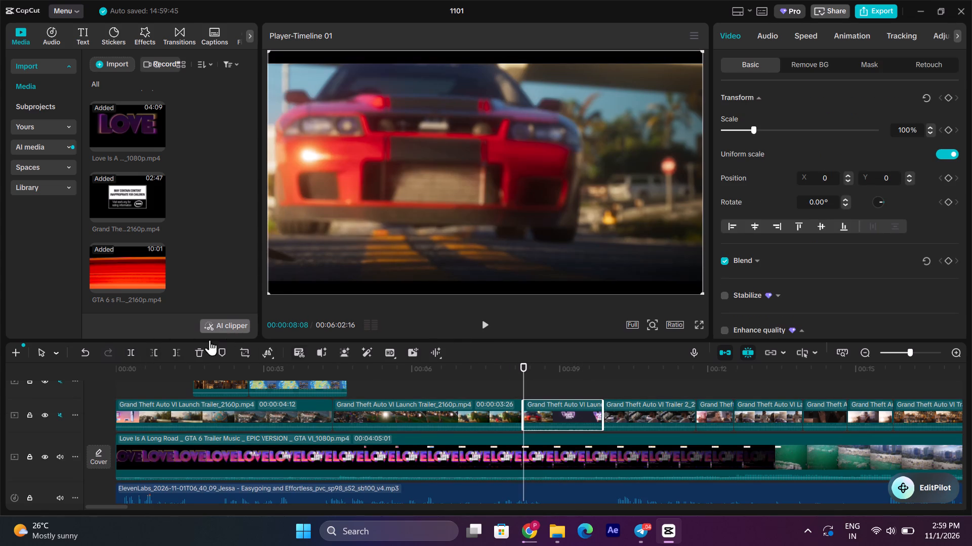
click(202, 348)
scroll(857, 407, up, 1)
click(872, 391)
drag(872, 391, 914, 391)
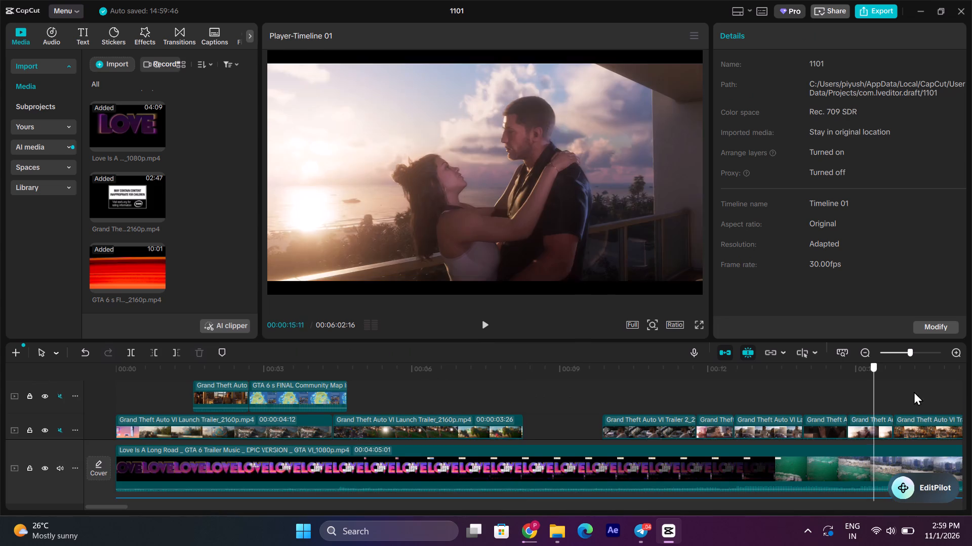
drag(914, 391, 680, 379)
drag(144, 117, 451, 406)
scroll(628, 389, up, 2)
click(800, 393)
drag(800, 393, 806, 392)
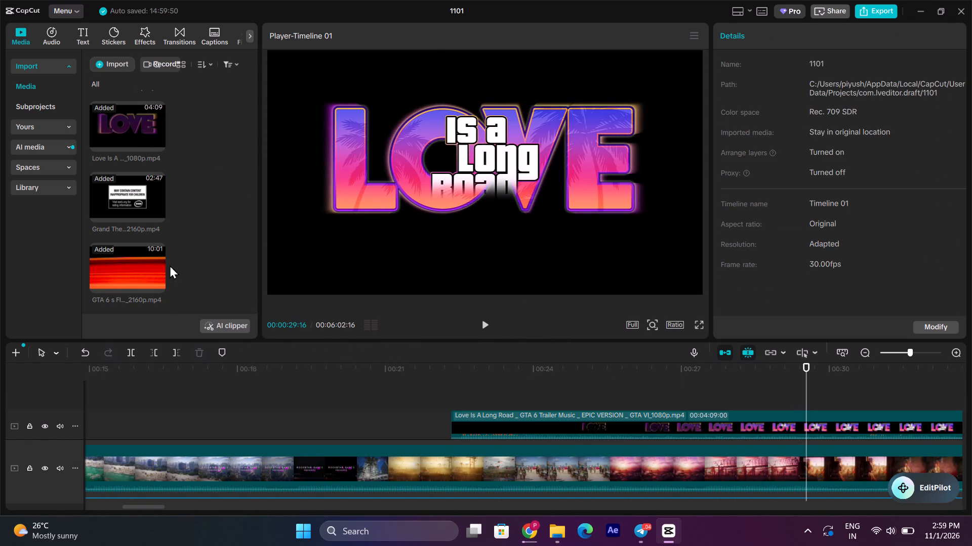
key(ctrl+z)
Add the Grand Theft Auto VI Trailer 2 video on a track above the music, starting at about 00:00:22.
drag(112, 199, 454, 389)
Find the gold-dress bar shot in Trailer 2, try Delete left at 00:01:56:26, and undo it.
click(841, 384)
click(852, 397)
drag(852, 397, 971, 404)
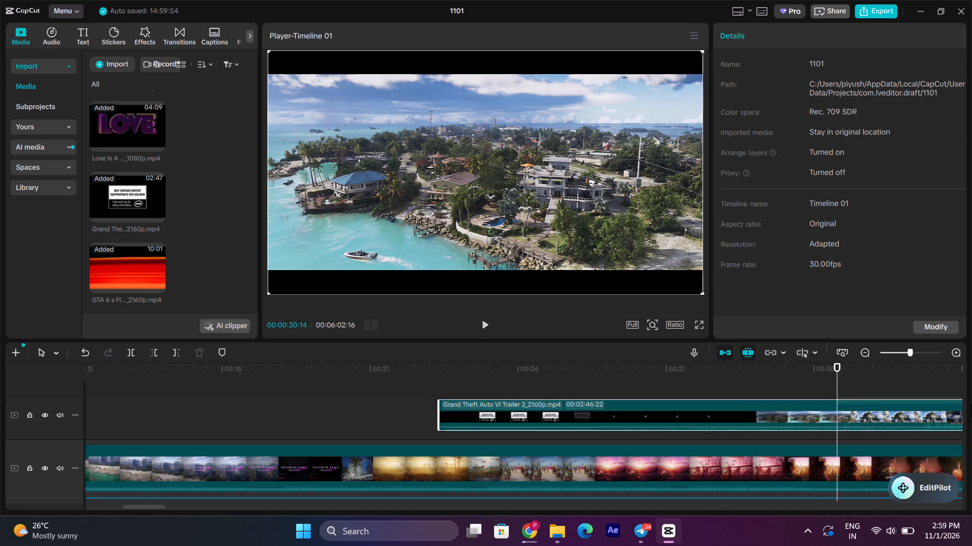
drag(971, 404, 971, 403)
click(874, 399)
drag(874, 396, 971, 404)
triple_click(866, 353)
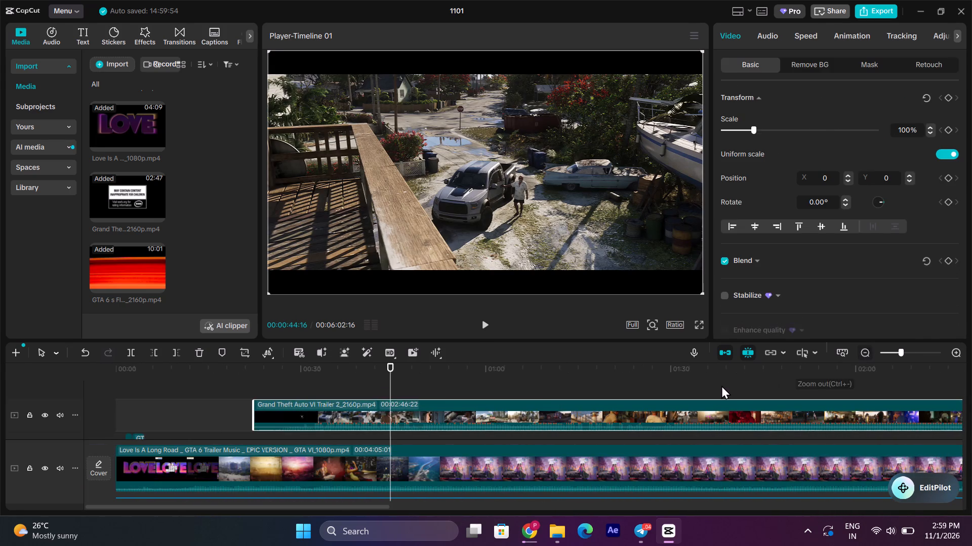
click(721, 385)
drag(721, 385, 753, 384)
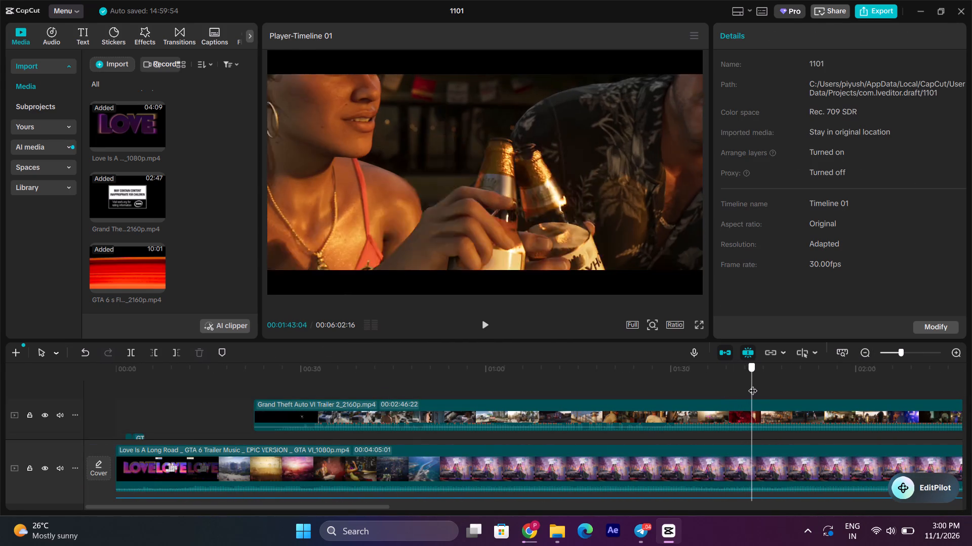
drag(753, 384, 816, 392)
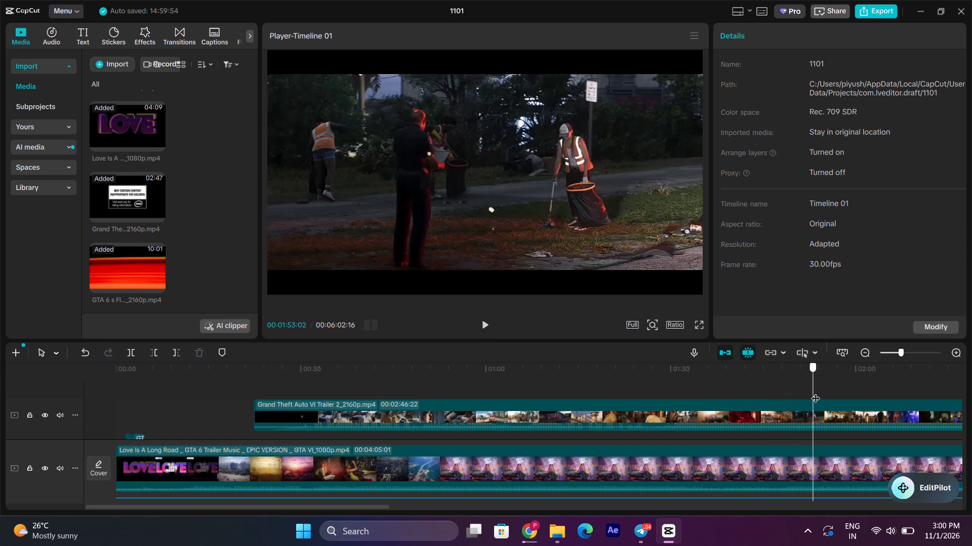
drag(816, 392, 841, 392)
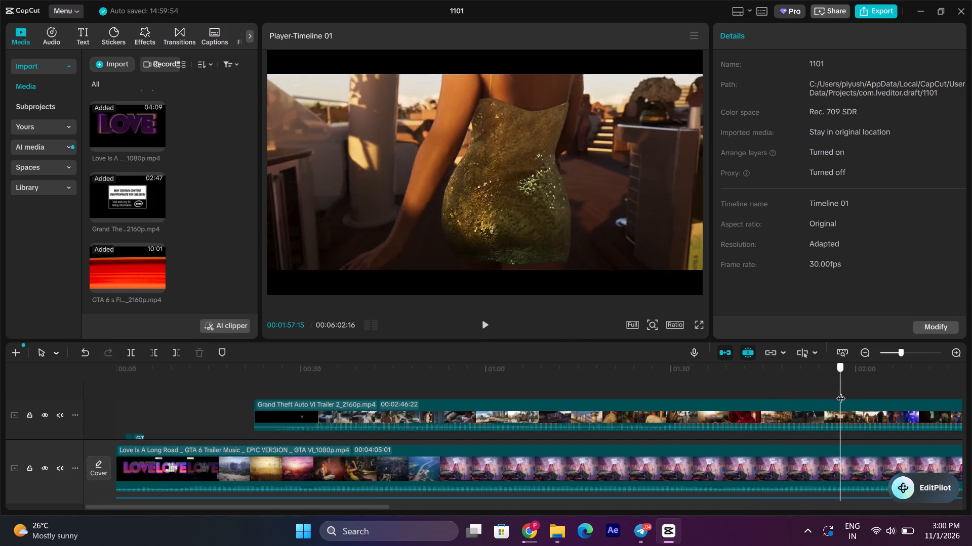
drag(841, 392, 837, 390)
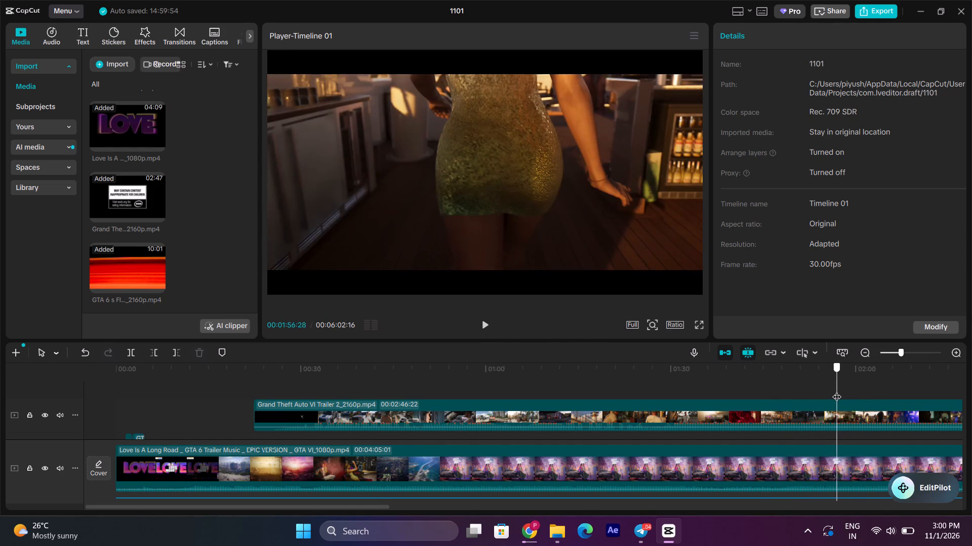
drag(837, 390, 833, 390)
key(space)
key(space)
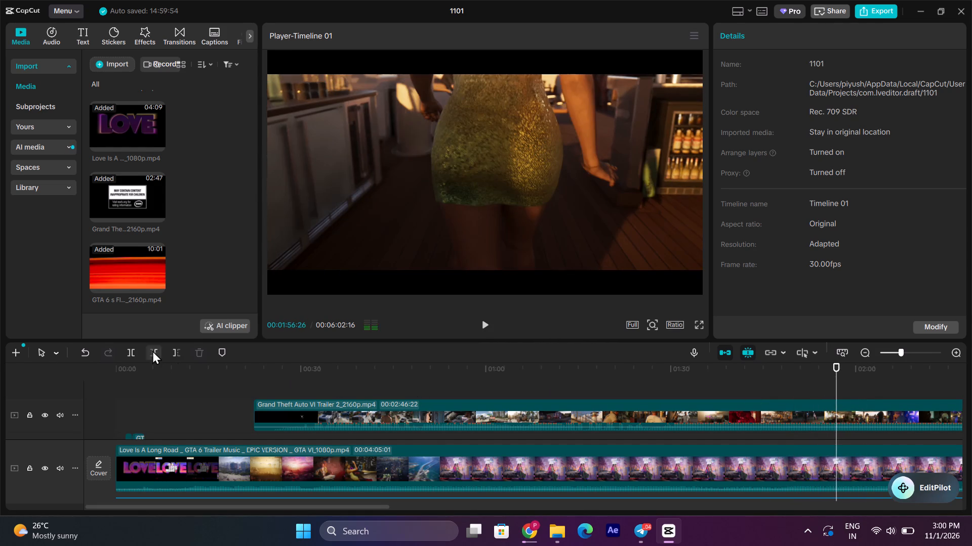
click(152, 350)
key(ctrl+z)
Trim the newly added Trailer 2 clip to keep only the gold-dress excerpt from 00:01:56:21 to 00:01:57:27.
click(766, 384)
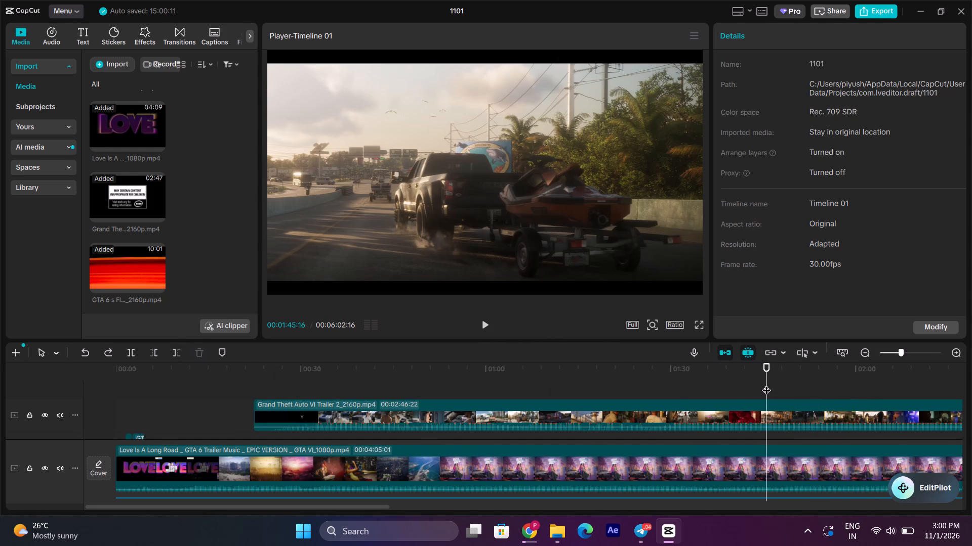
drag(766, 384, 865, 393)
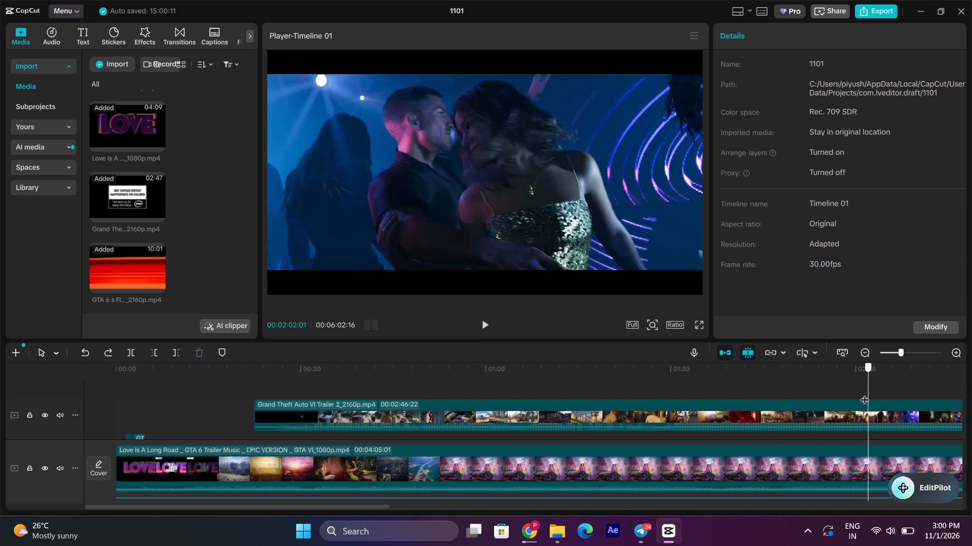
drag(865, 393, 840, 395)
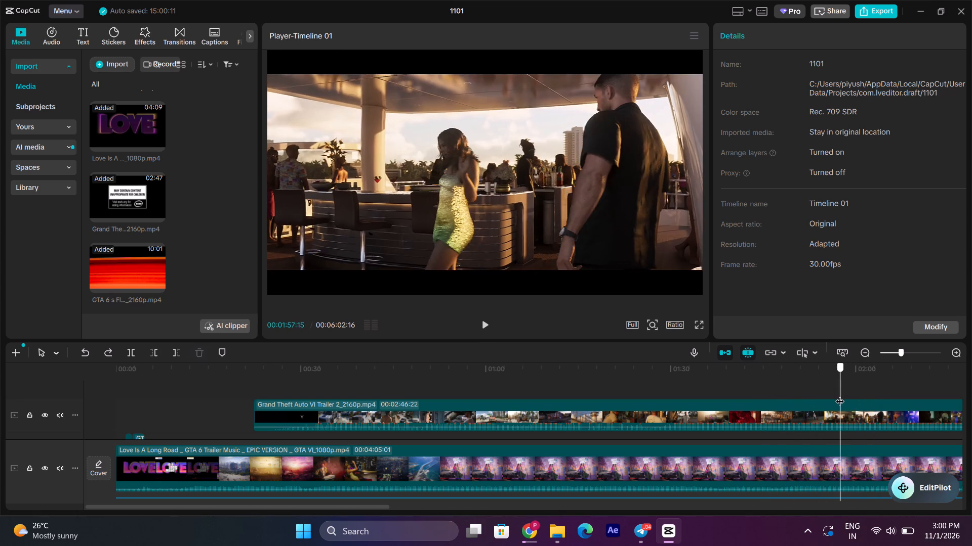
drag(840, 395, 834, 389)
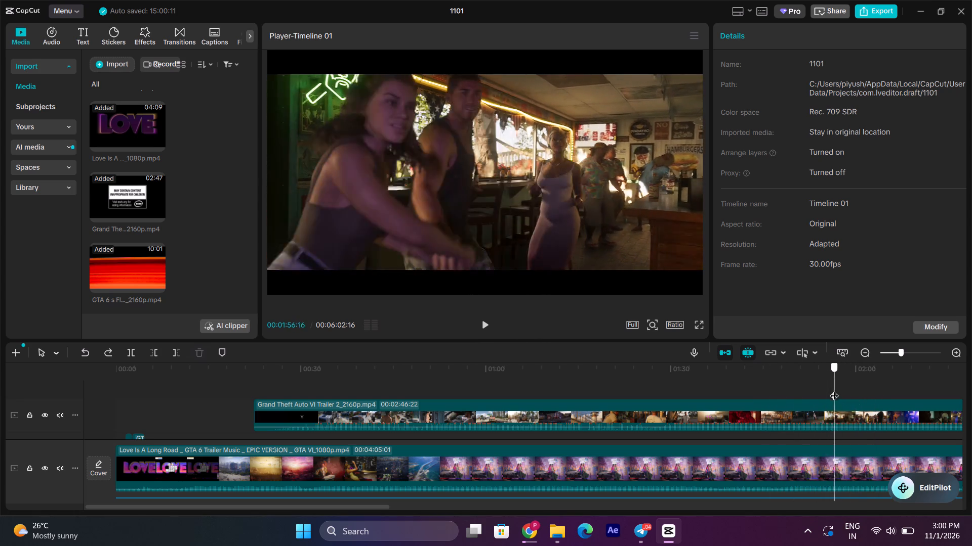
drag(834, 389, 831, 387)
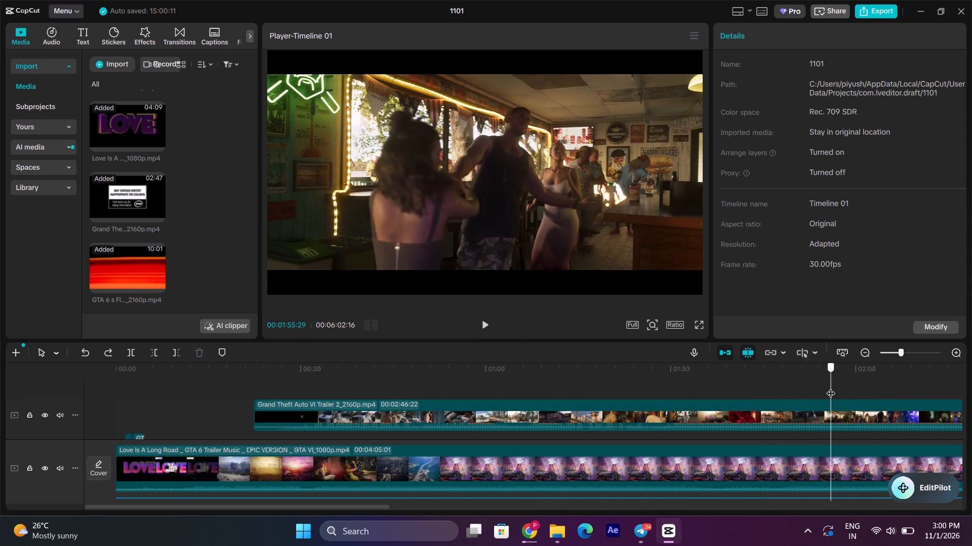
drag(831, 387, 836, 384)
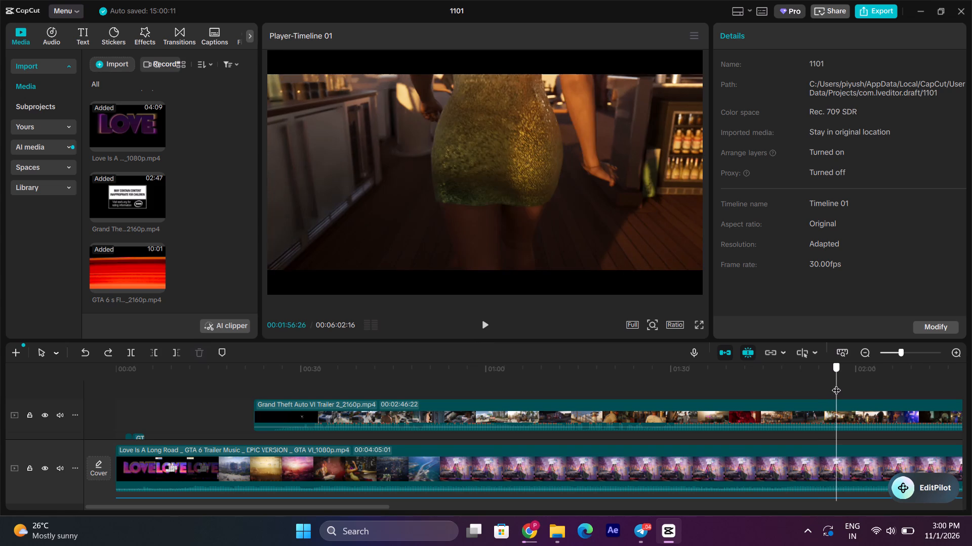
drag(836, 384, 835, 384)
click(839, 407)
click(142, 350)
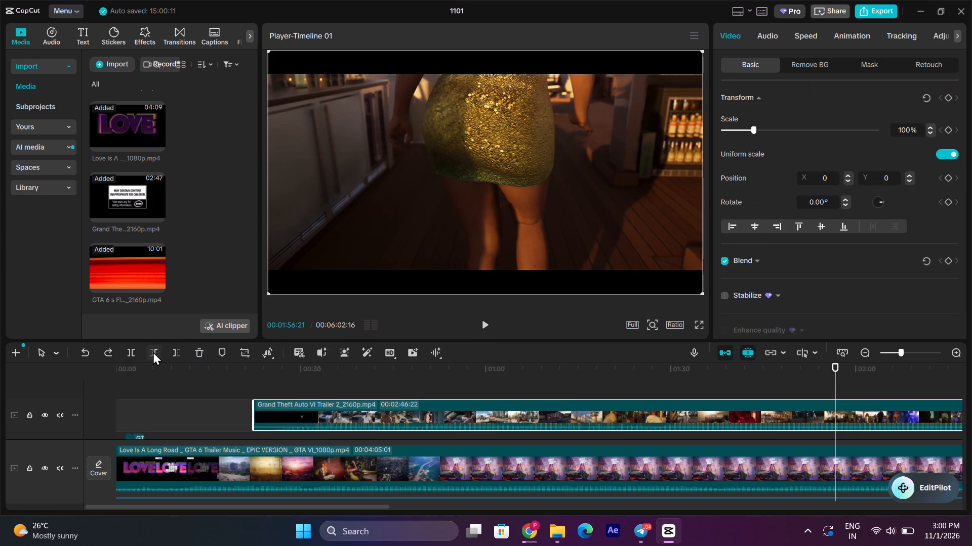
click(153, 351)
key(space)
click(178, 350)
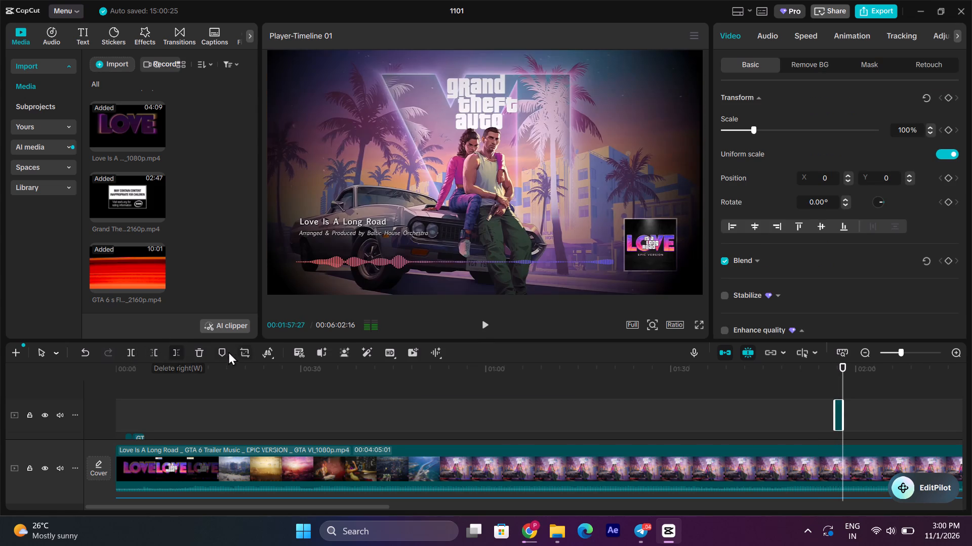
Mute the track holding the trimmed Trailer 2 excerpt.
click(55, 416)
click(57, 415)
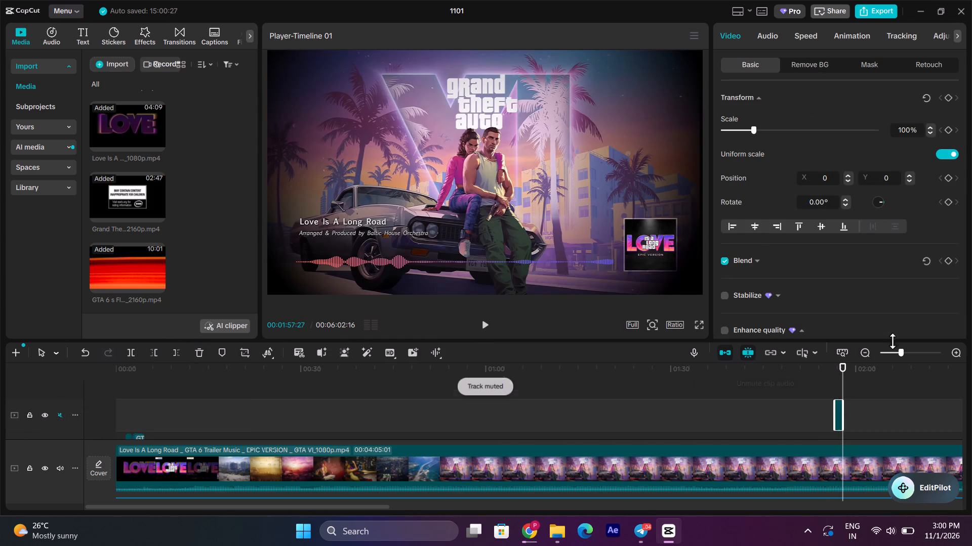
Move the trimmed Trailer 2 excerpt into the gap right after the shortened second Launch Trailer clip.
triple_click(953, 355)
drag(805, 416, 0, 496)
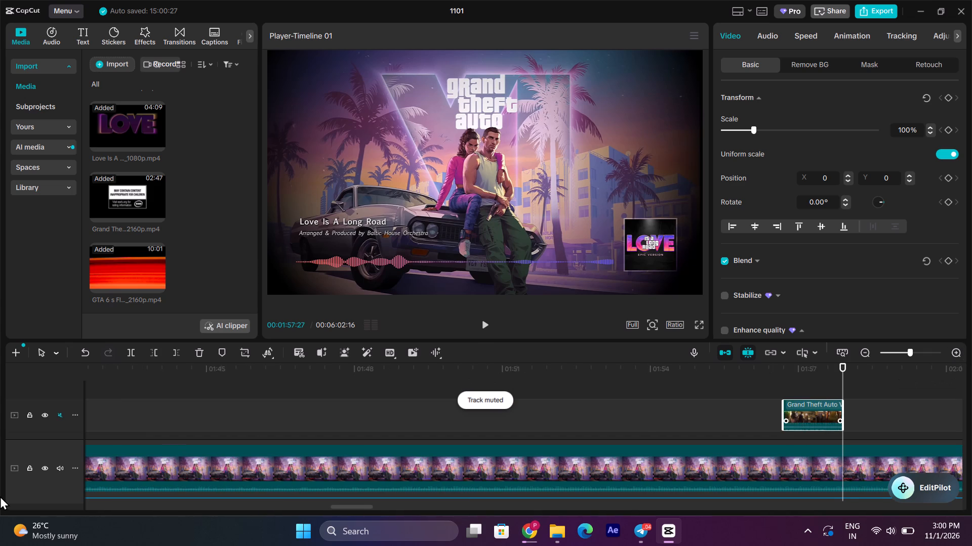
drag(0, 496, 54, 471)
scroll(368, 394, down, 2)
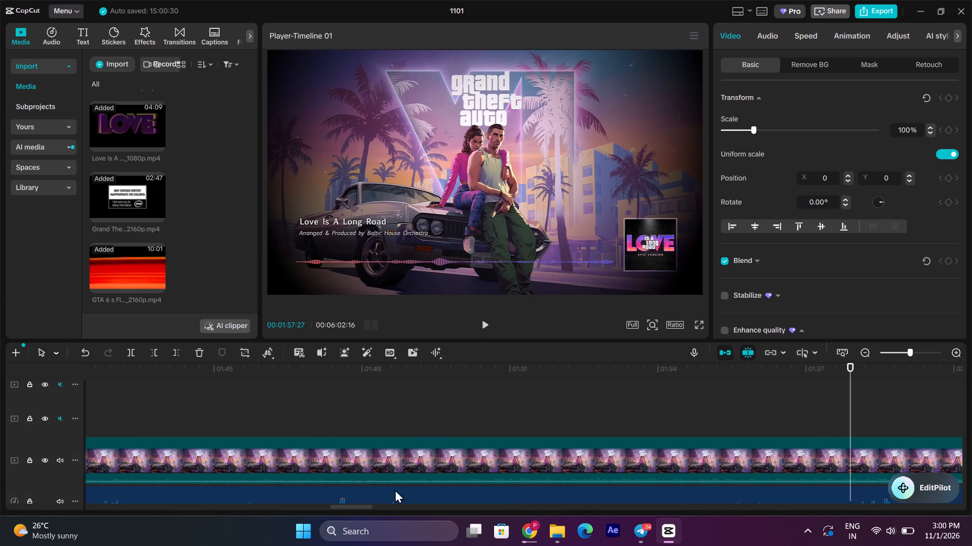
drag(359, 507, 103, 484)
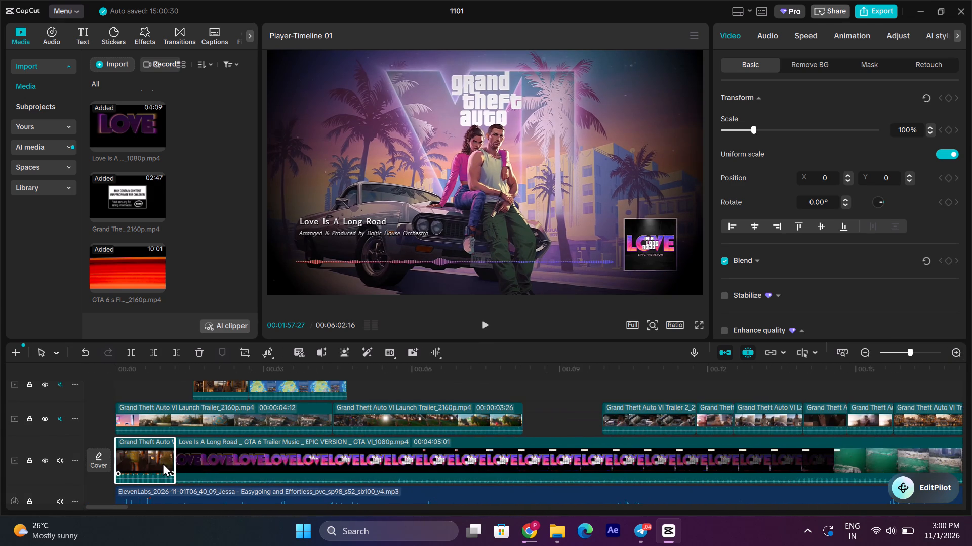
scroll(167, 449, up, 1)
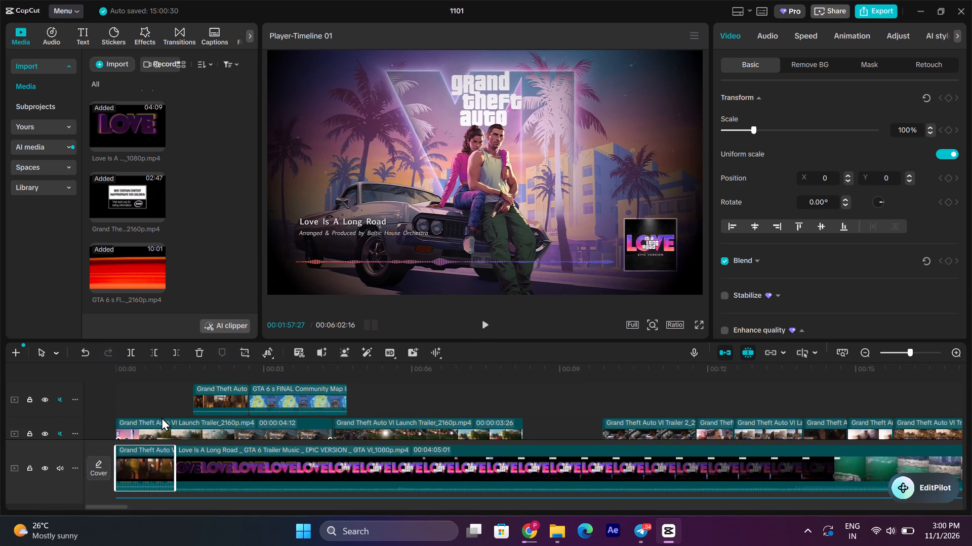
click(124, 376)
drag(145, 469, 556, 435)
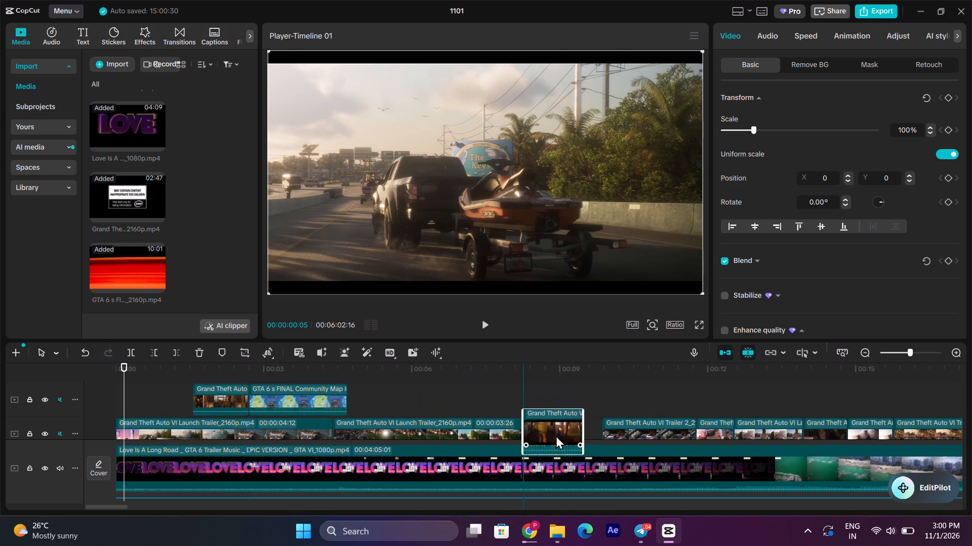
Place the gold-dress Trailer 2 excerpt in the muted trailer track's gap, directly after the second Launch Trailer clip.
drag(556, 435, 568, 419)
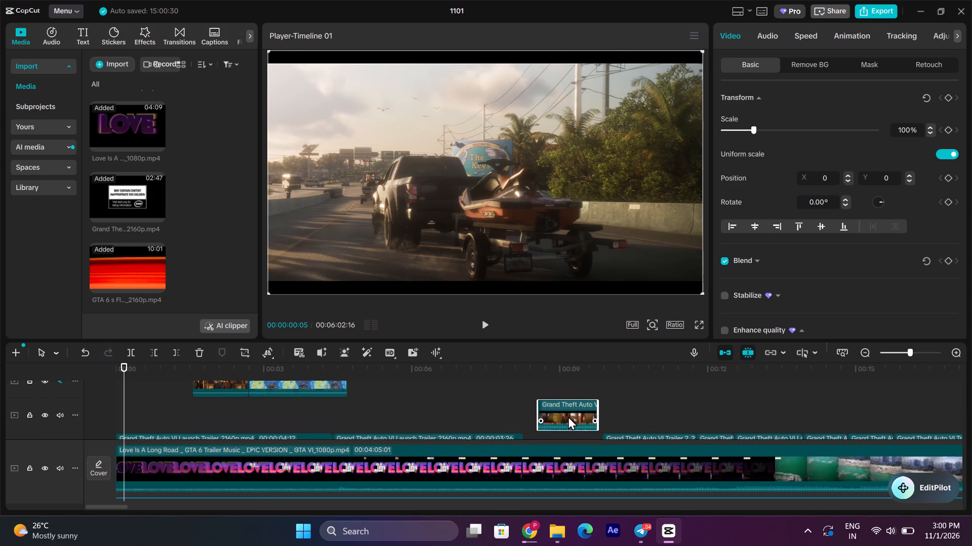
click(563, 378)
scroll(563, 379, down, 4)
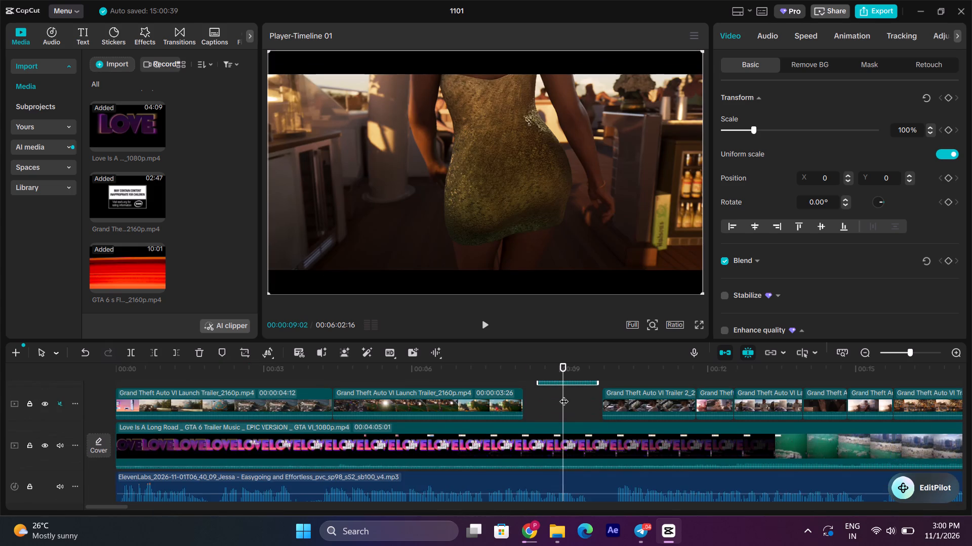
scroll(563, 389, up, 1)
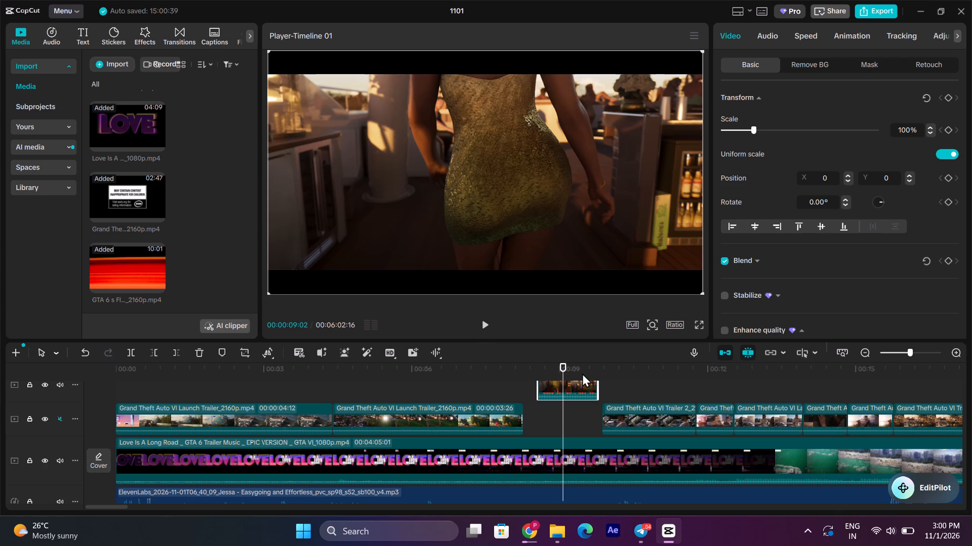
drag(575, 391, 564, 404)
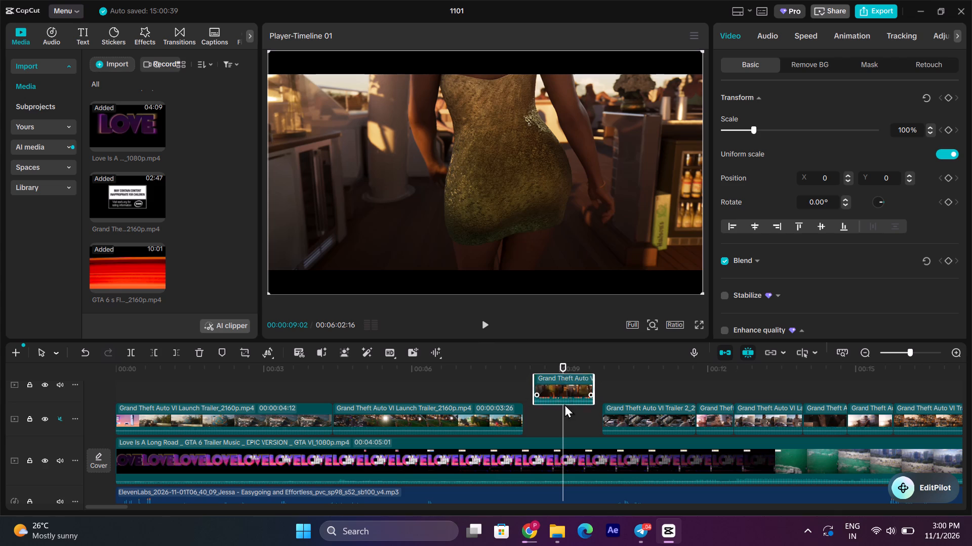
drag(564, 404, 559, 426)
Extend the end of the gold-dress excerpt until it meets the following Trailer 2 clip, closing the gap.
drag(584, 394, 615, 394)
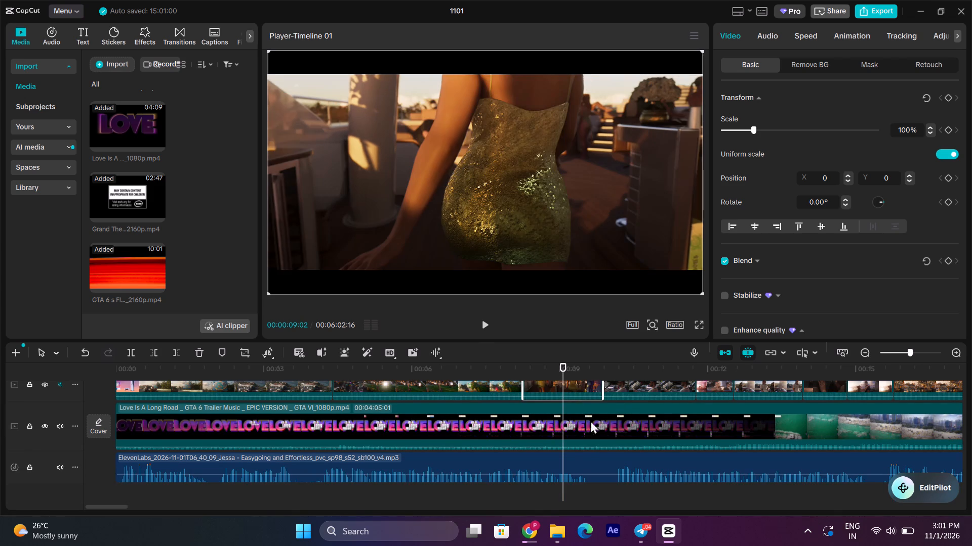
Play back the gold-dress excerpt and the clips after it to check the cuts against the voiceover.
scroll(589, 422, up, 2)
click(577, 380)
drag(577, 380, 575, 383)
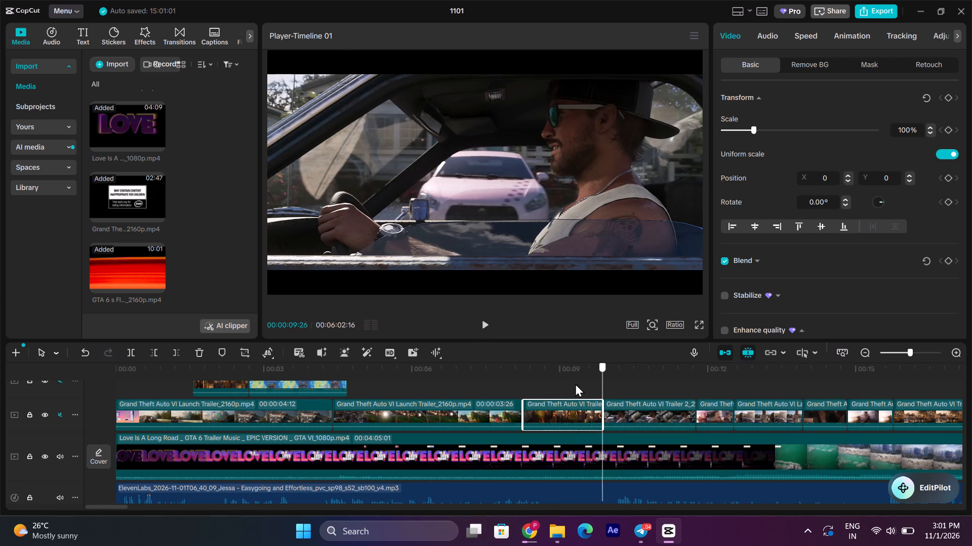
drag(575, 383, 477, 383)
click(485, 323)
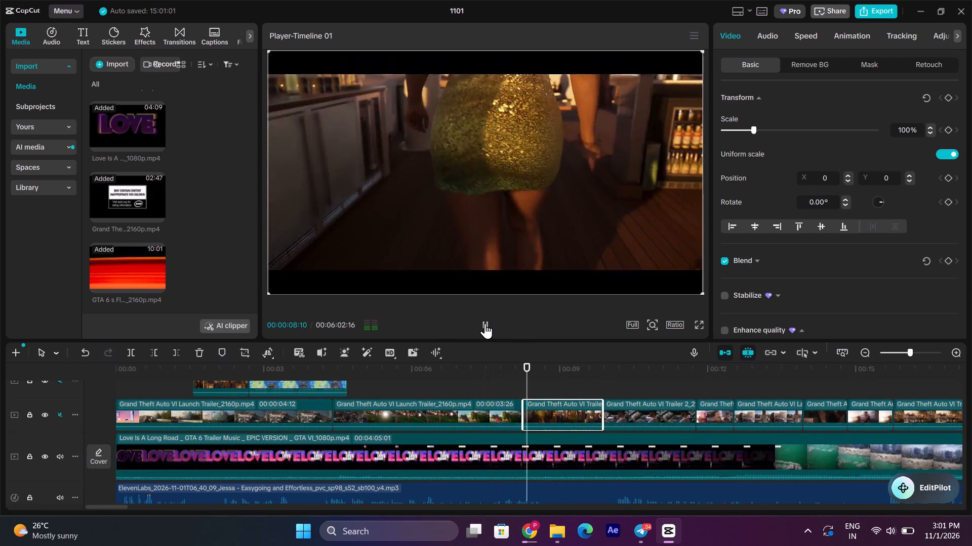
click(485, 323)
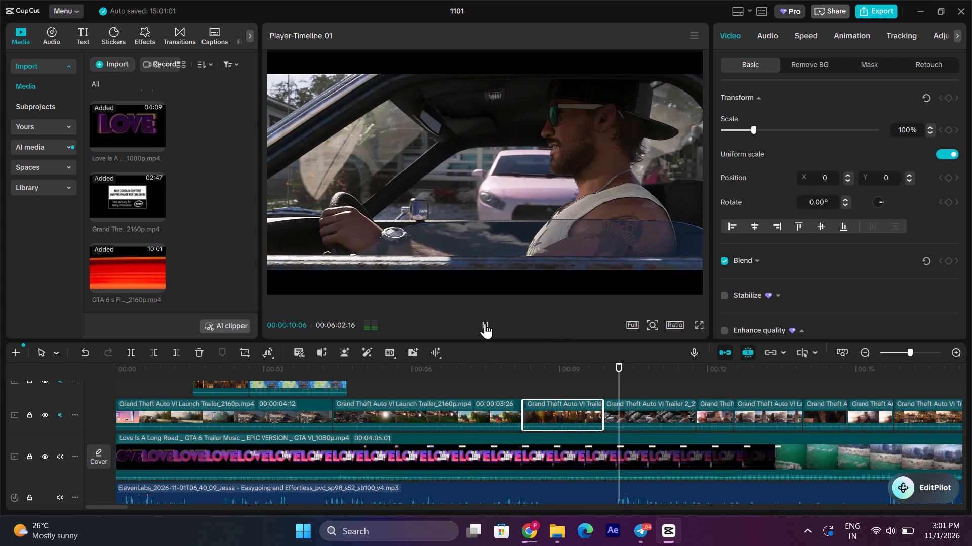
click(485, 323)
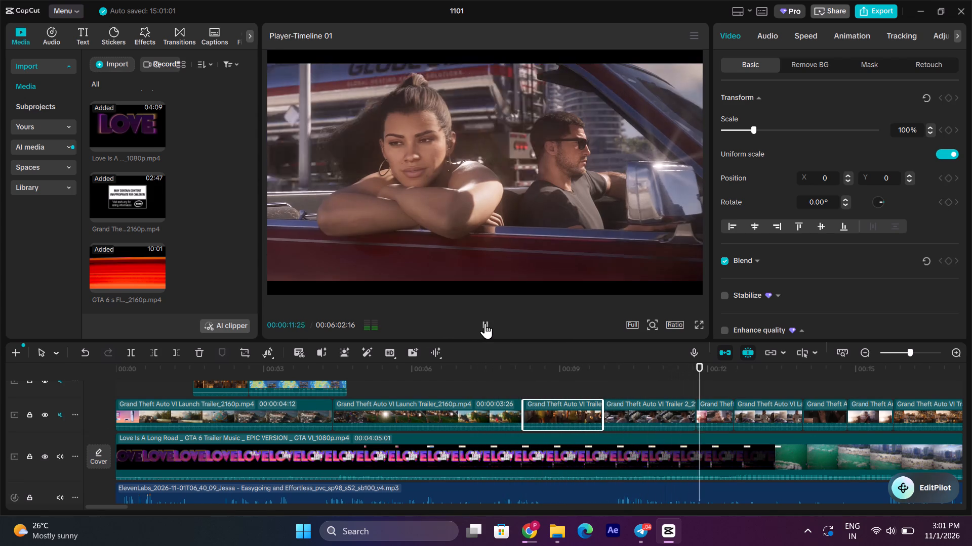
click(485, 323)
click(570, 377)
click(485, 323)
click(485, 323)
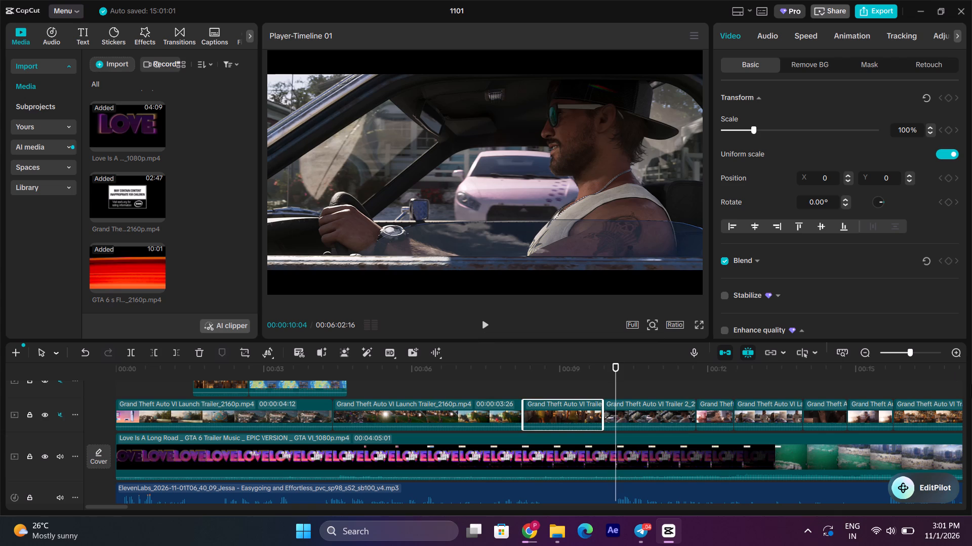
Turn off Bluetooth in the Windows quick settings, disconnecting the Rockerz 425 audio device, and return to the CapCut timeline.
click(882, 542)
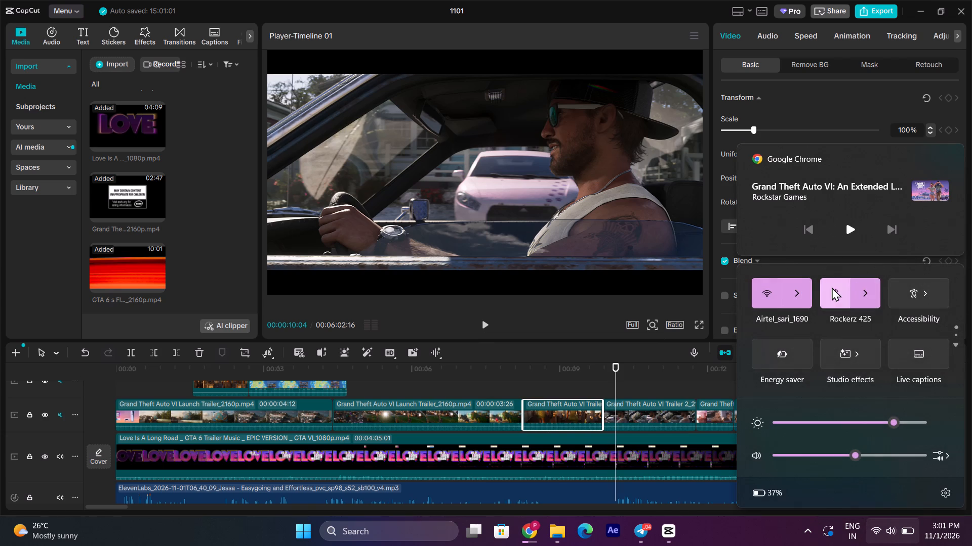
click(832, 287)
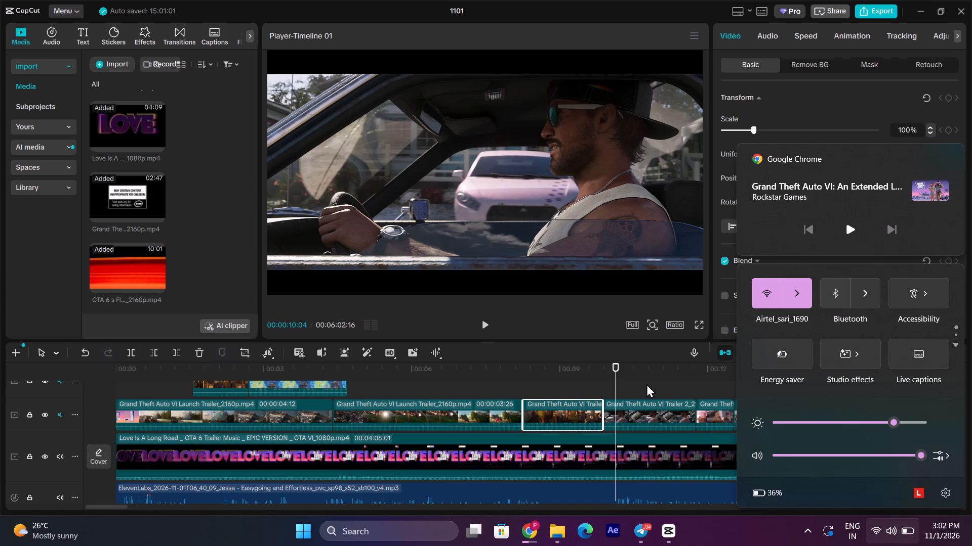
click(463, 376)
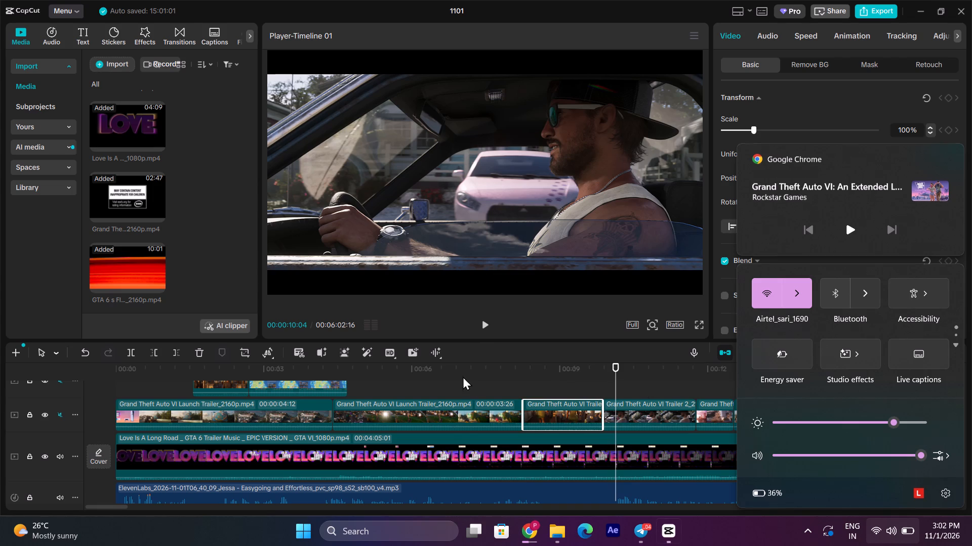
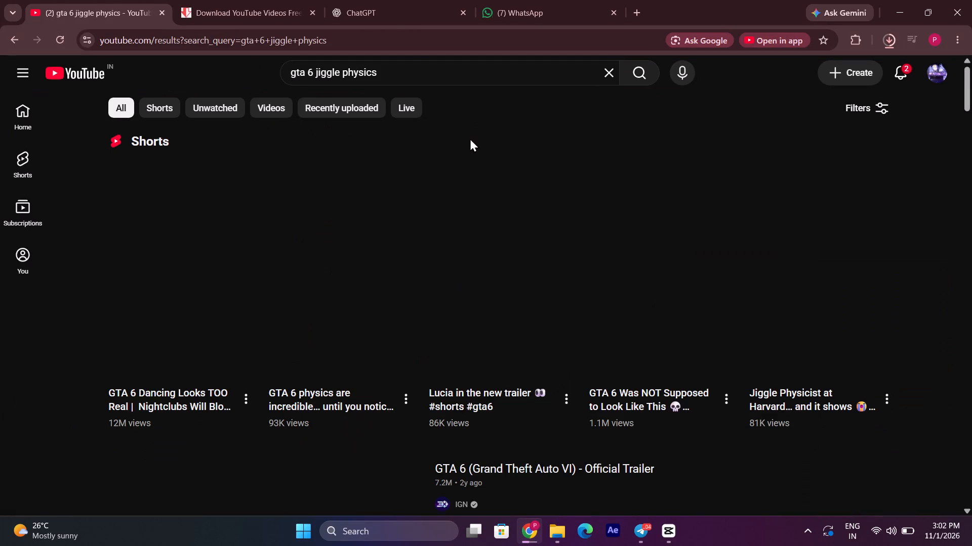
Switch to CapCut and preview the imported GTA VI trailers in the media library to check which footage is already available.
scroll(311, 368, down, 3)
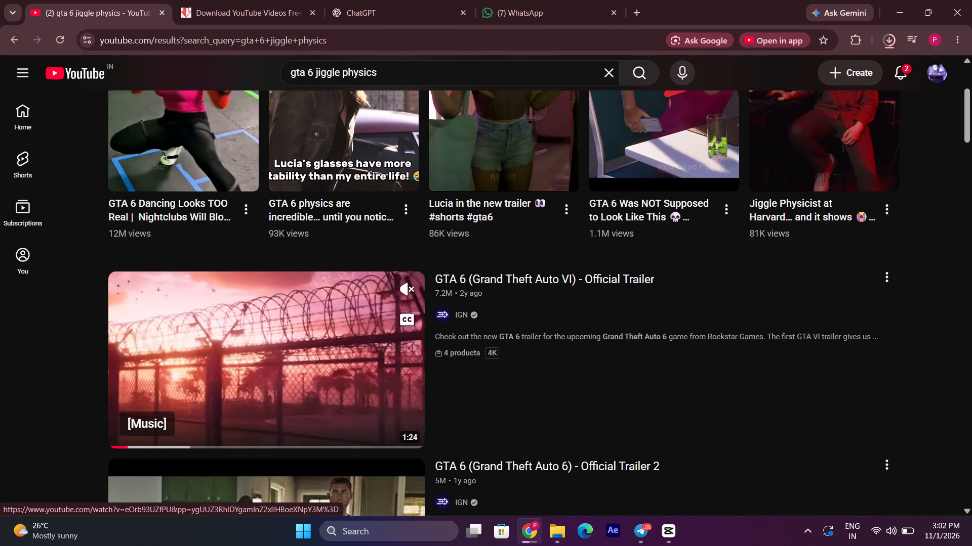
click(674, 534)
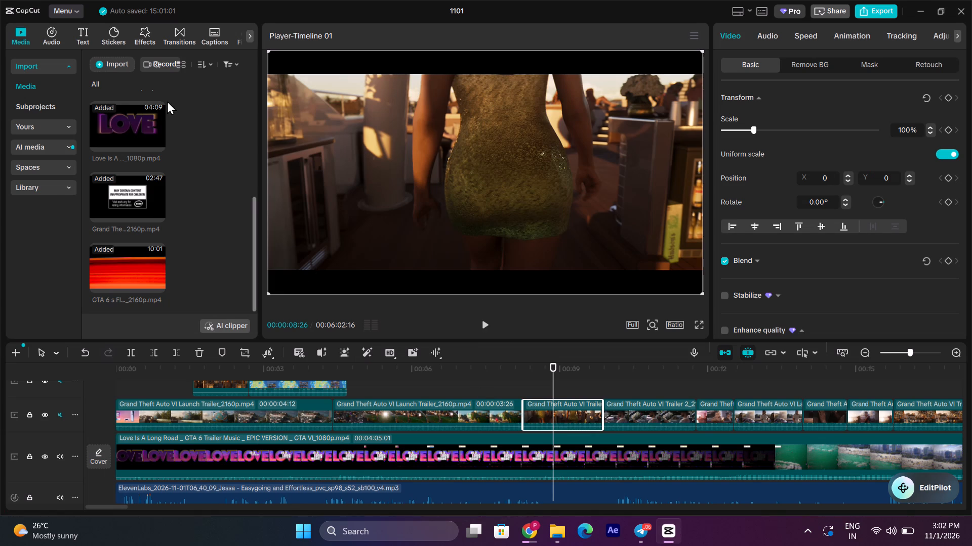
click(142, 204)
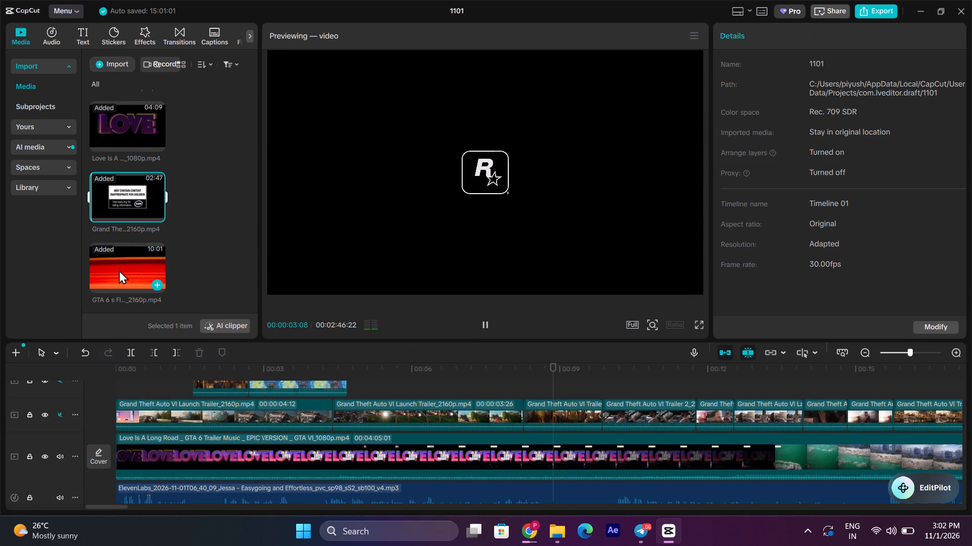
scroll(132, 244, up, 2)
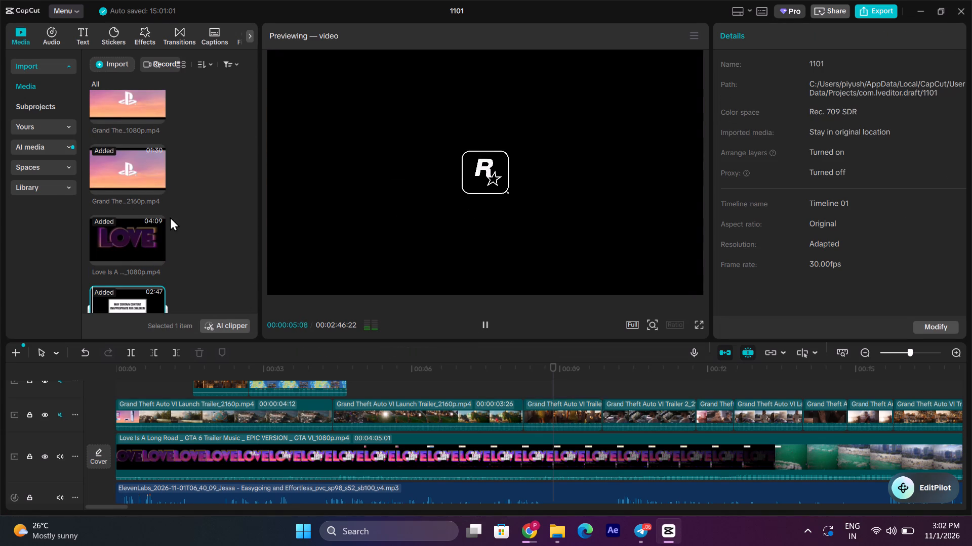
scroll(175, 211, up, 1)
click(119, 232)
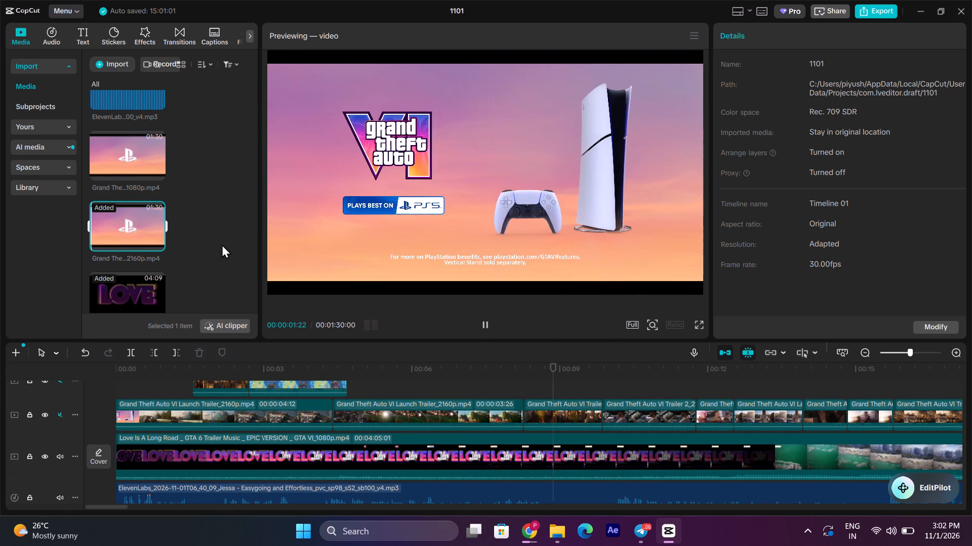
scroll(222, 244, up, 2)
click(481, 322)
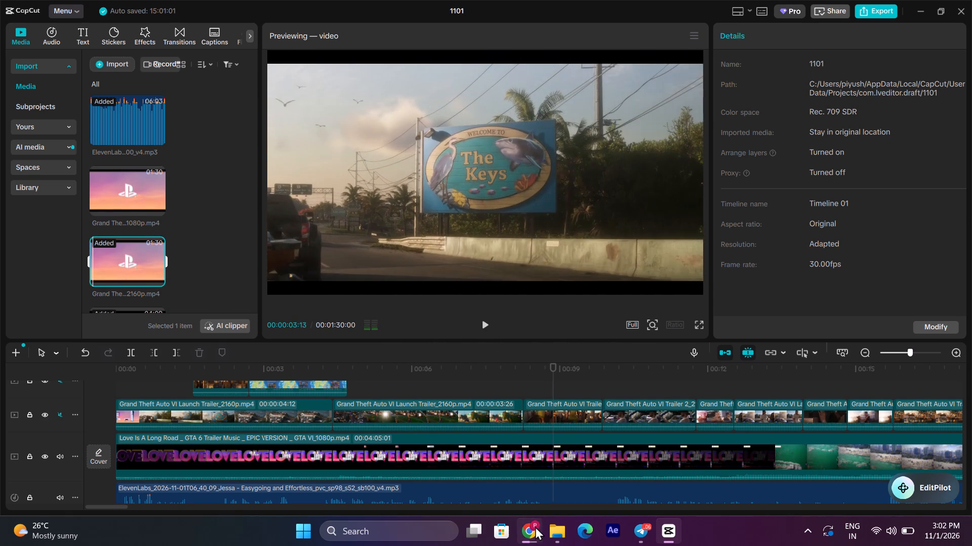
Switch back to Chrome and look through the YouTube results for "gta 6 jiggle physics" for additional usable footage.
click(534, 533)
scroll(376, 376, down, 3)
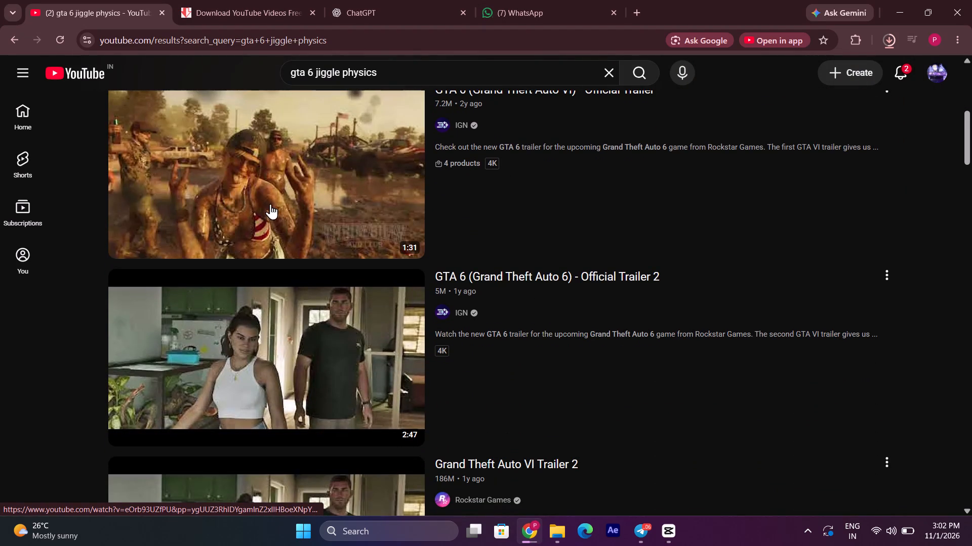
scroll(374, 190, up, 1)
scroll(373, 202, down, 4)
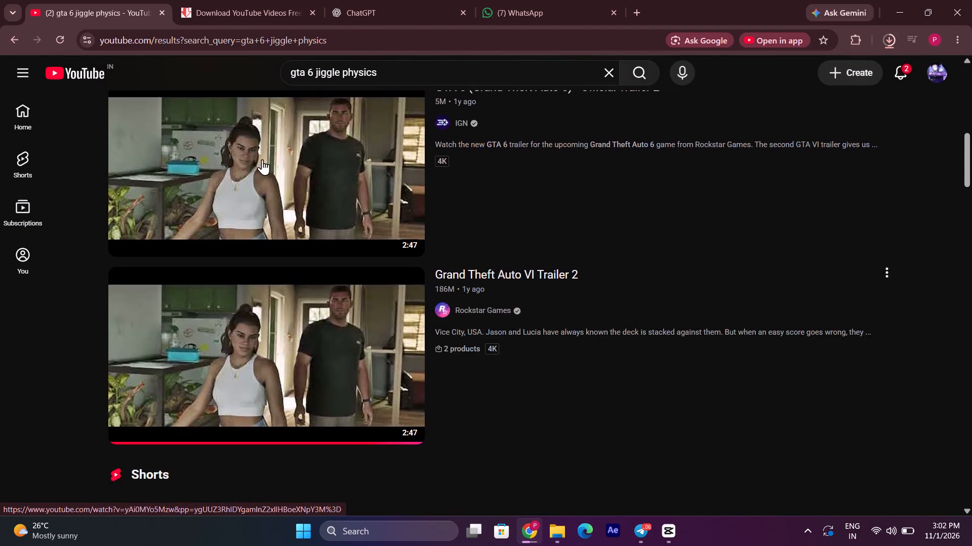
scroll(262, 159, down, 2)
scroll(305, 251, down, 4)
scroll(305, 251, up, 5)
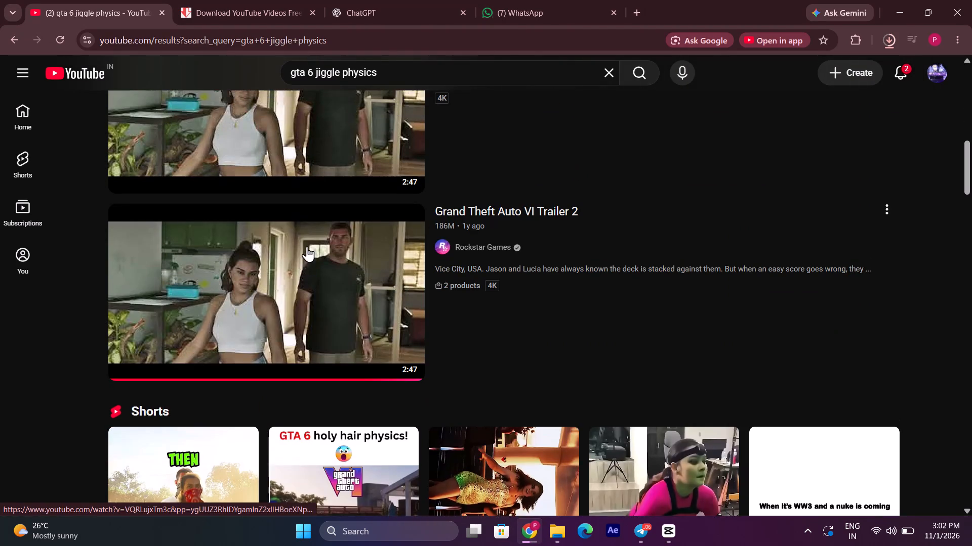
scroll(308, 252, up, 2)
scroll(310, 251, down, 16)
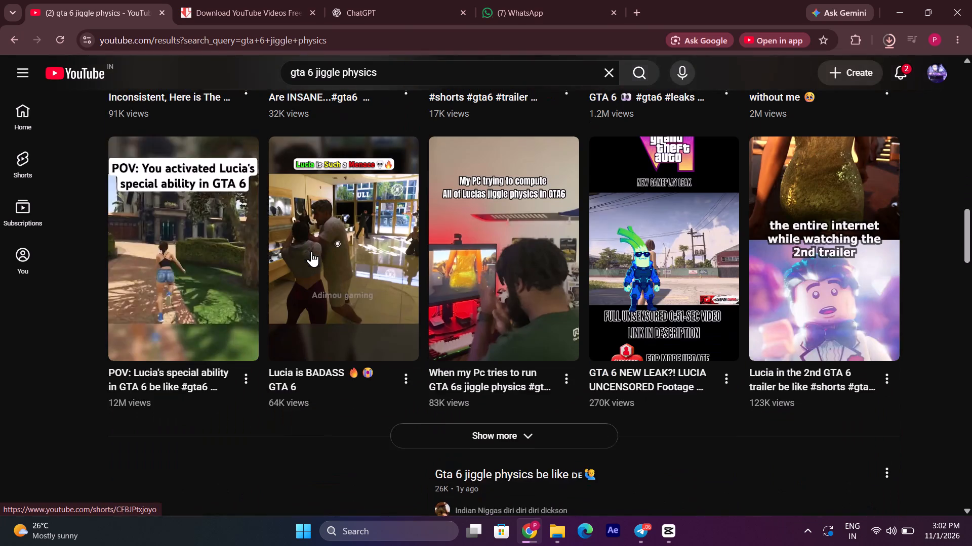
scroll(311, 251, down, 3)
scroll(389, 97, down, 4)
scroll(354, 327, down, 4)
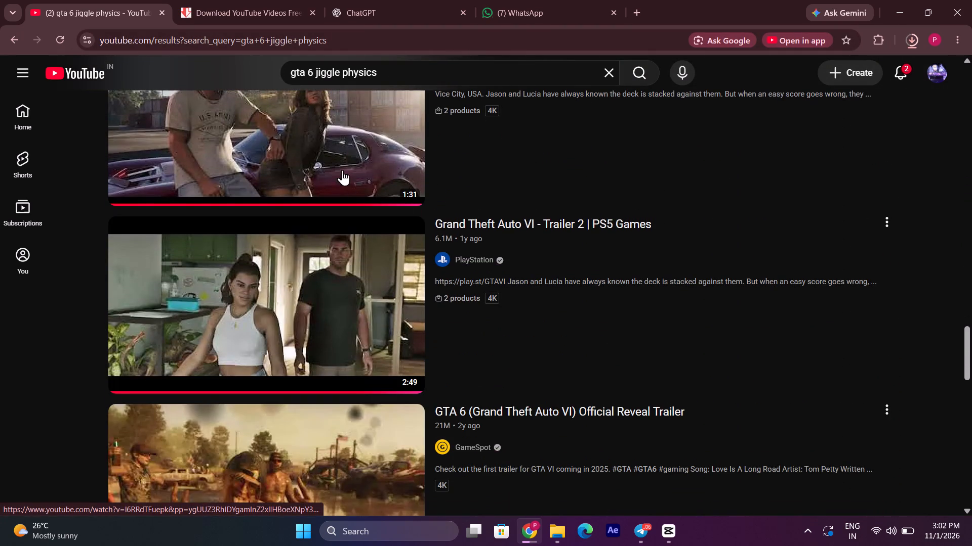
scroll(387, 184, down, 2)
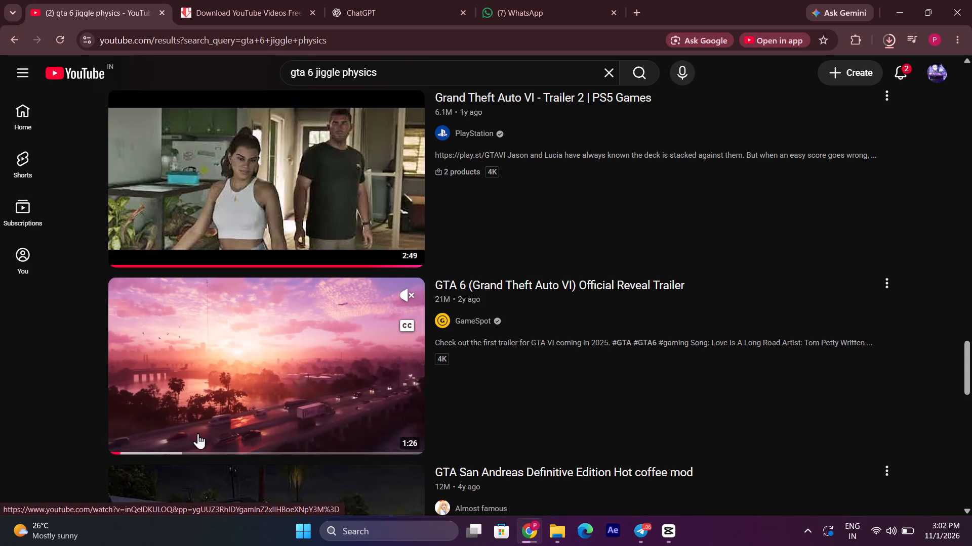
scroll(216, 399, down, 11)
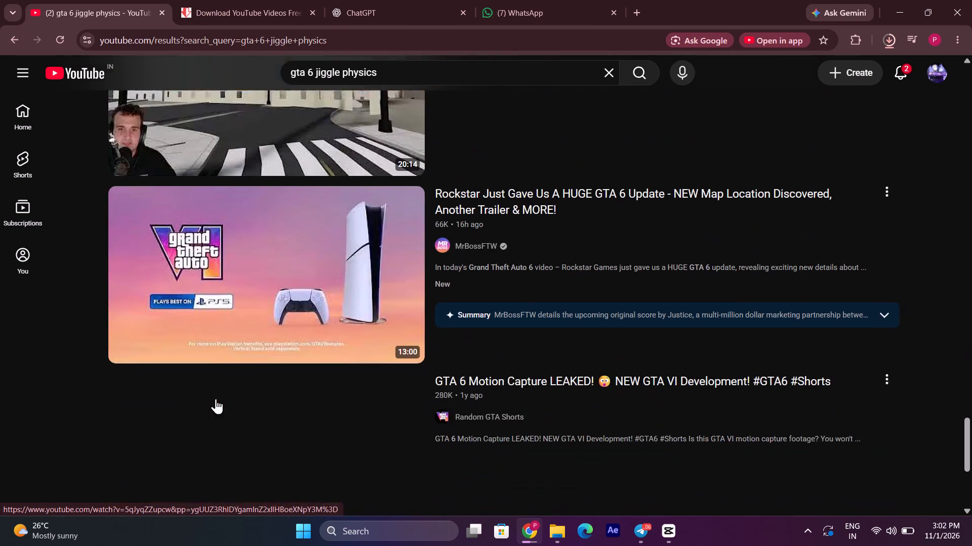
scroll(216, 398, down, 9)
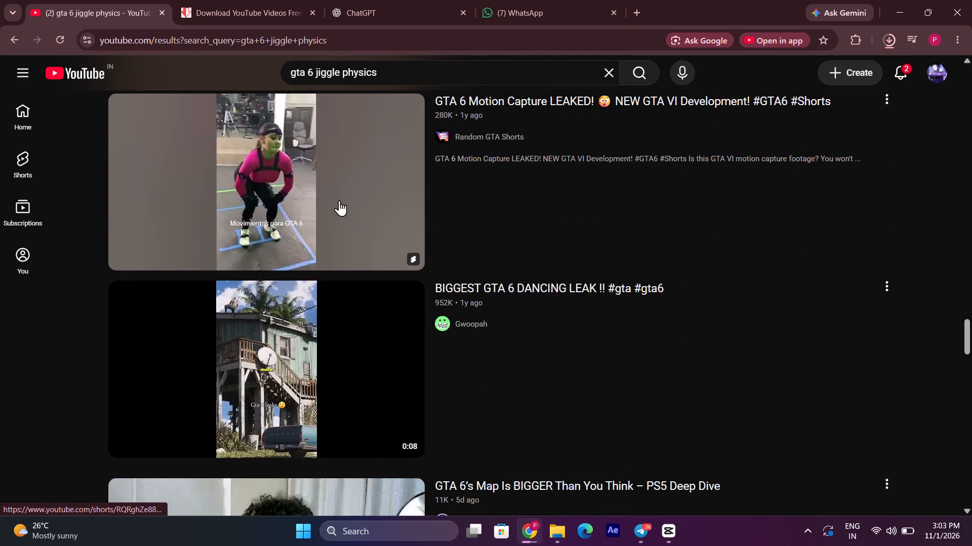
scroll(340, 223, down, 4)
scroll(338, 320, down, 7)
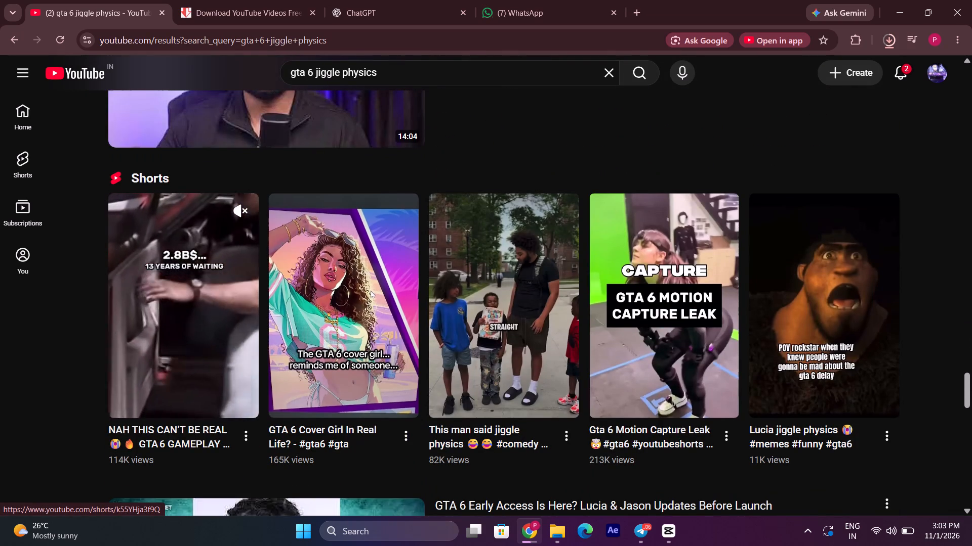
Watch part of the "NAH THIS CAN'T BE REAL" GTA 6 gameplay Short, and return to the results to keep looking for footage.
click(177, 324)
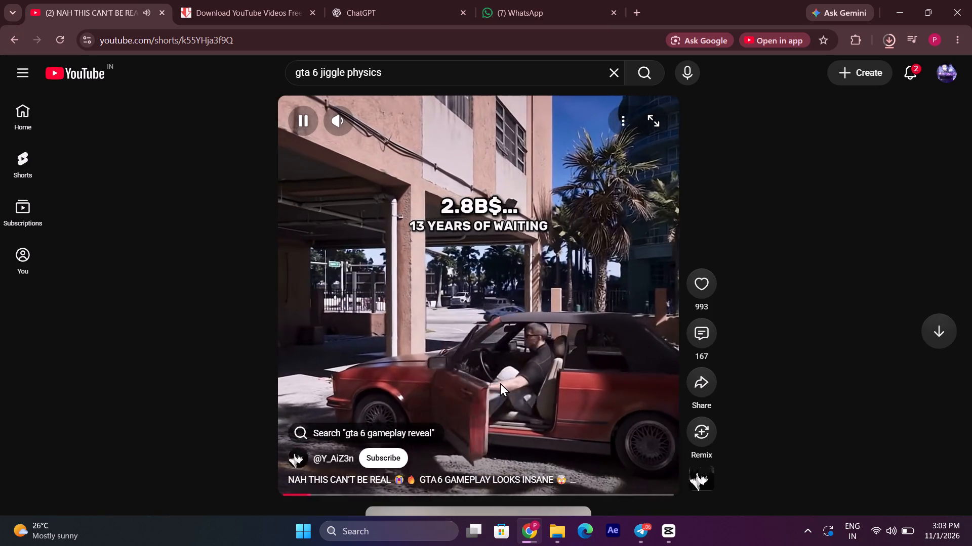
key(space)
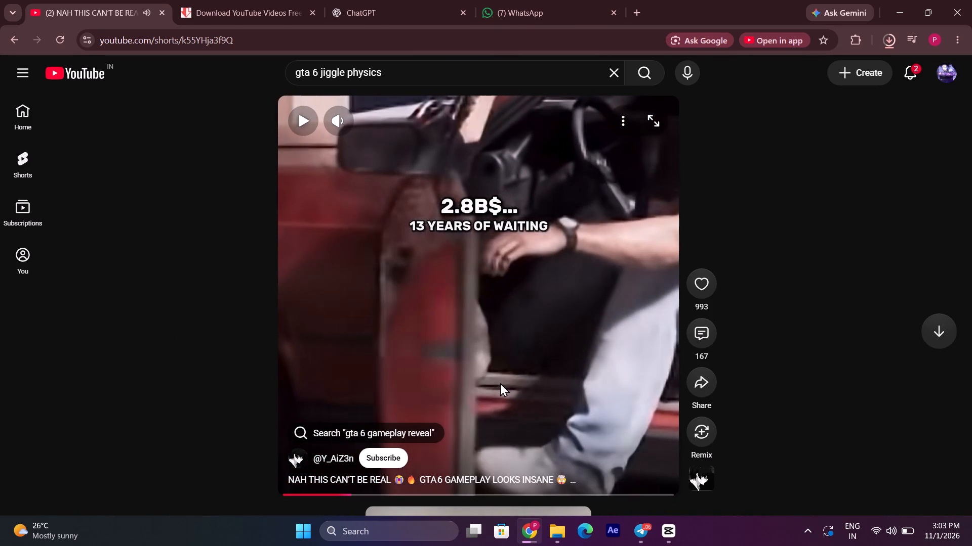
click(8, 47)
scroll(318, 290, down, 5)
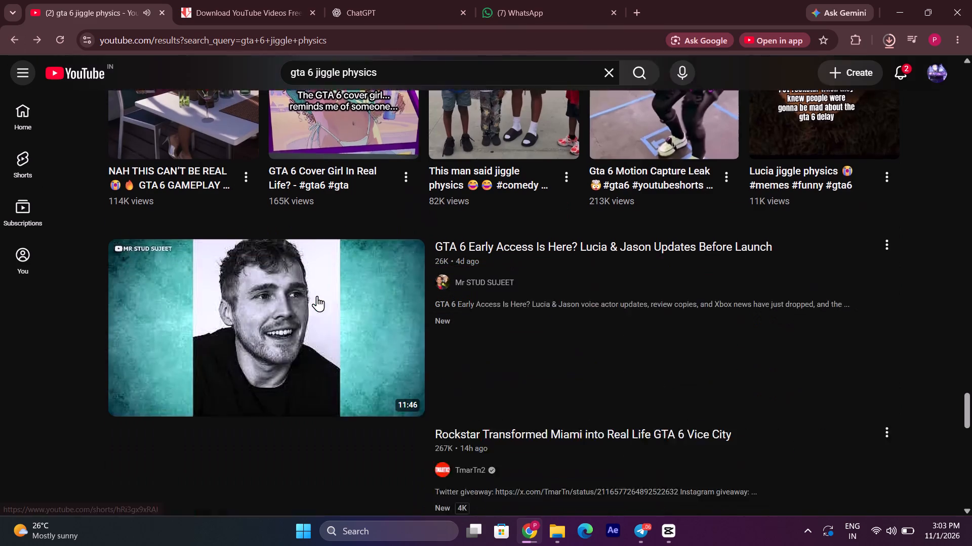
scroll(317, 296, down, 6)
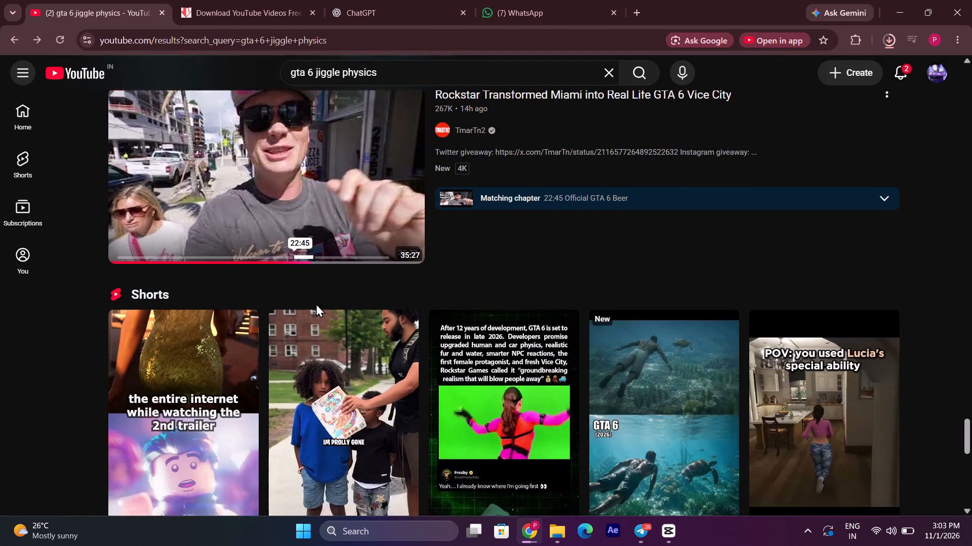
scroll(198, 337, up, 20)
scroll(198, 337, up, 16)
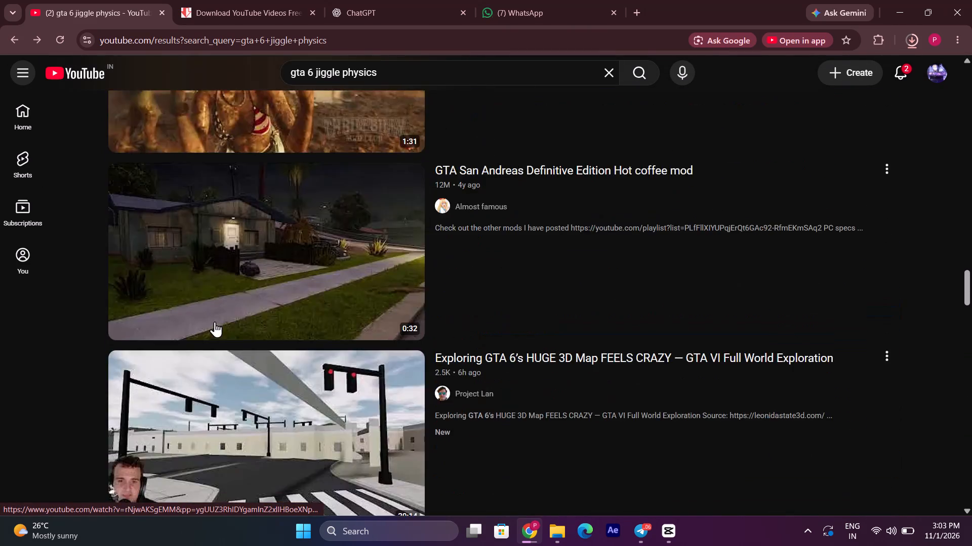
scroll(215, 322, up, 1)
Search YouTube for "gta 6 reveal trailer" and preview the Grand Theft Auto VI Trailer 1 result.
drag(471, 77, 314, 83)
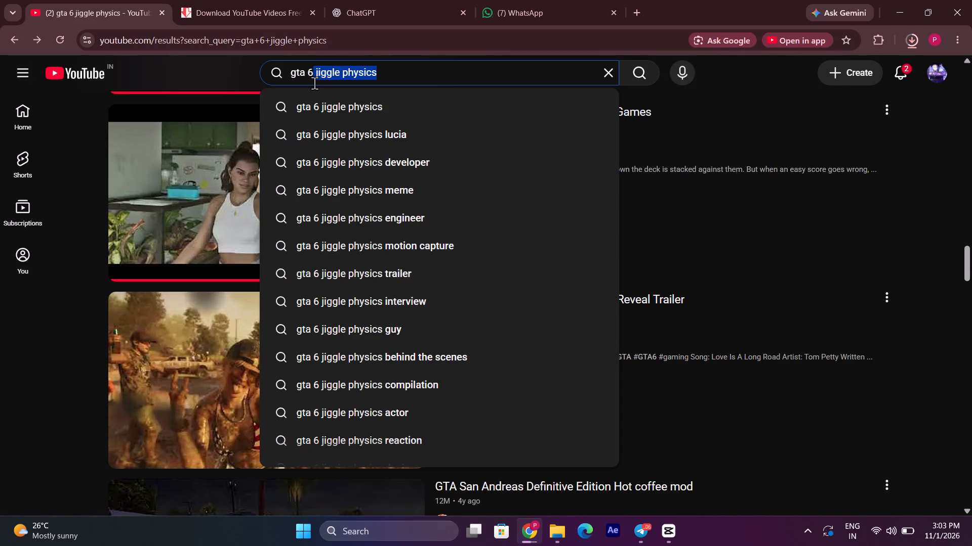
drag(314, 83, 315, 83)
text(reveak)
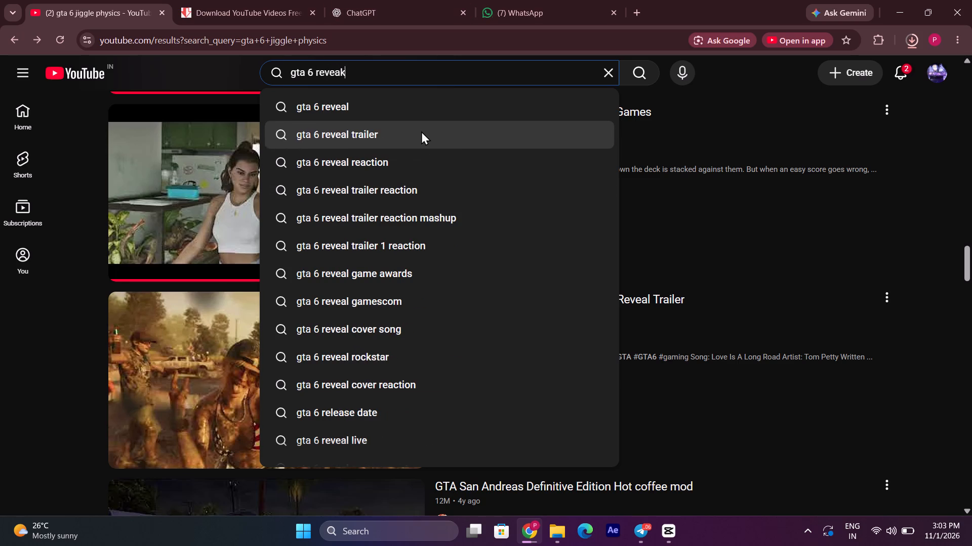
click(421, 131)
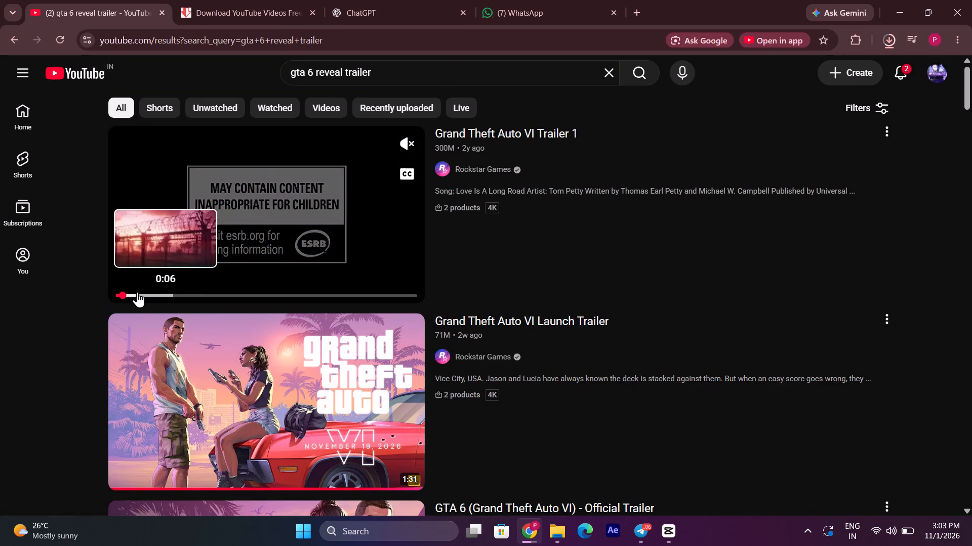
click(131, 293)
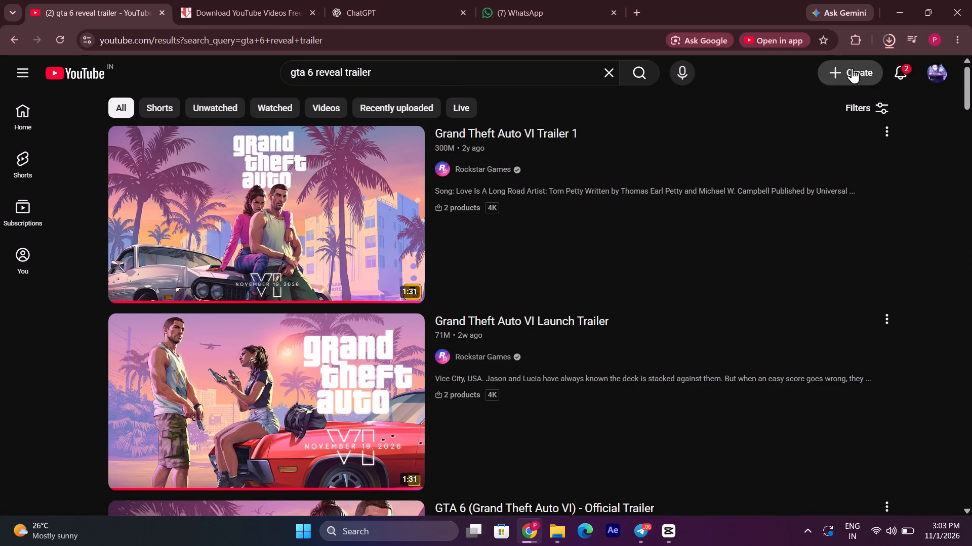
Check the recent download history for which GTA VI trailers have already been downloaded.
click(890, 38)
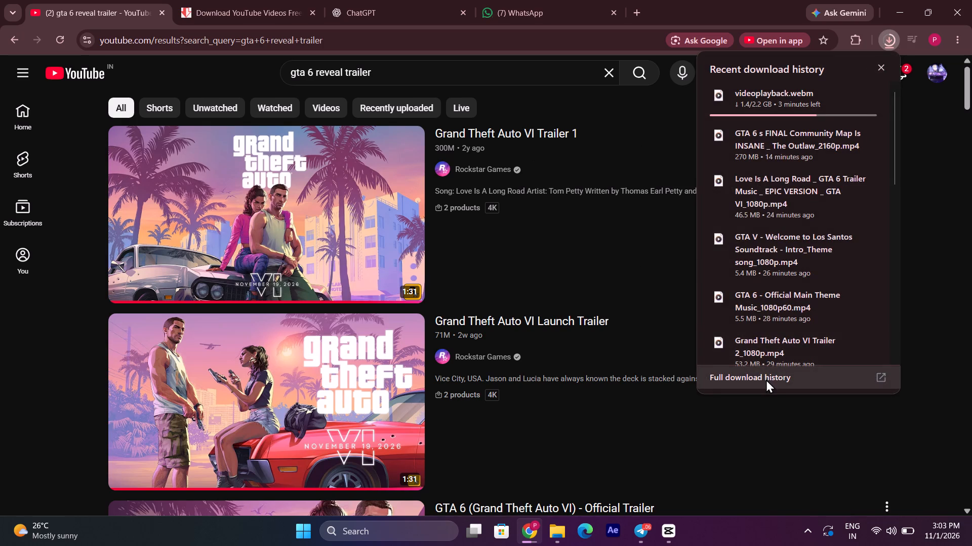
scroll(763, 324, down, 2)
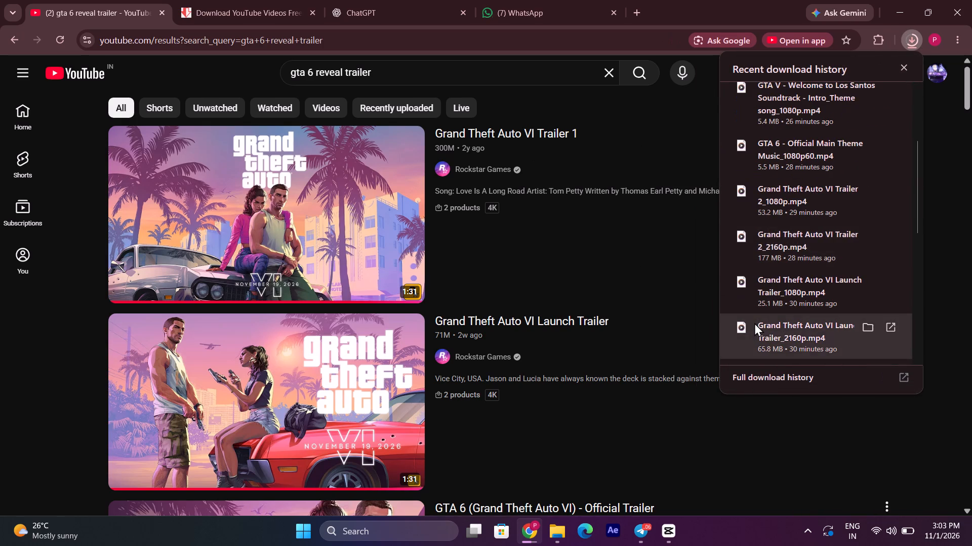
Open Rockstar Games' Grand Theft Auto VI Trailer 1, copy its share link, and pause the video.
click(283, 224)
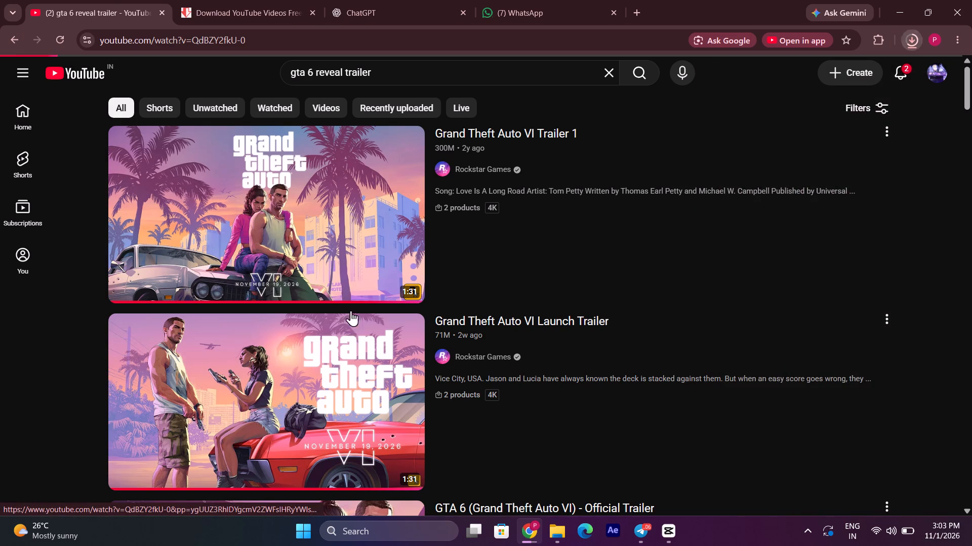
scroll(477, 467, down, 1)
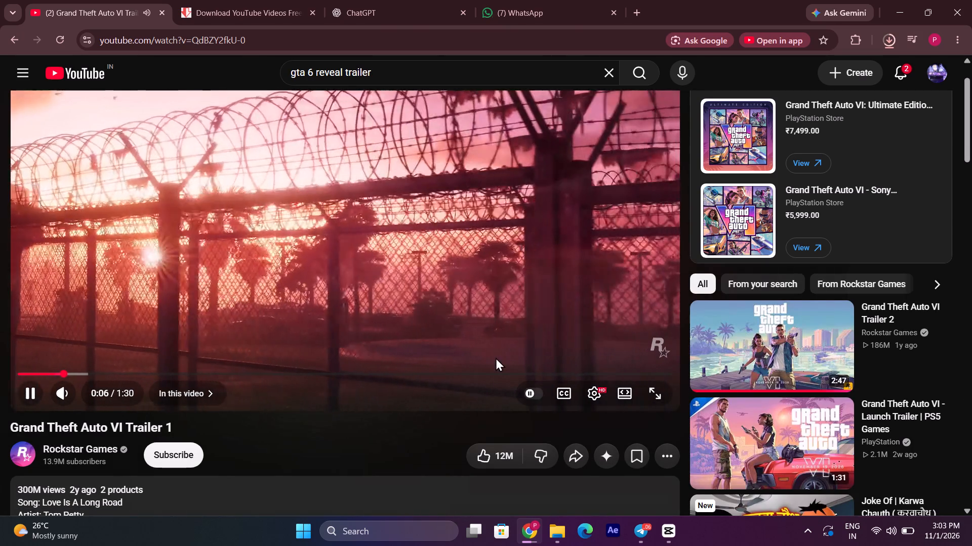
click(579, 462)
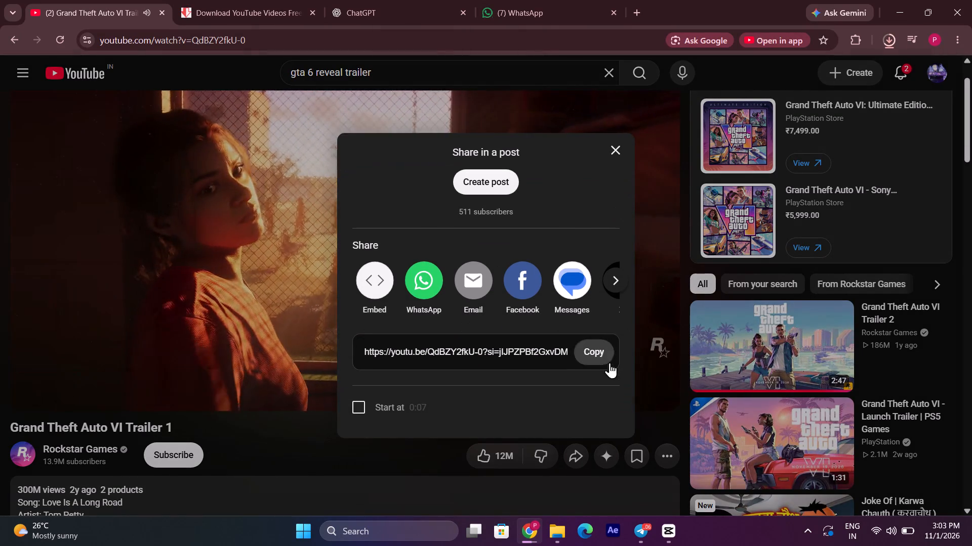
click(599, 359)
click(141, 260)
click(141, 260)
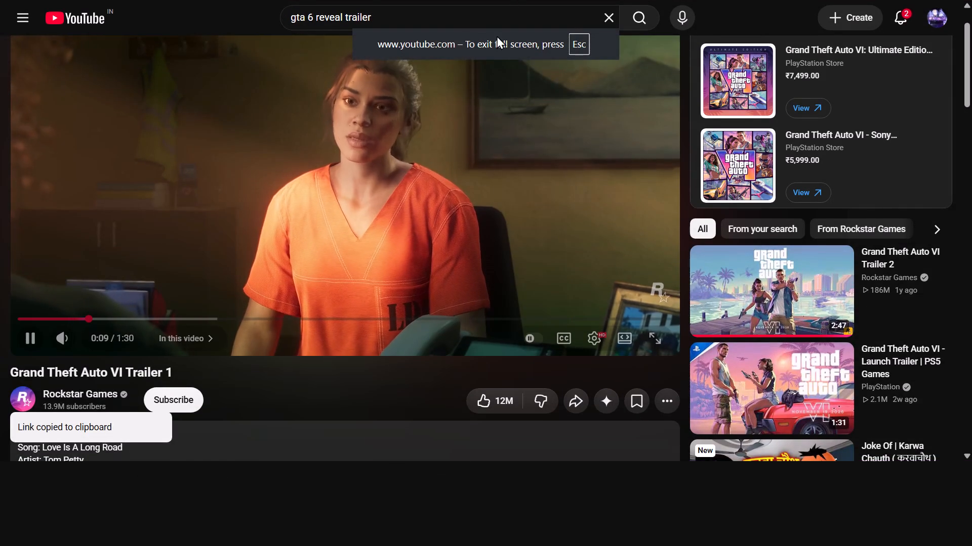
double_click(374, 199)
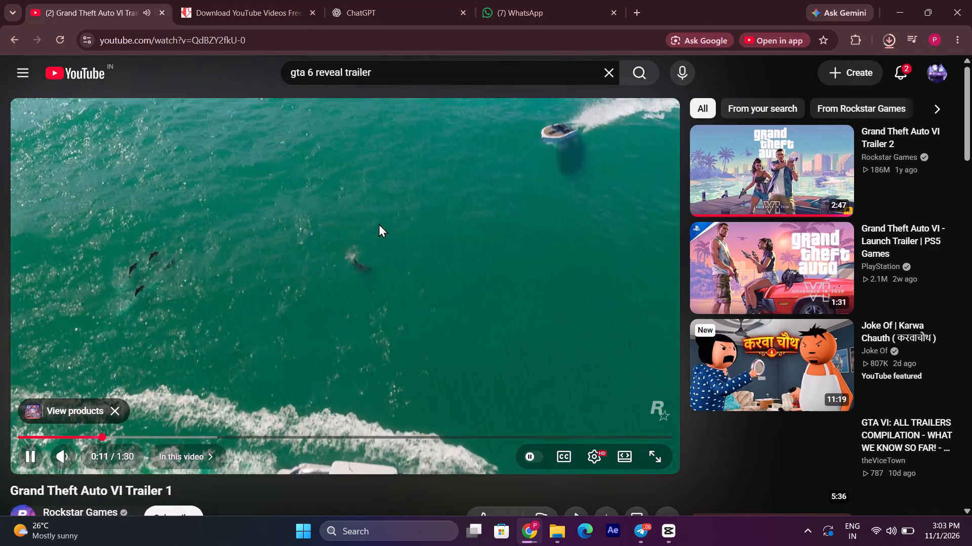
click(379, 254)
Replace the link in the VD6S downloader with the copied Trailer 1 link and download the 2160p MP4 with audio.
click(278, 0)
scroll(612, 317, up, 9)
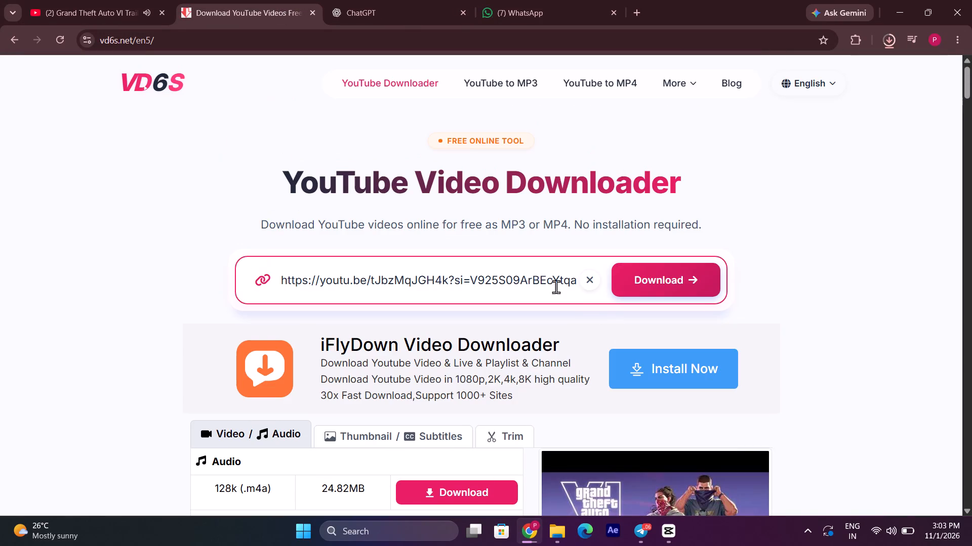
click(593, 284)
click(482, 280)
key(ctrl+v)
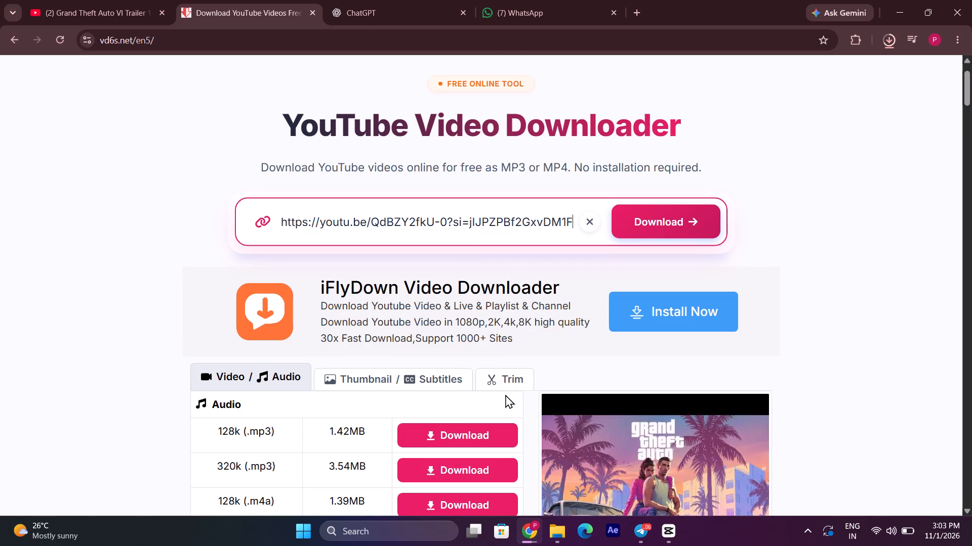
scroll(494, 398, down, 6)
click(463, 321)
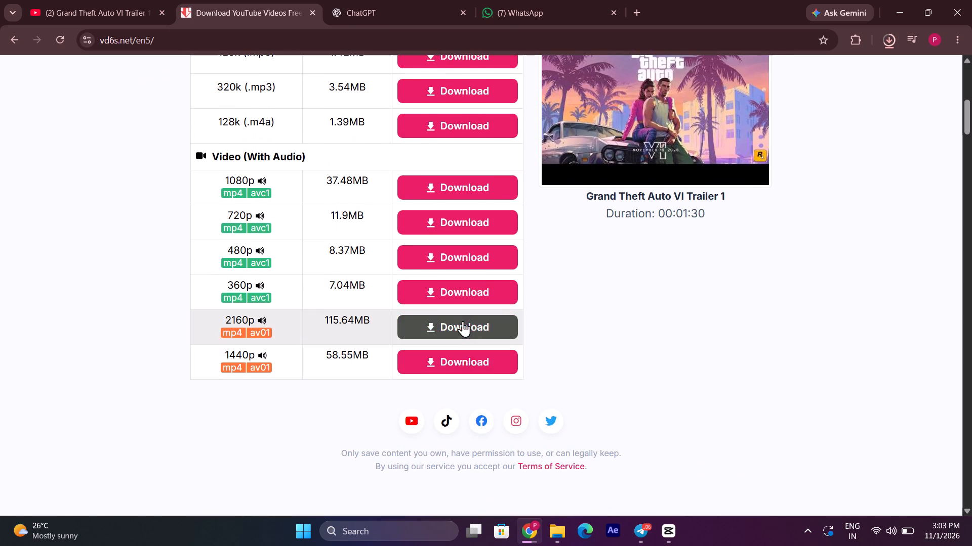
click(467, 246)
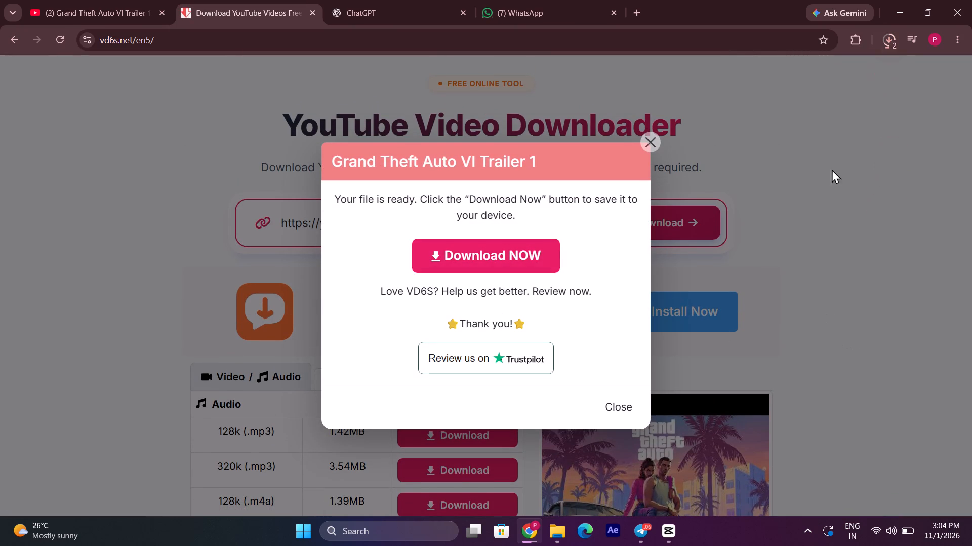
Open the full download history to check the progress of the Trailer 1 download.
click(895, 34)
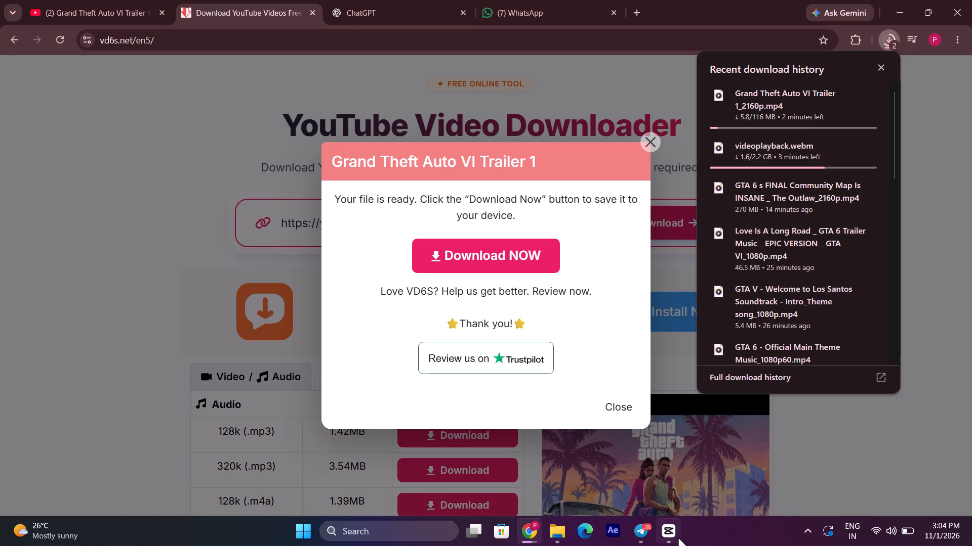
click(782, 383)
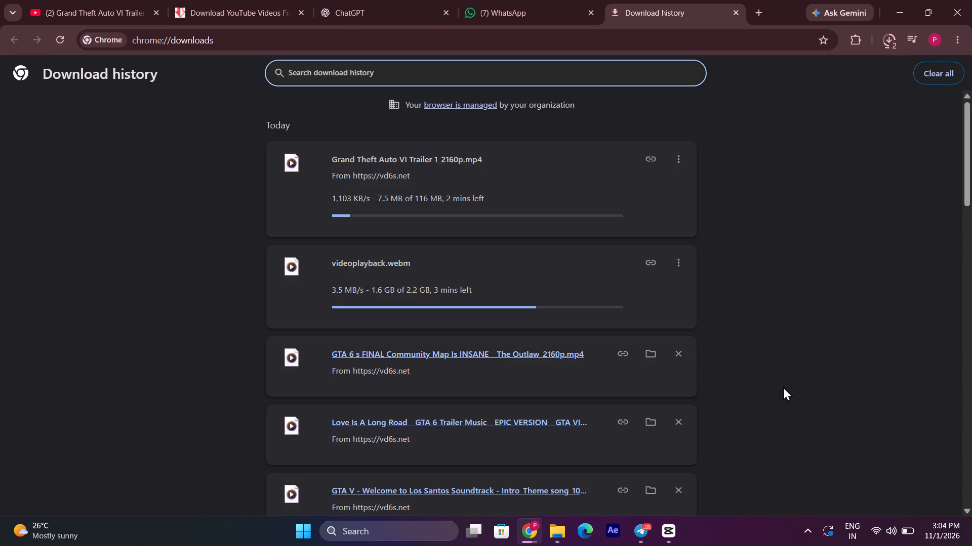
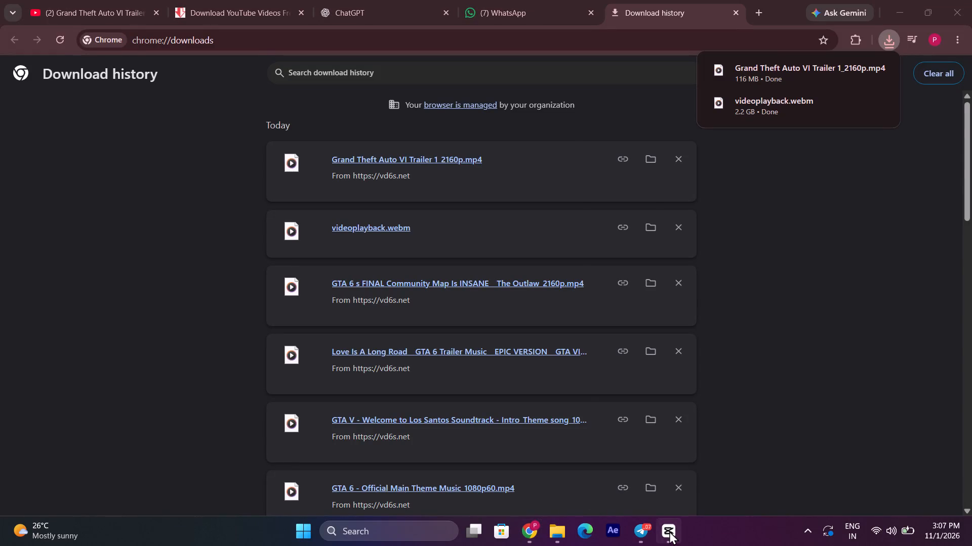
Switch back to the 1101 project in CapCut.
click(669, 531)
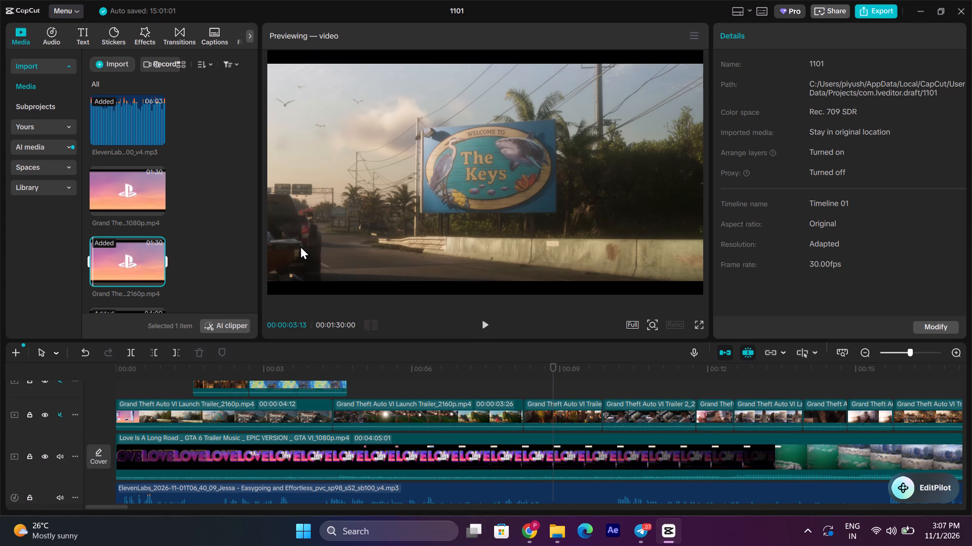
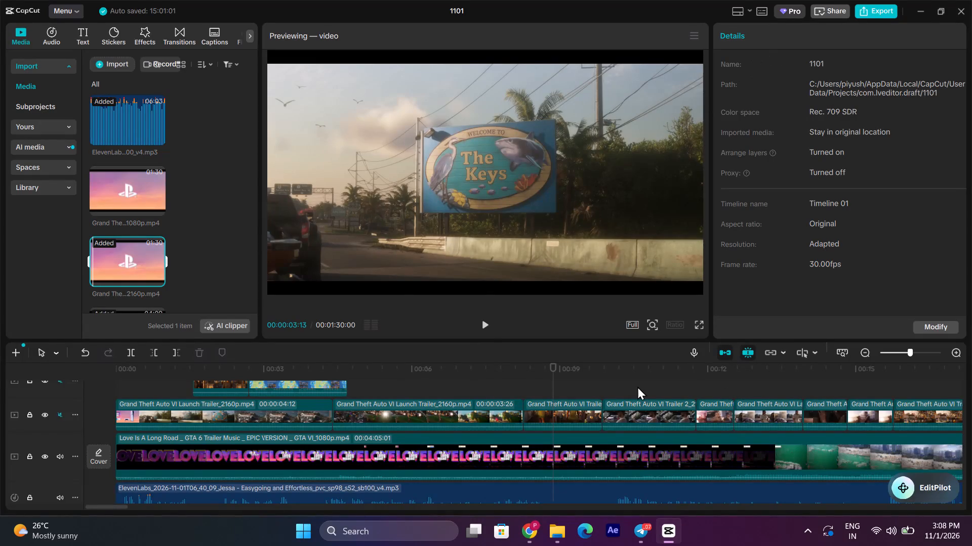
Play back the timeline around the 8- to 9-second mark, where the launch trailer excerpt gives way to the next one.
scroll(569, 396, up, 1)
click(572, 391)
scroll(572, 391, down, 3)
scroll(591, 449, up, 1)
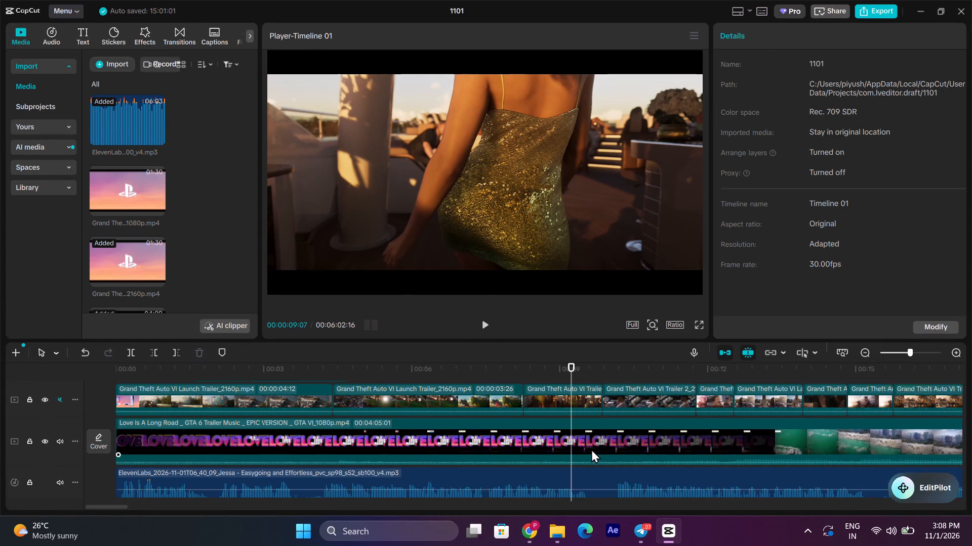
scroll(591, 449, up, 1)
click(528, 387)
click(524, 386)
key(space)
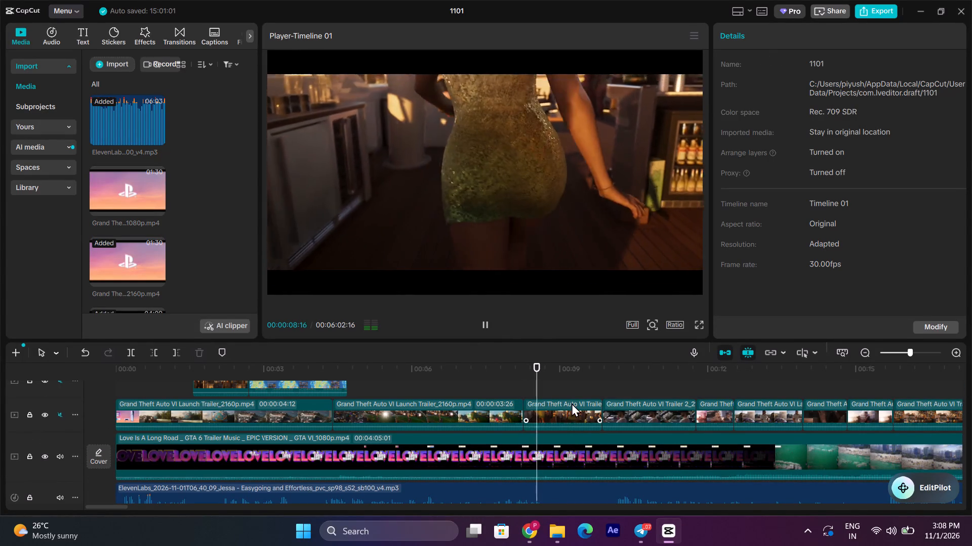
key(space)
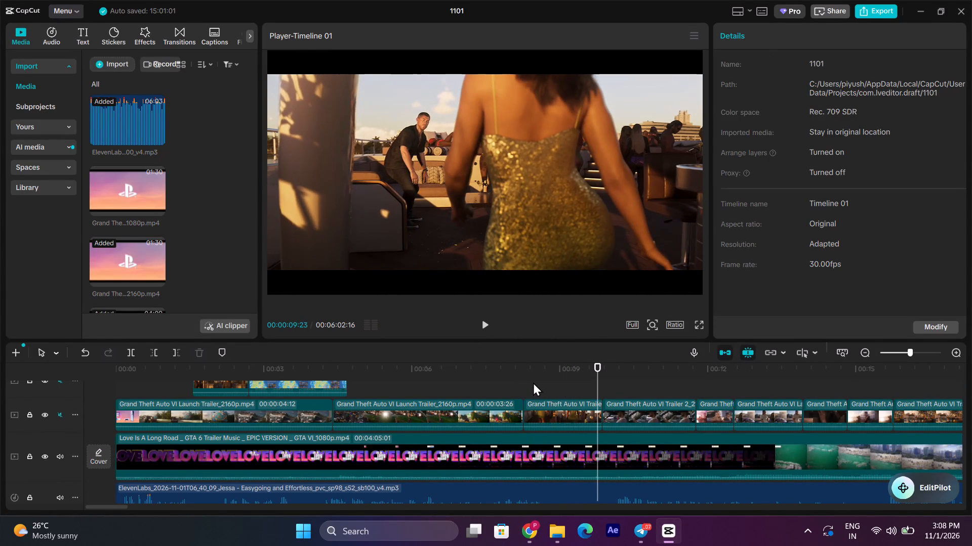
click(533, 382)
drag(533, 382, 528, 385)
Check the latest downloads in Chrome and return to the CapCut project.
click(536, 538)
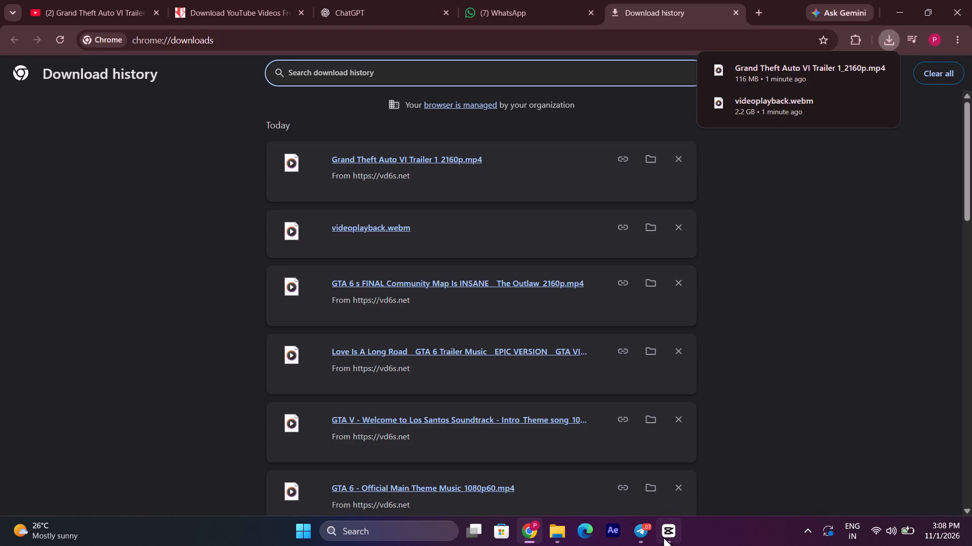
click(662, 535)
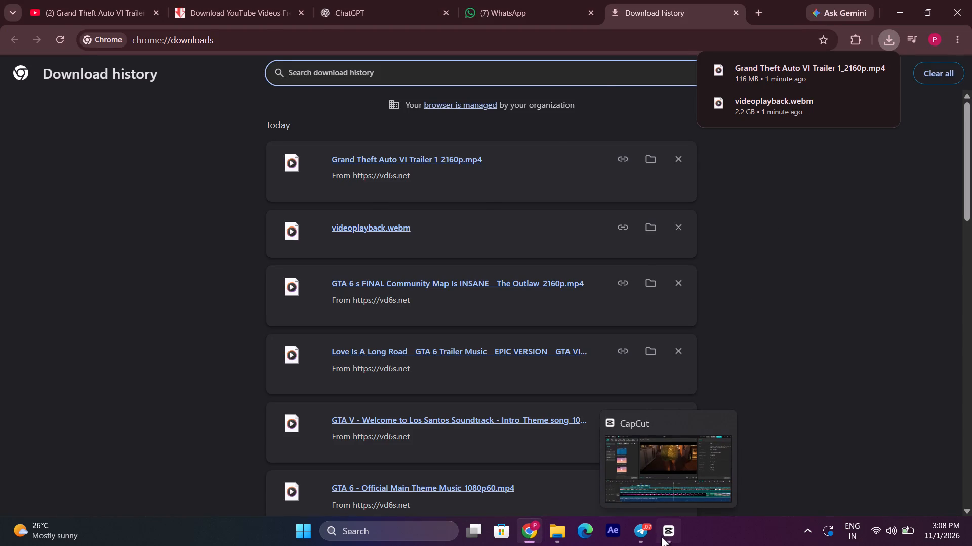
Import the videoplayback WEBM file from the Downloads folder into the project media.
click(106, 61)
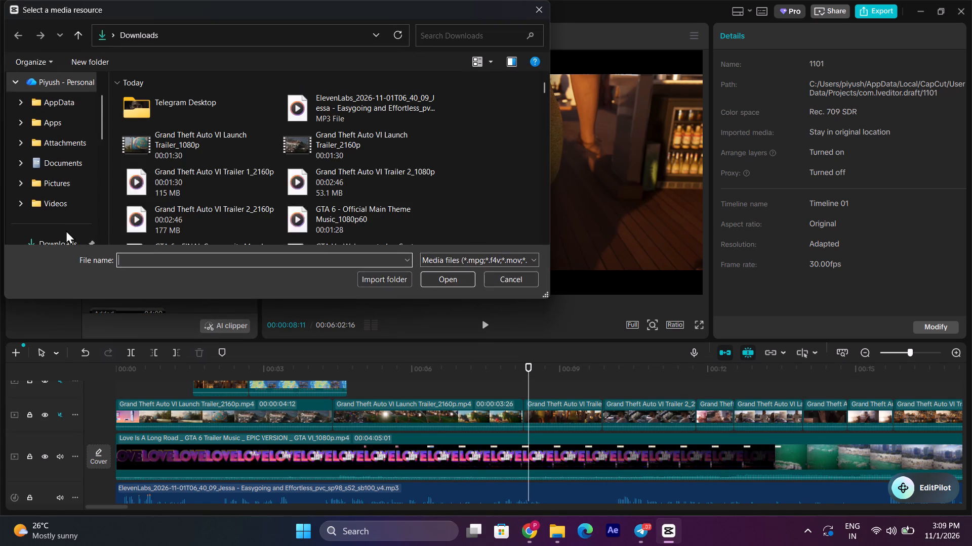
click(56, 236)
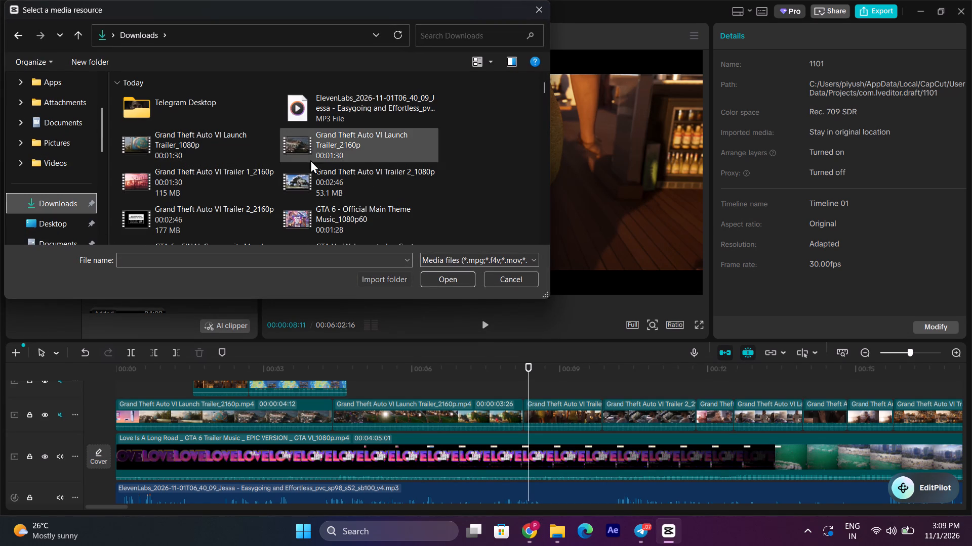
scroll(164, 206, down, 1)
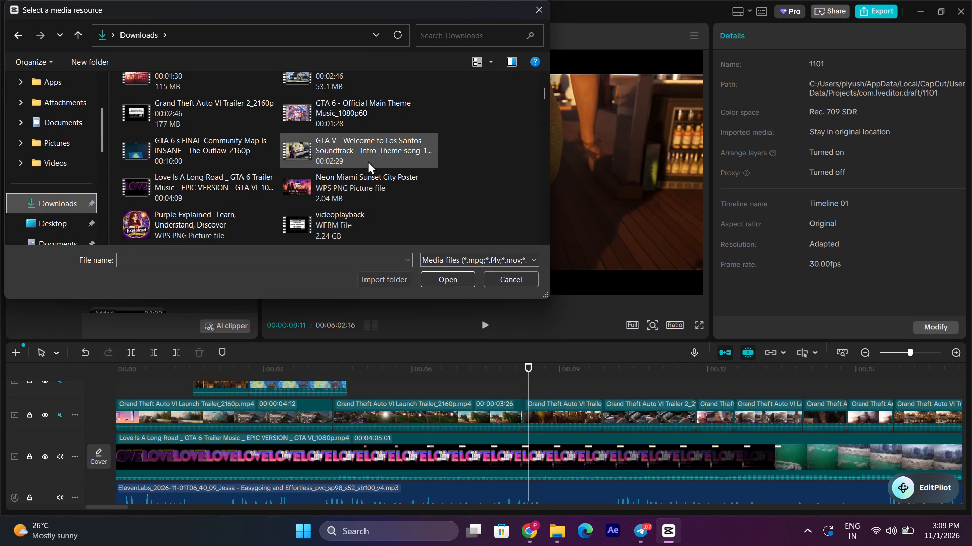
scroll(219, 193, down, 1)
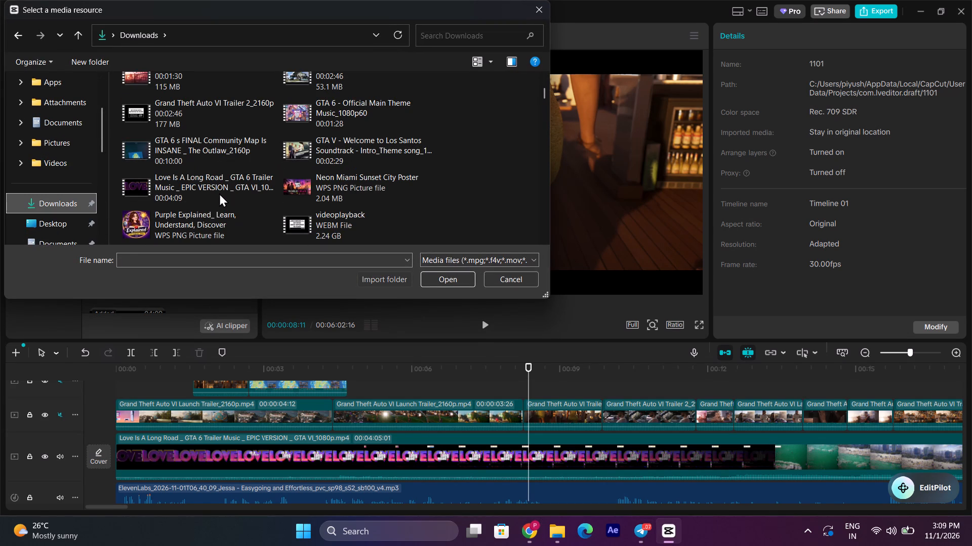
scroll(303, 193, up, 1)
double_click(330, 224)
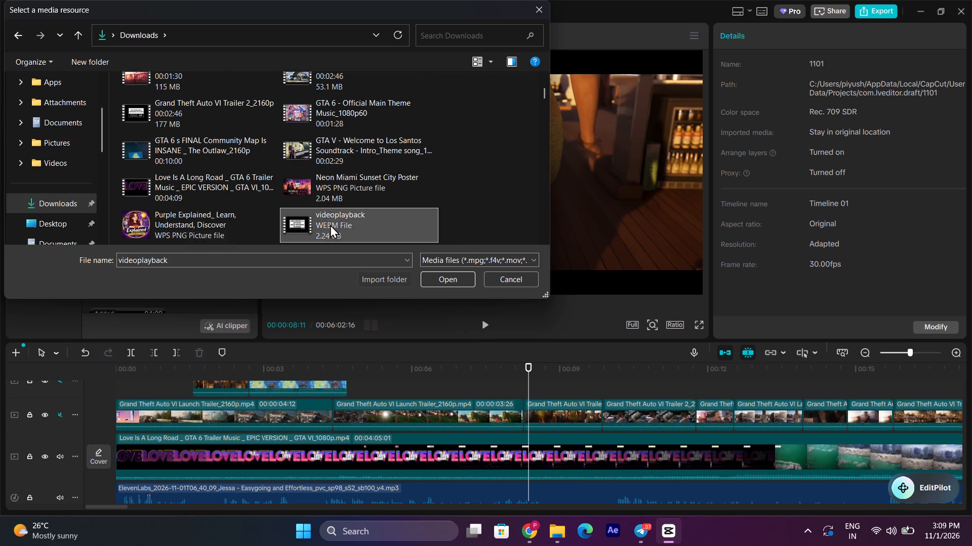
Place videoplayback.webm on a new track above the existing excerpts, starting just after the GTA 6 community map excerpt.
drag(130, 265, 396, 349)
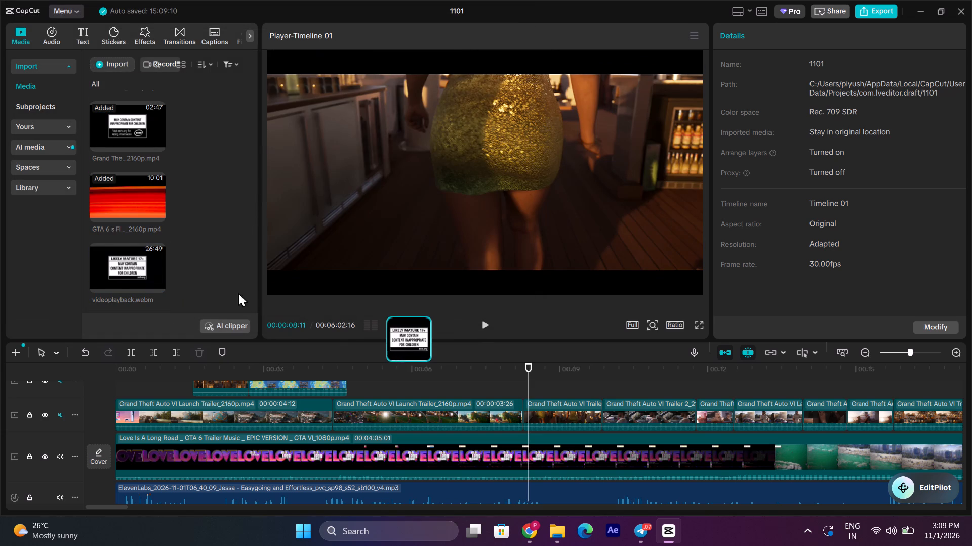
drag(114, 267, 355, 386)
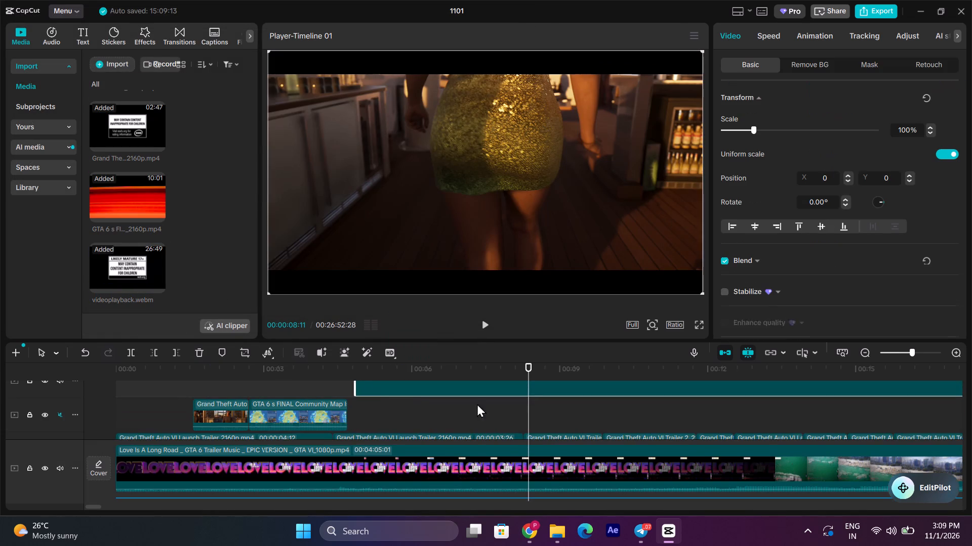
Skim the opening minutes of the videoplayback.webm clip, up to about 00:04:26, for usable gameplay scenes.
scroll(491, 404, up, 1)
double_click(862, 354)
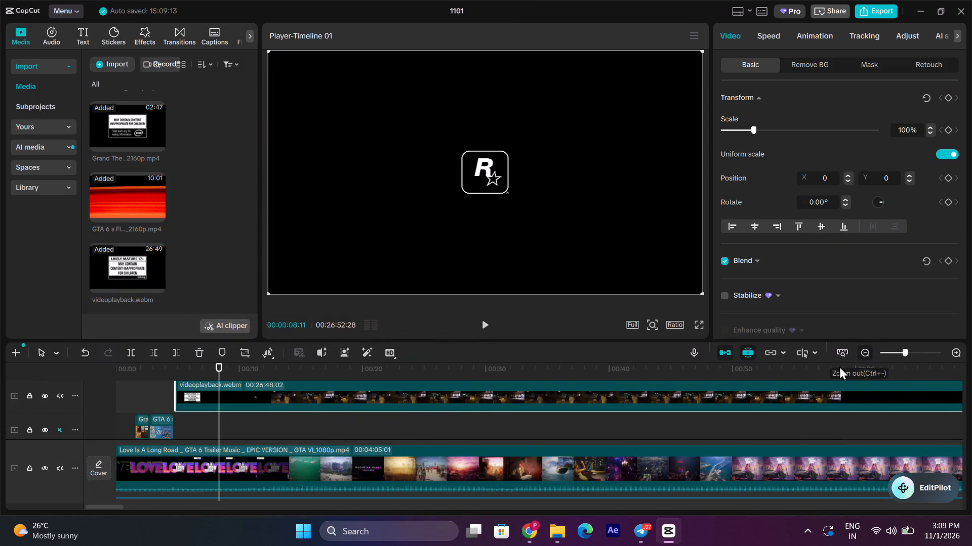
scroll(665, 392, up, 1)
click(579, 388)
drag(579, 386, 971, 397)
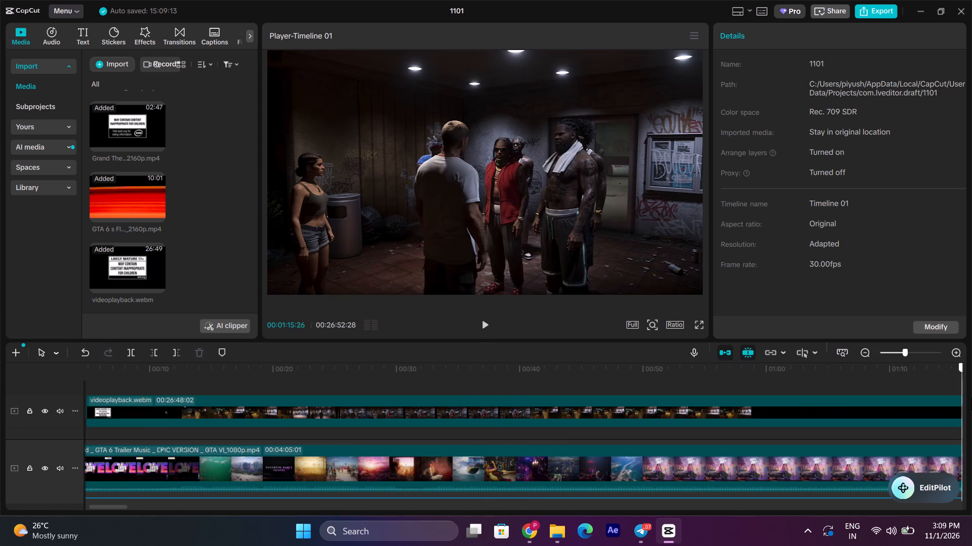
drag(971, 397, 971, 403)
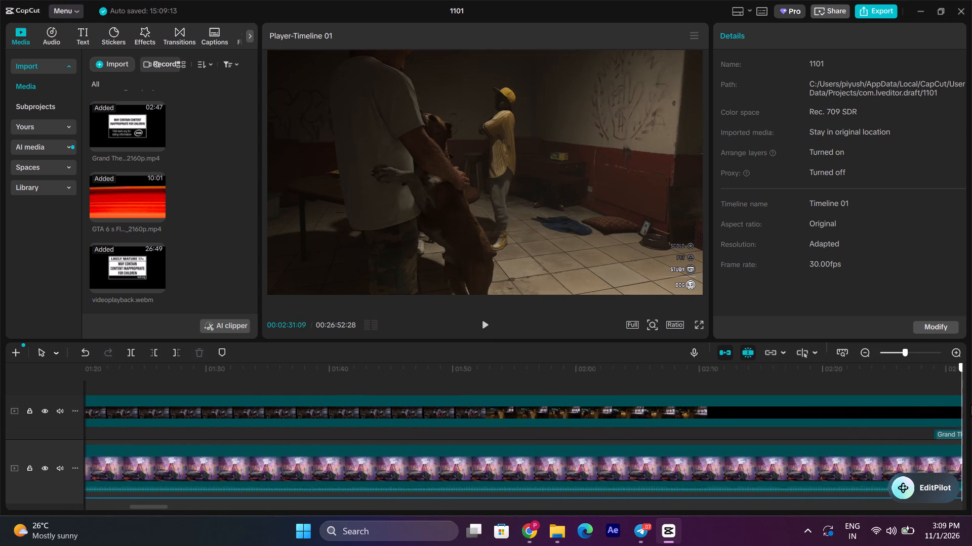
drag(971, 403, 970, 409)
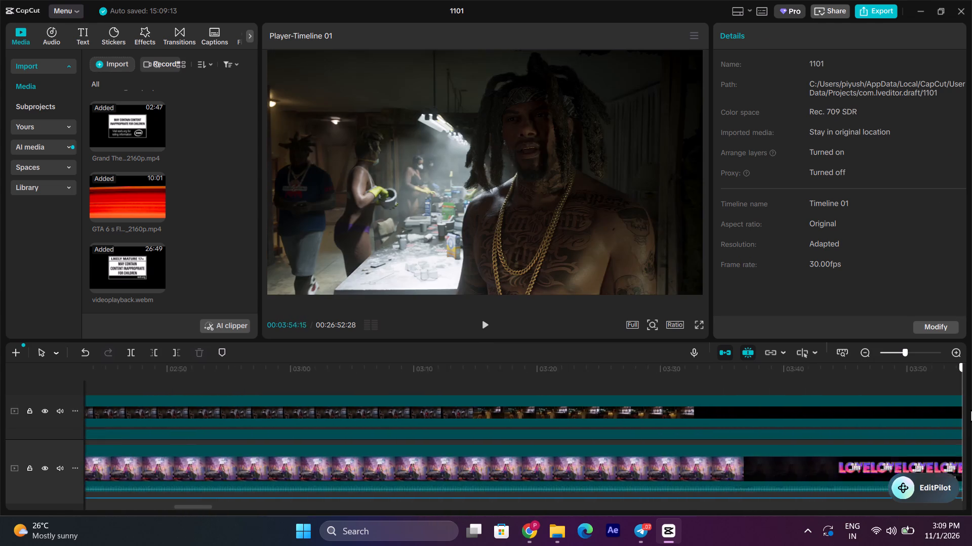
drag(970, 409, 687, 403)
scroll(808, 425, up, 2)
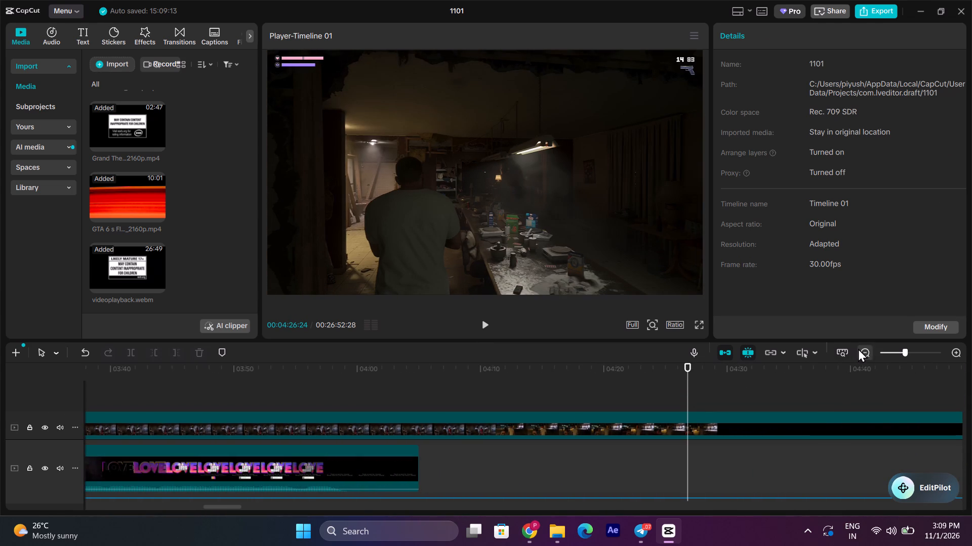
Scan the videoplayback.webm footage between about 4 and 14 minutes for usable scenes.
triple_click(858, 348)
click(647, 394)
drag(647, 394, 700, 402)
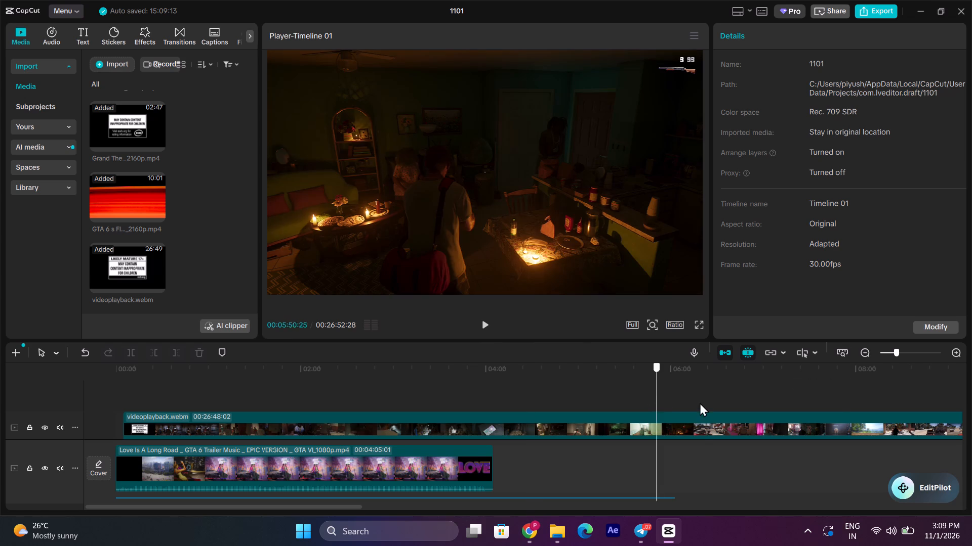
drag(700, 402, 959, 411)
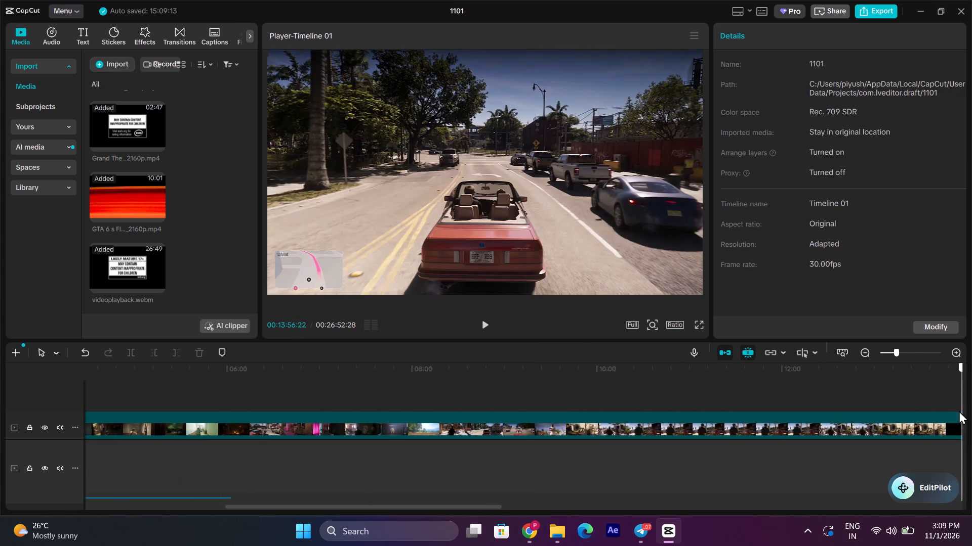
drag(959, 411, 528, 418)
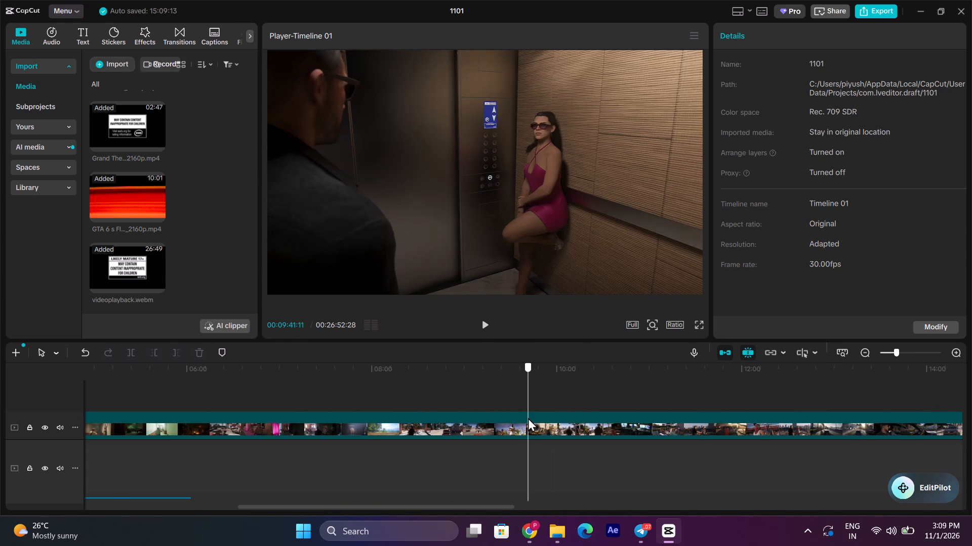
drag(528, 418, 290, 424)
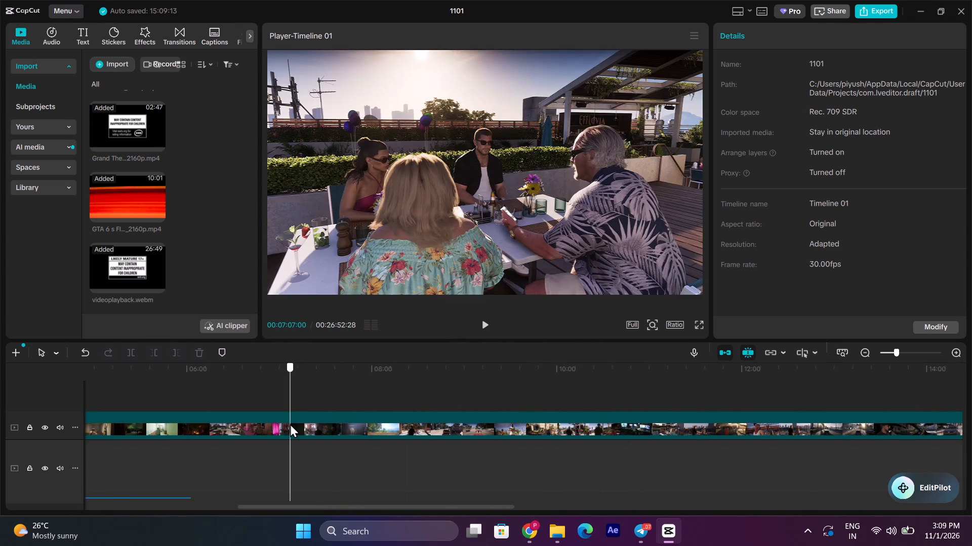
drag(290, 424, 310, 427)
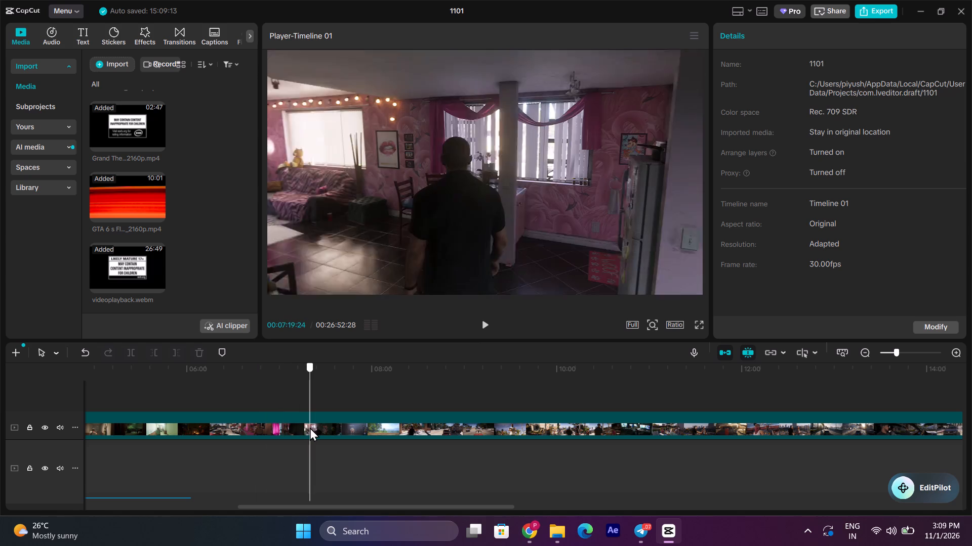
drag(310, 427, 247, 435)
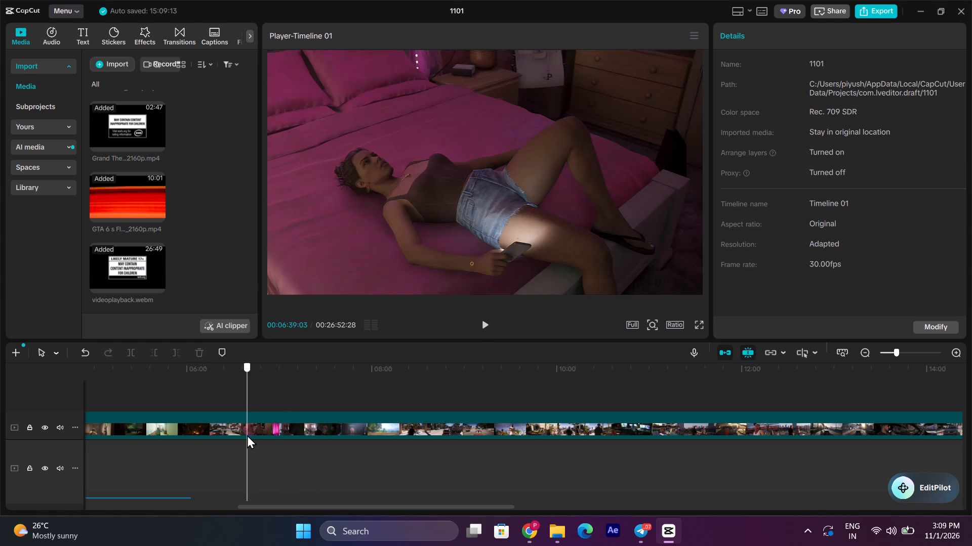
drag(247, 435, 240, 438)
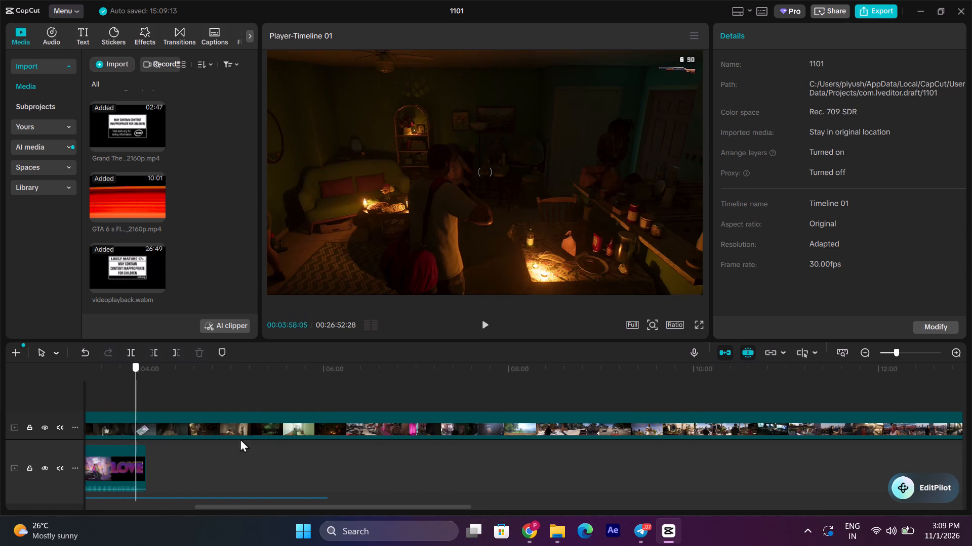
Scan the videoplayback.webm footage from about 17 minutes through its end for usable gameplay scenes.
drag(240, 438, 918, 439)
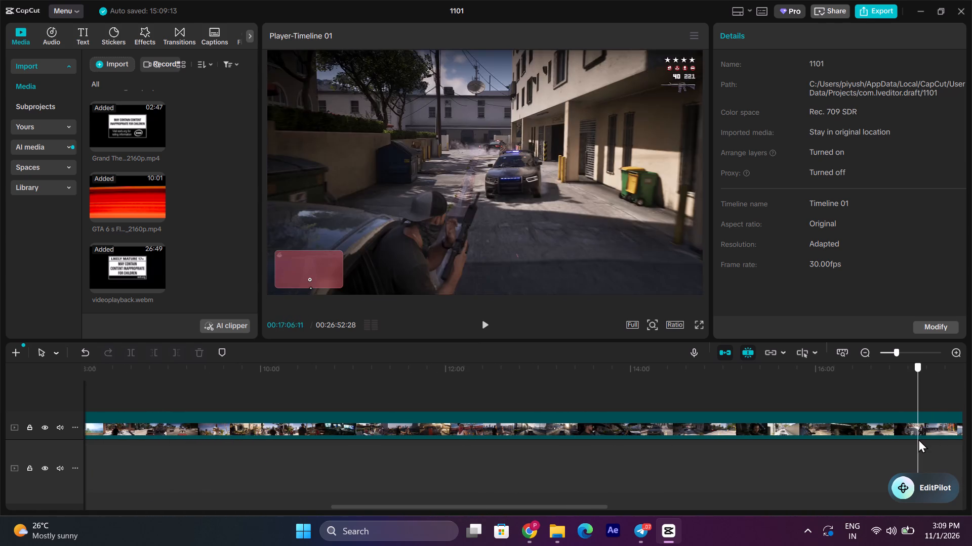
drag(918, 439, 959, 434)
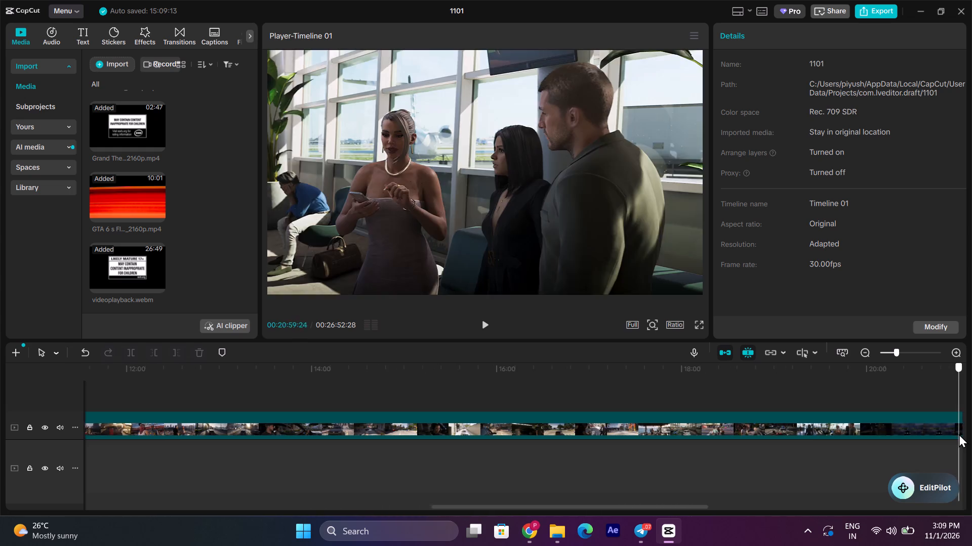
drag(959, 434, 842, 425)
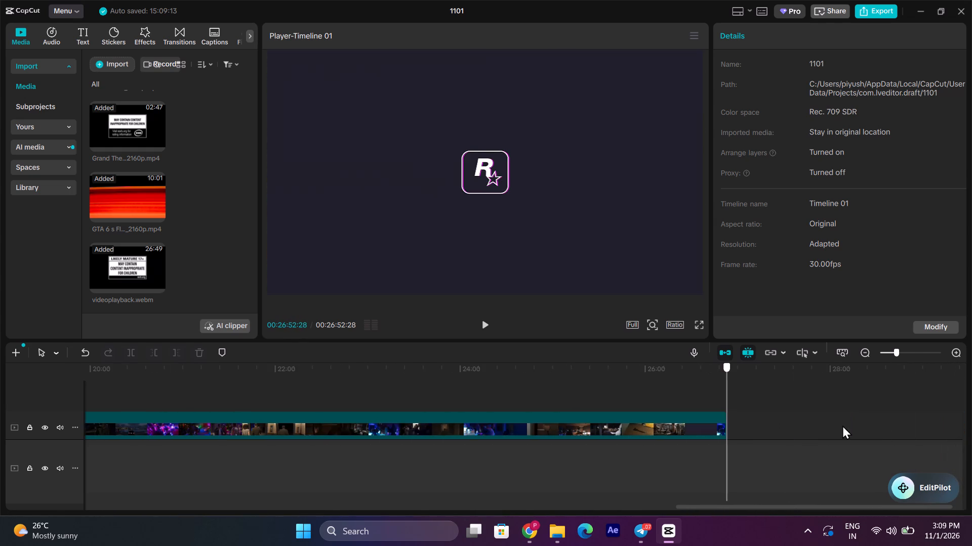
drag(842, 425, 418, 409)
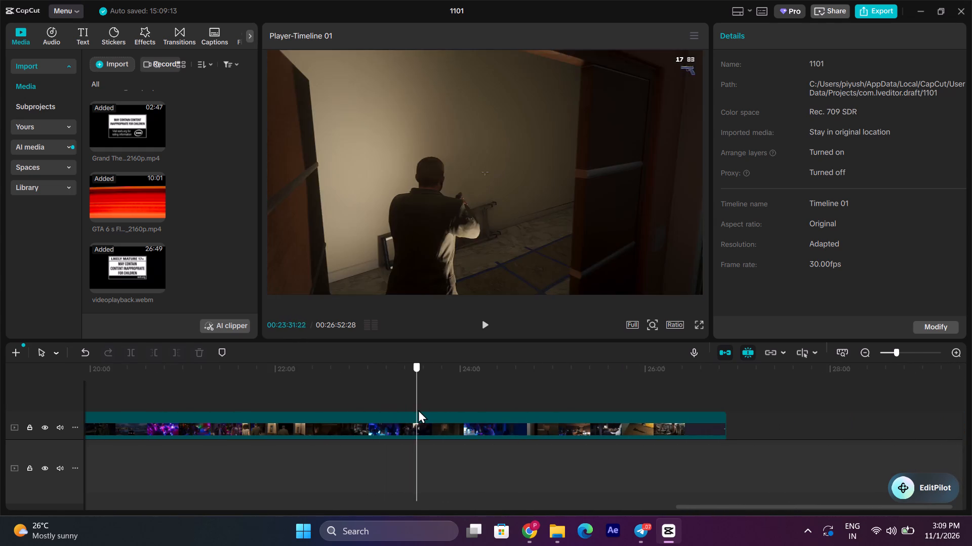
drag(418, 409, 508, 416)
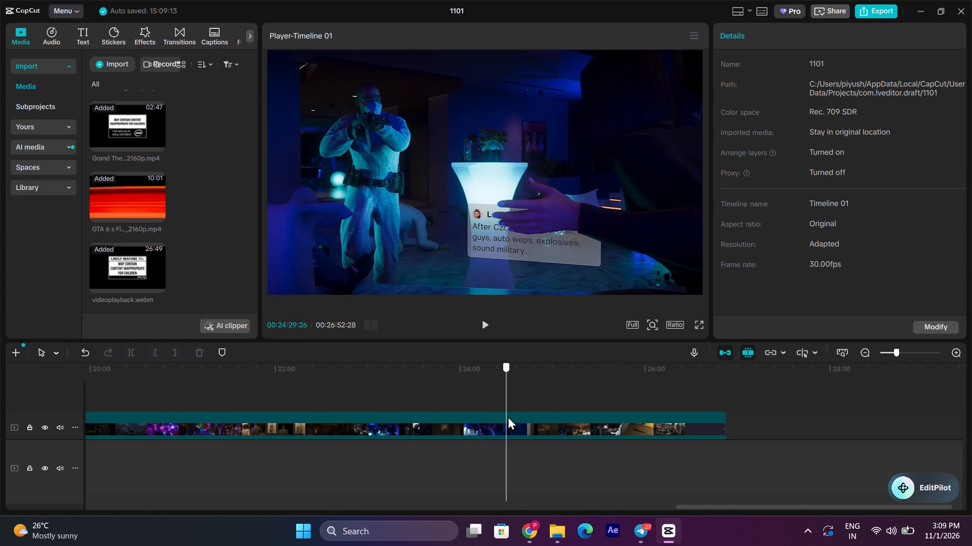
drag(508, 416, 297, 435)
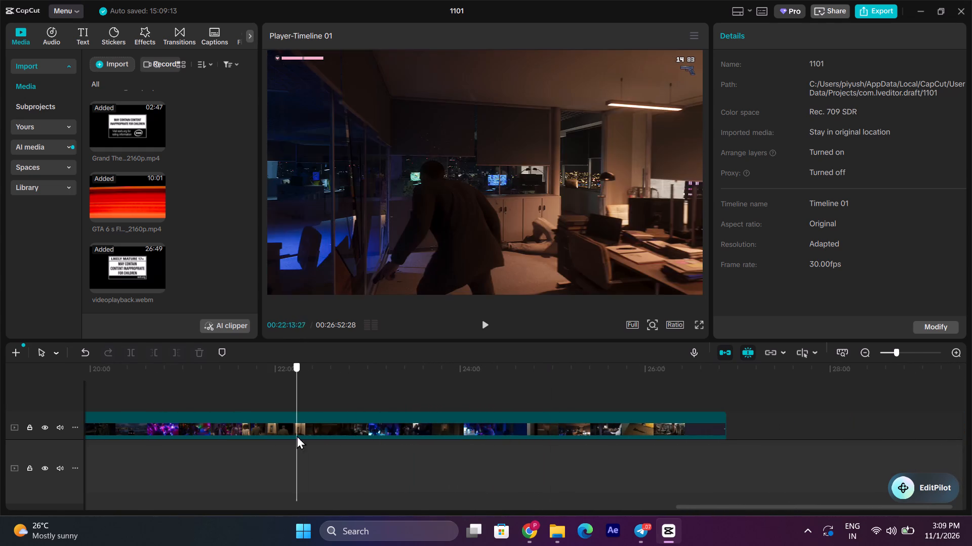
drag(297, 435, 183, 444)
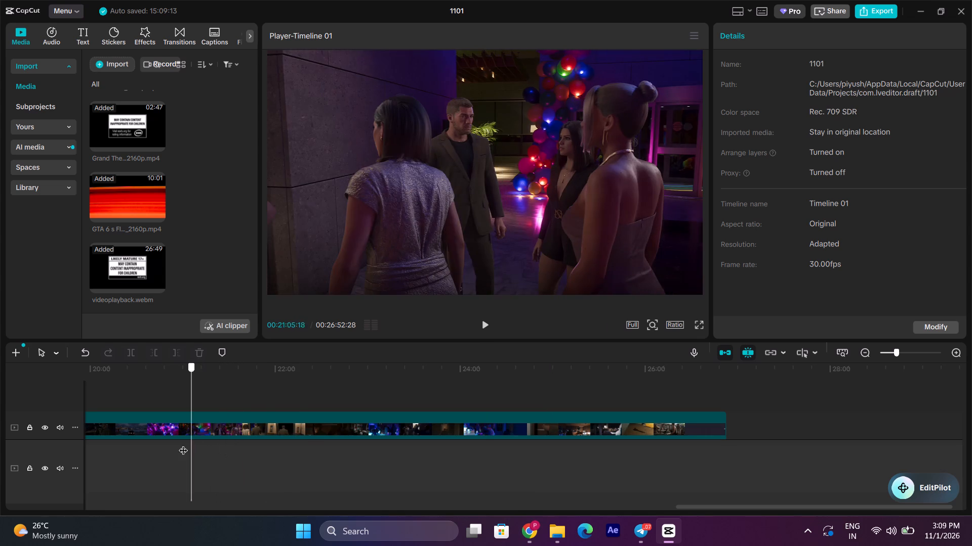
drag(183, 444, 158, 446)
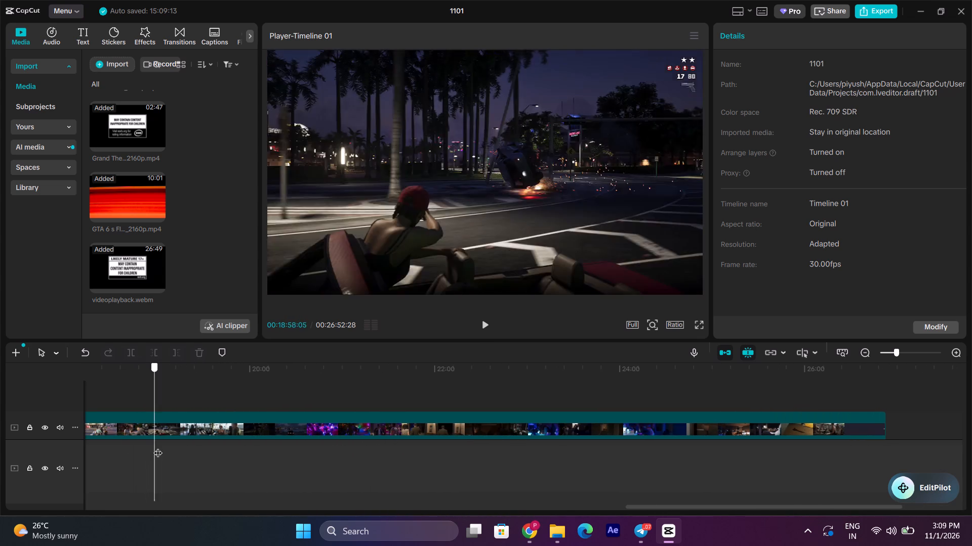
drag(158, 446, 233, 446)
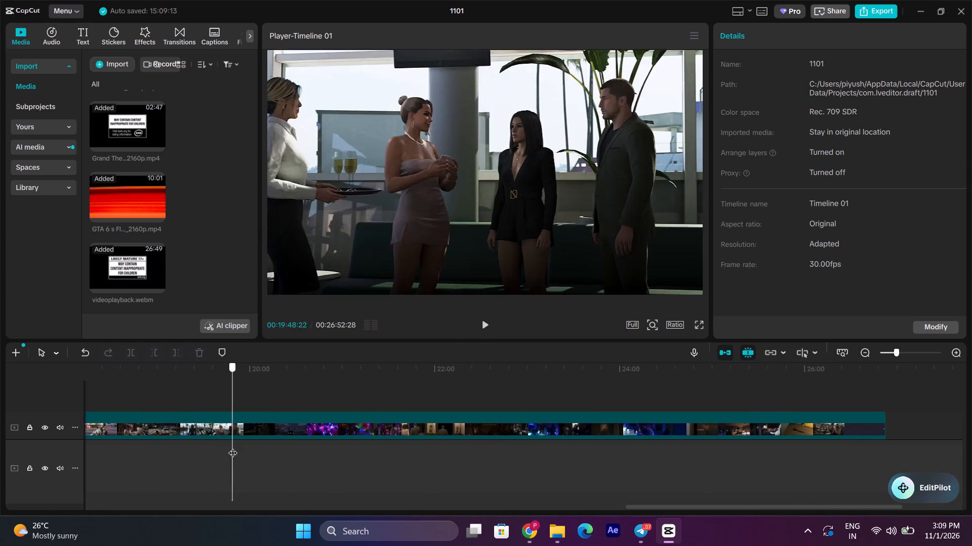
Recheck the videoplayback.webm footage between about 17 and 6 minutes for a scene to excerpt.
drag(233, 446, 163, 451)
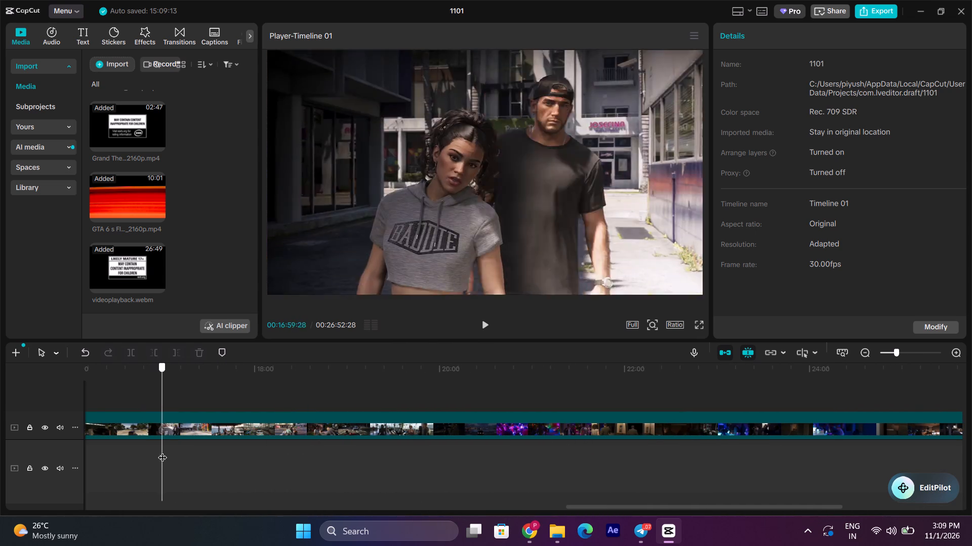
drag(163, 451, 154, 453)
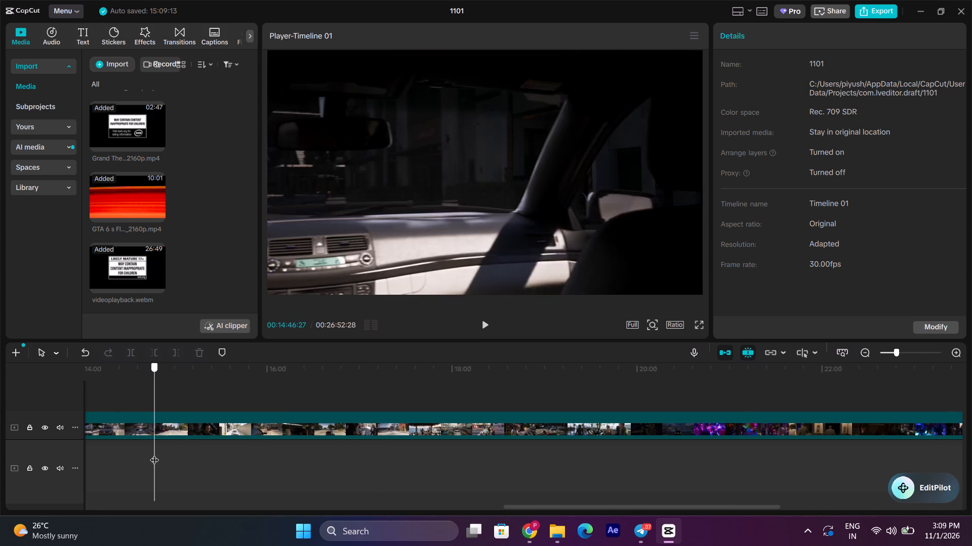
drag(154, 453, 168, 466)
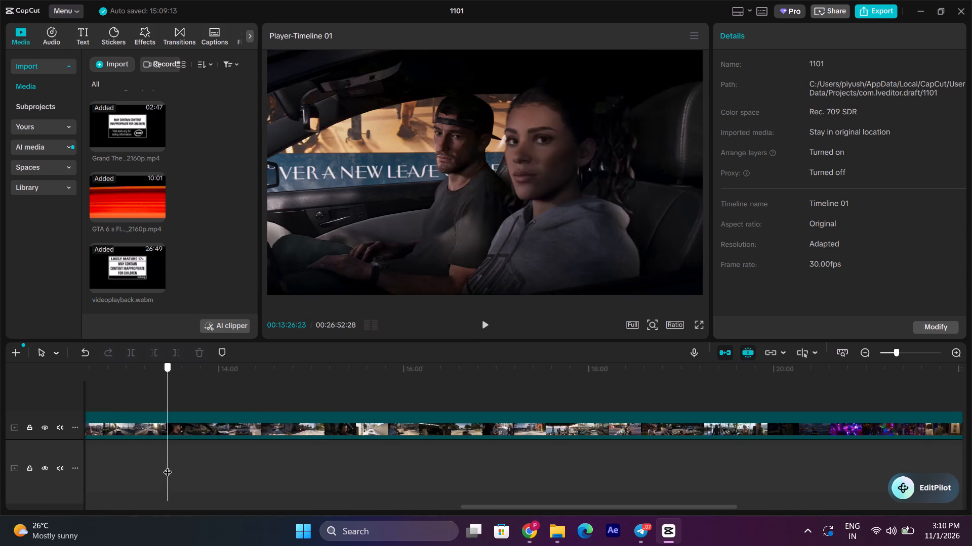
drag(168, 466, 267, 457)
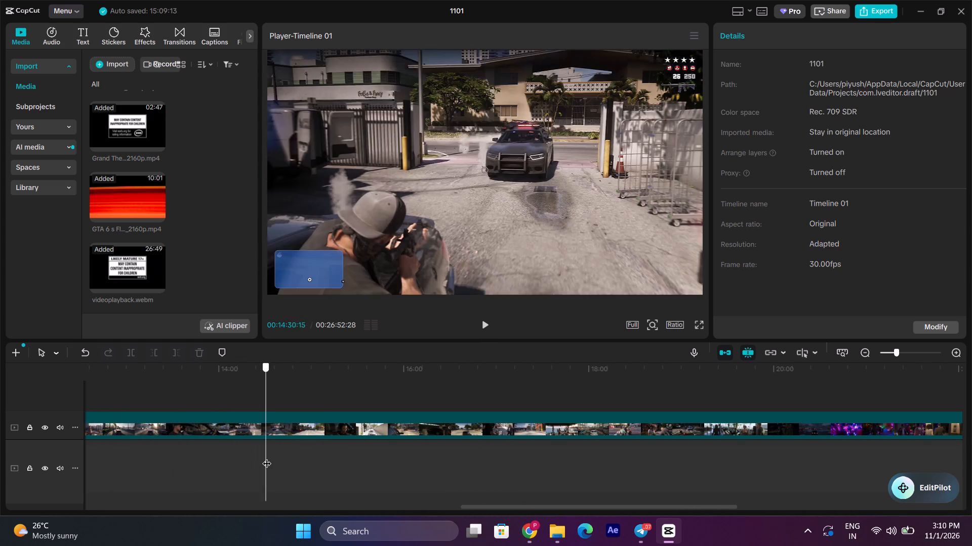
drag(267, 457, 157, 462)
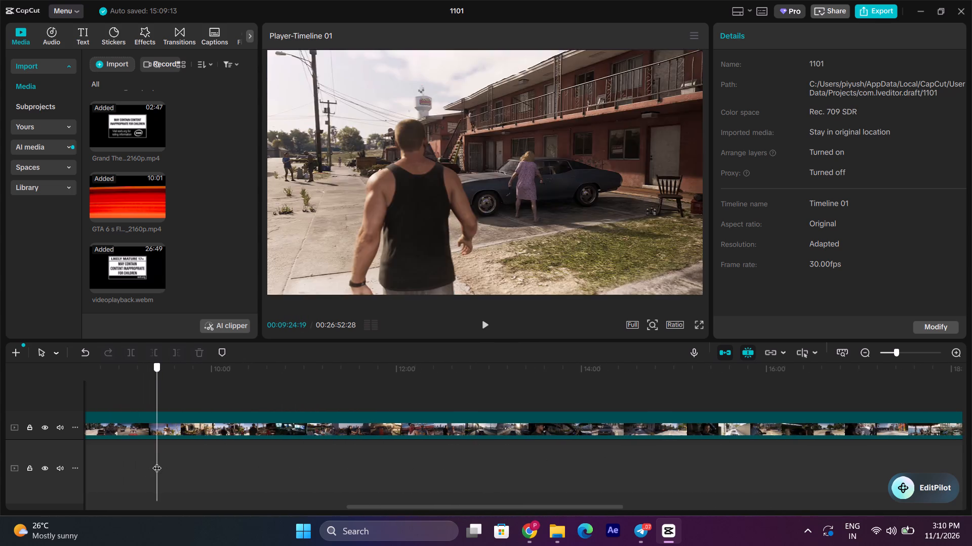
drag(157, 462, 199, 464)
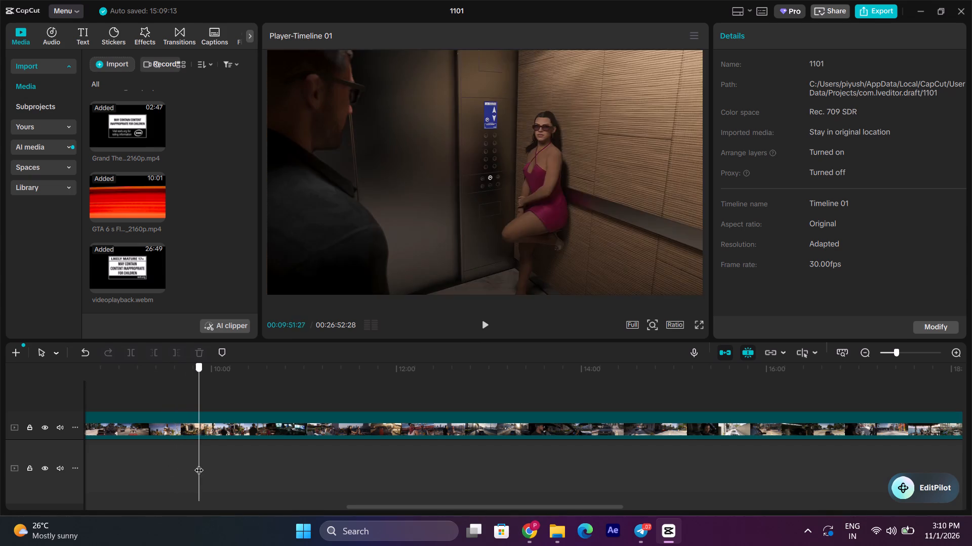
drag(199, 464, 220, 465)
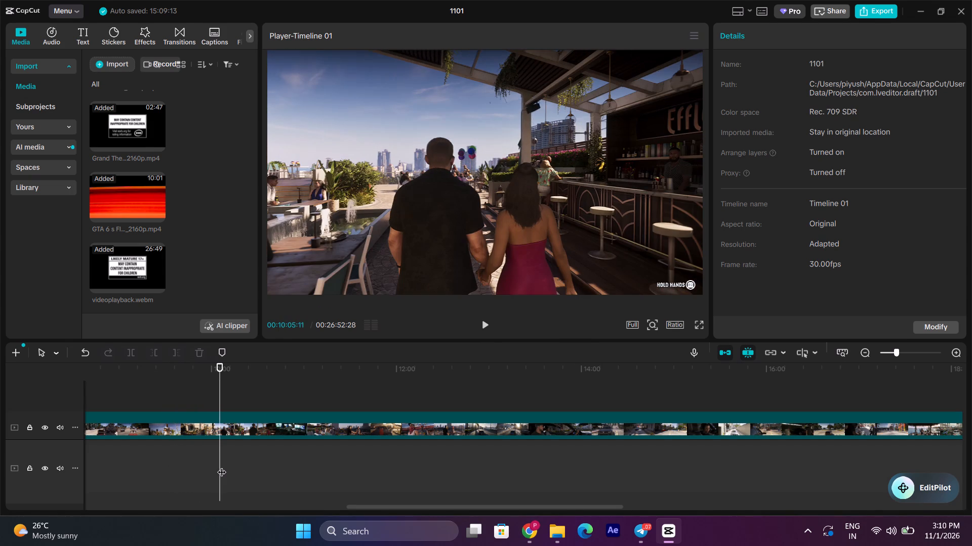
drag(358, 506, 336, 507)
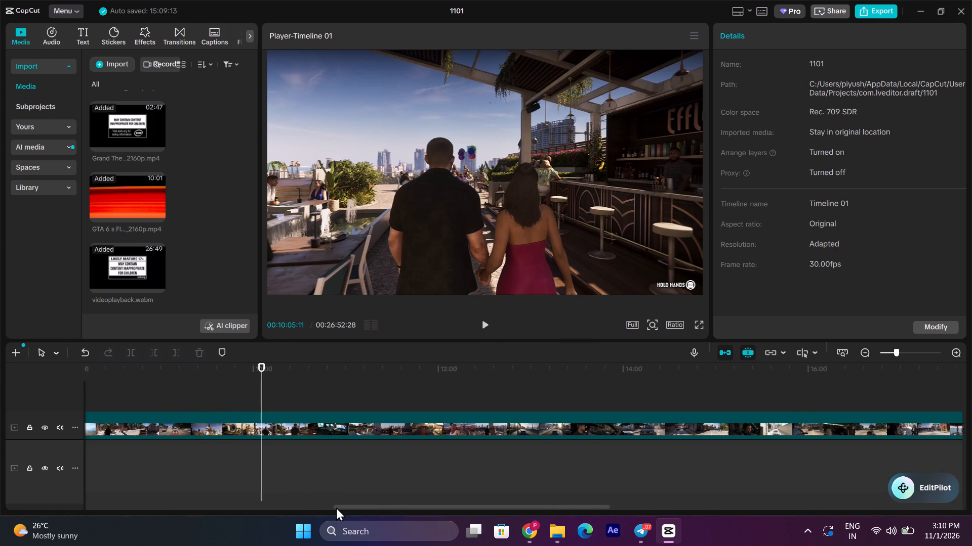
drag(336, 507, 254, 504)
click(243, 407)
click(241, 403)
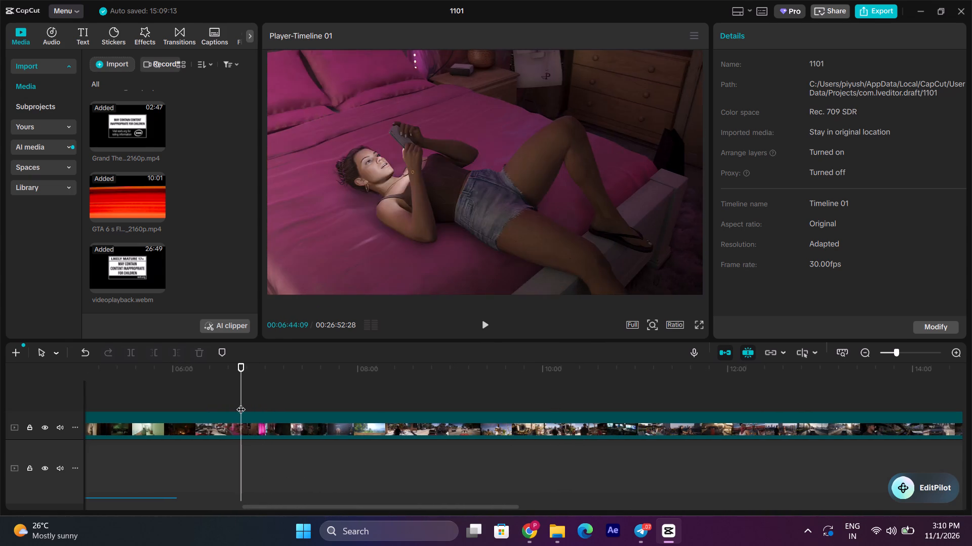
drag(241, 403, 338, 420)
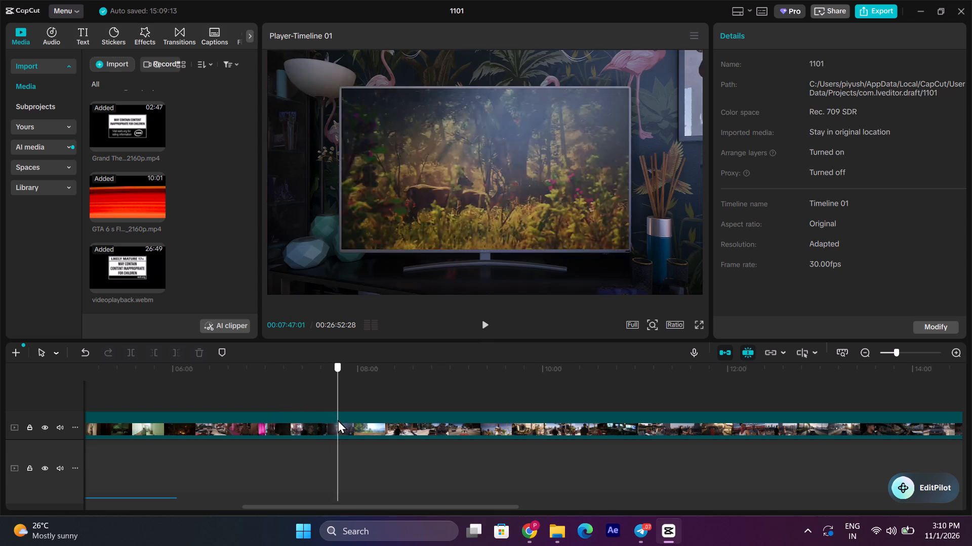
drag(338, 420, 408, 428)
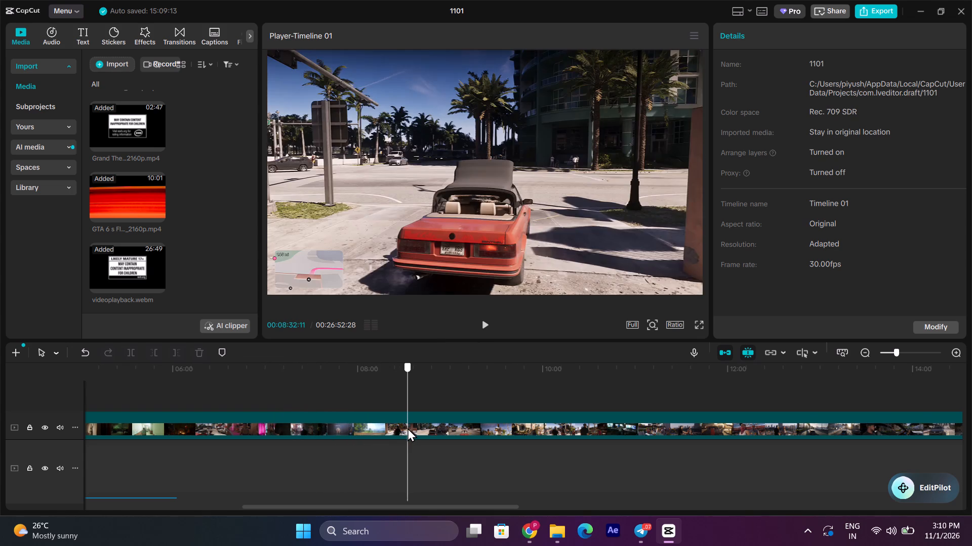
Trim videoplayback.webm to the man getting into the red car, from 00:08:23:13 to 00:08:24:05.
drag(408, 428, 392, 427)
key(space)
key(space)
key(space)
key(space)
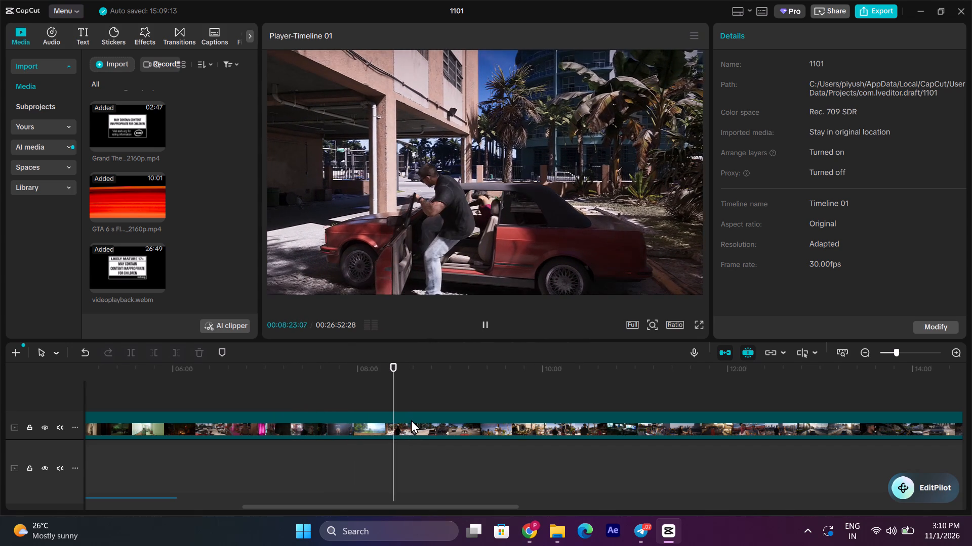
click(411, 421)
key(space)
key(space)
click(155, 352)
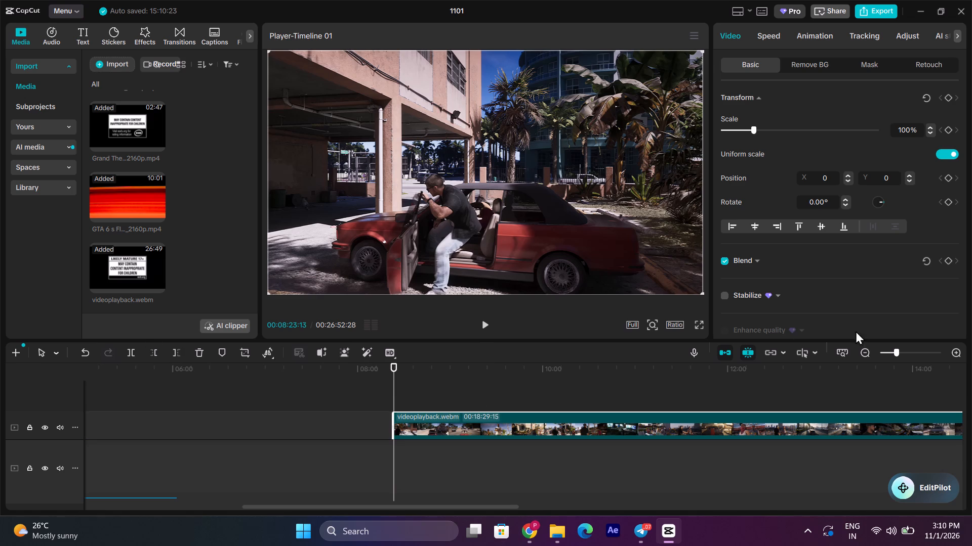
key(space)
key(space)
click(954, 352)
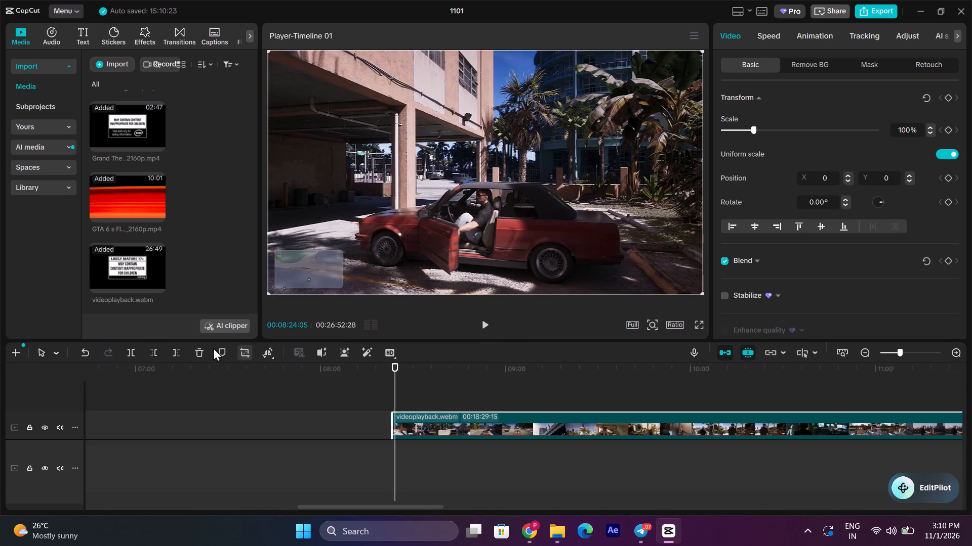
click(180, 350)
Slow the trimmed red-car excerpt to 0.64x speed.
triple_click(949, 352)
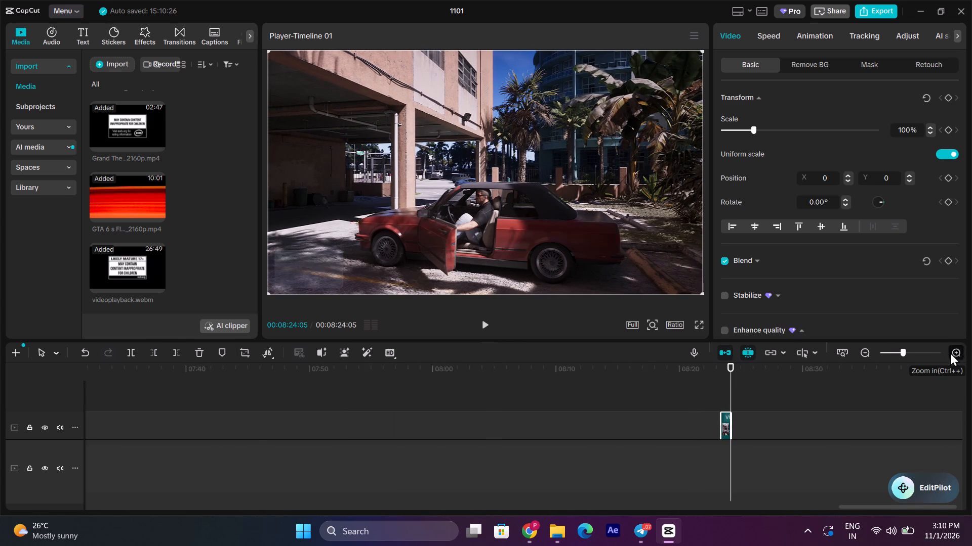
triple_click(953, 352)
double_click(953, 352)
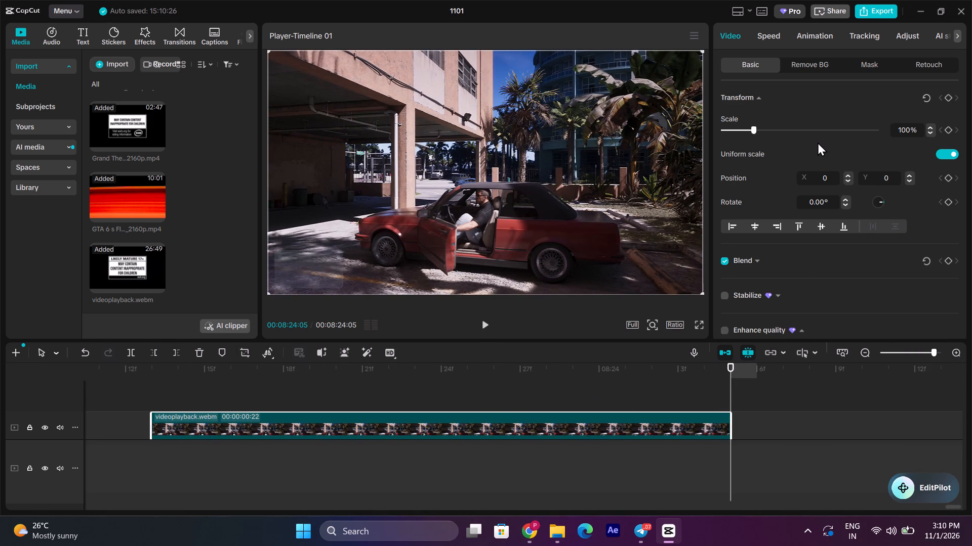
click(764, 30)
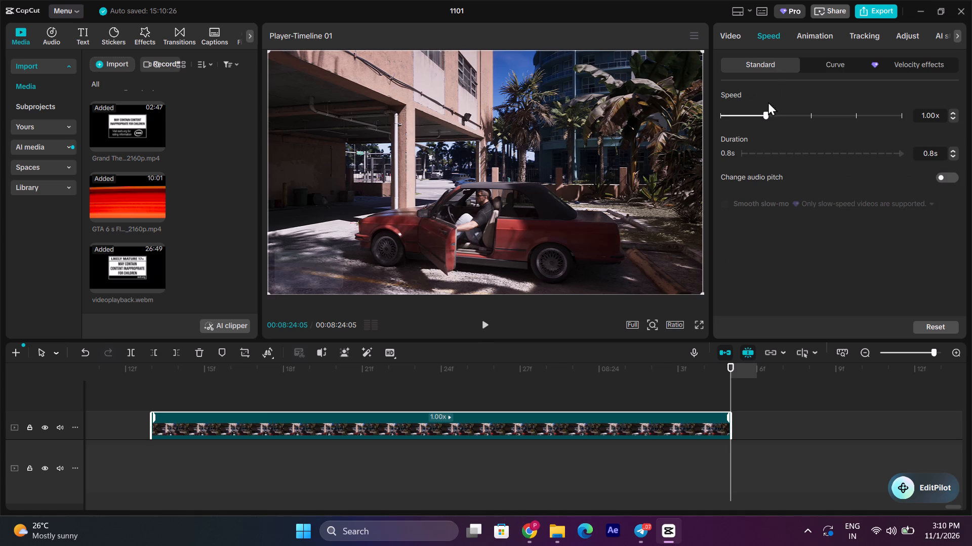
click(750, 117)
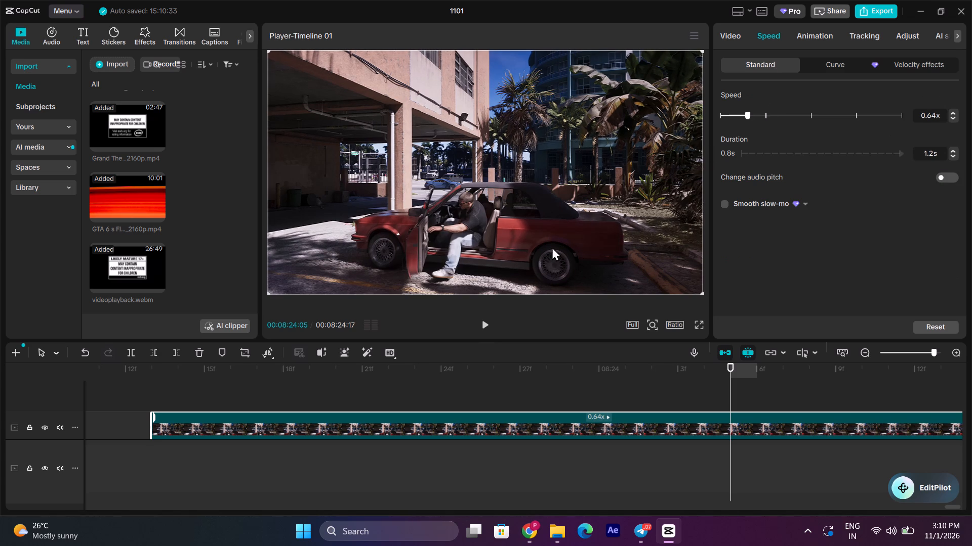
Scale the red-car excerpt to 341% and reposition it to X 1111, Y 1997, framing the man in the open car door.
click(737, 33)
drag(758, 132, 760, 132)
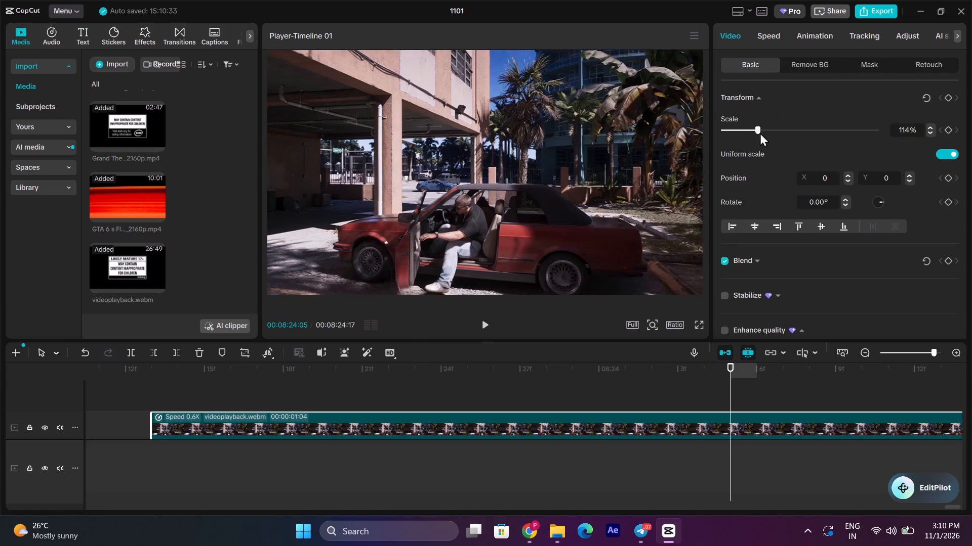
drag(760, 132, 819, 136)
drag(586, 212, 690, 65)
drag(564, 221, 586, 142)
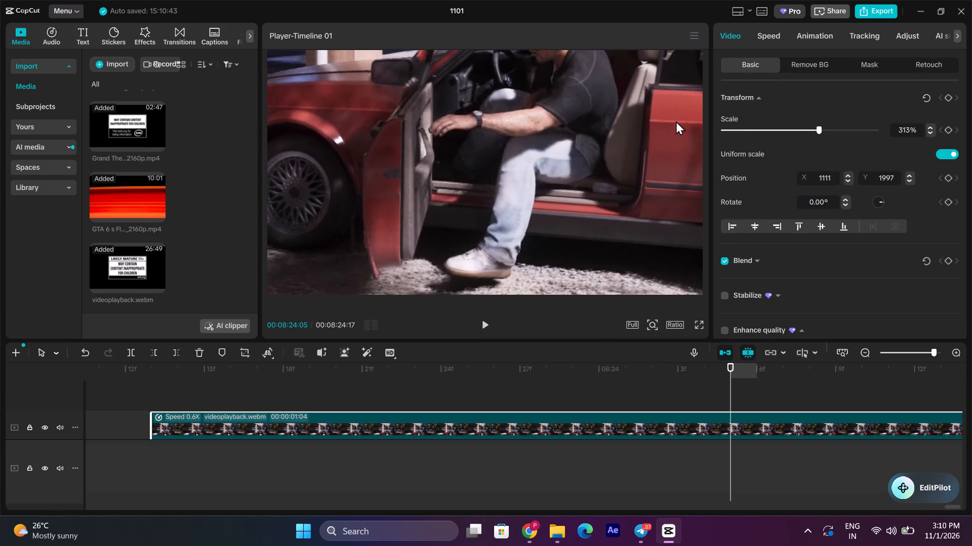
click(826, 136)
Move the red-car excerpt from the far end of the timeline back to about 00:02:16, on the track above the trailer footage.
click(858, 354)
triple_click(861, 351)
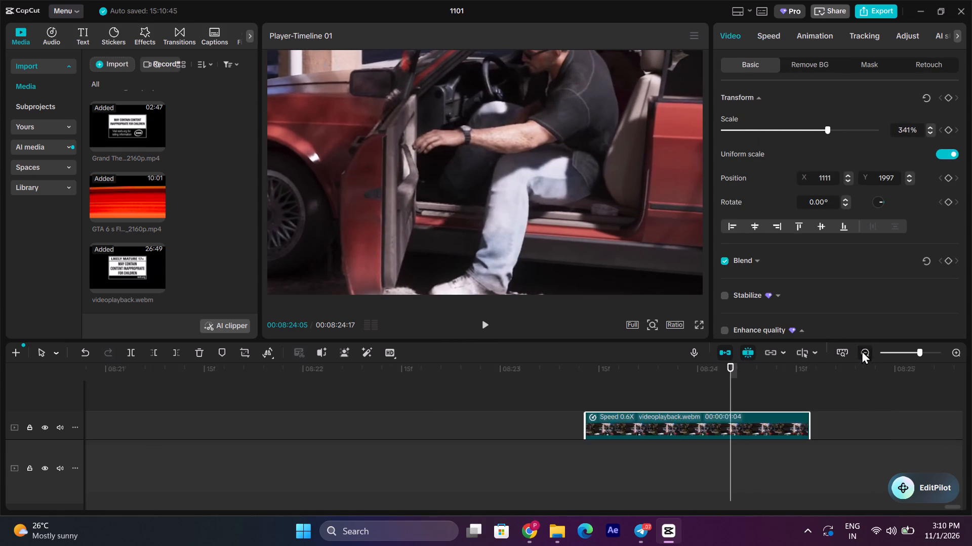
click(862, 350)
scroll(742, 425, down, 2)
drag(722, 393, 0, 458)
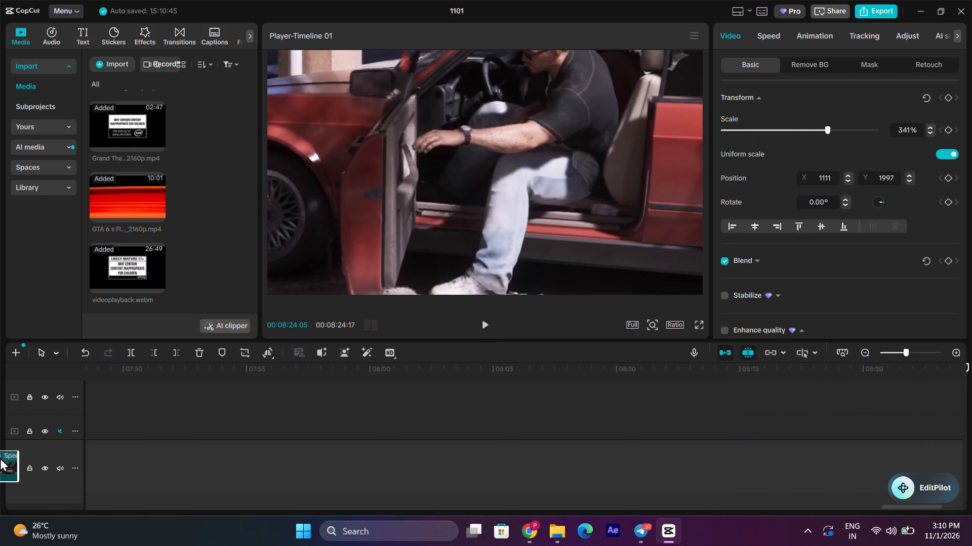
drag(0, 458, 0, 442)
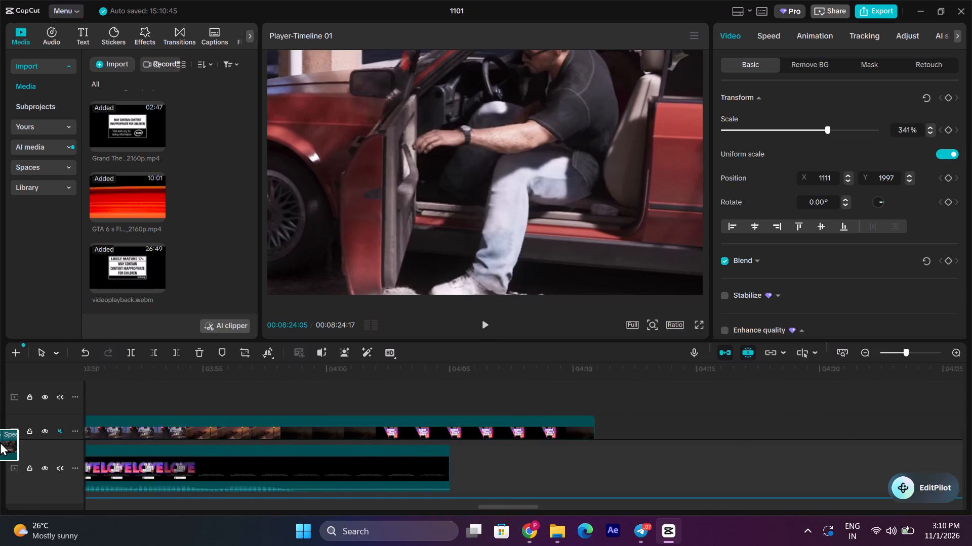
drag(0, 442, 0, 400)
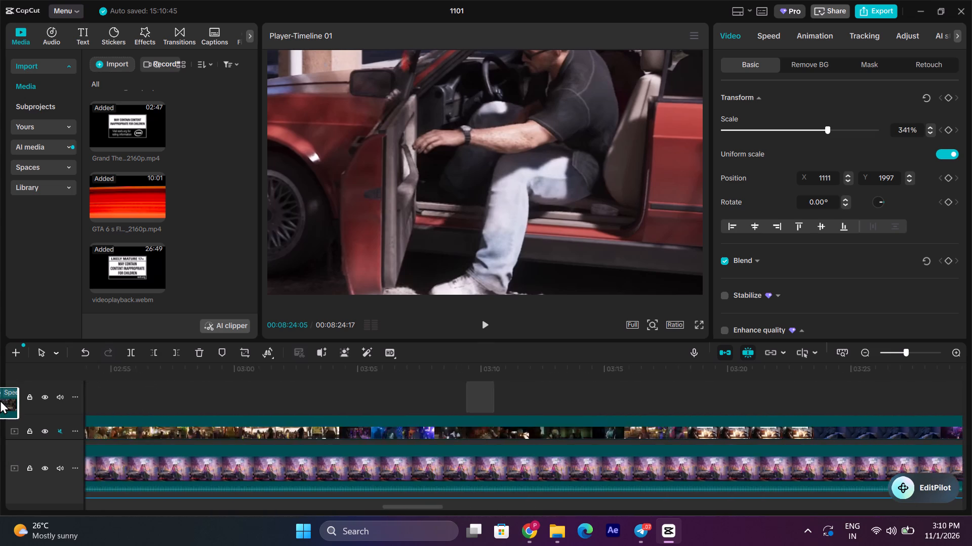
drag(0, 400, 467, 407)
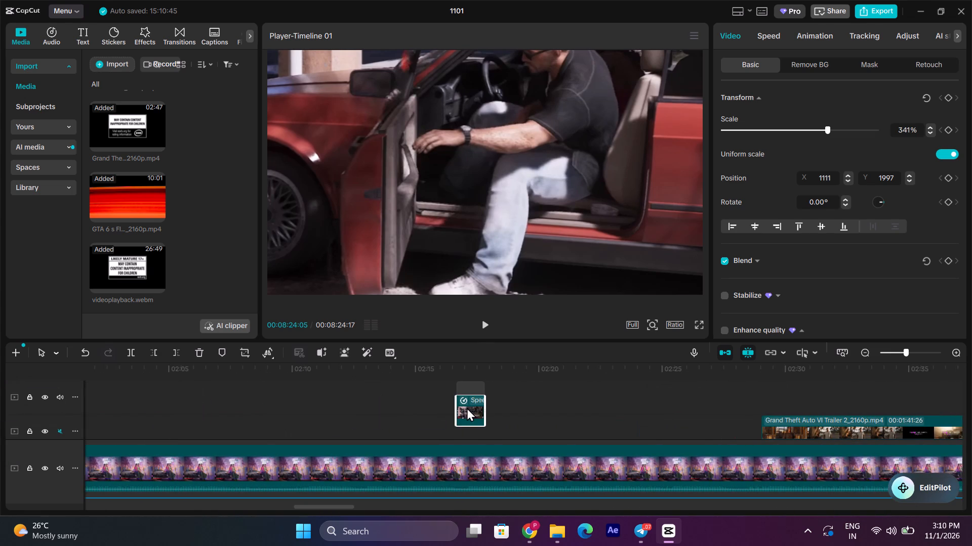
drag(467, 407, 472, 402)
Move the red-car excerpt from about 00:02:16 to the very start of the timeline, on the track above the trailer clips.
triple_click(870, 350)
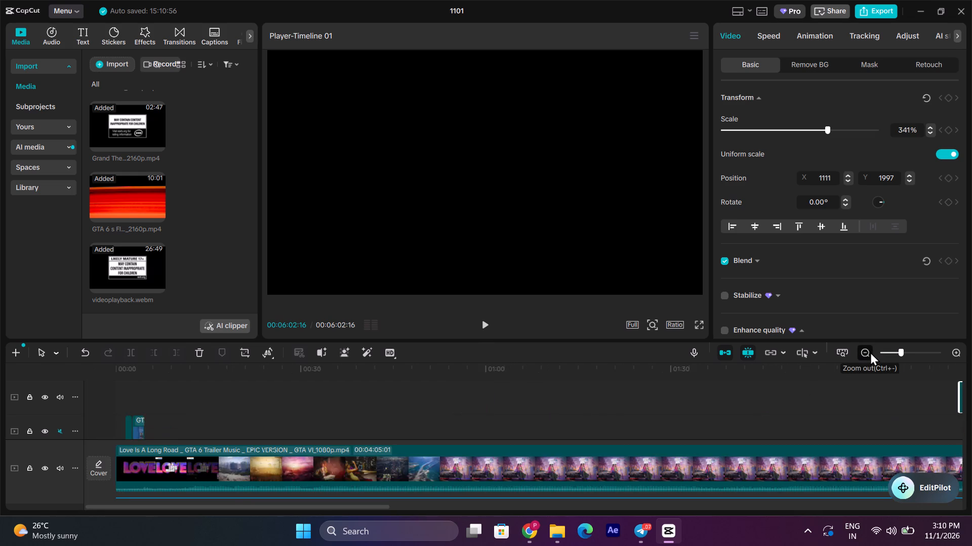
scroll(557, 407, down, 2)
scroll(555, 401, up, 1)
triple_click(956, 348)
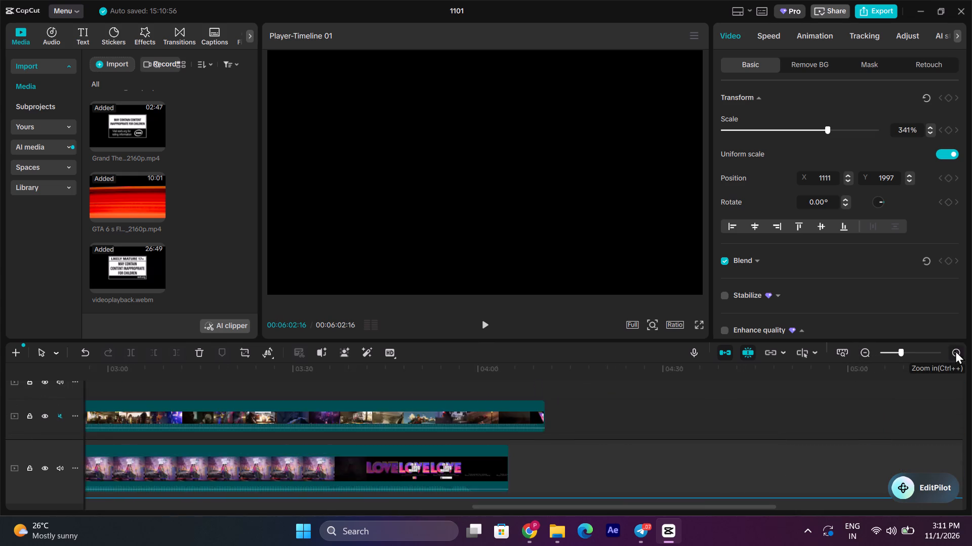
drag(860, 507, 553, 518)
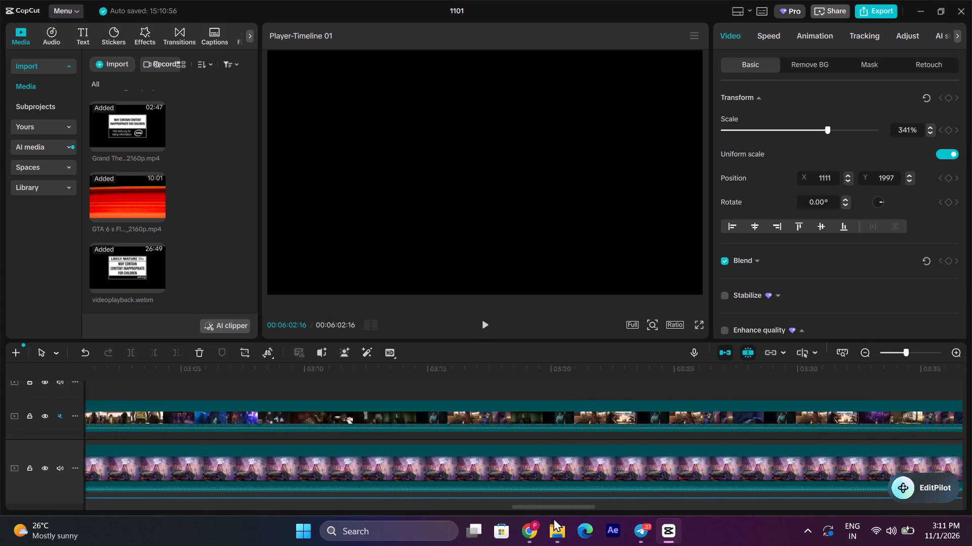
drag(553, 518, 326, 490)
scroll(367, 444, down, 4)
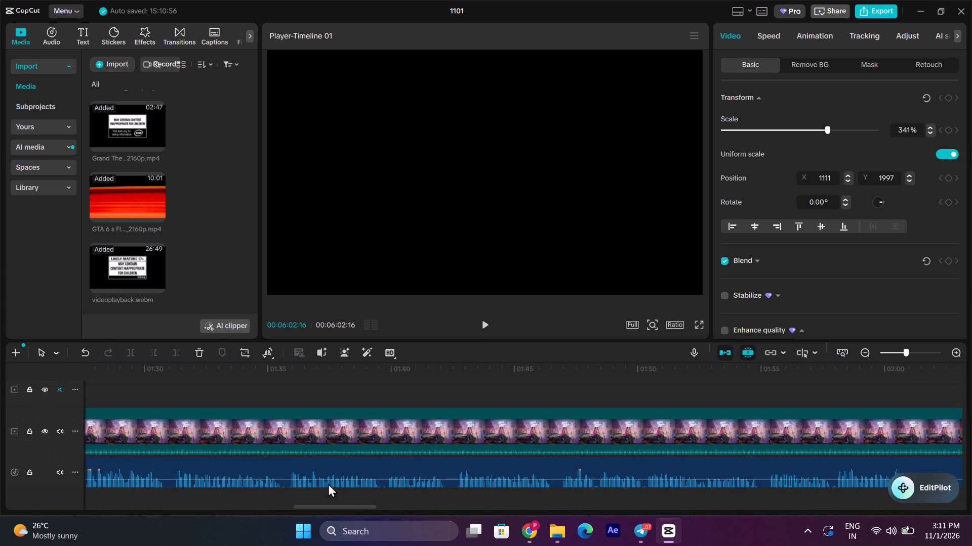
drag(871, 362, 870, 356)
triple_click(870, 356)
double_click(870, 356)
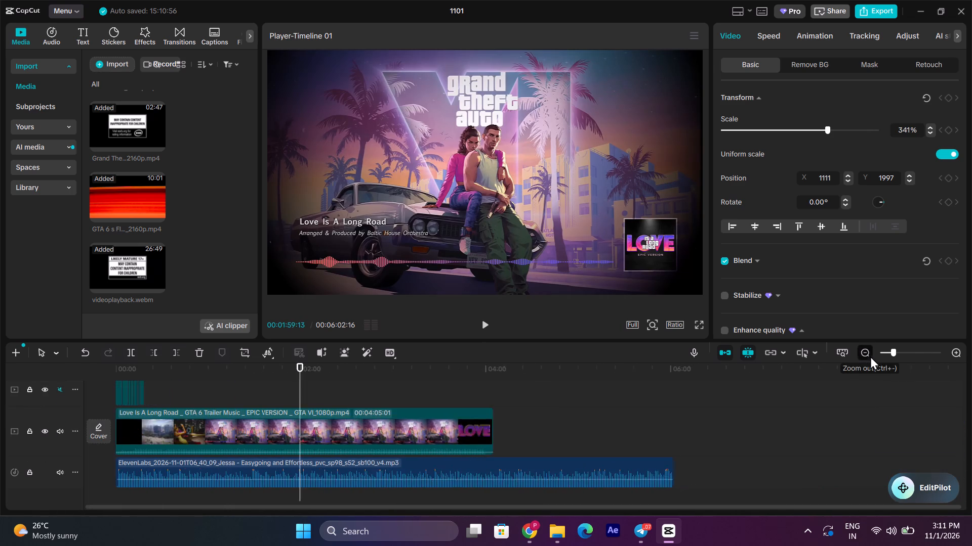
scroll(321, 462, up, 5)
drag(224, 394, 289, 398)
drag(257, 395, 155, 417)
click(128, 379)
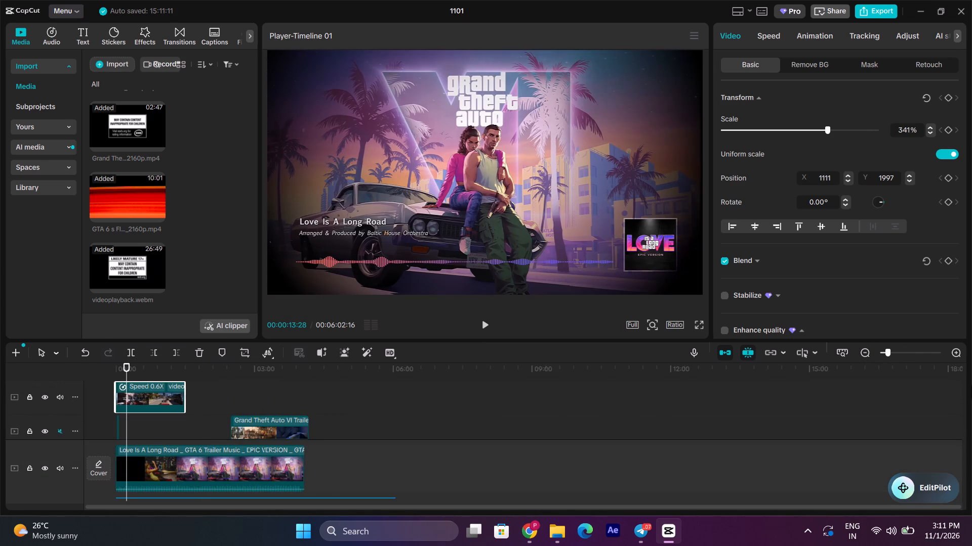
Trim the red-car excerpt's end at 00:00:01:17, keeping only the part where the man gets into the car.
triple_click(954, 351)
drag(397, 509, 136, 516)
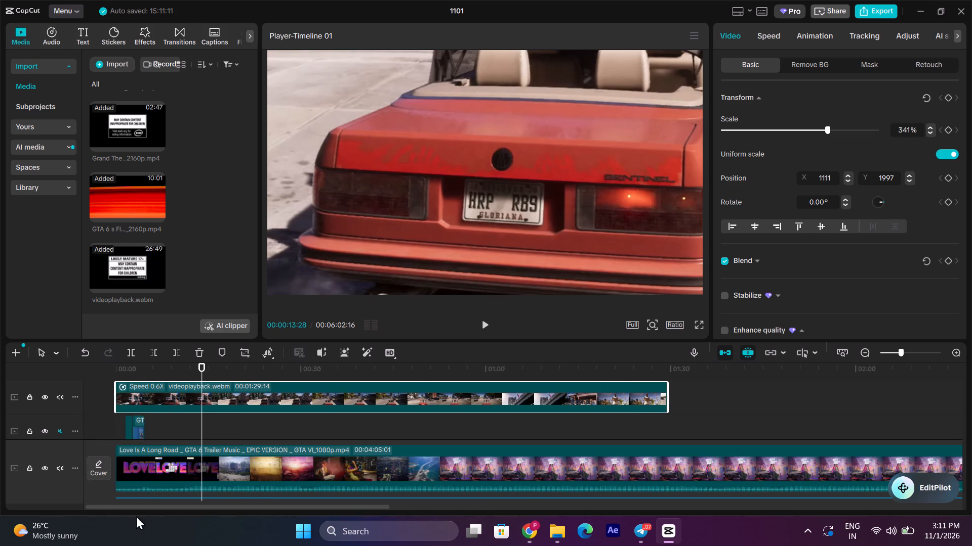
drag(136, 516, 53, 493)
click(132, 385)
click(131, 377)
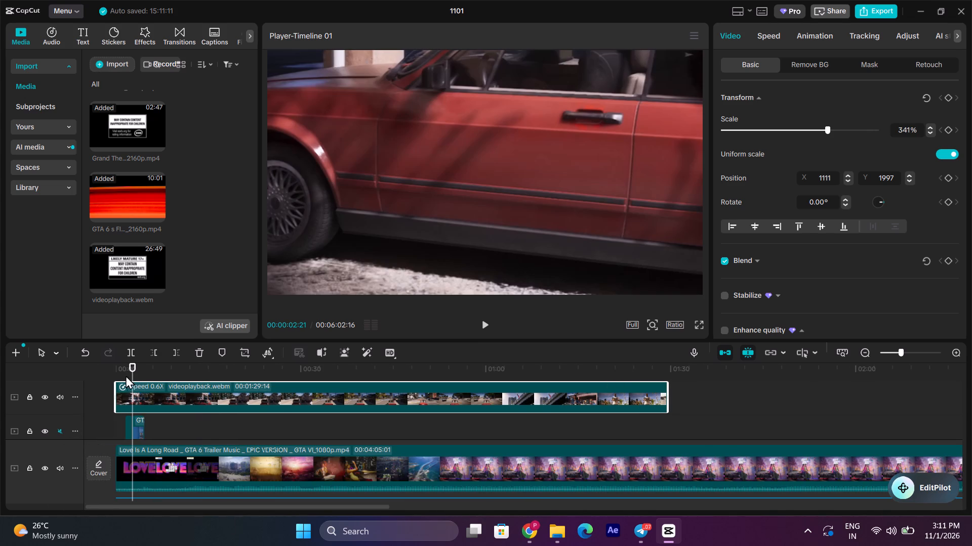
click(128, 376)
drag(128, 376, 120, 377)
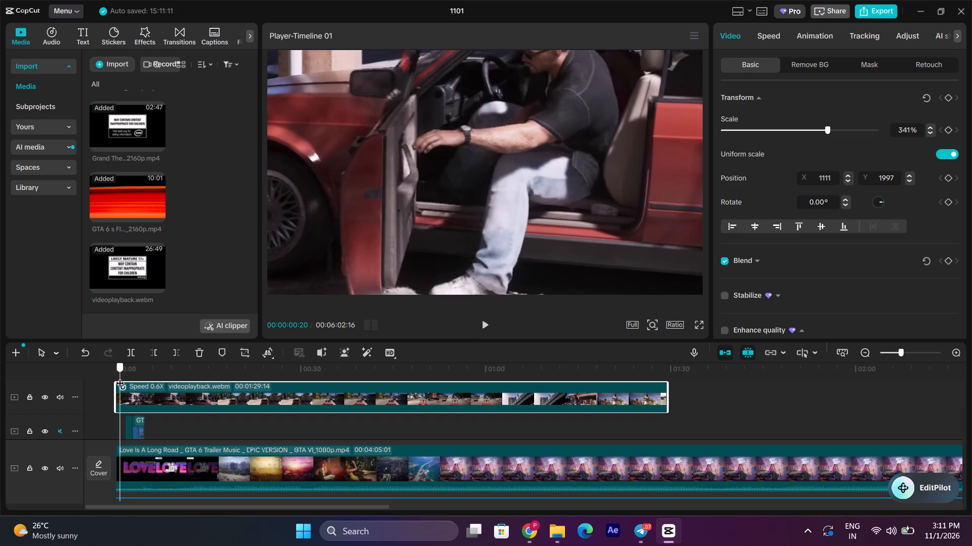
drag(120, 377, 123, 377)
click(158, 349)
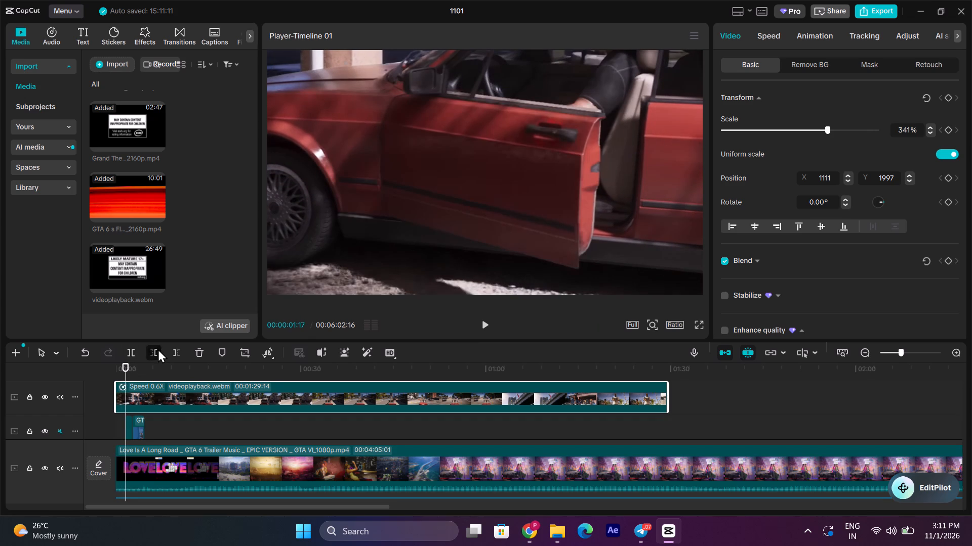
key(ctrl+z)
click(172, 351)
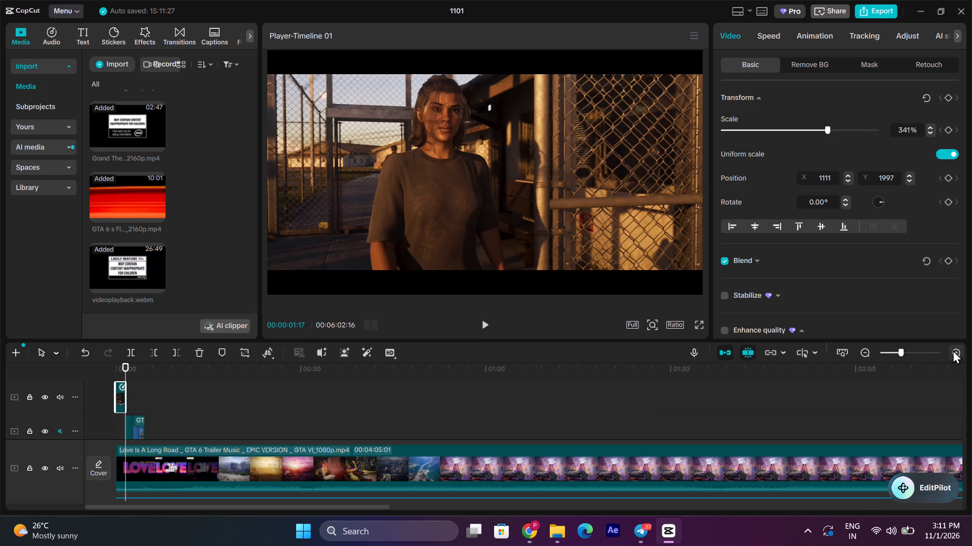
Move the trimmed red-car excerpt to about 00:00:08:08, directly above the short trailer clip that follows the Launch Trailer clip.
double_click(952, 350)
click(958, 352)
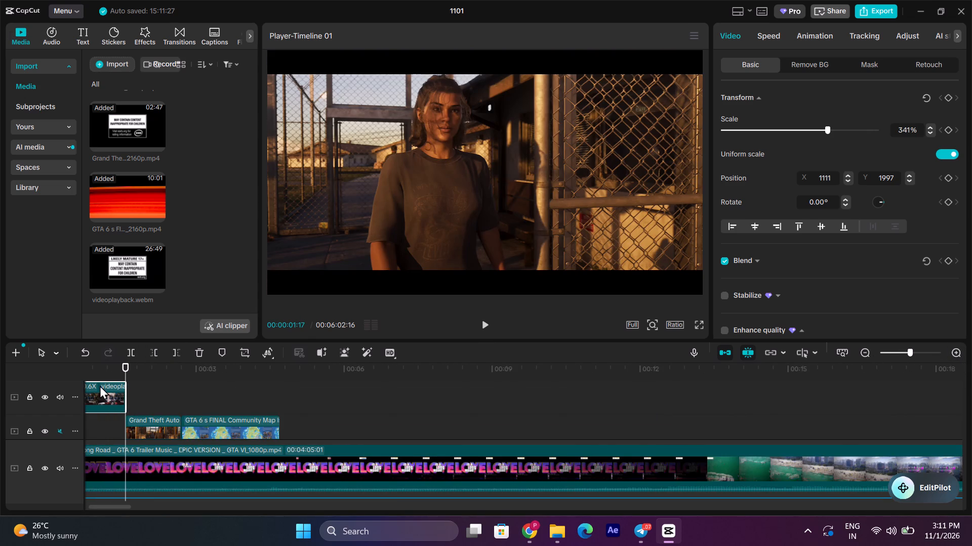
drag(100, 385, 569, 399)
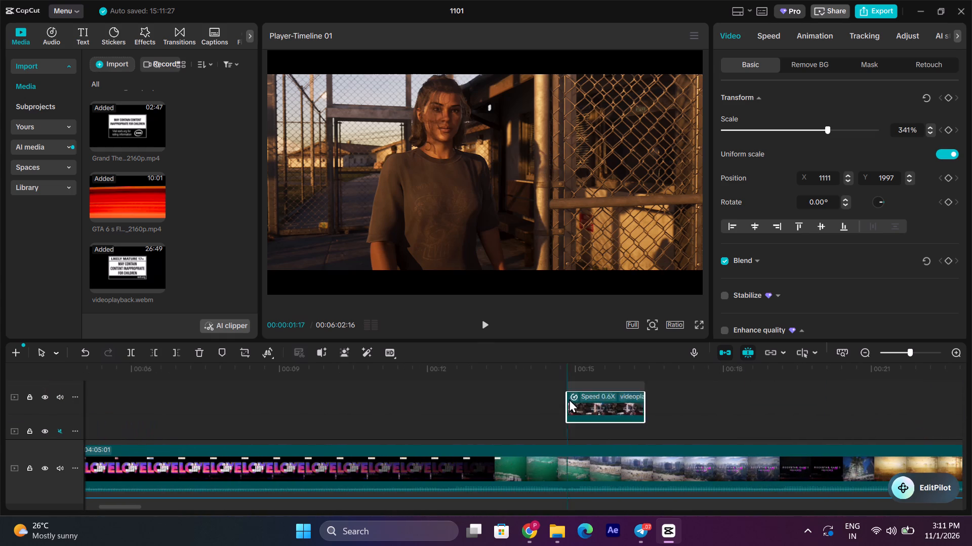
drag(569, 399, 552, 399)
scroll(547, 392, up, 2)
scroll(500, 403, up, 1)
scroll(555, 384, down, 8)
scroll(540, 397, up, 2)
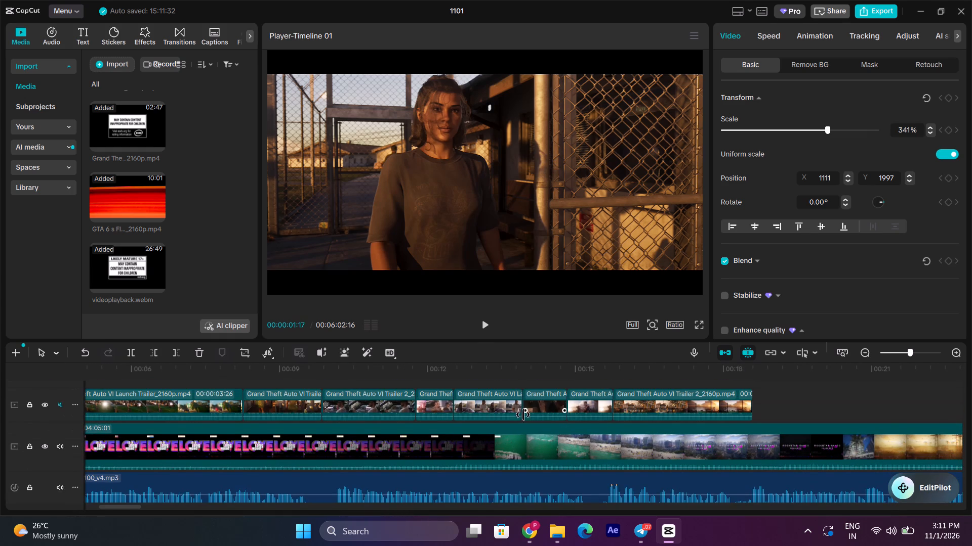
click(171, 378)
drag(171, 378, 264, 390)
scroll(282, 406, up, 1)
scroll(673, 415, up, 1)
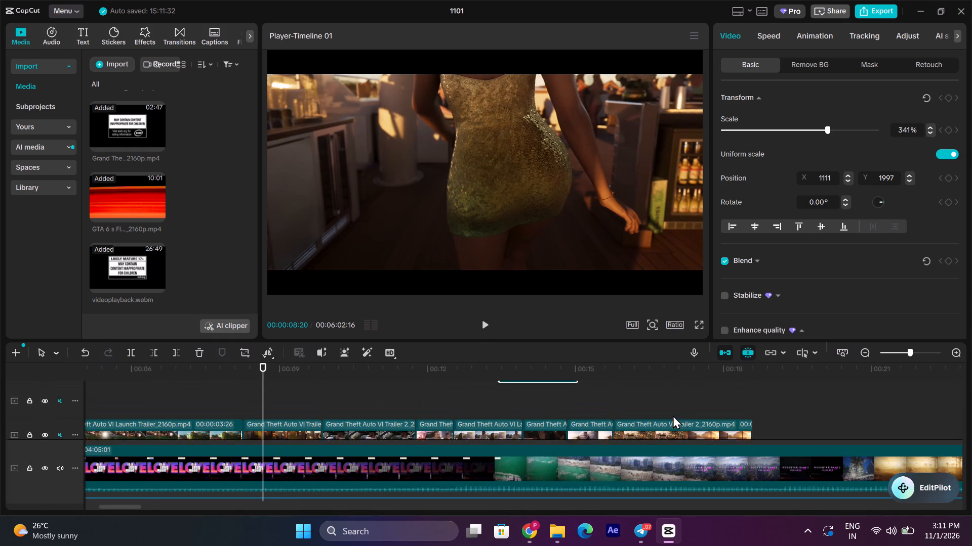
scroll(673, 415, up, 1)
drag(538, 384, 279, 417)
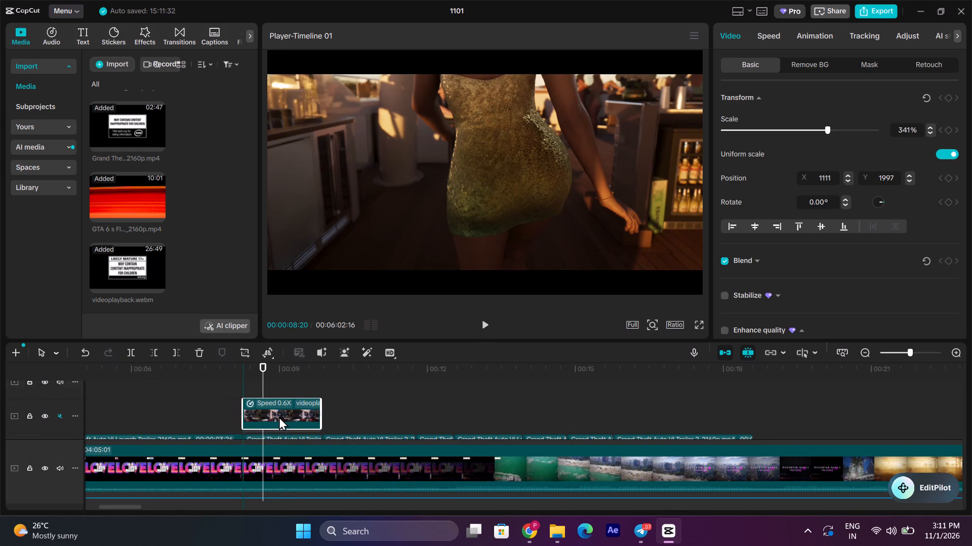
Delete the Grand Theft Auto VI Trailer clip beneath the red-car excerpt and place the excerpt in its gap on the muted footage track.
scroll(279, 417, down, 1)
click(279, 396)
key(Delete)
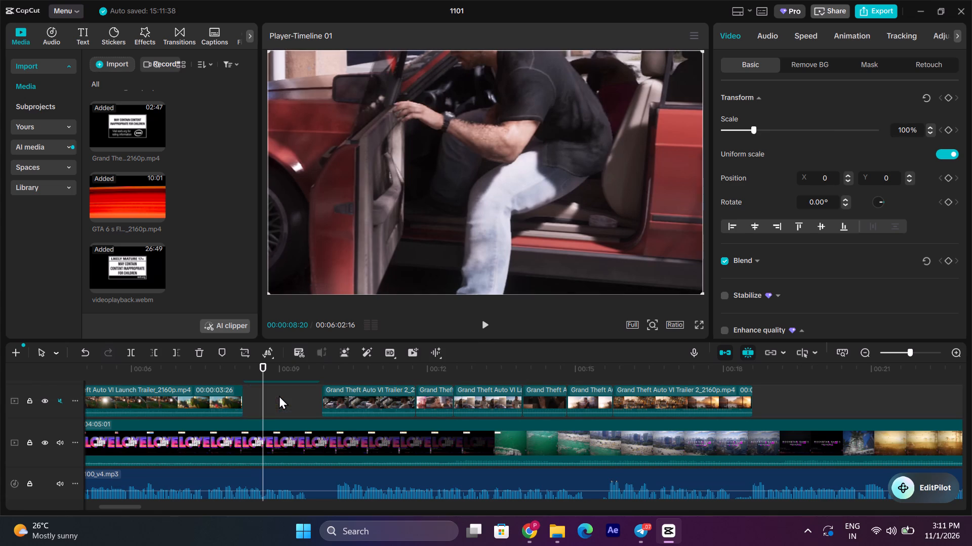
scroll(279, 395, up, 1)
drag(281, 380, 280, 405)
drag(267, 387, 269, 414)
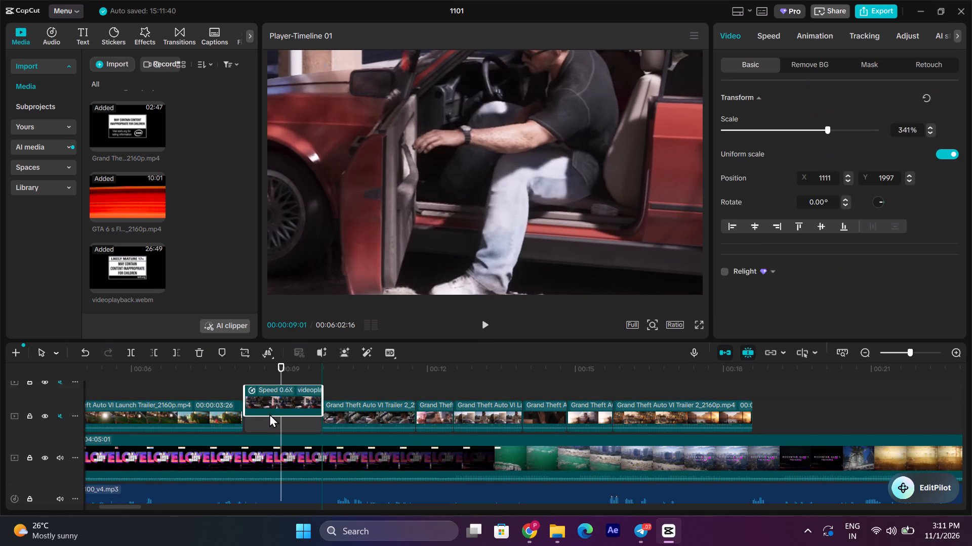
drag(269, 414, 268, 420)
Close the small gap before the red-car excerpt by extending its start to the end of the preceding Launch Trailer clip.
click(241, 383)
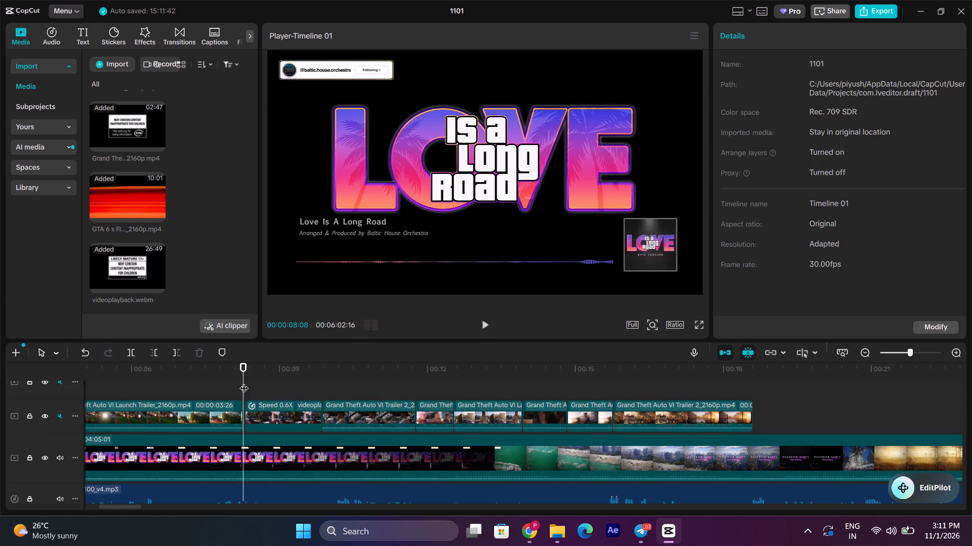
key(space)
key(space)
click(251, 400)
click(250, 411)
drag(244, 409, 243, 409)
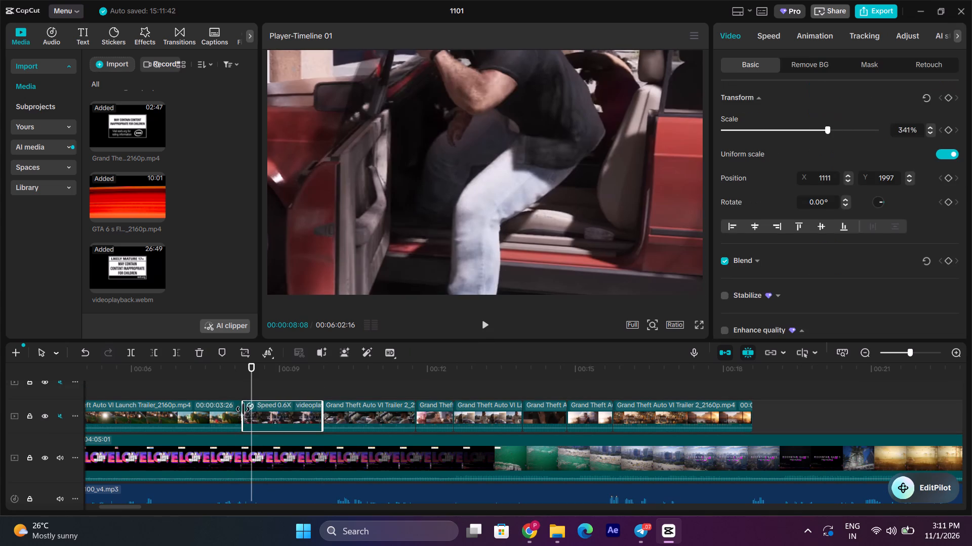
drag(243, 409, 233, 395)
Play back the cut from the Launch Trailer clip into the red-car excerpt to check its timing against the voiceover.
click(237, 384)
key(space)
key(space)
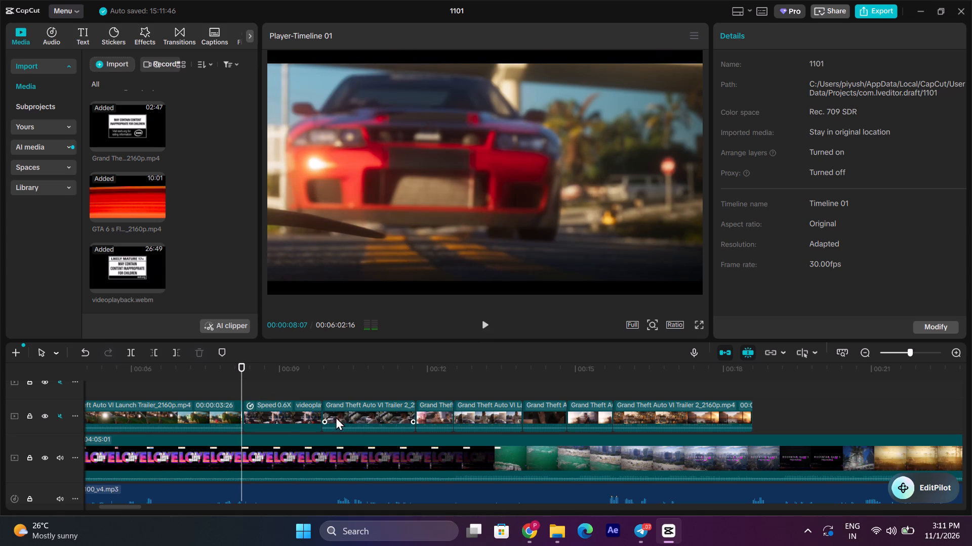
key(space)
key(space)
key(space)
key(space)
key(space)
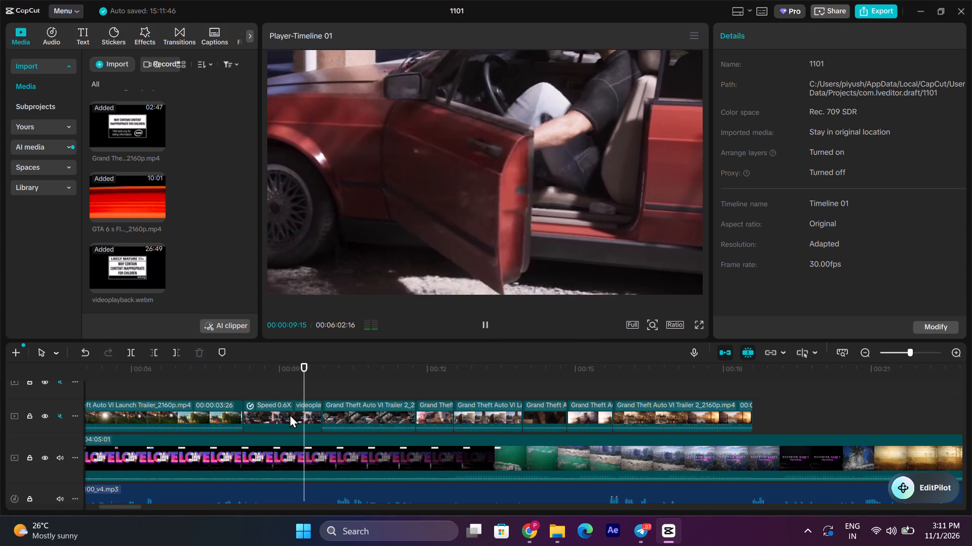
click(222, 381)
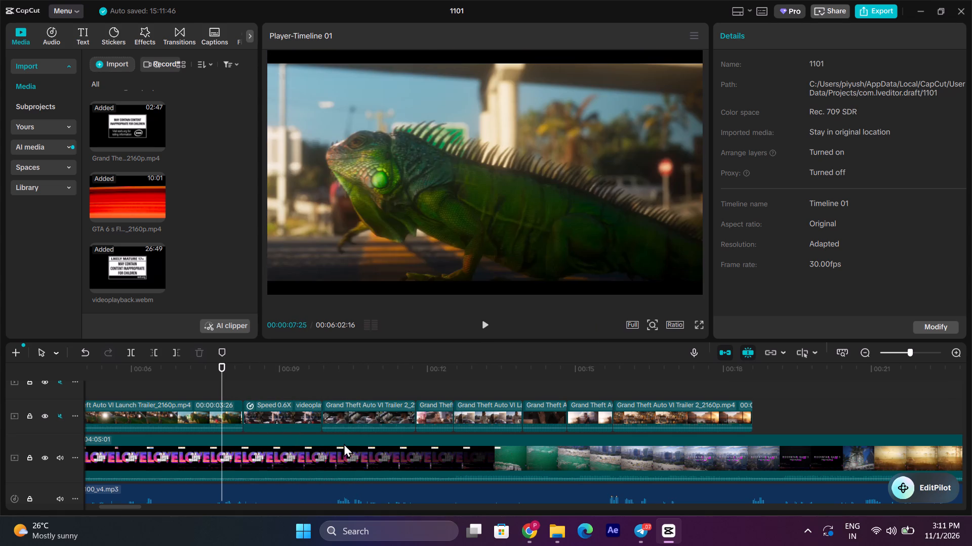
key(space)
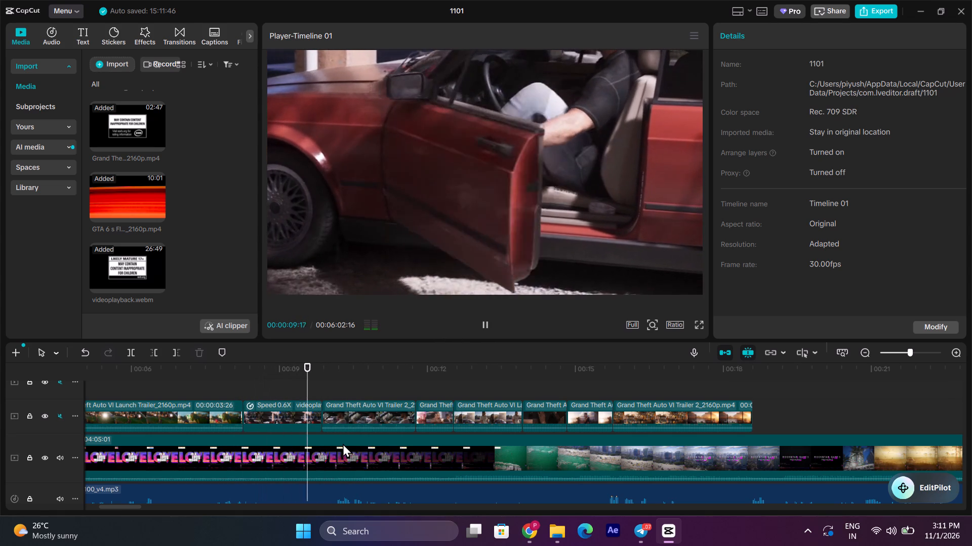
key(space)
Slow the red-car excerpt to 0.44x speed.
click(261, 386)
click(266, 419)
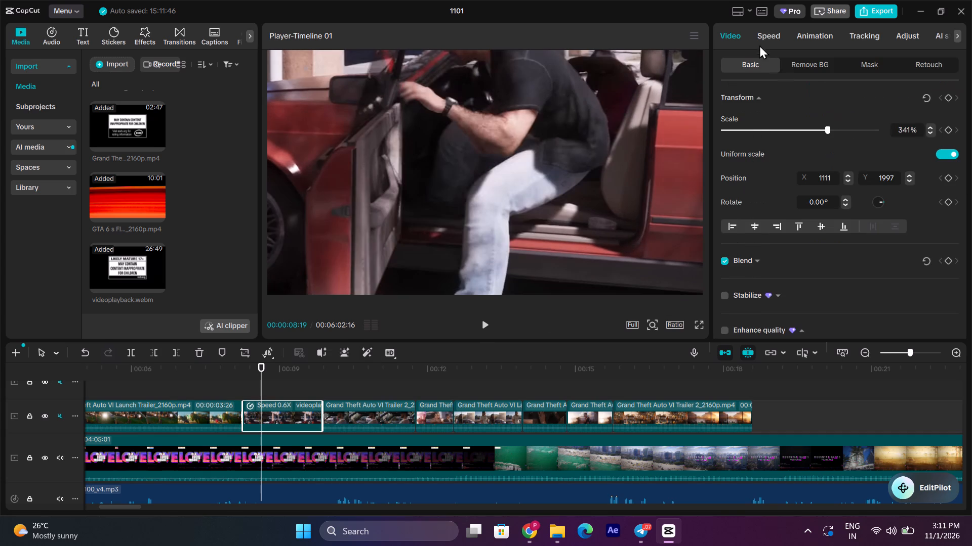
click(762, 31)
drag(740, 112, 737, 115)
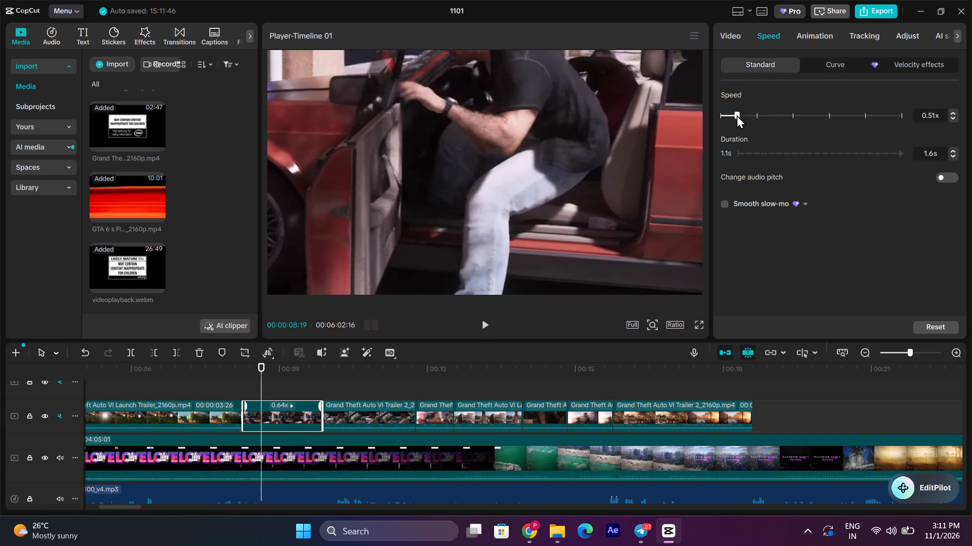
drag(737, 115, 735, 116)
scroll(296, 416, up, 1)
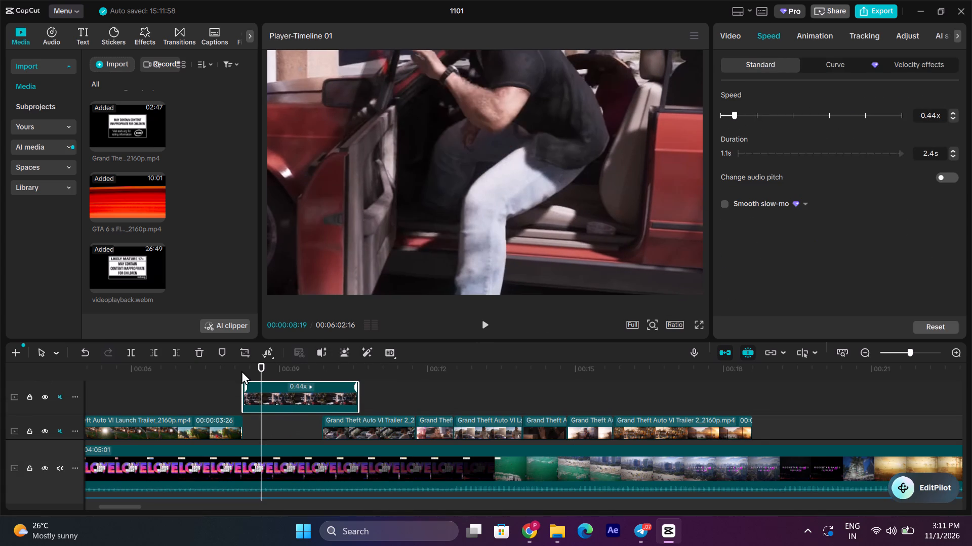
Play back the slowed red-car excerpt from its start near 00:00:08:08 to check its pacing.
click(241, 370)
key(space)
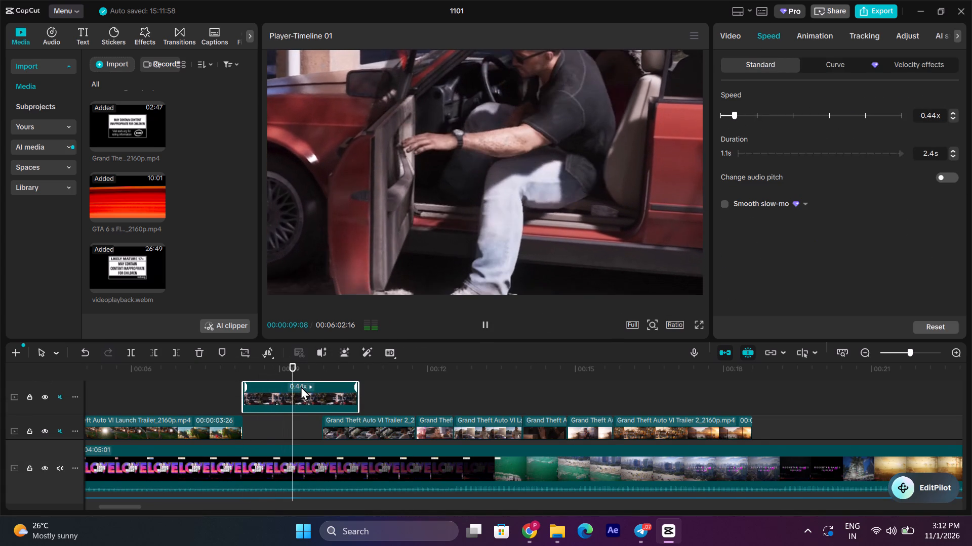
key(space)
key(space)
key(space)
key(space)
key(space)
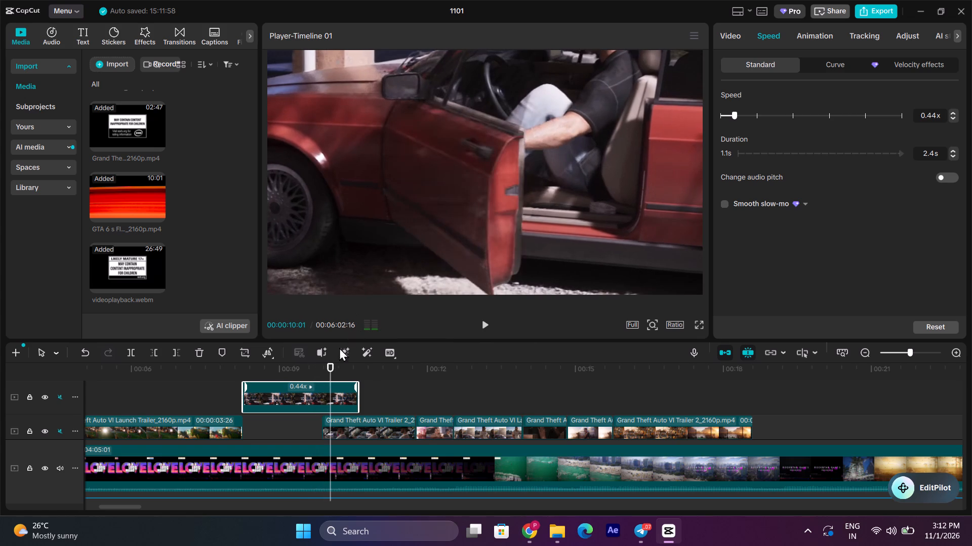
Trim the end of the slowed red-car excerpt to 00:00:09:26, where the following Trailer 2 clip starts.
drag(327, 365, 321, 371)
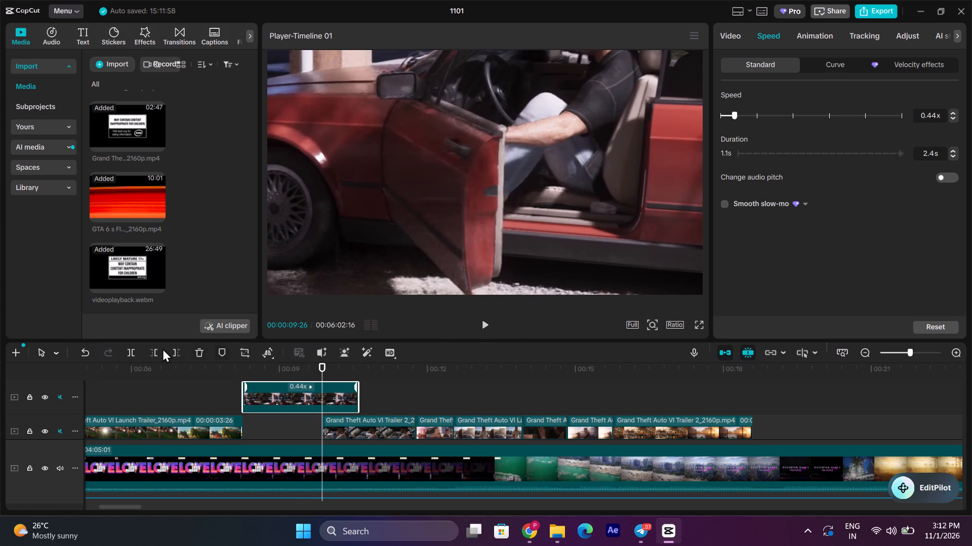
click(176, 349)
Play back the transition through the trimmed red-car excerpt into the Trailer 2 clip to check its timing against the voiceover.
click(235, 377)
key(space)
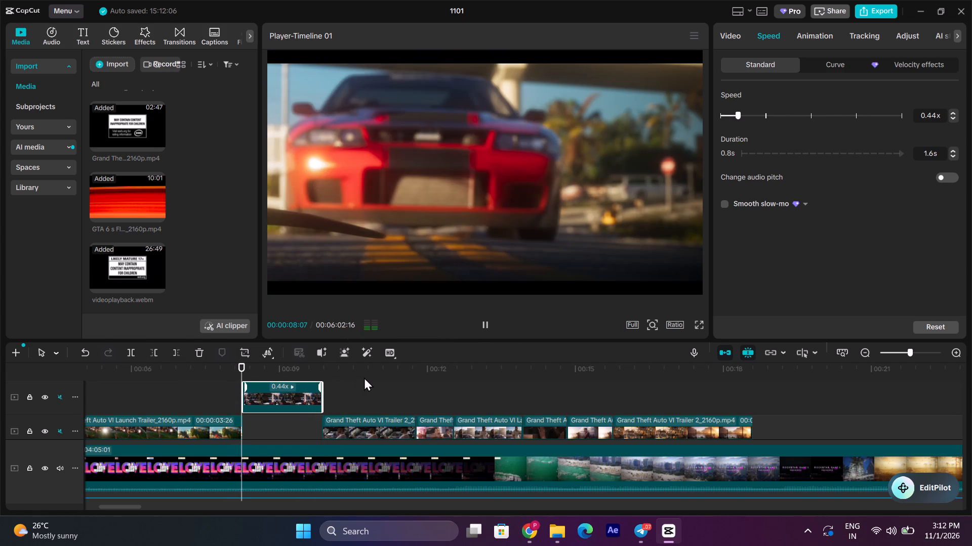
key(space)
key(space)
key(space)
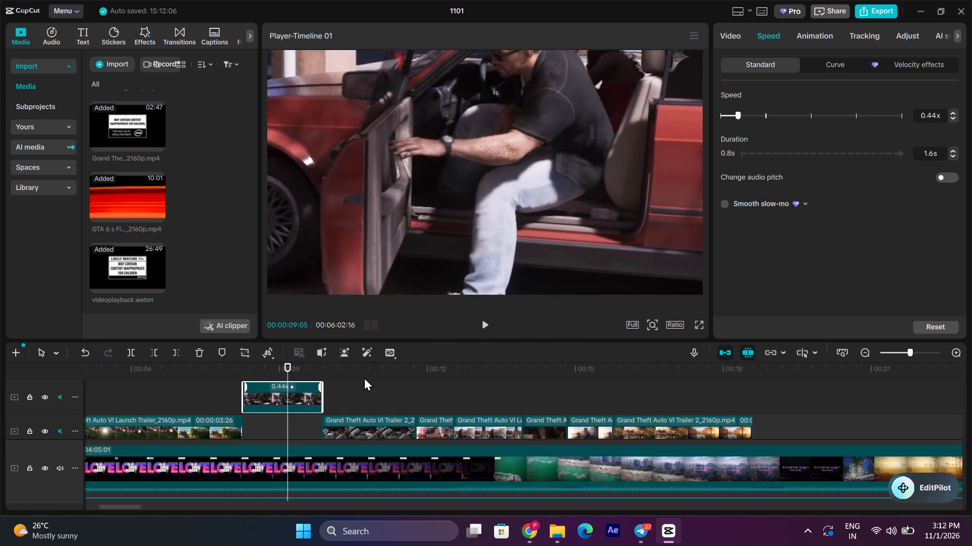
key(space)
key(space)
key(space)
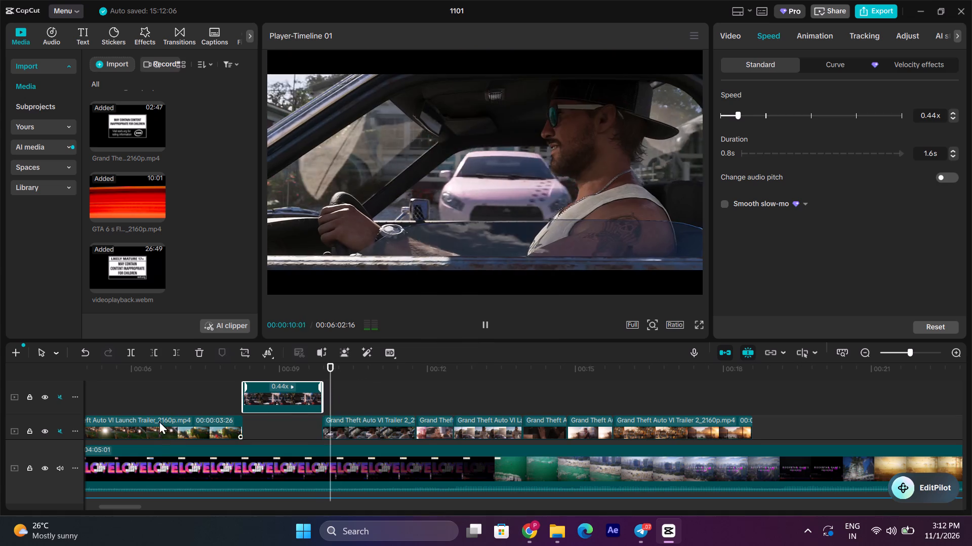
click(212, 385)
key(space)
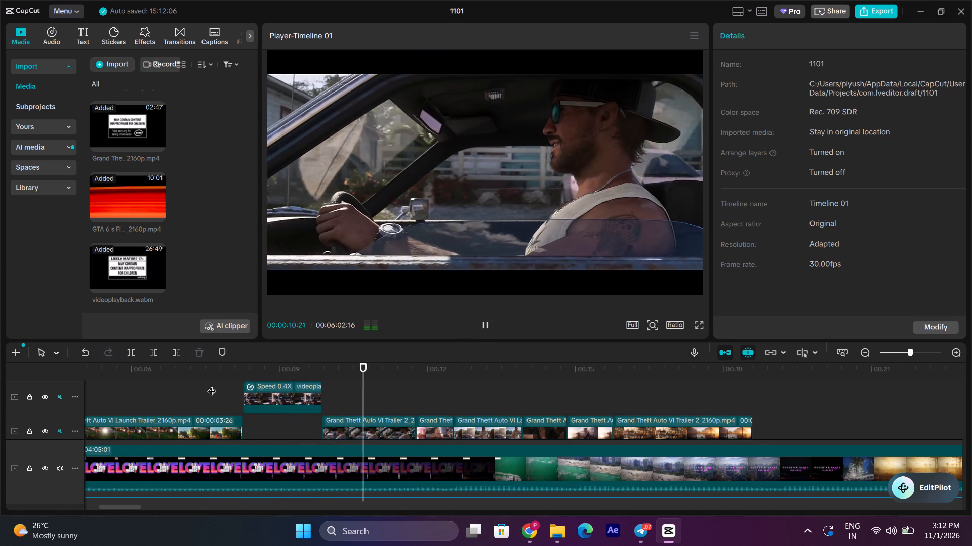
key(space)
Delete the slowed red-car excerpt from the upper track.
click(275, 386)
click(192, 352)
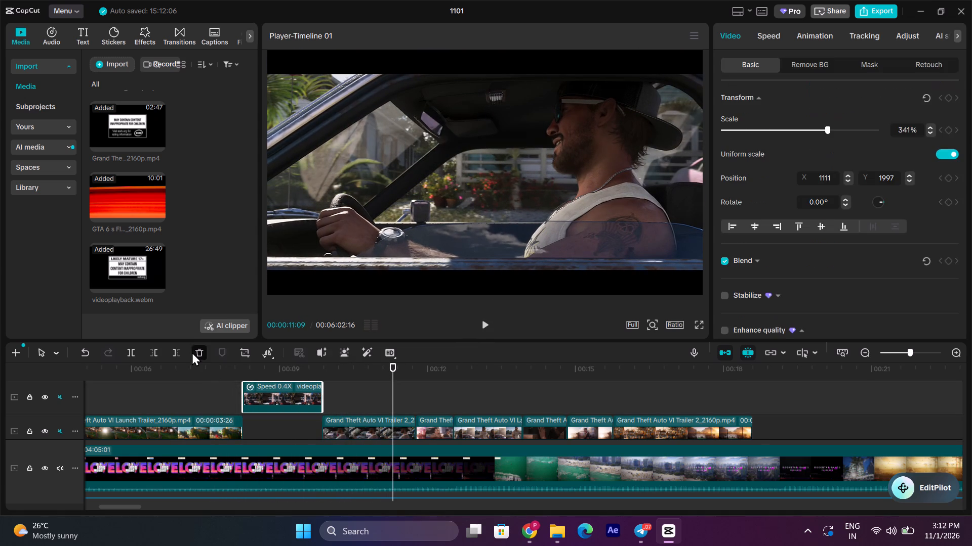
Add the videoplayback.webm footage to the timeline as a source for a replacement shot.
drag(119, 282, 159, 363)
scroll(452, 409, up, 1)
click(576, 391)
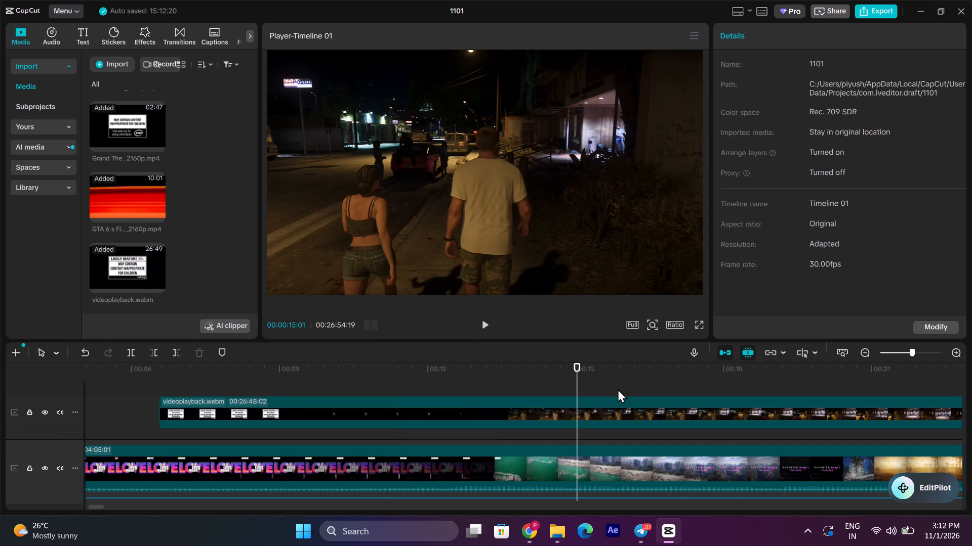
Examine the first five minutes or so of the videoplayback.webm footage for a shot to fill the gap near 00:00:08.
triple_click(866, 351)
click(866, 350)
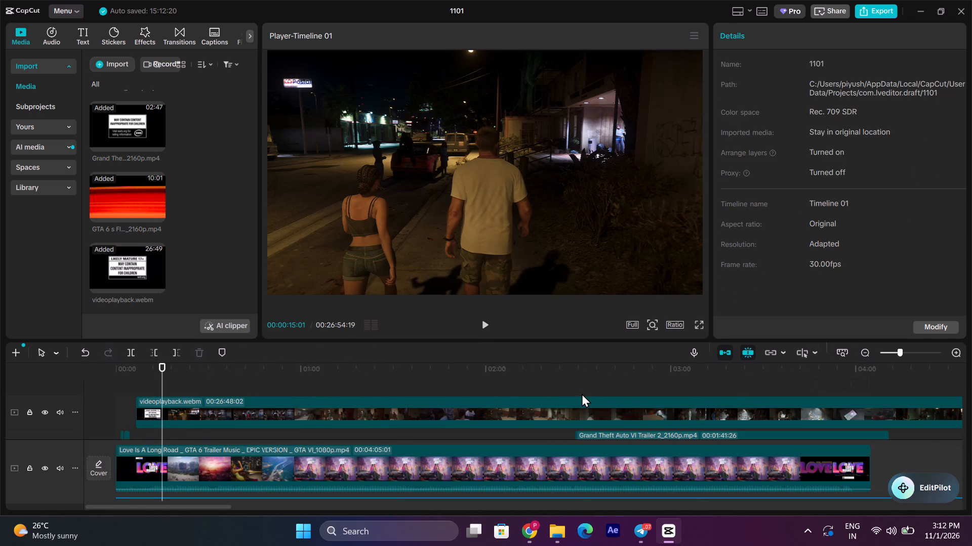
click(582, 393)
click(647, 393)
drag(648, 393, 728, 392)
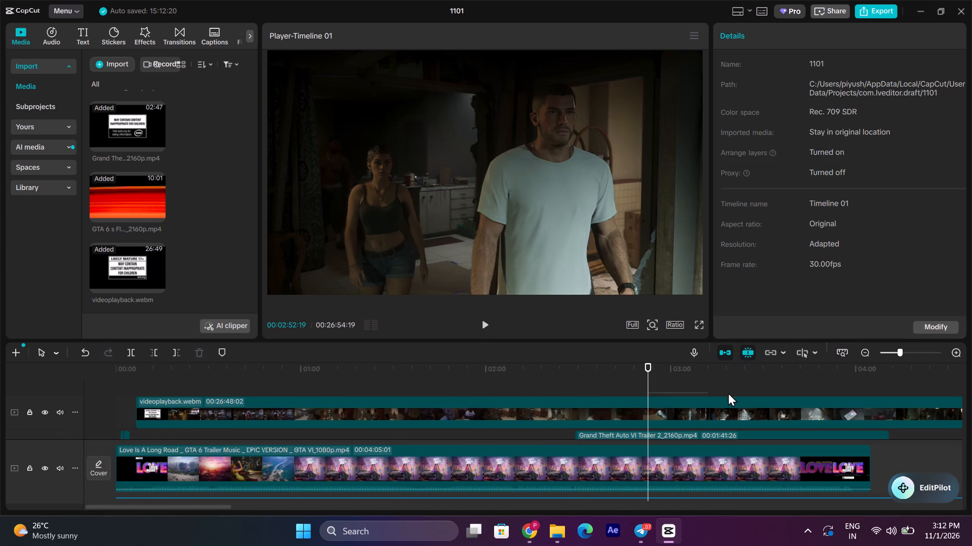
drag(728, 392, 758, 390)
click(756, 392)
key(space)
click(816, 394)
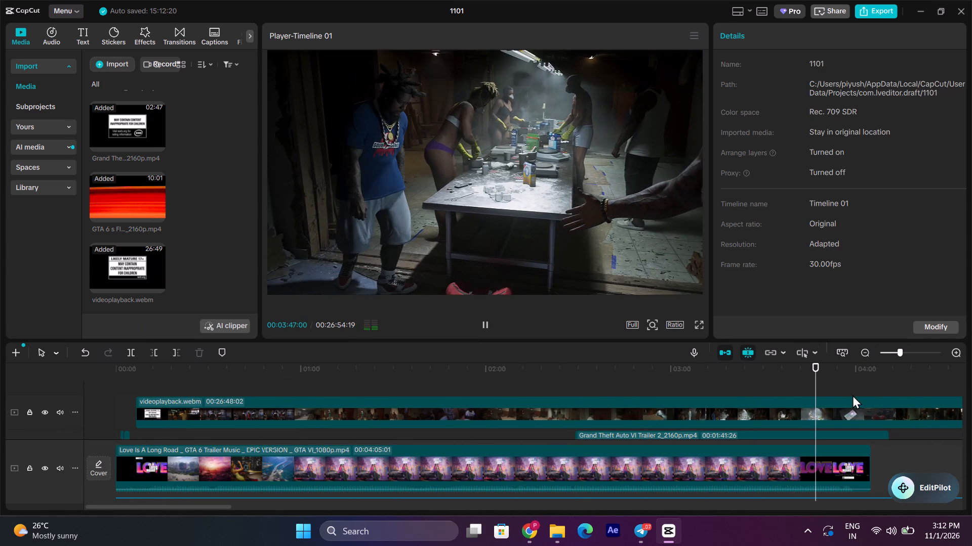
key(space)
click(829, 403)
click(859, 402)
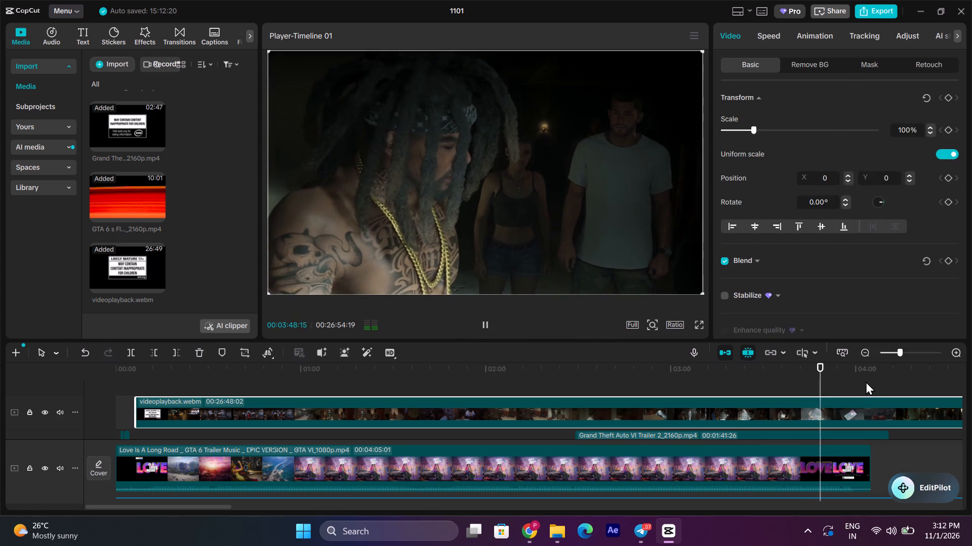
click(866, 381)
drag(866, 381, 778, 392)
key(space)
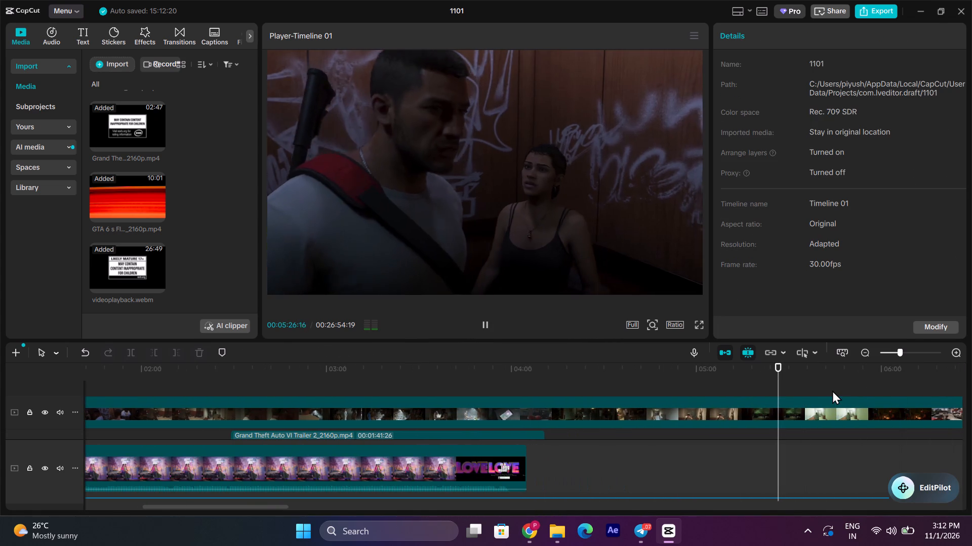
Examine the videoplayback.webm footage from about 00:05:30 to 00:17:30 for a suitable replacement shot.
click(836, 388)
drag(836, 388, 966, 410)
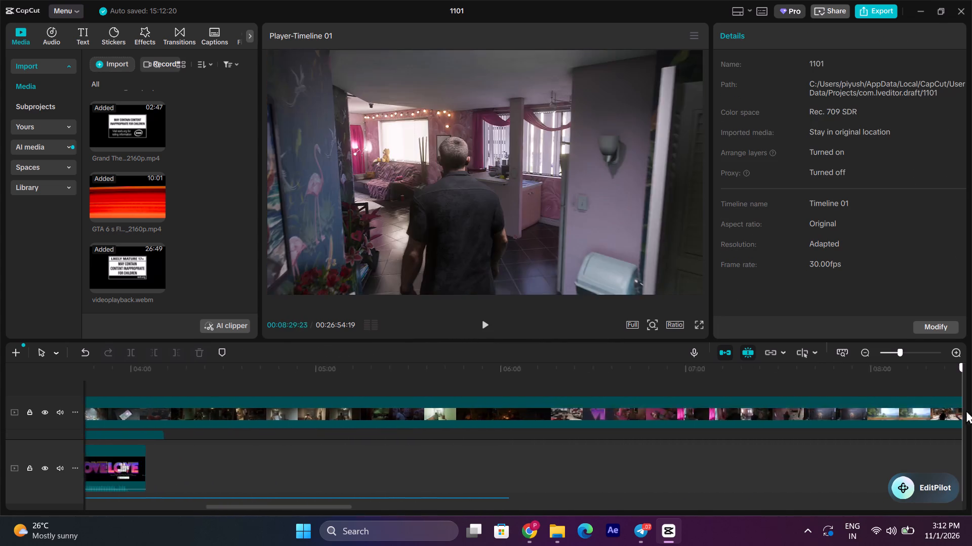
drag(966, 410, 957, 416)
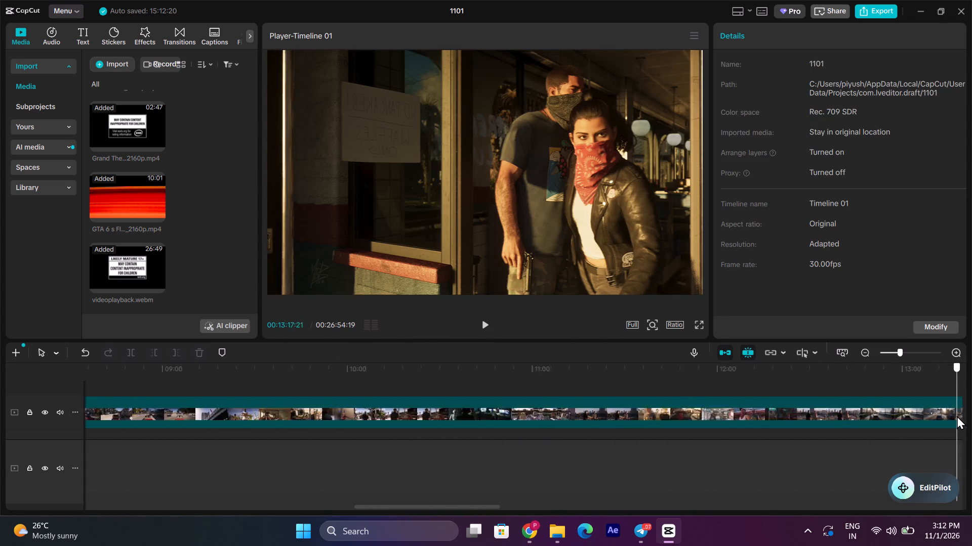
drag(957, 416, 596, 409)
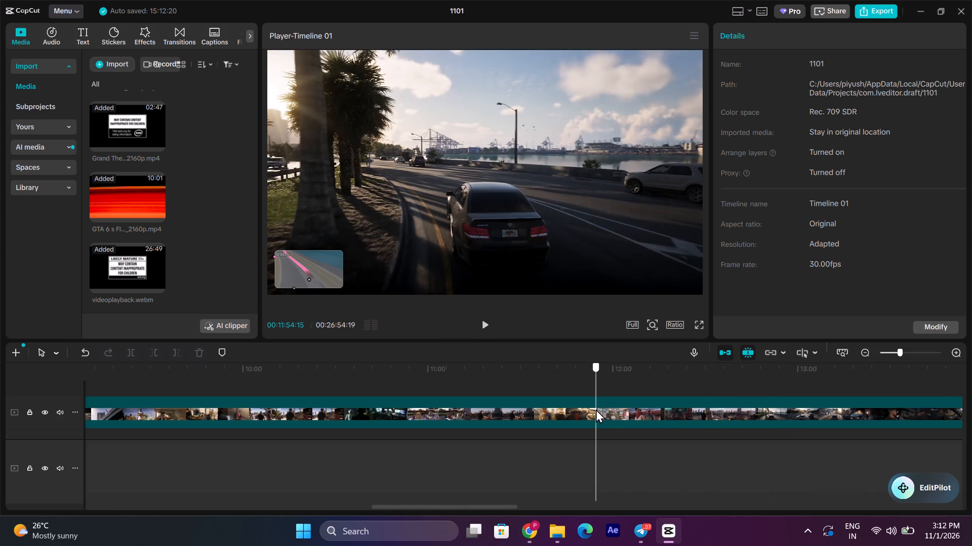
drag(596, 409, 427, 397)
key(space)
click(409, 389)
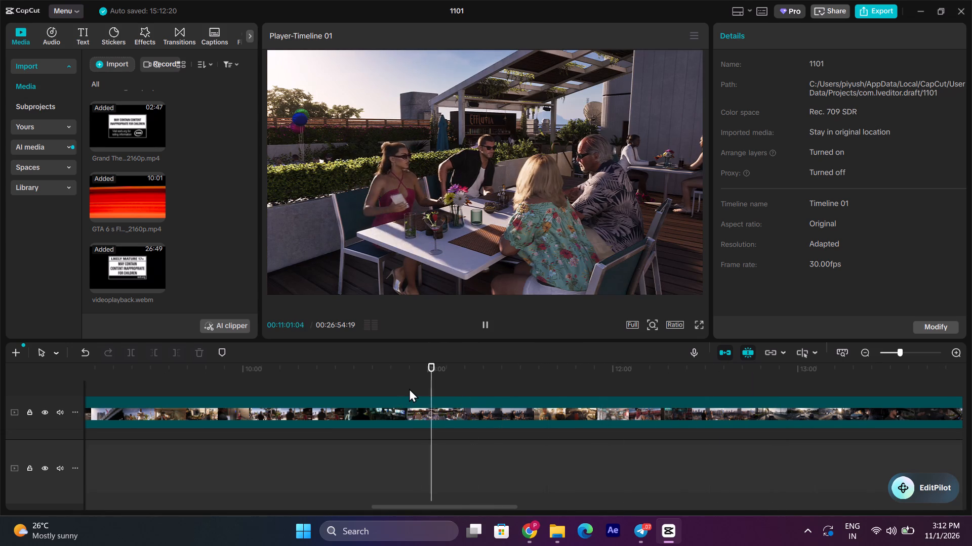
key(space)
click(316, 377)
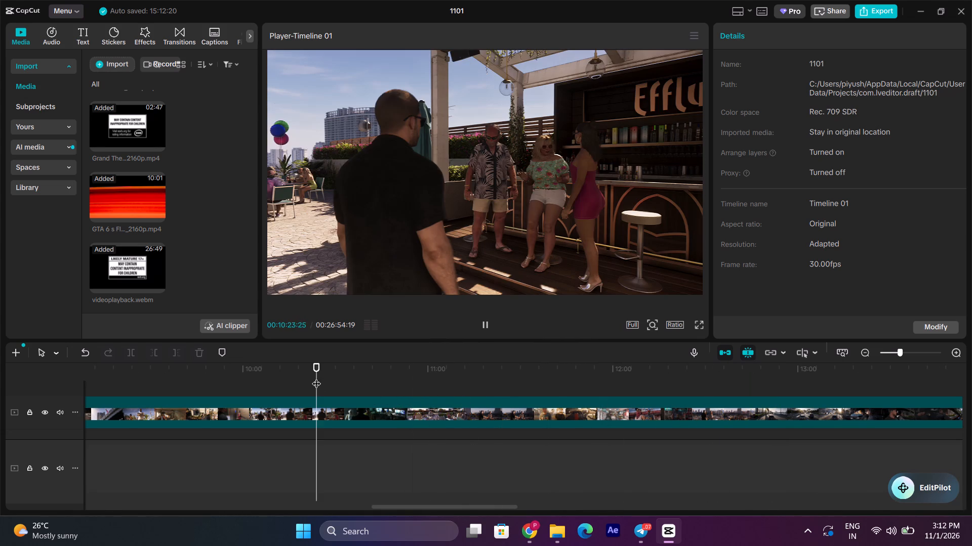
key(space)
click(852, 380)
drag(852, 380, 946, 388)
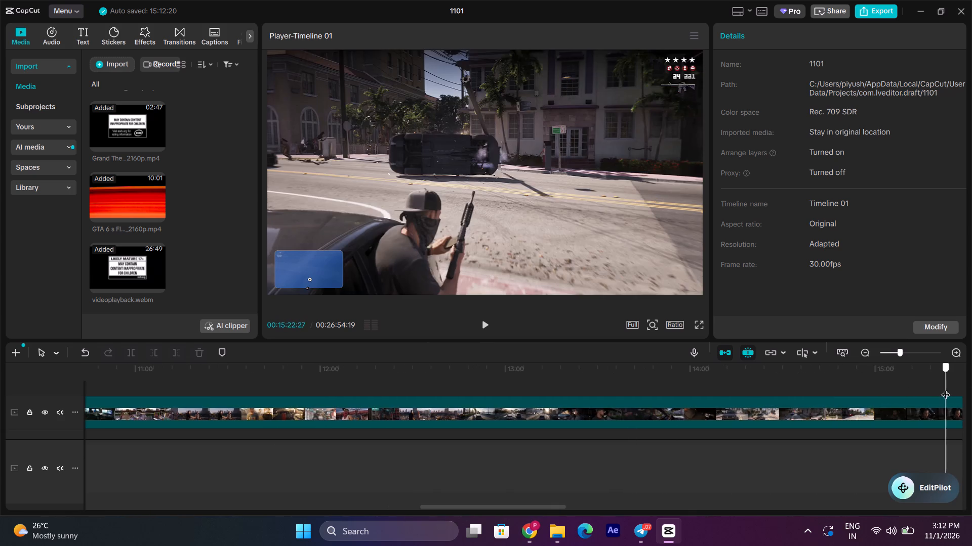
drag(946, 388, 792, 388)
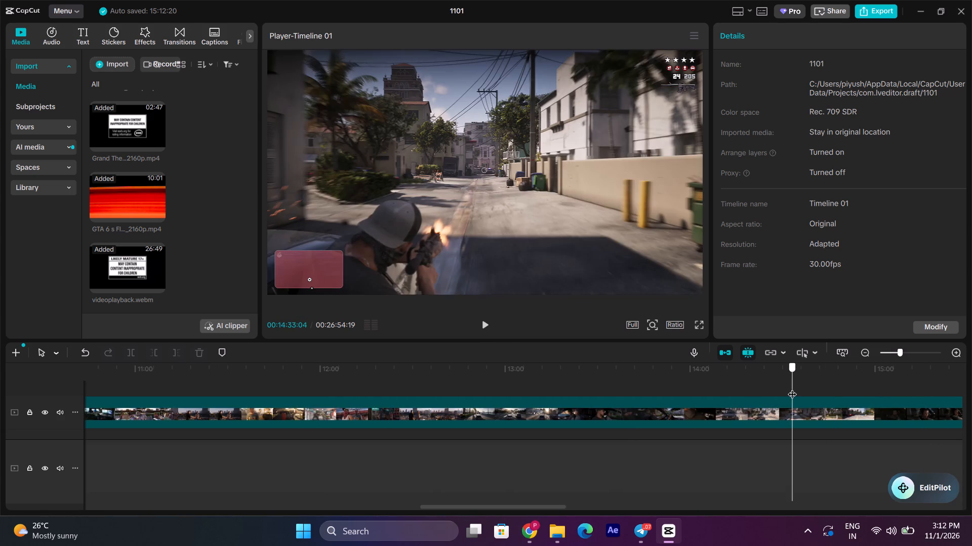
drag(792, 388, 971, 397)
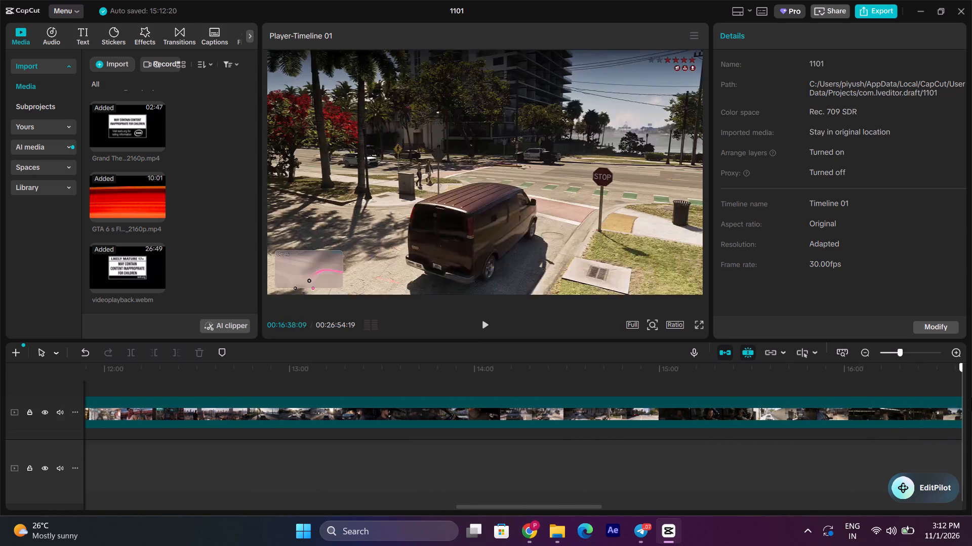
drag(971, 397, 922, 394)
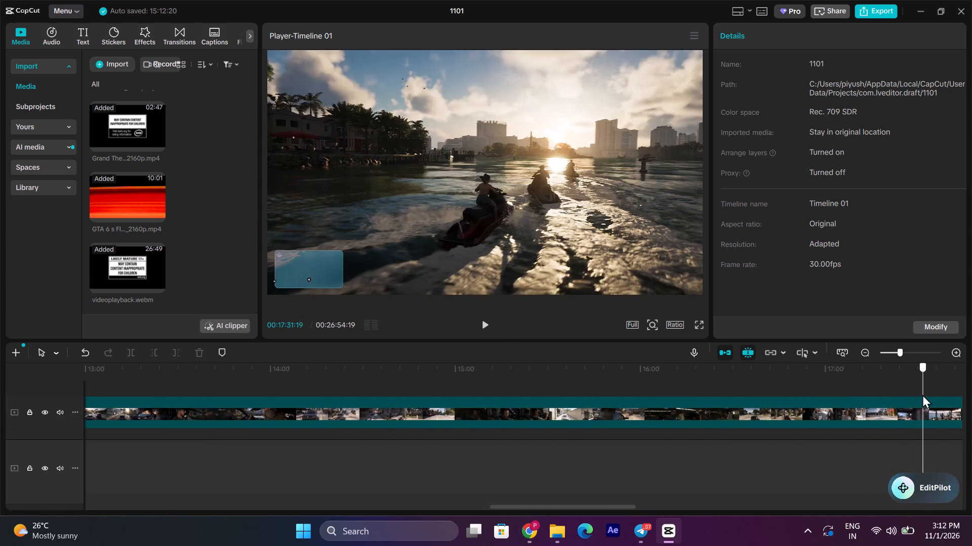
Trim the start of videoplayback.webm to the underwater diver shot at 00:17:22:28.
drag(922, 394, 894, 394)
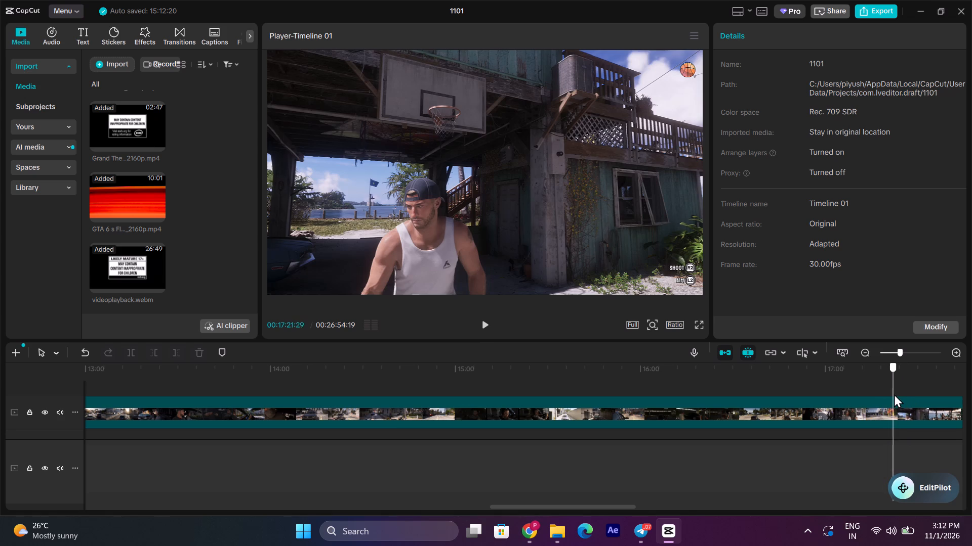
drag(894, 394, 896, 393)
click(171, 406)
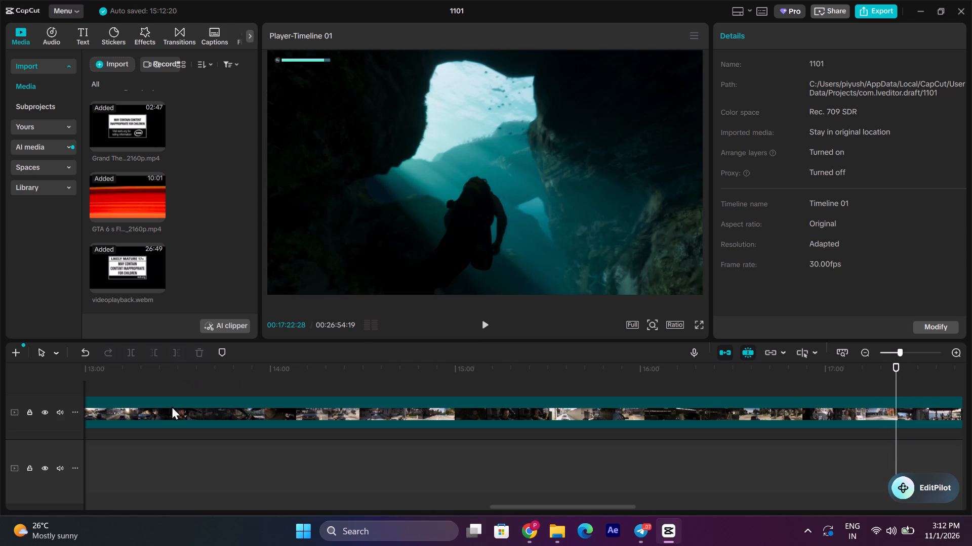
click(151, 348)
Cut away the remainder of the videoplayback.webm clip after 00:17:36:29.
key(space)
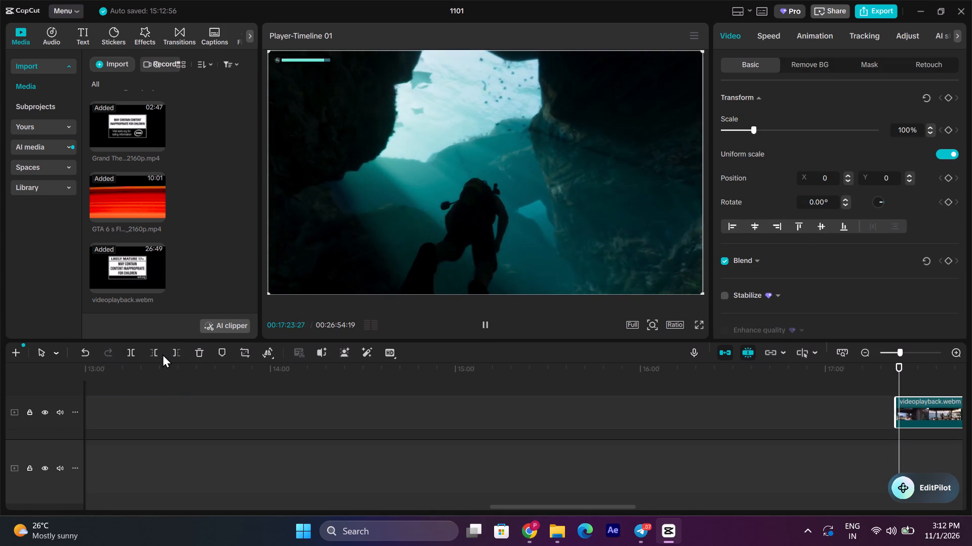
key(space)
click(171, 350)
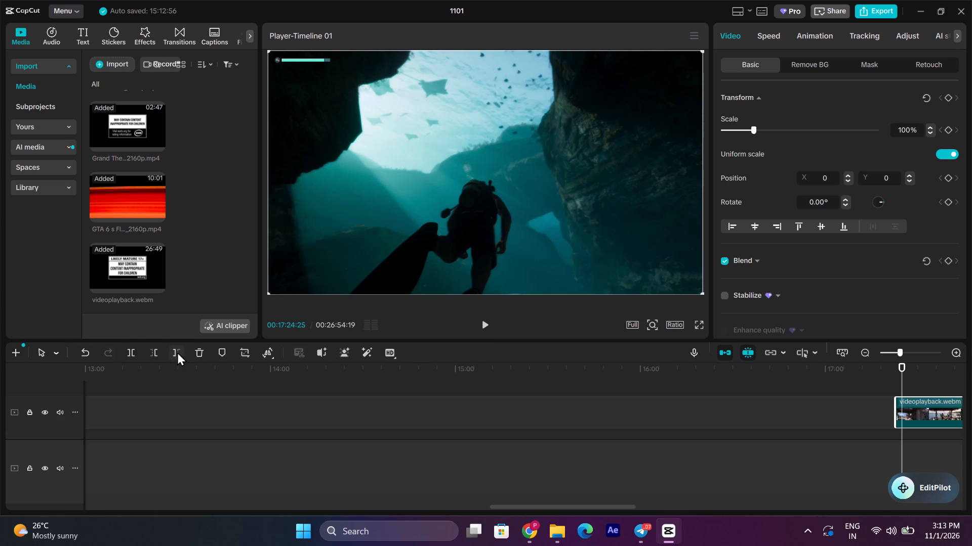
double_click(872, 351)
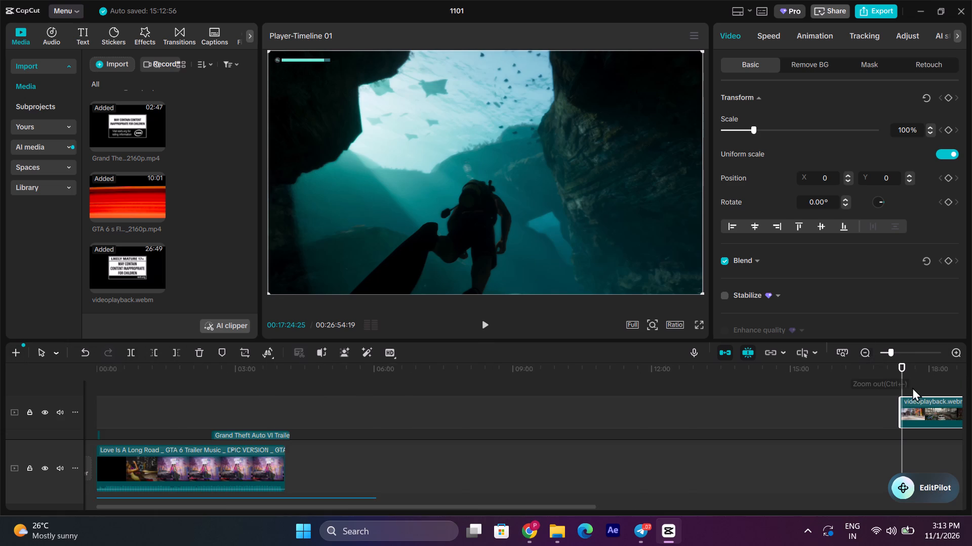
drag(903, 382, 911, 380)
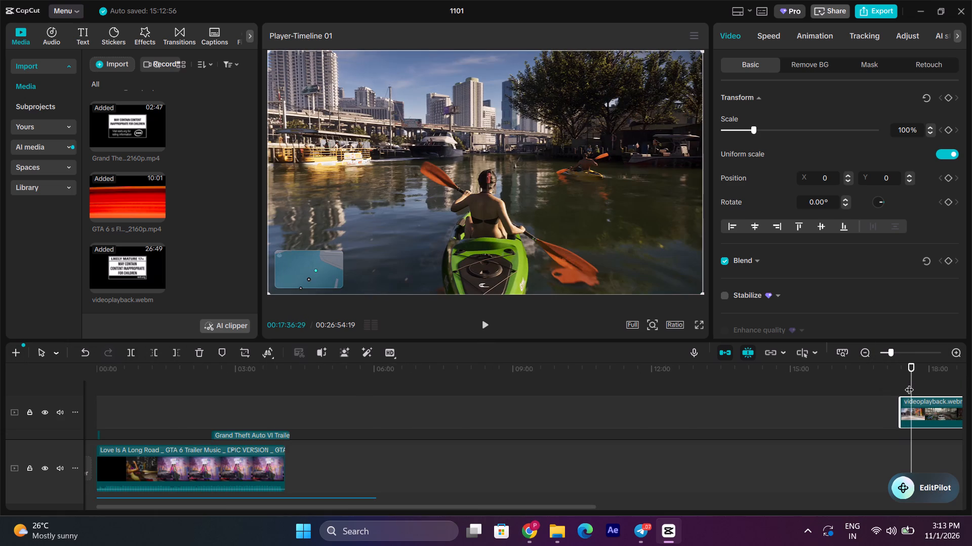
click(171, 353)
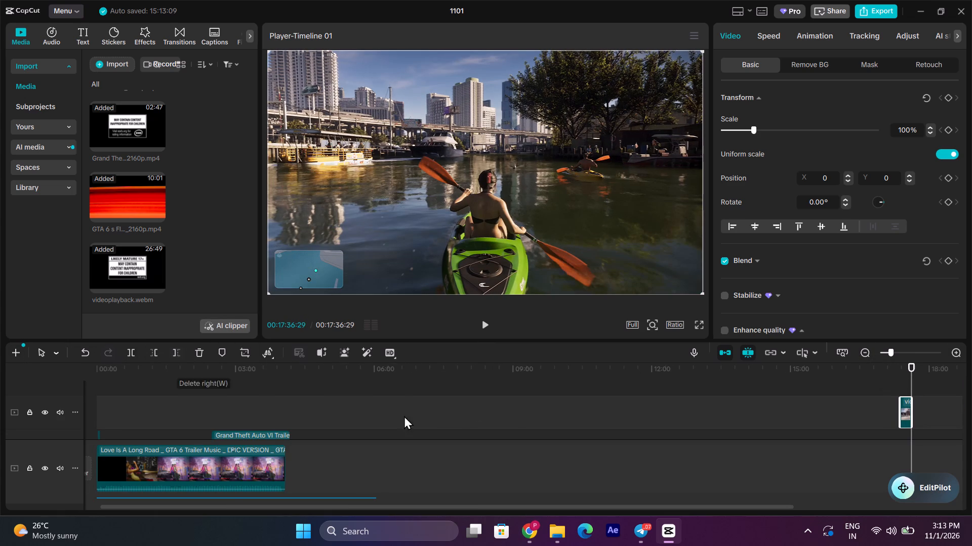
Move the trimmed diver clip back onto the muted GTA footage track, after the existing clips at about 00:00:24.
drag(906, 412, 36, 418)
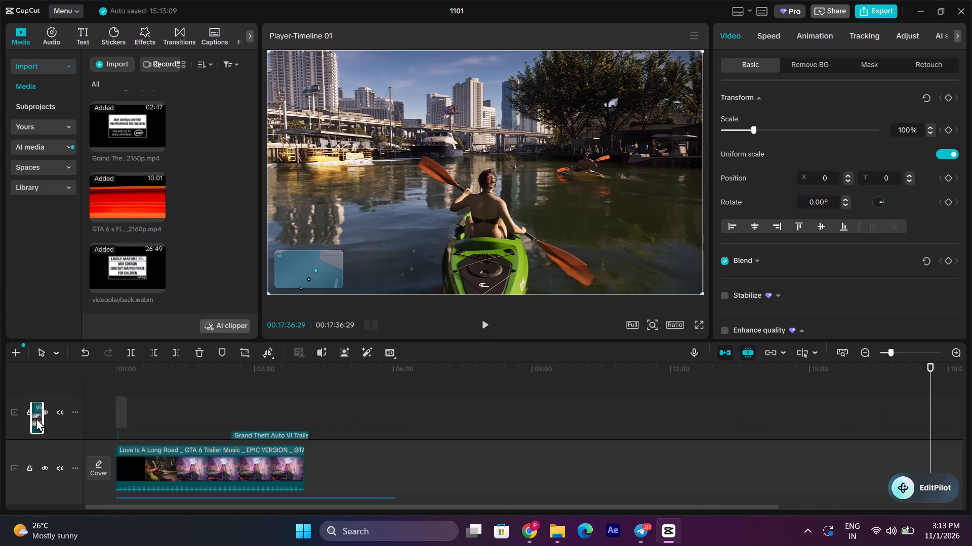
drag(36, 418, 139, 415)
scroll(143, 414, down, 6)
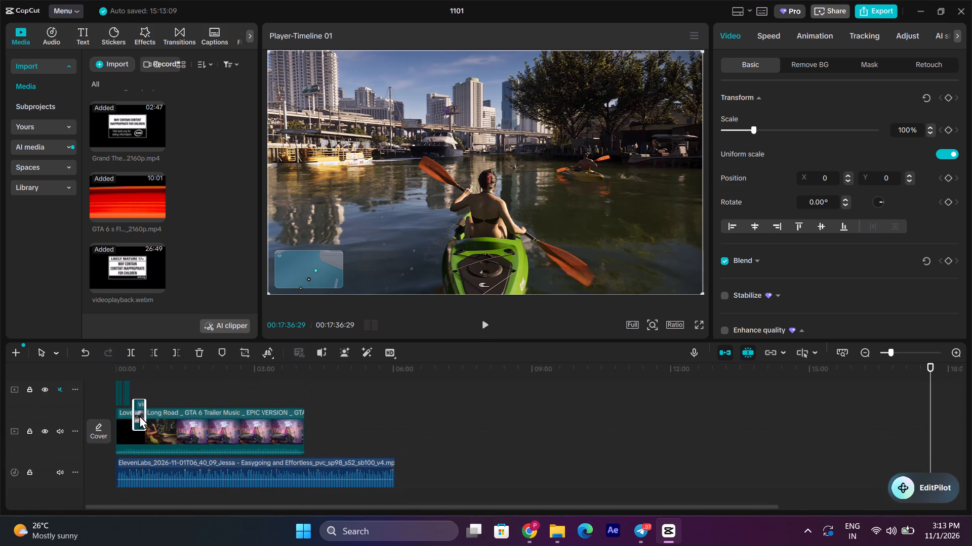
drag(139, 415, 140, 403)
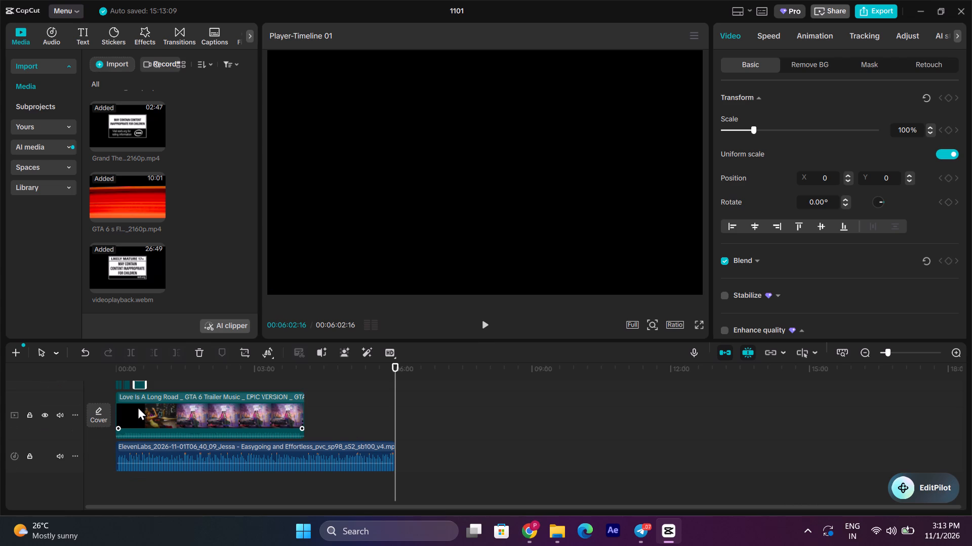
Trim the end of the diver clip to 00:00:26:02, keeping only its underwater shot.
scroll(210, 449, up, 2)
click(154, 394)
drag(155, 392, 52, 373)
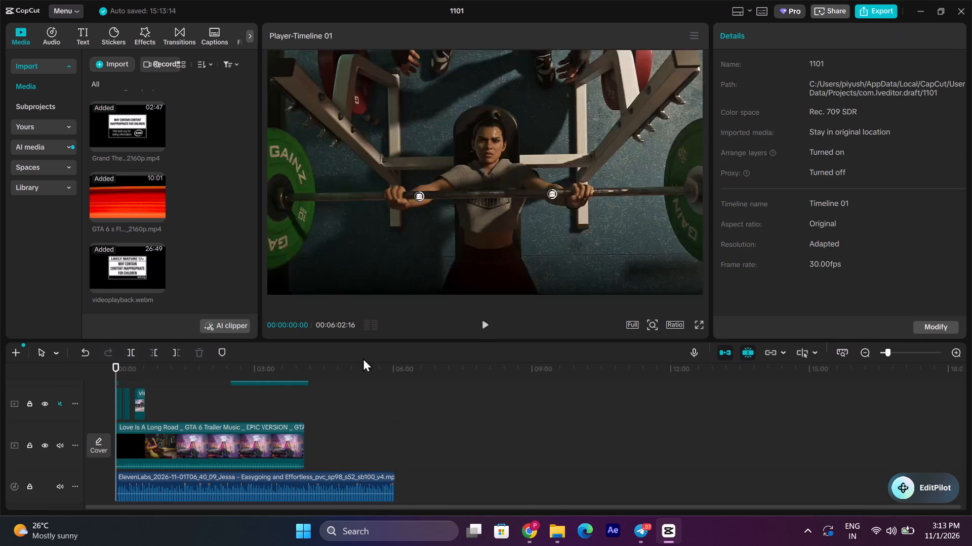
double_click(965, 348)
triple_click(962, 351)
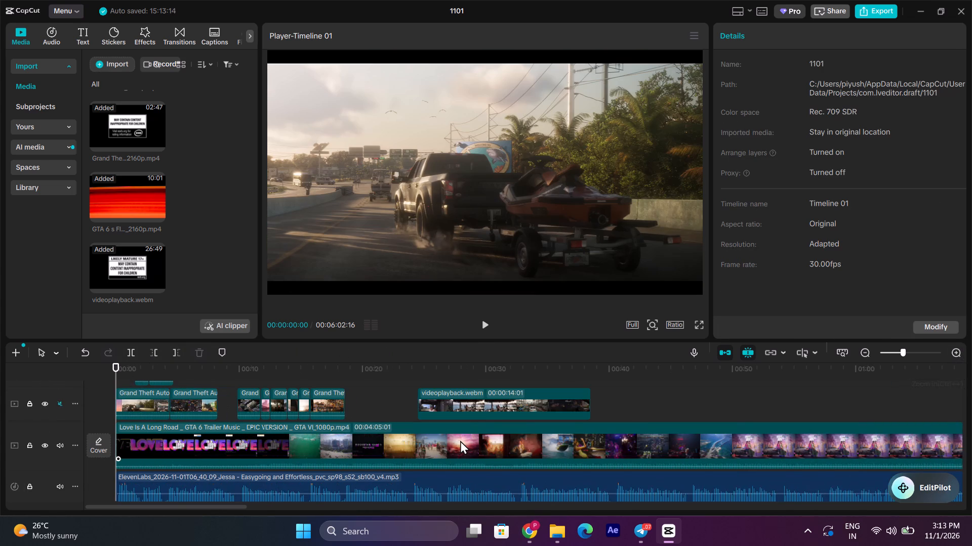
scroll(460, 440, up, 1)
click(433, 394)
drag(433, 394, 437, 391)
click(449, 425)
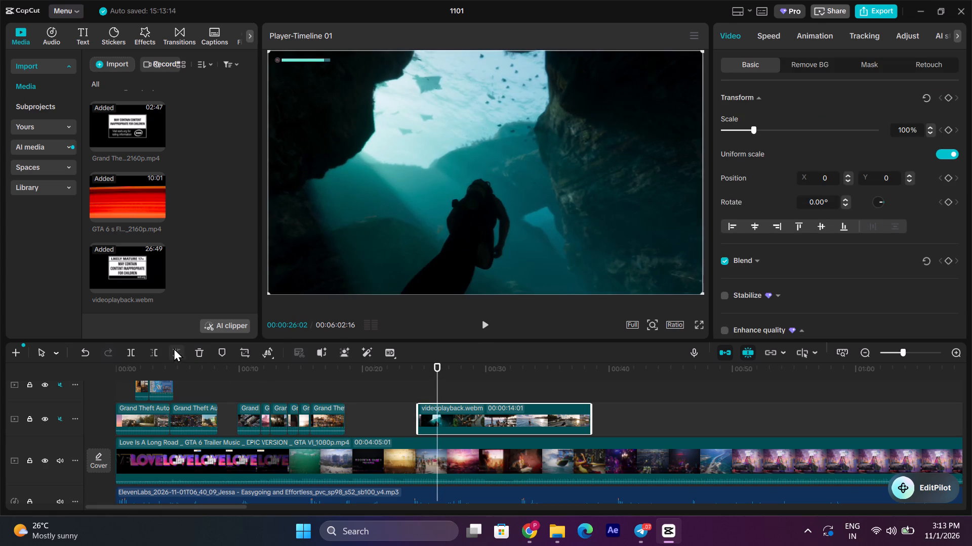
click(174, 348)
Move the shortened diver clip into the gap at about 00:00:08 between the Launch Trailer and Trailer 2 clips.
scroll(363, 418, up, 1)
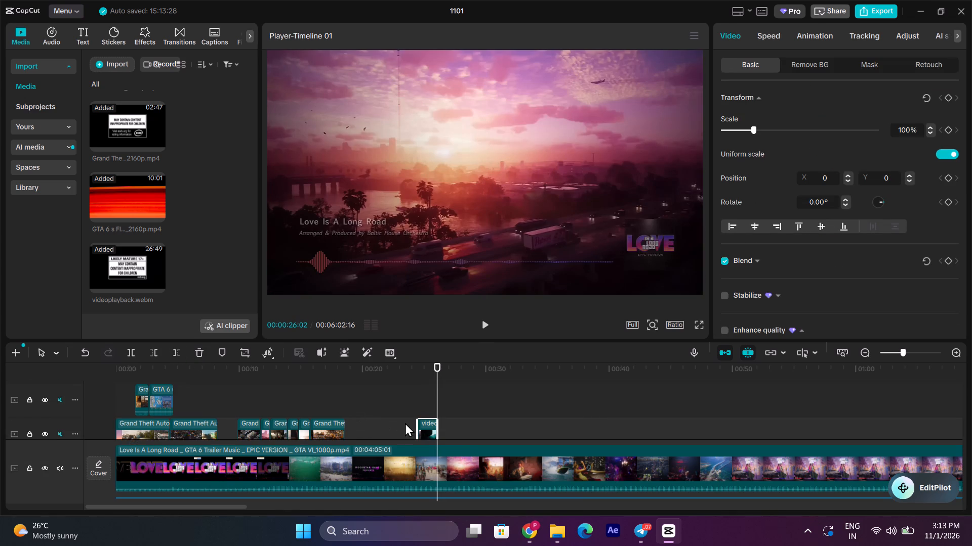
click(224, 397)
drag(422, 430, 398, 413)
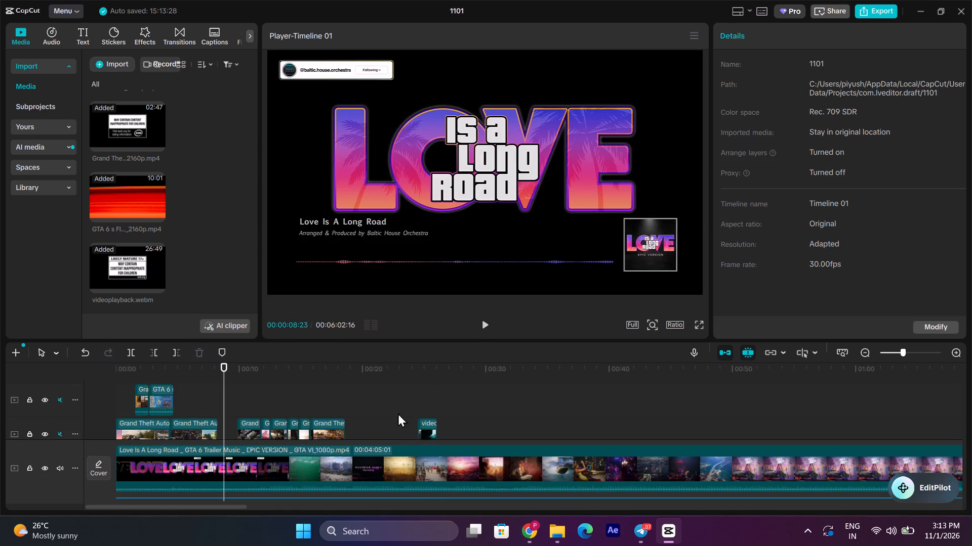
drag(398, 413, 222, 425)
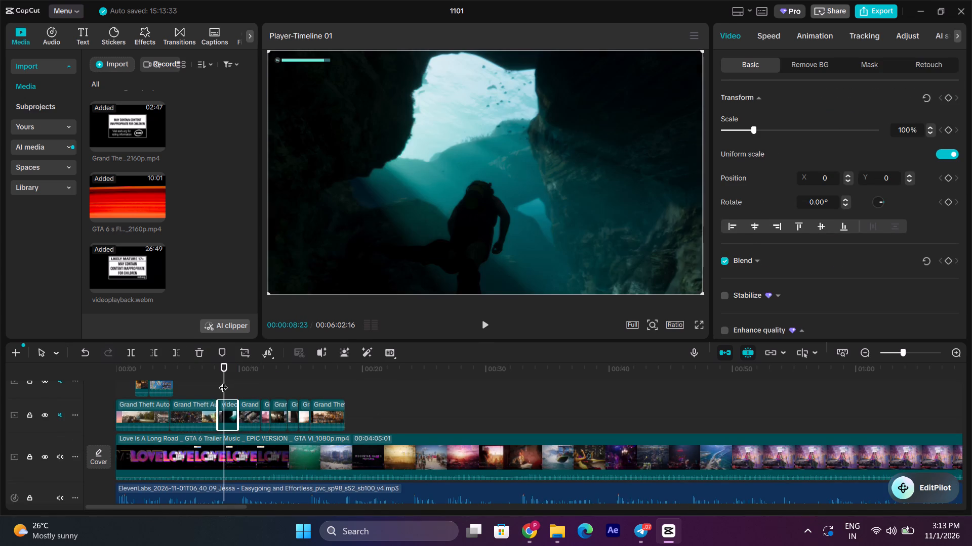
Play back the sequence from just before the diver clip to about 00:00:13:25 to check the new cut.
click(206, 382)
click(492, 323)
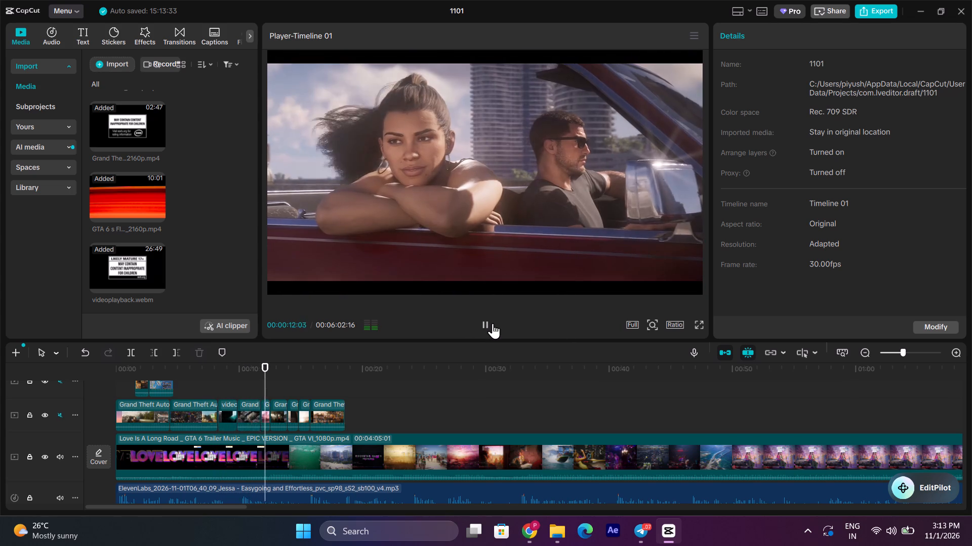
key(space)
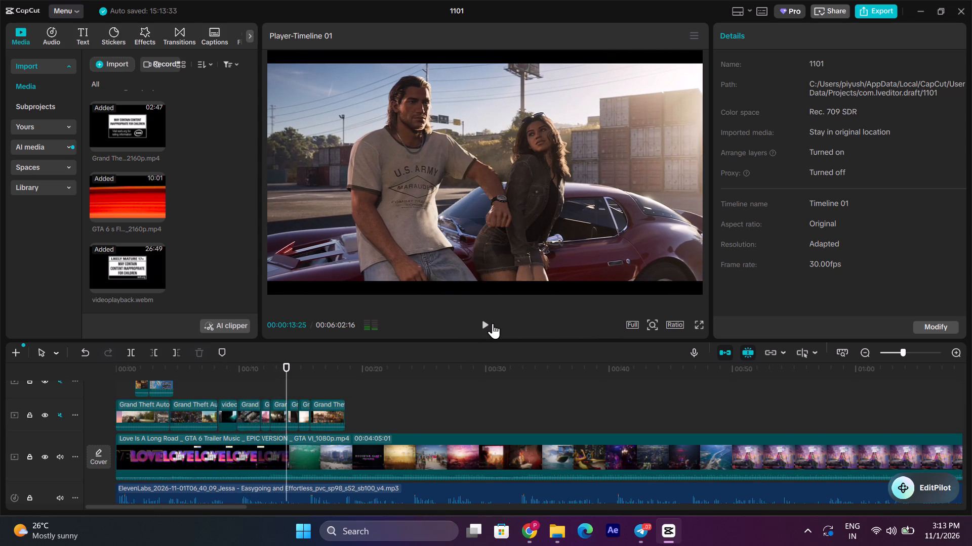
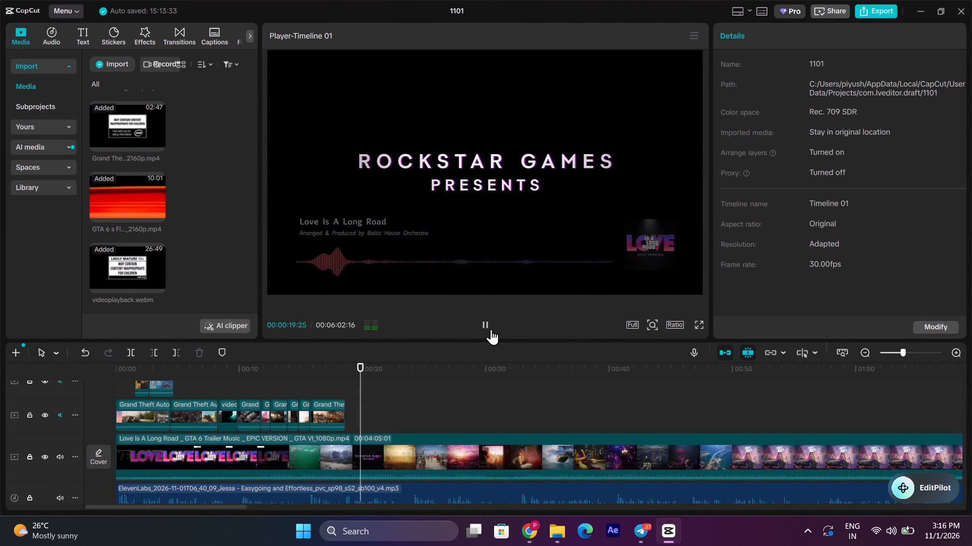
Pause the timeline preview at about 00:00:22, shortly after the last Grand Theft Auto clip on the overlay track ends.
click(489, 339)
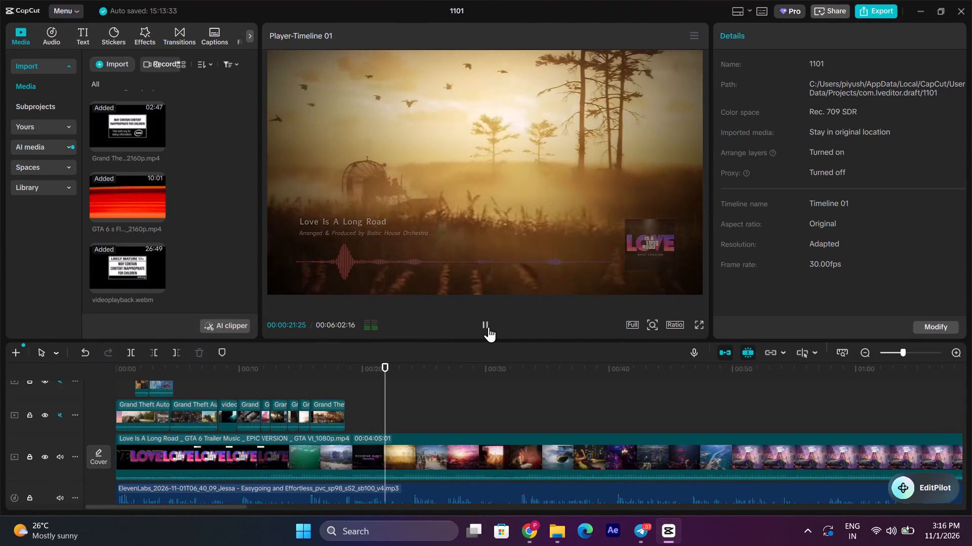
click(489, 327)
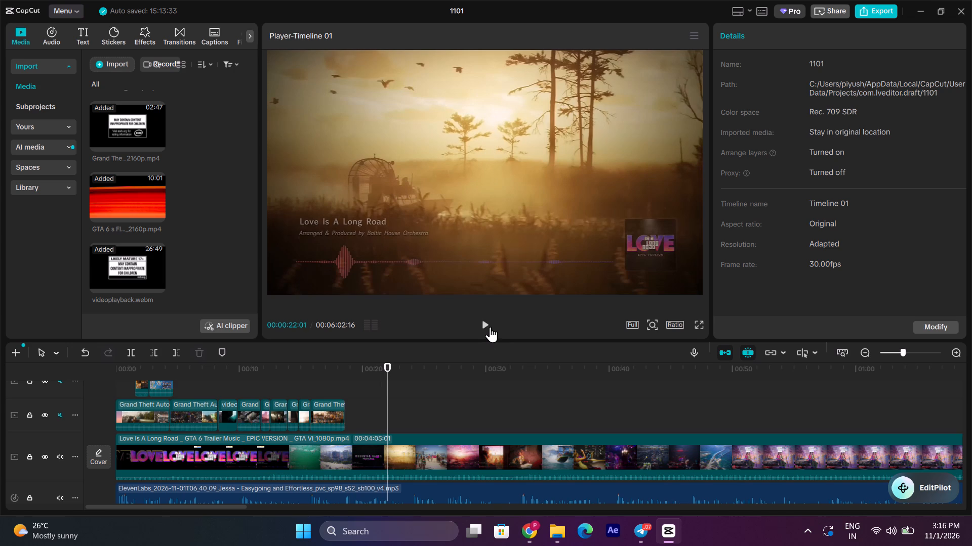
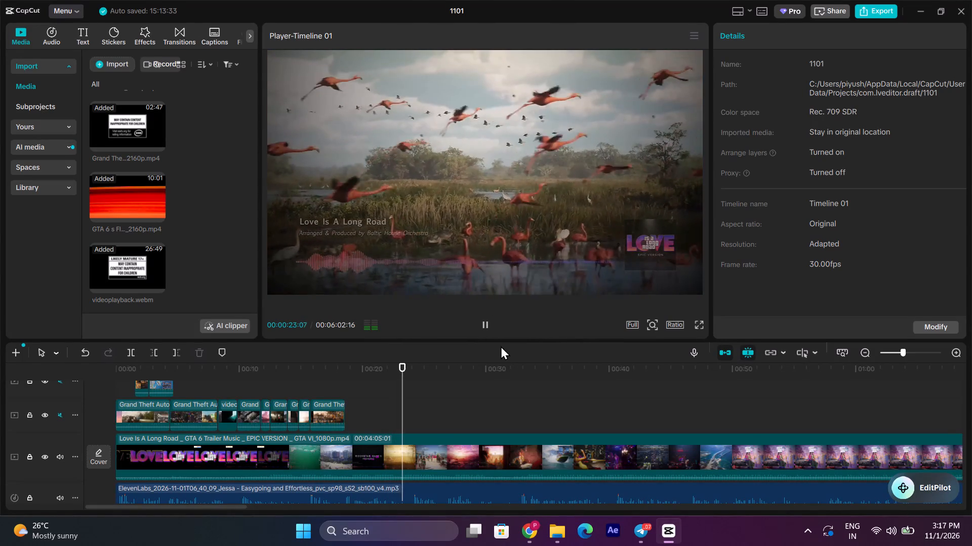
Replay from the last overlay clip, set the ElevenLabs voice-over's volume to 4.3 dB, and pause the preview at about 00:00:32.
click(323, 392)
key(space)
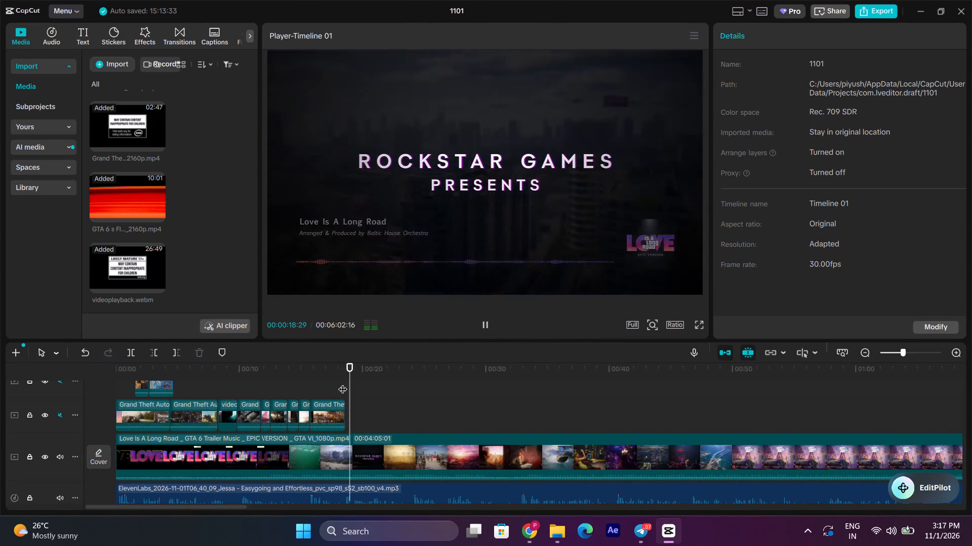
click(413, 486)
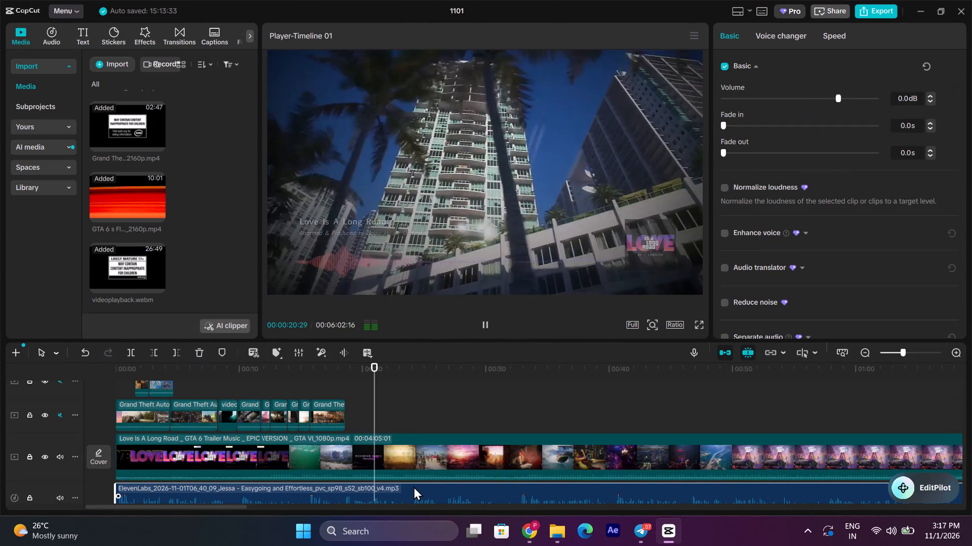
click(843, 101)
key(space)
key(space)
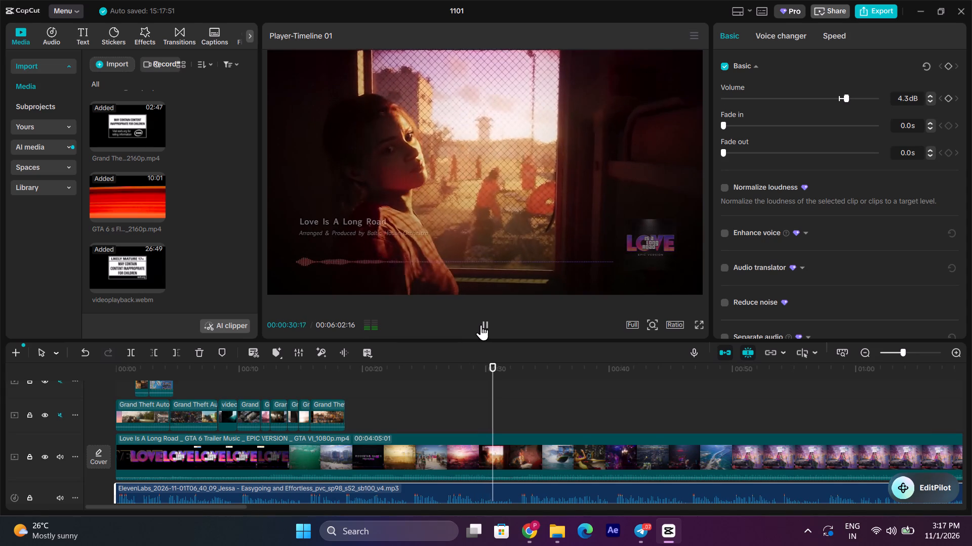
click(481, 325)
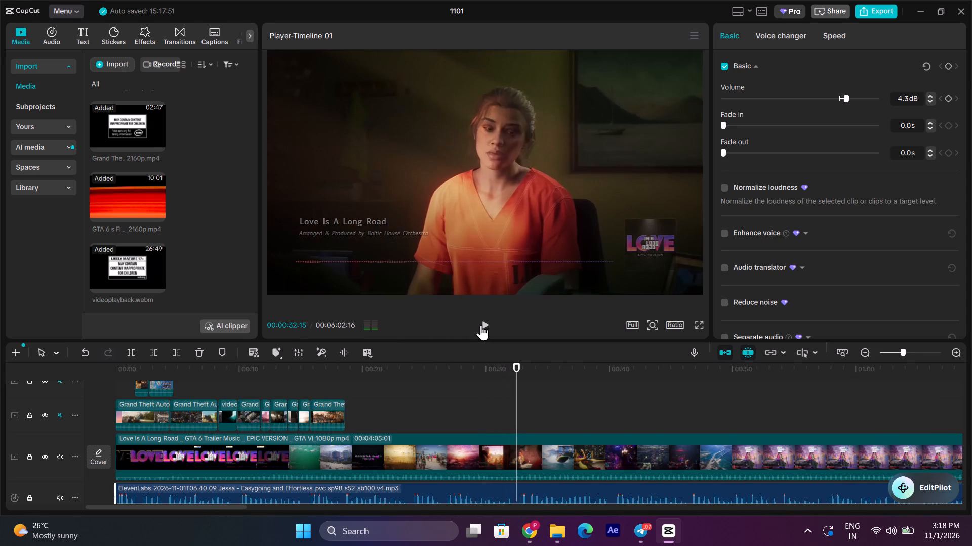
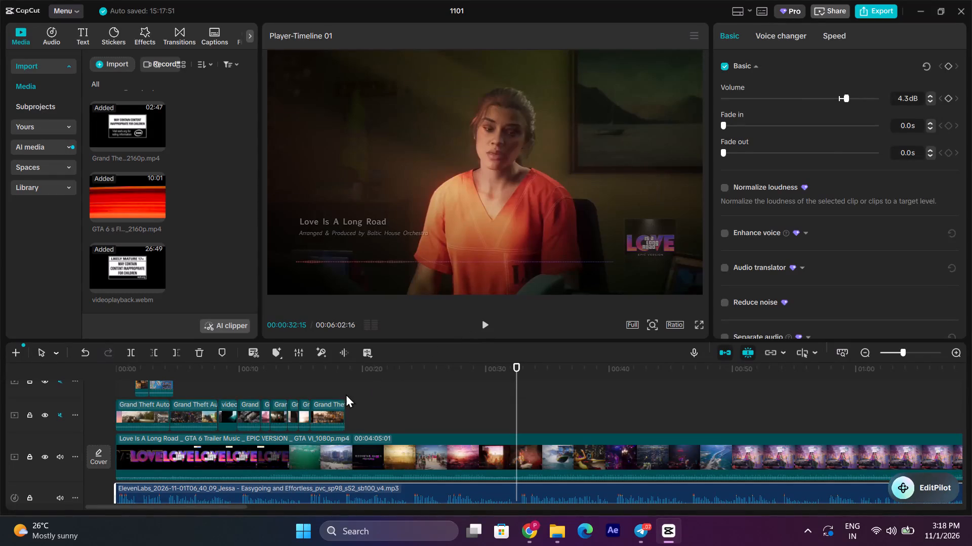
Replay the timeline repeatedly around the end of the last Grand Theft Auto overlay clip, starting from about 00:00:17.
click(335, 388)
click(345, 382)
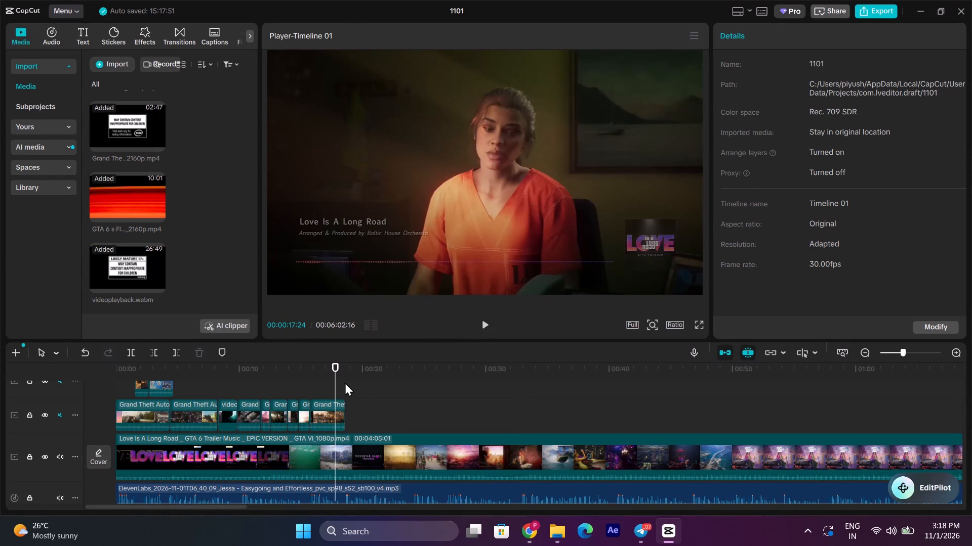
key(space)
key(space)
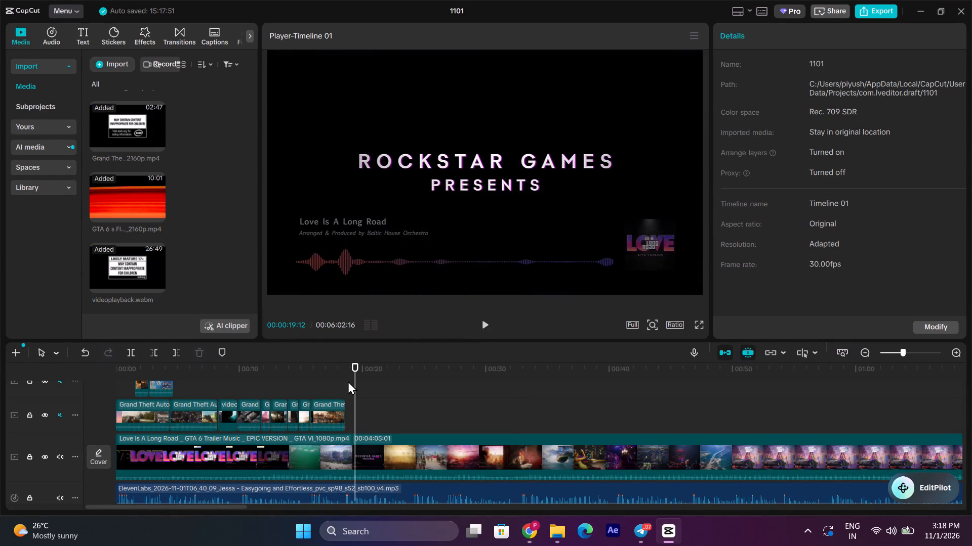
click(348, 381)
key(space)
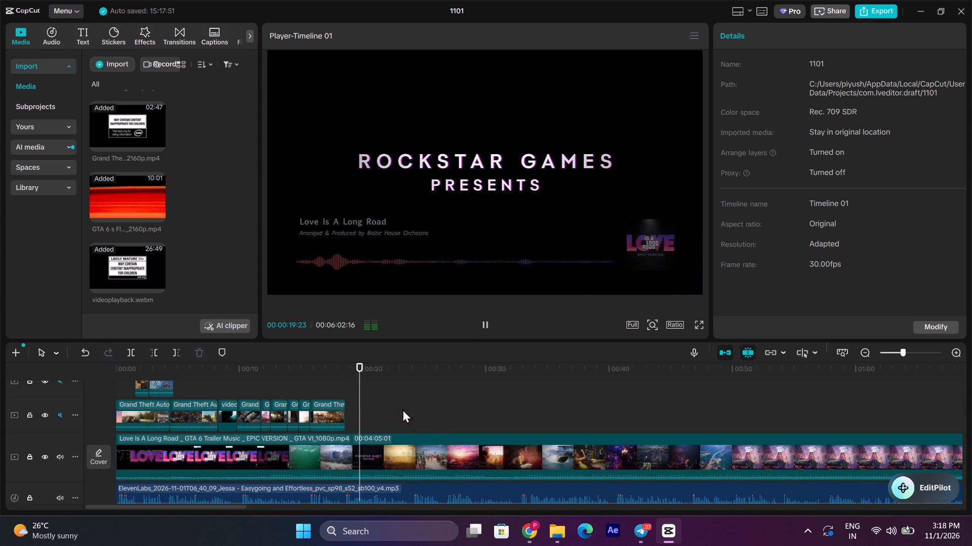
click(345, 376)
key(space)
key(space)
Add videoplayback.webm as an overlay above the existing clips, starting at about 00:00:17.
scroll(118, 247, down, 2)
drag(121, 250, 330, 374)
scroll(462, 402, up, 2)
Scrub through the videoplayback.webm overlay to examine its gameplay footage for usable shots, up to about 00:06:37.
key(space)
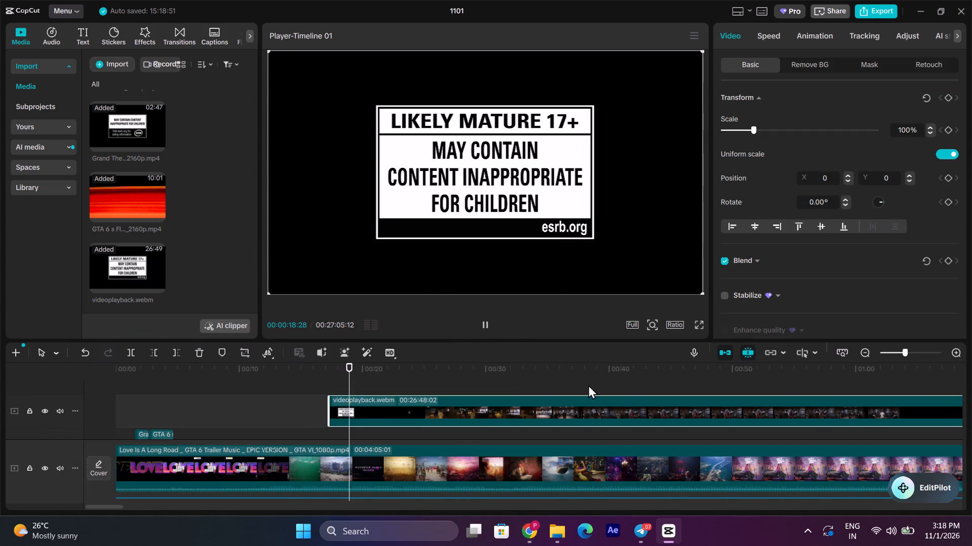
click(621, 380)
drag(621, 380, 965, 384)
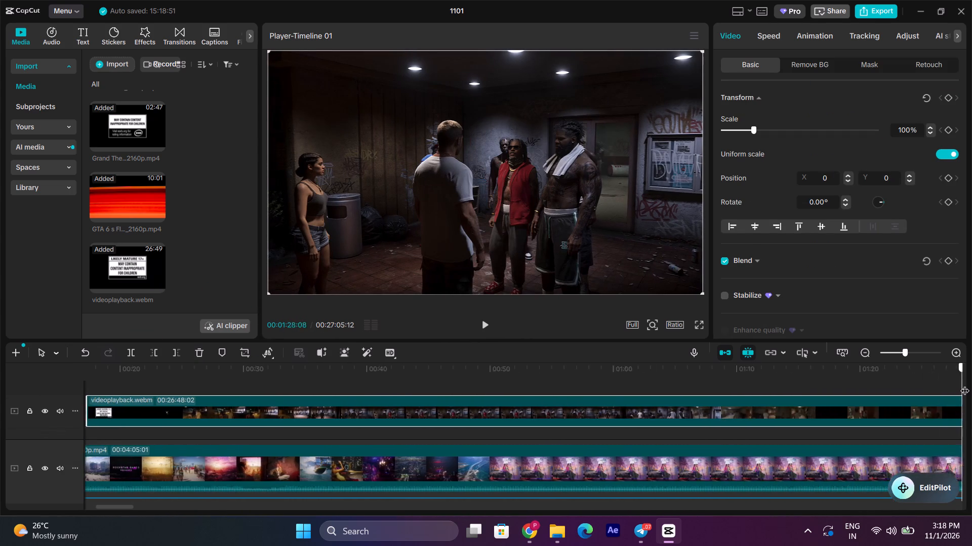
drag(965, 384, 841, 367)
triple_click(865, 356)
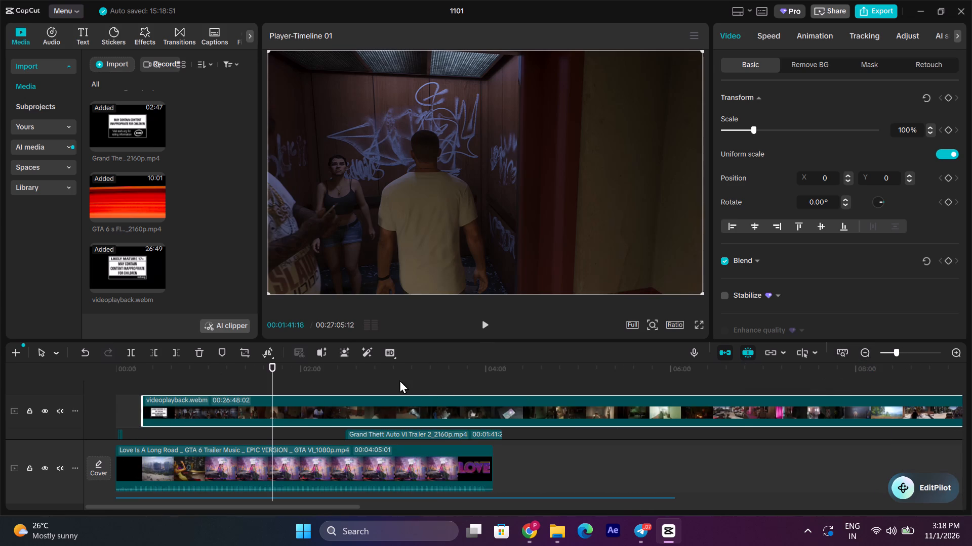
click(390, 375)
drag(389, 374, 460, 385)
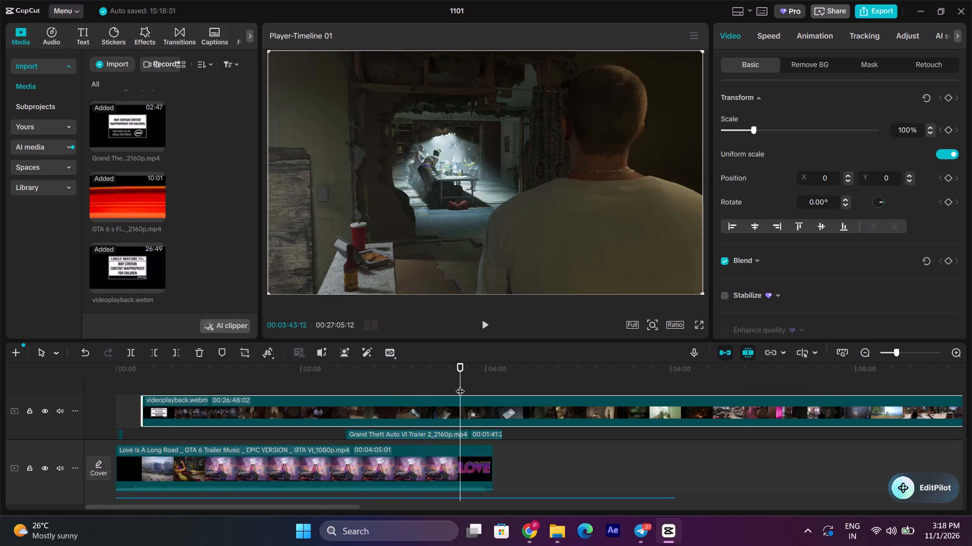
click(480, 385)
click(533, 387)
click(582, 390)
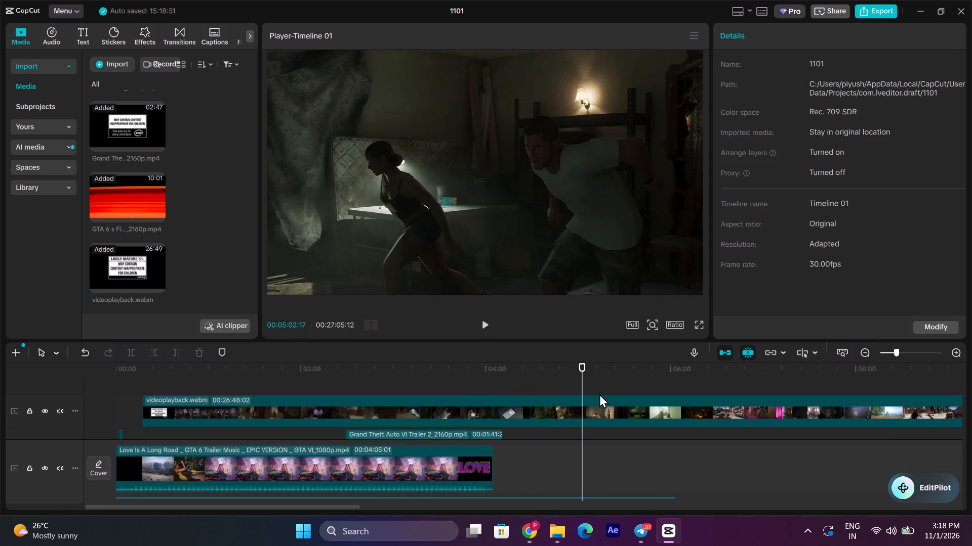
click(615, 396)
click(638, 386)
key(space)
click(715, 383)
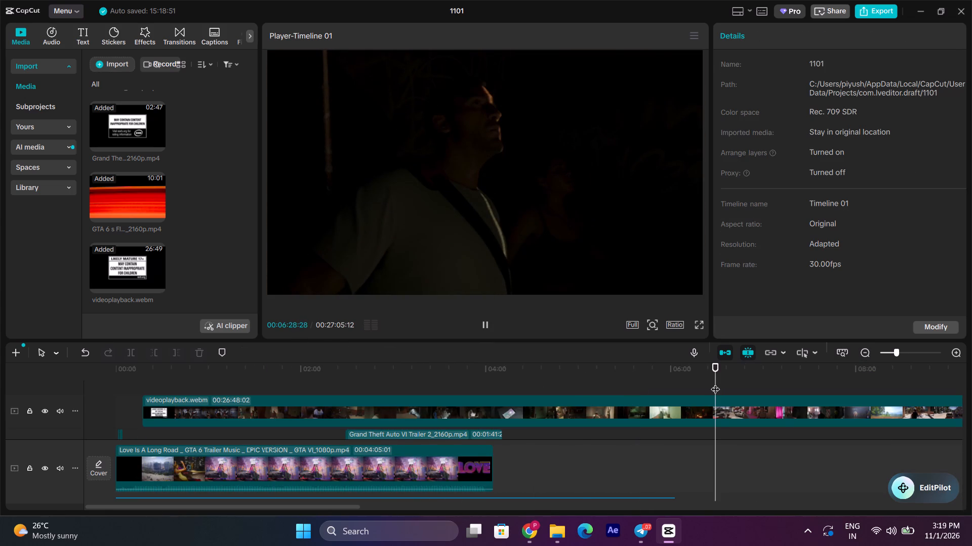
drag(715, 383, 785, 389)
click(728, 384)
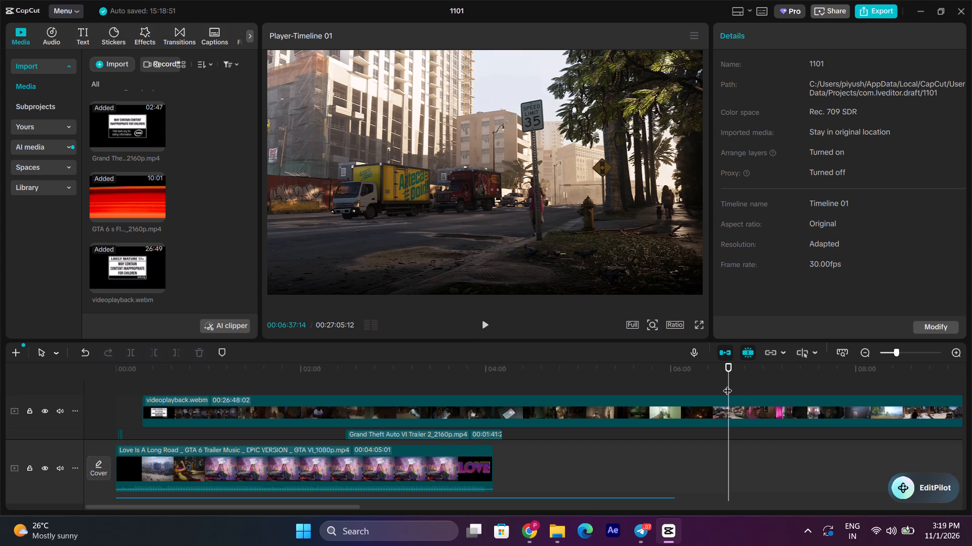
Trim away the start of the videoplayback.webm overlay up to the red-car parking-lot shot at 00:06:22:14.
click(715, 382)
click(698, 379)
drag(699, 379, 708, 379)
drag(708, 379, 703, 378)
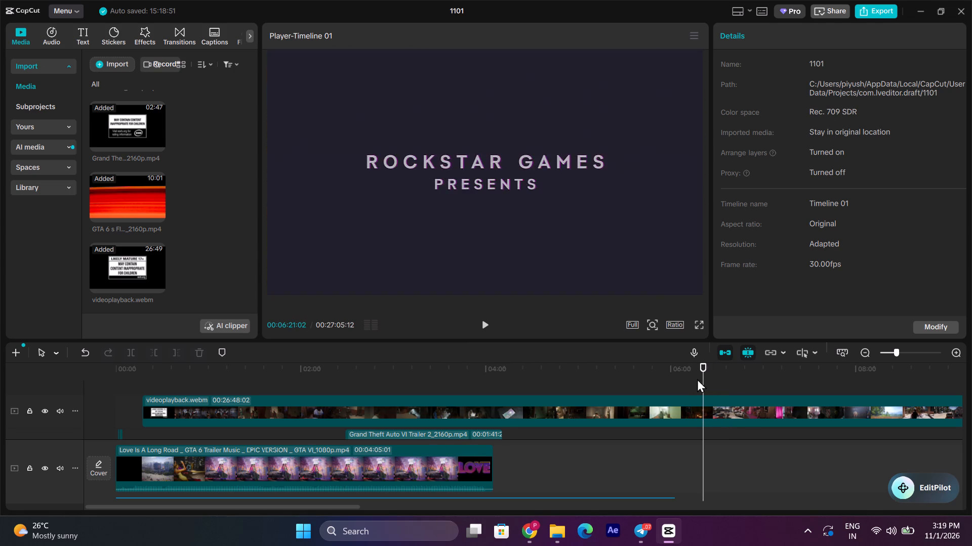
double_click(697, 379)
click(703, 379)
key(space)
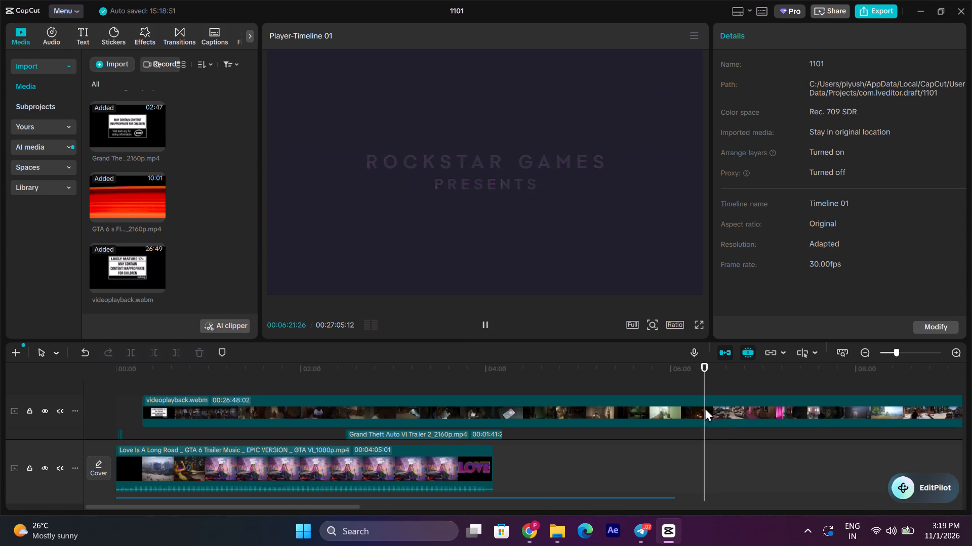
key(space)
click(713, 413)
click(160, 349)
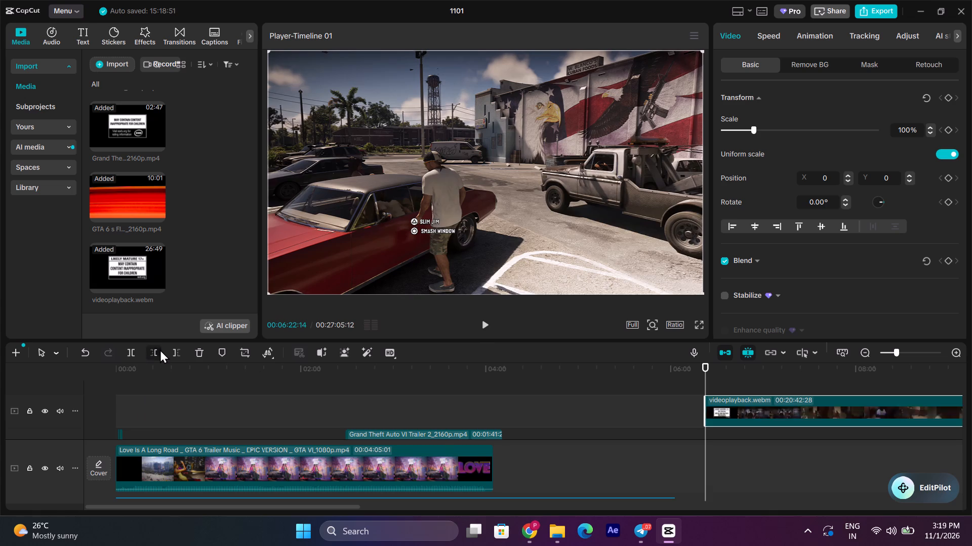
Play through the red-car parking-lot shot and split the overlay at its end, at 00:06:26:19.
key(space)
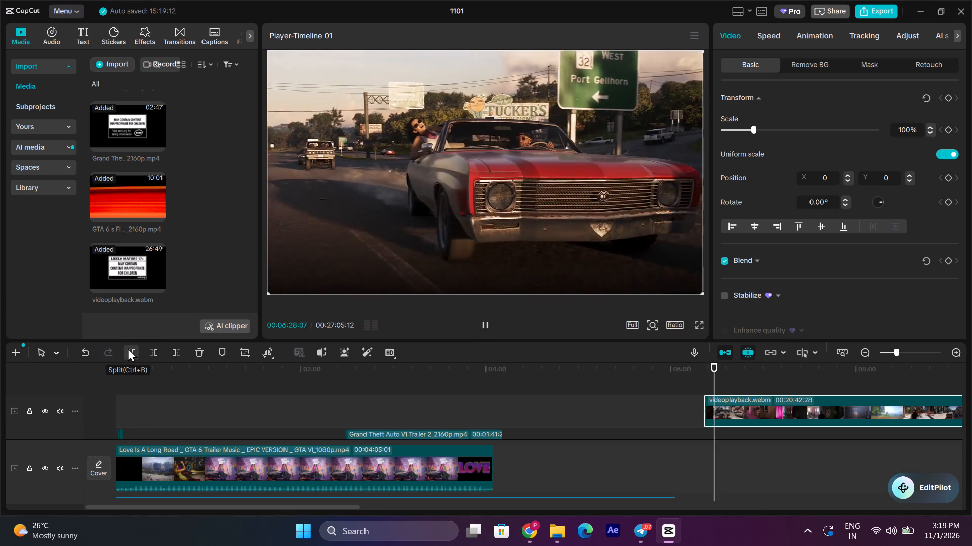
key(space)
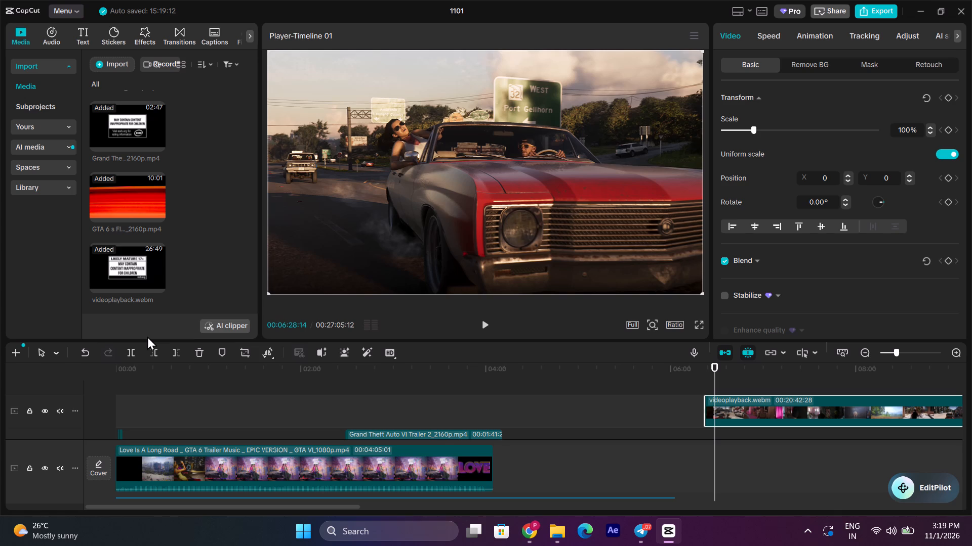
click(709, 378)
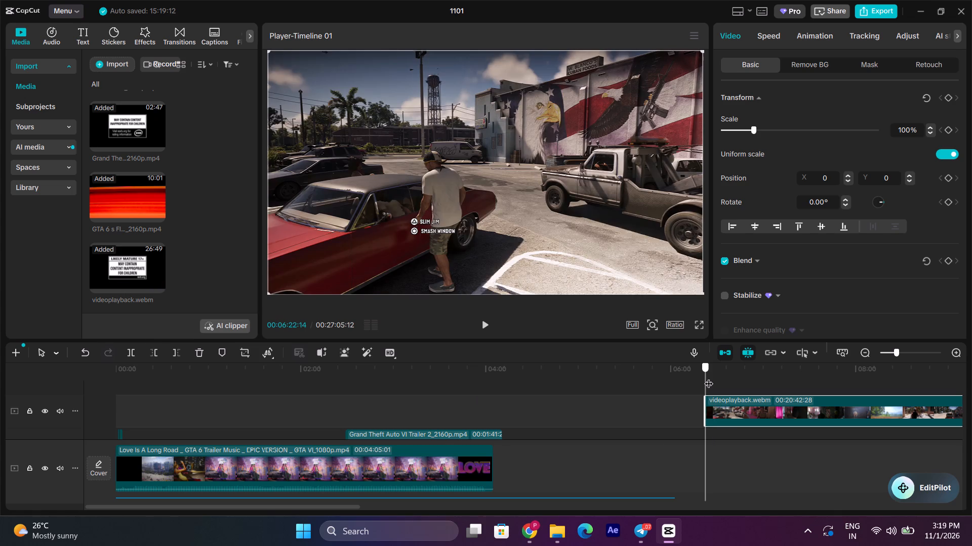
key(space)
key(space)
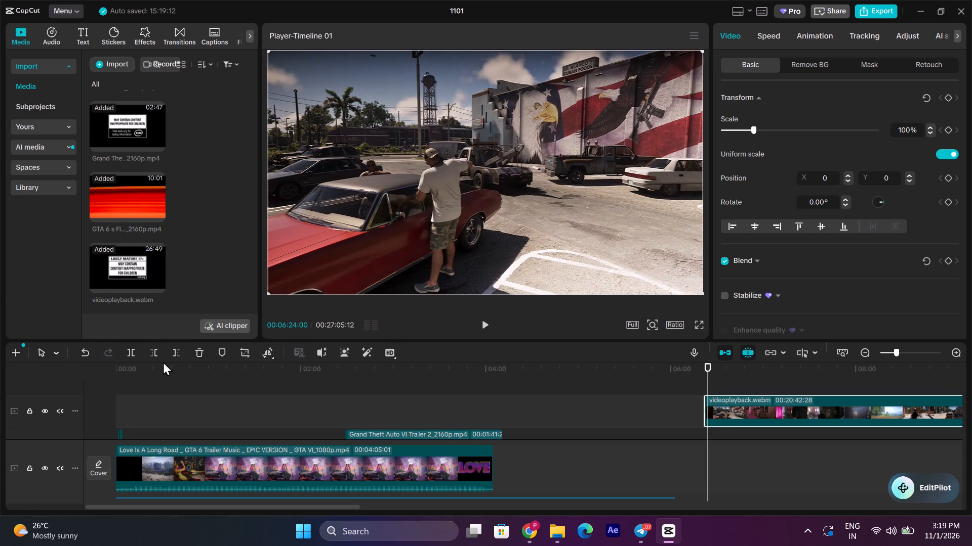
key(space)
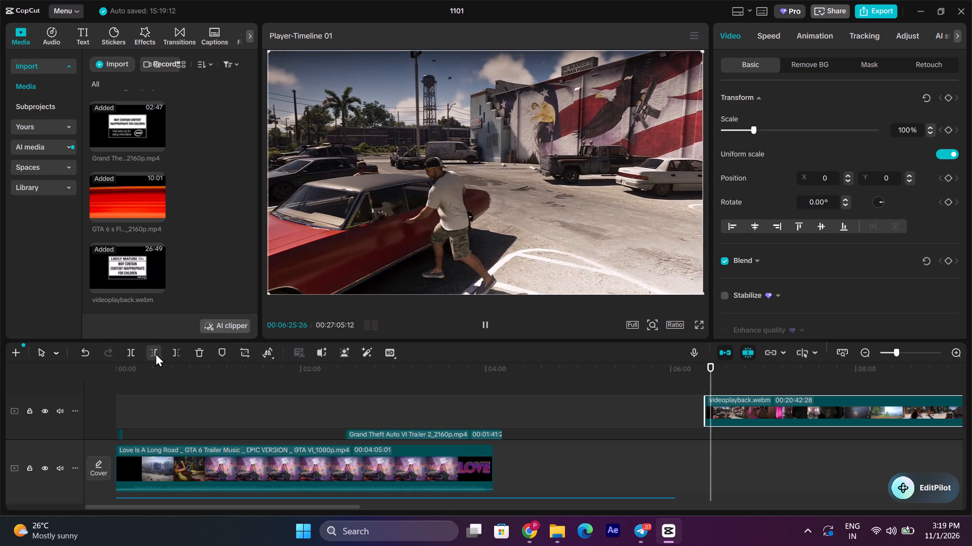
key(space)
key(space)
key(space)
key(space)
key(space)
click(131, 352)
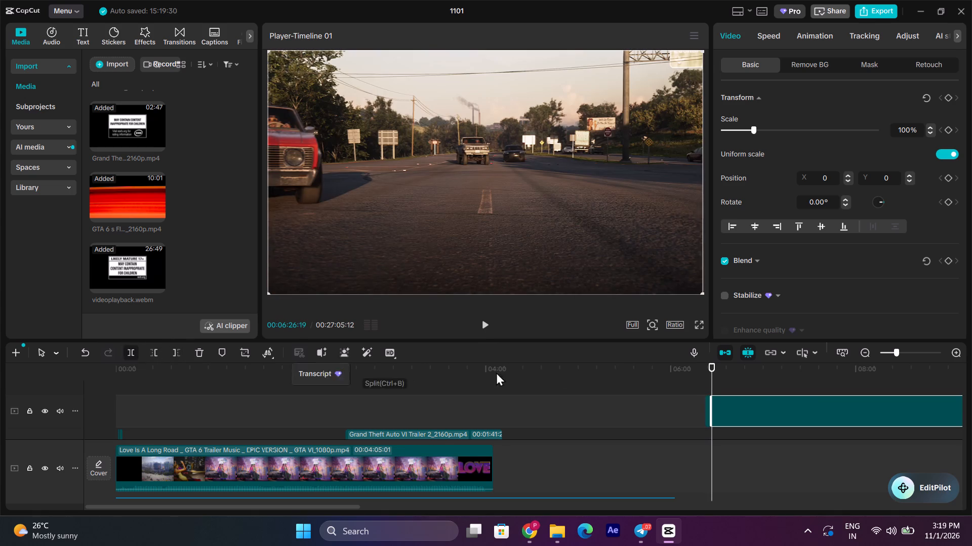
Find the police shootout in the remaining videoplayback.webm footage and trim its start away up to 00:14:32:10.
key(space)
click(759, 382)
drag(759, 382, 969, 388)
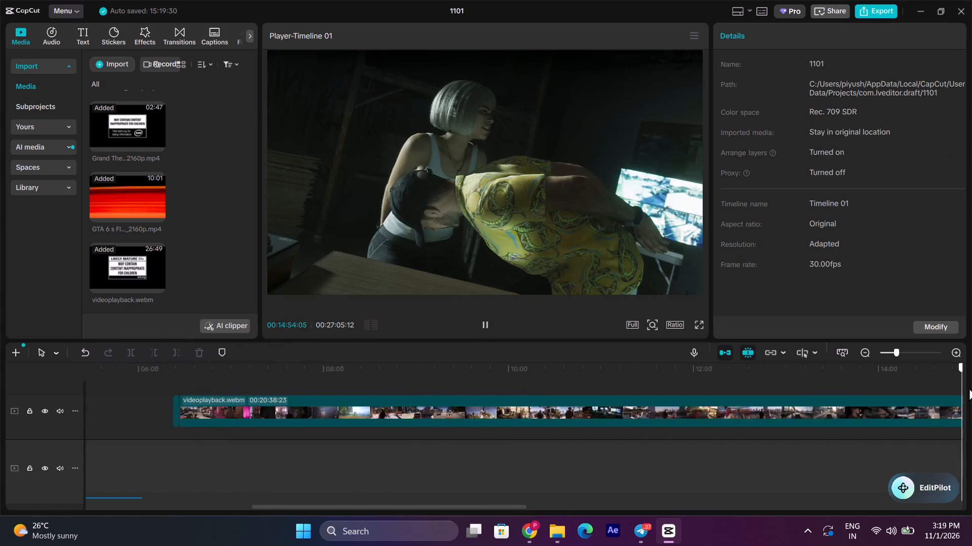
drag(969, 388, 732, 385)
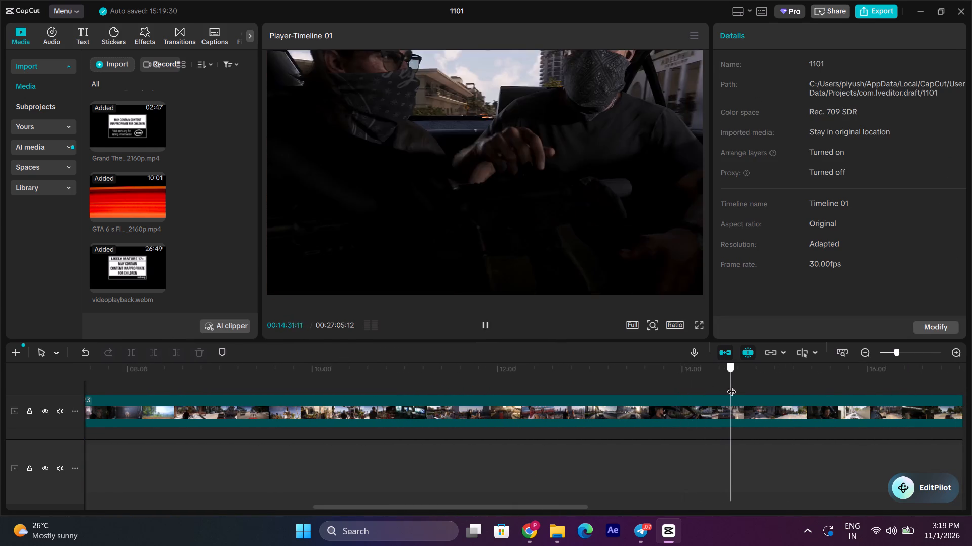
drag(732, 385, 836, 382)
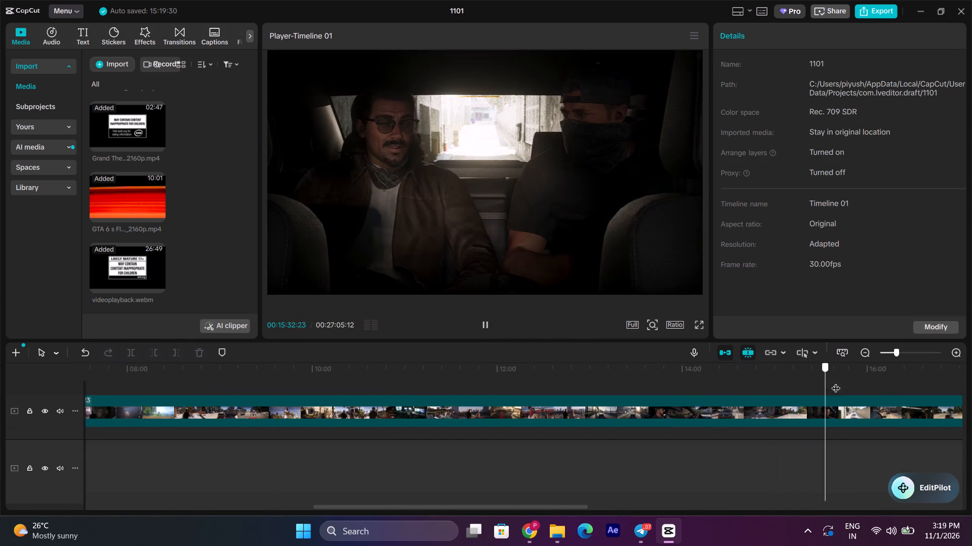
drag(836, 382, 781, 388)
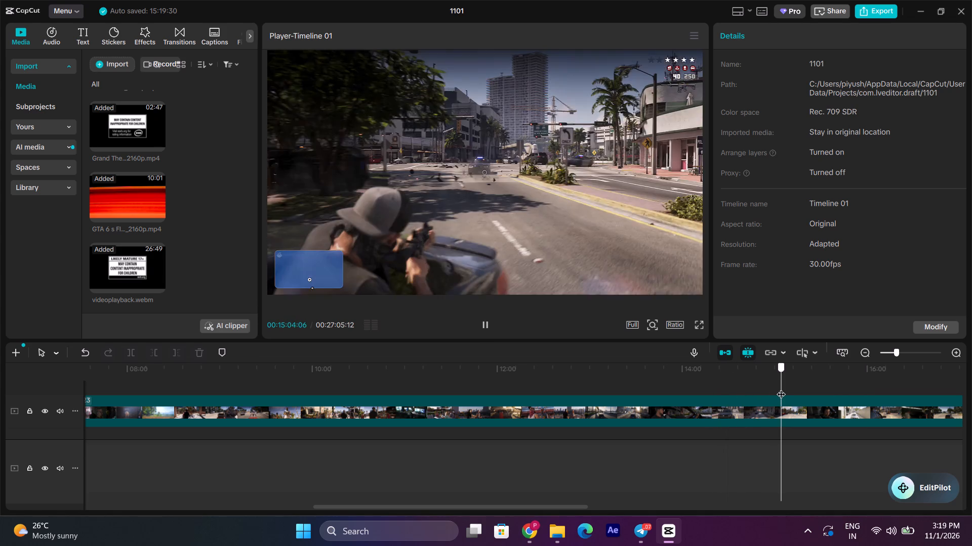
drag(781, 388, 732, 388)
drag(740, 387, 746, 386)
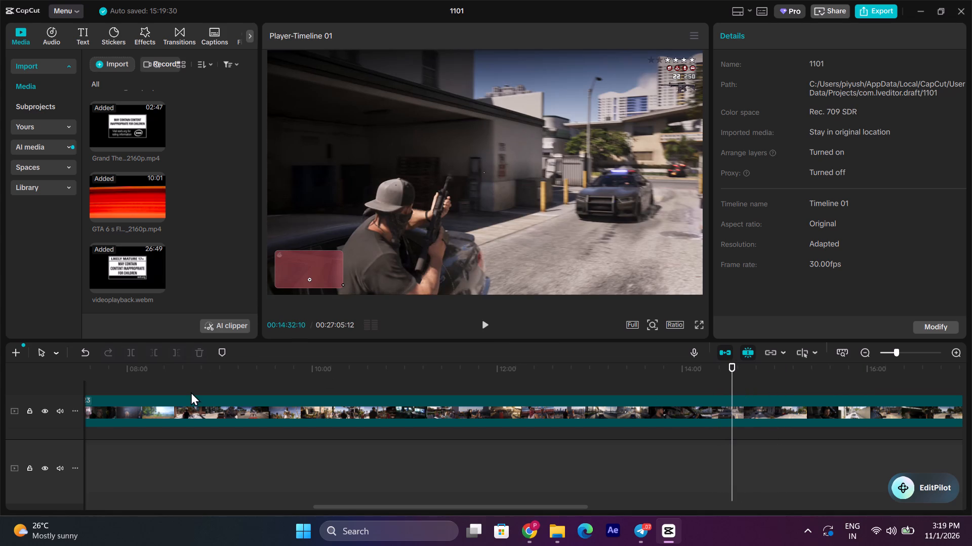
drag(188, 414, 186, 407)
click(153, 352)
Split the police shootout footage at 00:14:34:25 and delete everything after the cut.
key(space)
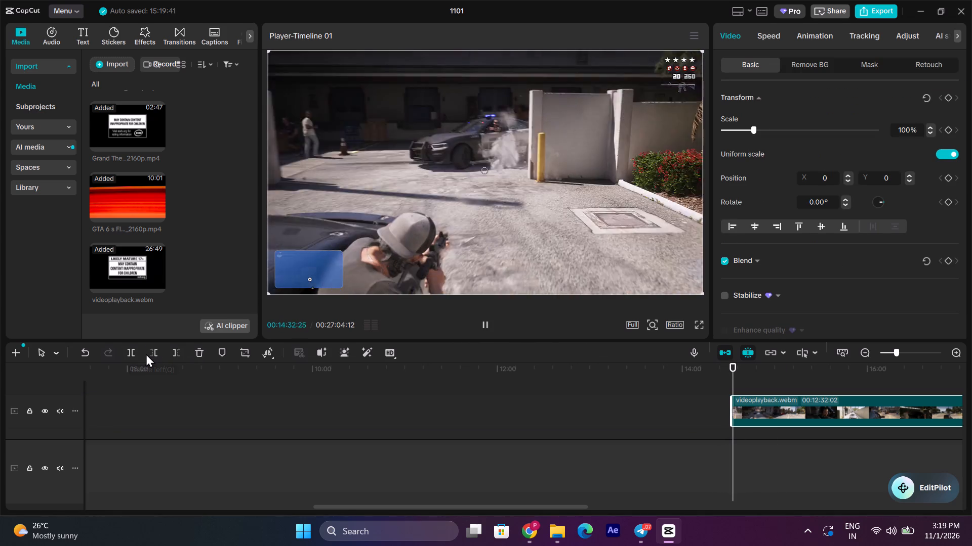
key(space)
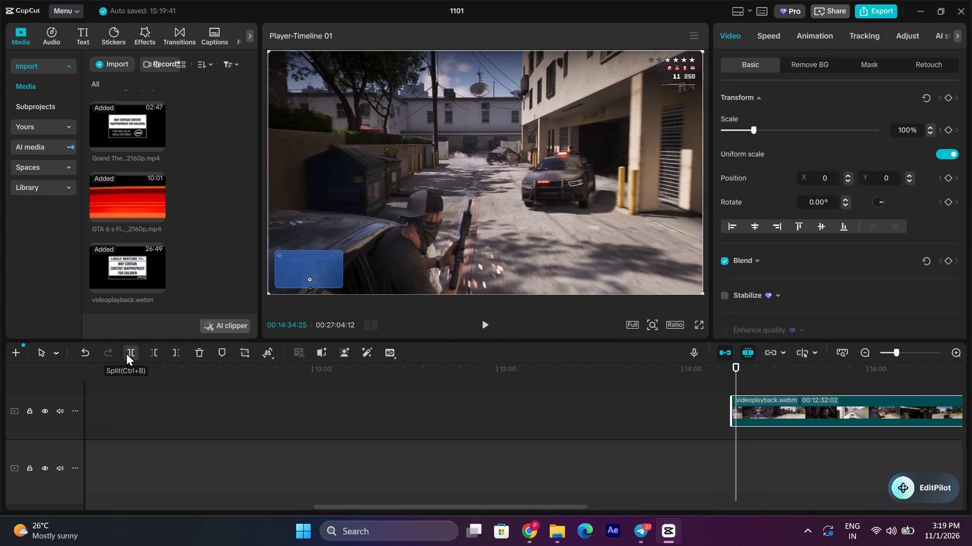
click(126, 352)
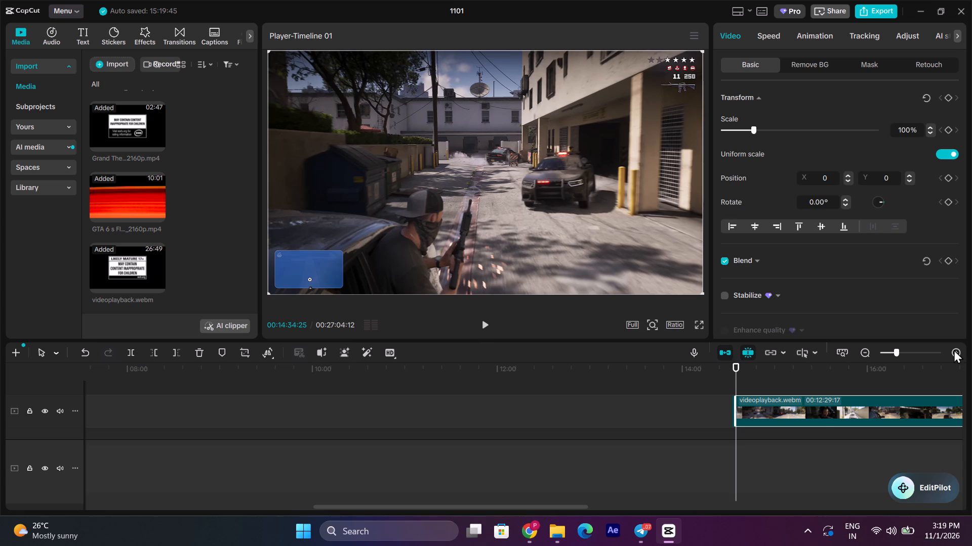
click(955, 350)
click(959, 354)
click(864, 416)
key(Delete)
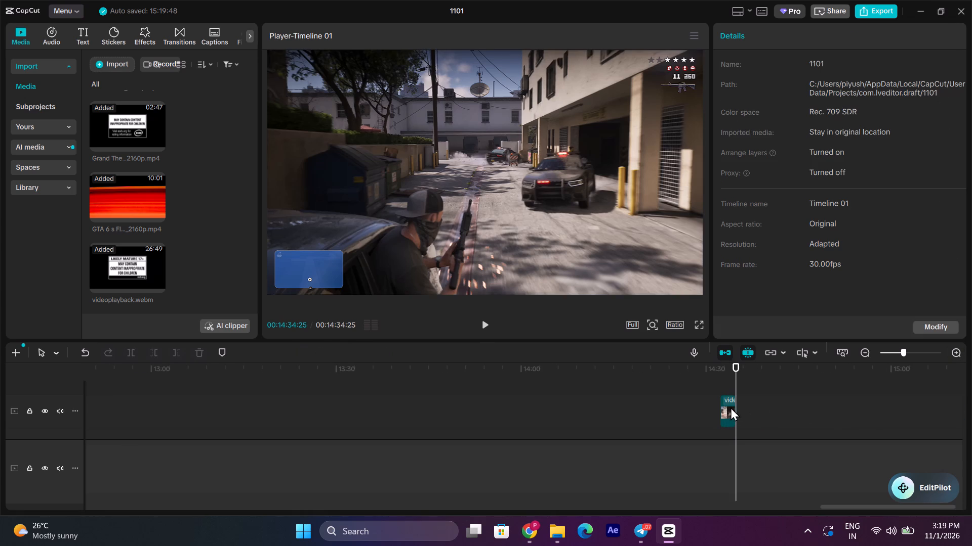
Move the short police shootout clip back along the timeline to about 00:03:57, above the end of the music video.
drag(729, 407, 0, 398)
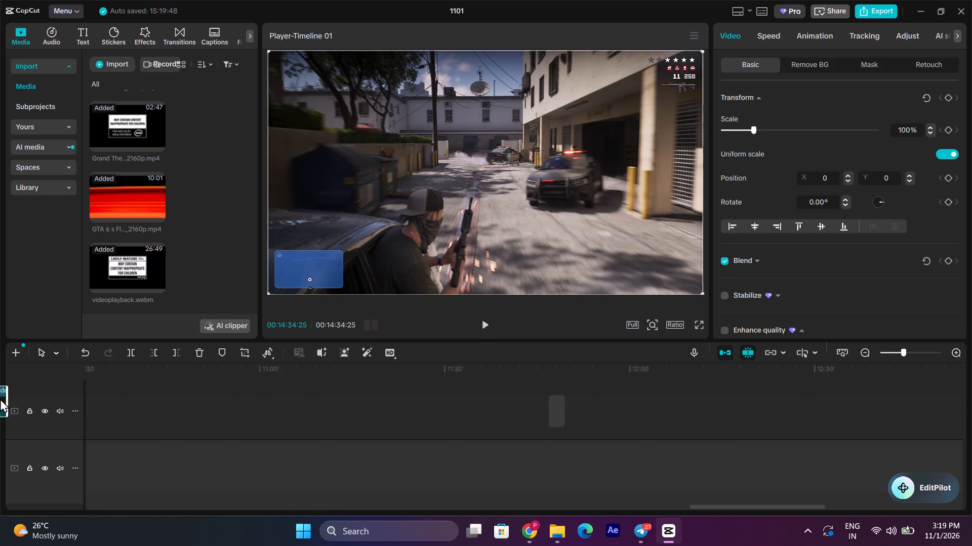
drag(0, 398, 216, 412)
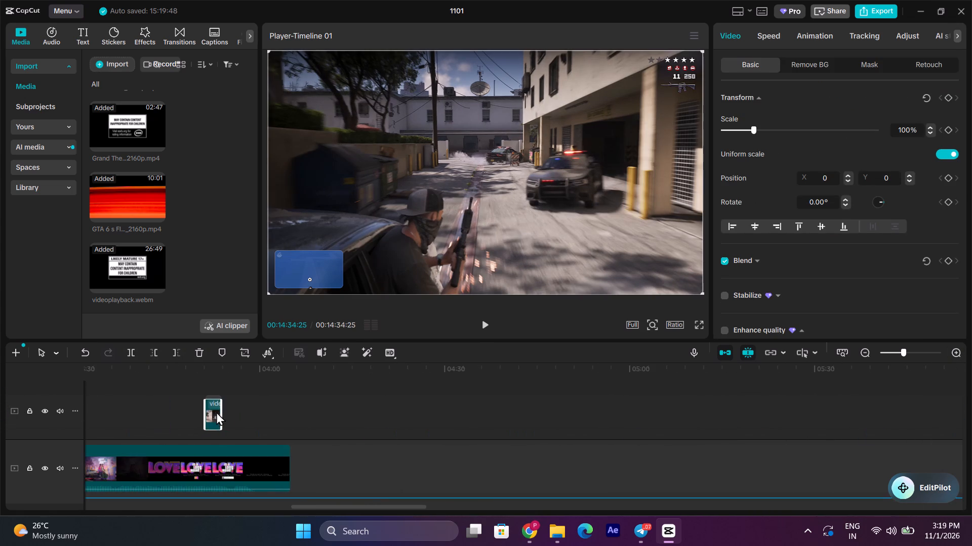
drag(216, 412, 253, 423)
scroll(254, 417, down, 3)
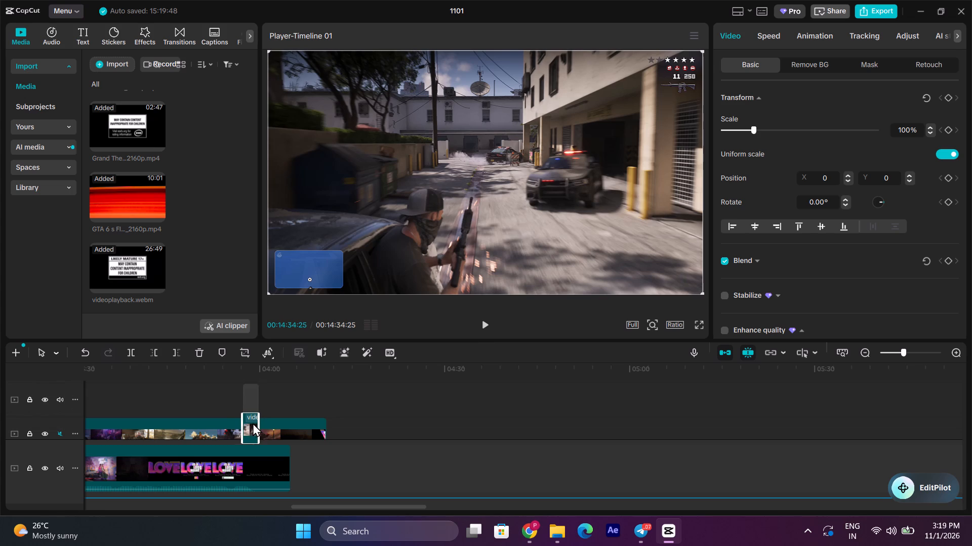
drag(253, 423, 254, 418)
Move the red-car parking-lot clip back to about 00:00:18, directly after the last Grand Theft Auto trailer clip on the overlay track.
scroll(955, 415, up, 2)
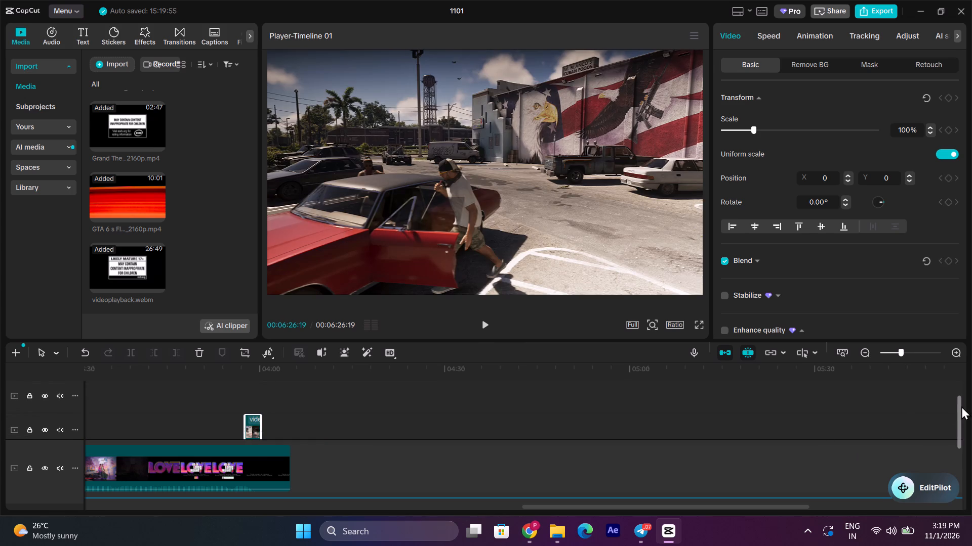
drag(961, 406, 967, 415)
drag(629, 506, 844, 493)
scroll(763, 469, up, 1)
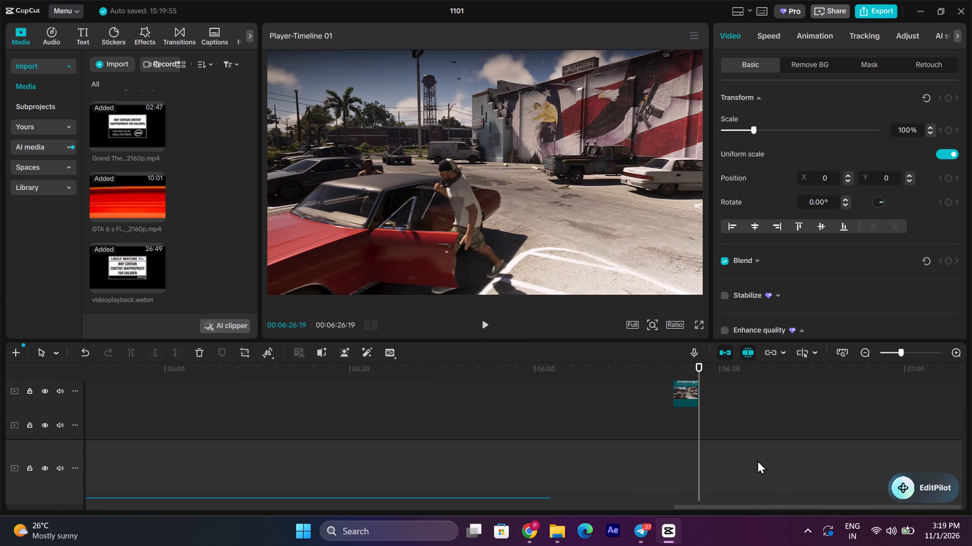
drag(691, 391, 0, 397)
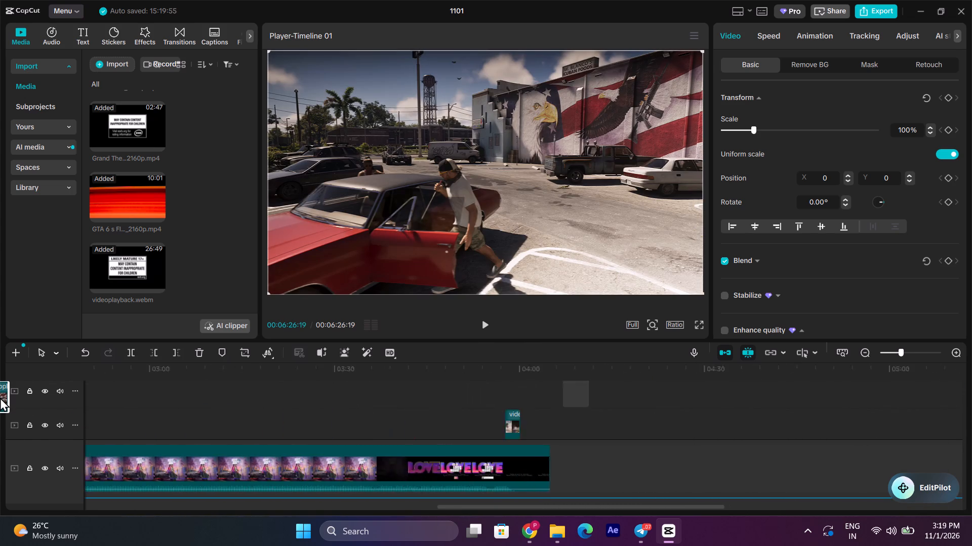
drag(0, 397, 295, 439)
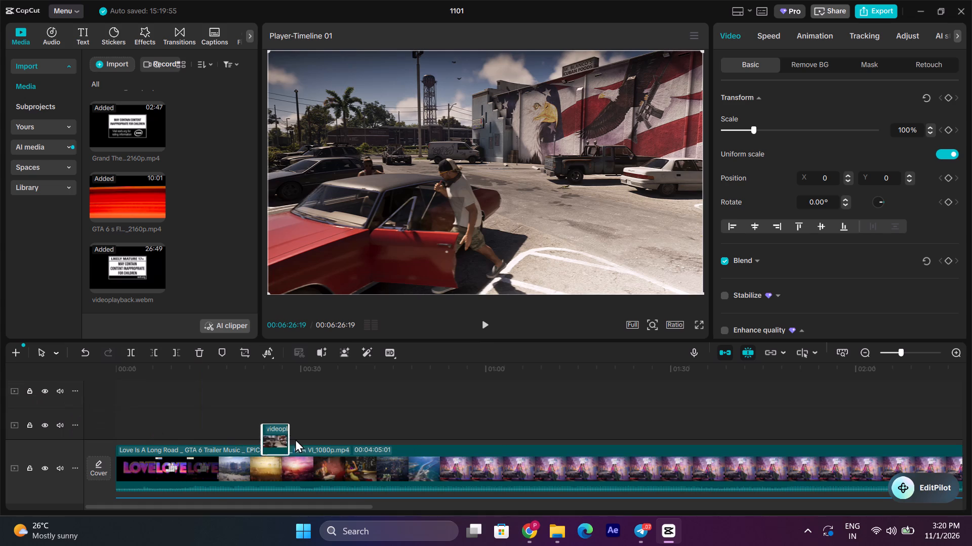
drag(295, 439, 247, 409)
scroll(312, 439, down, 2)
scroll(430, 413, down, 4)
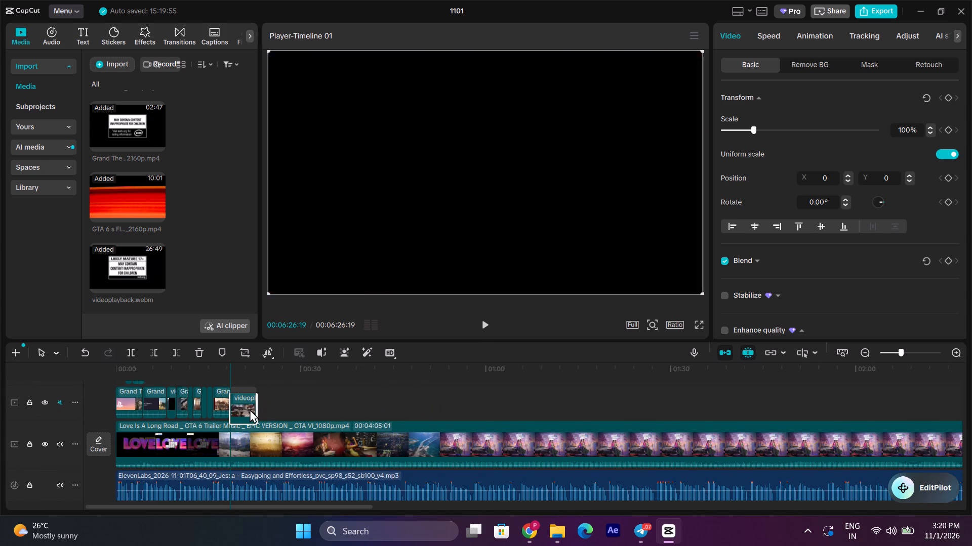
Move the police shootout clip back to about 00:00:23, directly after the red-car parking-lot clip on the same overlay track.
drag(356, 505, 648, 493)
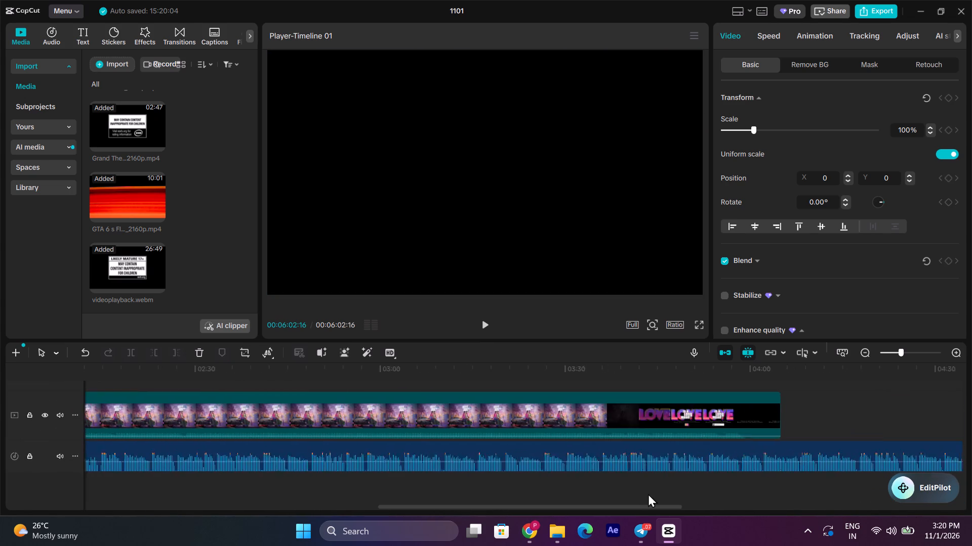
drag(648, 493, 635, 493)
scroll(591, 473, up, 2)
scroll(808, 453, up, 4)
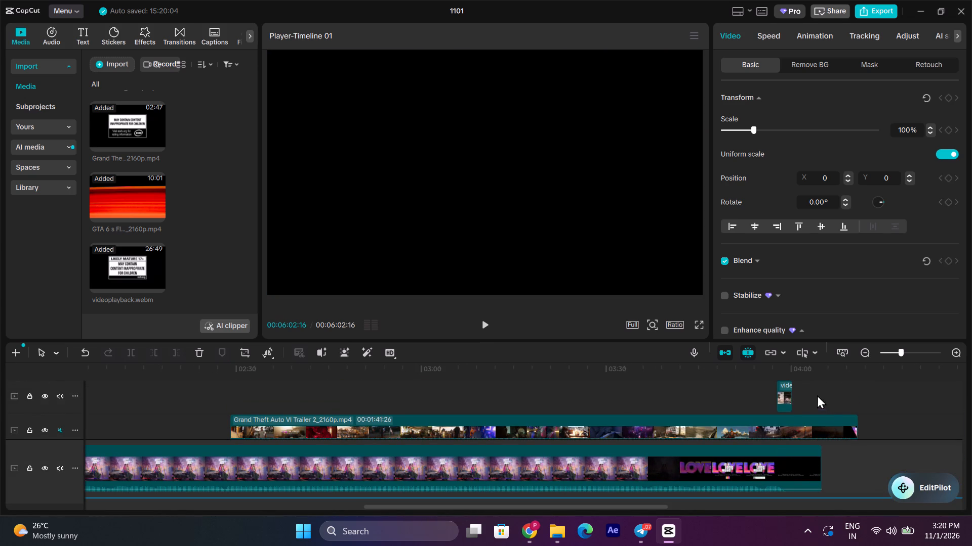
drag(782, 393, 0, 395)
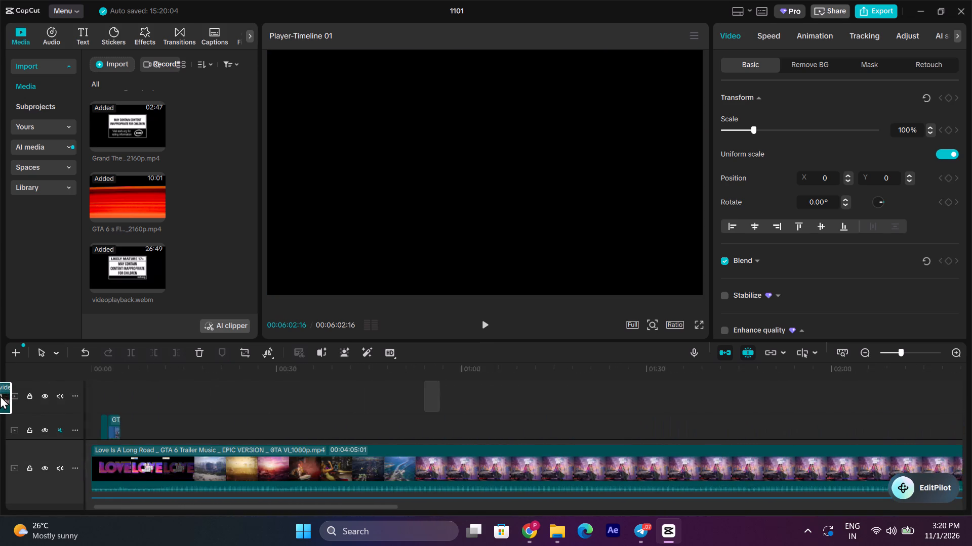
drag(0, 395, 284, 390)
scroll(217, 403, down, 5)
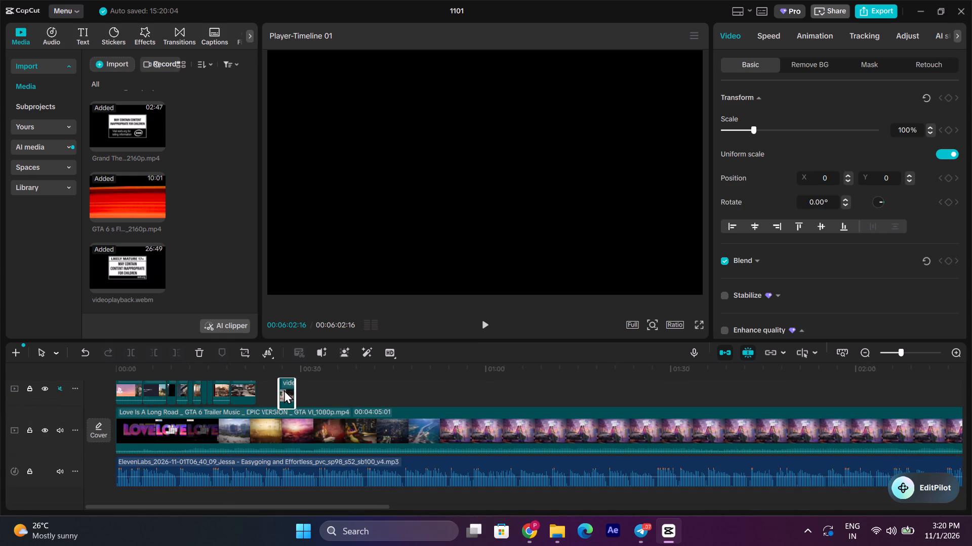
drag(284, 390, 260, 392)
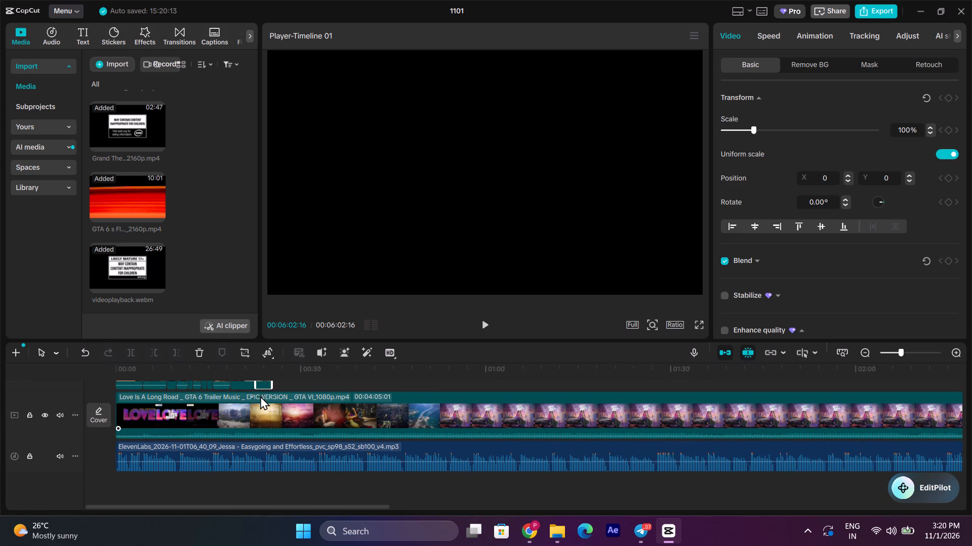
Play back the placed red-car and police shootout clips to check them against the music video and voice-over.
scroll(260, 396, up, 2)
click(234, 378)
key(space)
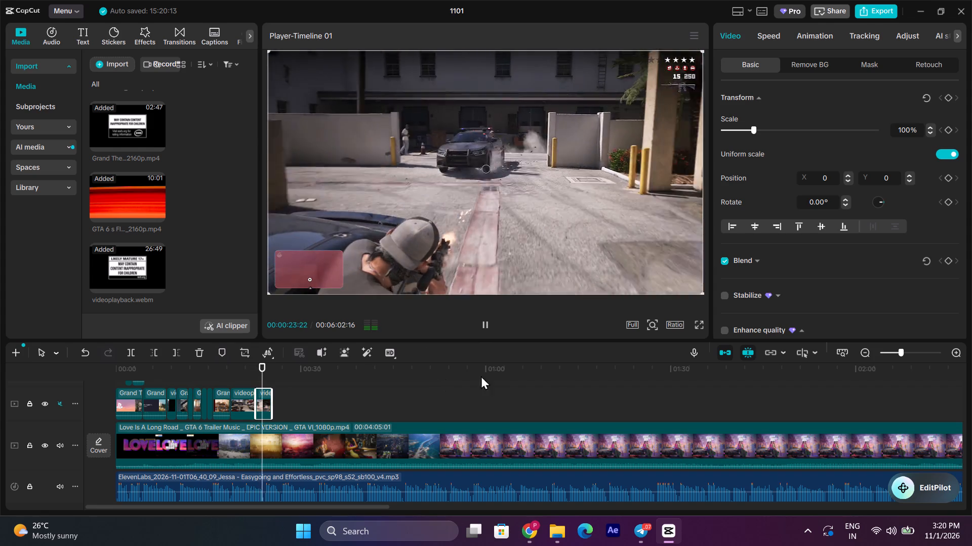
key(space)
double_click(956, 352)
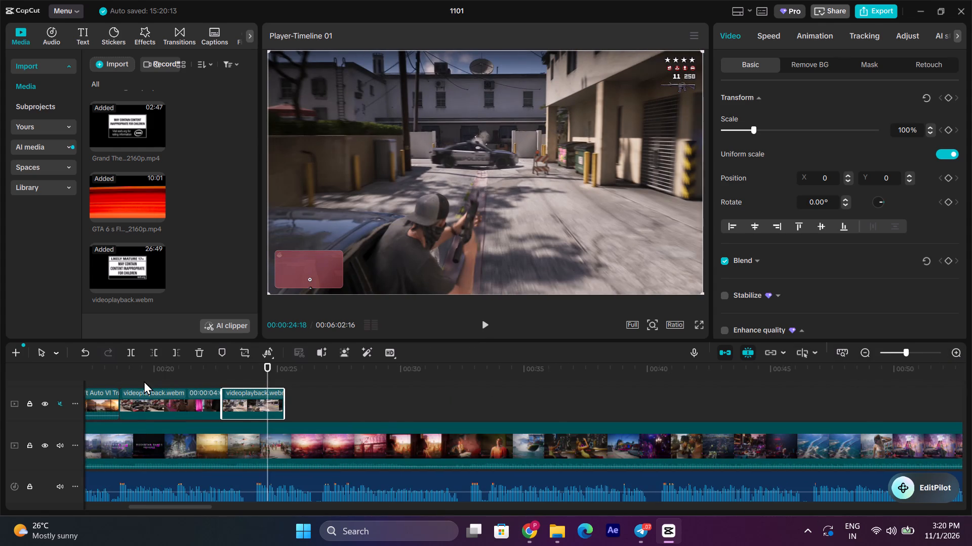
click(144, 381)
drag(144, 381, 123, 384)
key(space)
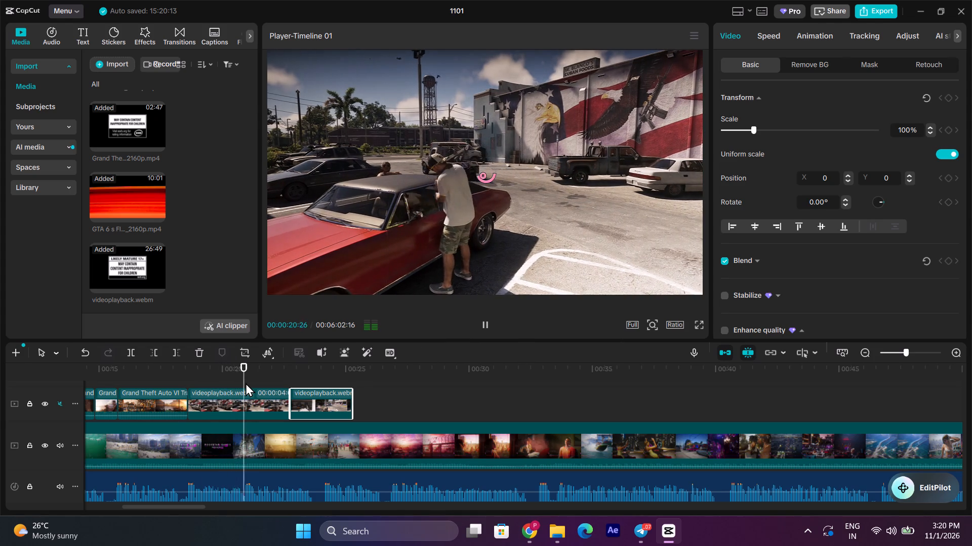
key(space)
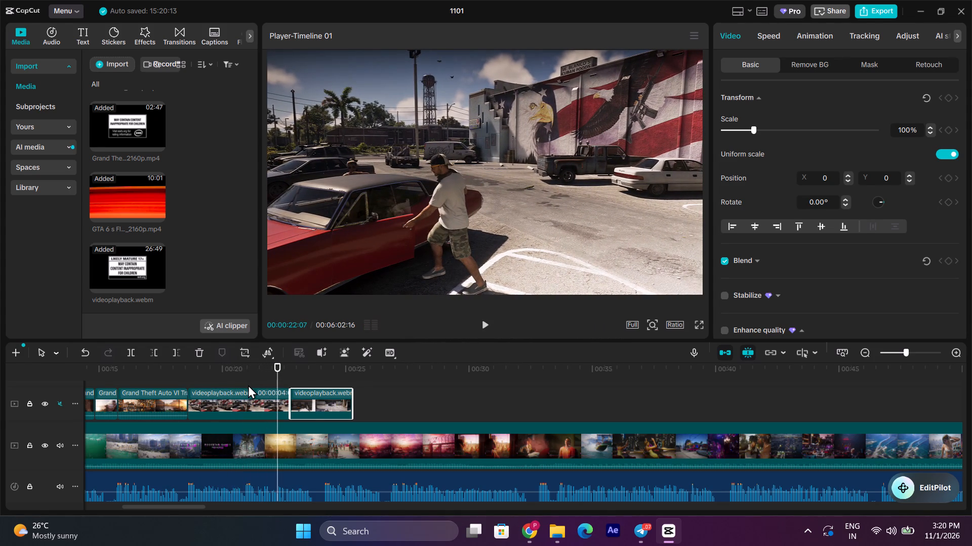
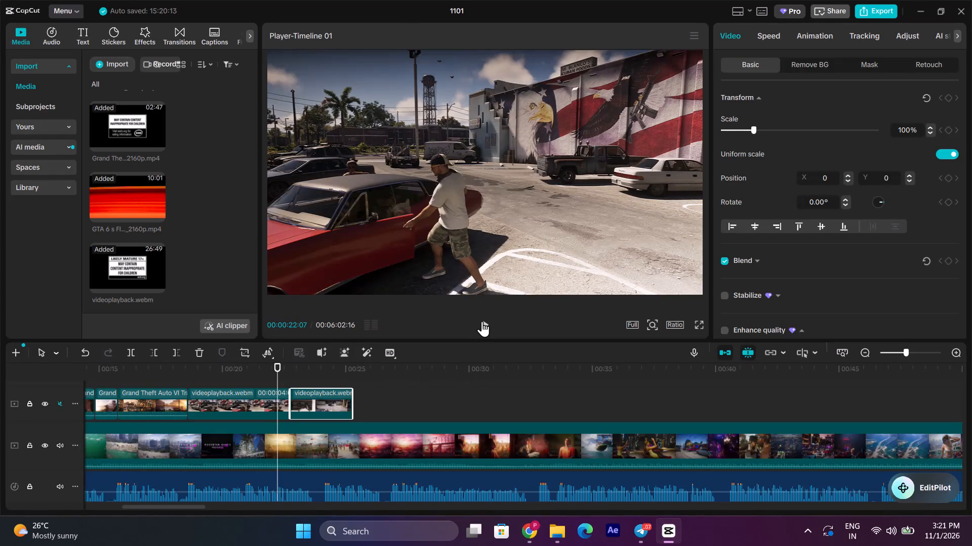
Replay the cut between the red-car clip and the police shootout clip around 00:00:22 to judge its timing.
click(482, 321)
click(483, 321)
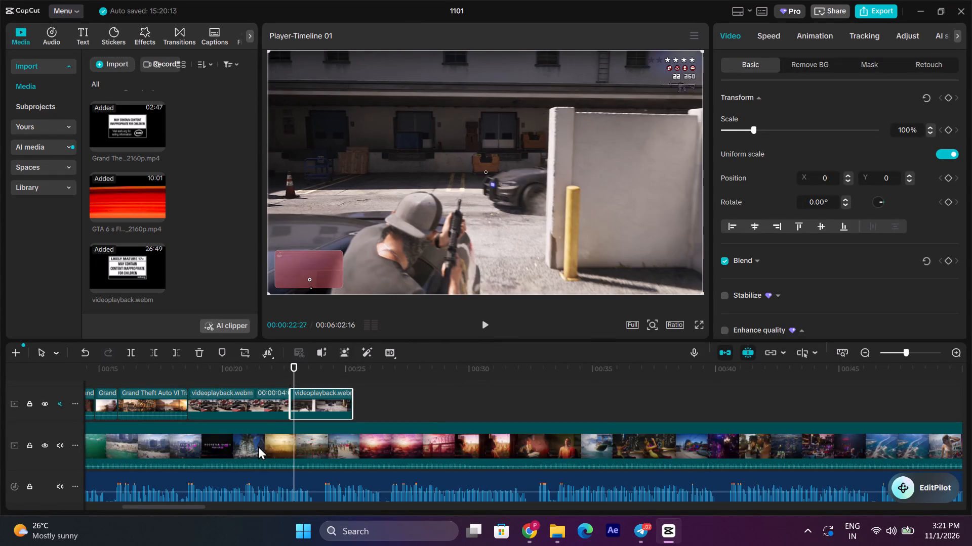
click(263, 372)
key(space)
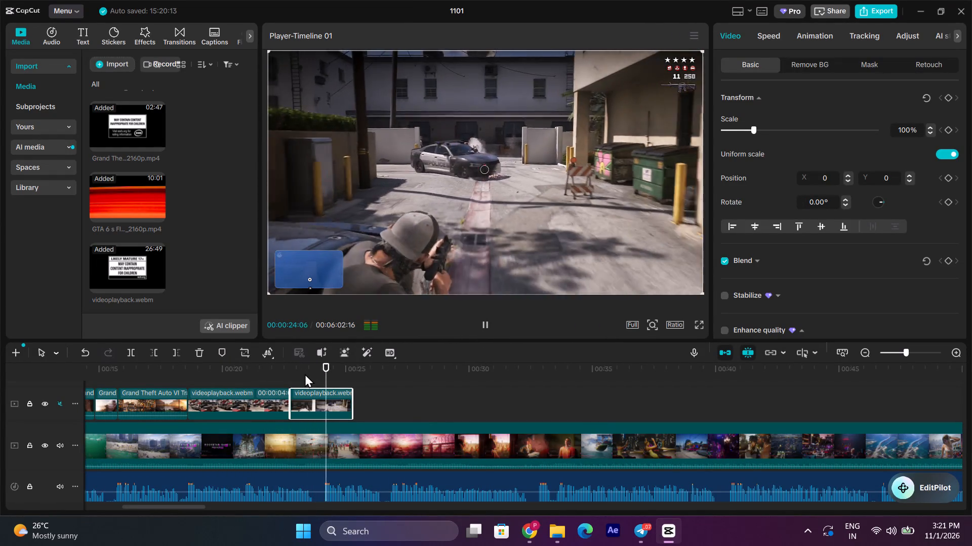
key(space)
click(296, 382)
key(space)
key(space)
click(287, 376)
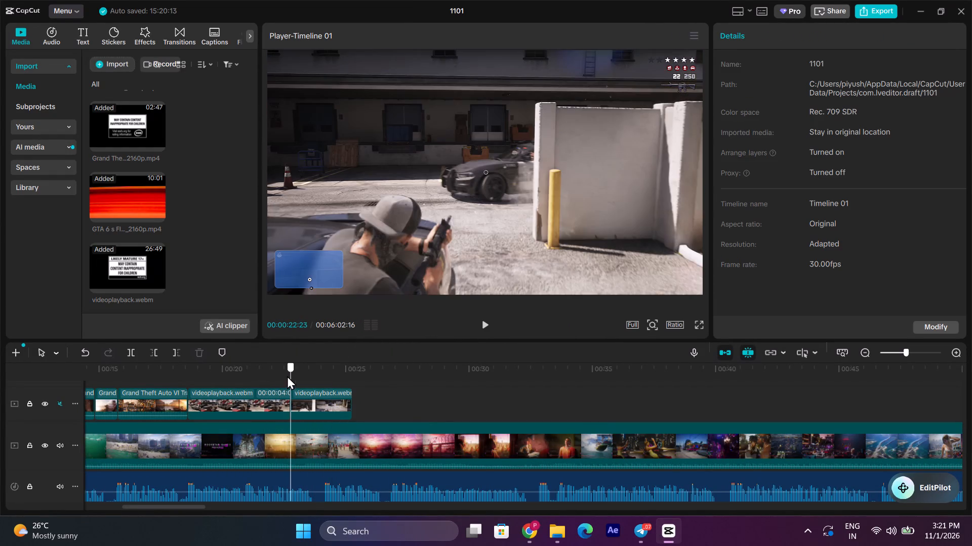
key(space)
key(space)
click(268, 377)
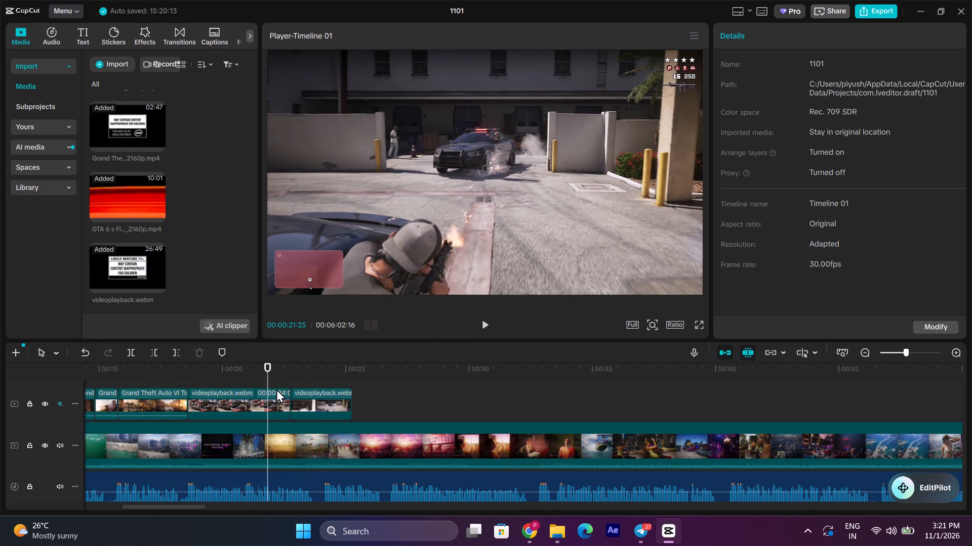
Trim the red-car clip's end back to about 00:00:22 and extend the police shootout clip's start back to meet it.
click(280, 398)
drag(291, 397, 280, 398)
click(291, 400)
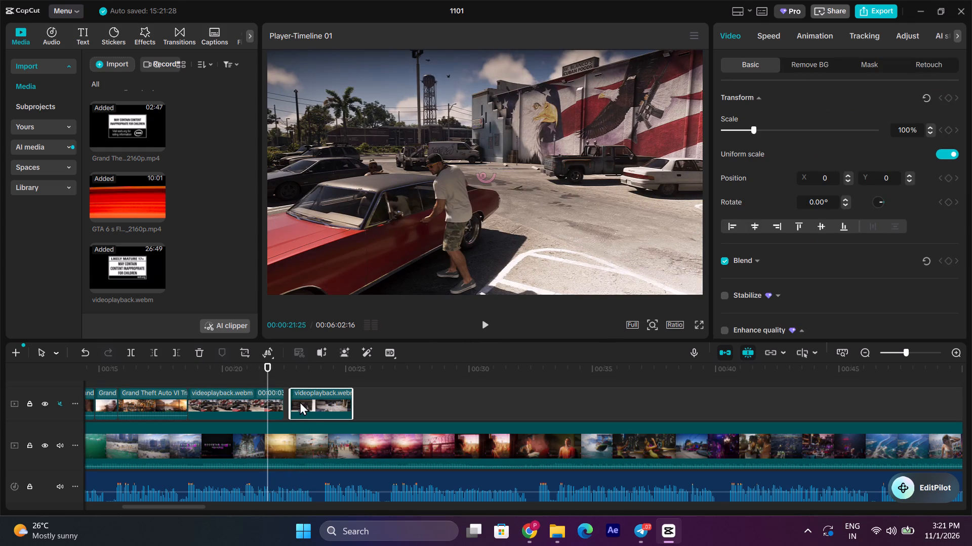
drag(290, 401, 276, 400)
Cut off the police shootout clip after 00:00:24:08 and play on past its new end to check it.
key(space)
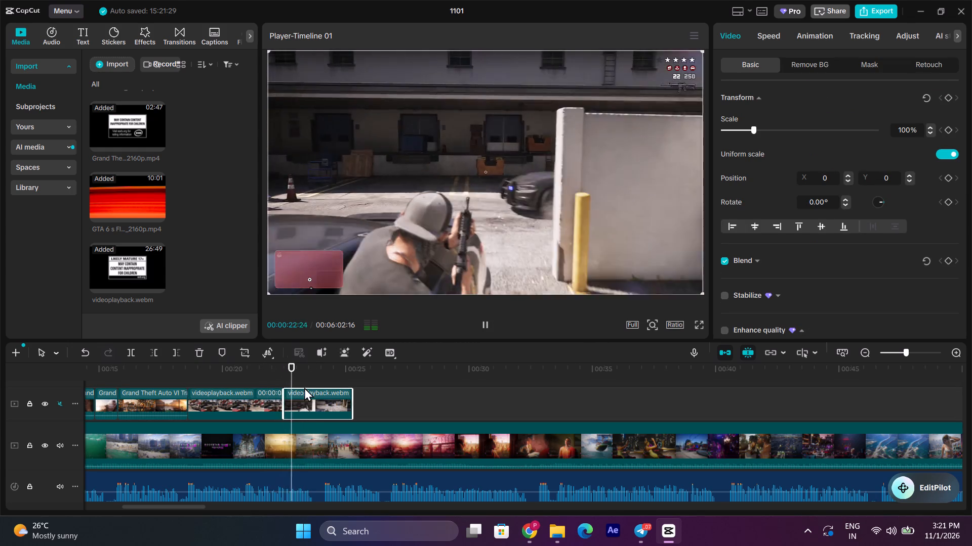
key(space)
key(space)
key(space)
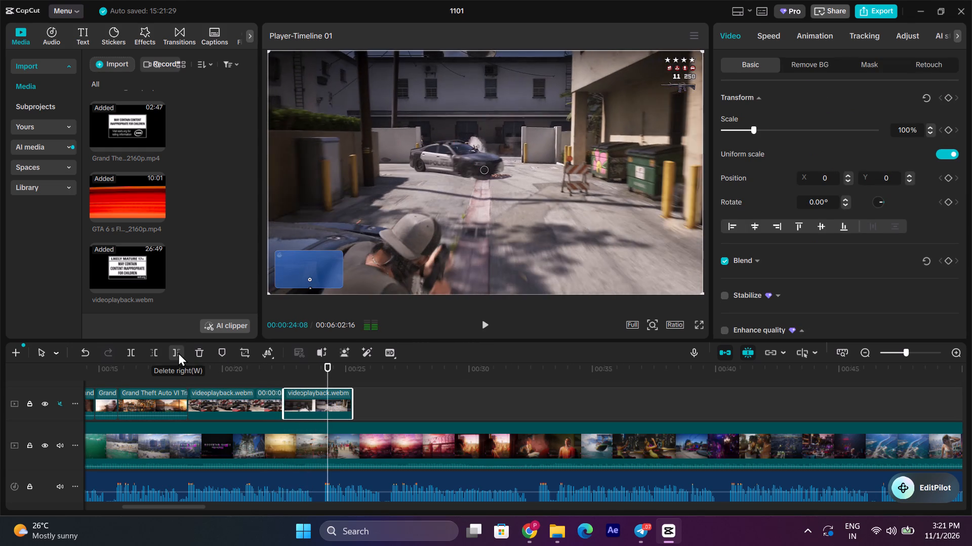
click(178, 352)
key(space)
key(space)
key(space)
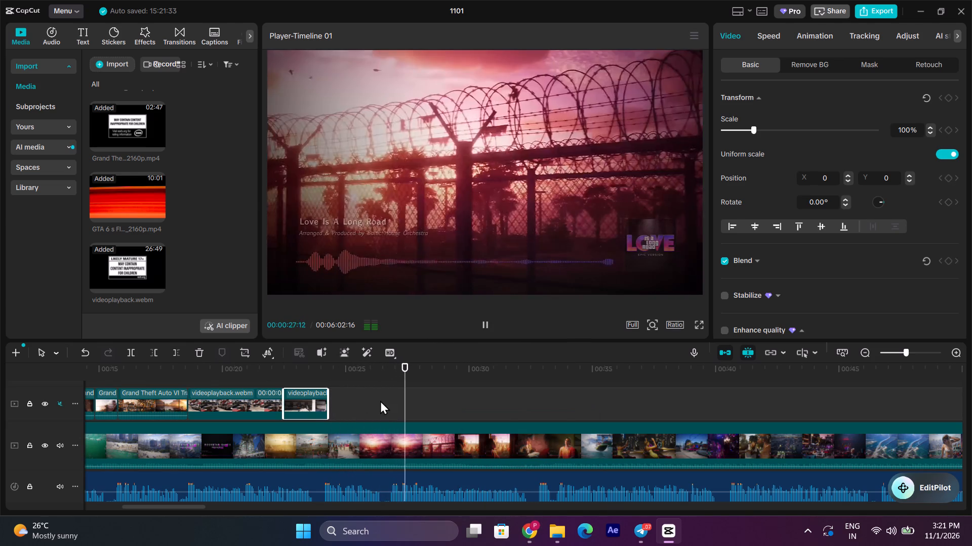
key(space)
Switch to YouTube in Chrome and search for "gta 6 news".
click(531, 527)
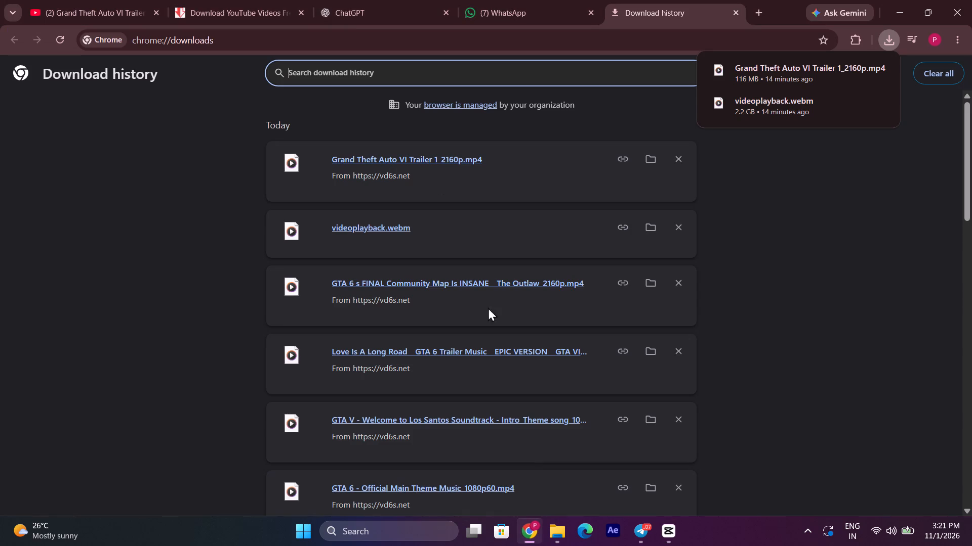
click(171, 0)
click(108, 0)
drag(385, 76, 262, 76)
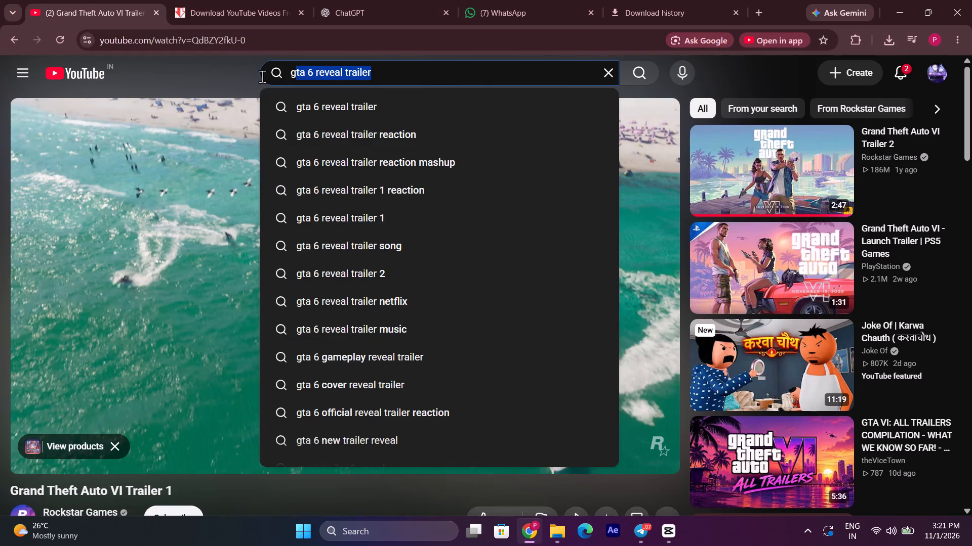
drag(262, 76, 317, 78)
text(news)
key(Return)
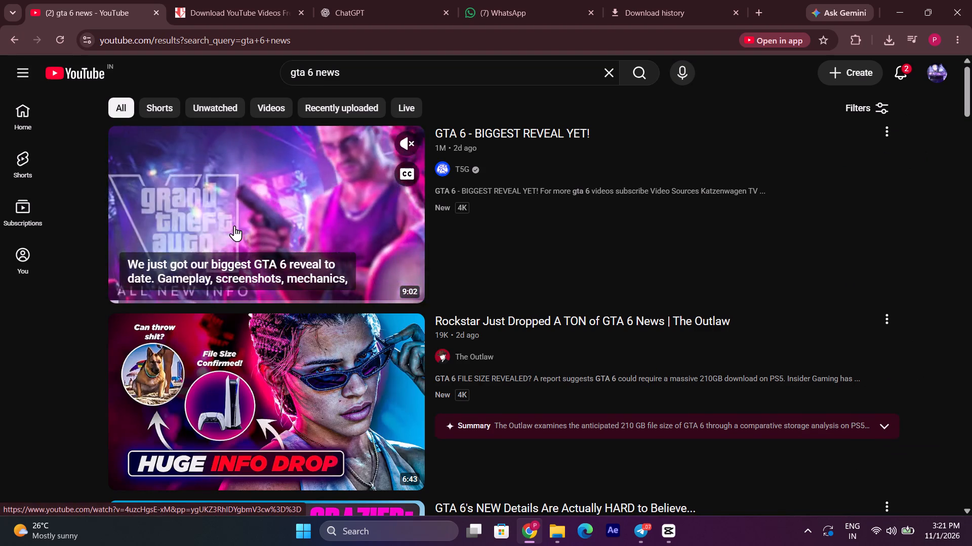
Skim the preview of the "GTA 6 - BIGGEST REVEAL YET!" result by jumping through its first two minutes.
click(132, 294)
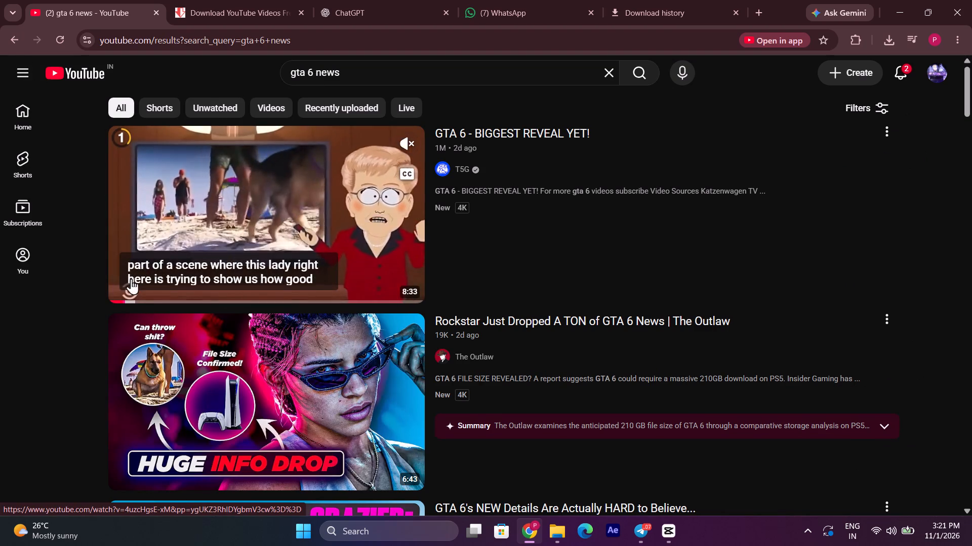
click(120, 289)
click(133, 291)
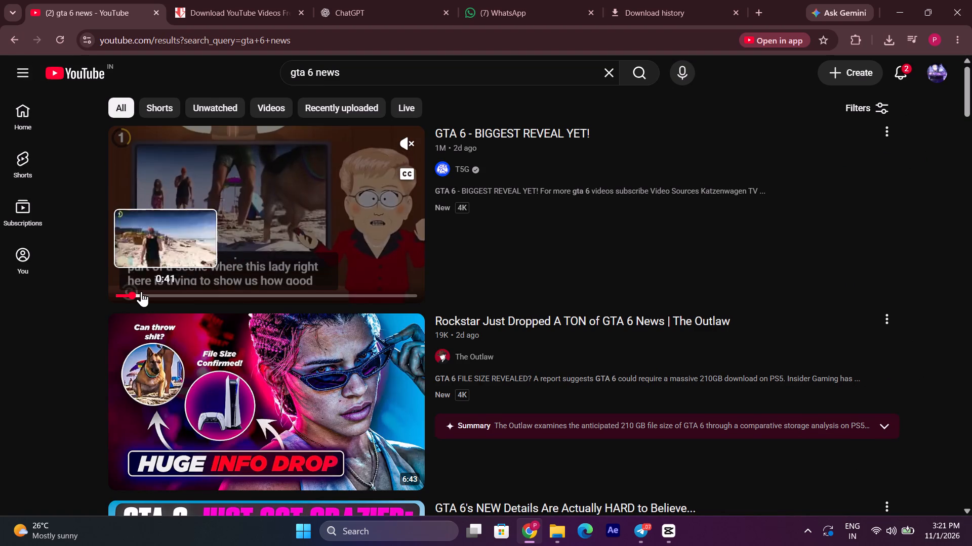
click(142, 291)
click(151, 291)
click(163, 292)
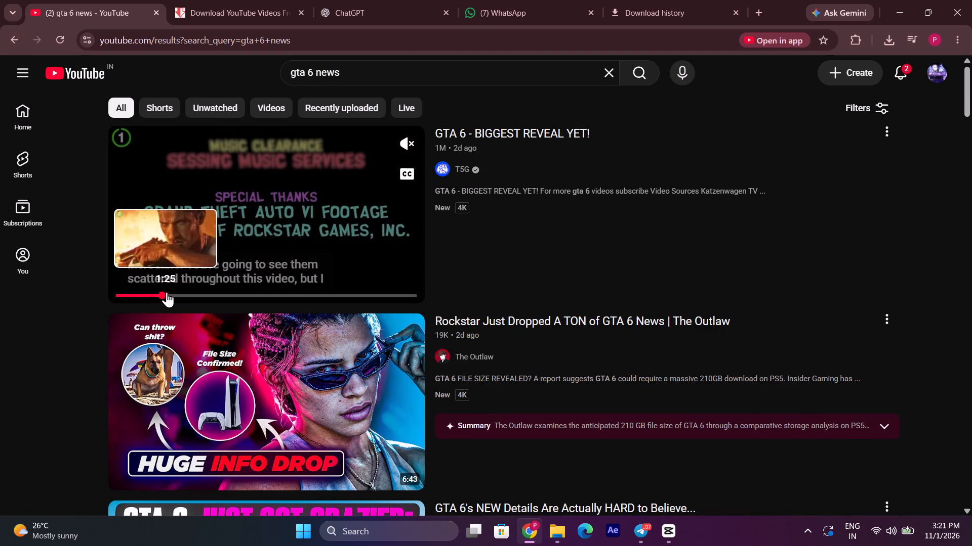
click(170, 292)
click(182, 294)
click(171, 294)
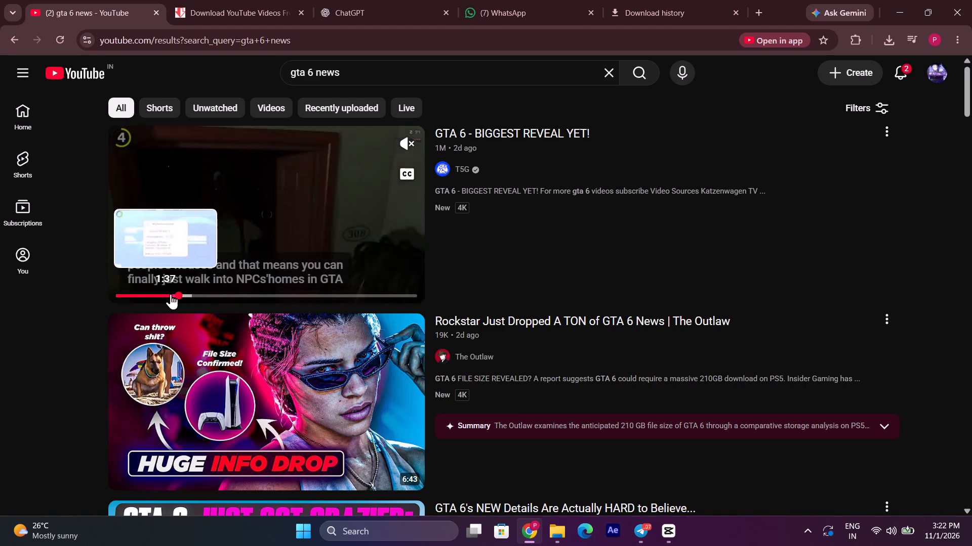
Skim The Outlaw's and Hazard's GTA 6 news results, briefly open Hazard's video, and return to the results.
scroll(172, 306, down, 2)
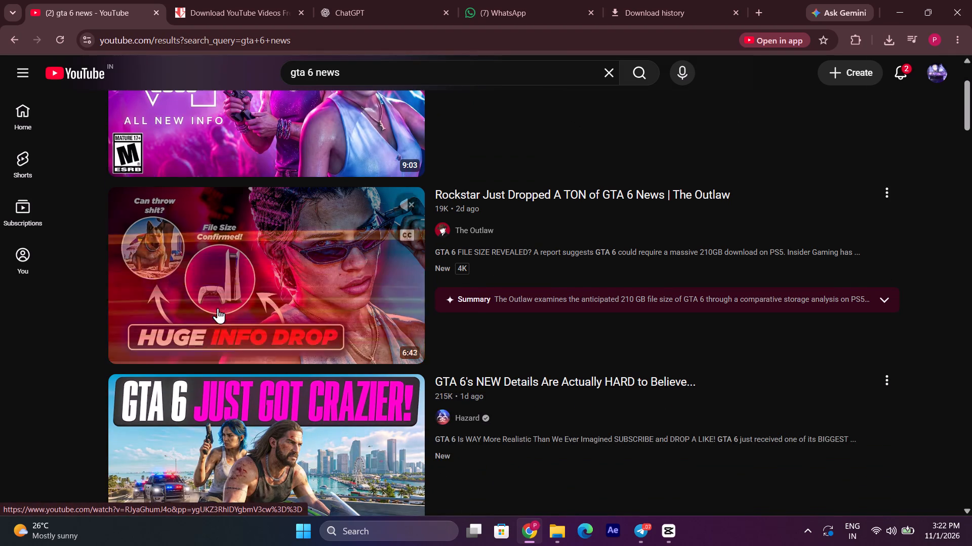
click(130, 350)
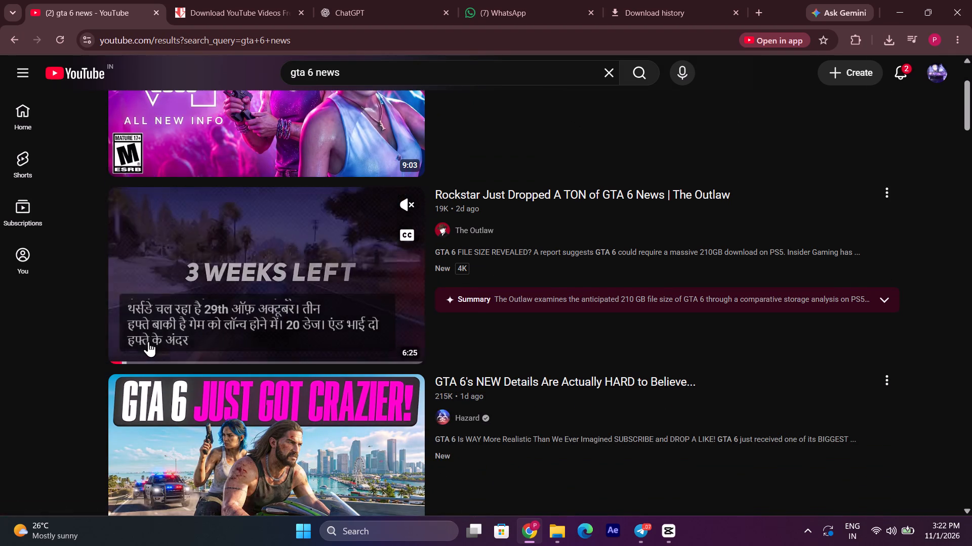
click(149, 353)
click(163, 352)
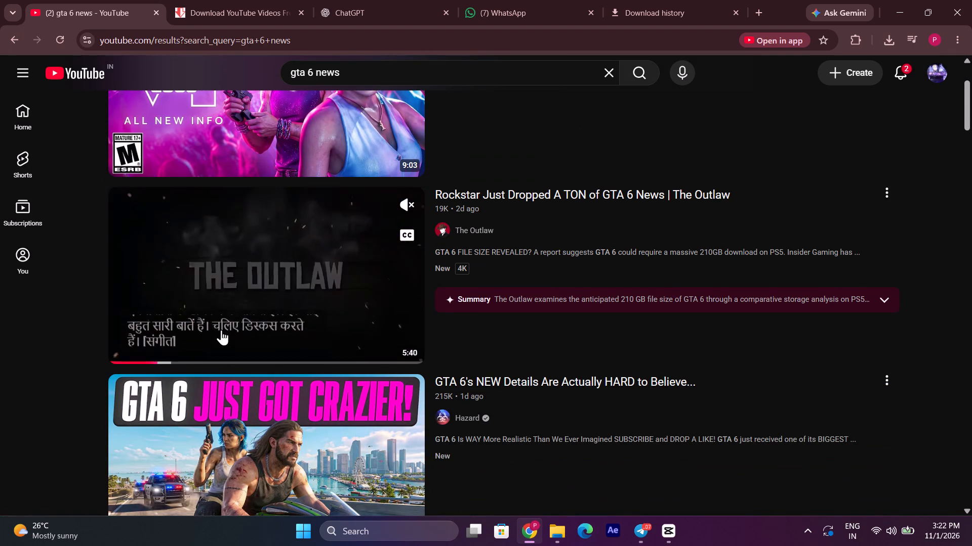
scroll(221, 330, down, 3)
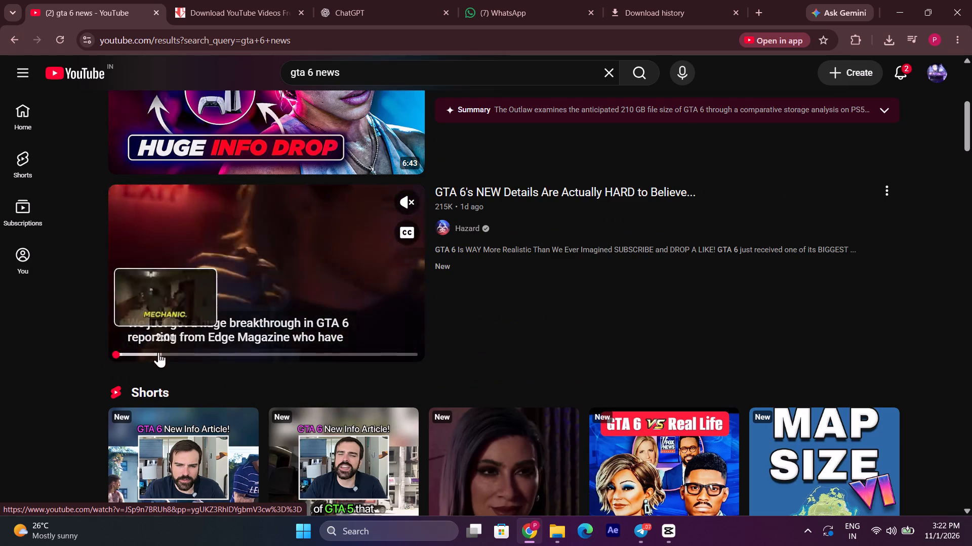
click(157, 353)
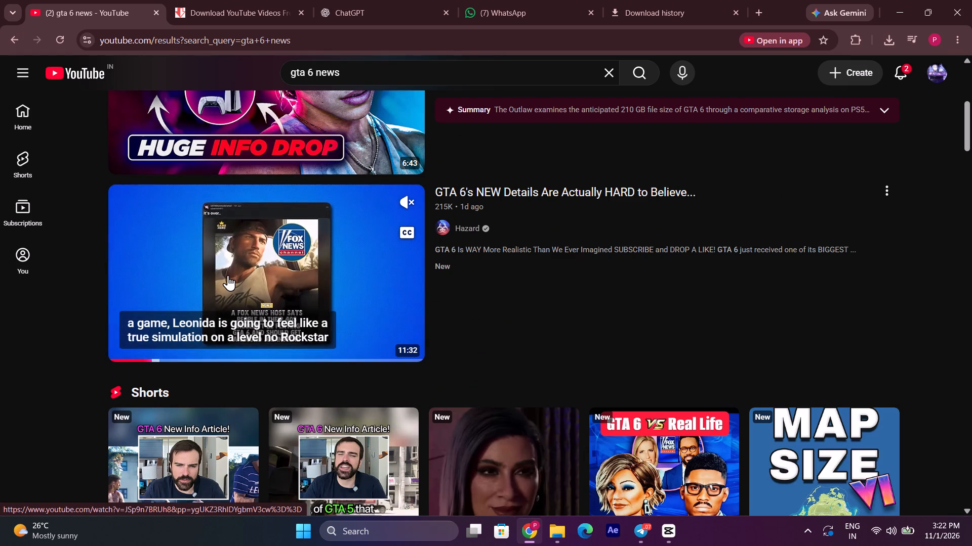
click(228, 275)
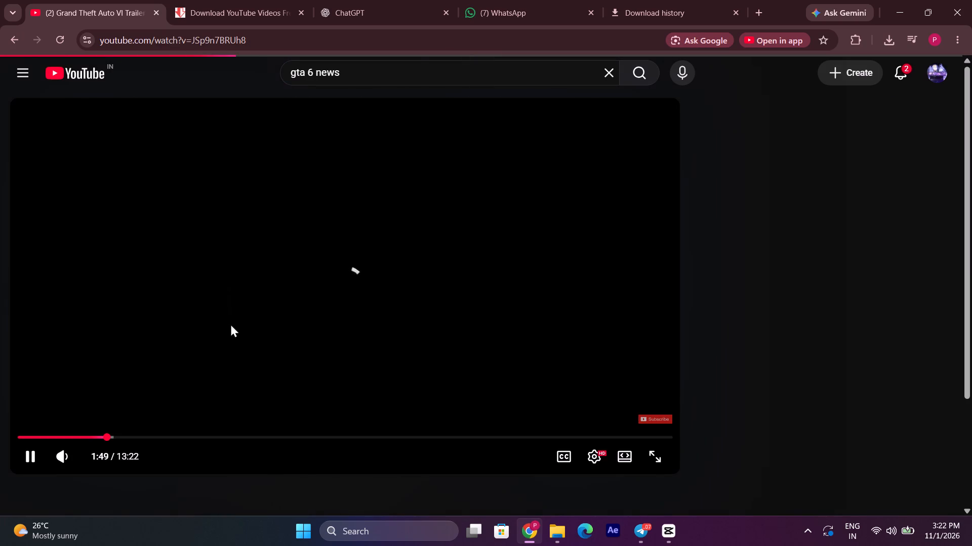
click(291, 277)
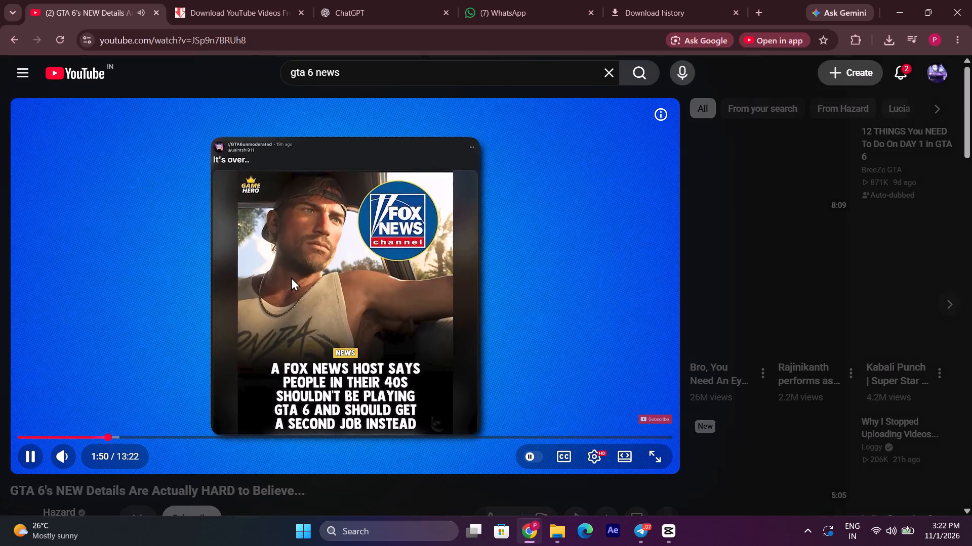
click(291, 277)
click(17, 42)
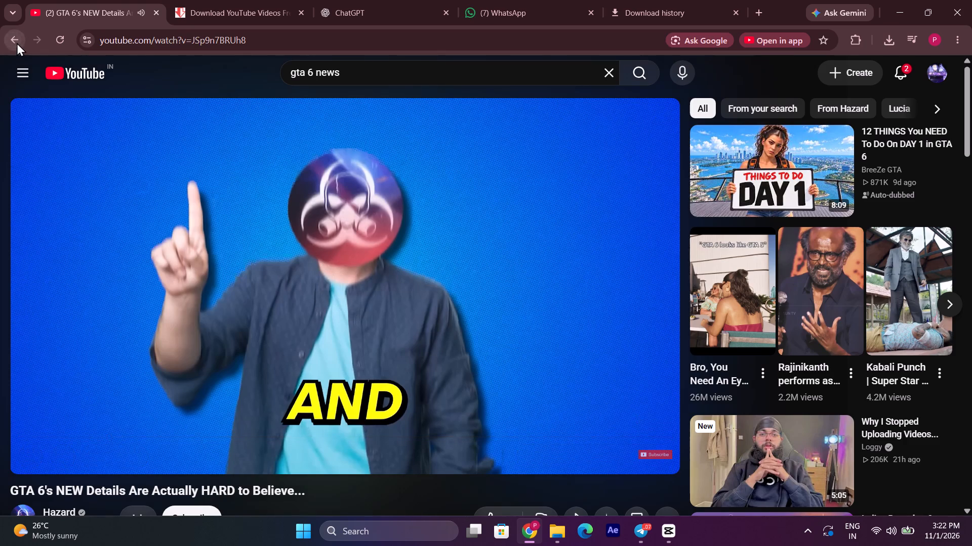
Examine the opening section of the "GTA 6 - BIGGEST REVEAL YET!" preview again.
scroll(207, 350, up, 5)
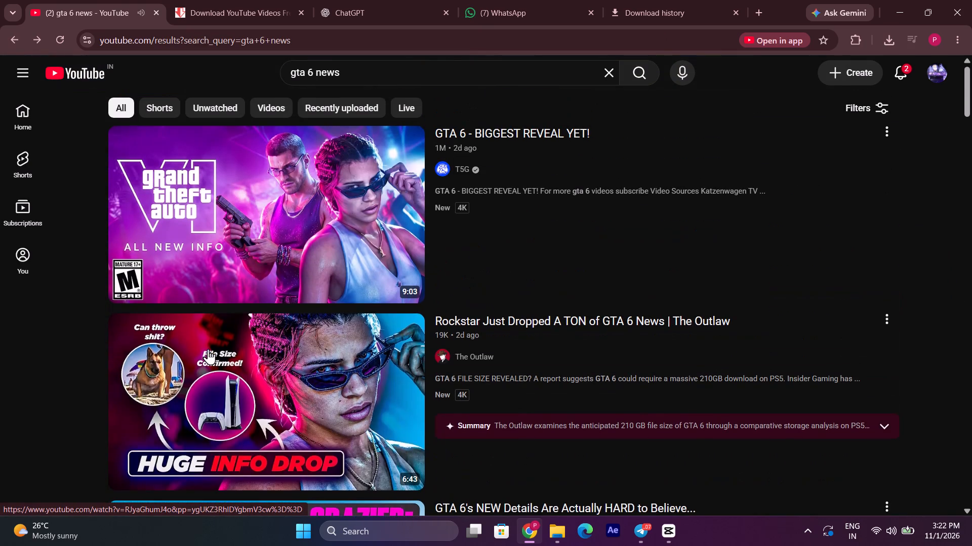
click(139, 296)
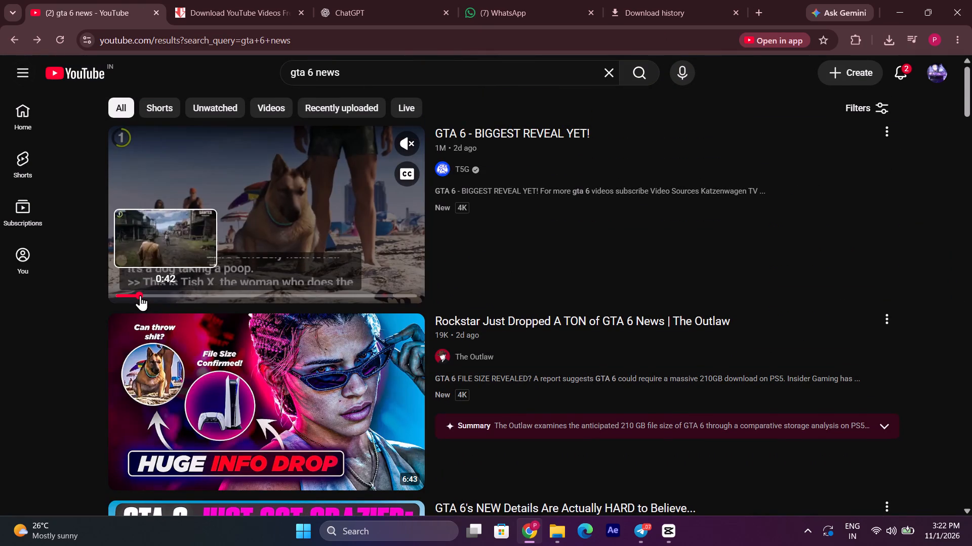
click(150, 295)
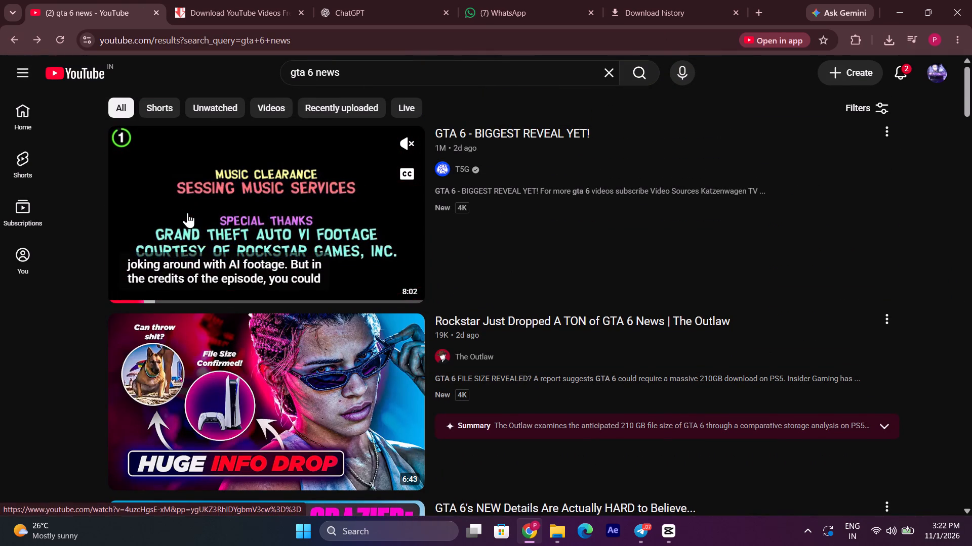
click(144, 295)
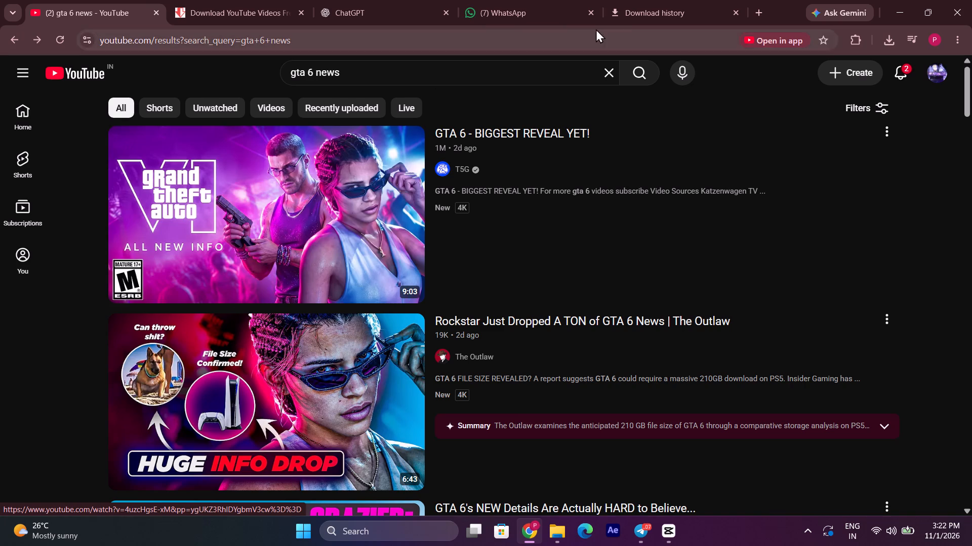
Open a new browser tab, search Google for "x", and open the X website.
click(753, 6)
click(437, 237)
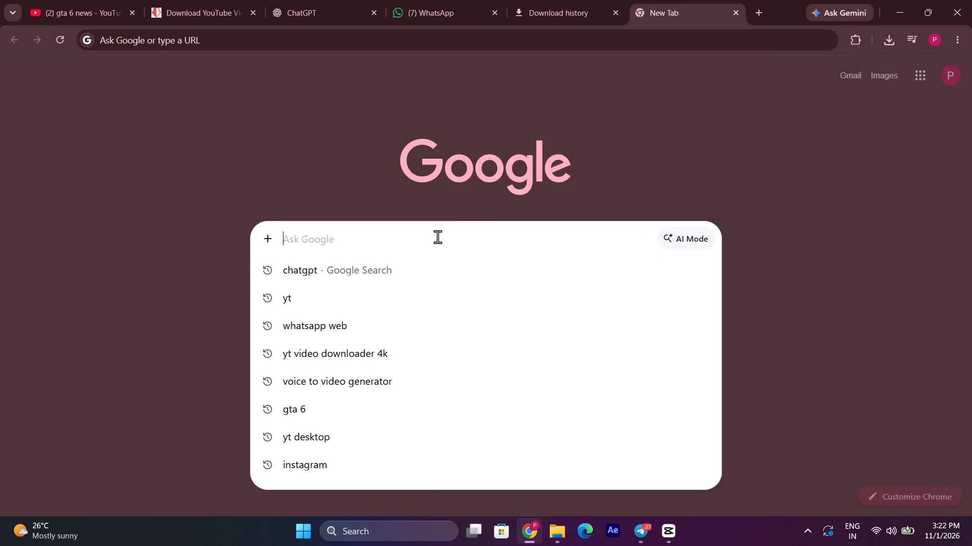
key(x)
key(Return)
click(248, 205)
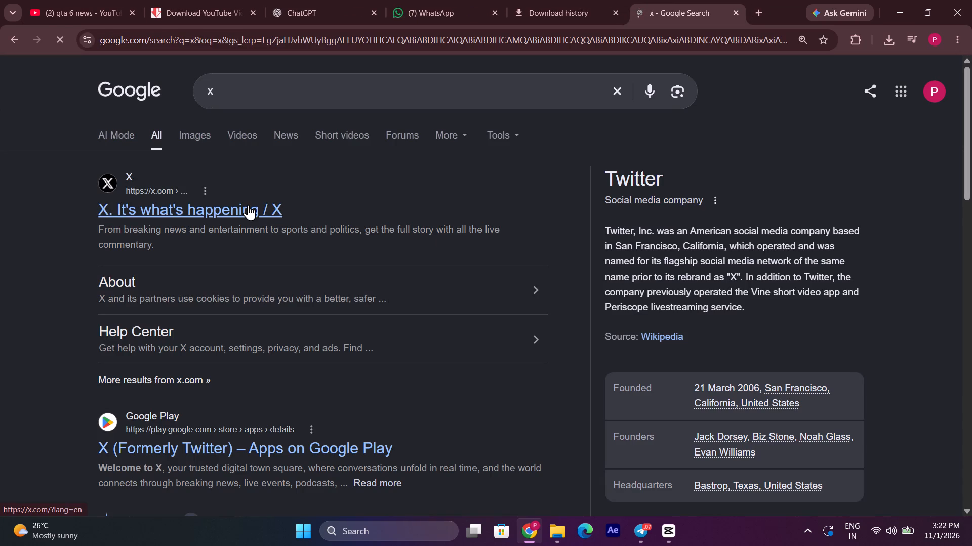
Start signing in to X with Google, going back to the landing page and retrying if the sign-in page stays blank.
click(245, 238)
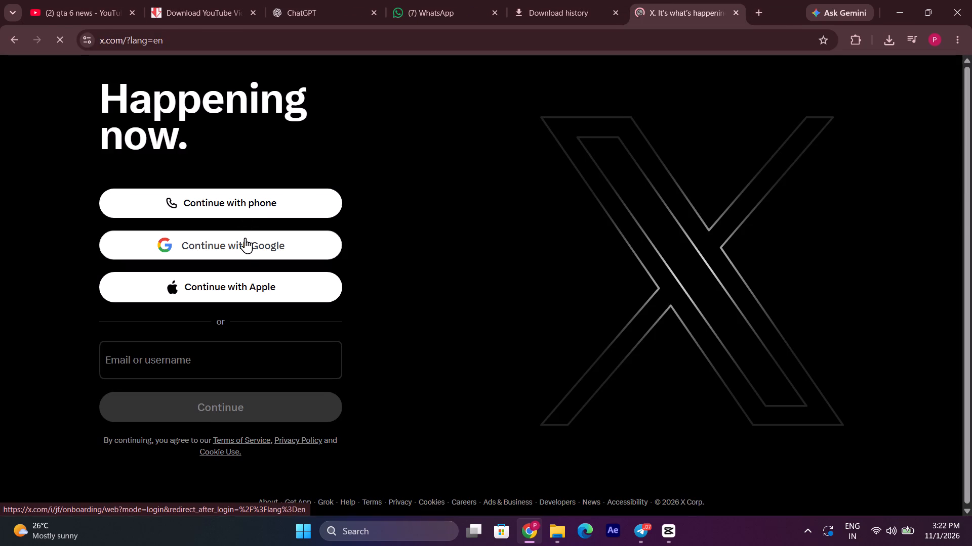
click(199, 0)
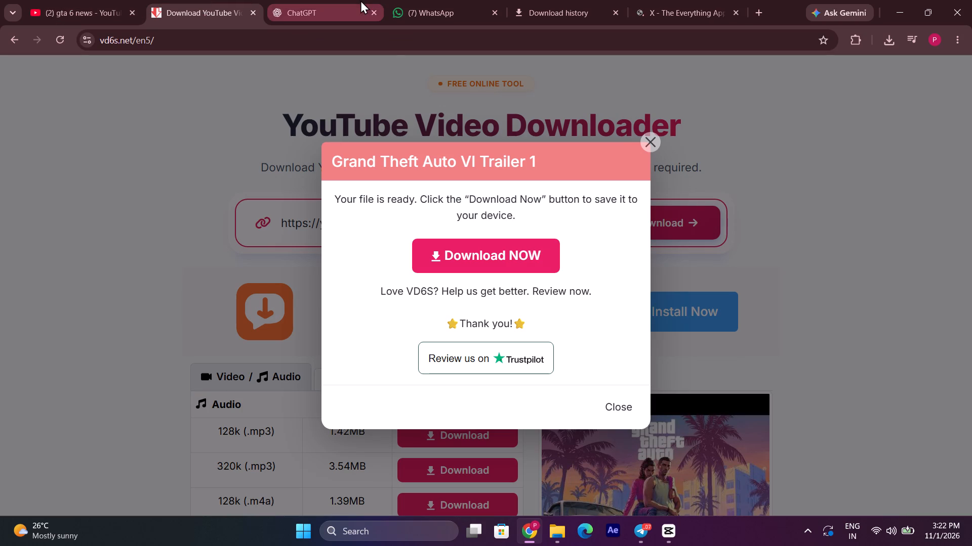
drag(754, 0, 747, 0)
click(709, 0)
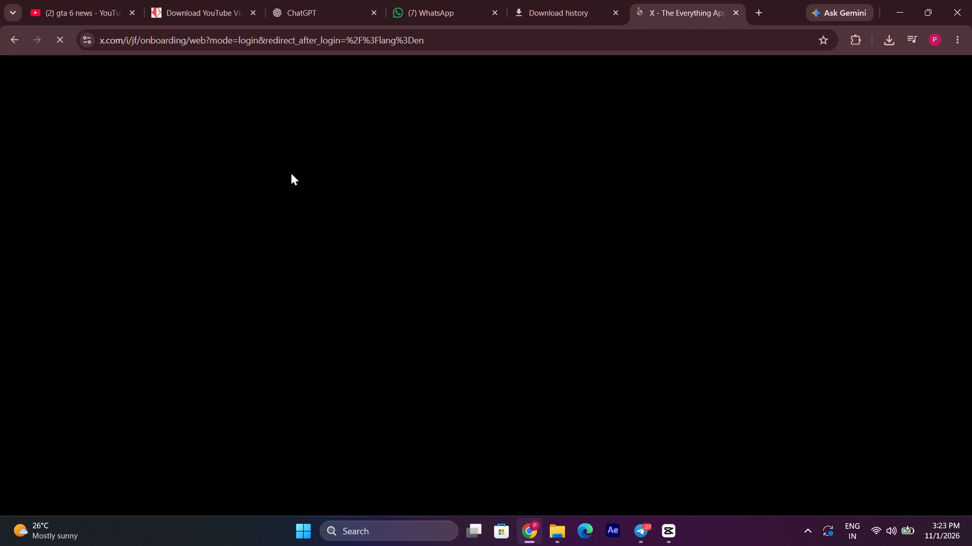
click(539, 7)
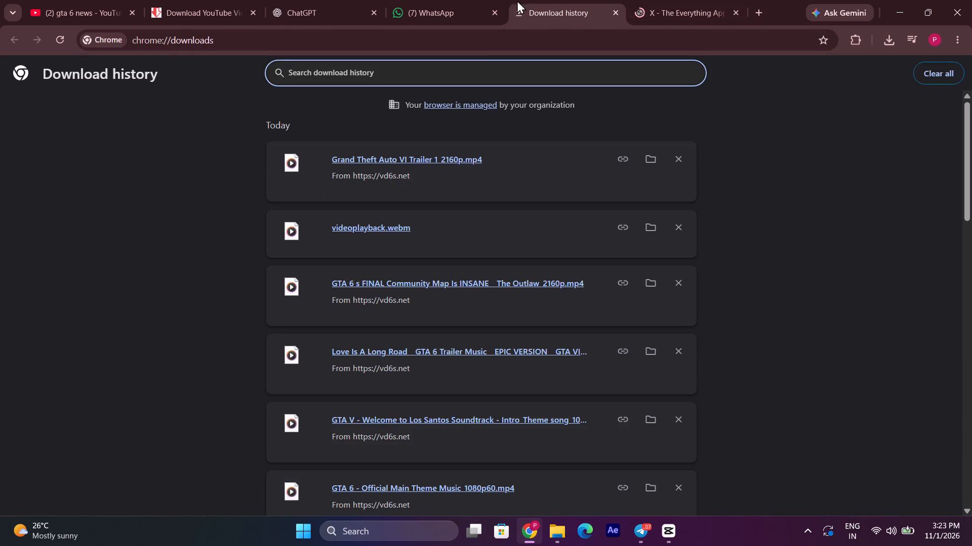
click(711, 0)
click(18, 36)
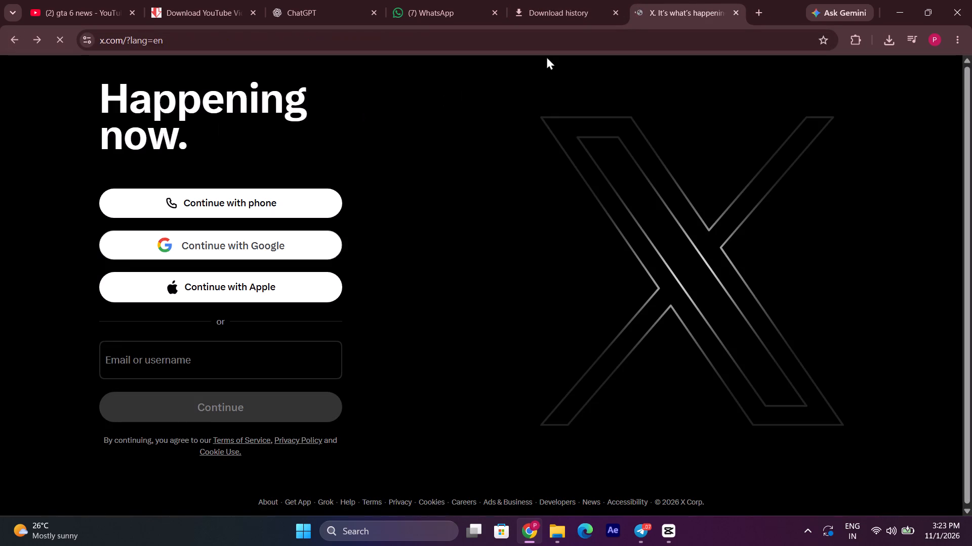
click(180, 233)
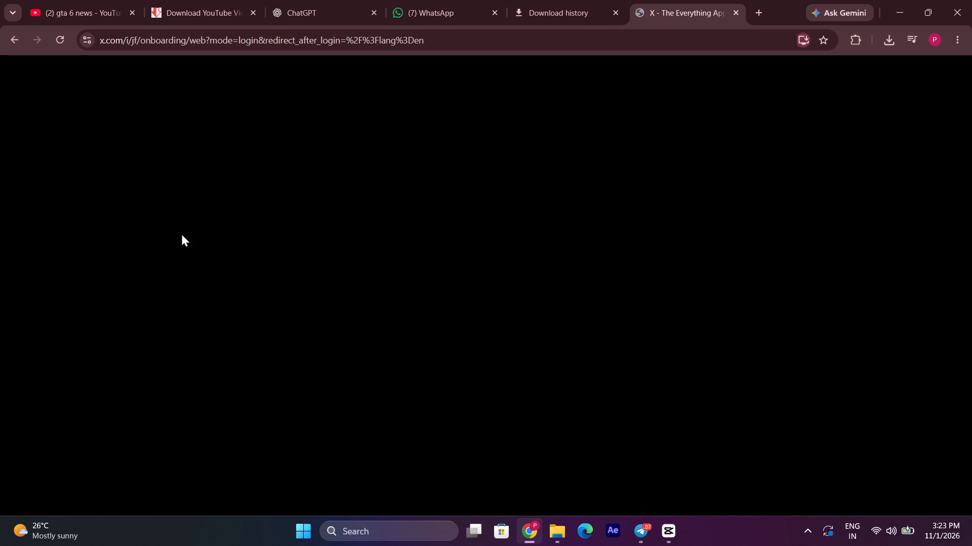
click(662, 146)
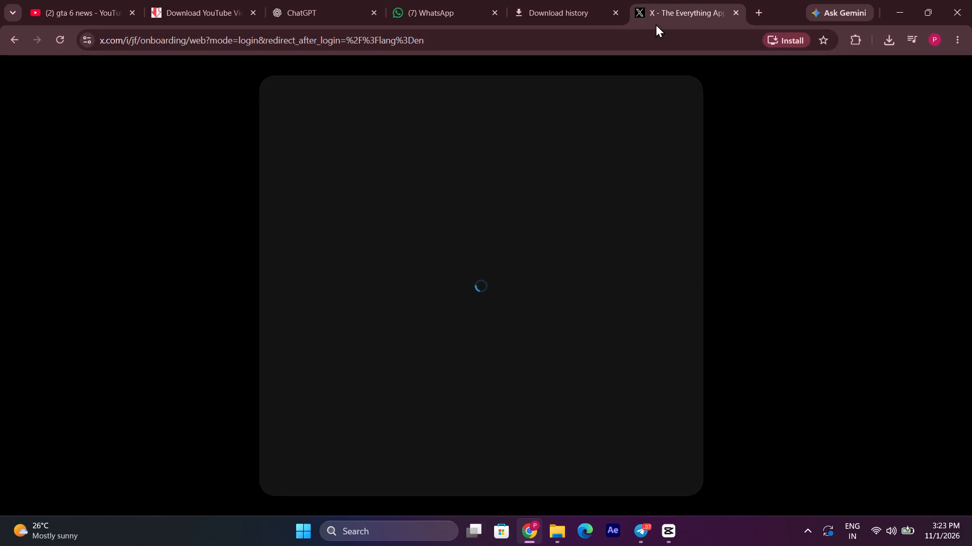
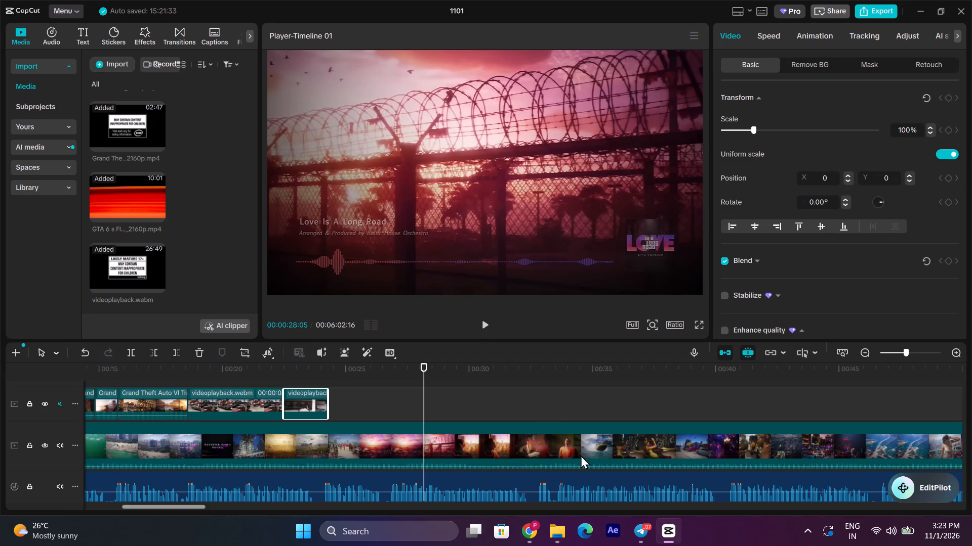
Review the timeline after the last upper-track clip, replaying from about 27 seconds and stopping at about 1:04.
click(487, 316)
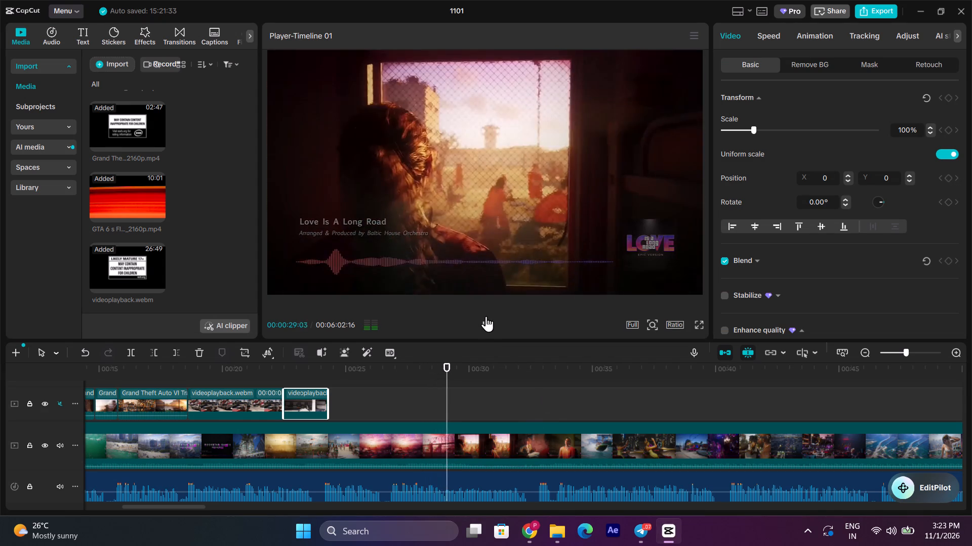
click(403, 398)
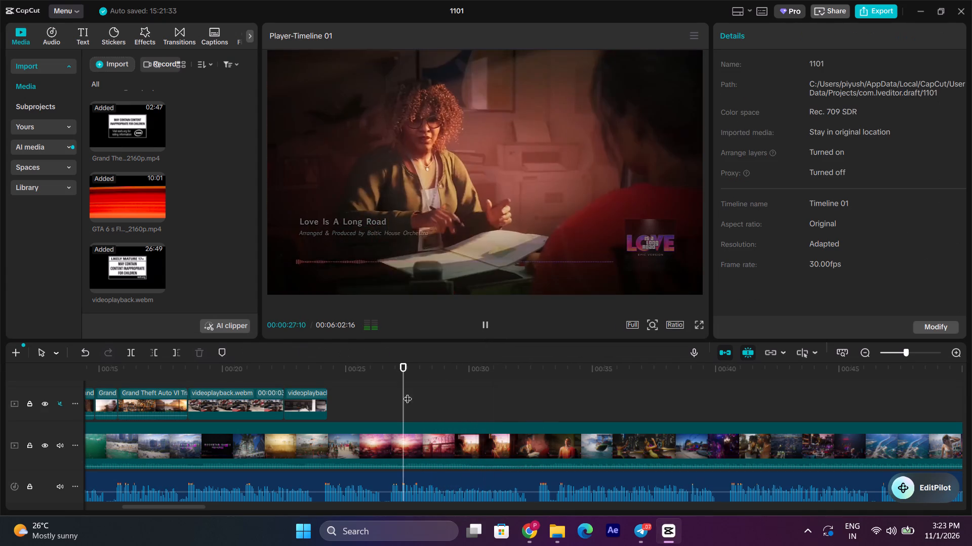
click(491, 322)
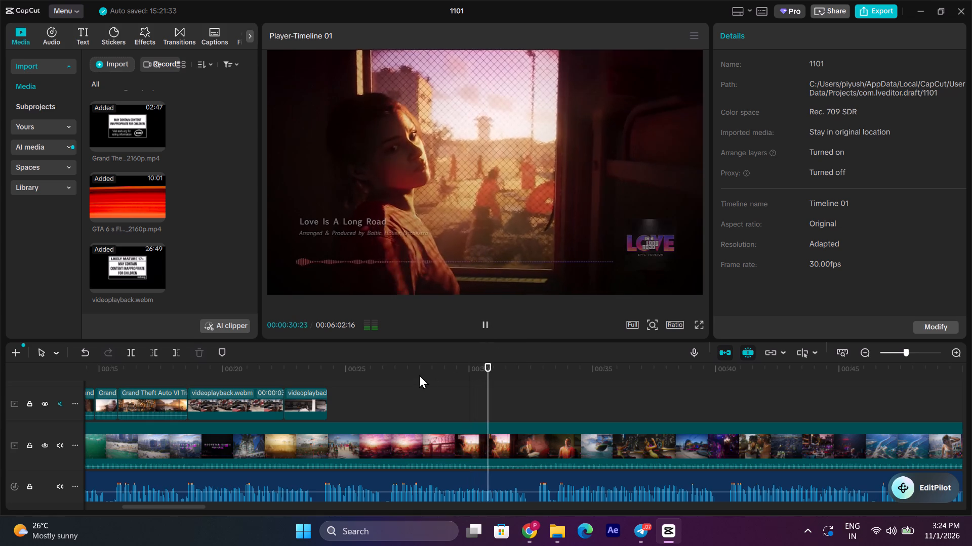
click(388, 381)
click(473, 326)
click(483, 324)
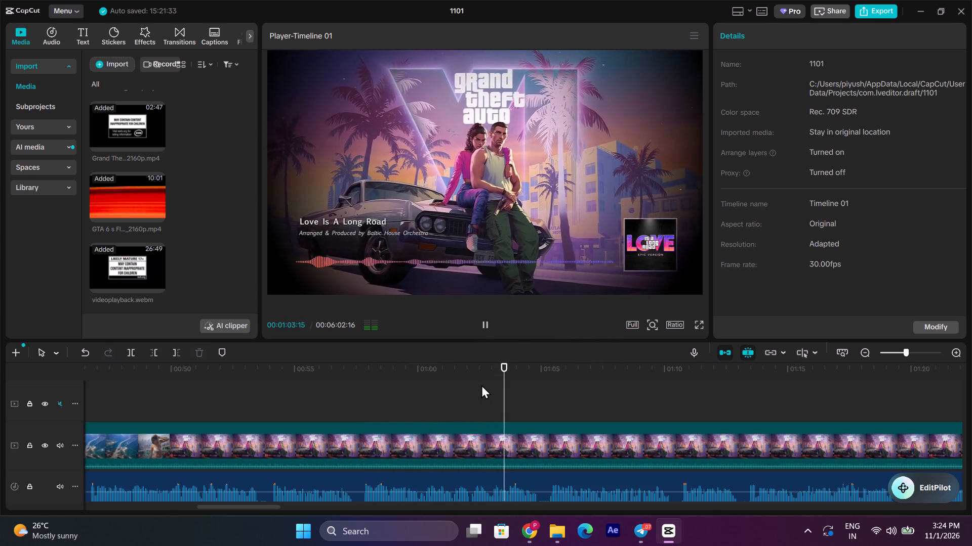
key(space)
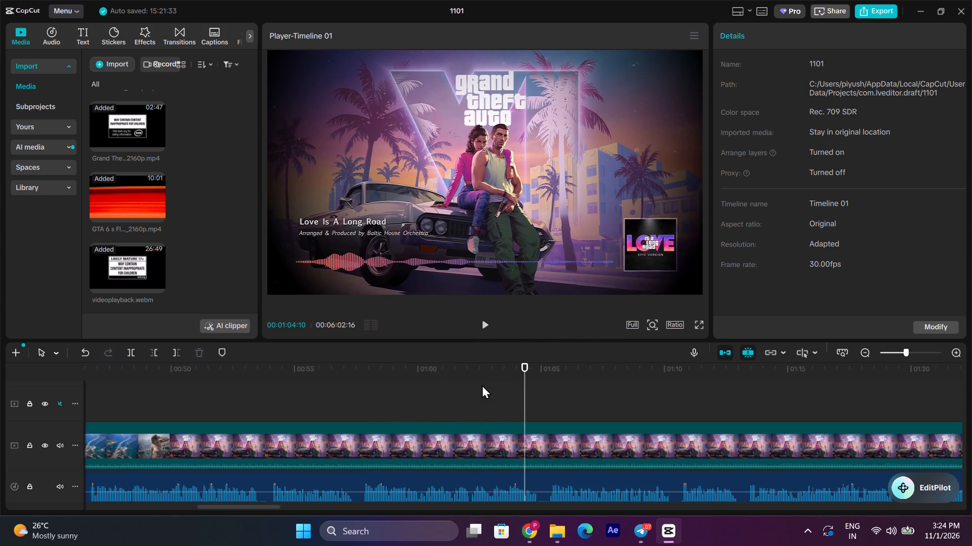
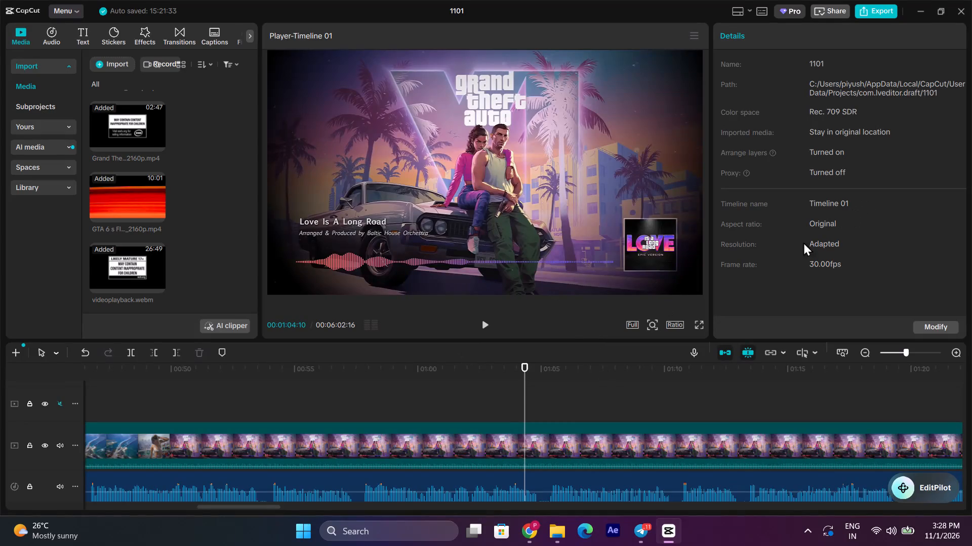
Play the timeline from the very beginning and stop at about 5 seconds to review the opening clips.
drag(528, 378, 6, 442)
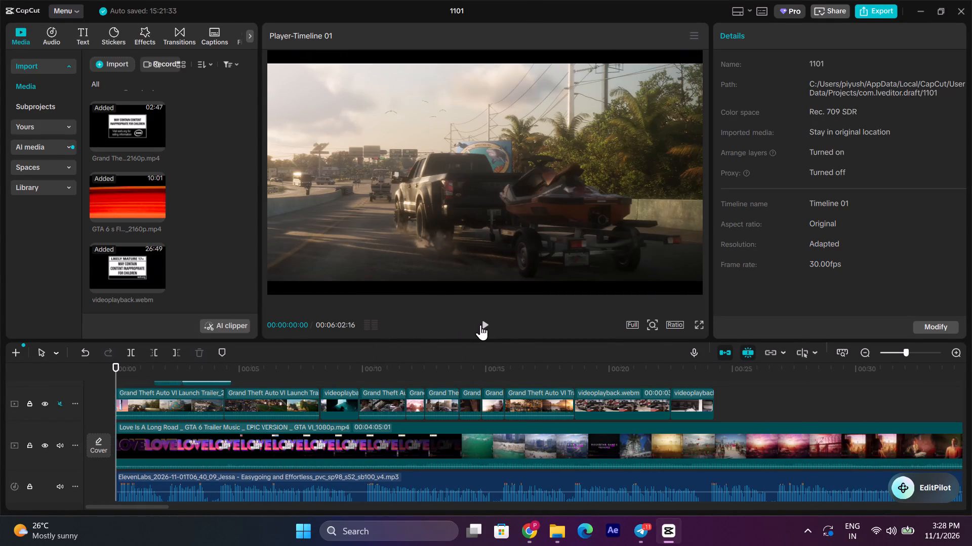
click(488, 321)
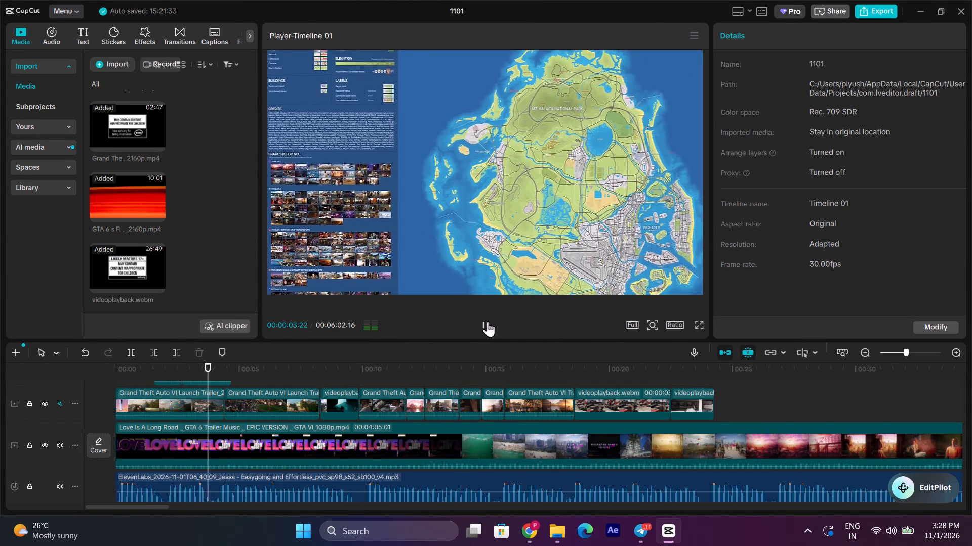
click(488, 321)
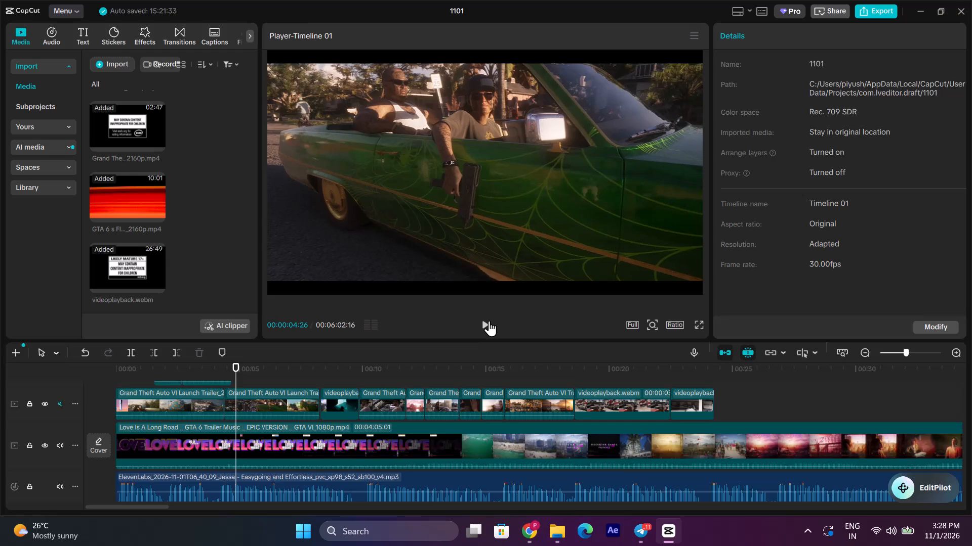
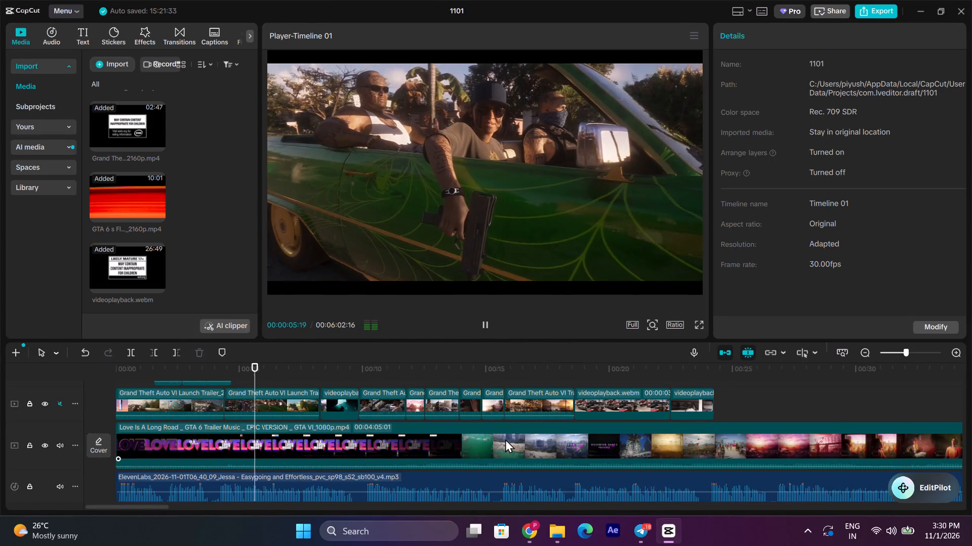
Add the videoplayback.webm media to the end of the trailer and gameplay clip sequence on the timeline.
scroll(644, 404, up, 1)
click(700, 383)
key(space)
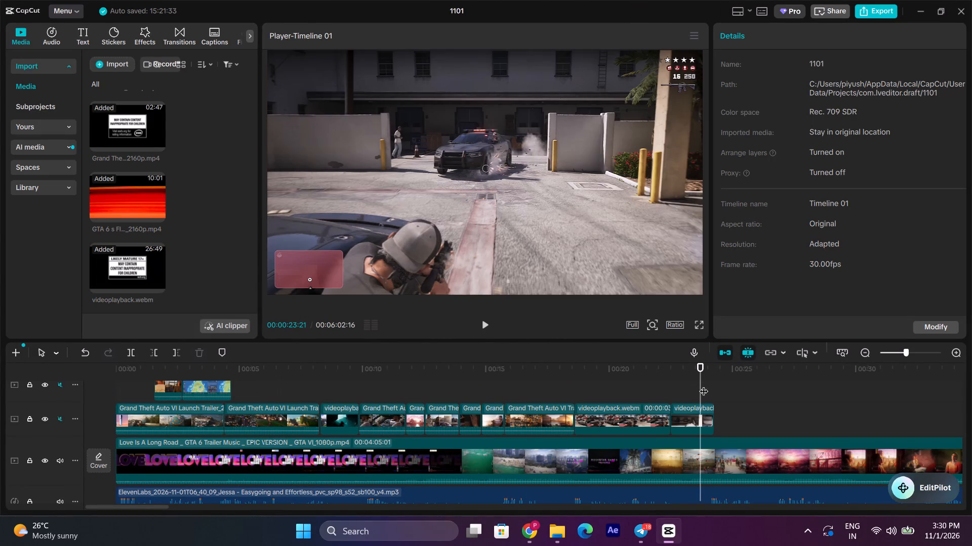
drag(103, 270, 709, 406)
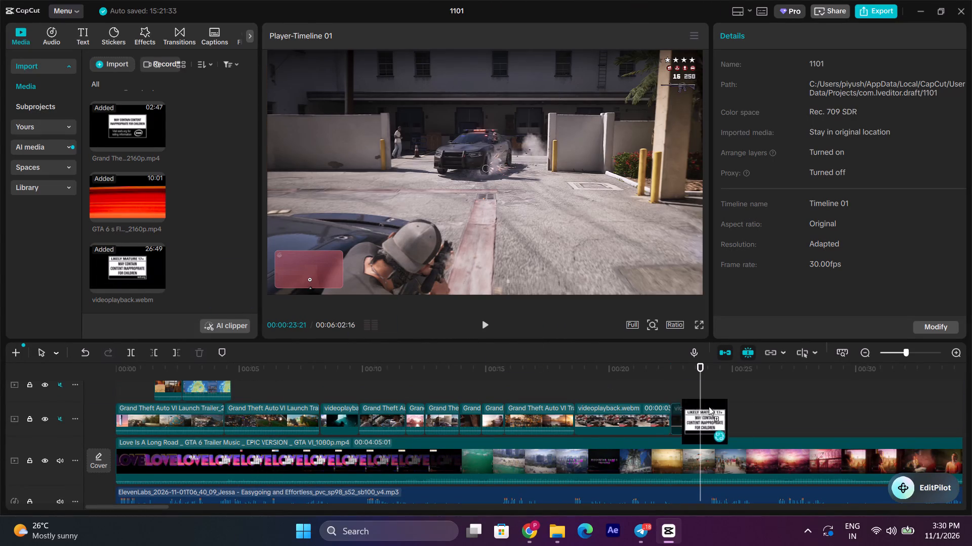
drag(709, 406, 715, 412)
Trim off the start of the newly added videoplayback.webm clip up to the dark graffiti-room scene at 00:01:02:19.
click(763, 382)
drag(763, 382, 971, 383)
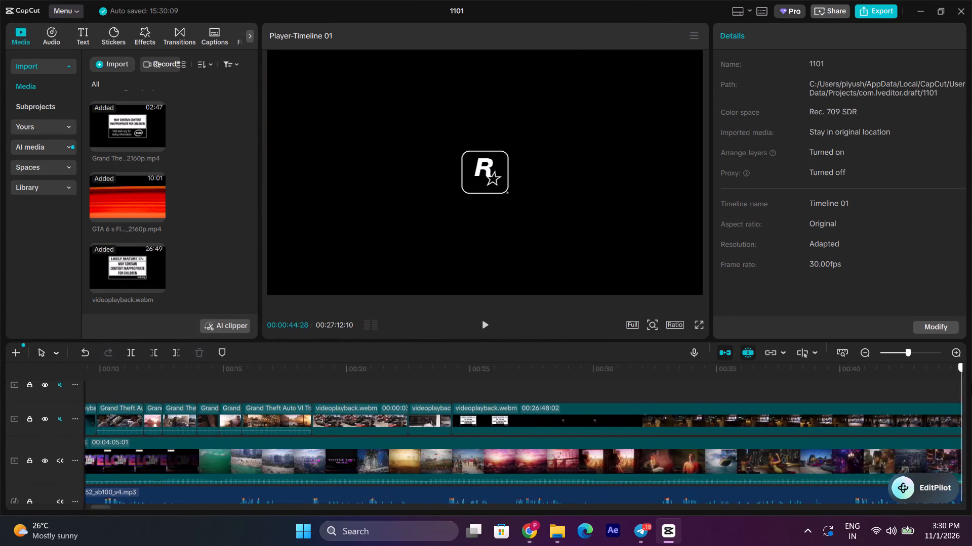
drag(971, 383, 729, 395)
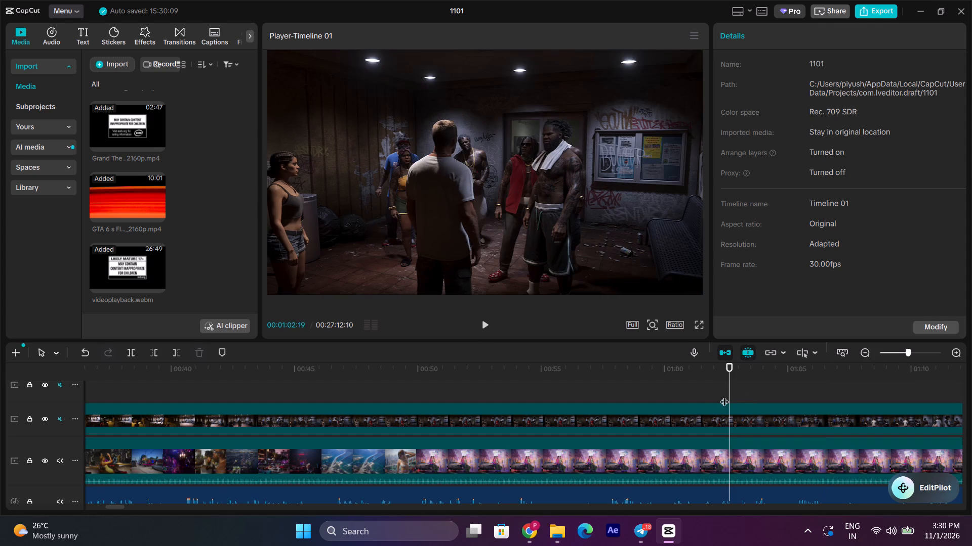
click(774, 413)
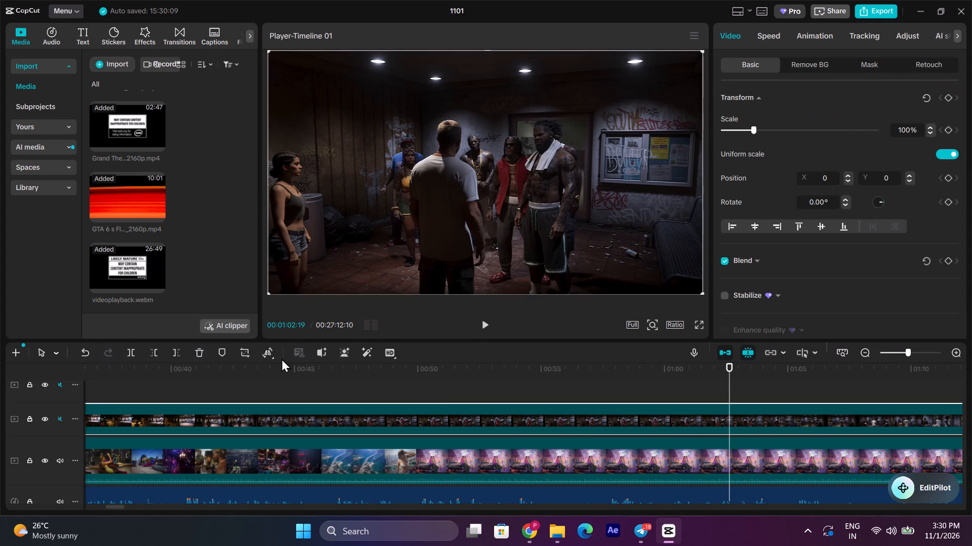
click(152, 351)
Move the trimmed videoplayback.webm clip back against the end of the sequence at 00:00:24:08.
drag(782, 416, 196, 441)
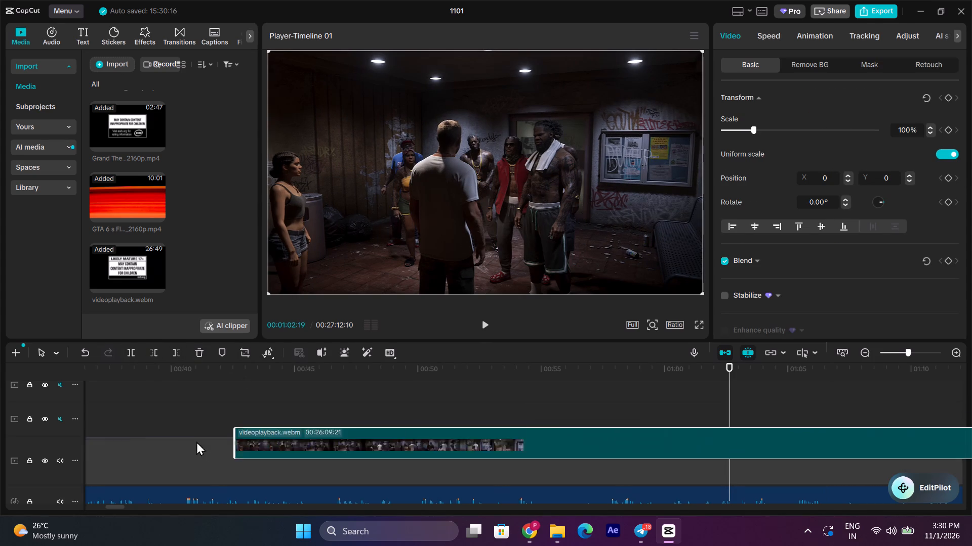
drag(196, 441, 448, 422)
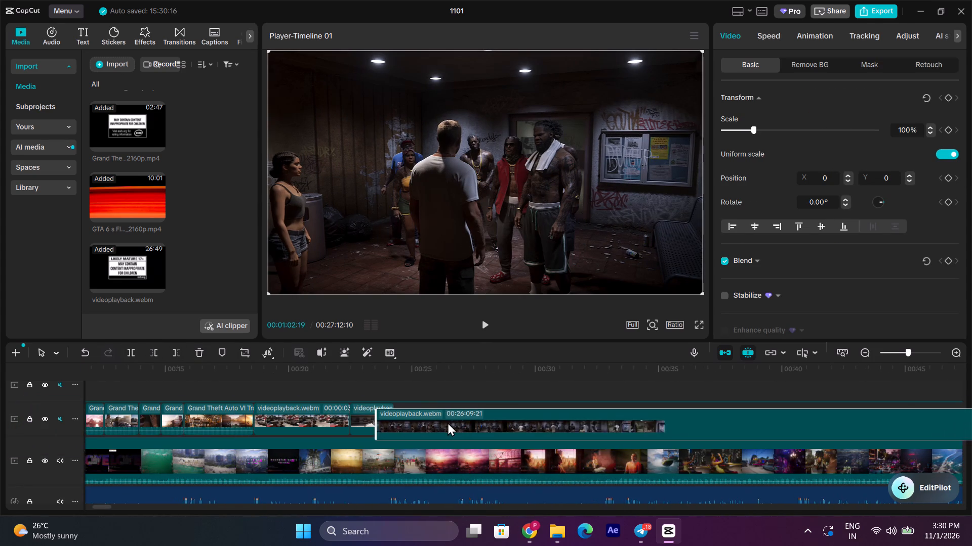
drag(448, 422, 449, 422)
Play the graffiti-room gameplay clip from 00:00:24:08 and split it at 00:00:27:13.
click(394, 381)
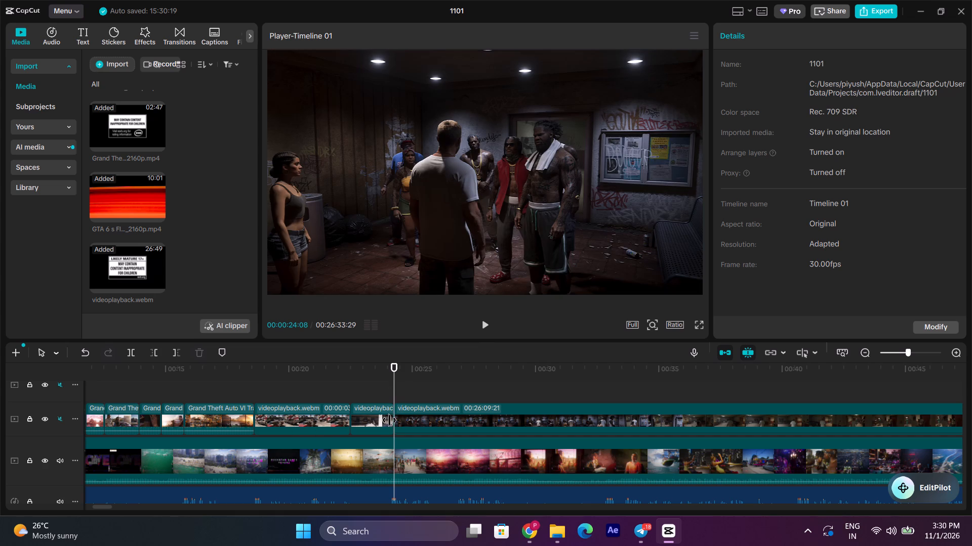
key(space)
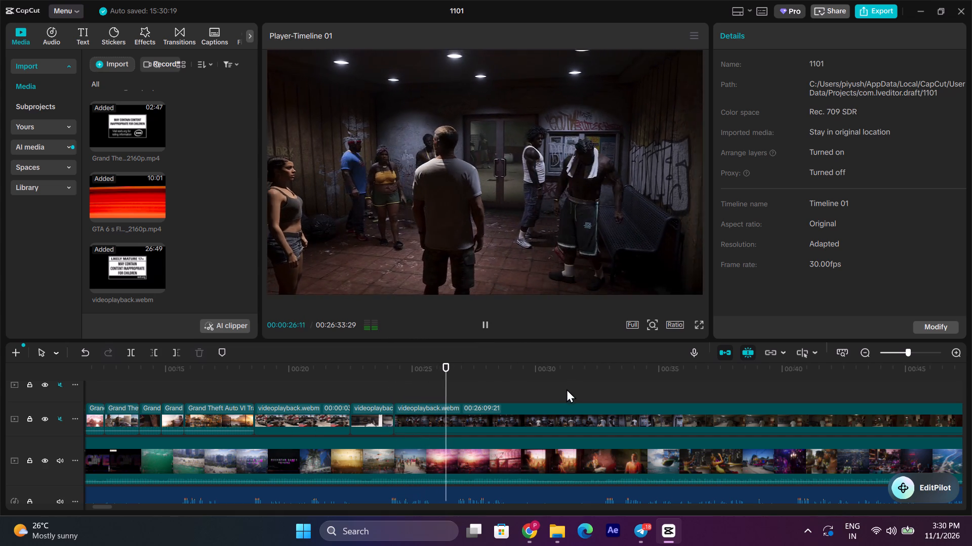
click(553, 414)
key(space)
click(135, 350)
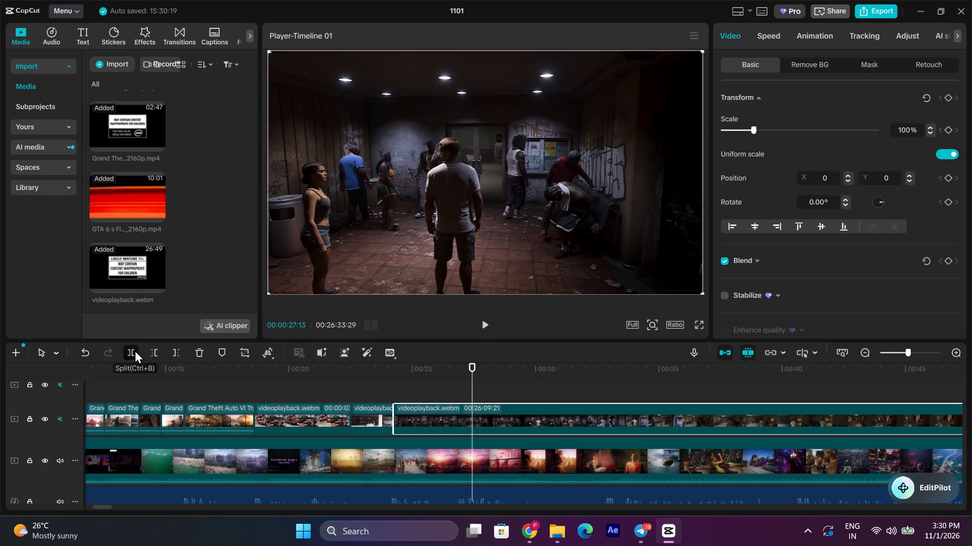
Scan the remaining gameplay footage and the timeline up to about 00:03:44 for the next usable shot.
key(space)
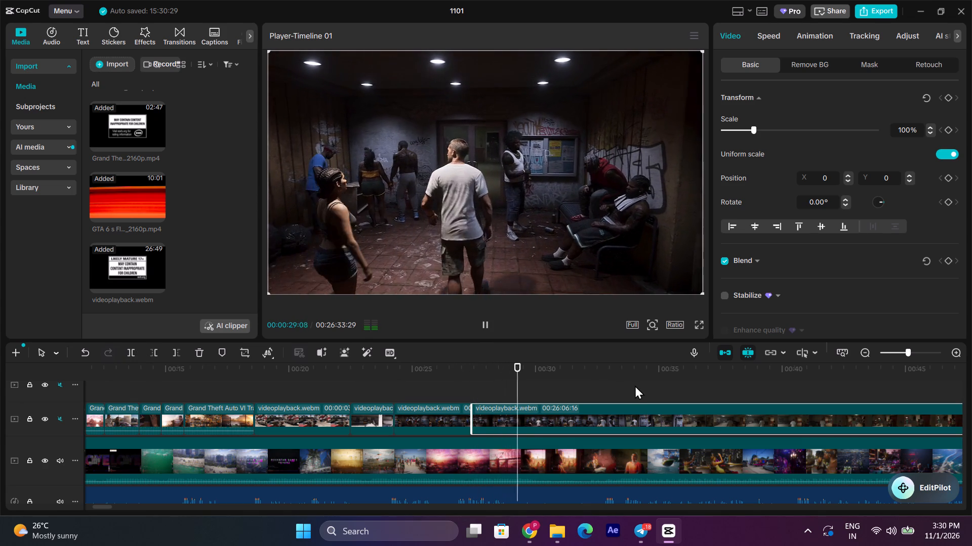
click(635, 385)
drag(635, 385, 657, 383)
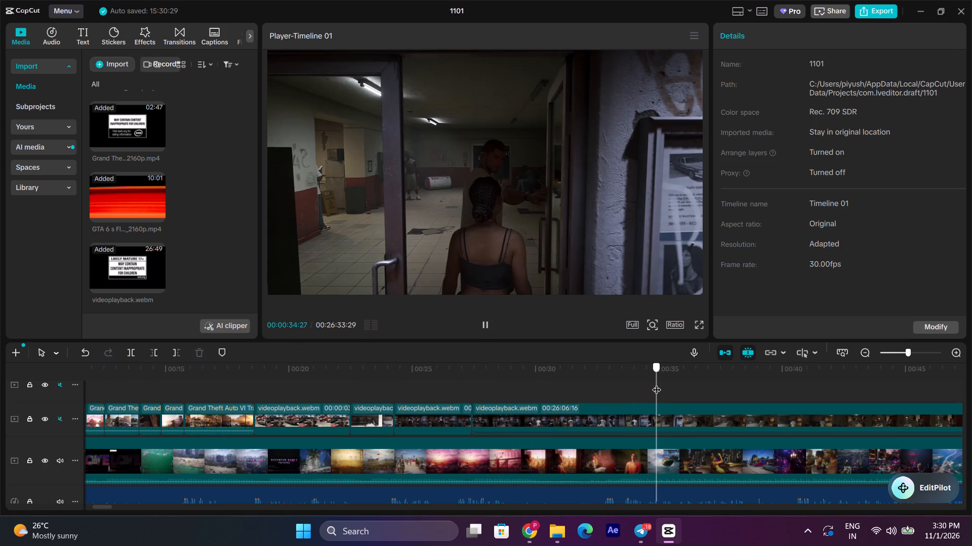
drag(657, 383, 656, 383)
key(space)
click(766, 394)
drag(766, 394, 963, 406)
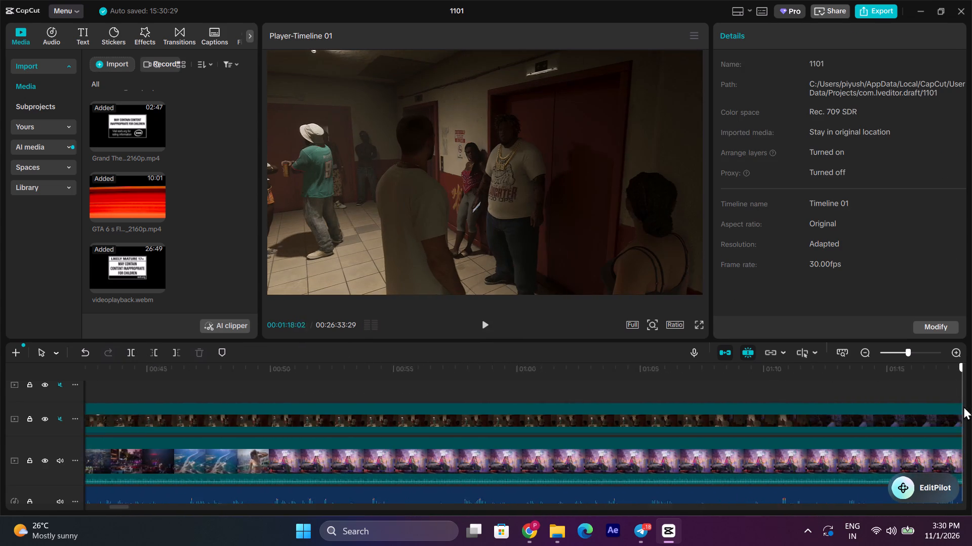
drag(963, 406, 968, 407)
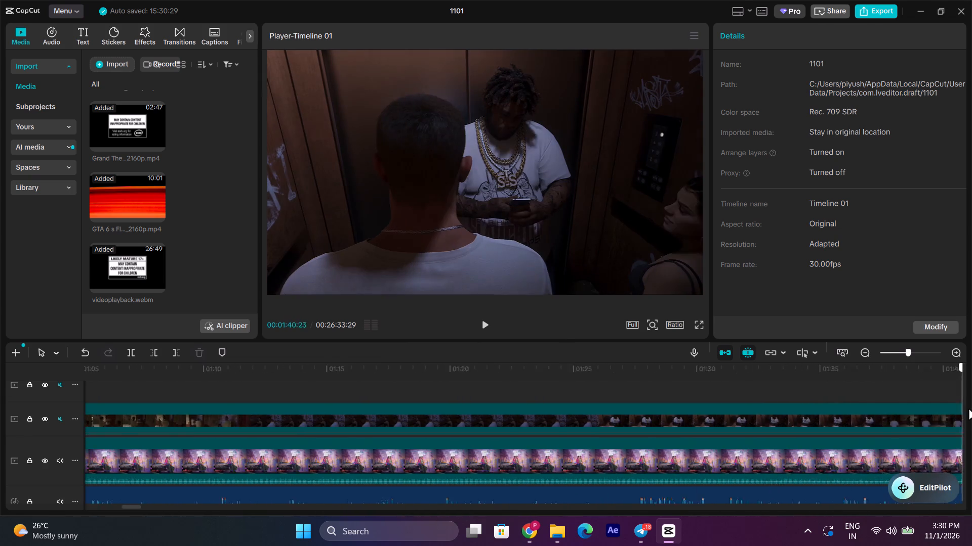
drag(968, 407, 842, 405)
key(space)
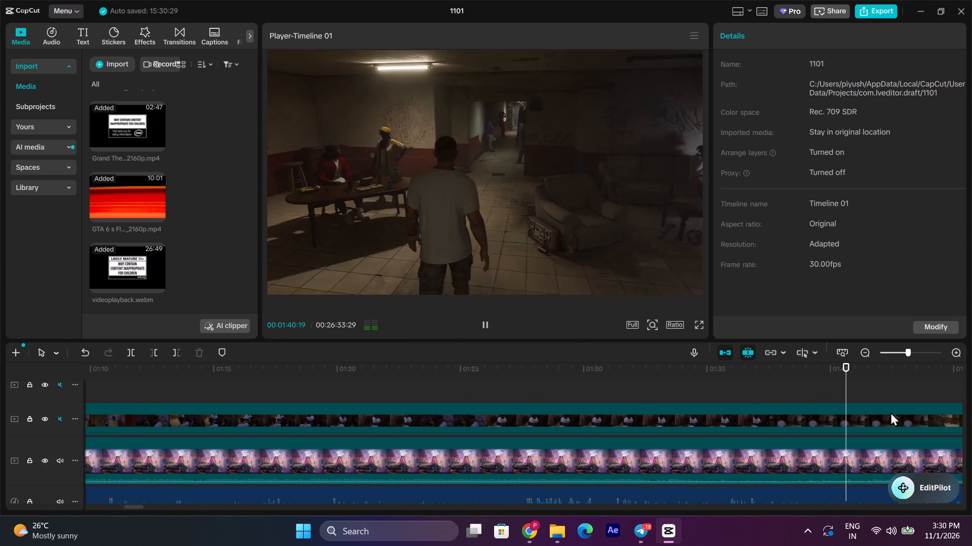
click(880, 393)
drag(880, 393, 970, 392)
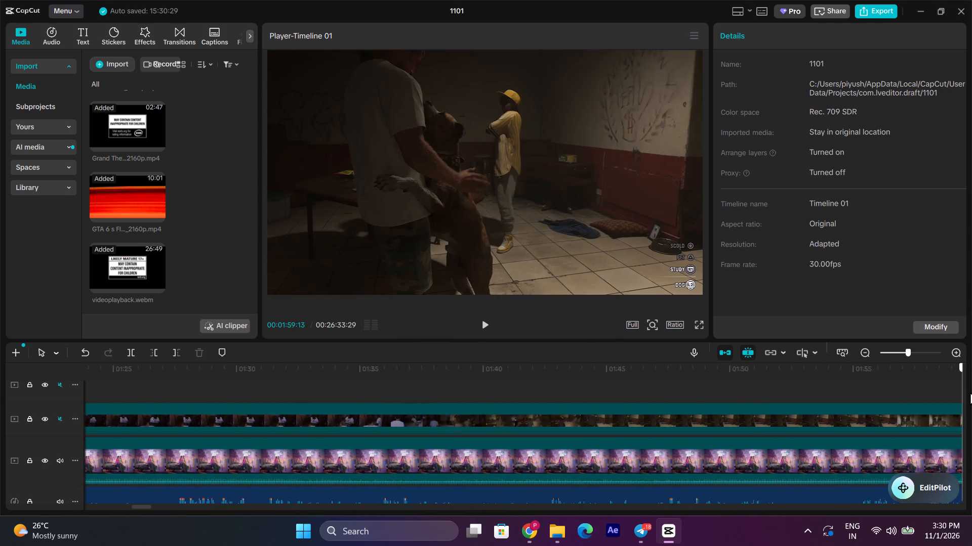
drag(970, 392, 962, 392)
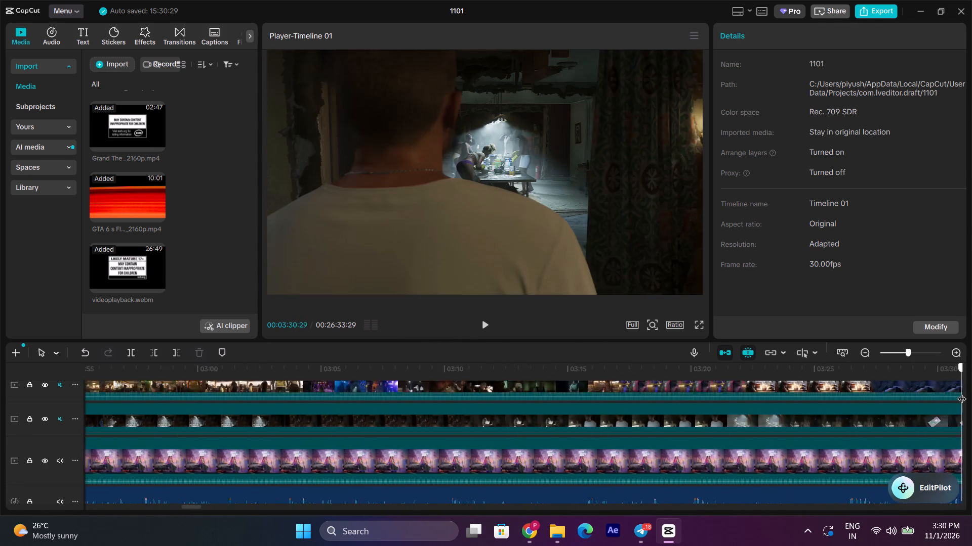
drag(962, 392, 616, 401)
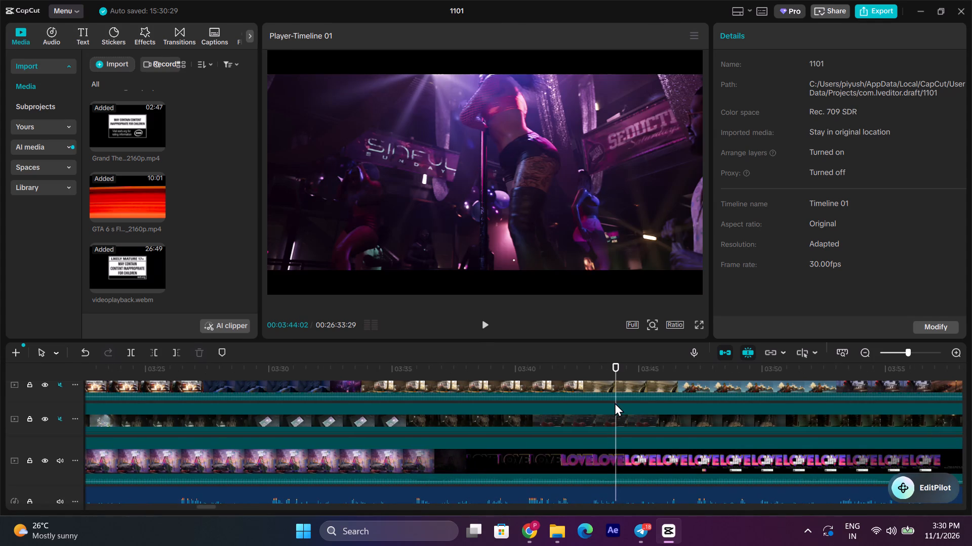
Isolate the jet-ski shot in the Grand Theft Auto VI Trailer 2 clip by trimming its start at 00:03:44:11 and splitting at 00:03:46:07.
scroll(615, 402, up, 2)
key(space)
key(space)
click(638, 416)
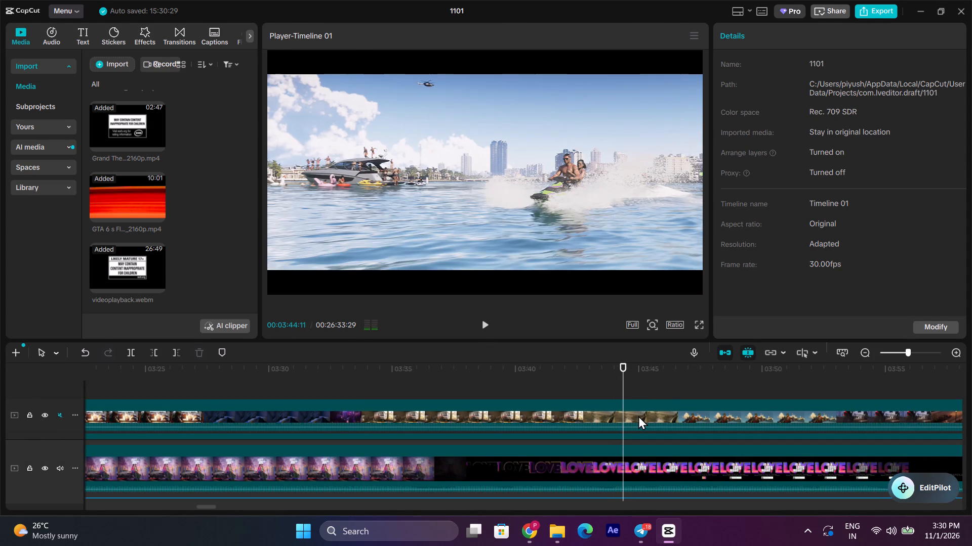
click(151, 353)
key(space)
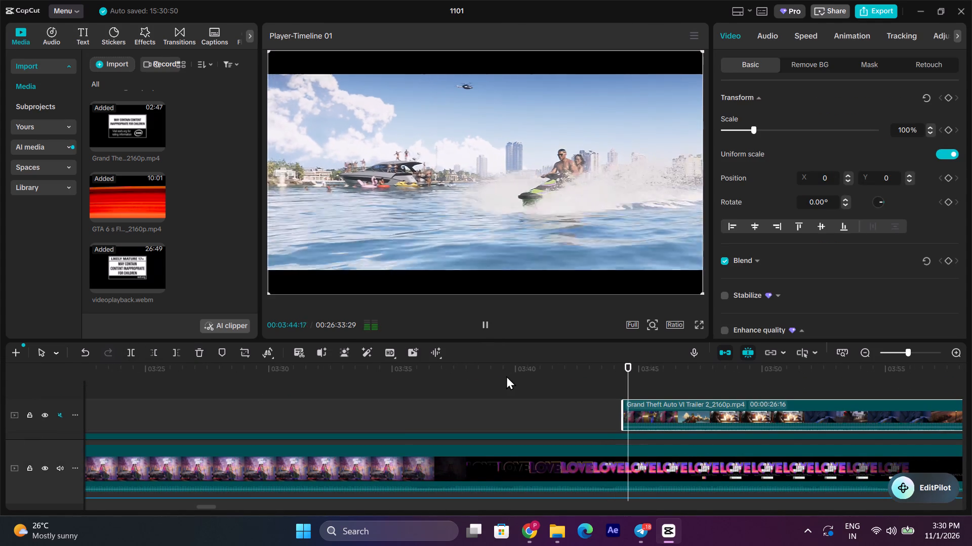
key(space)
click(125, 353)
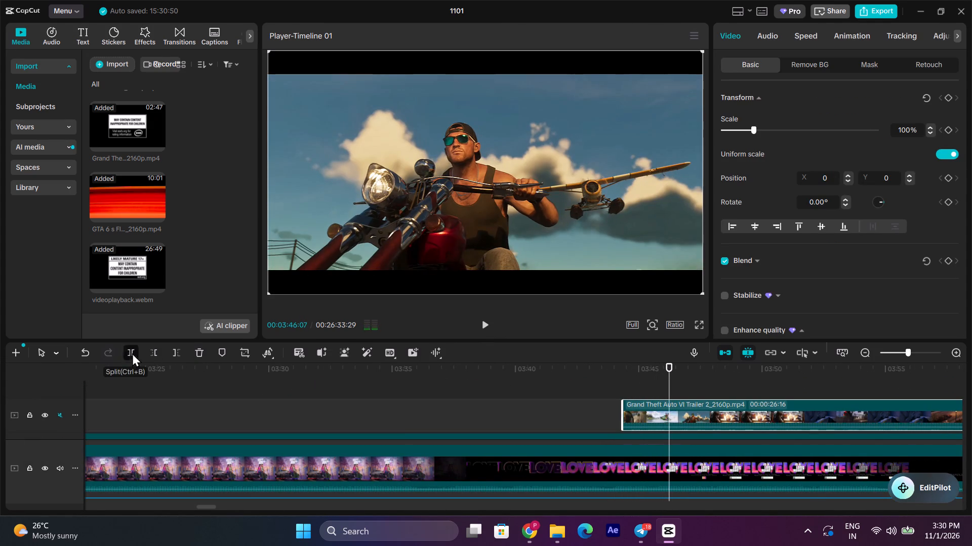
Move the jet-ski trailer piece back to about 00:00:33 on the track above the long gameplay clip.
drag(631, 412, 0, 413)
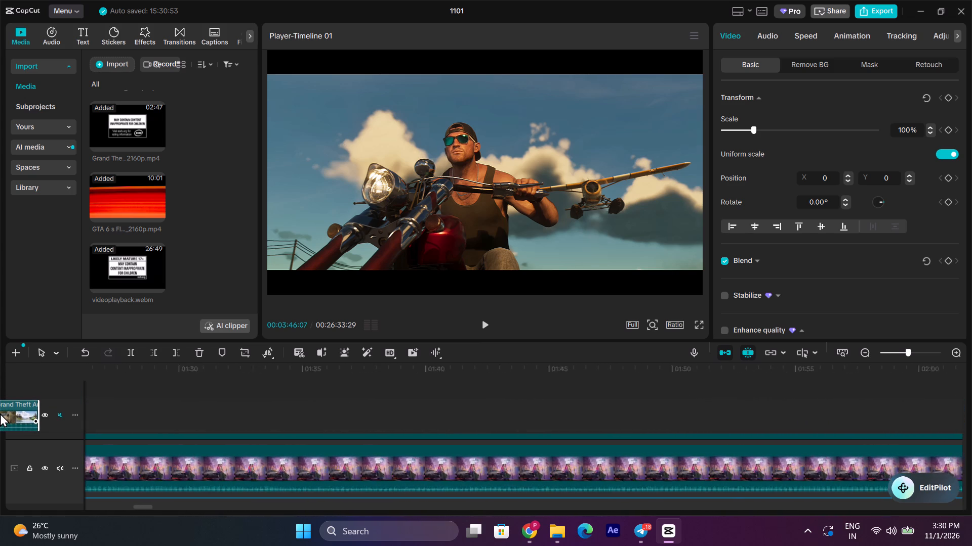
drag(0, 413, 901, 412)
scroll(677, 389, down, 2)
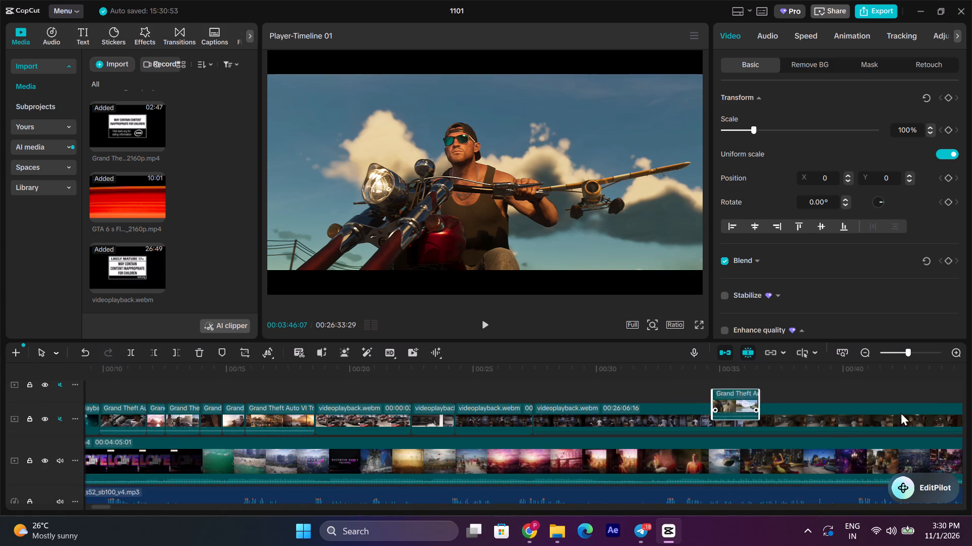
drag(901, 412, 287, 390)
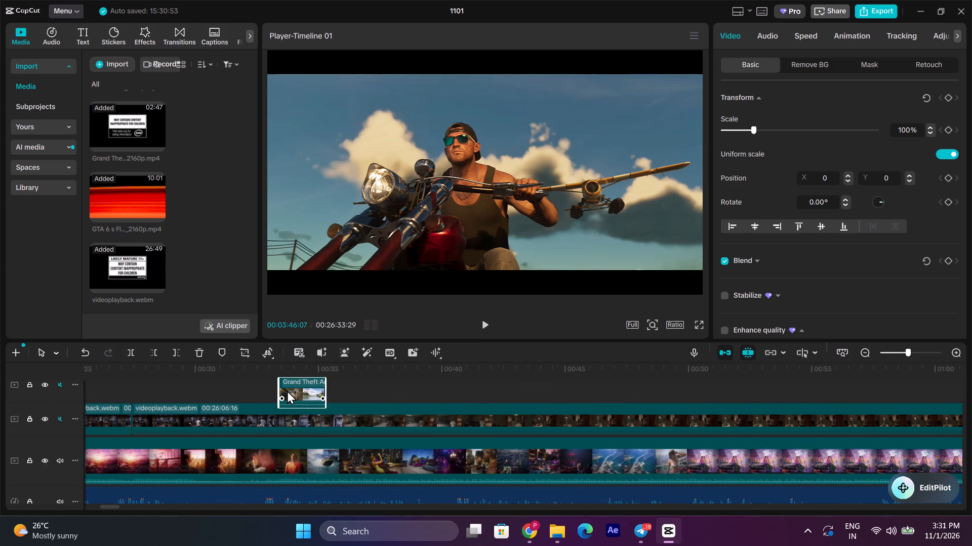
drag(287, 390, 287, 390)
Replay the gameplay between about 00:00:27 and 00:00:33 to review the footage after the split.
click(252, 385)
key(space)
key(space)
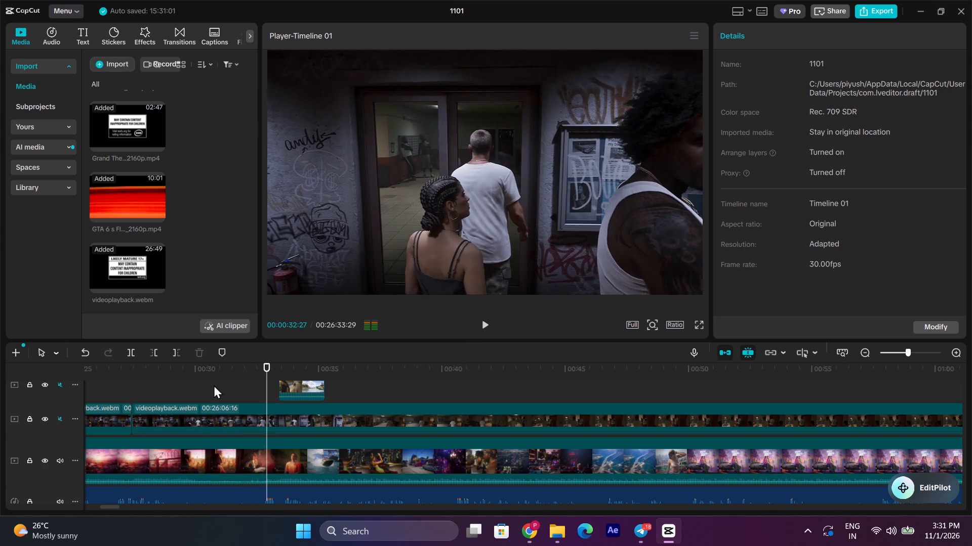
click(165, 381)
key(space)
key(space)
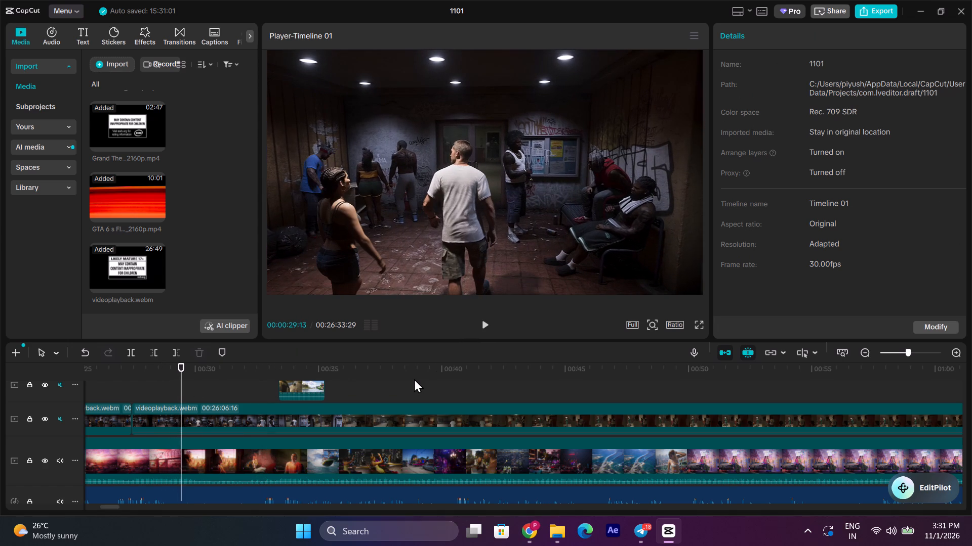
click(479, 321)
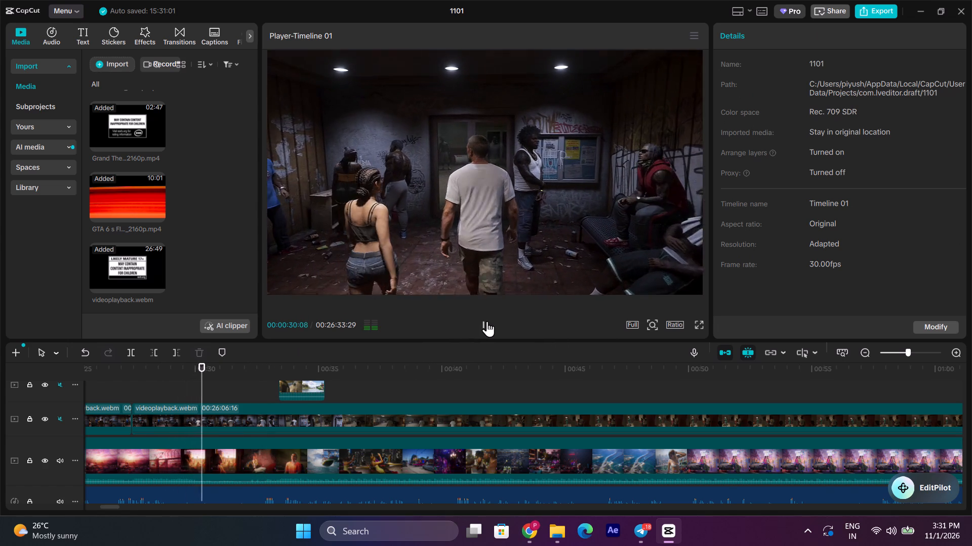
click(141, 376)
click(133, 381)
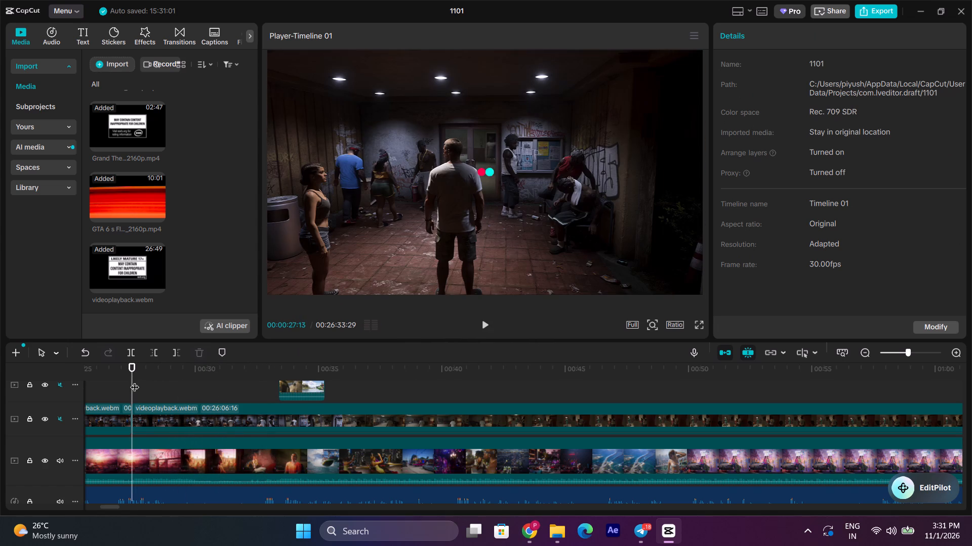
key(space)
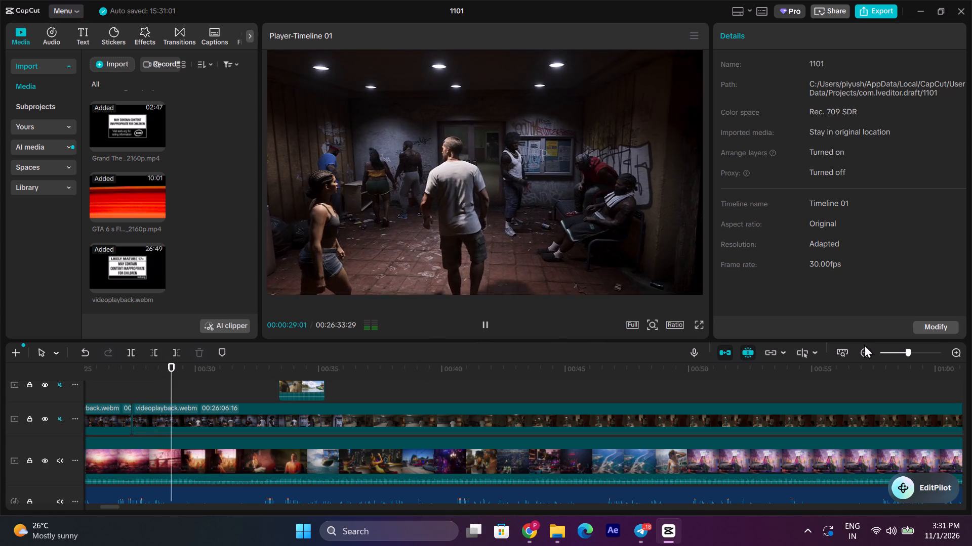
Delete the long leftover videoplayback.webm clip that follows the split at 00:00:27:13.
click(867, 352)
click(197, 416)
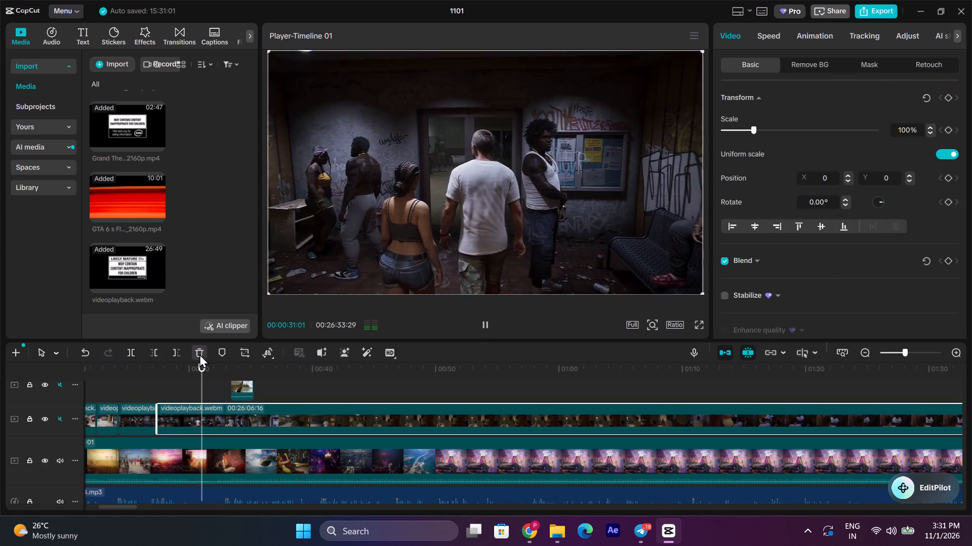
click(199, 353)
Move the jet-ski trailer clip directly after the graffiti-room gameplay clip in the main sequence and play the join.
drag(241, 385, 165, 423)
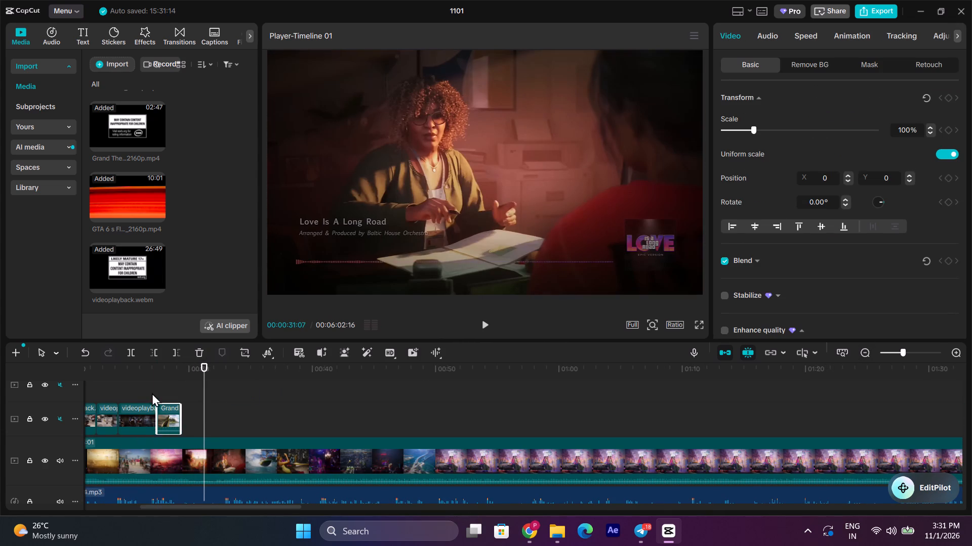
click(152, 388)
key(space)
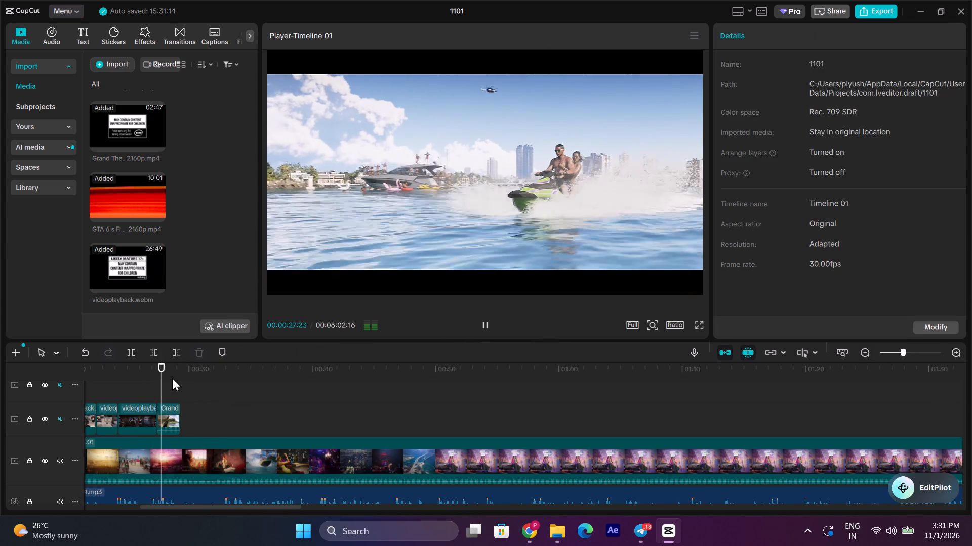
Extend the end of the jet-ski trailer clip to a duration of 00:00:02:19.
triple_click(961, 350)
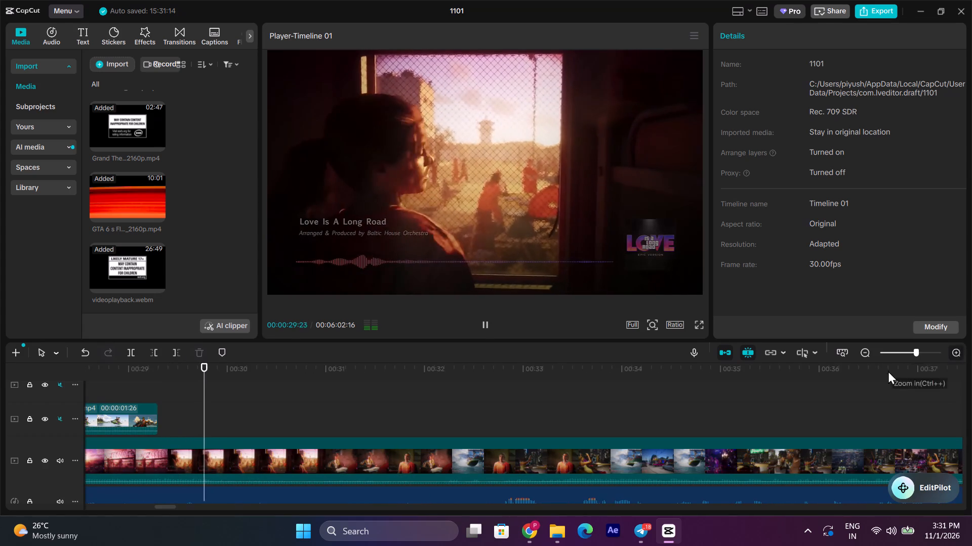
click(186, 391)
click(156, 417)
drag(157, 417, 233, 418)
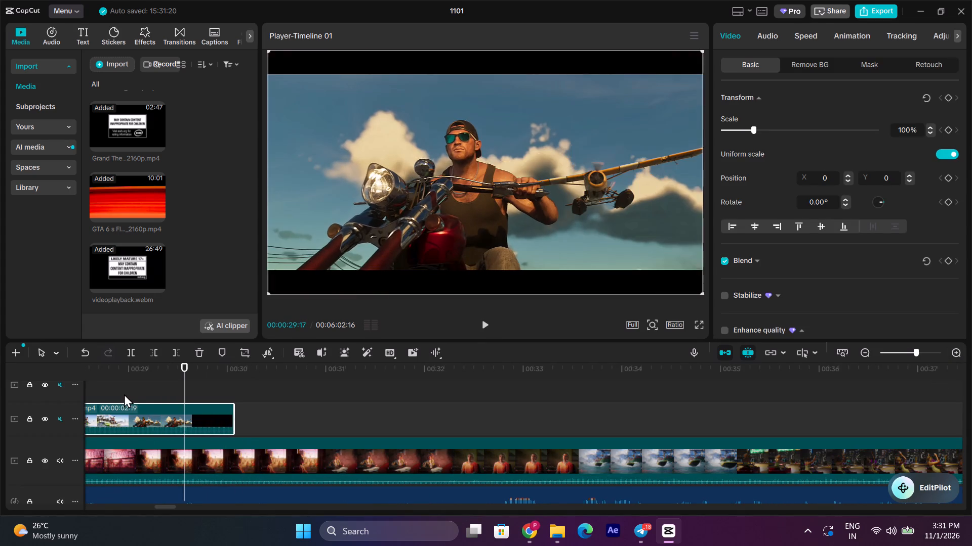
Replay the cut from about 00:00:25 to 00:00:30, checking the join between the graffiti-room and jet-ski clips.
click(124, 394)
drag(124, 394, 521, 425)
key(space)
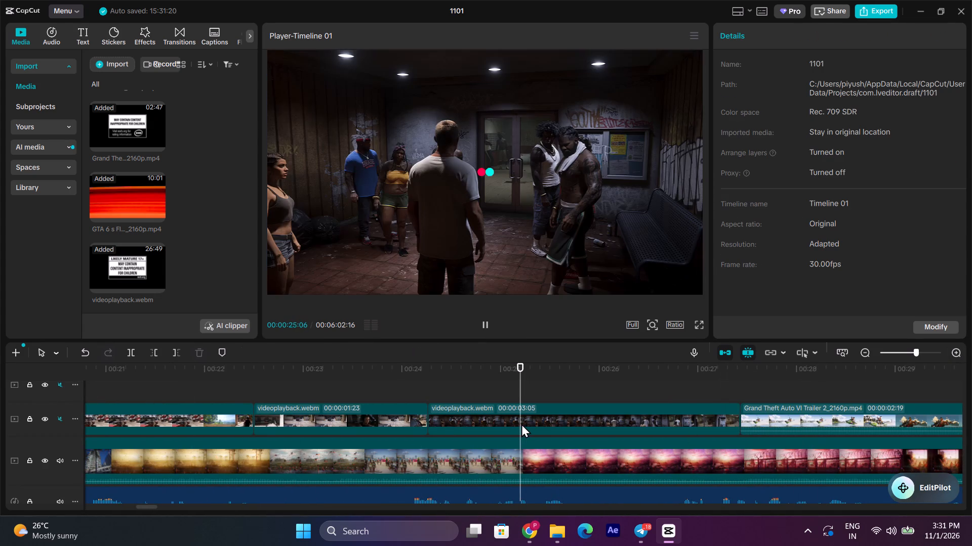
key(space)
key(space)
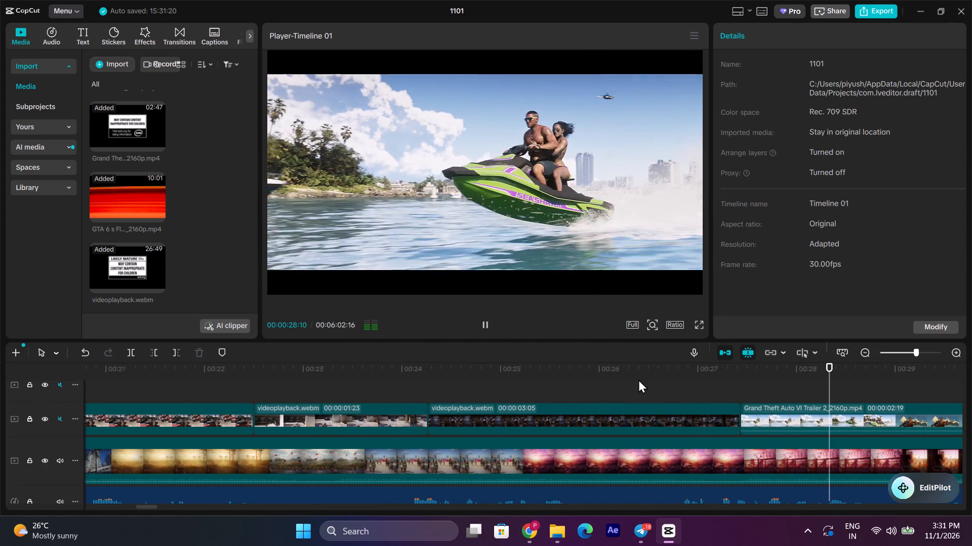
key(space)
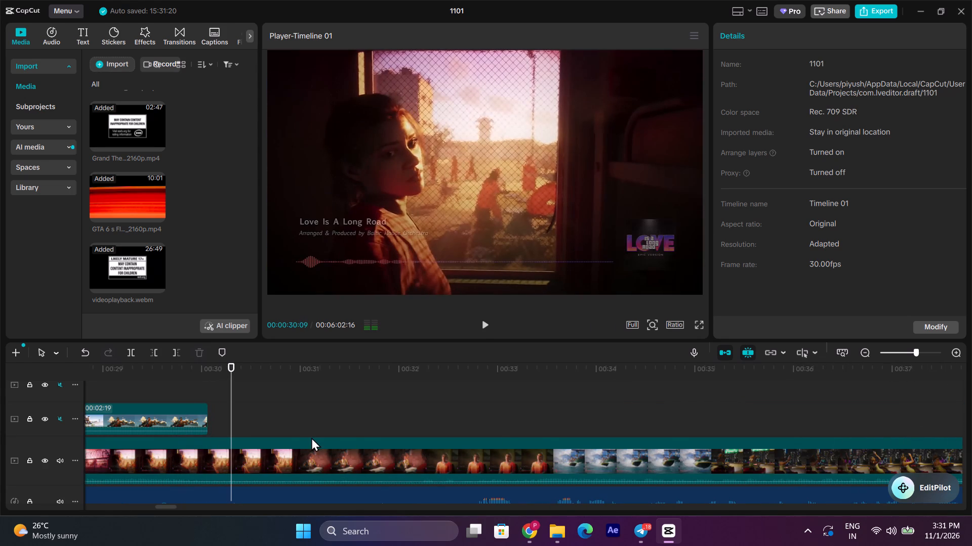
Scrub back to about 00:00:17, and replay the jet-ski trailer clip and its motorcycle shot around 00:00:29.
click(137, 396)
drag(136, 396, 342, 420)
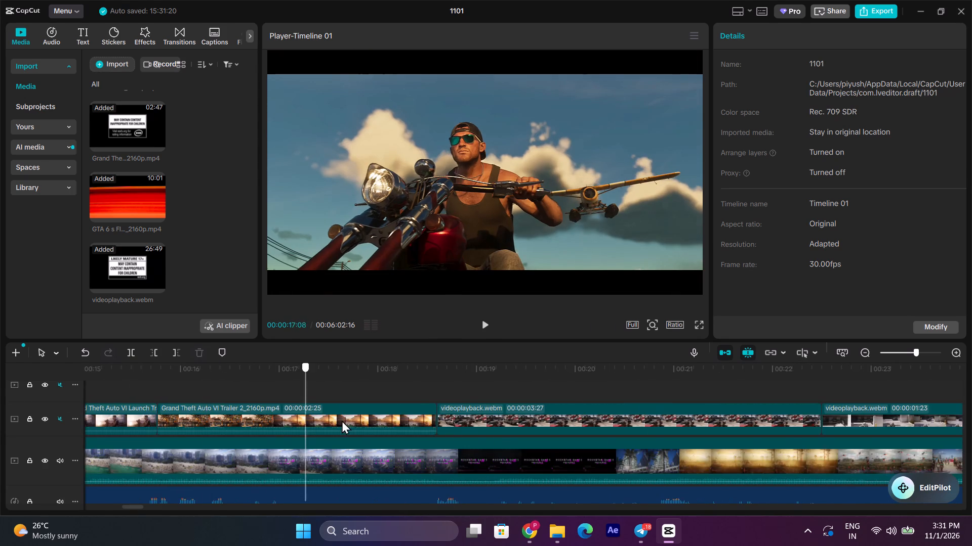
drag(342, 420, 600, 463)
key(space)
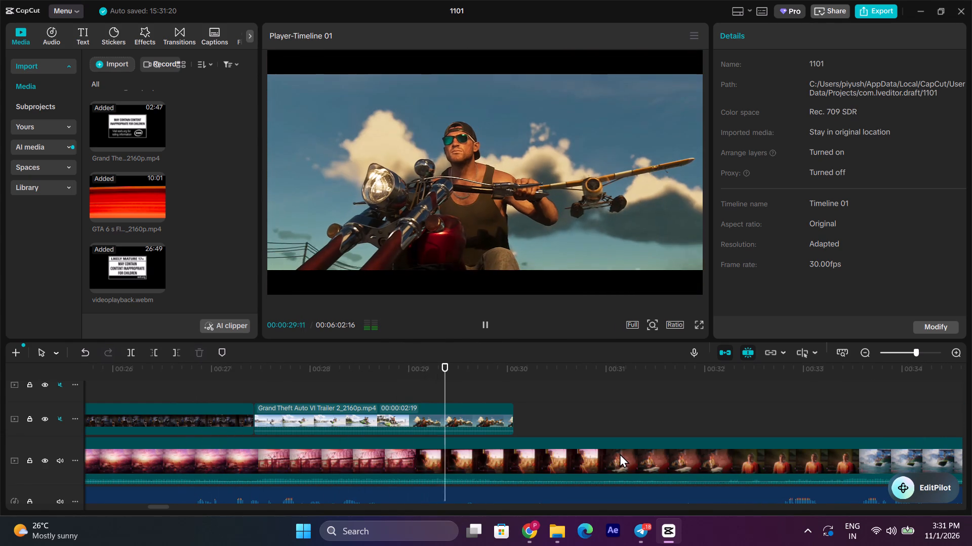
key(space)
key(space)
key(space)
click(391, 386)
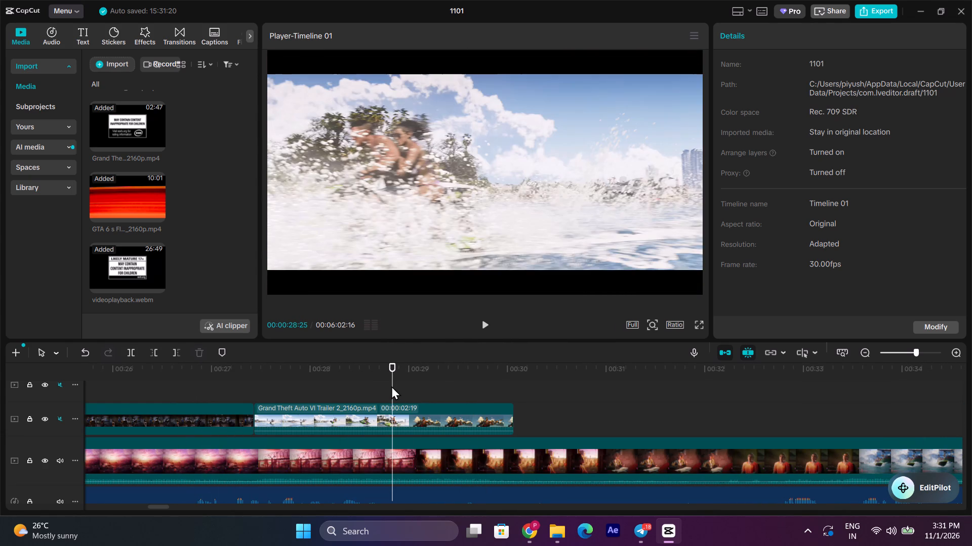
key(space)
key(space)
Switch to the X page in Chrome and dismiss the Terms of Service notice and the subscription offer.
click(524, 527)
click(676, 0)
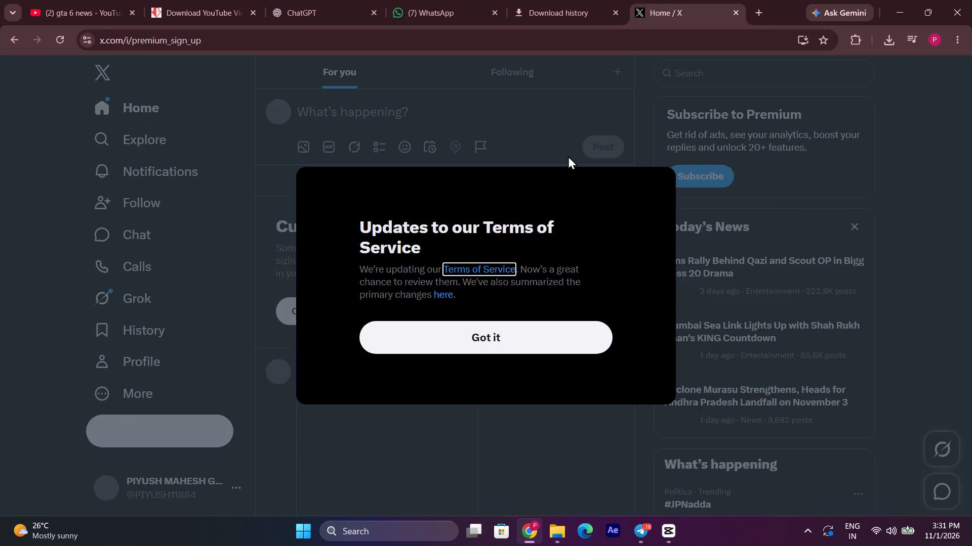
click(543, 341)
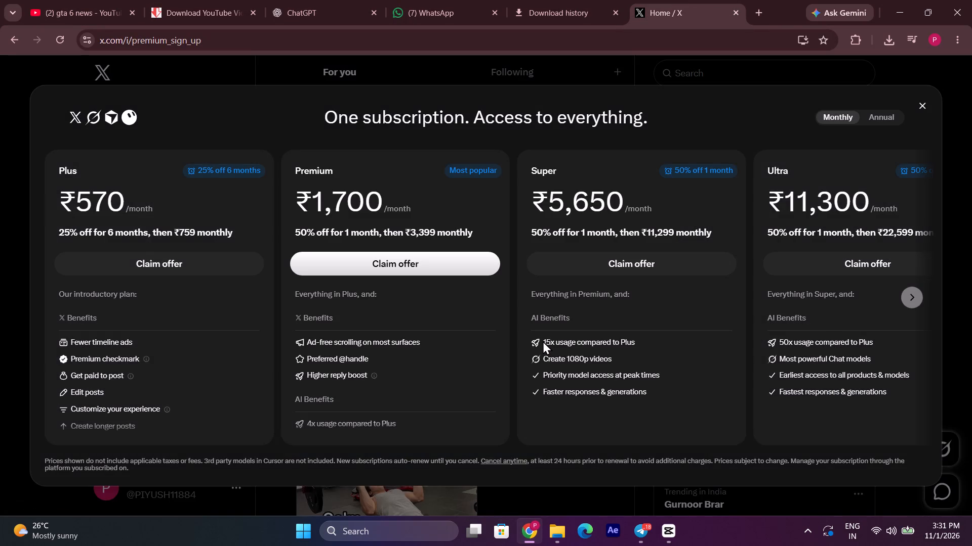
click(927, 112)
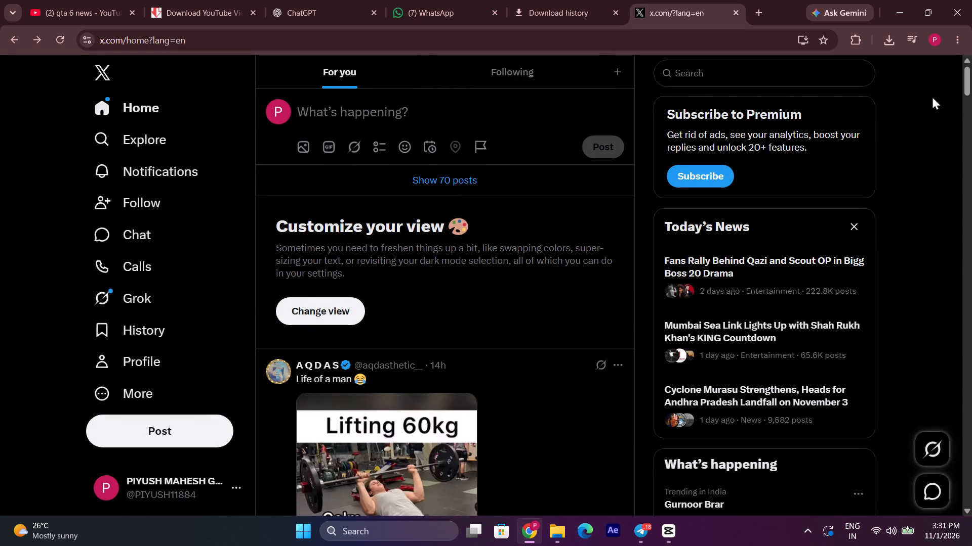
Search X for "gta 6" and open the Rockstar Games profile.
click(740, 82)
text(gta 6)
key(Return)
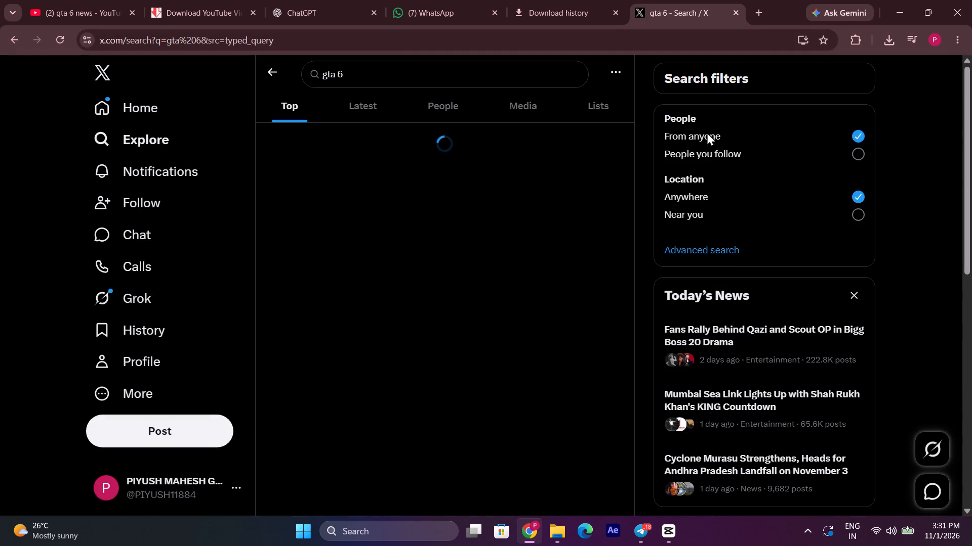
click(332, 137)
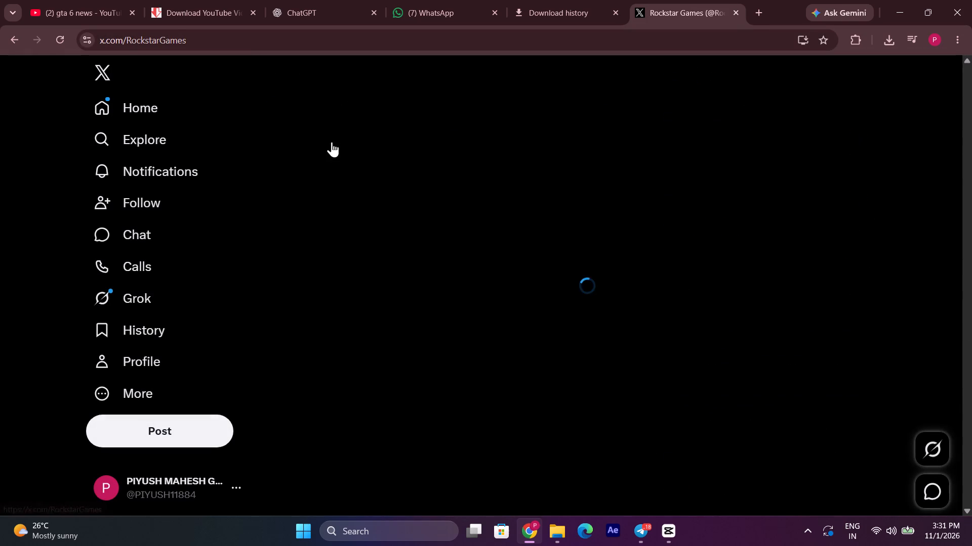
Browse the Rockstar Games posts from the pinned launch trailer back to early October for GTA VI material.
scroll(373, 286, down, 3)
scroll(385, 333, down, 4)
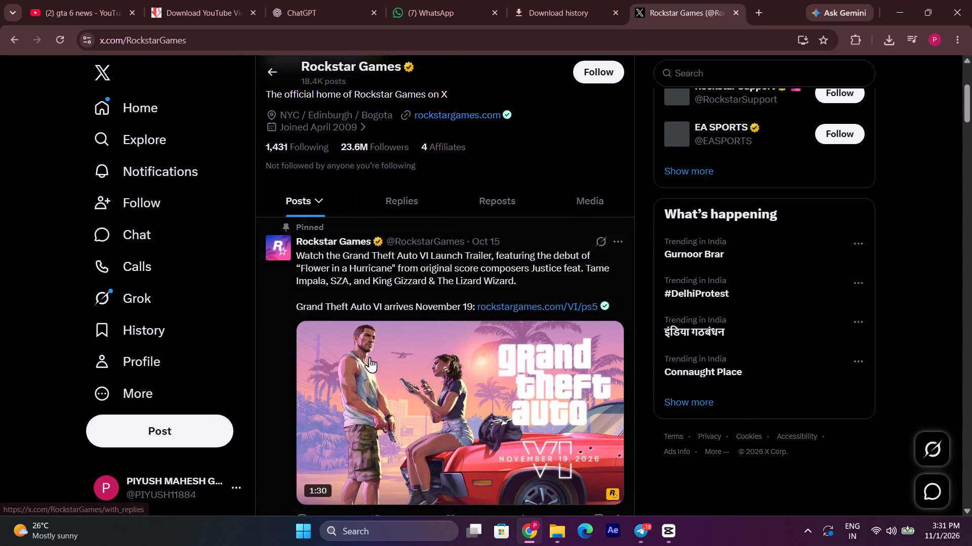
scroll(370, 357, down, 6)
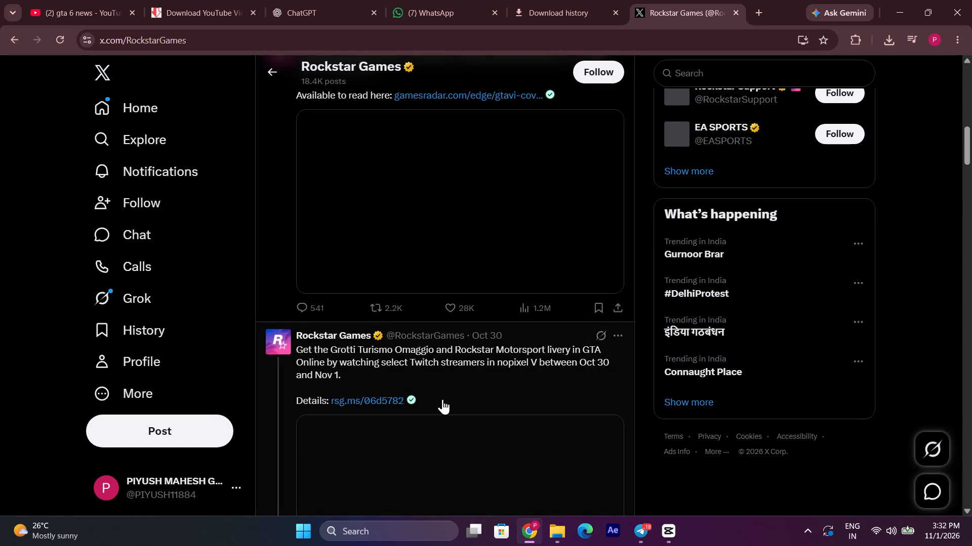
scroll(442, 400, down, 9)
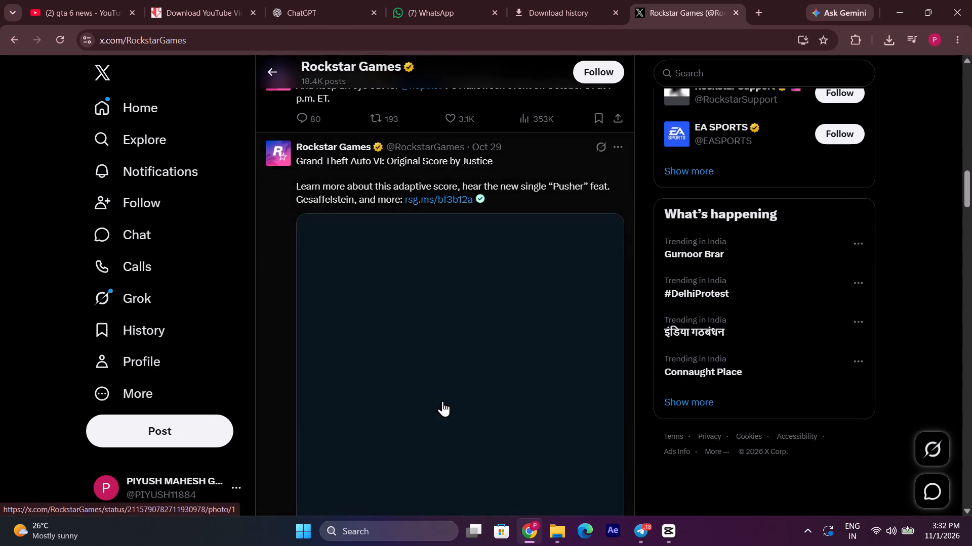
scroll(444, 394, down, 6)
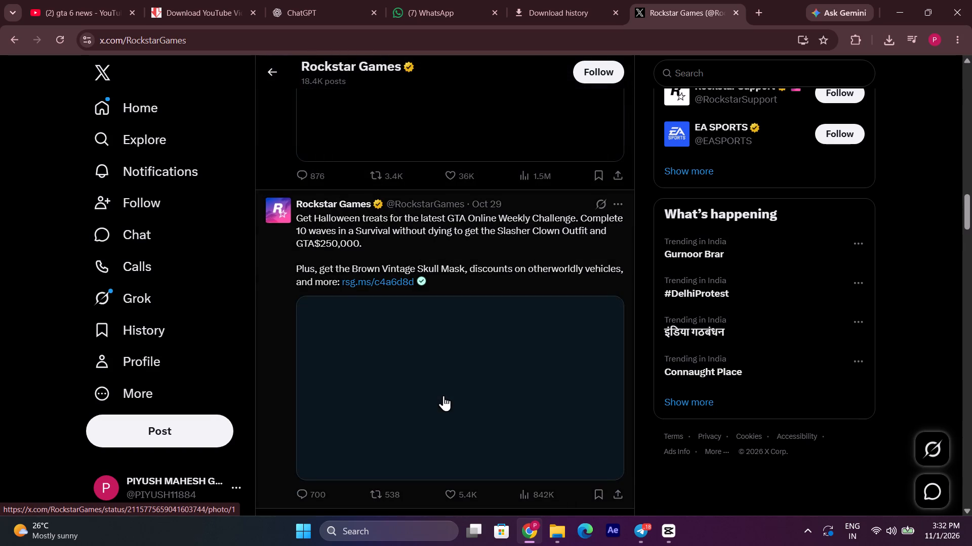
scroll(443, 395, down, 5)
scroll(443, 396, up, 7)
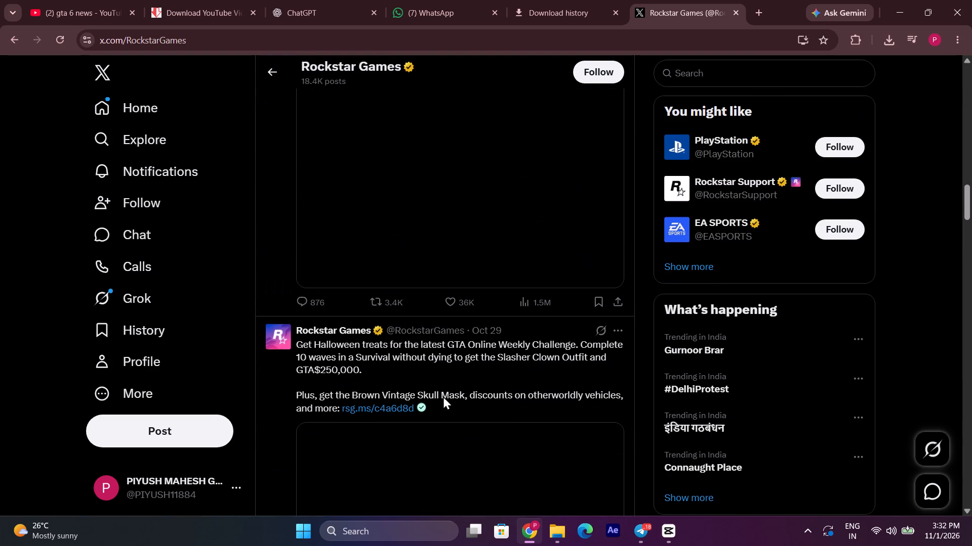
scroll(443, 396, up, 8)
scroll(443, 395, down, 8)
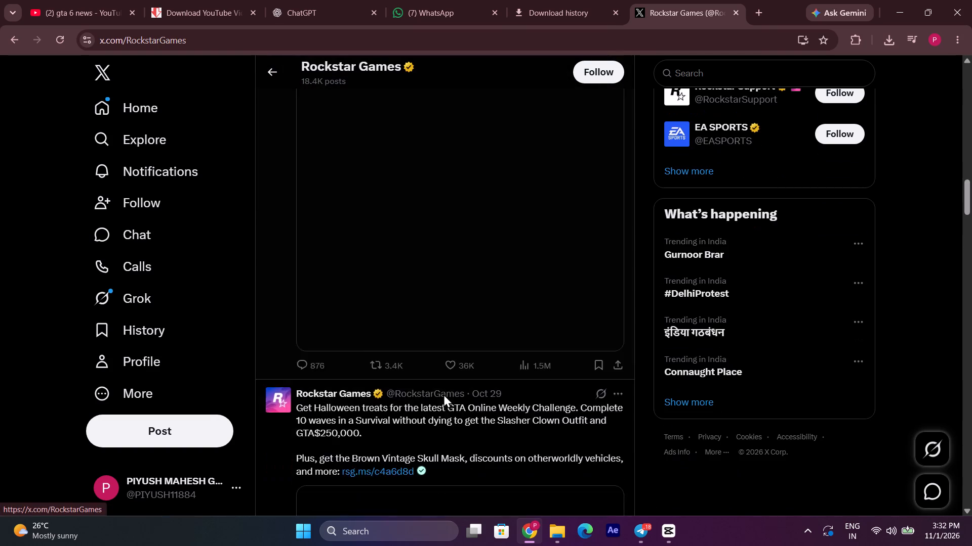
scroll(443, 394, down, 12)
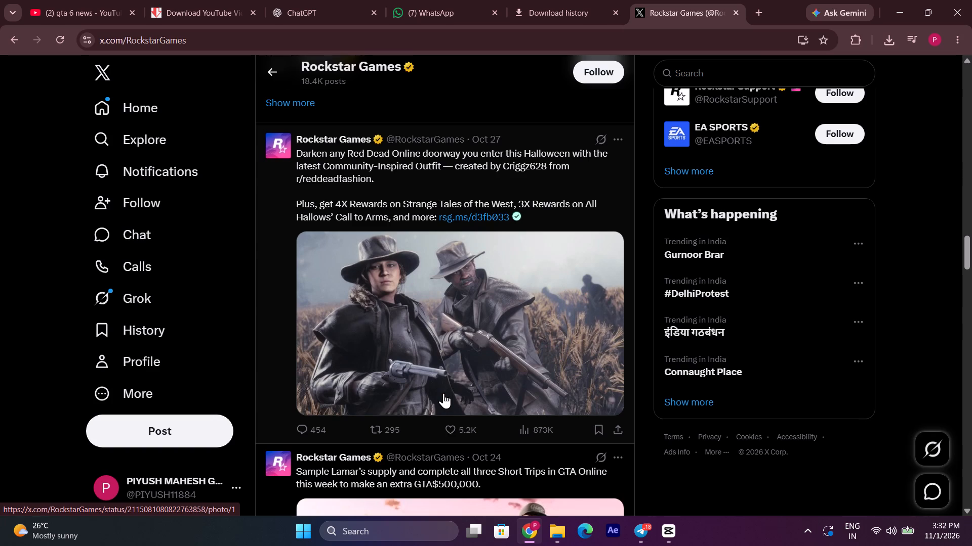
scroll(331, 318, down, 7)
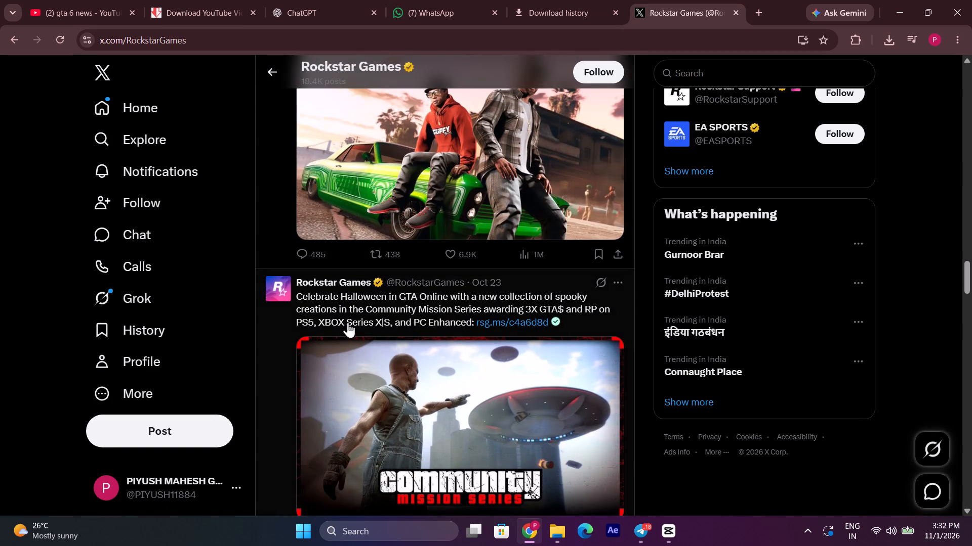
scroll(348, 322, down, 20)
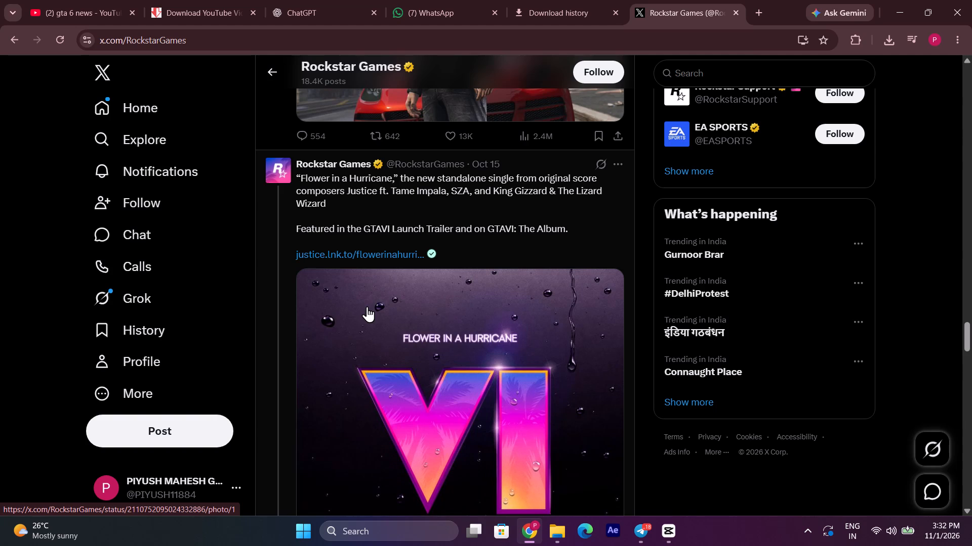
scroll(377, 309, down, 13)
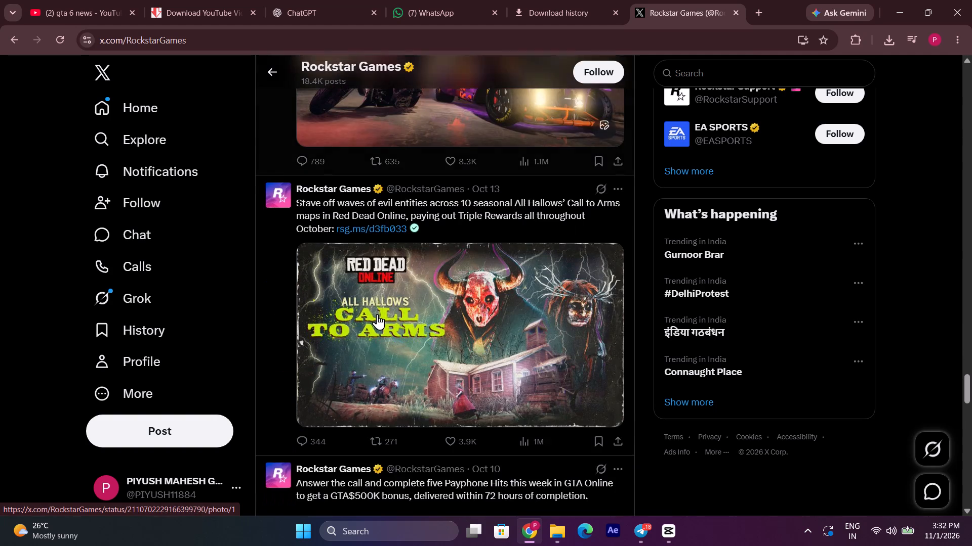
scroll(377, 314, down, 4)
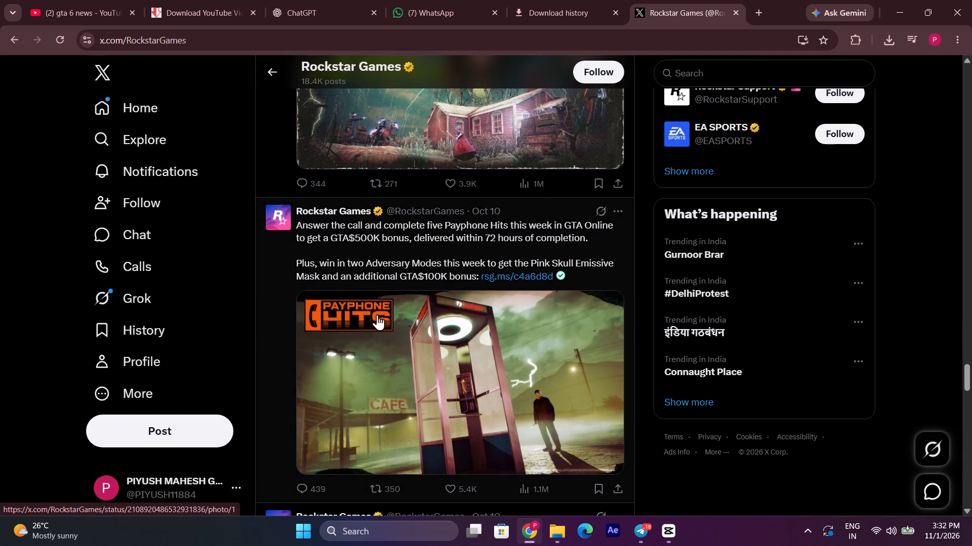
scroll(377, 314, down, 7)
scroll(377, 314, up, 1)
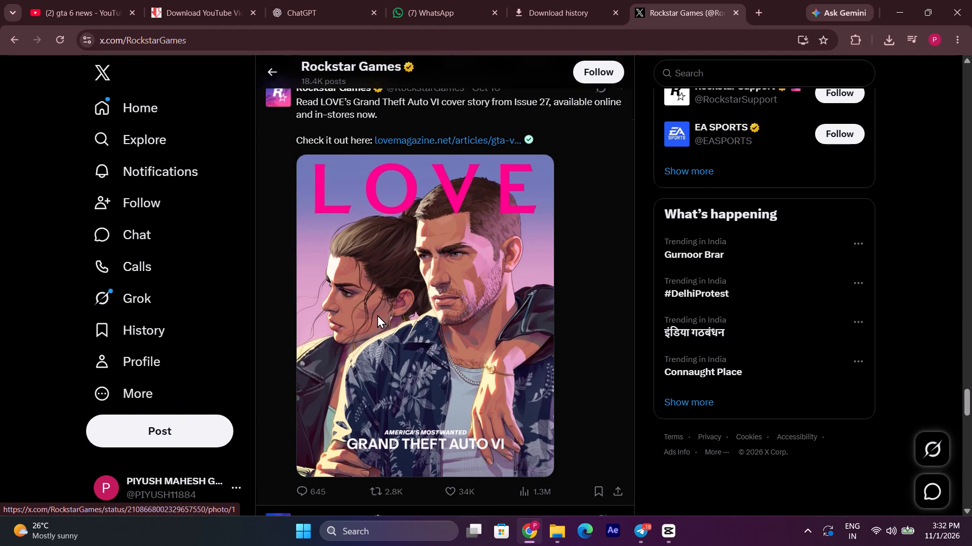
scroll(377, 314, down, 7)
scroll(377, 314, up, 10)
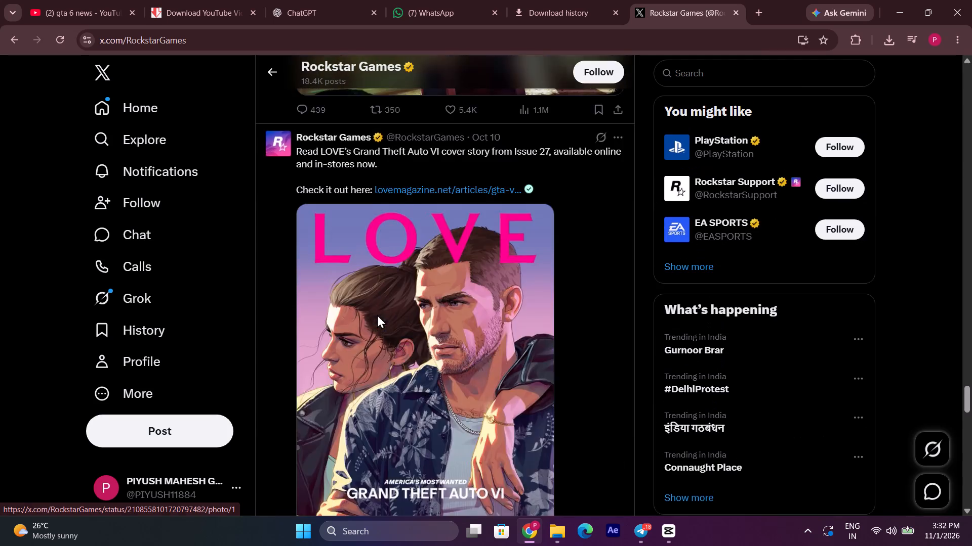
scroll(377, 314, up, 10)
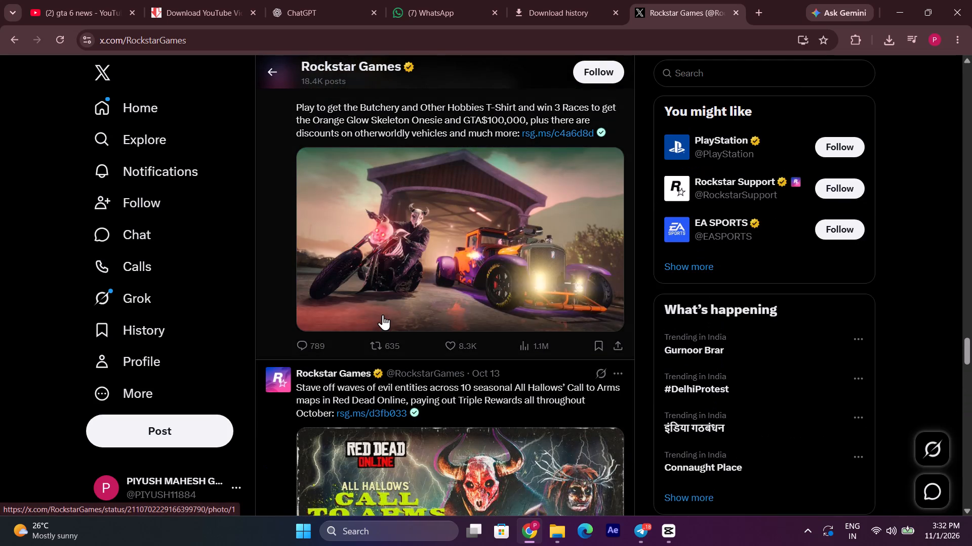
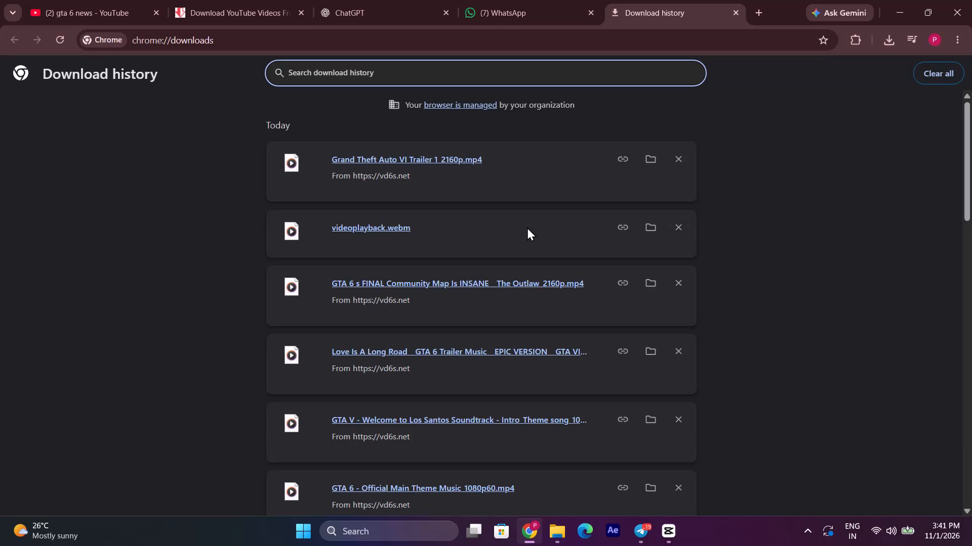
Switch to CapCut and replay the jet-ski trailer clip from about 00:00:27.
click(660, 544)
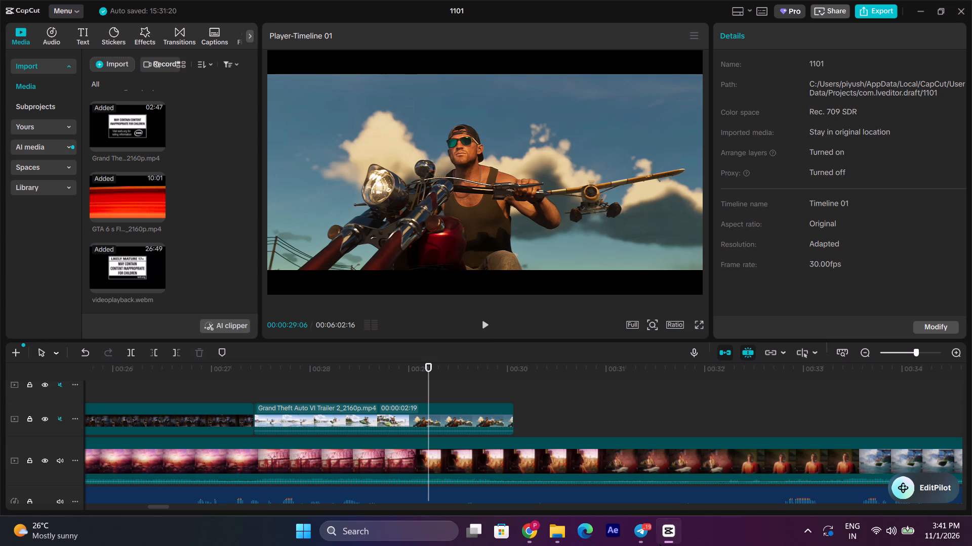
click(297, 386)
key(space)
key(space)
Switch to Chrome and open a new tab for a Google search.
click(539, 543)
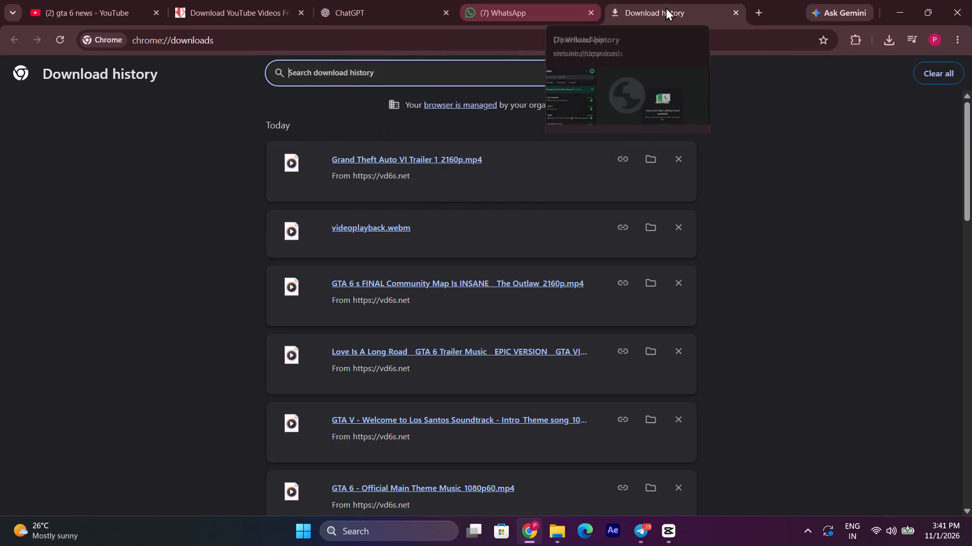
click(755, 17)
click(463, 241)
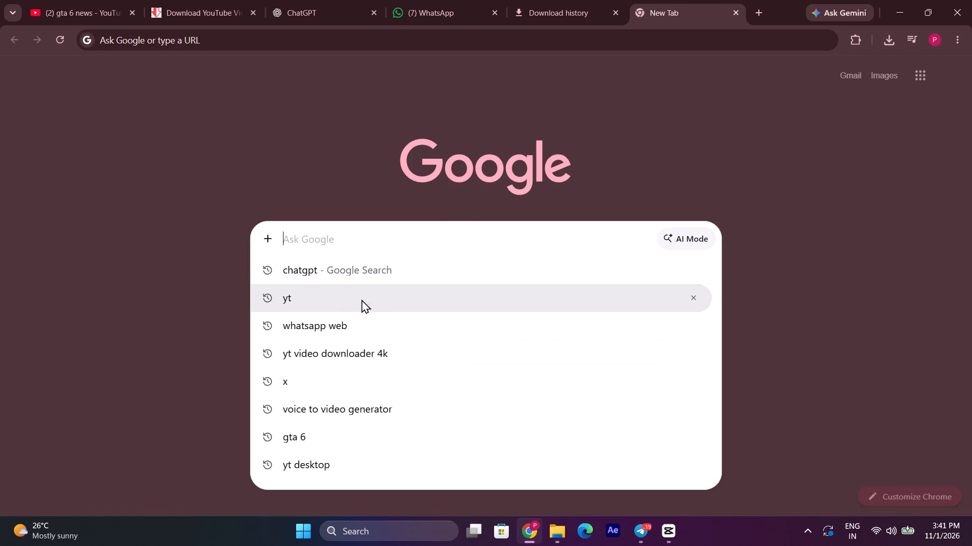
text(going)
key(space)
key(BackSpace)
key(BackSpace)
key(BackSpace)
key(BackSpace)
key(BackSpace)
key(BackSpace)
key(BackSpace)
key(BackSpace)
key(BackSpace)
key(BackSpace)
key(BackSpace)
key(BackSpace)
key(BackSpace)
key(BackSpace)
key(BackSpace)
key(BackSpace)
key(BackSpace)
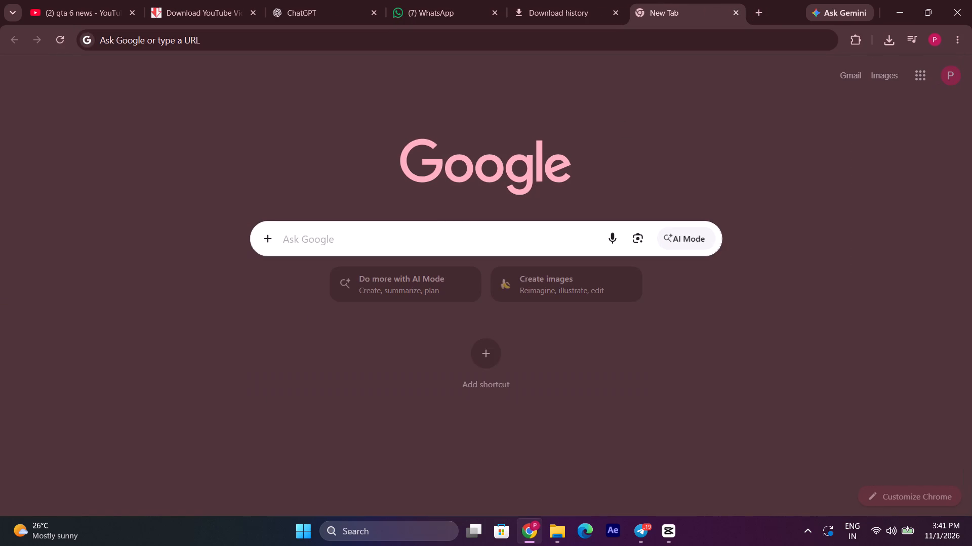
Search Google for "person saying stop with hand" and show the image results.
text(person)
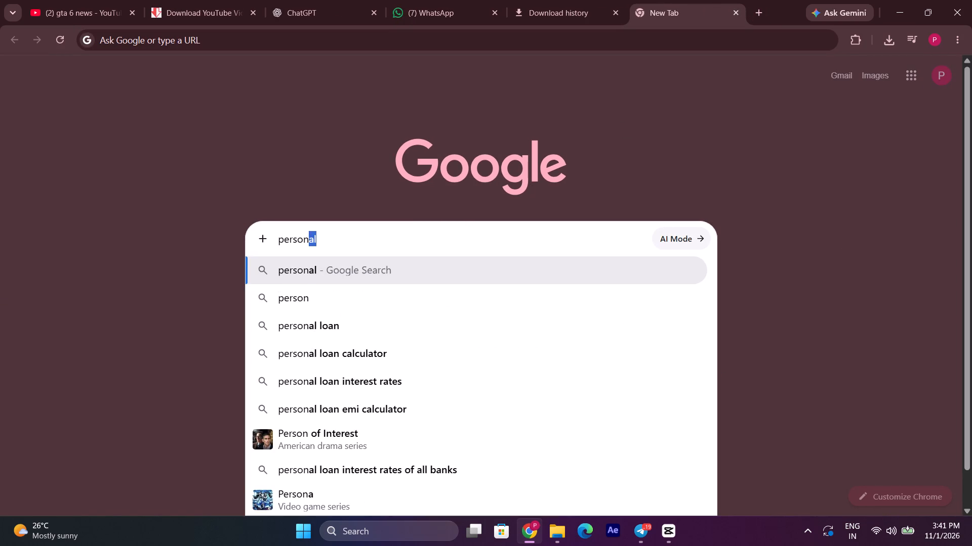
key(space)
key(o)
key(BackSpace)
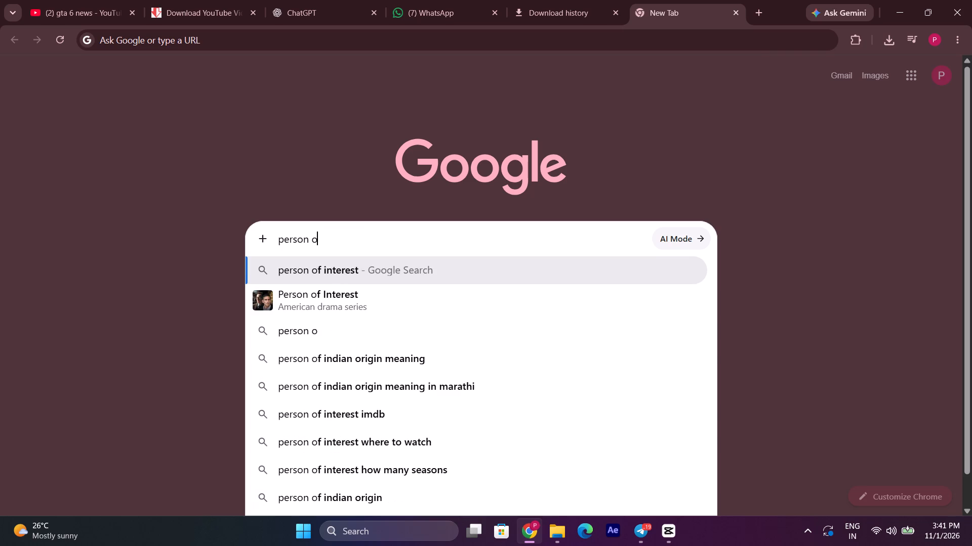
text(po)
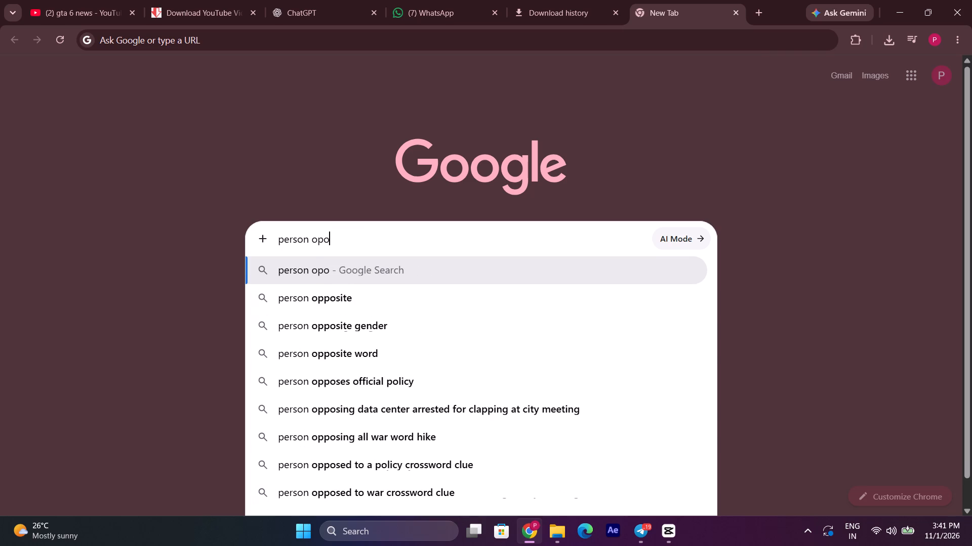
key(bracketright)
key(BackSpace)
key(BackSpace)
key(BackSpace)
key(BackSpace)
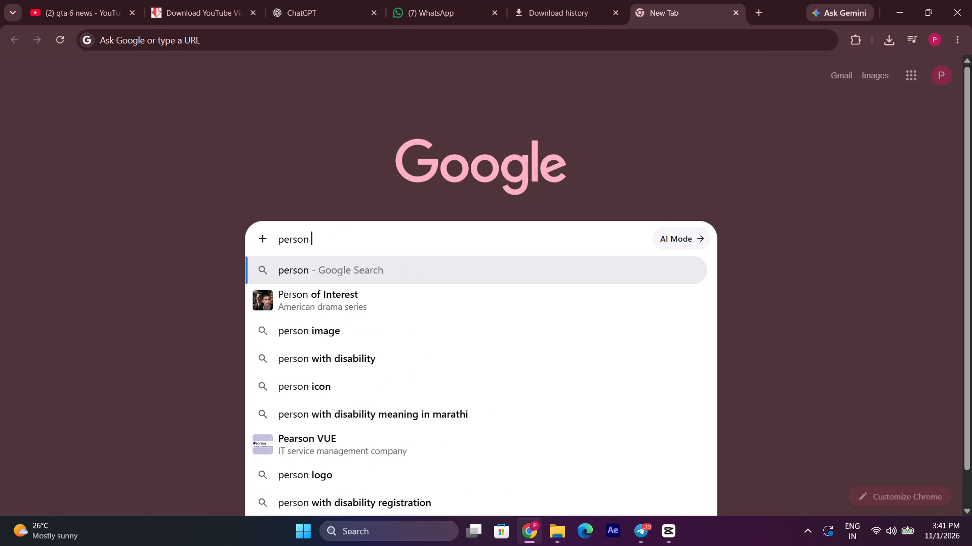
key(p)
text(oint)
key(BackSpace)
key(BackSpace)
key(BackSpace)
key(BackSpace)
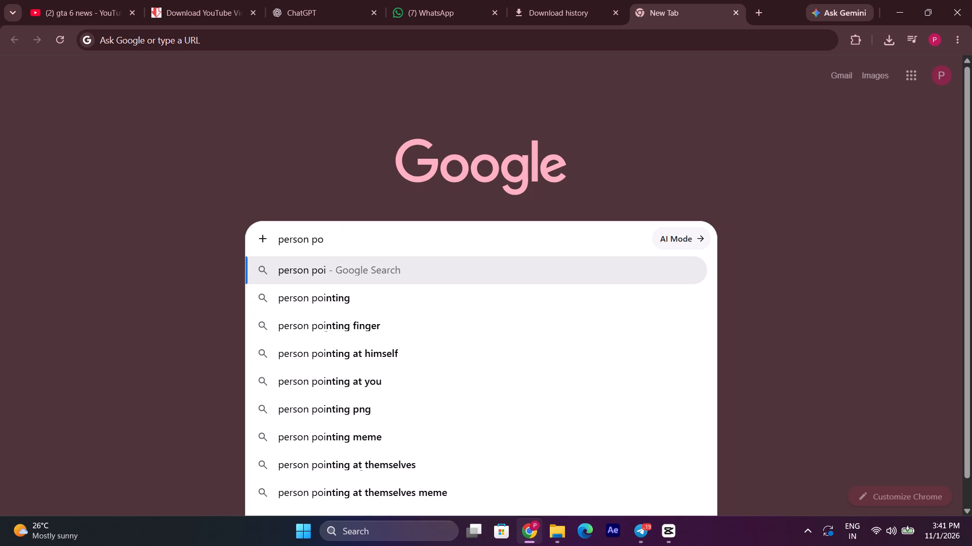
key(BackSpace)
key(BackSpace)
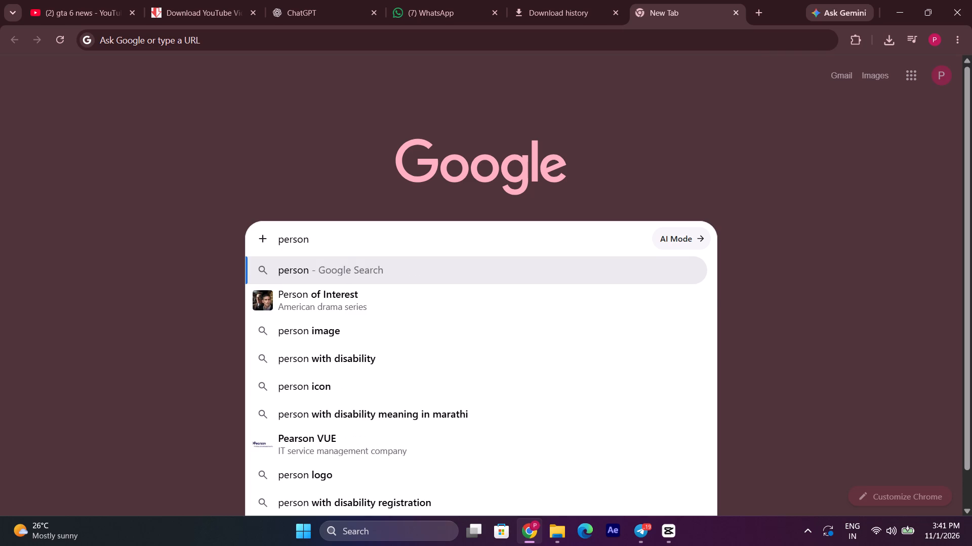
key(s)
key(backslash)
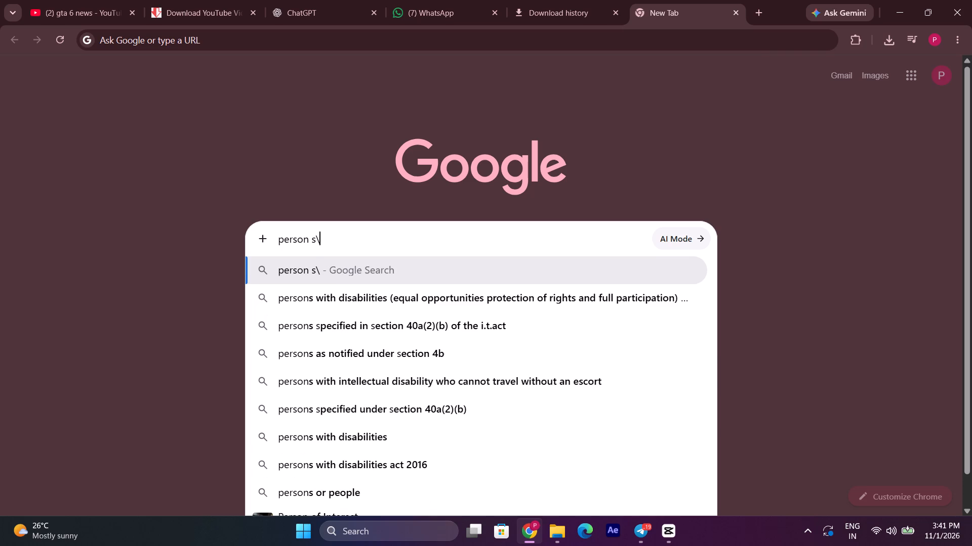
key(BackSpace)
text(ay)
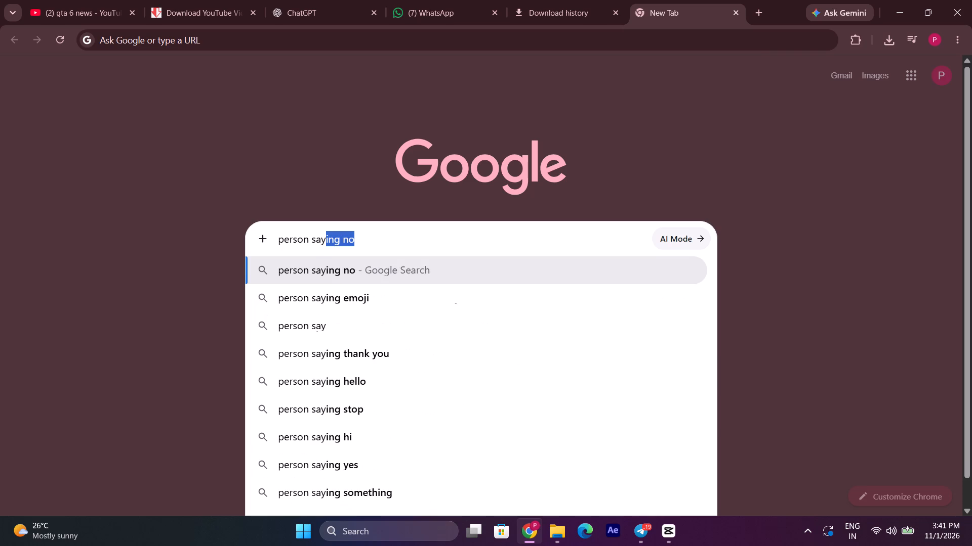
text(ing stoop)
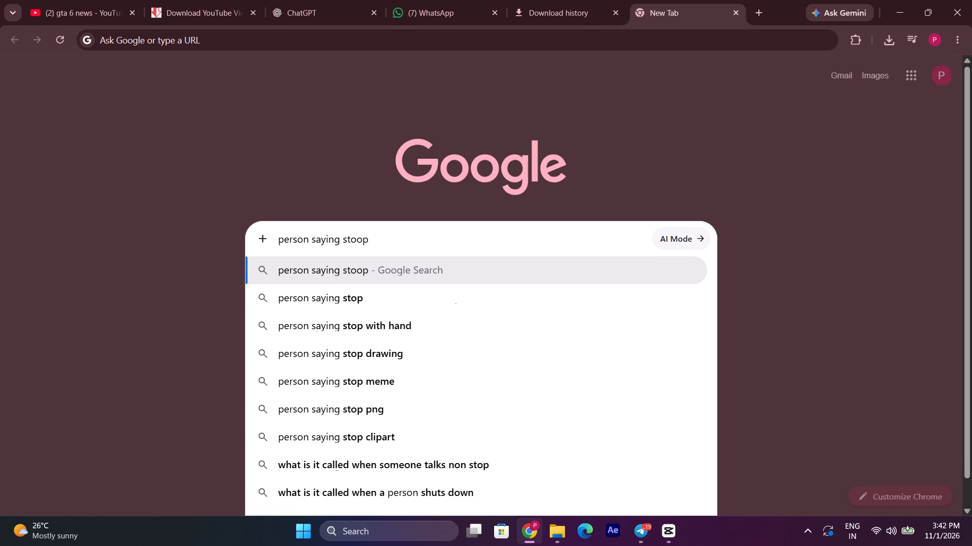
key(BackSpace)
click(434, 321)
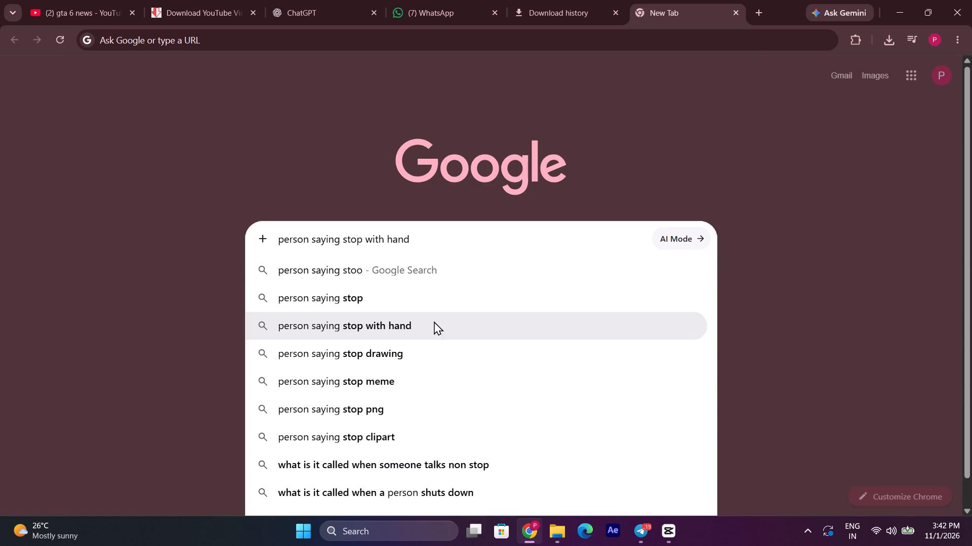
click(213, 141)
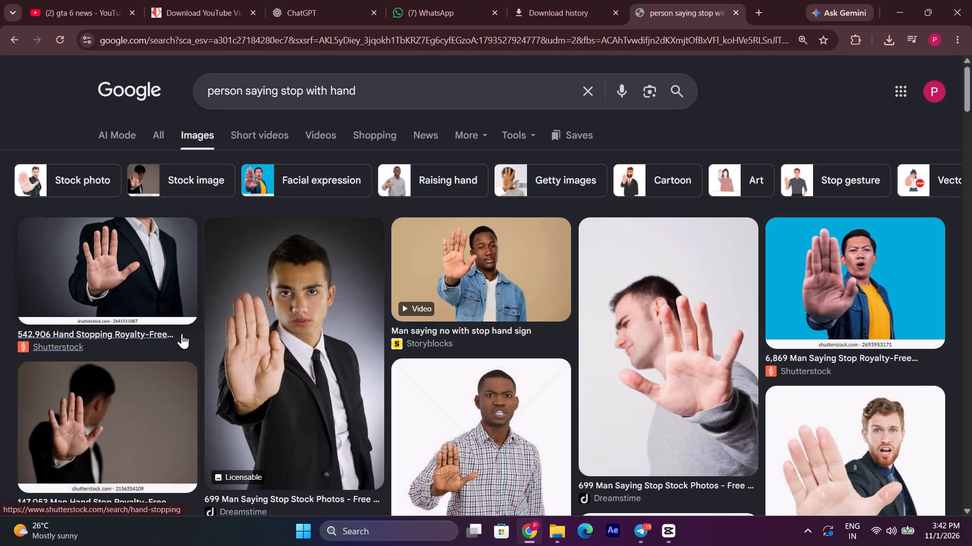
Browse the stop-gesture image results and preview the Dreamstime and Shutterstock photos of men in suits for a usable picture.
scroll(706, 371, down, 2)
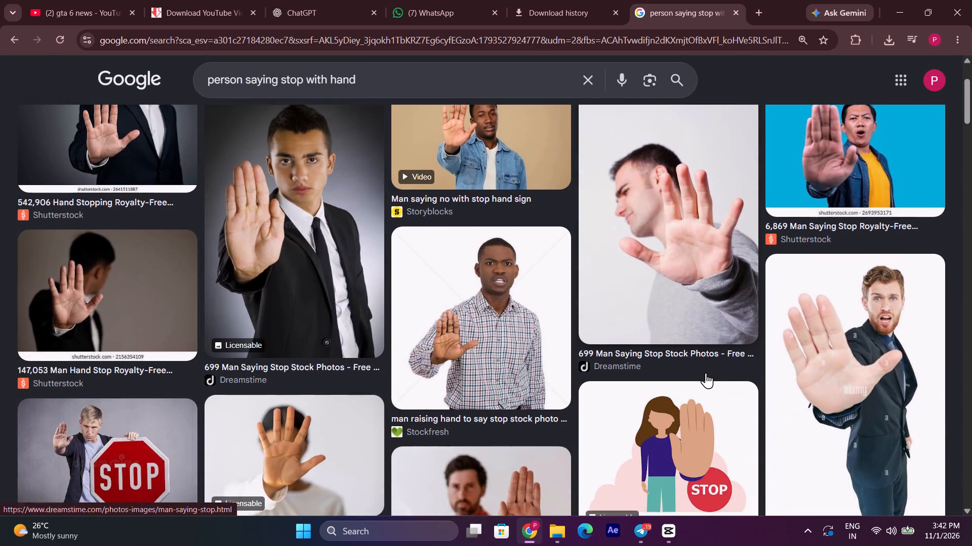
scroll(706, 373, down, 4)
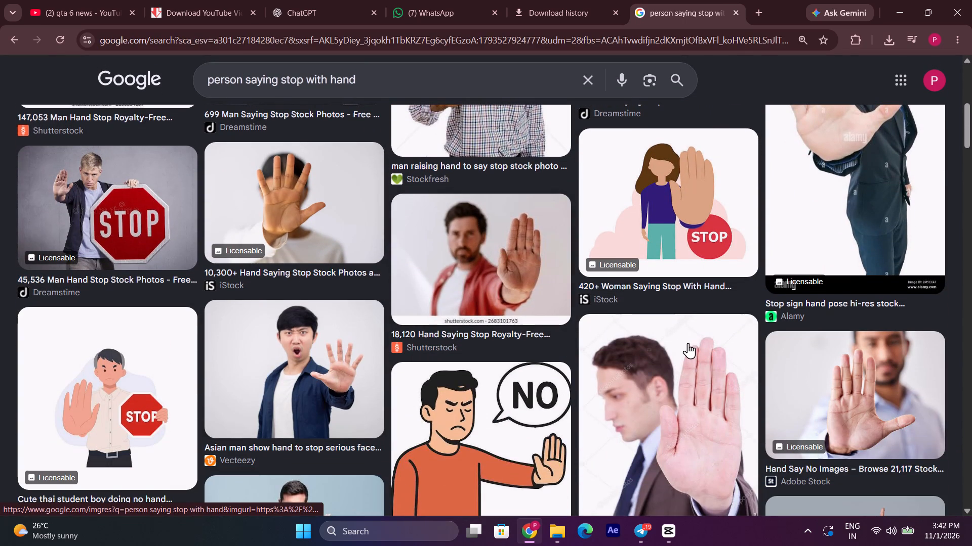
scroll(287, 235, down, 1)
scroll(272, 234, up, 6)
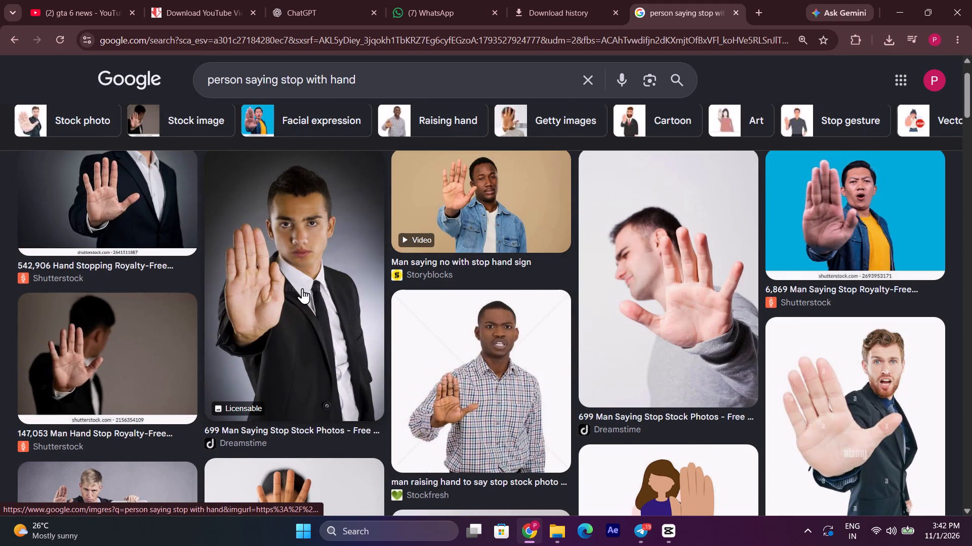
click(293, 299)
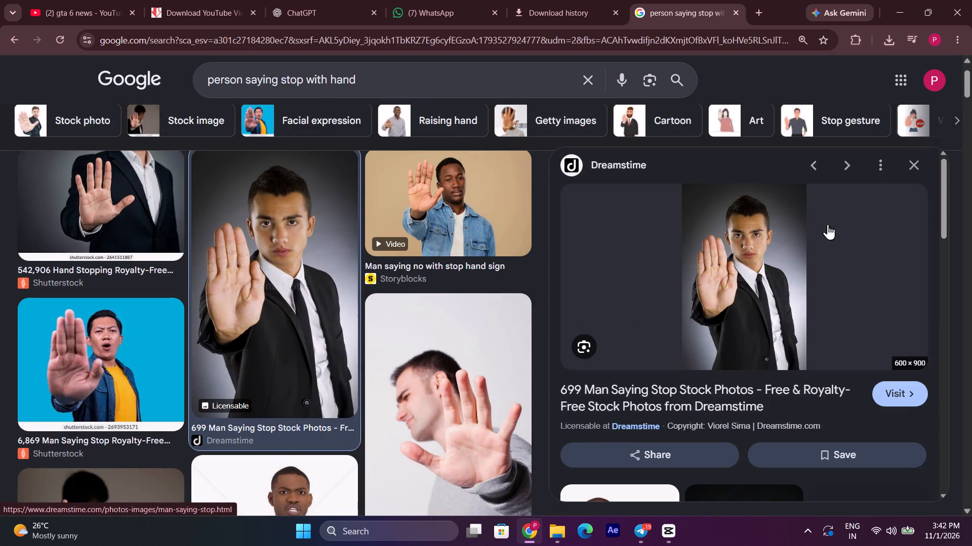
click(919, 169)
click(149, 214)
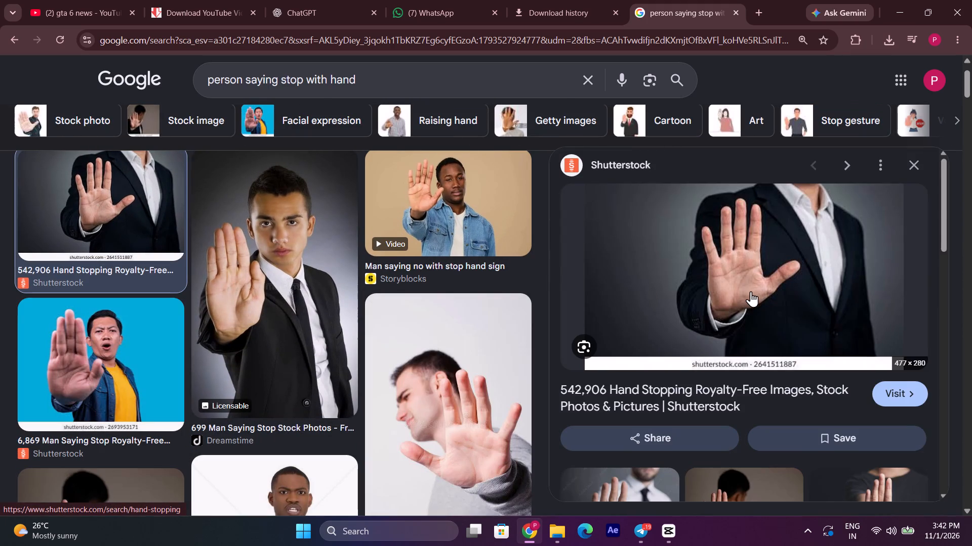
scroll(748, 336, down, 3)
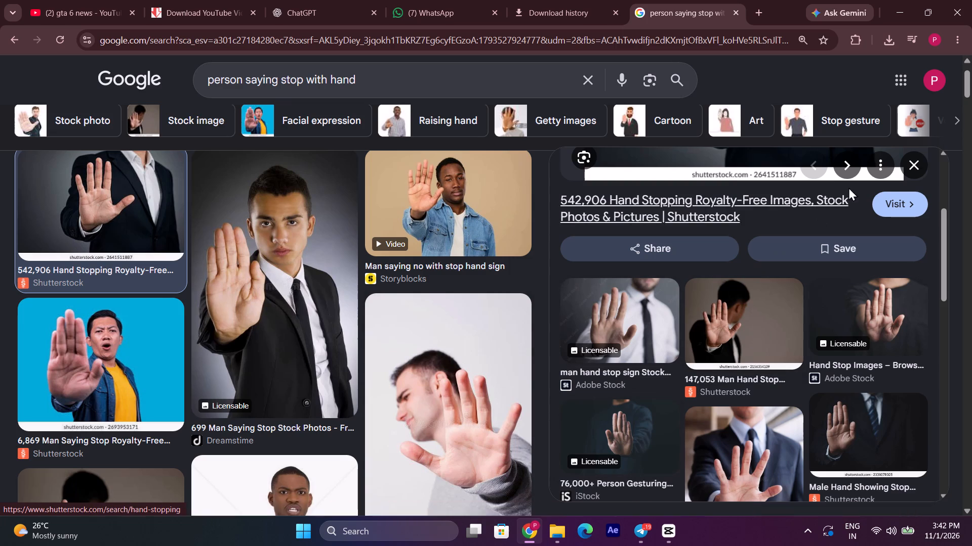
click(911, 165)
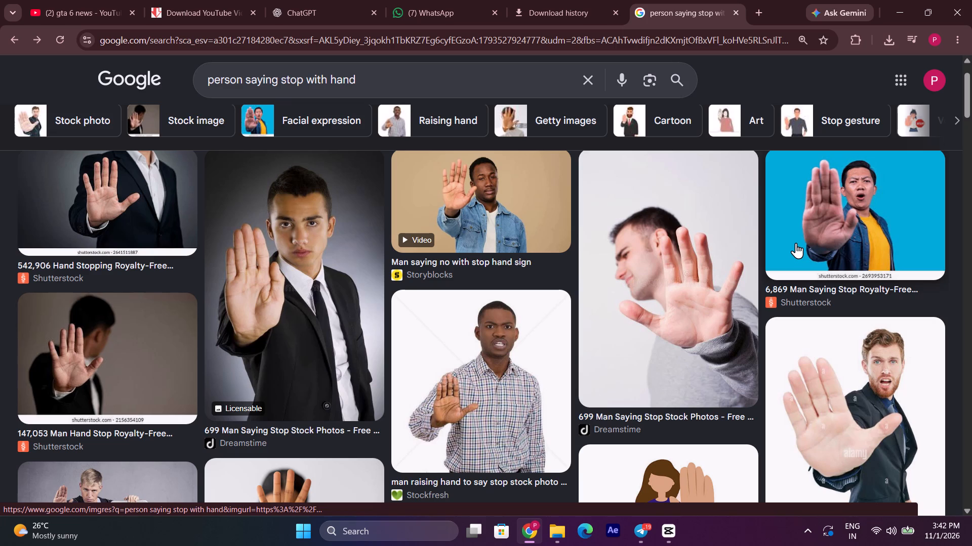
scroll(870, 286, down, 1)
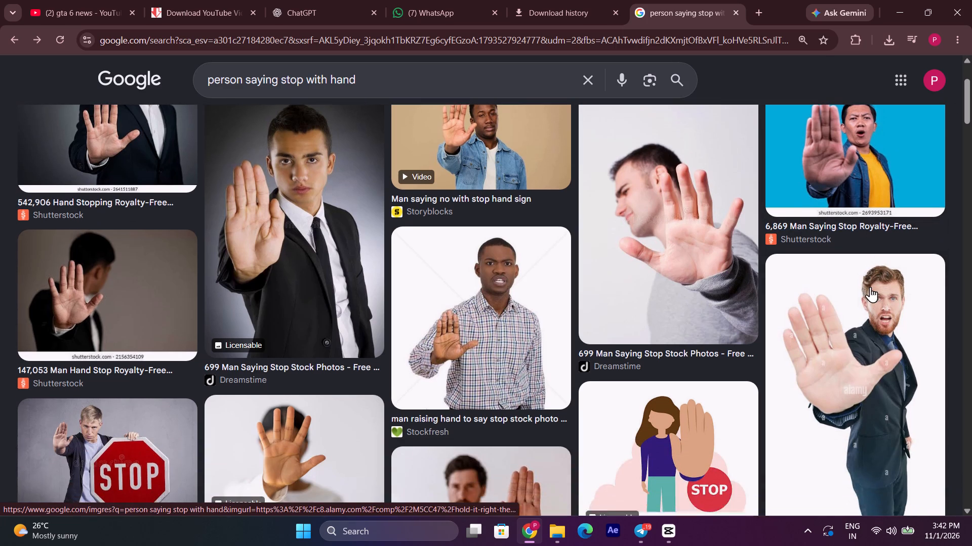
scroll(870, 287, down, 4)
scroll(533, 391, down, 2)
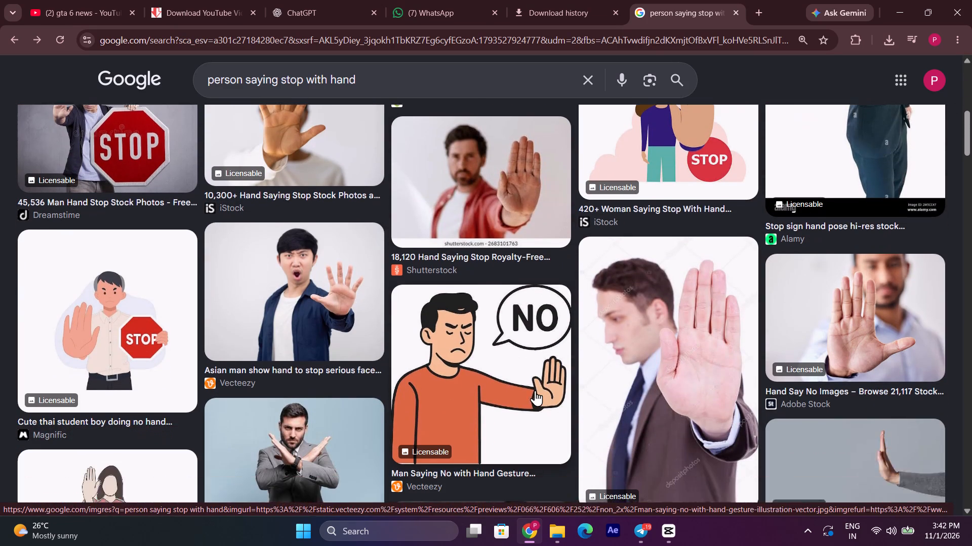
scroll(327, 295, down, 1)
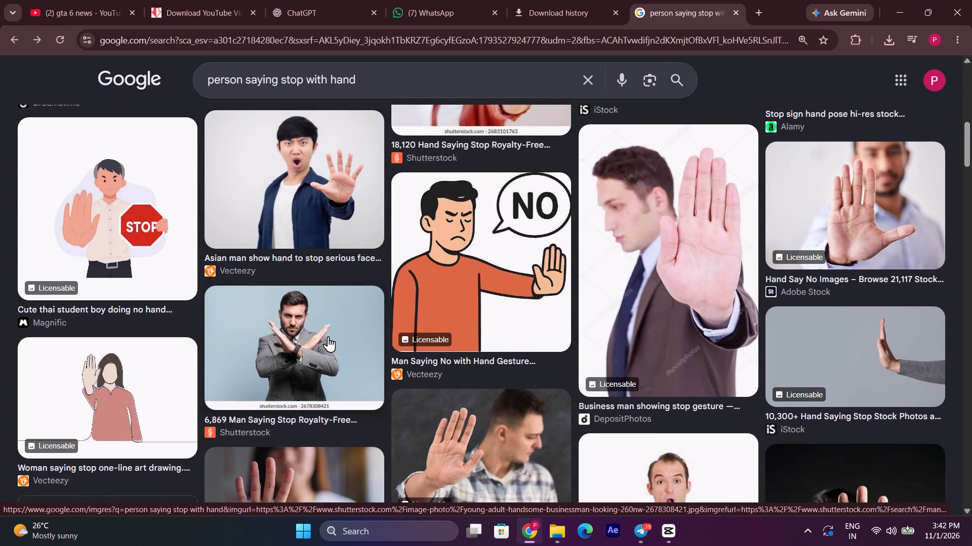
Open the Vecteezy photo of the man in a navy shirt holding up his hand and download it free, dismissing the login form.
click(312, 146)
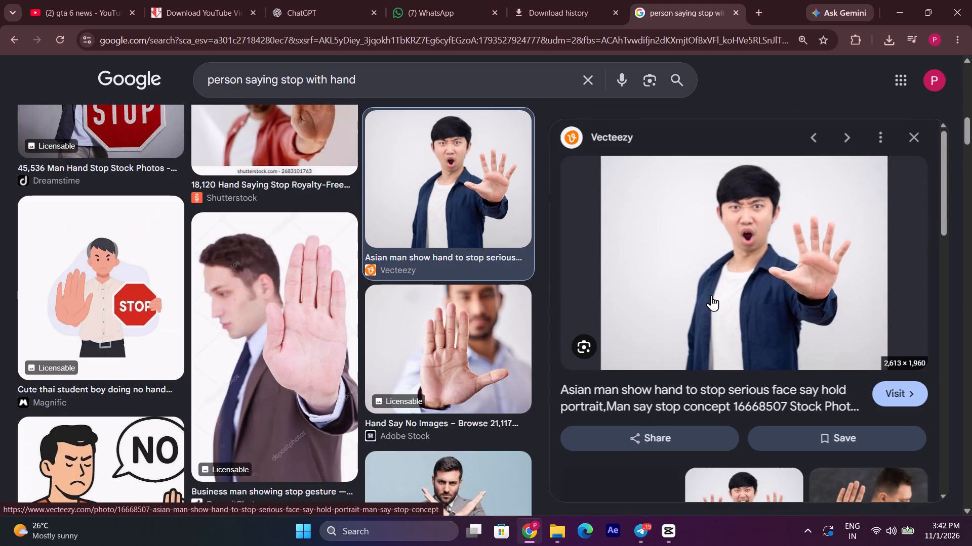
right_click(728, 296)
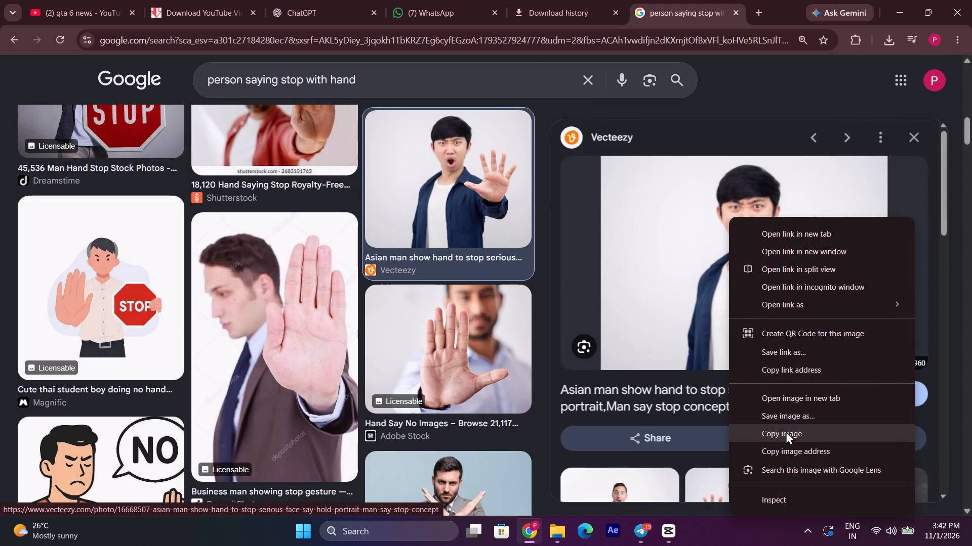
click(634, 321)
click(886, 395)
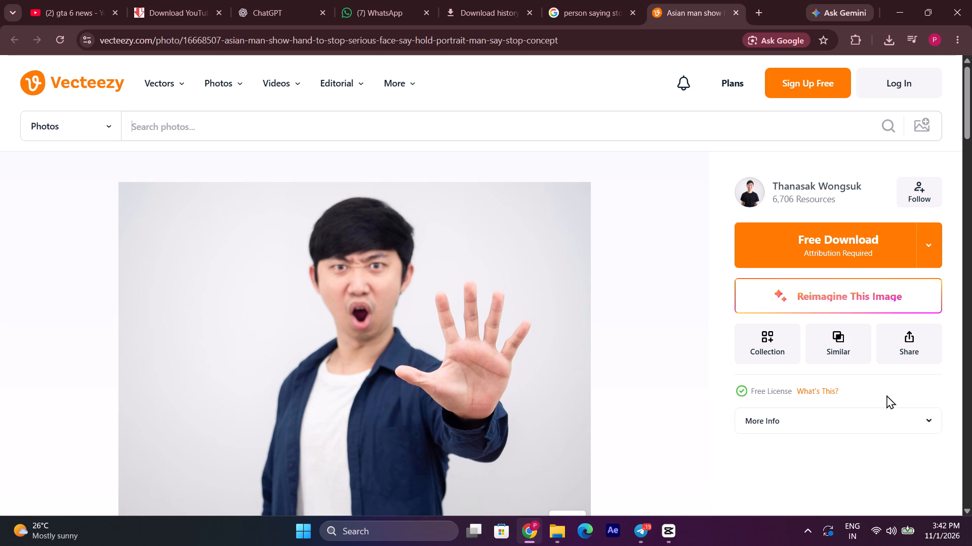
click(860, 249)
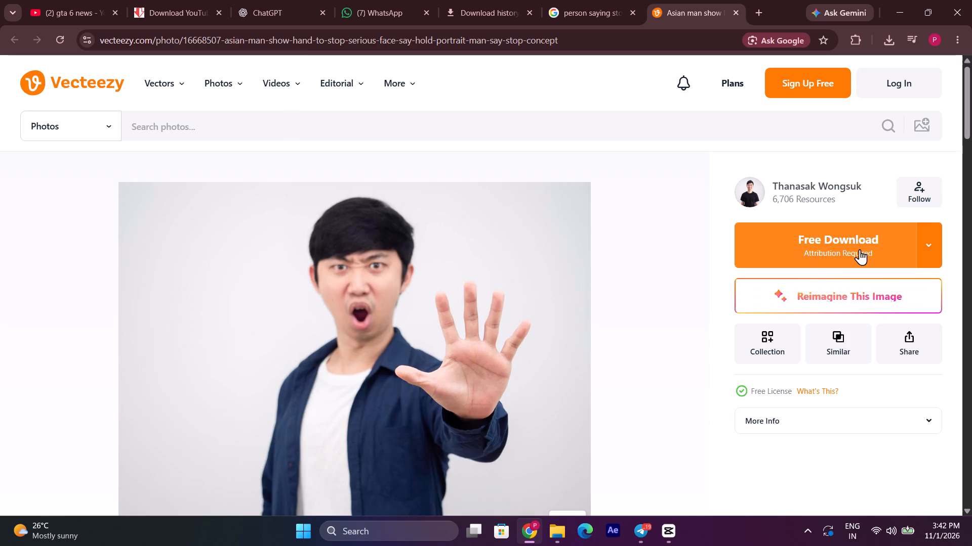
drag(429, 138, 597, 87)
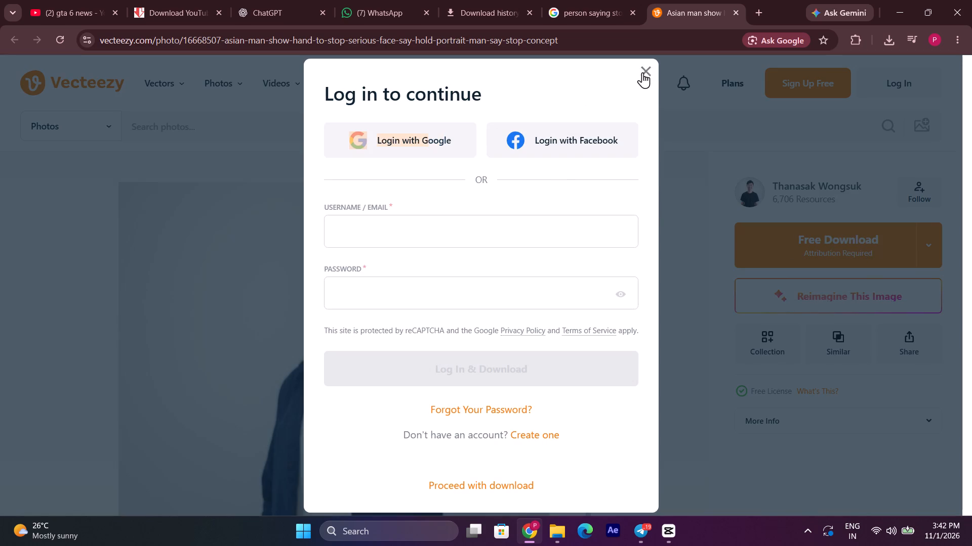
click(642, 72)
click(2, 32)
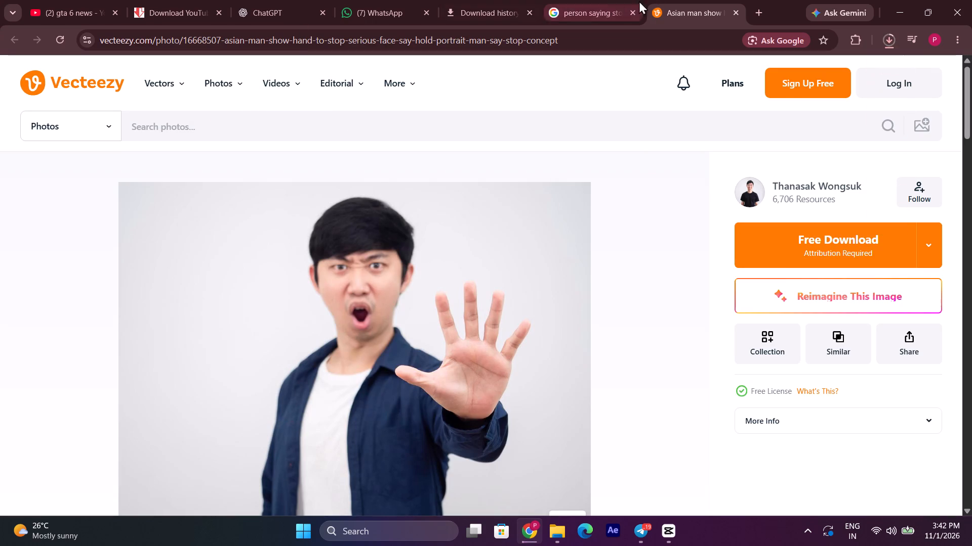
Switch to CapCut, replay around the jet-ski clip and the start of the dark-room gameplay clip, and place the playhead at 00:00:24:08.
click(679, 531)
click(260, 371)
key(space)
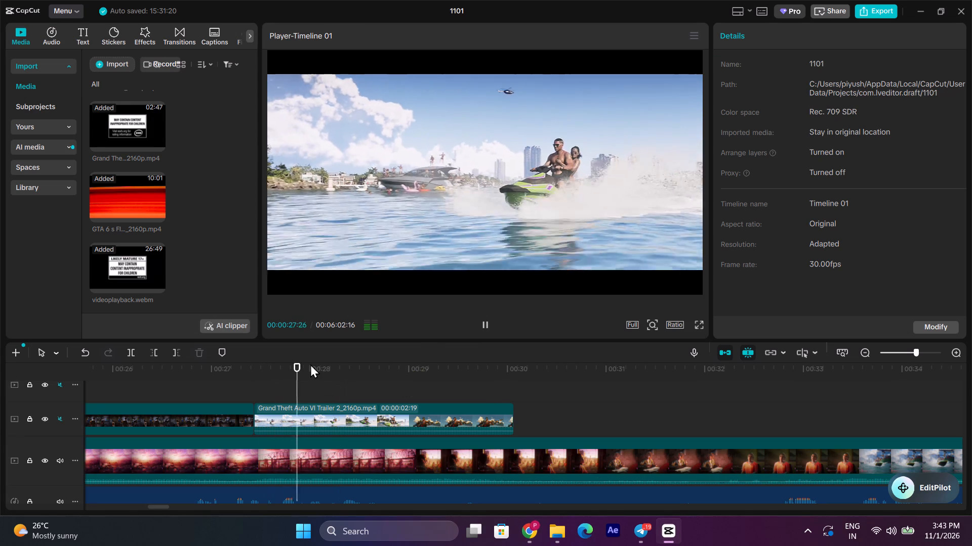
click(174, 395)
drag(174, 395, 470, 387)
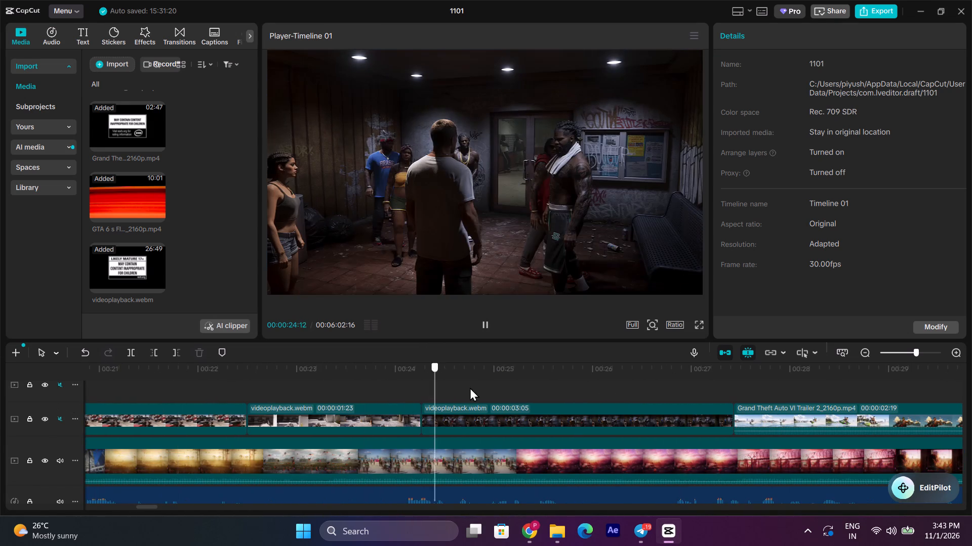
drag(470, 387, 485, 383)
key(space)
key(space)
click(398, 386)
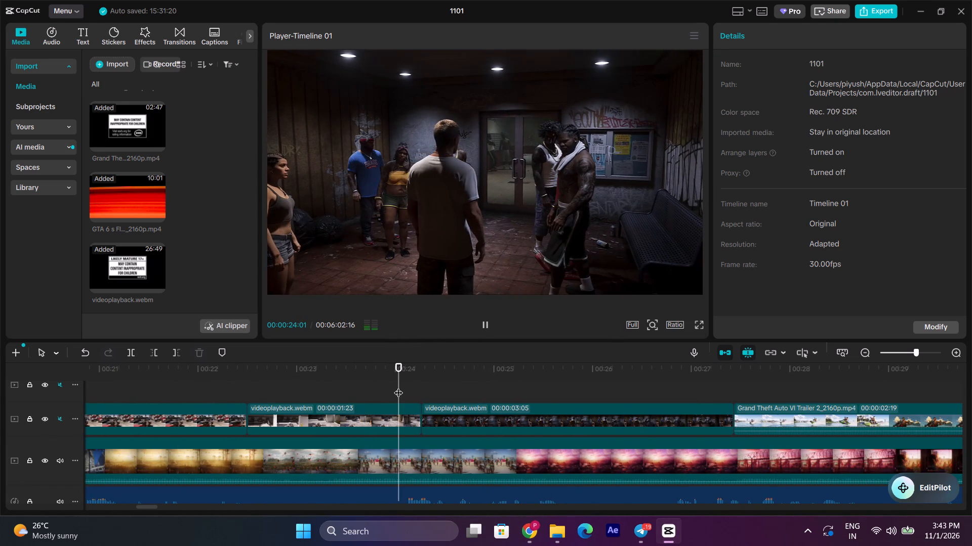
key(space)
key(space)
key(space)
click(420, 378)
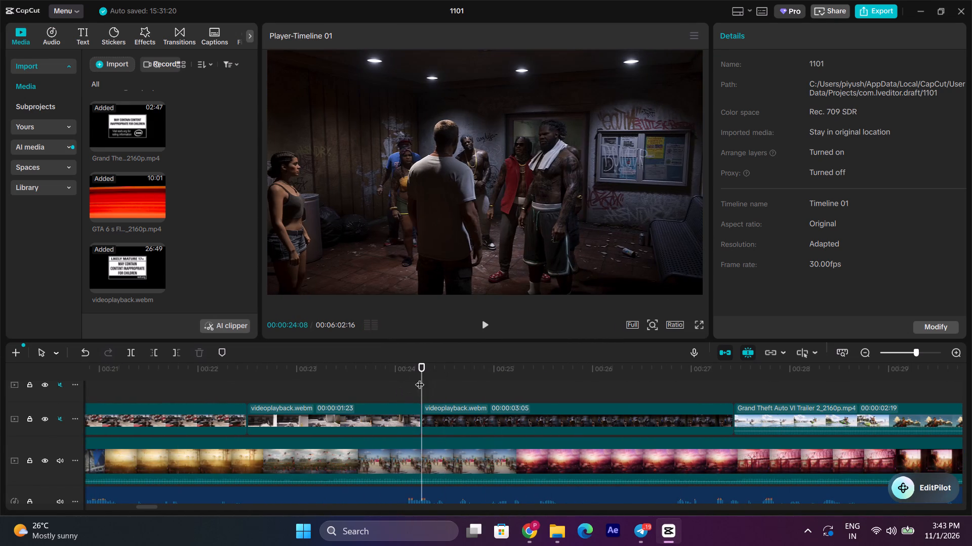
Import the Vecteezy stop-gesture photo from the Downloads folder into the project media.
click(117, 69)
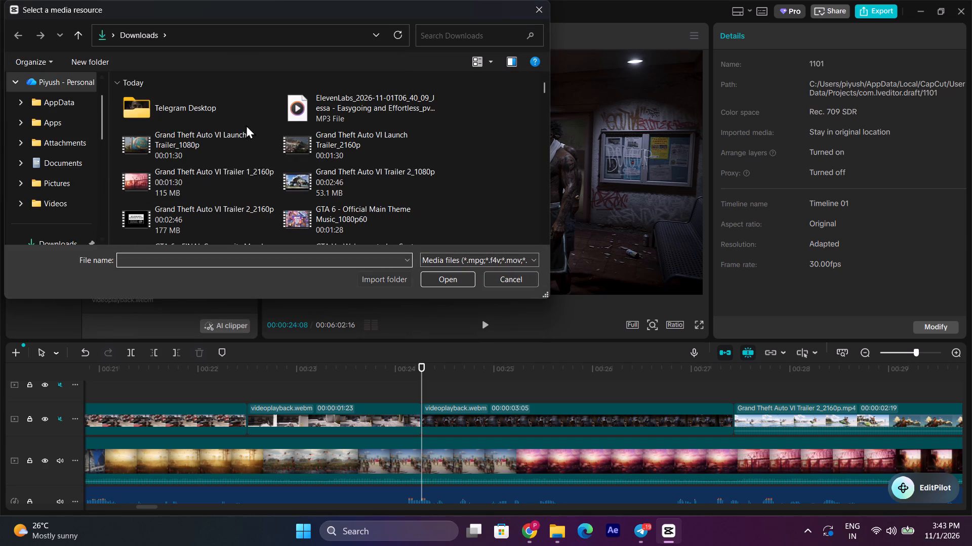
scroll(46, 246, down, 2)
scroll(271, 152, down, 1)
double_click(312, 214)
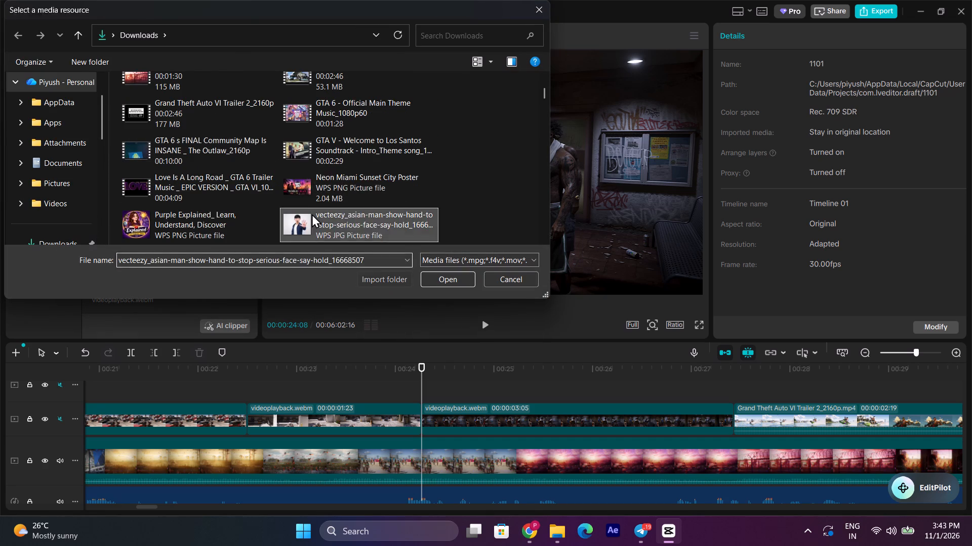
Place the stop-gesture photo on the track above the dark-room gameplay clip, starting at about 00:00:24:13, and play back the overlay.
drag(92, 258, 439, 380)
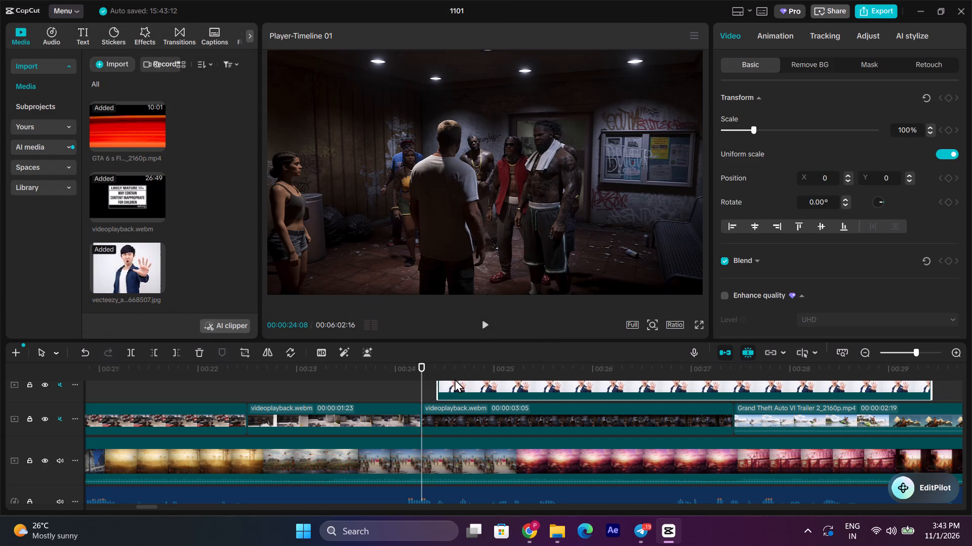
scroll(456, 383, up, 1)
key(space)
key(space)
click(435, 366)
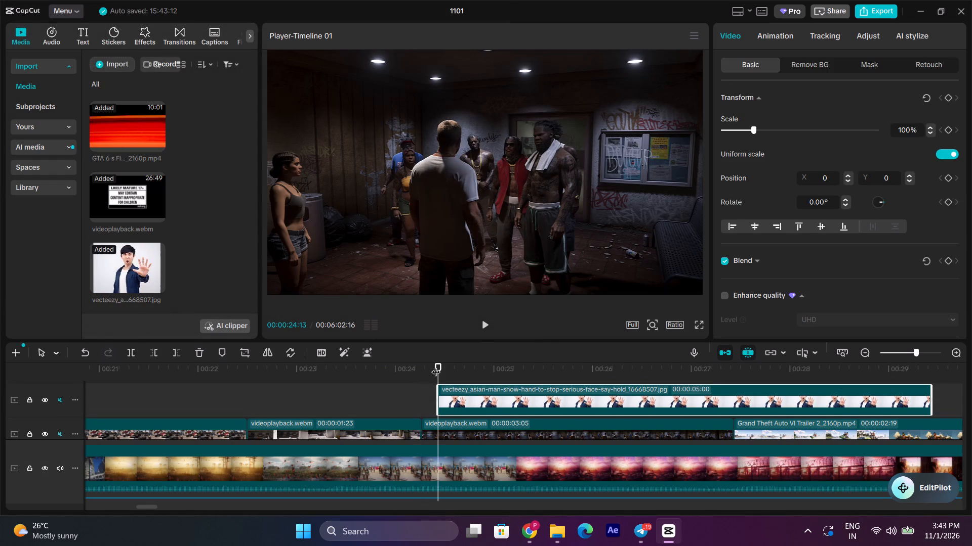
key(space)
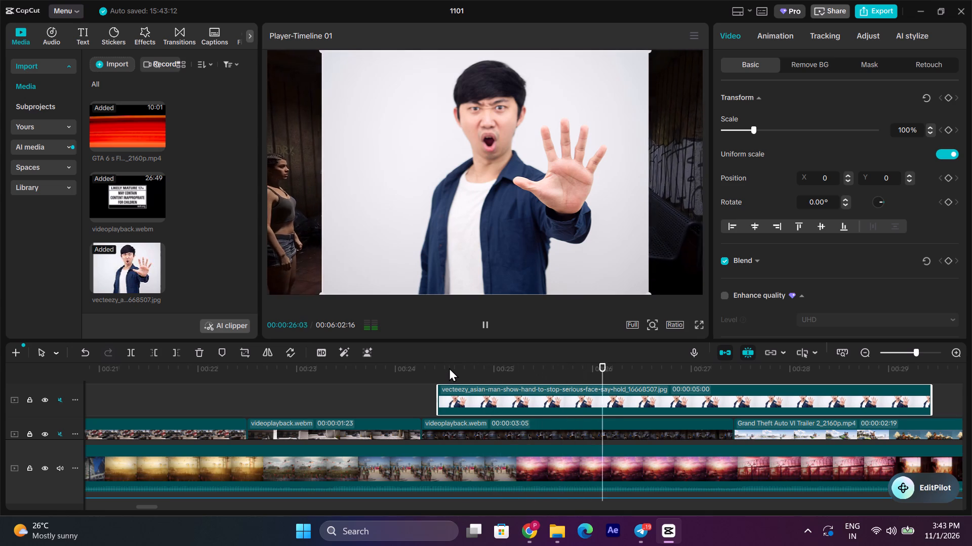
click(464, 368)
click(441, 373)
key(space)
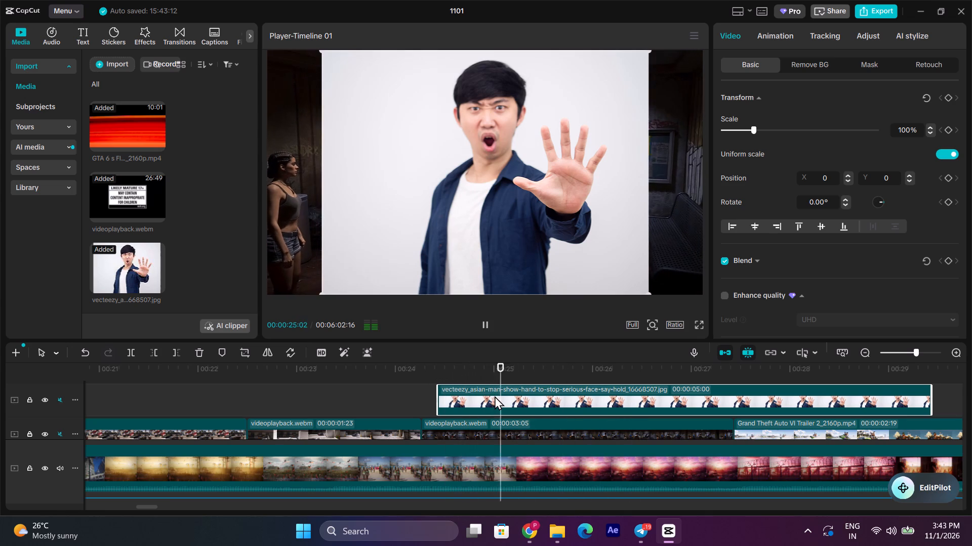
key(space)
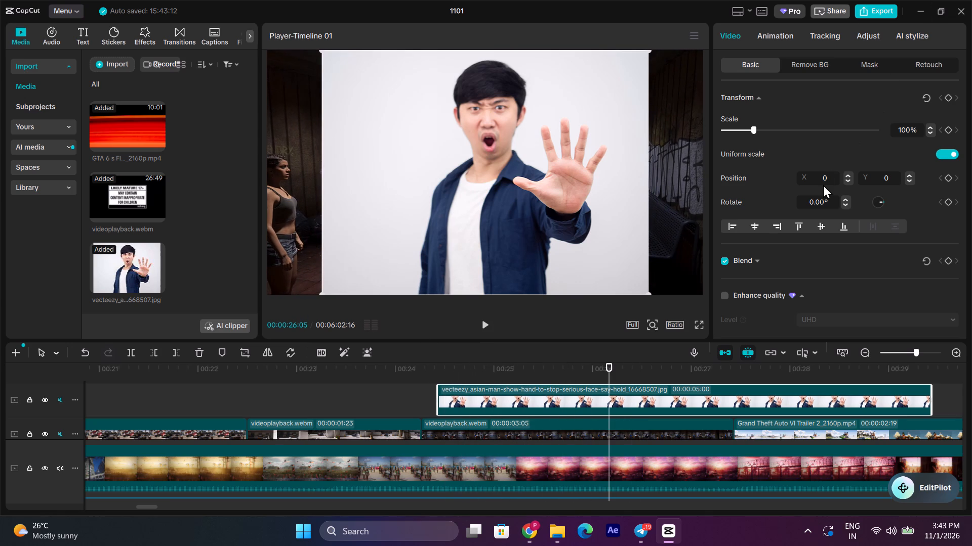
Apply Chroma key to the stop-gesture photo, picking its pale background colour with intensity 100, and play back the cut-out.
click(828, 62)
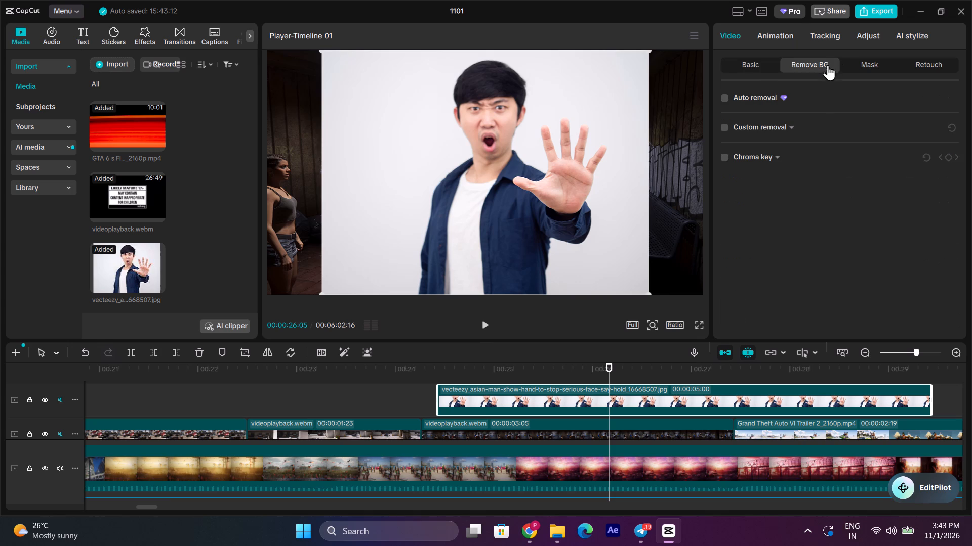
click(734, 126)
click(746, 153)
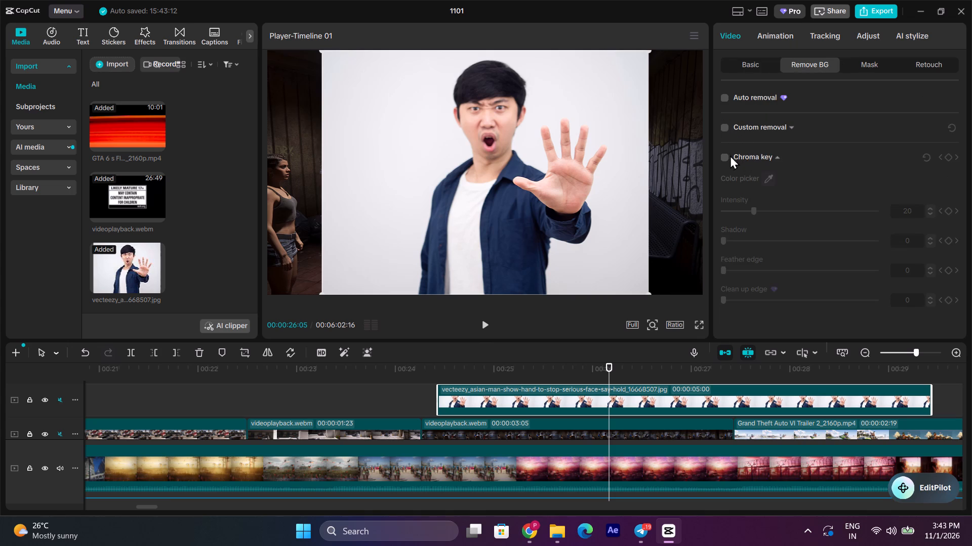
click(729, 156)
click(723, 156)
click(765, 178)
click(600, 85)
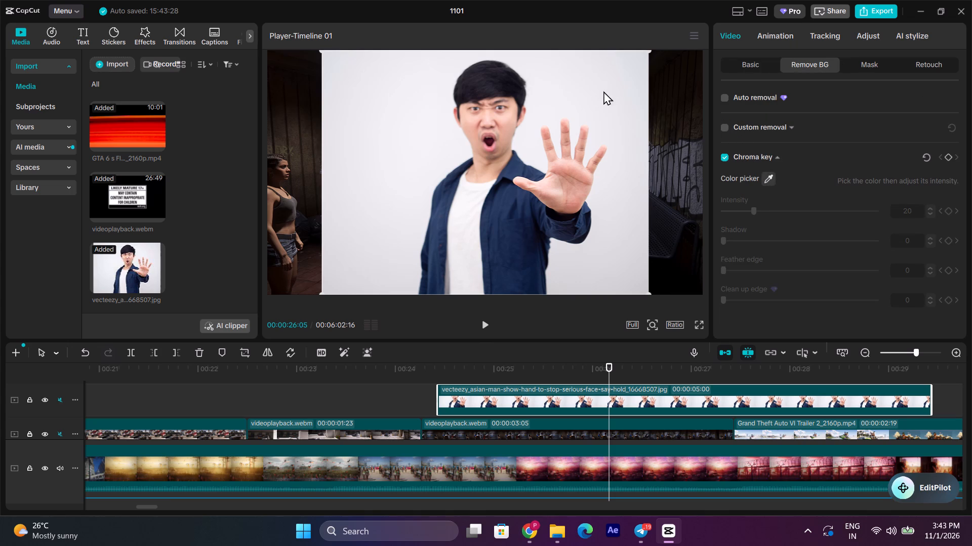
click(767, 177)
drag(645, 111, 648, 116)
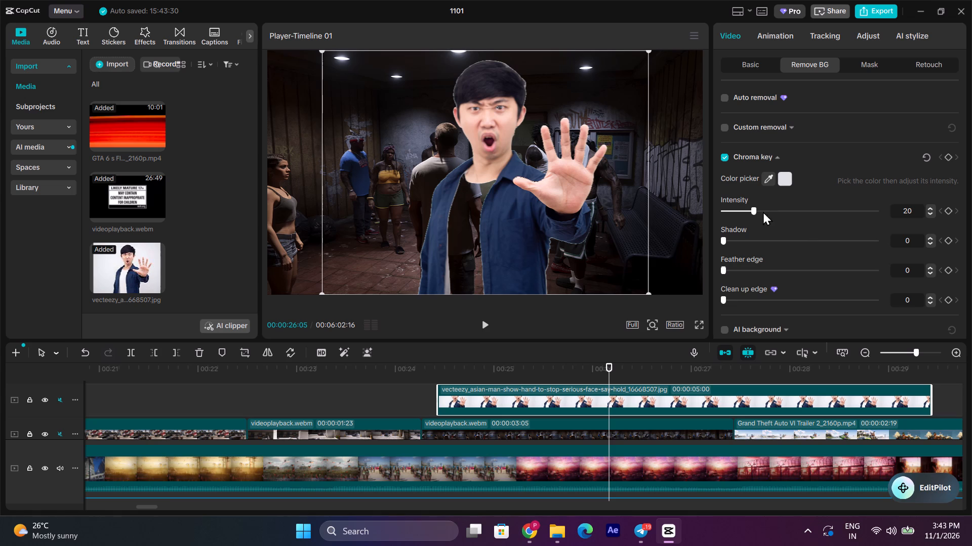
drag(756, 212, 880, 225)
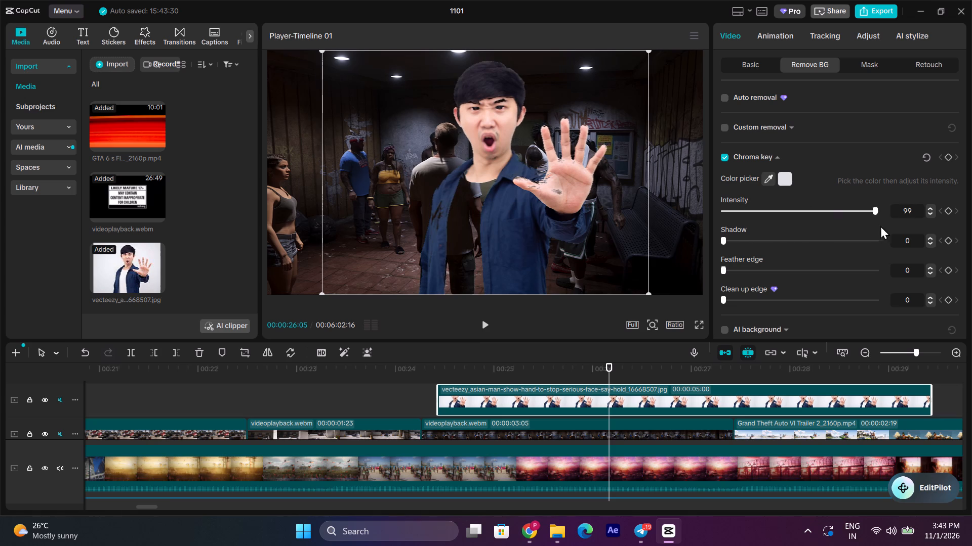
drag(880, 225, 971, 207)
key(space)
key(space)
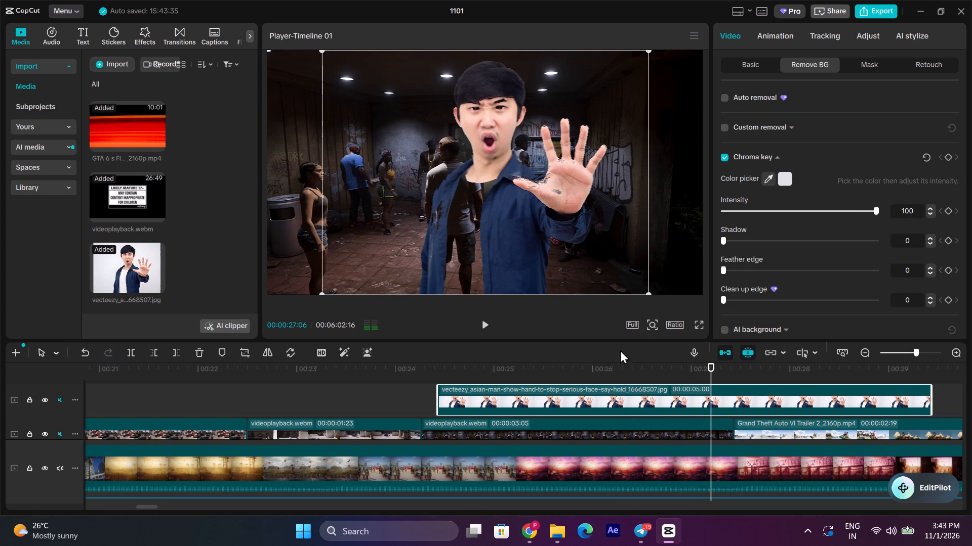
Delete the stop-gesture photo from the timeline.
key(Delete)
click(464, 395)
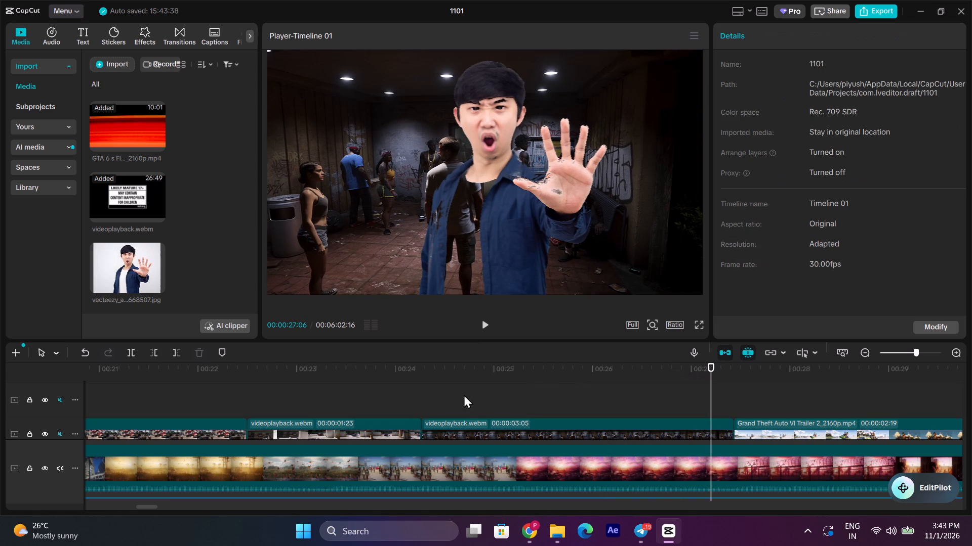
Replay from the dark-room clip past the jet-ski trailer clip, and return the playhead to the dark-room clip's start at 00:00:24:08.
key(space)
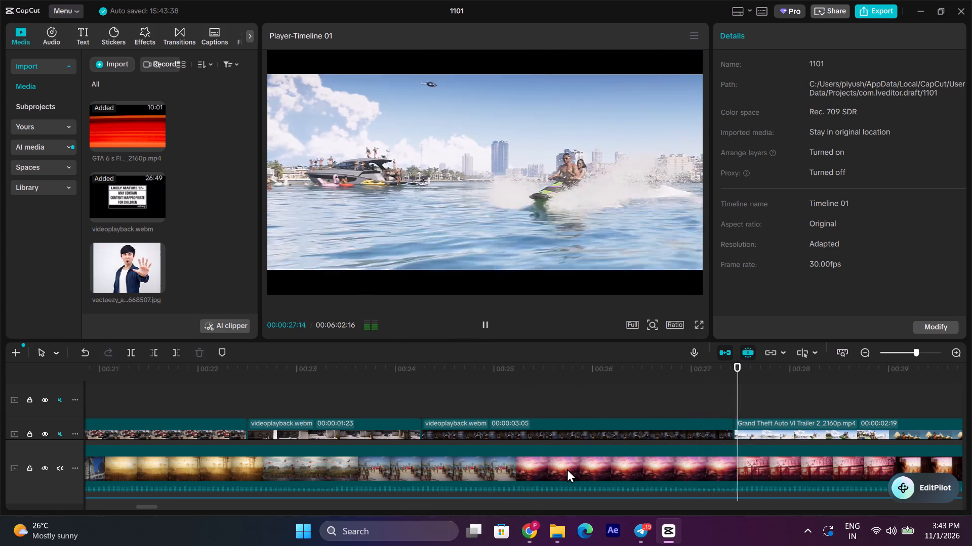
key(space)
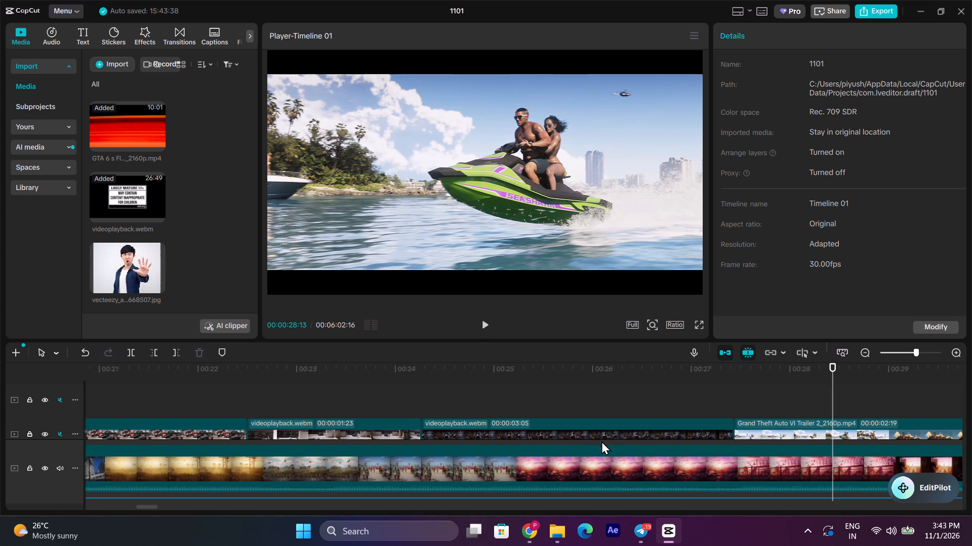
key(space)
key(space)
key(space)
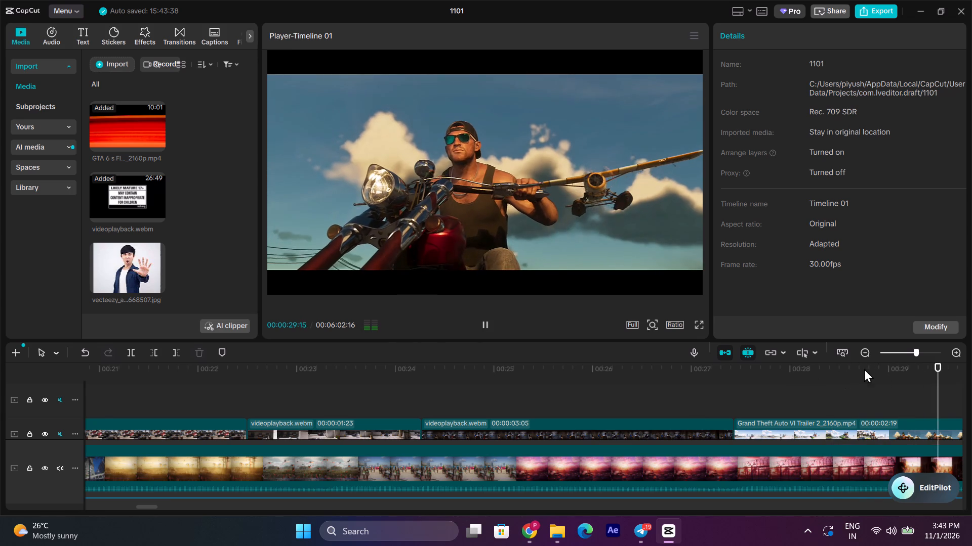
scroll(348, 429, down, 2)
scroll(347, 429, up, 2)
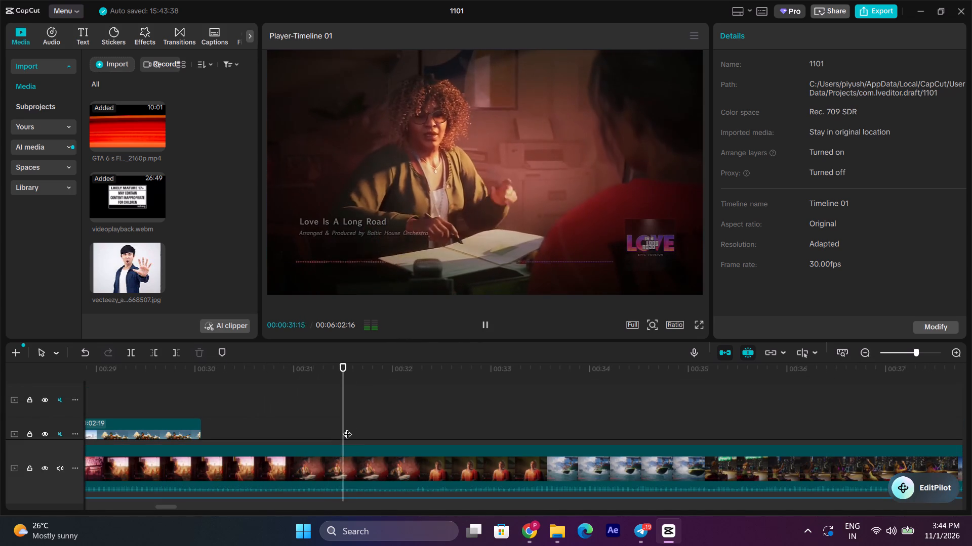
key(space)
click(359, 412)
drag(359, 412, 579, 420)
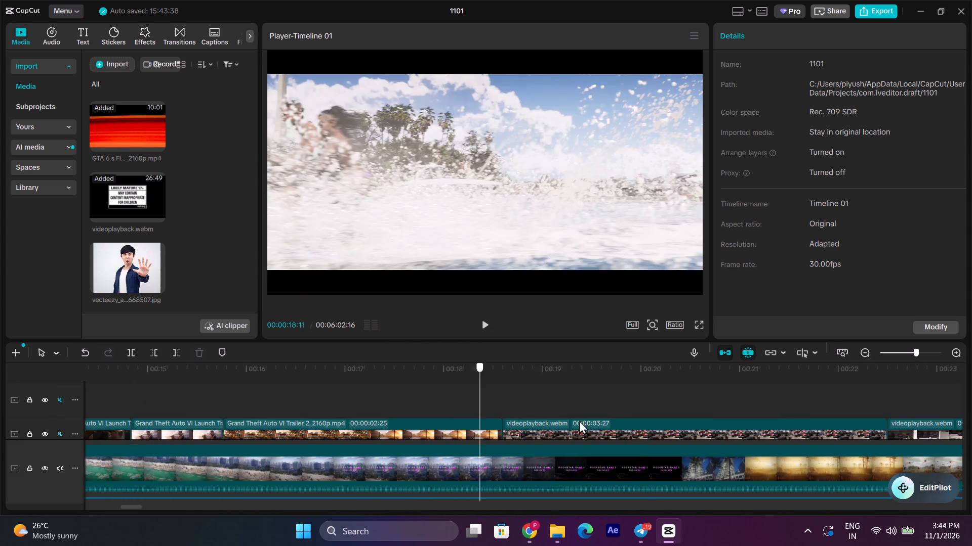
drag(579, 420, 612, 430)
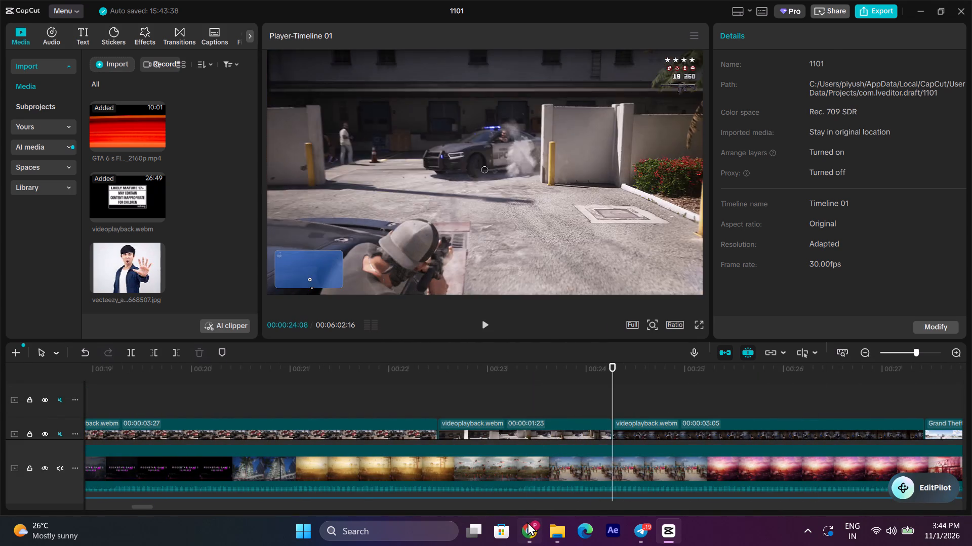
Switch to Chrome, close the Vecteezy photo page and open a new tab ready for a search.
click(528, 523)
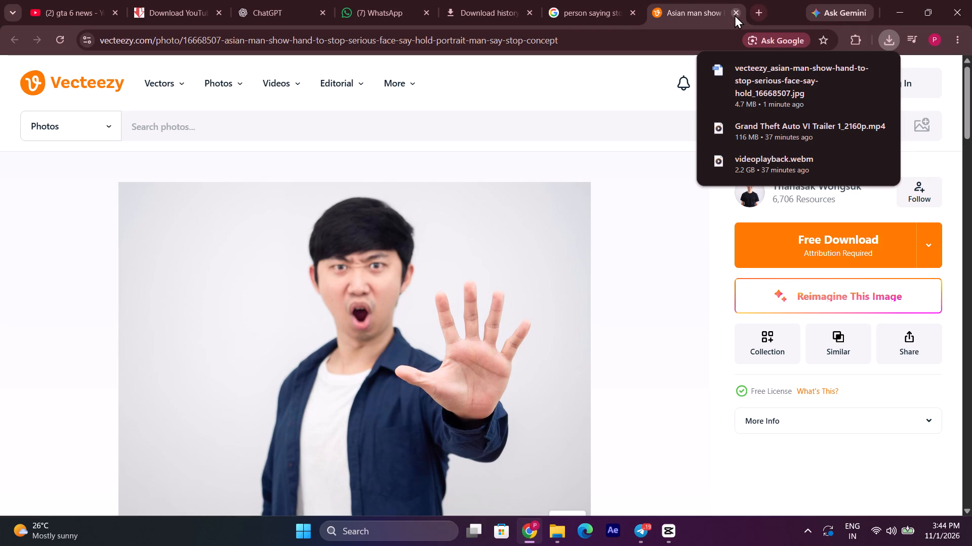
click(735, 15)
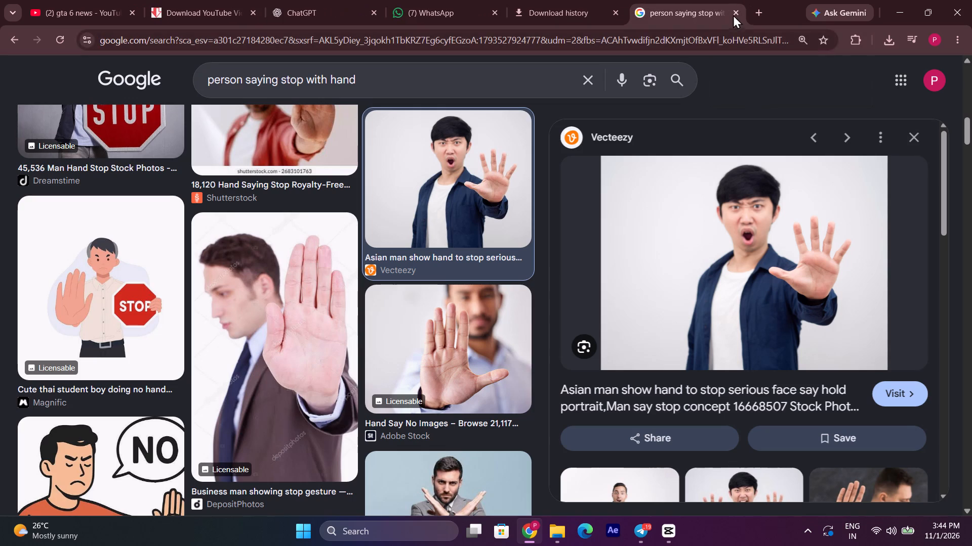
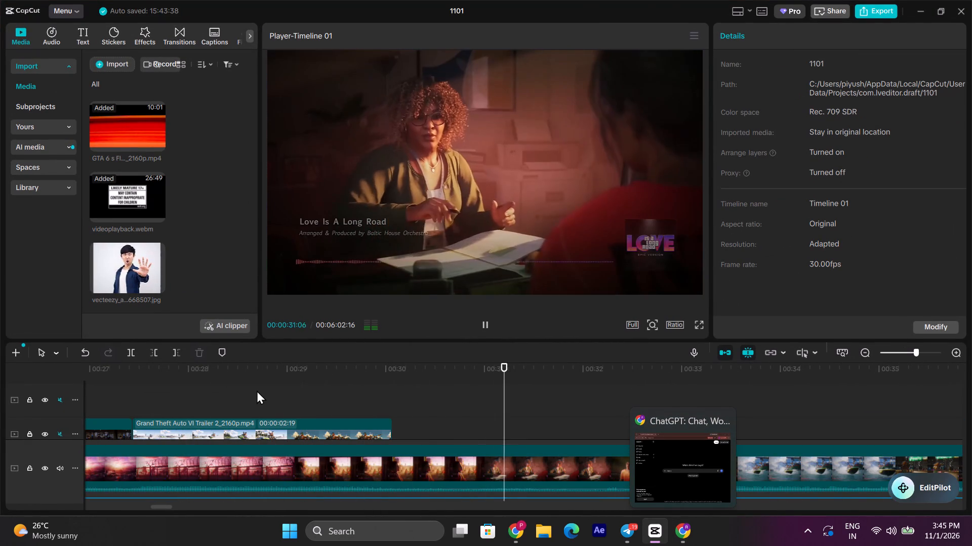
click(180, 398)
key(space)
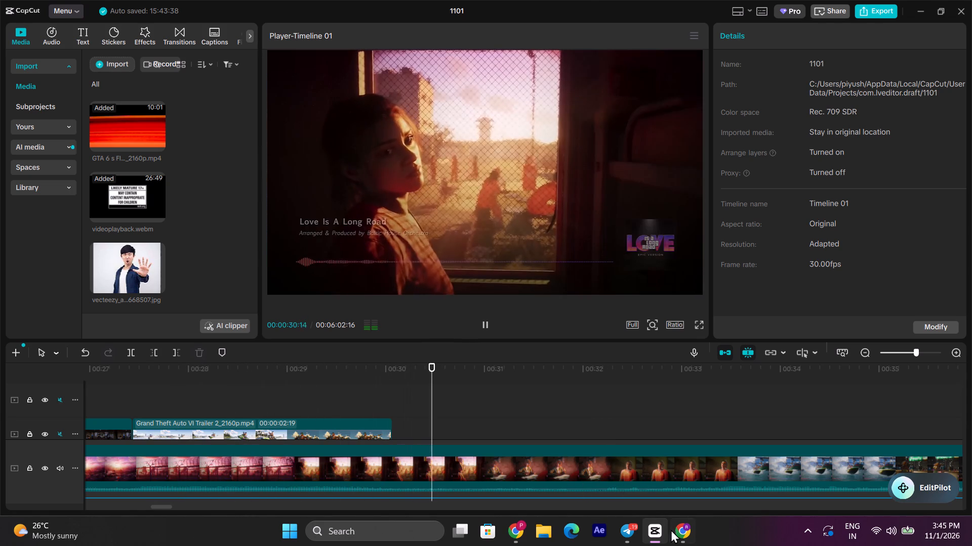
key(space)
click(676, 531)
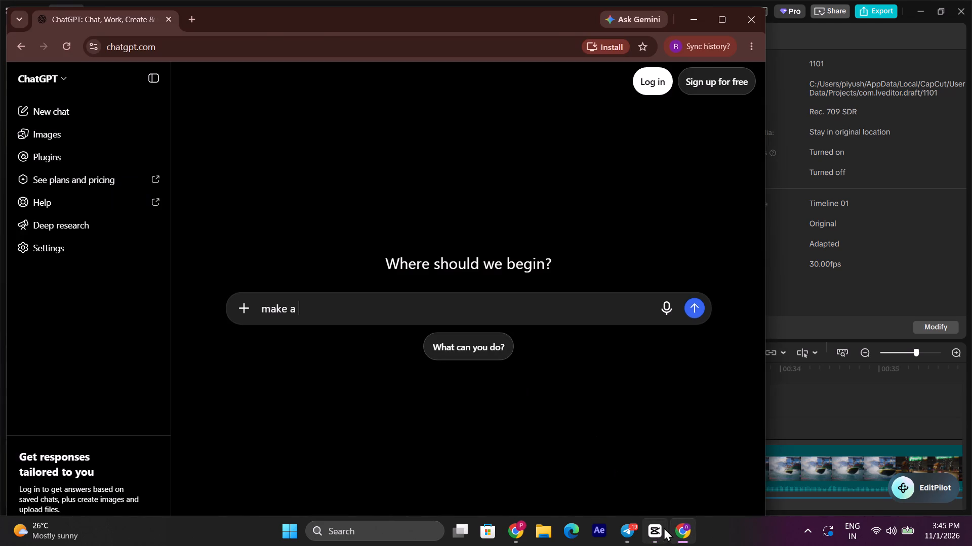
click(664, 527)
key(space)
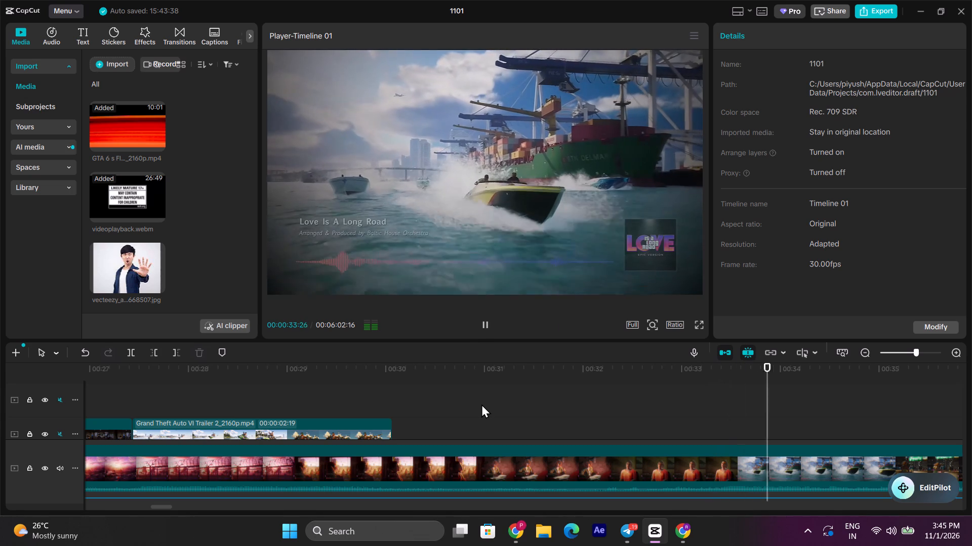
key(space)
click(682, 544)
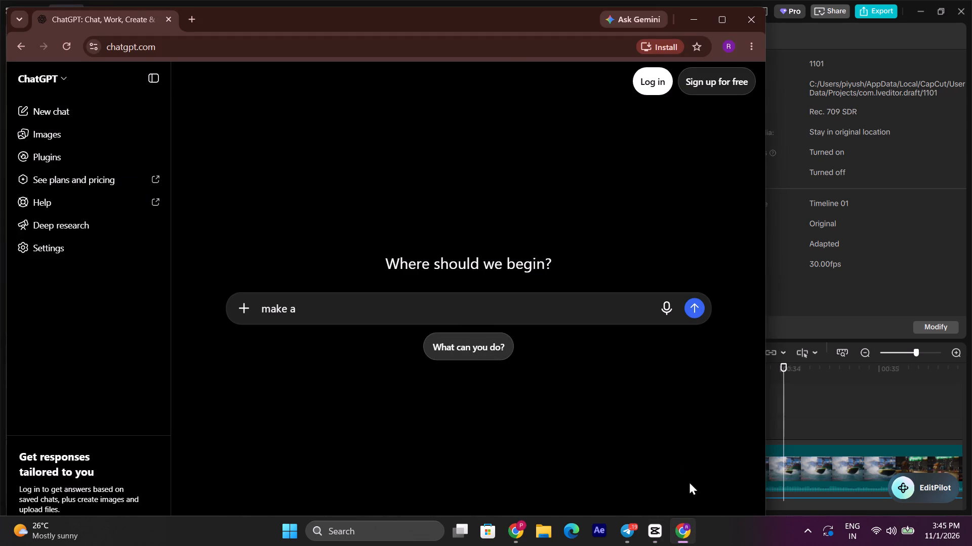
click(663, 539)
drag(151, 395, 146, 395)
key(space)
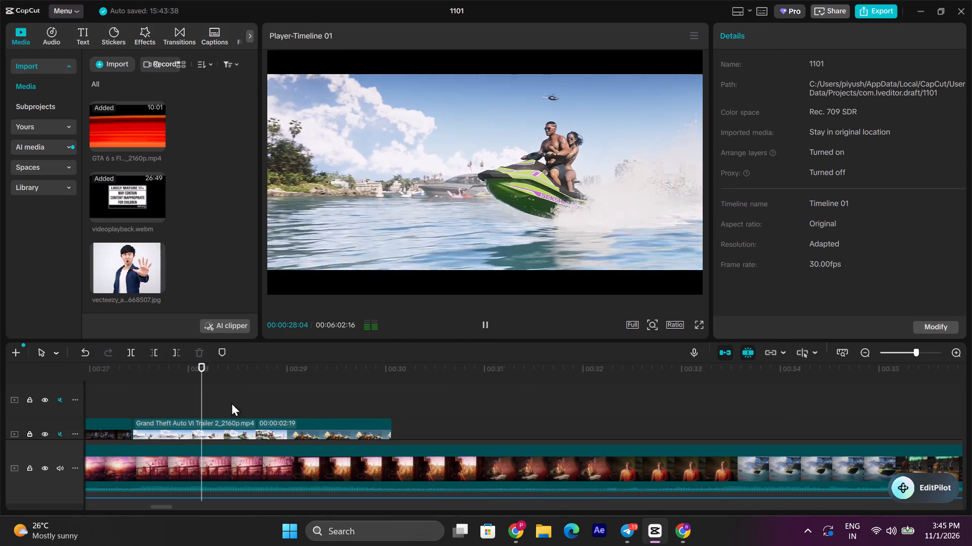
key(space)
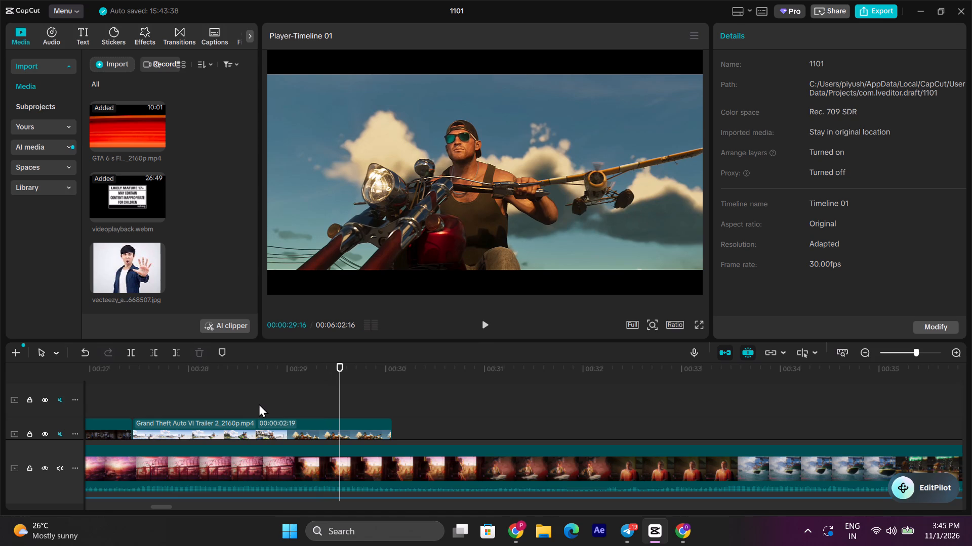
key(space)
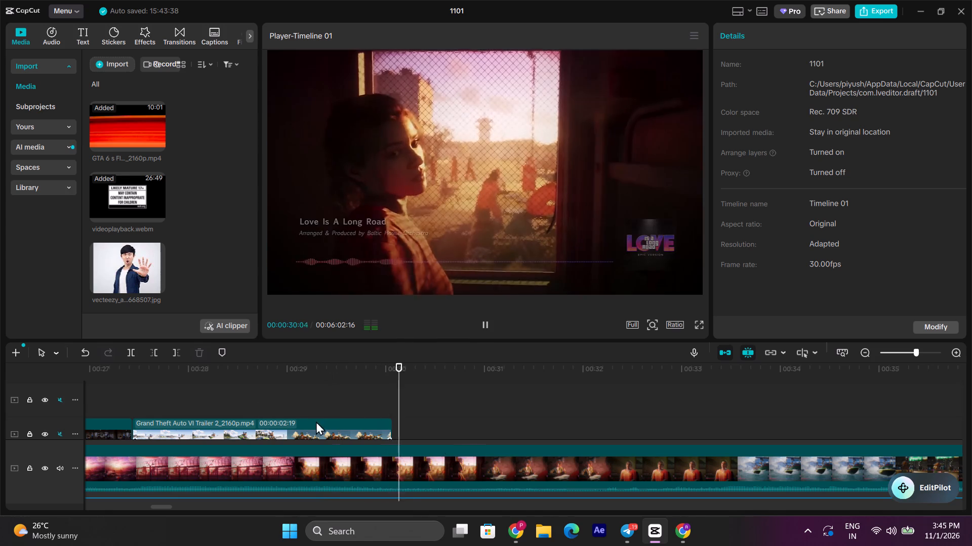
Play the timeline from 00:00:28:10 in the jet-ski clip on to about 00:00:47 to hear the upcoming narration.
click(222, 390)
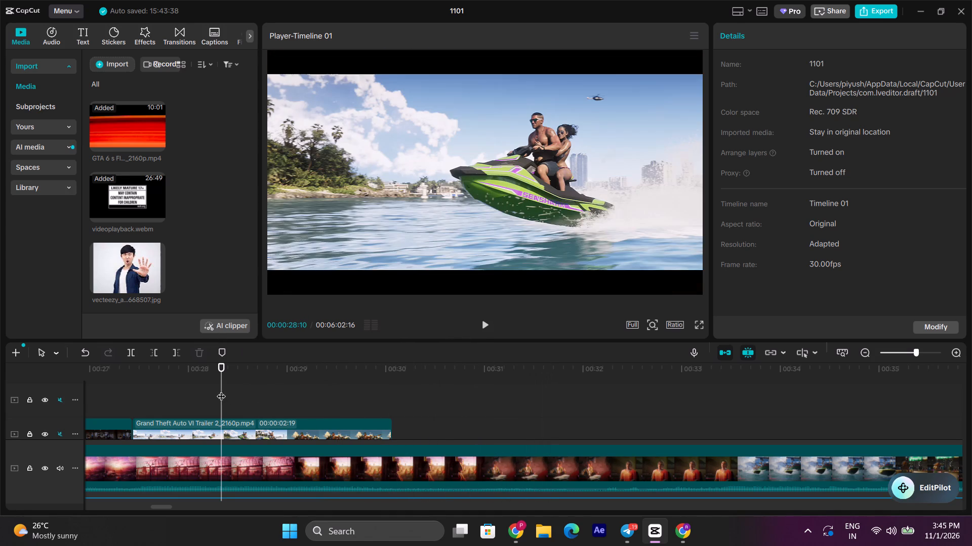
key(space)
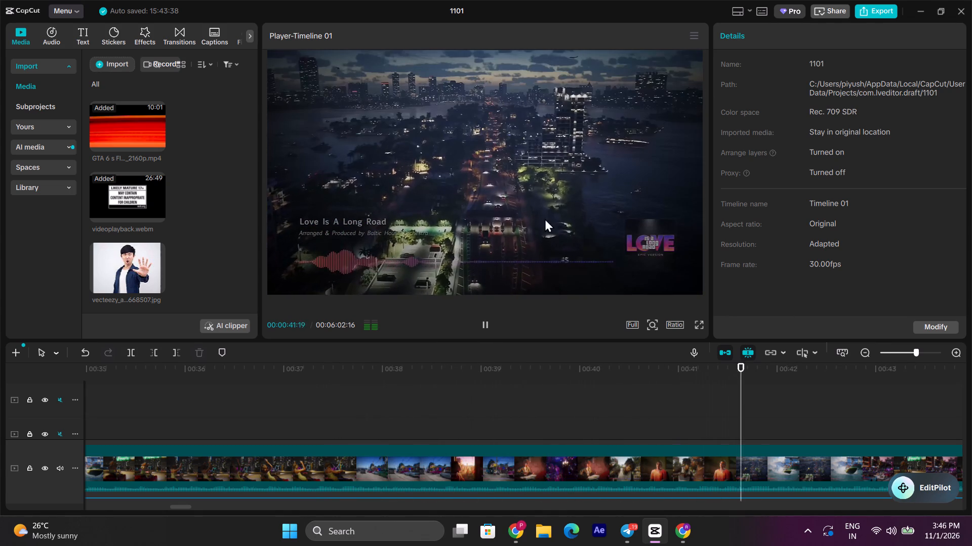
click(478, 307)
click(482, 319)
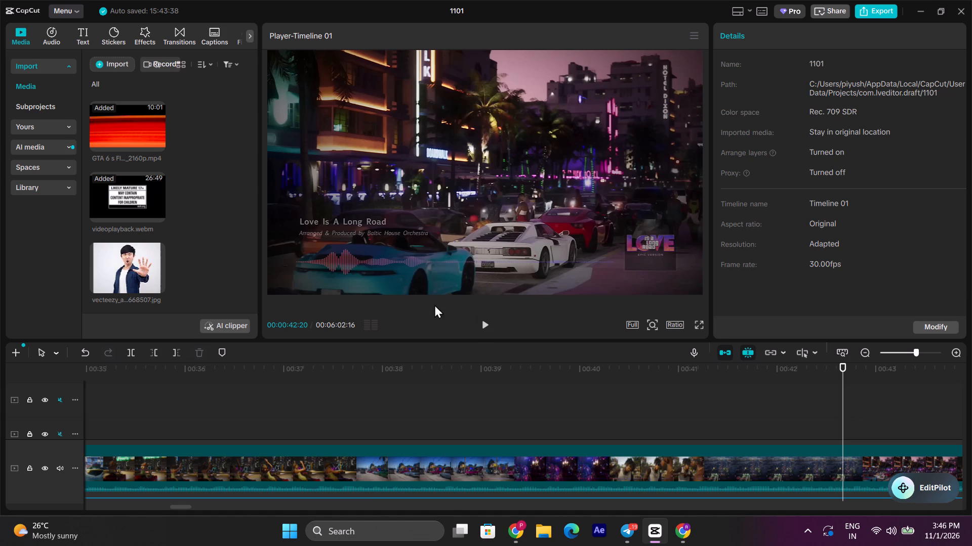
key(space)
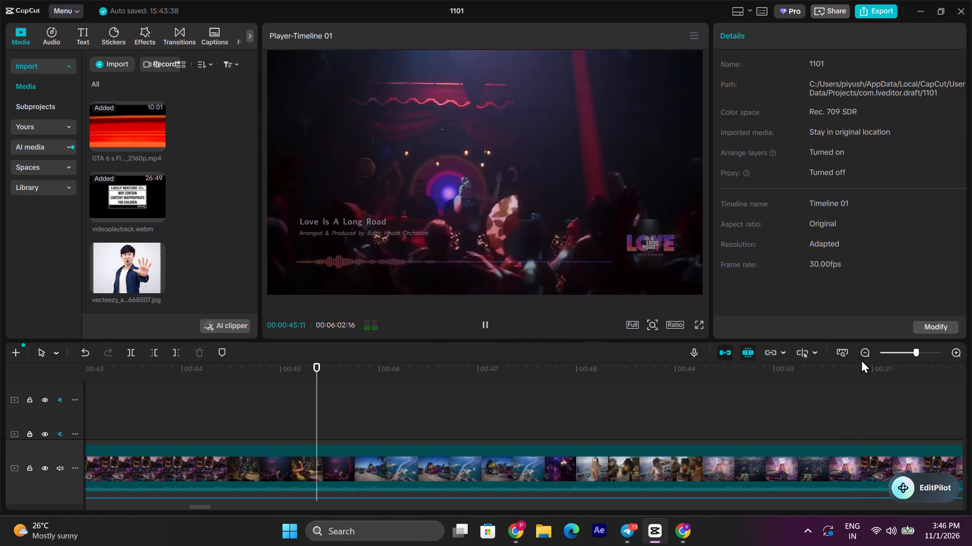
click(861, 359)
click(861, 359)
key(space)
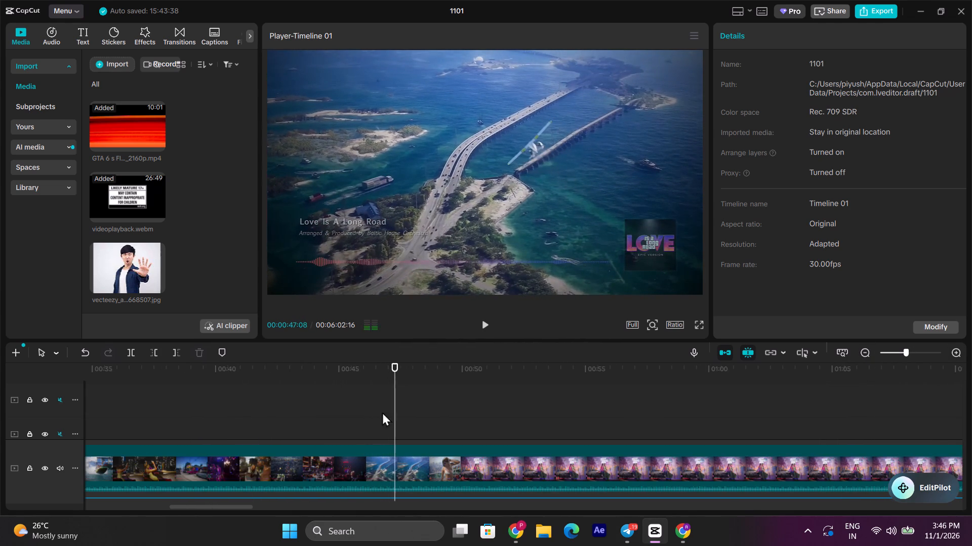
Replay the last part of the jet-ski trailer clip, select that clip and place the playhead at its end, 00:00:30:02.
click(338, 398)
drag(338, 398, 681, 409)
key(space)
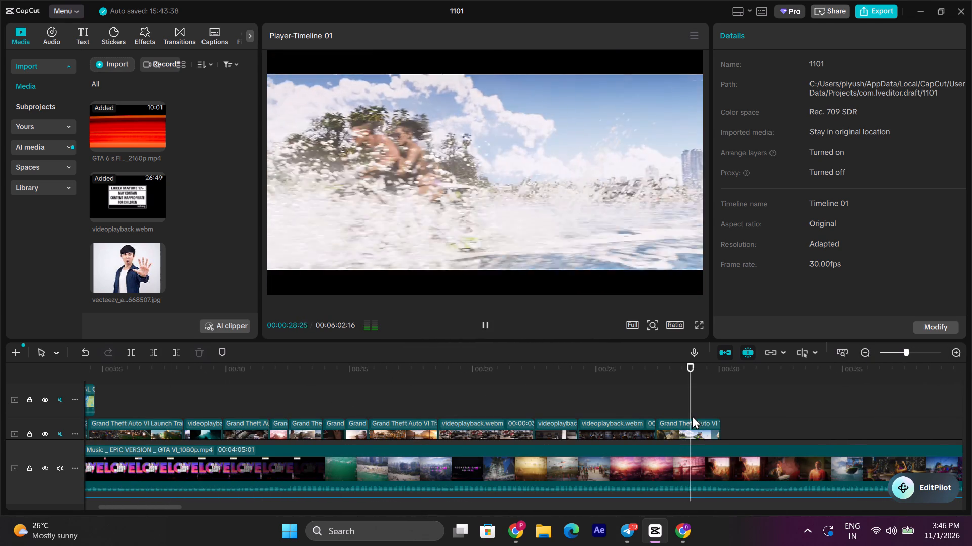
key(space)
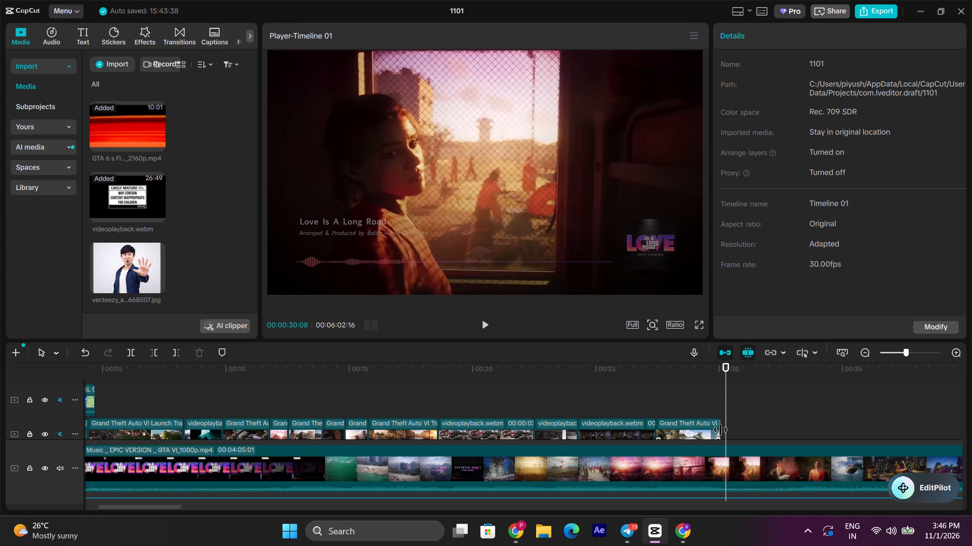
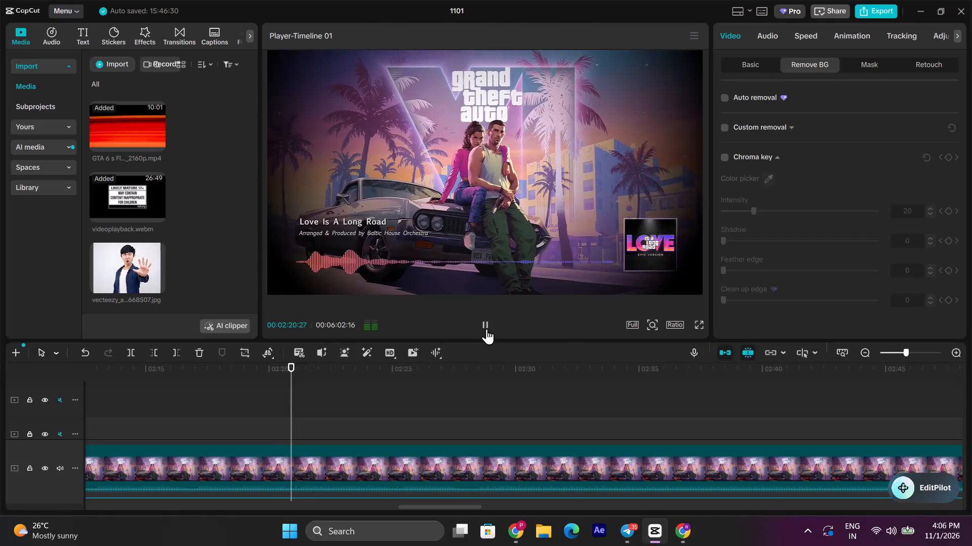
Play the timeline from about 00:00:19 through the last trailer clip on the overlay track.
triple_click(863, 353)
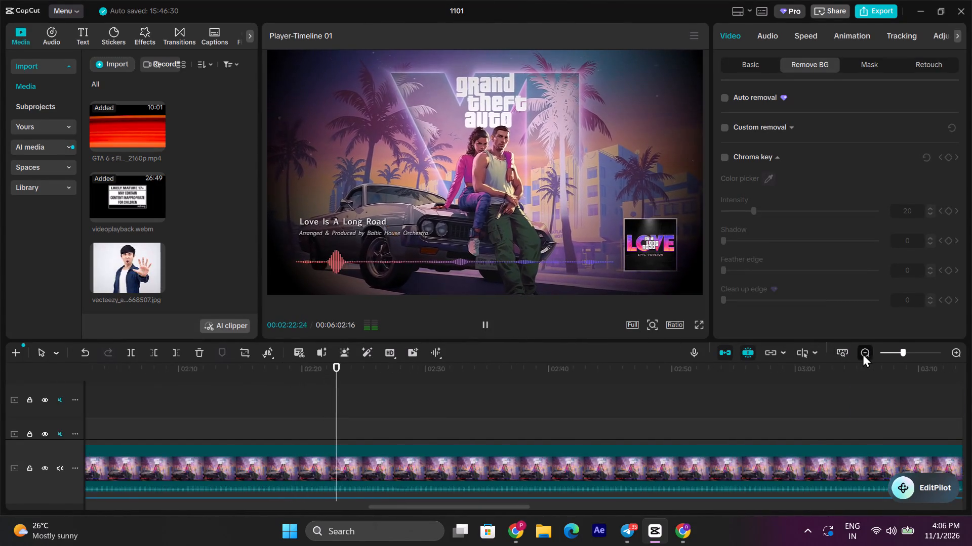
scroll(517, 420, down, 3)
scroll(344, 396, up, 3)
scroll(344, 395, down, 3)
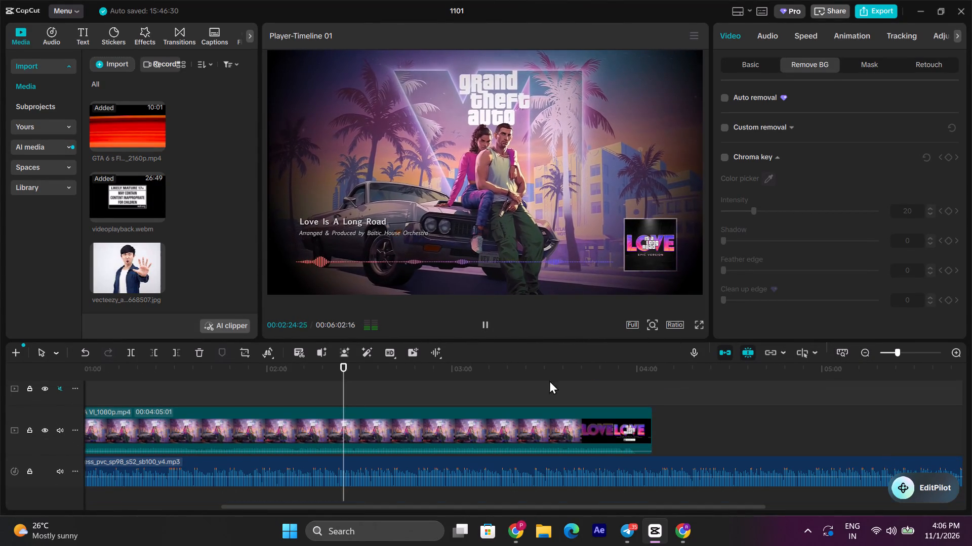
double_click(869, 348)
scroll(292, 436, up, 1)
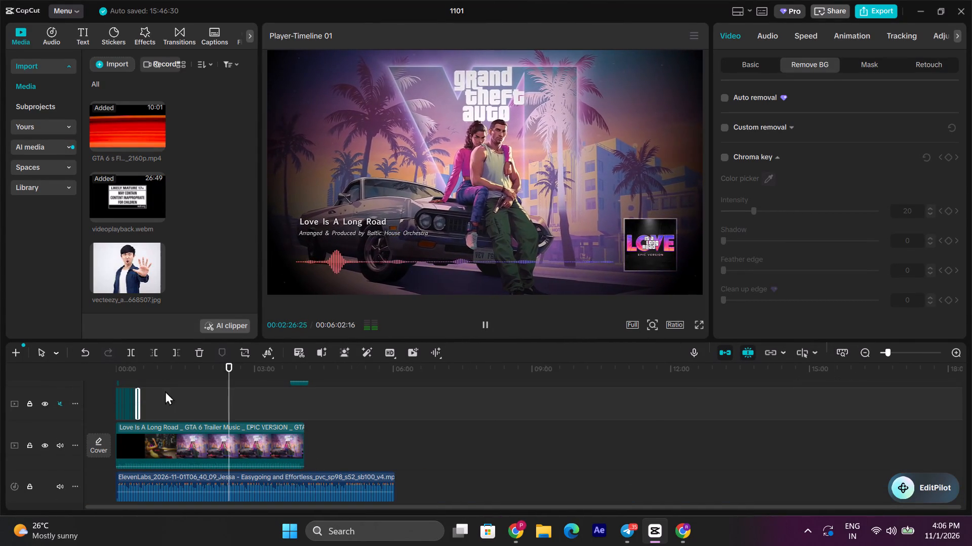
click(132, 378)
key(space)
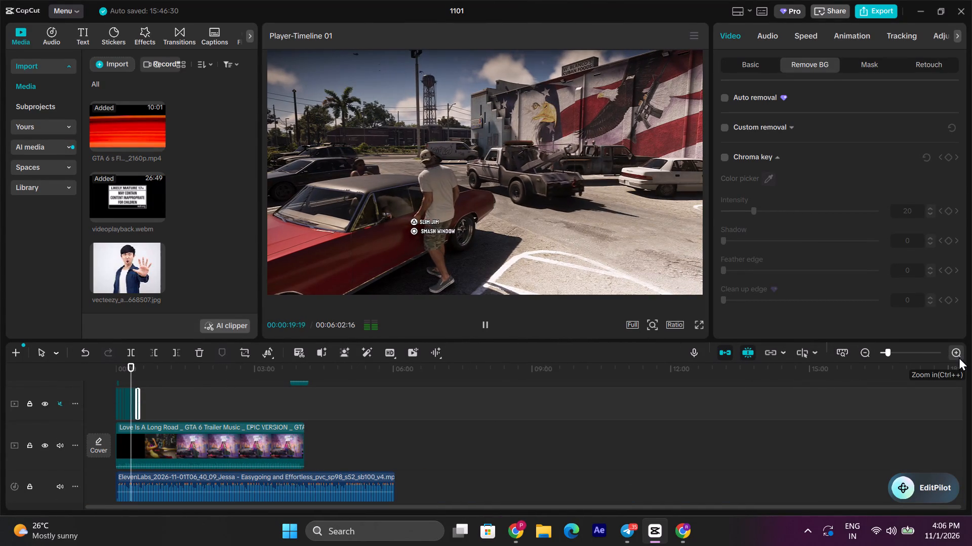
double_click(959, 357)
scroll(959, 356, up, 5)
click(959, 356)
click(959, 356)
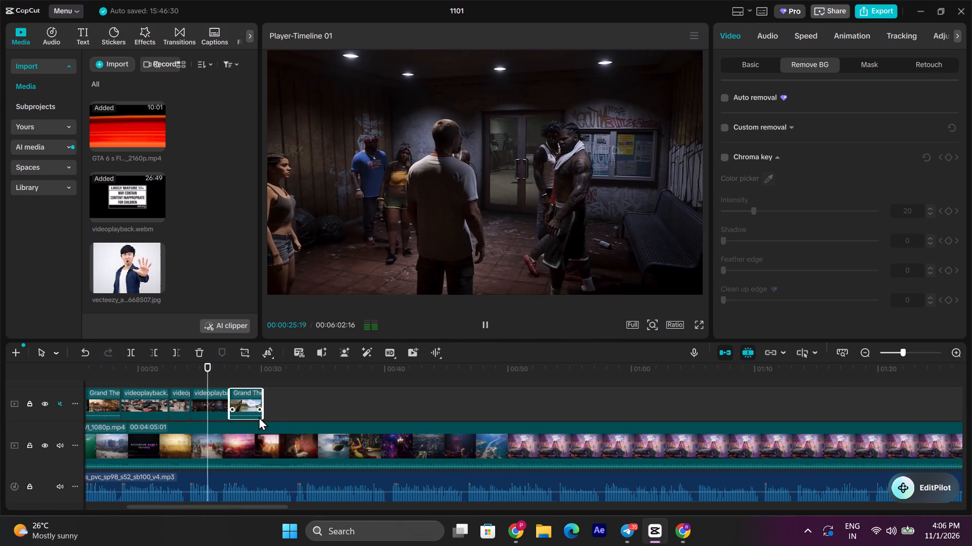
scroll(259, 417, up, 2)
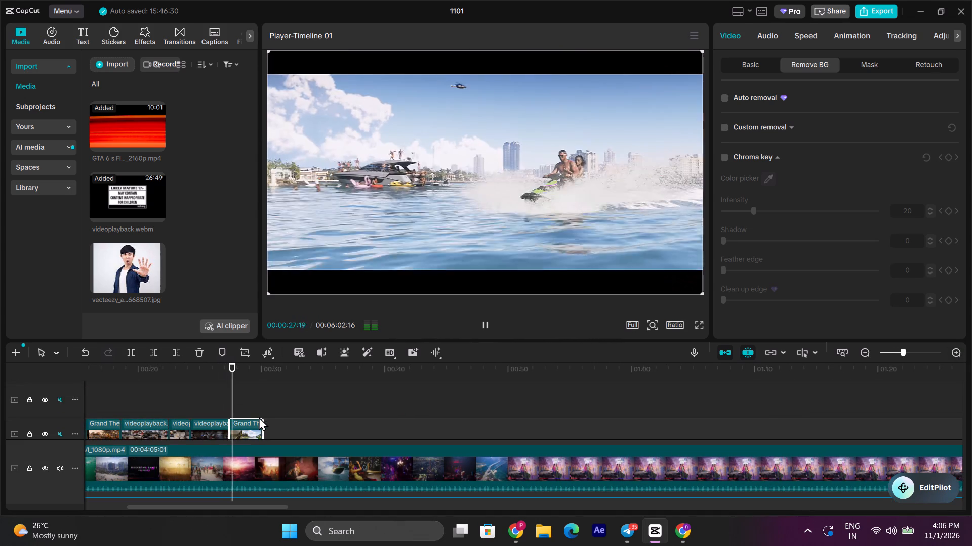
scroll(280, 412, down, 2)
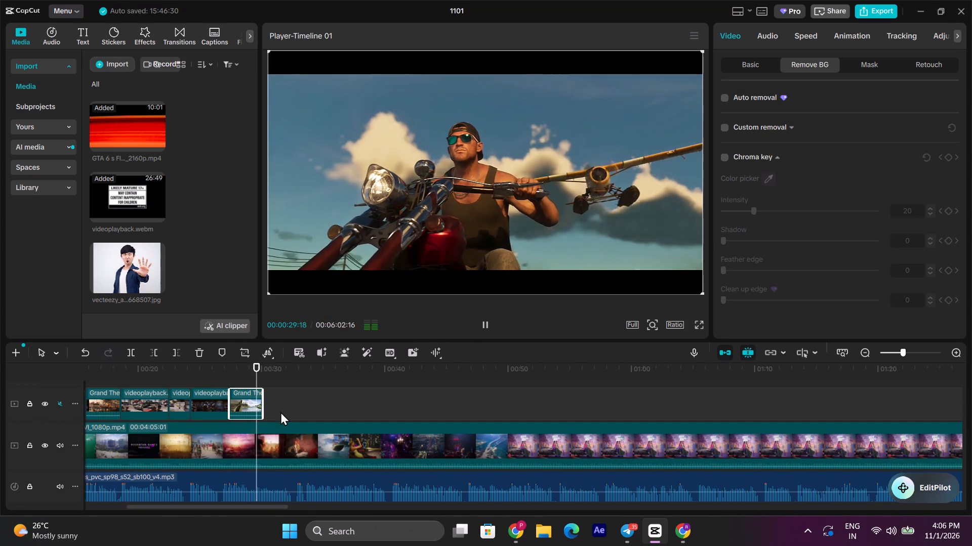
key(space)
Add videoplayback.webm to the overlay track directly after the last trailer clip.
drag(126, 189, 260, 397)
Cut the added clip's footage before 00:08:43:04, at the red car scene, and move the rest back against the last trailer clip.
triple_click(871, 350)
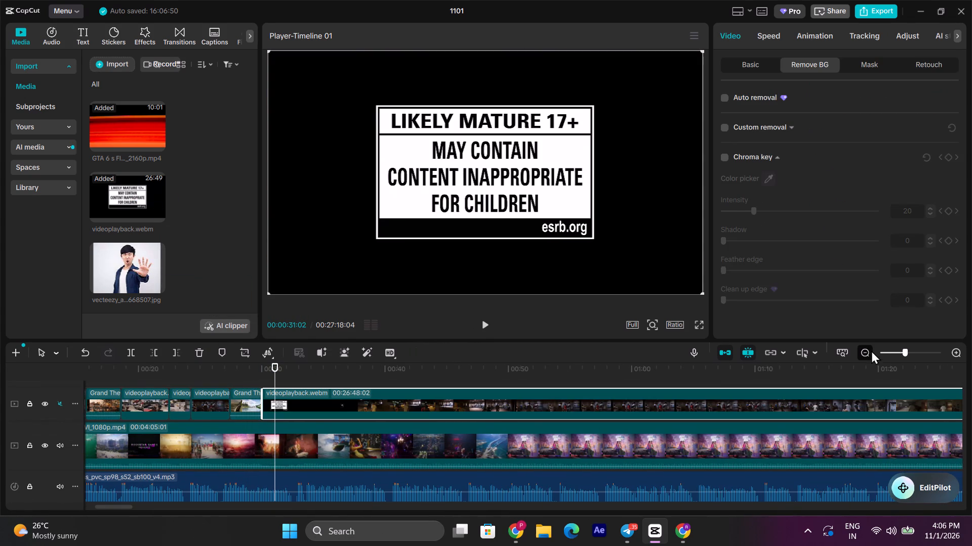
click(870, 351)
scroll(541, 480, up, 1)
click(515, 393)
click(461, 422)
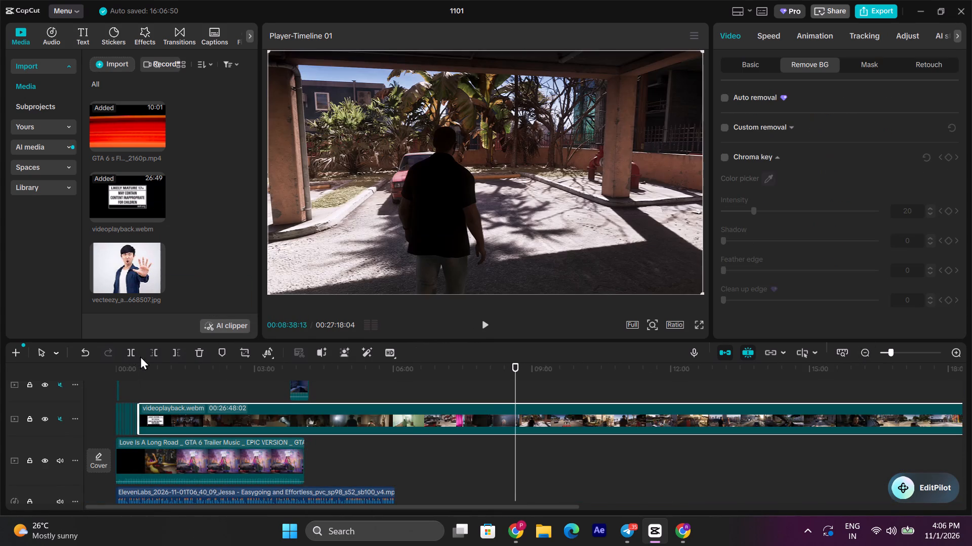
click(157, 354)
key(space)
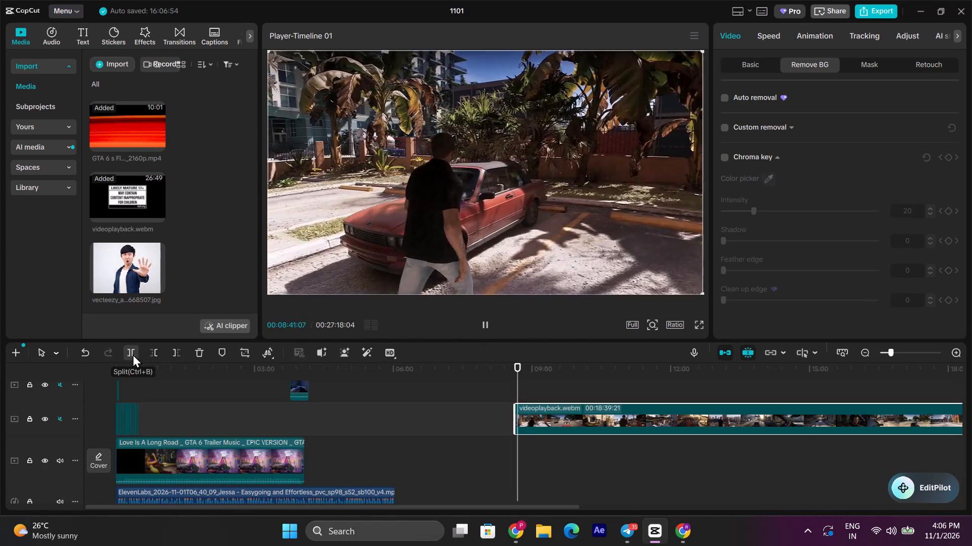
click(158, 354)
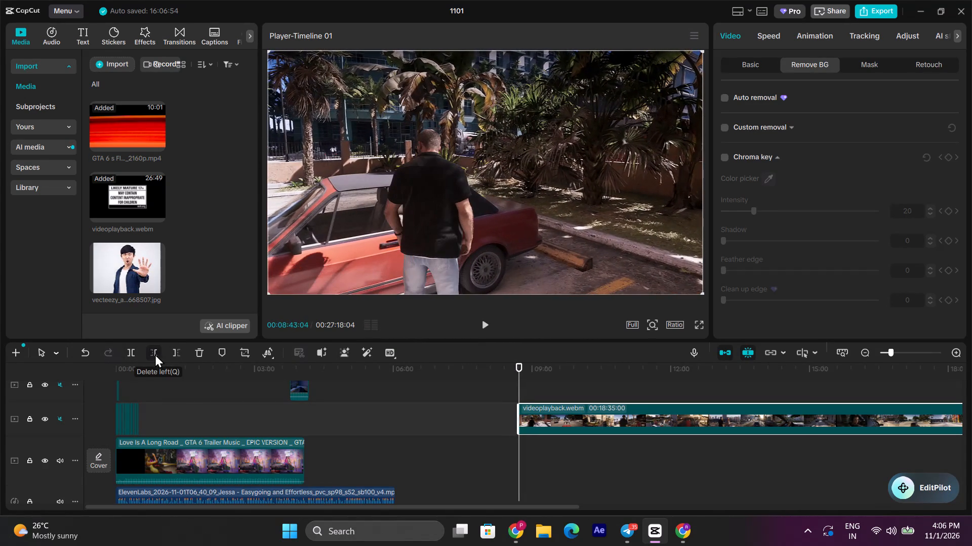
key(space)
key(space)
drag(126, 354, 139, 384)
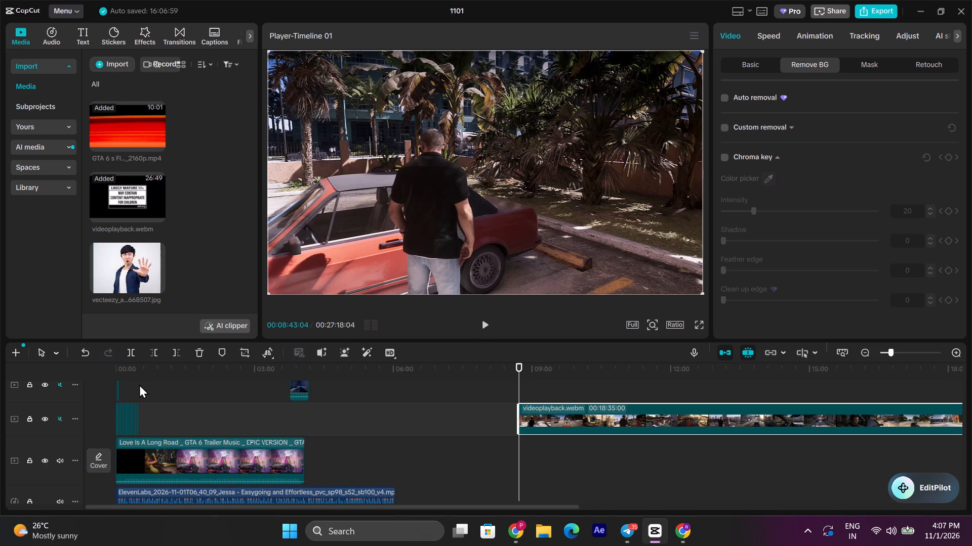
click(486, 325)
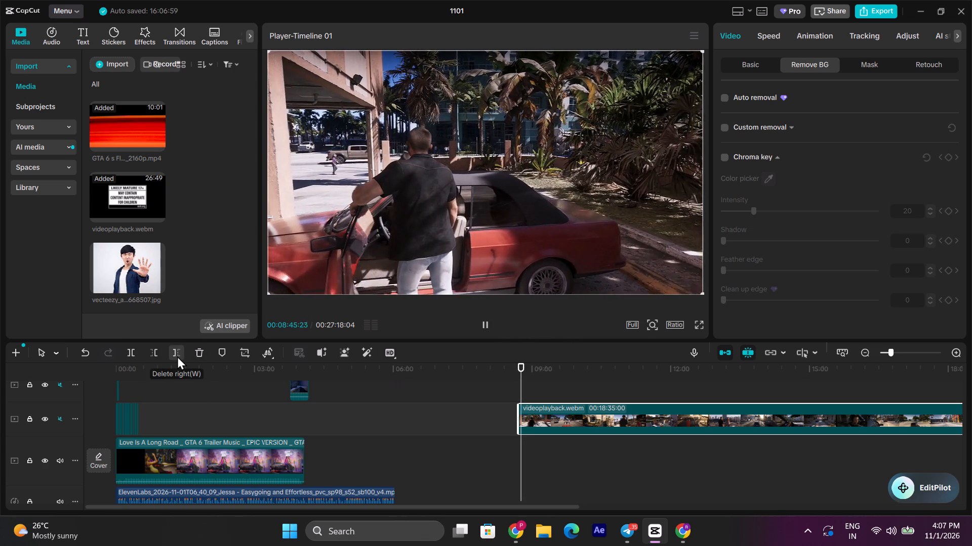
drag(642, 416, 269, 433)
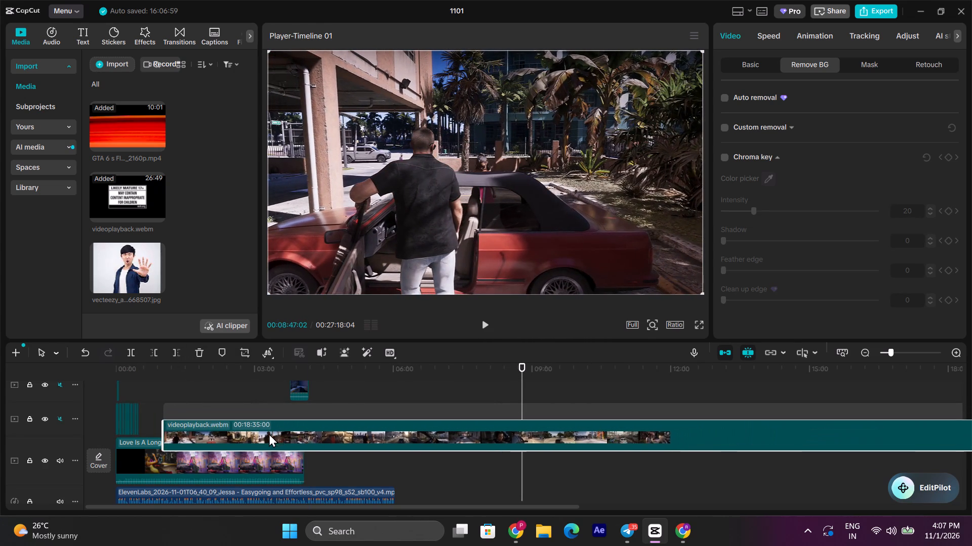
drag(269, 433, 265, 427)
Play the red car scene from 00:00:30:02 and split the clip at about 00:00:33.
key(space)
drag(149, 385, 148, 385)
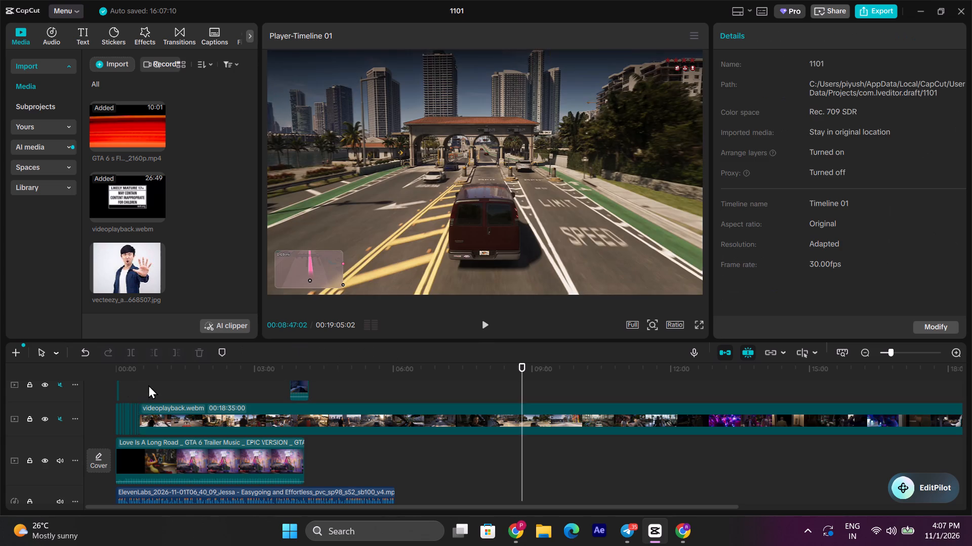
drag(148, 385, 142, 385)
triple_click(951, 359)
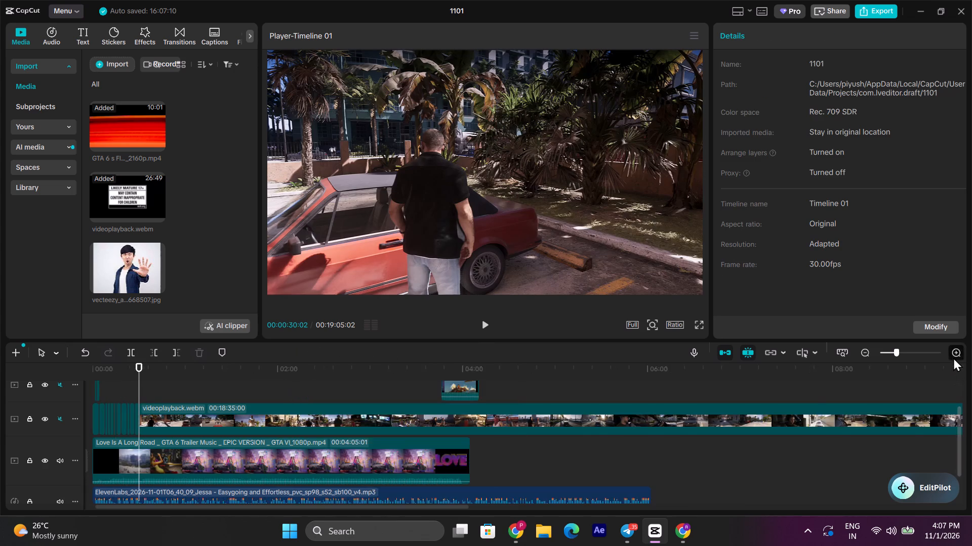
click(955, 356)
key(space)
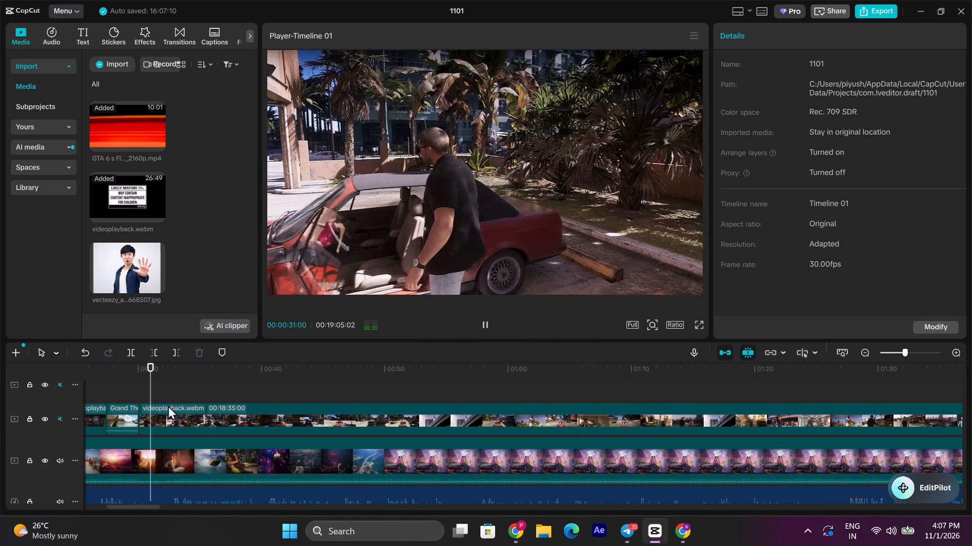
click(218, 422)
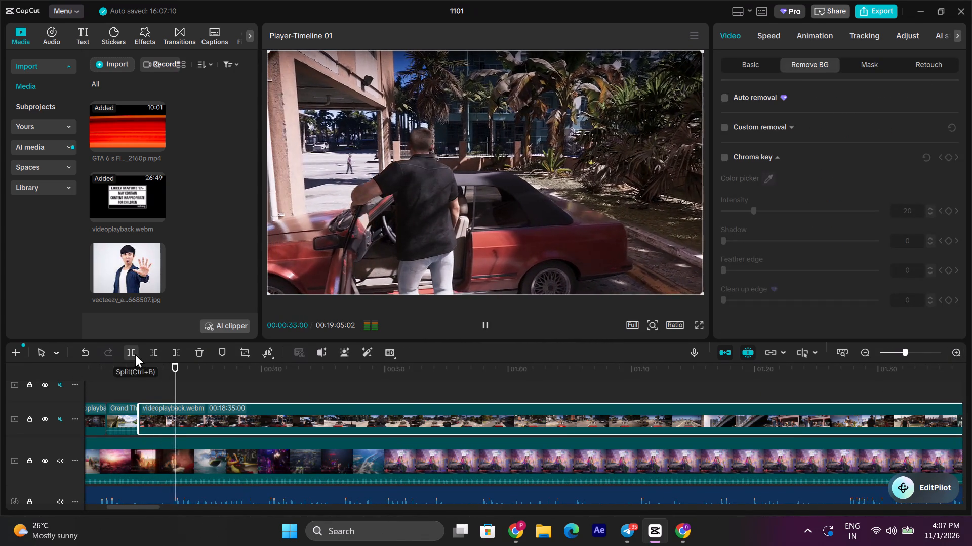
click(135, 354)
Cut the second part's footage before 00:00:49:05 and move the rest back against the short red car clip.
key(space)
click(367, 383)
key(space)
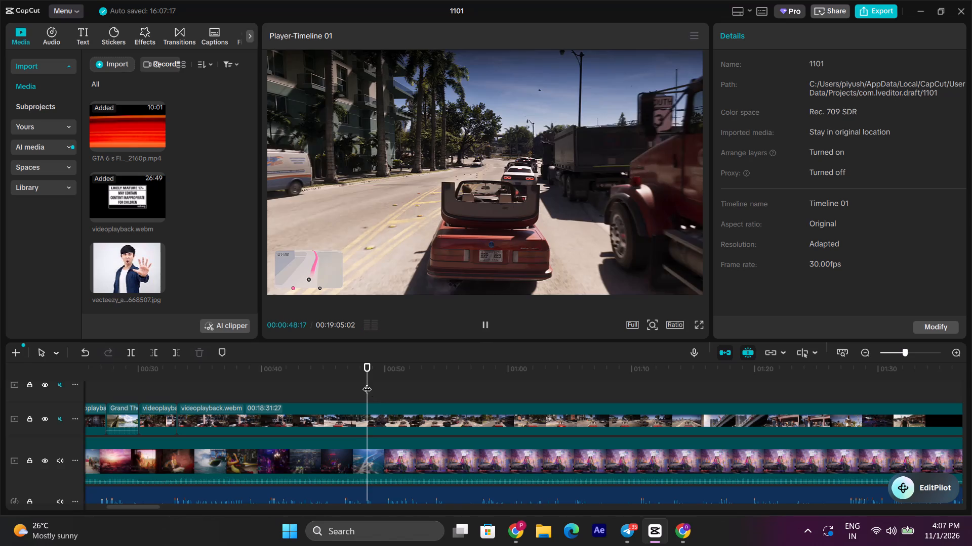
click(375, 399)
click(379, 426)
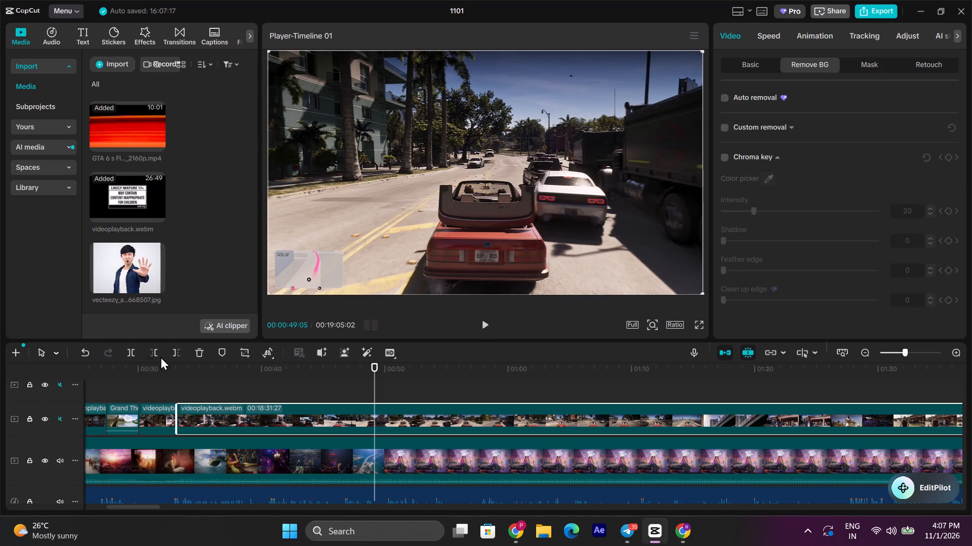
click(154, 349)
drag(459, 416, 263, 428)
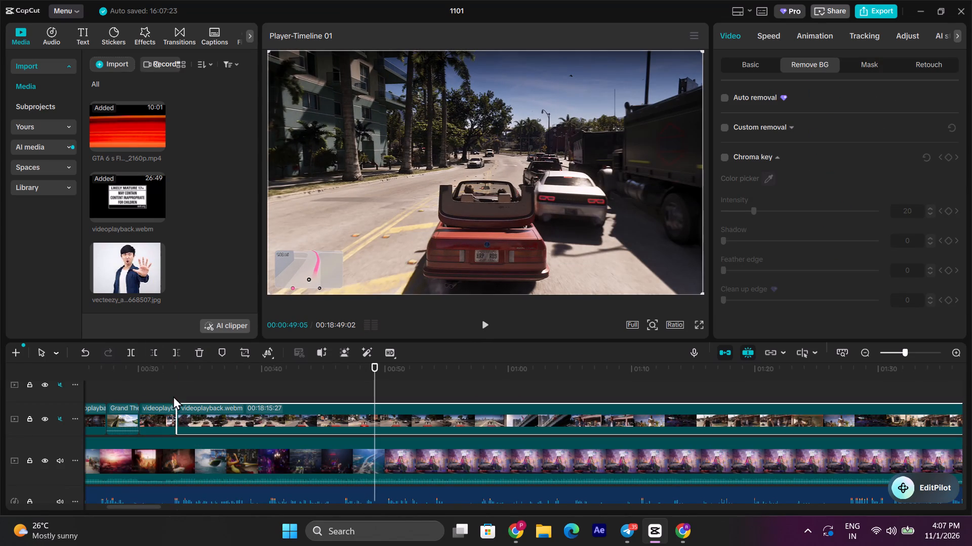
Play the driving footage from the cut at about 00:00:33 to judge where it should end.
click(177, 389)
key(space)
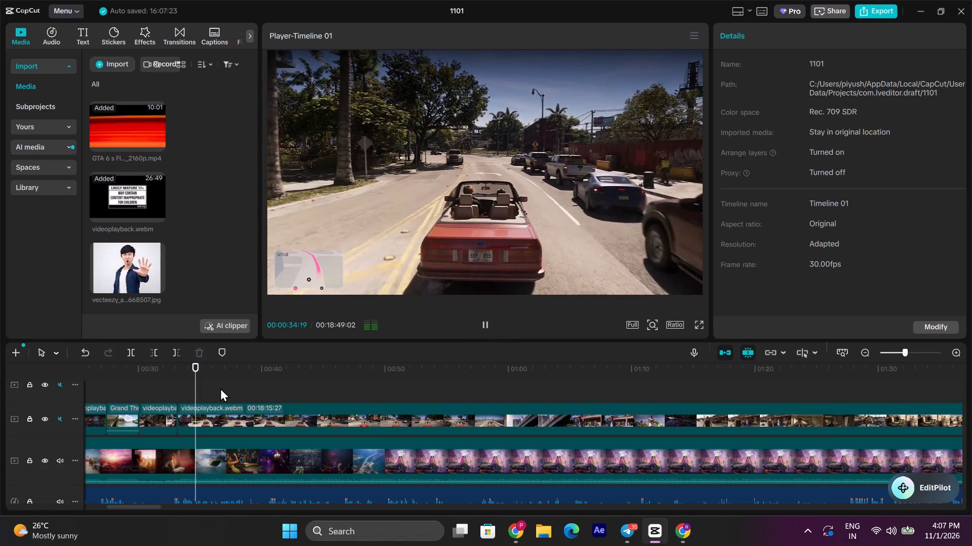
click(239, 423)
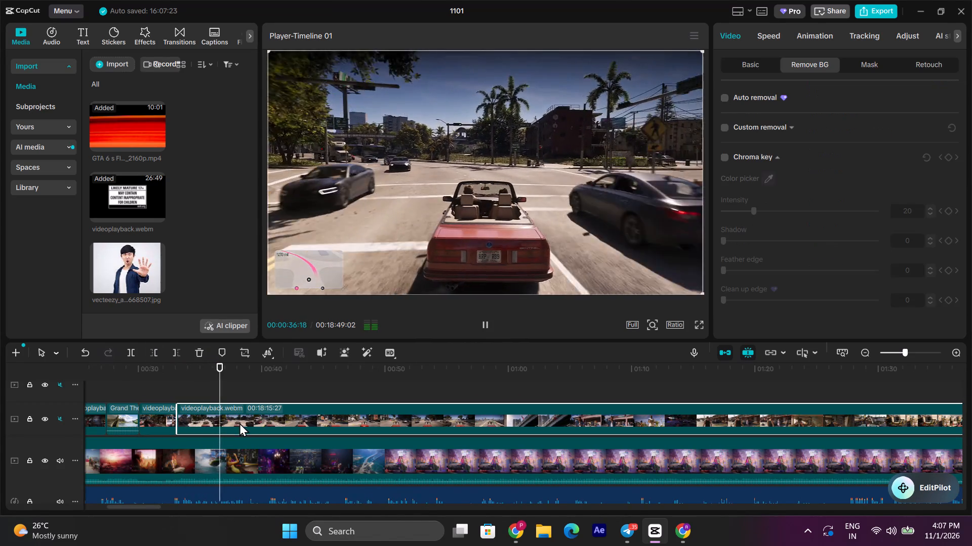
key(space)
key(space)
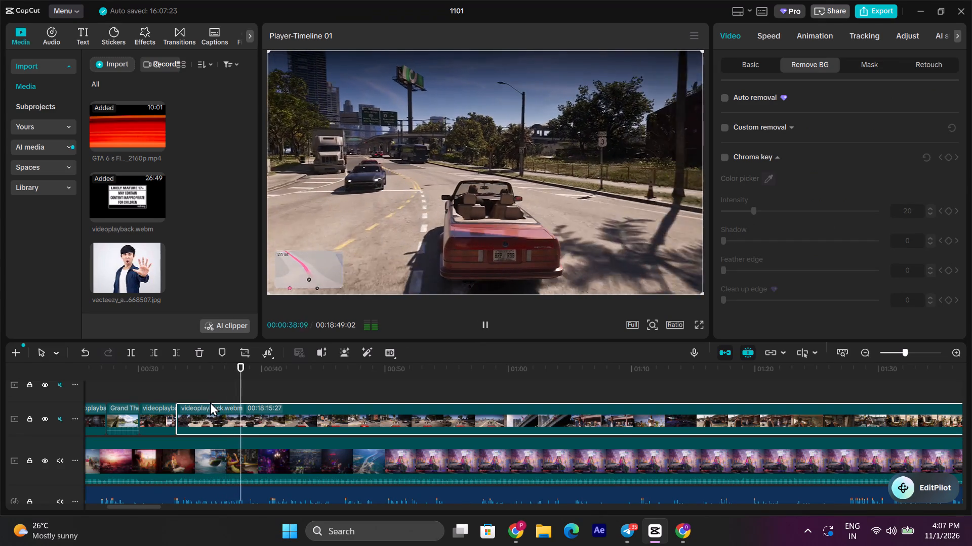
key(space)
click(175, 386)
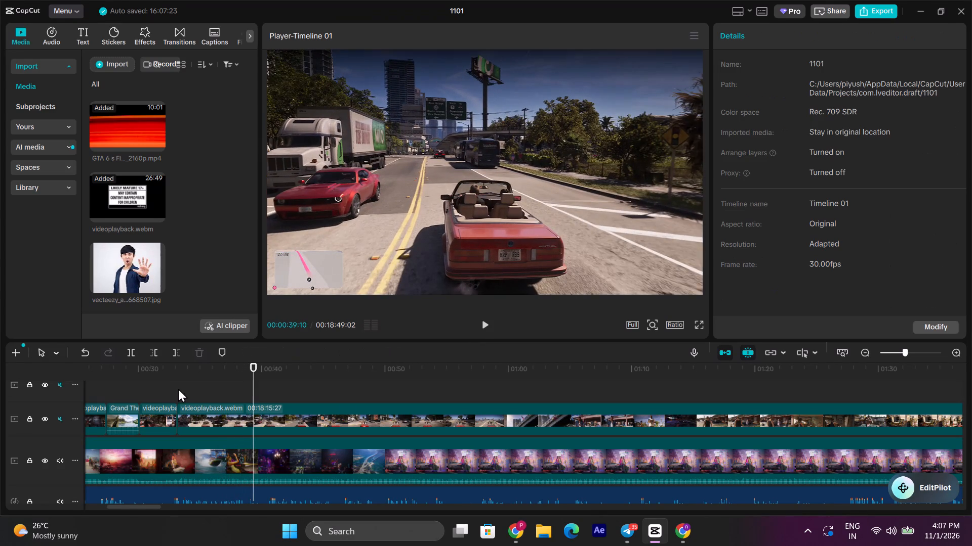
key(space)
click(186, 391)
key(space)
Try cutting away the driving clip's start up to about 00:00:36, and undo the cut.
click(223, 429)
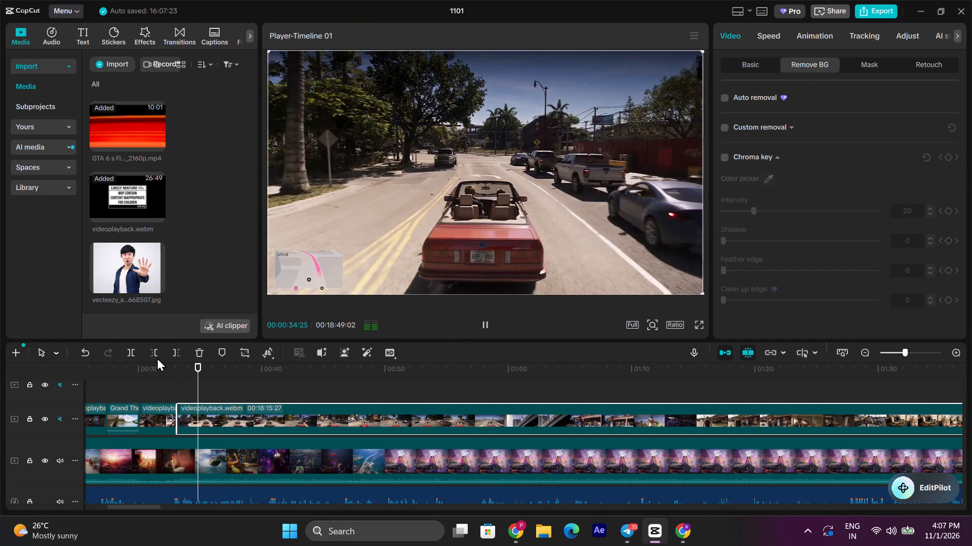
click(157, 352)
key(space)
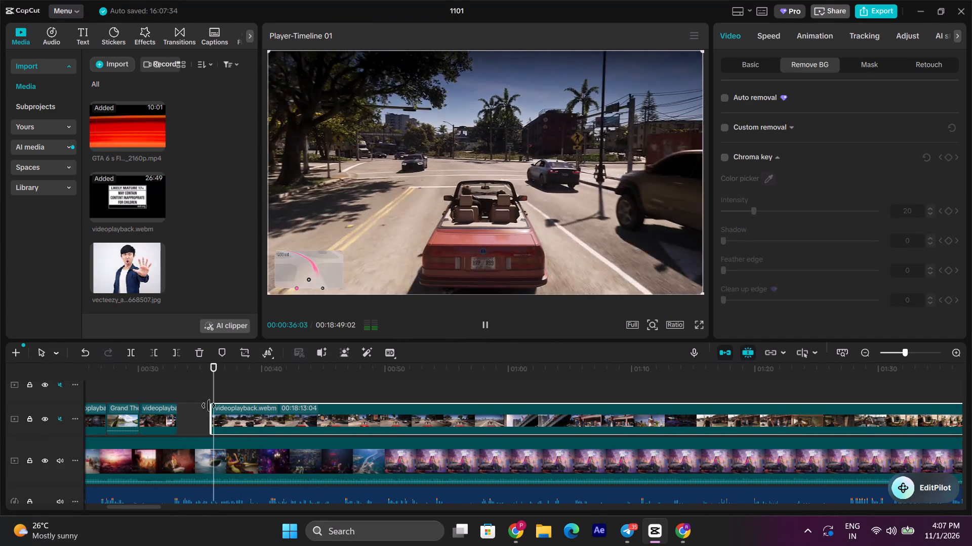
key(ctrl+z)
Split the driving clip at 00:00:35:16.
click(207, 378)
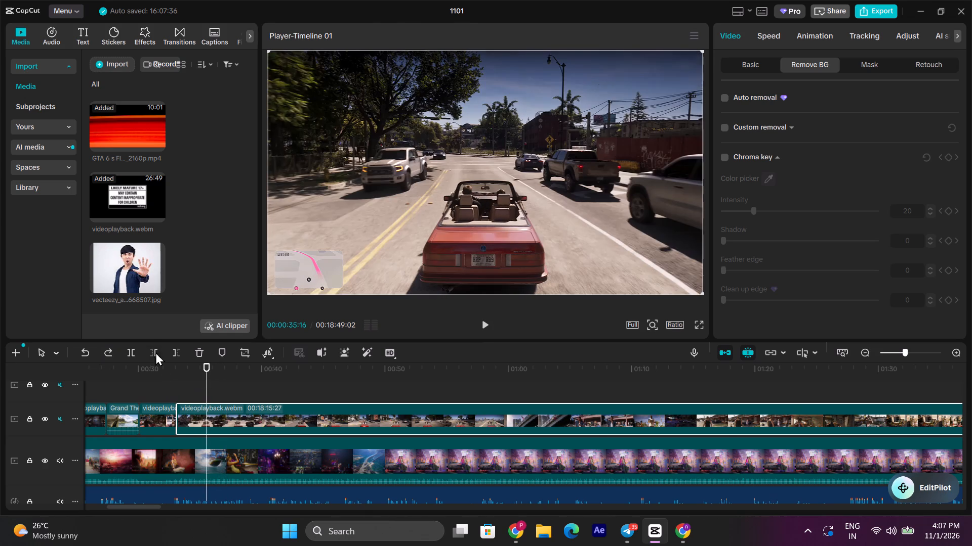
click(130, 353)
Cut the last part's footage before 00:01:10:26 and move the rest back on the overlay track against the driving clip.
click(652, 401)
click(635, 389)
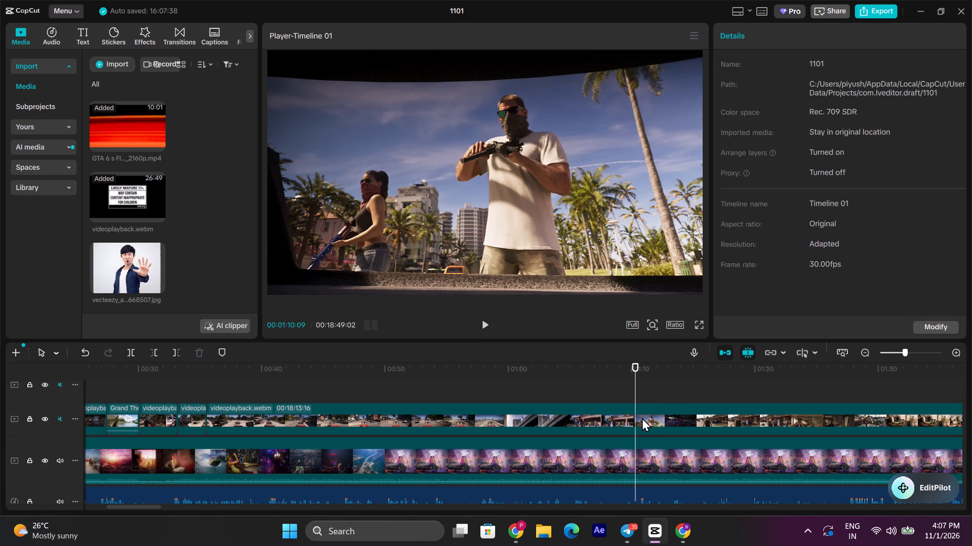
click(643, 418)
key(space)
key(space)
click(158, 351)
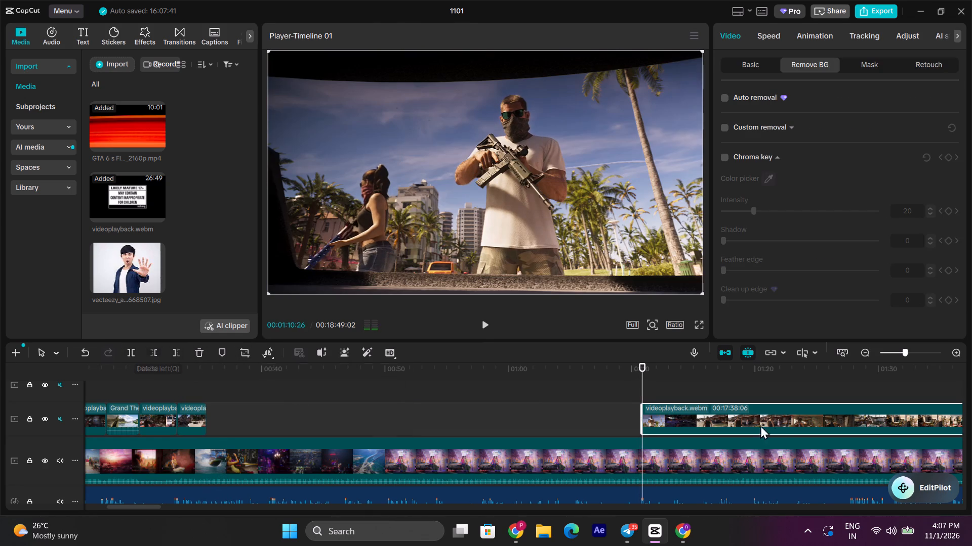
drag(748, 423, 311, 436)
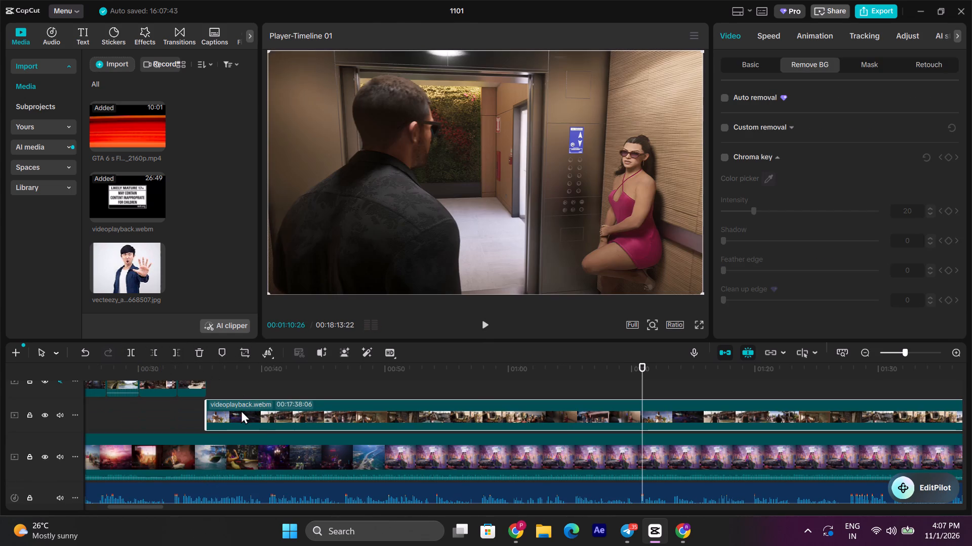
drag(256, 411, 256, 386)
Play the gameplay clip from about 00:00:35 and split it at 00:00:41:10.
scroll(220, 396, up, 2)
click(205, 371)
key(space)
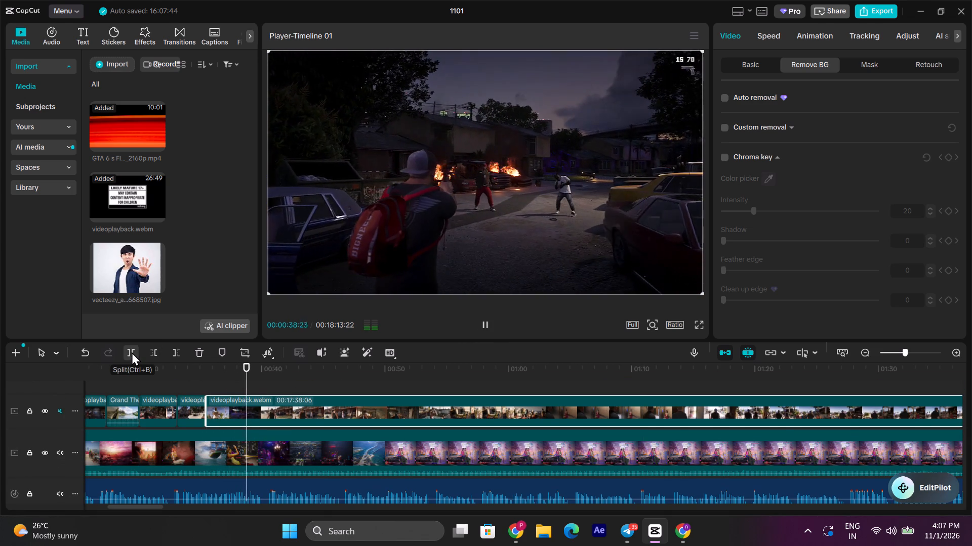
key(space)
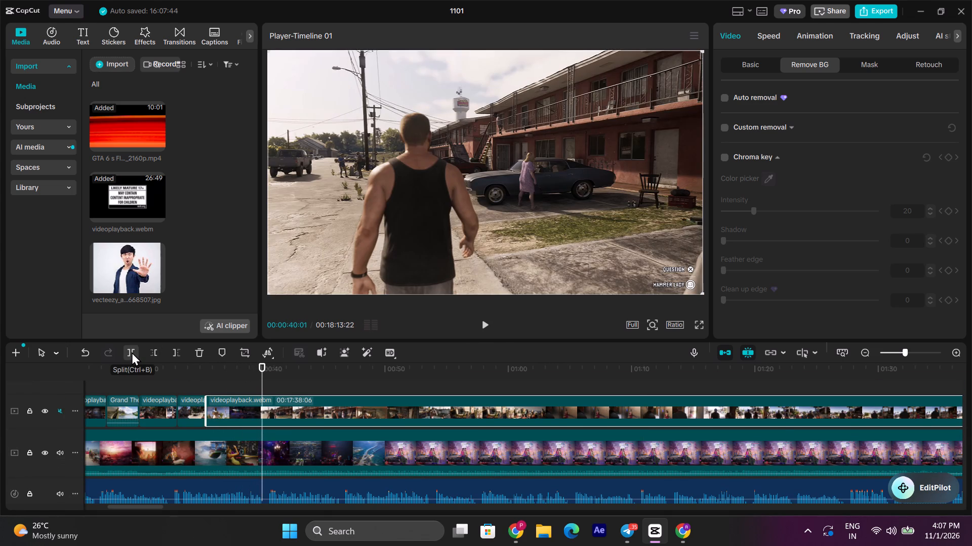
key(space)
key(space)
key(space)
key(space)
click(132, 352)
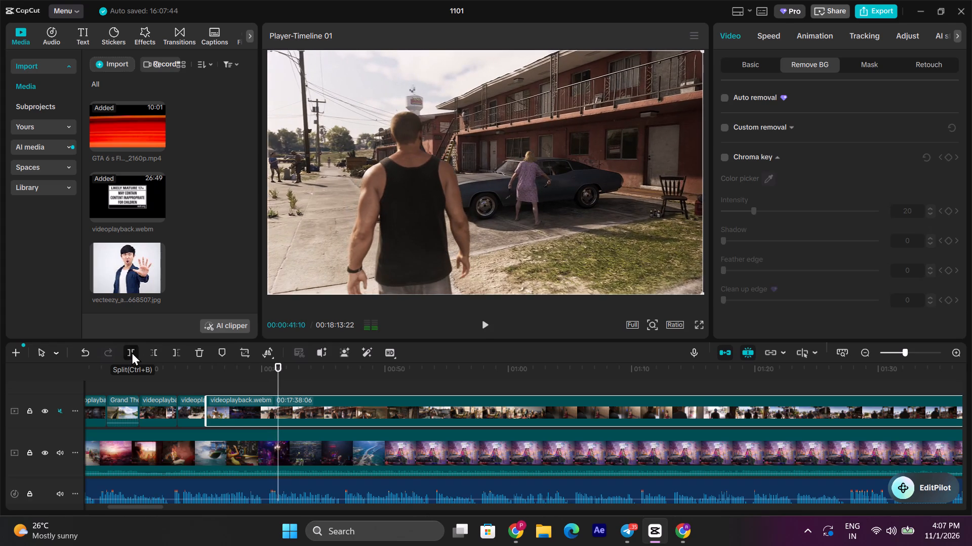
Play the overlay gameplay footage from 00:00:41:10 and check it at about 00:00:48 and 00:01:00.
key(space)
click(308, 389)
drag(309, 389, 363, 387)
key(space)
key(space)
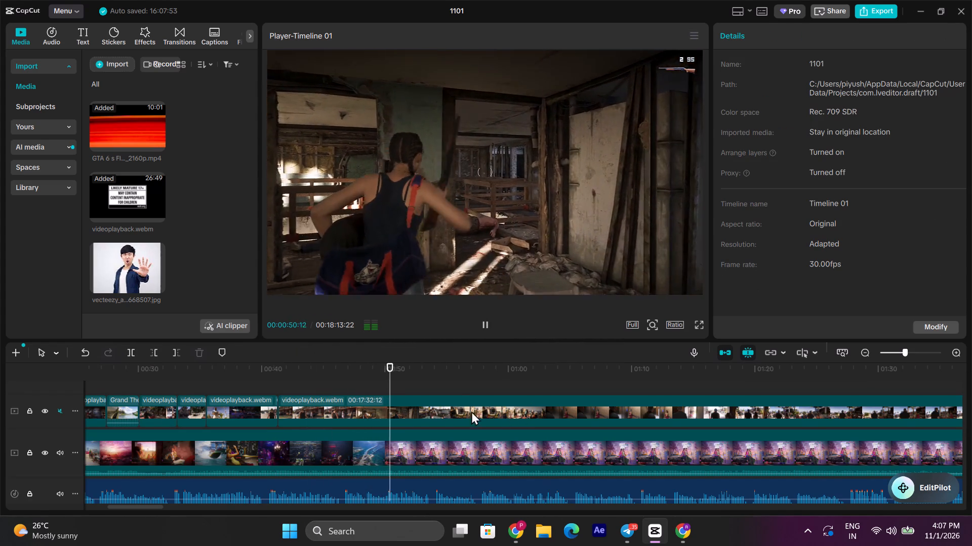
click(658, 412)
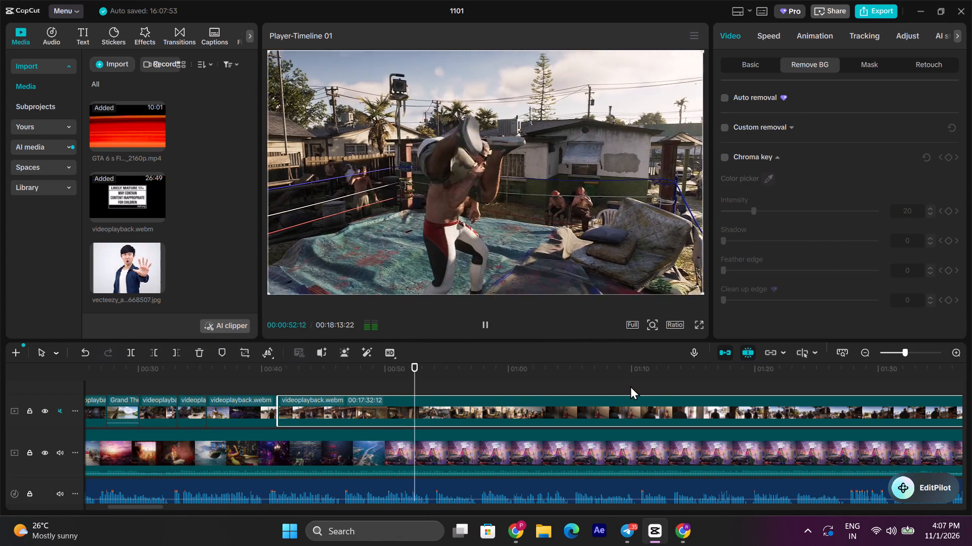
click(519, 378)
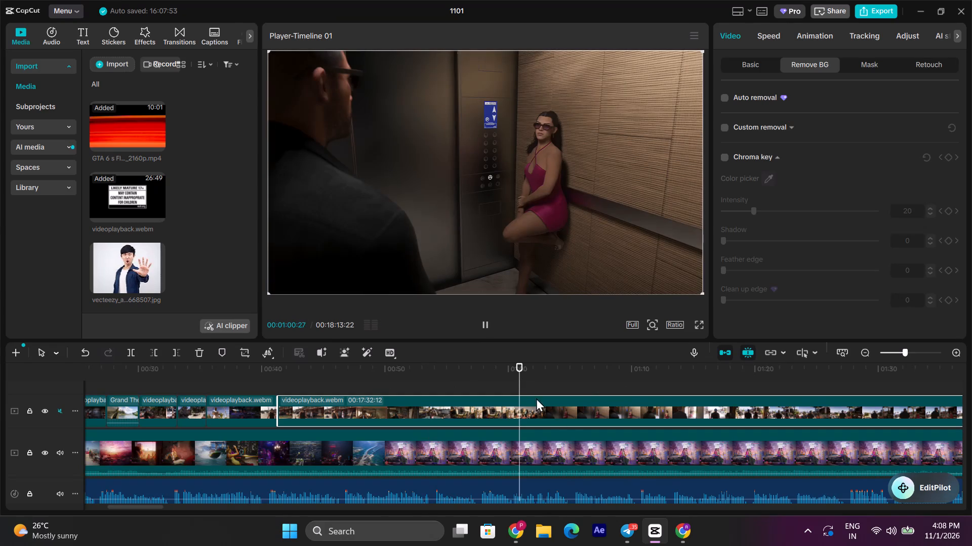
Switch to Chrome, search YouTube for "gta 5 removing wanted level", and preview the police escape guide and other results.
click(517, 527)
click(0, 0)
click(118, 0)
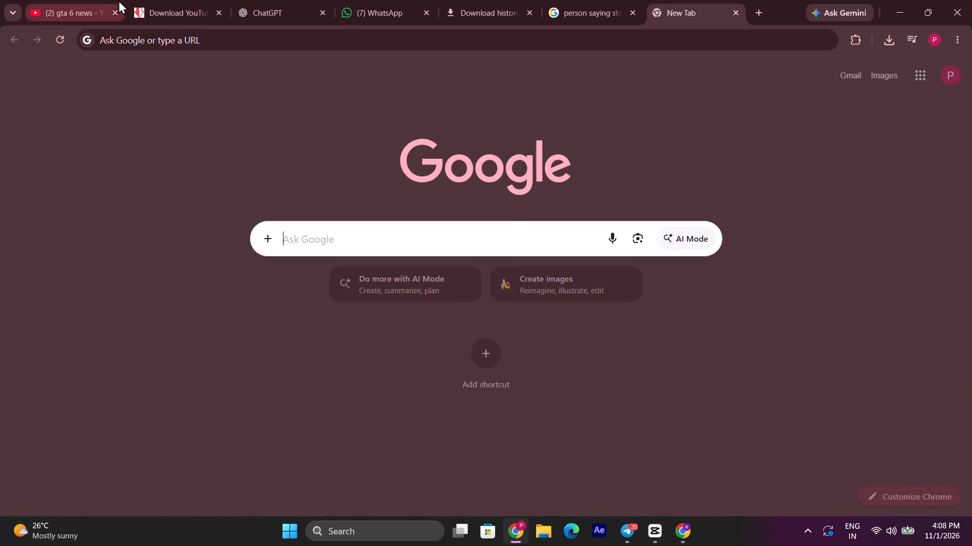
drag(395, 65, 308, 74)
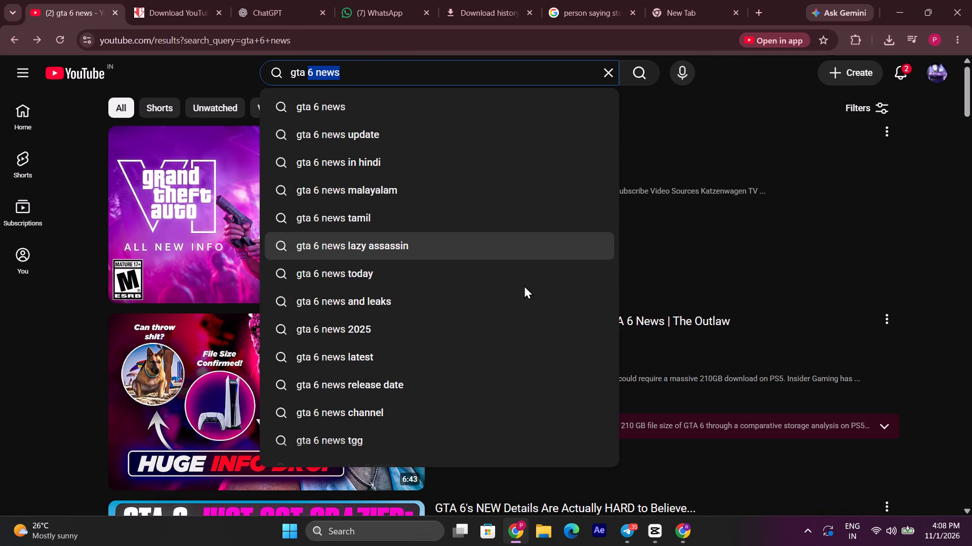
key(5)
key(space)
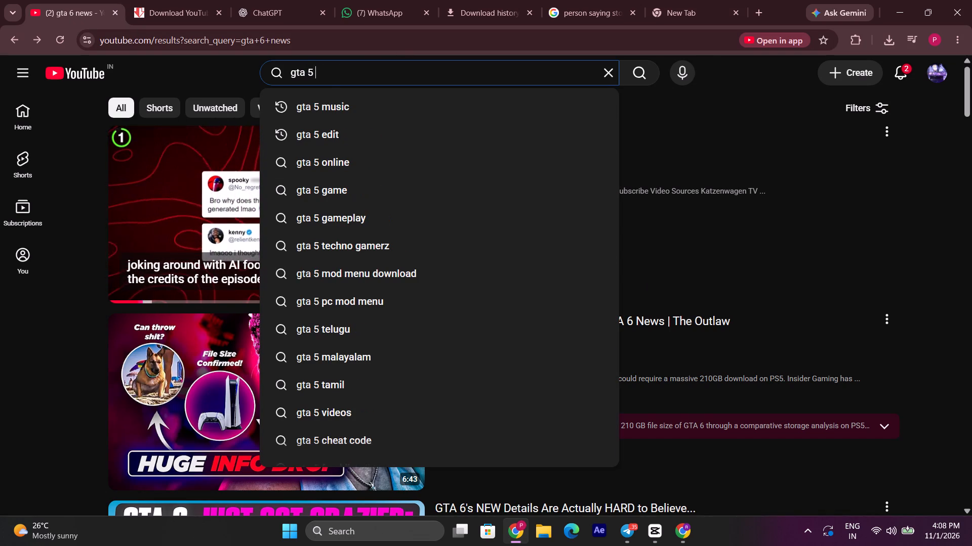
text(removing wanted level)
key(Return)
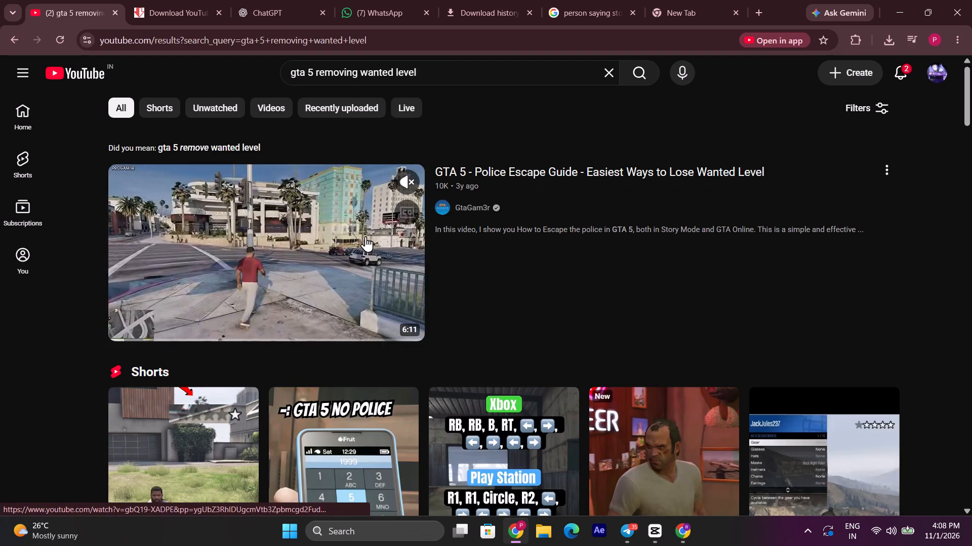
click(164, 332)
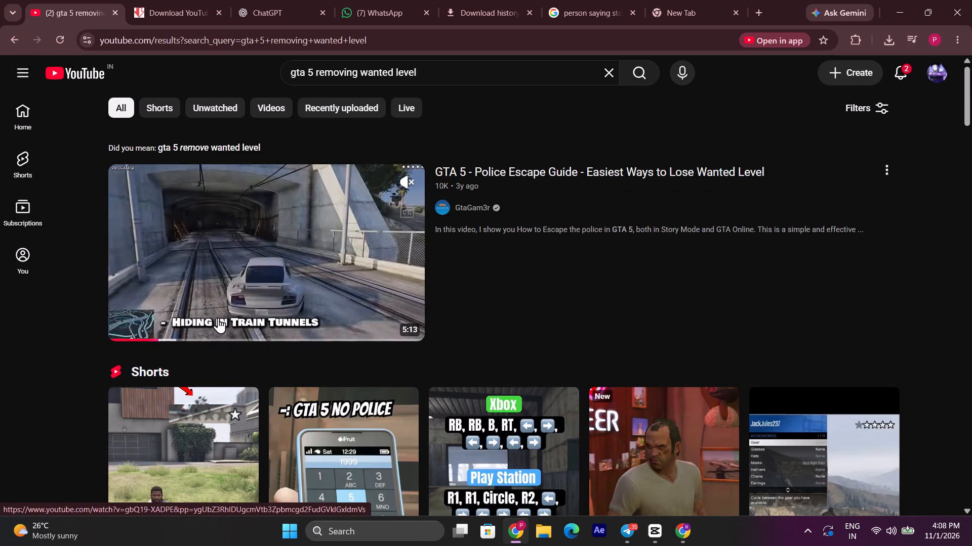
scroll(293, 305, down, 10)
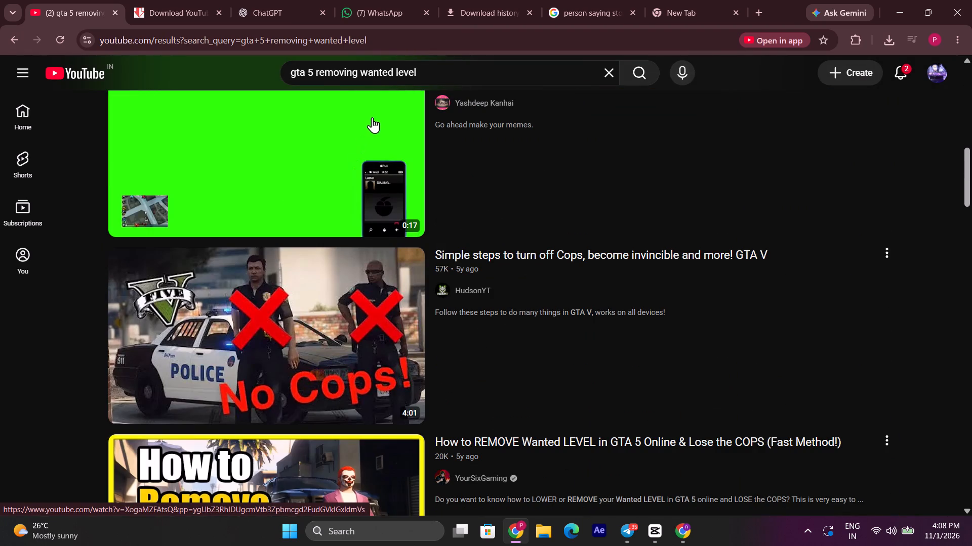
Change the YouTube search to "gta 5 escaping wanted level dlss5".
drag(396, 70, 370, 71)
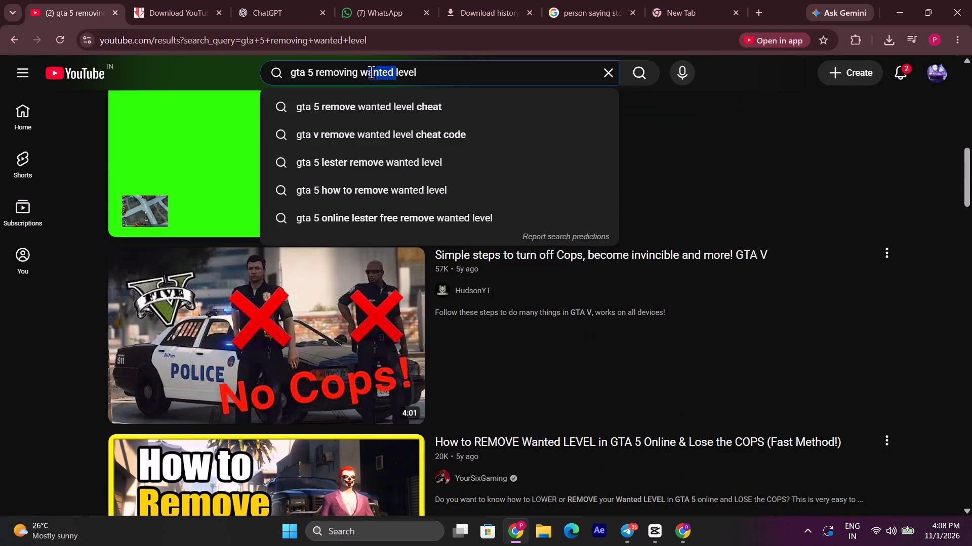
click(355, 74)
drag(357, 74, 315, 75)
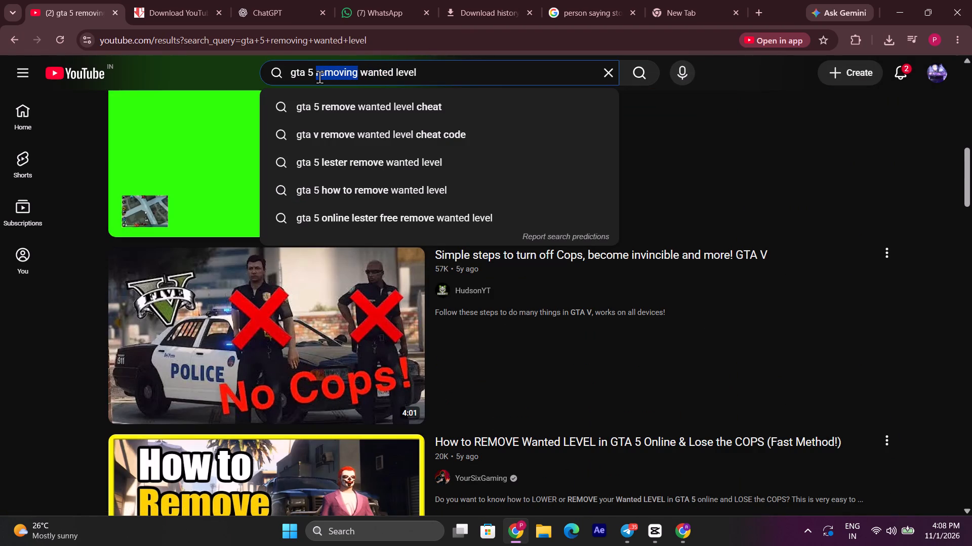
text(escapo)
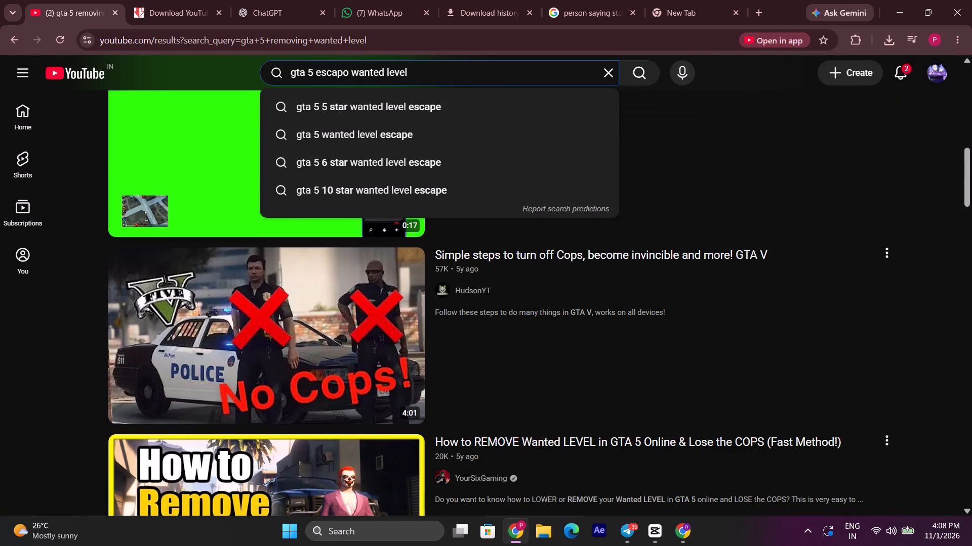
key(BackSpace)
text(ing)
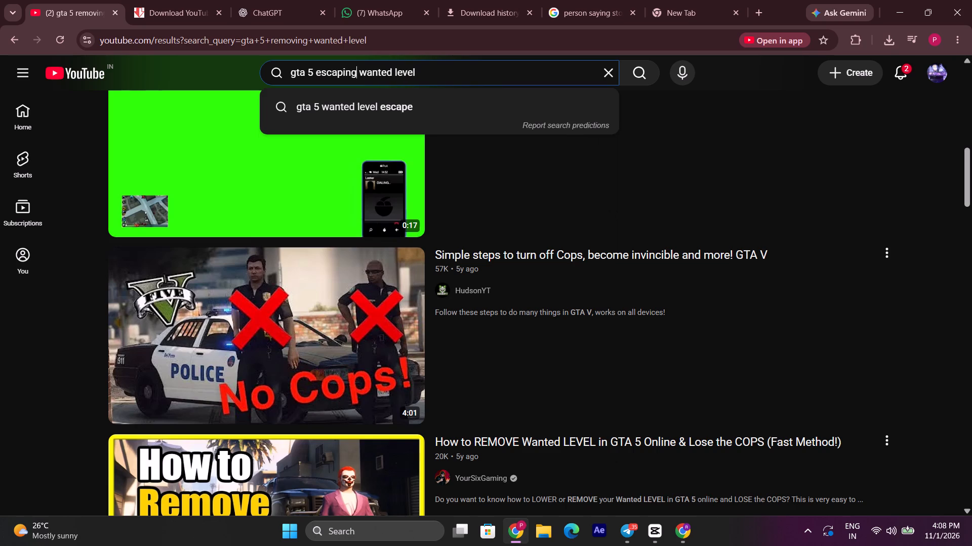
click(434, 82)
key(Right)
key(Right)
key(Right)
key(Right)
key(Right)
key(Right)
key(Right)
key(Right)
key(Right)
key(Right)
key(Right)
key(Right)
key(Right)
key(Right)
key(Right)
key(space)
text(dlss)
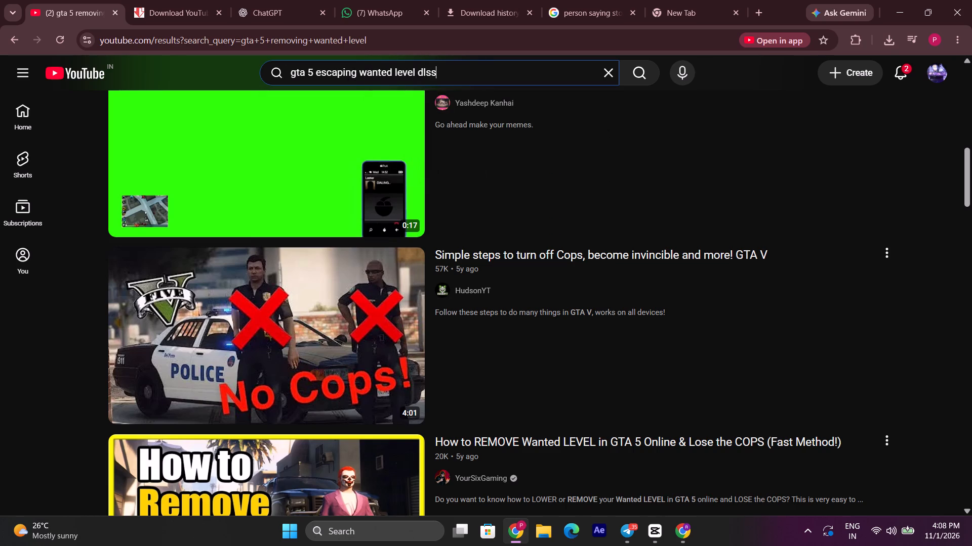
key(5)
key(Return)
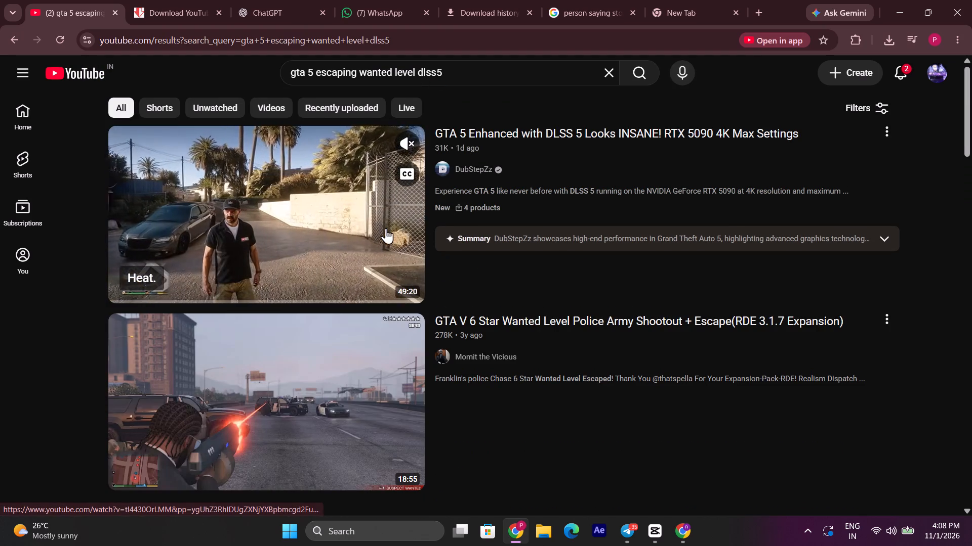
Preview the GTA 5 Enhanced with DLSS 5 result and look through the other results for wanted-level escape footage.
click(196, 299)
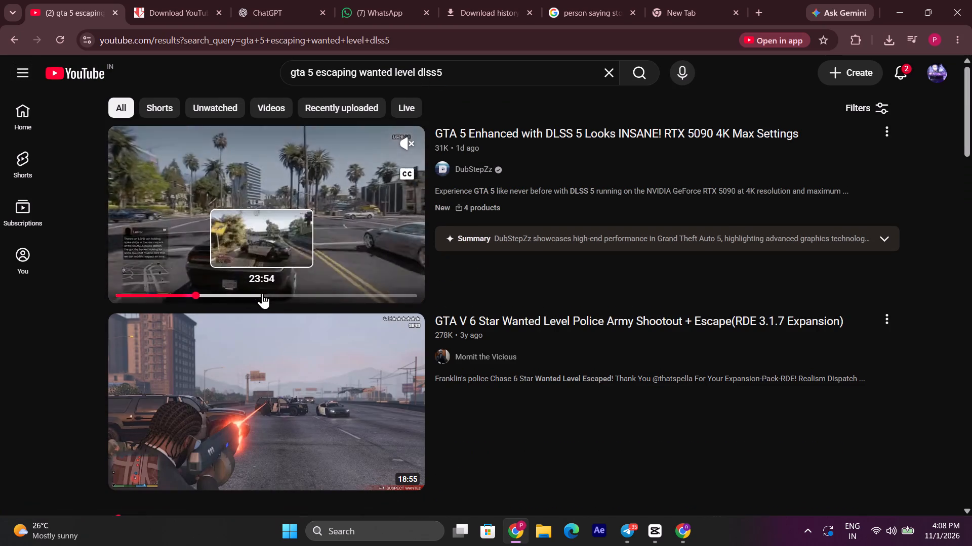
click(279, 293)
scroll(341, 344, down, 2)
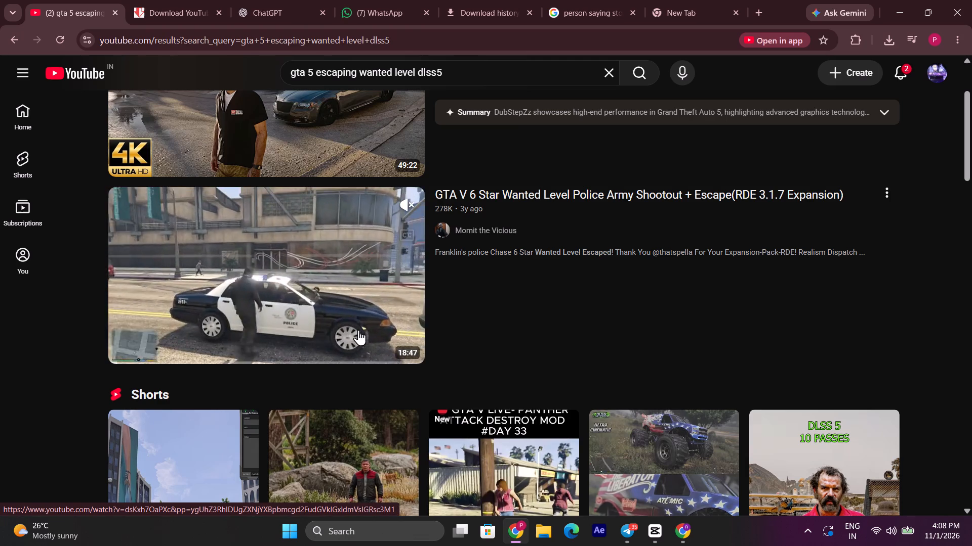
scroll(358, 330, down, 3)
scroll(349, 372, down, 5)
scroll(334, 294, down, 4)
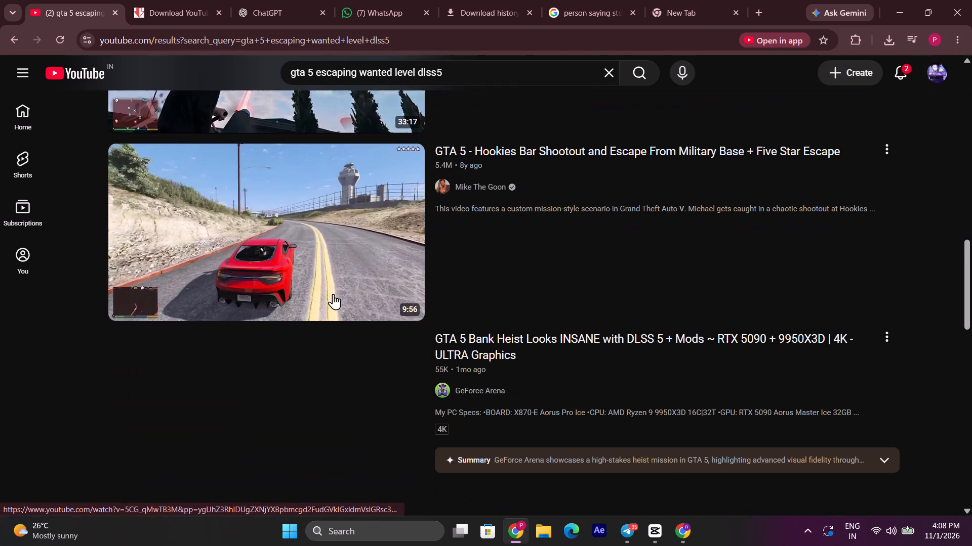
scroll(333, 294, down, 3)
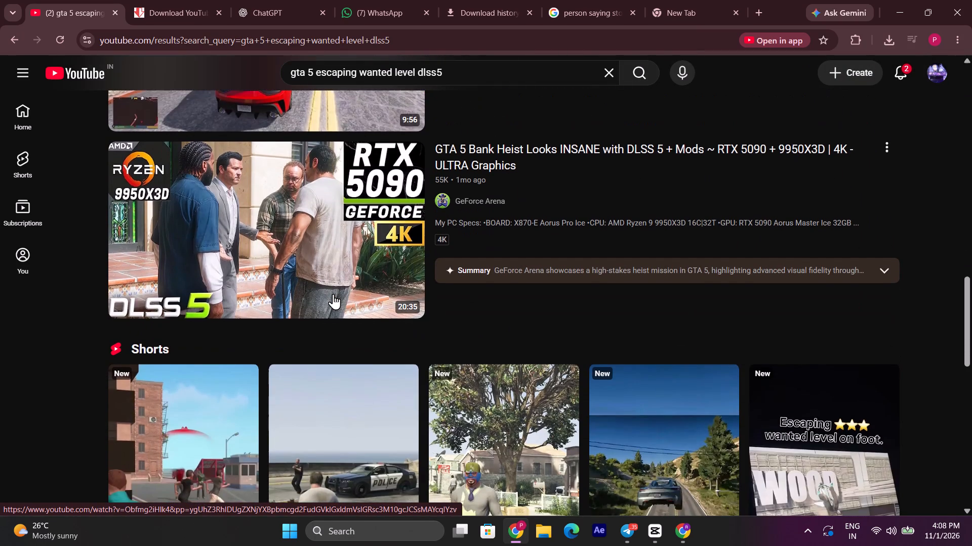
scroll(333, 294, down, 12)
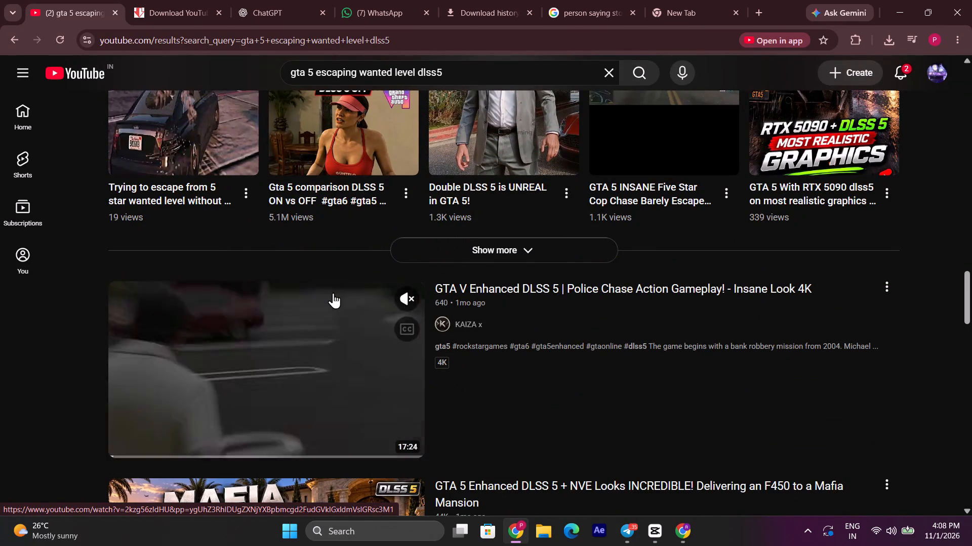
Skim the preview of "GTA V Enhanced DLSS 5 | Police Chase Action Gameplay!" for usable police chase and wanted-level scenes.
click(179, 440)
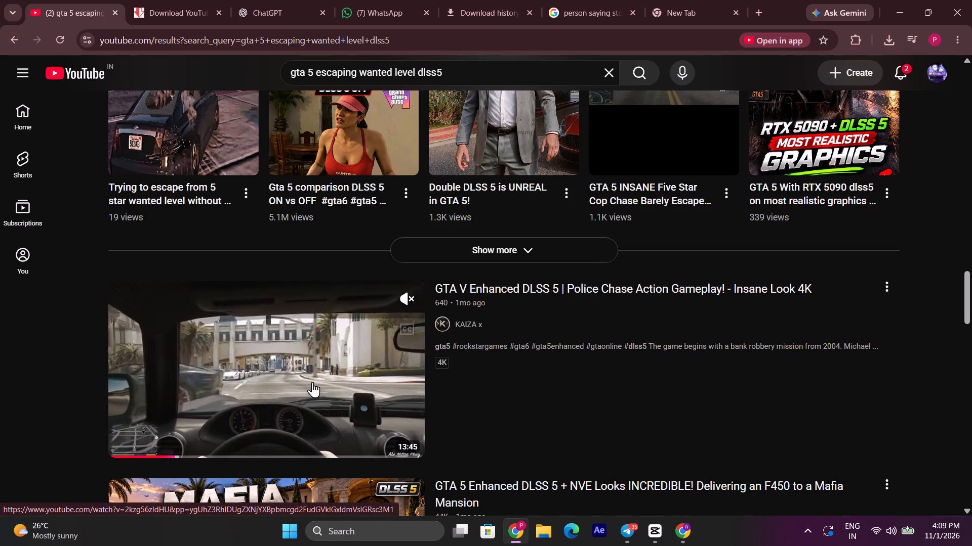
key(Right)
key(Right)
key(Right)
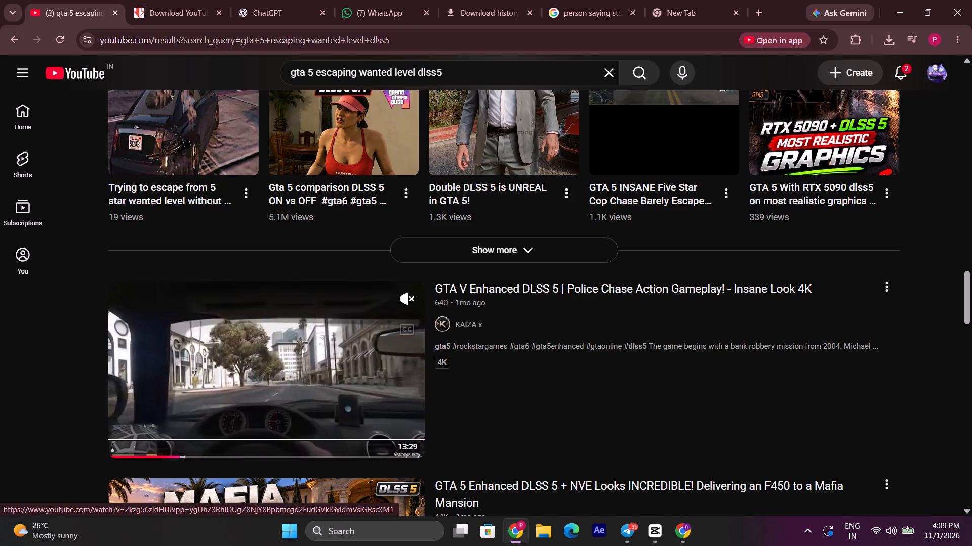
key(Right)
key(Right)
key(Right)
key(Right)
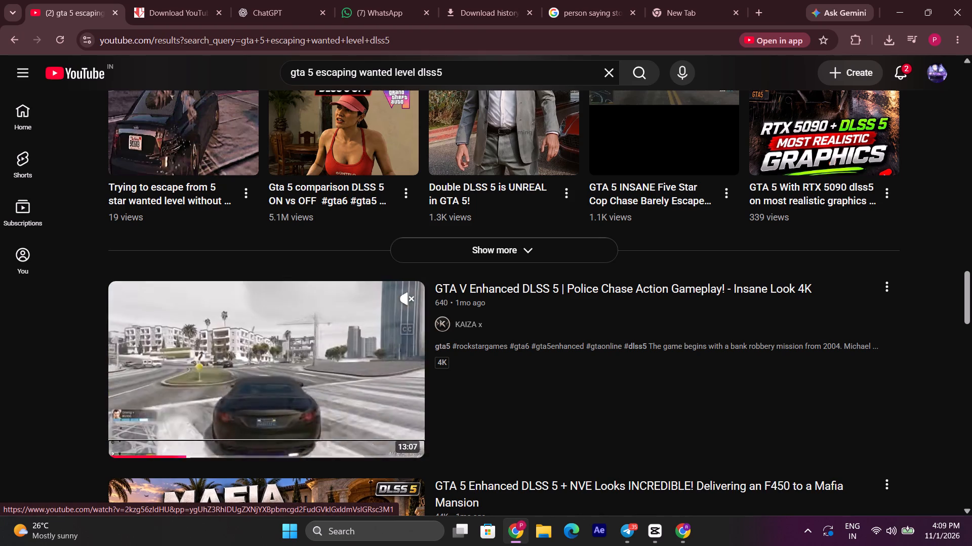
key(Right)
key(Right)
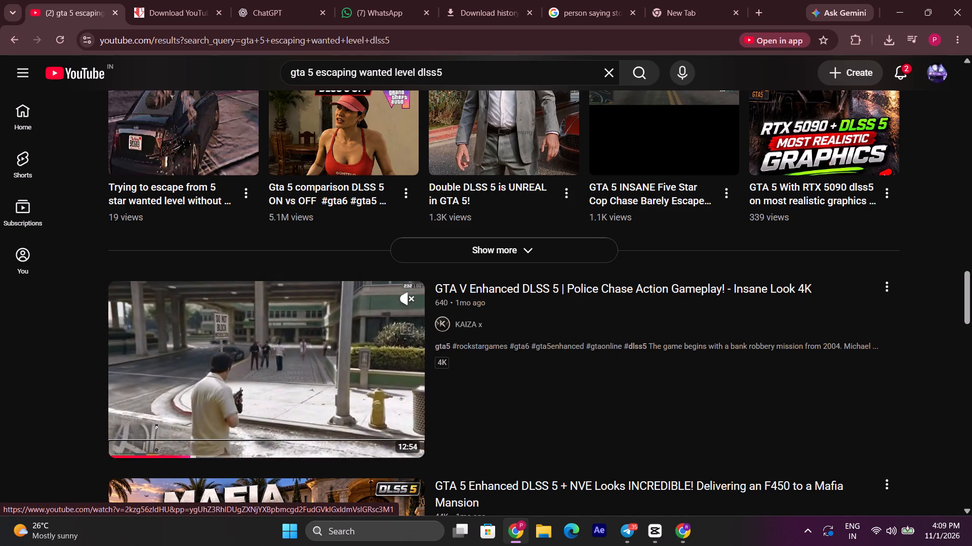
key(Right)
key(Right)
key(Right)
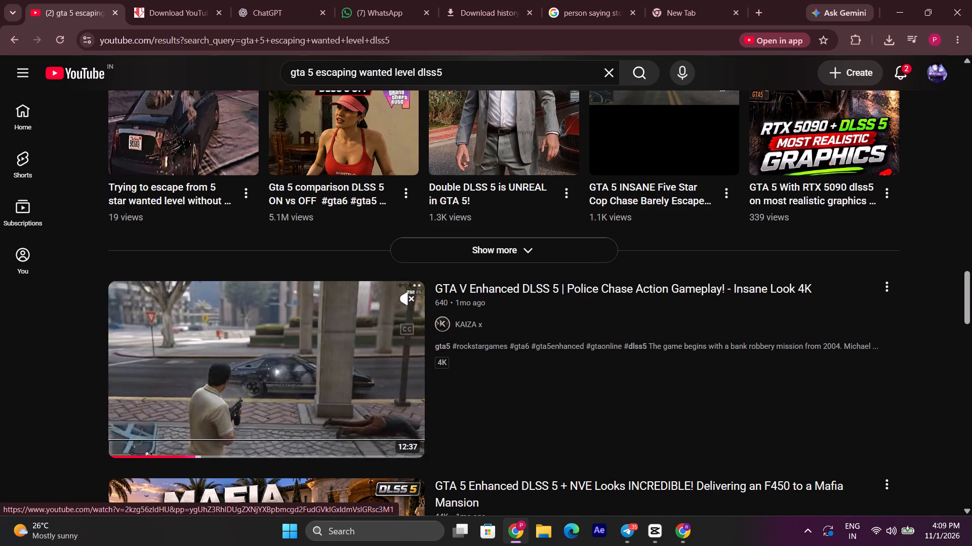
key(Right)
key(Right)
key(Right)
key(Right)
key(Right)
key(Right)
key(Right)
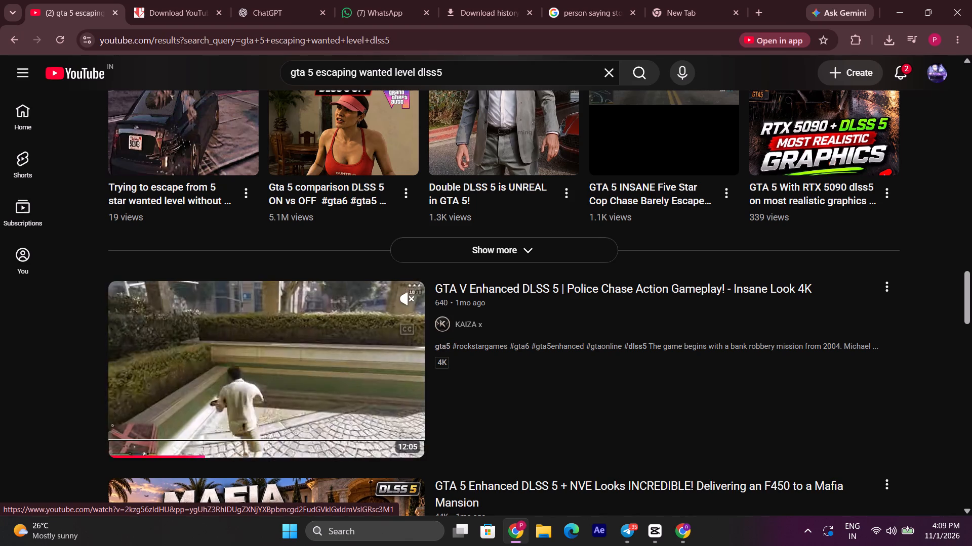
key(Right)
key(Right)
key(Right)
key(Right)
key(Right)
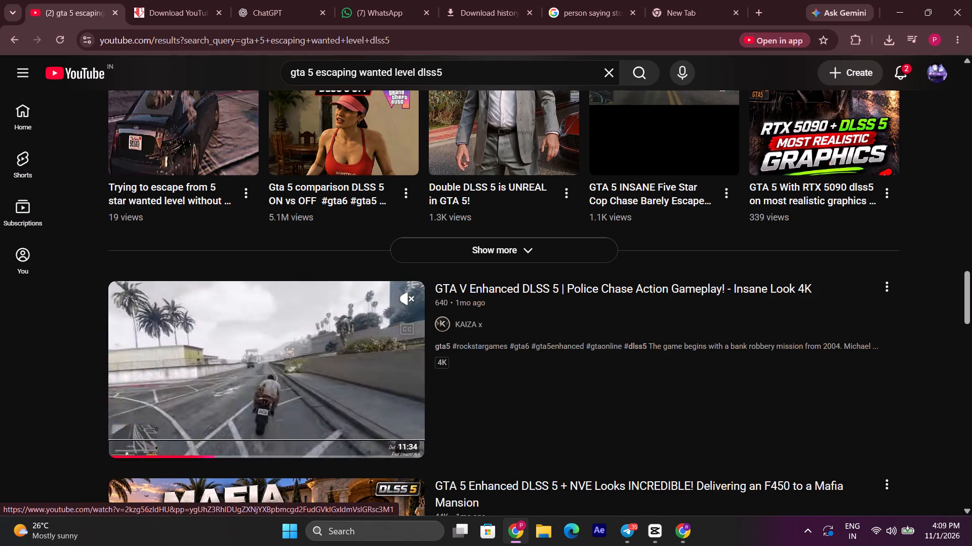
key(Right)
key(Right)
key(Right)
key(Right)
key(Right)
key(Right)
key(Right)
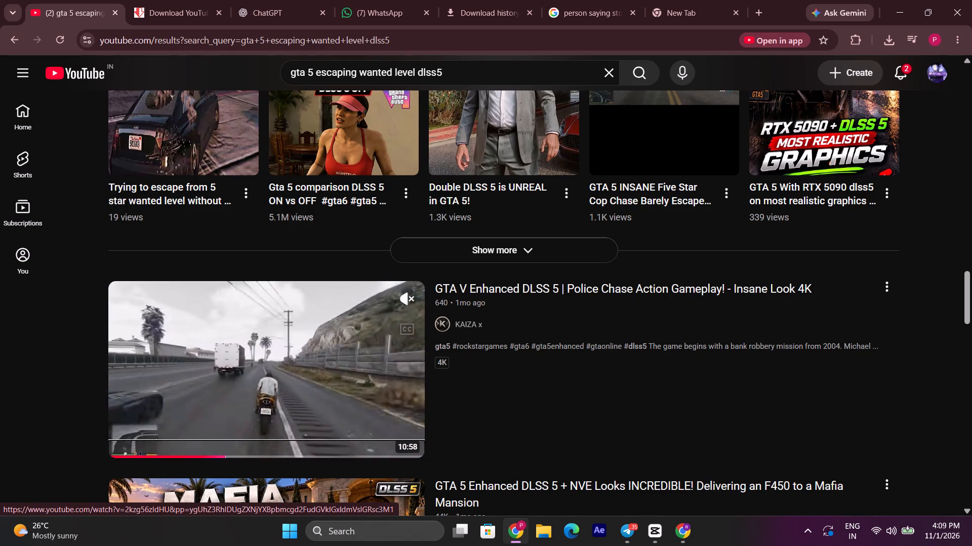
key(Right)
key(Right)
key(Right)
key(Right)
key(Right)
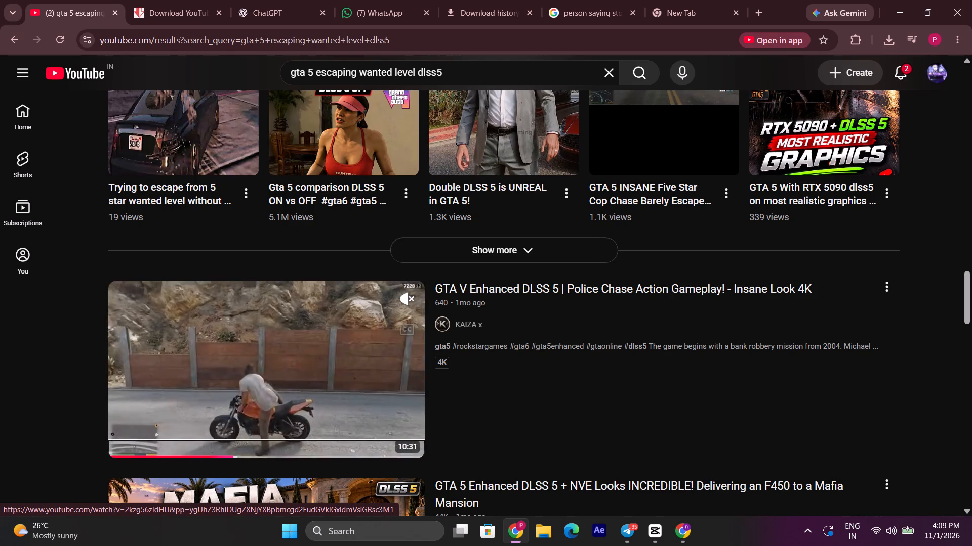
key(Right)
key(Right)
key(Right)
key(Right)
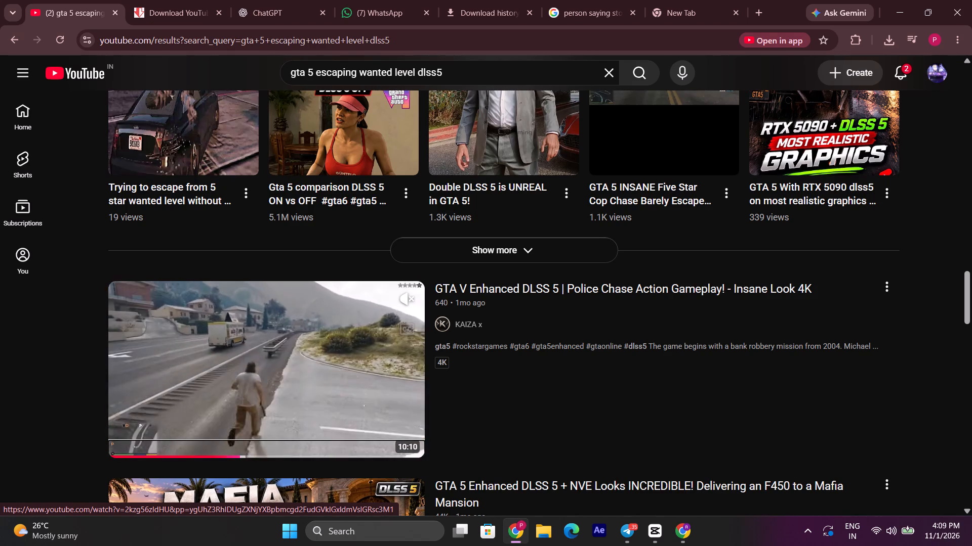
key(Right)
key(Right)
key(Right)
key(Right)
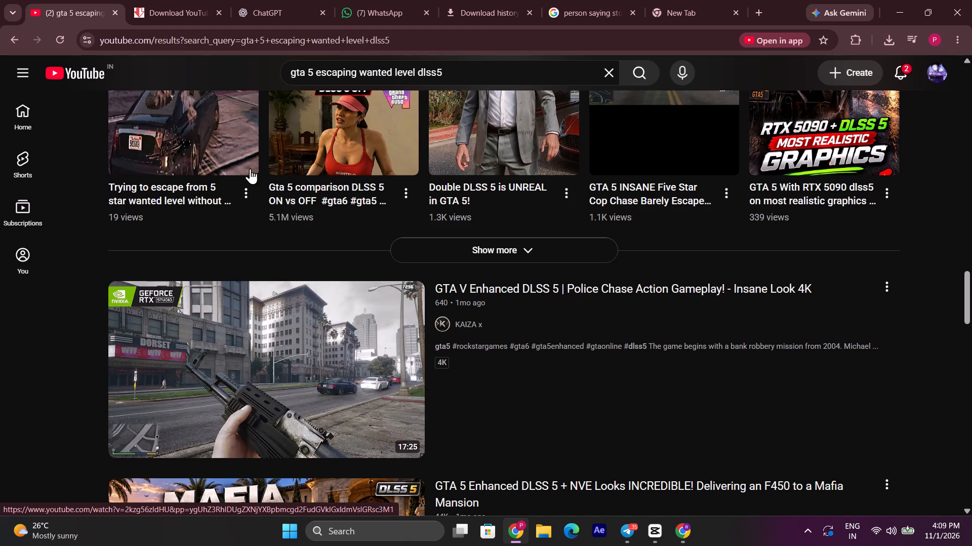
Open the "GTA V Enhanced DLSS 5 | Police Chase Action Gameplay!" video and pause it.
click(342, 364)
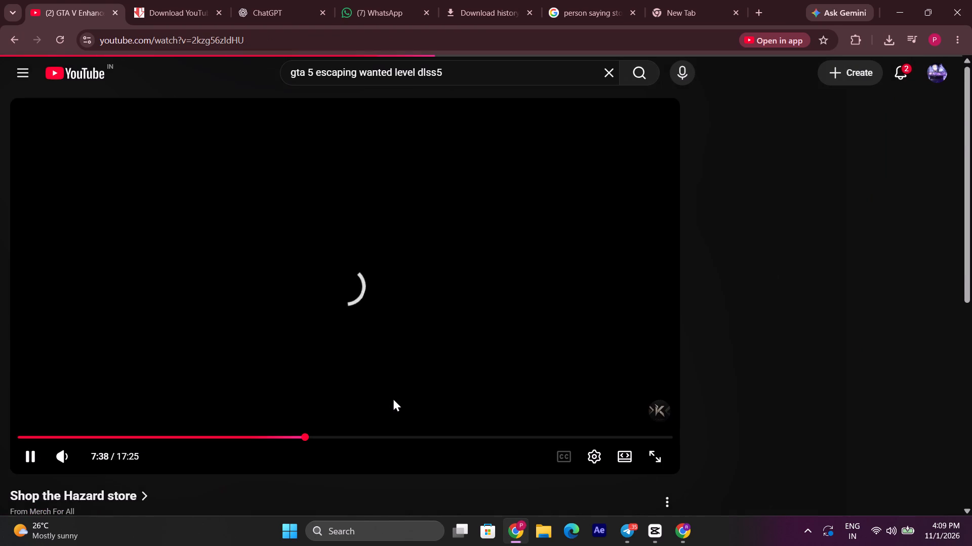
scroll(424, 422, down, 2)
click(433, 251)
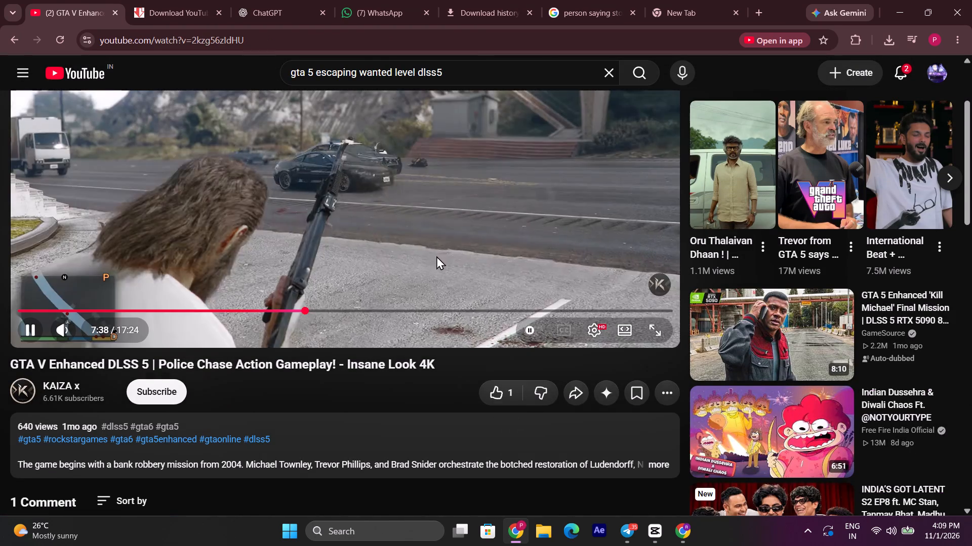
key(space)
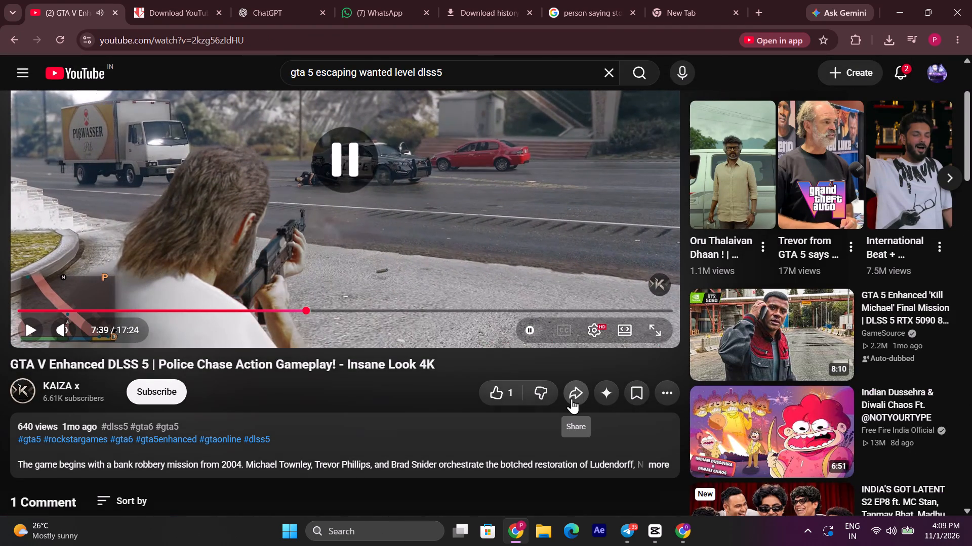
Copy the share link of the "GTA V Enhanced DLSS 5 | Police Chase Action Gameplay!" video.
click(572, 398)
click(593, 343)
click(617, 146)
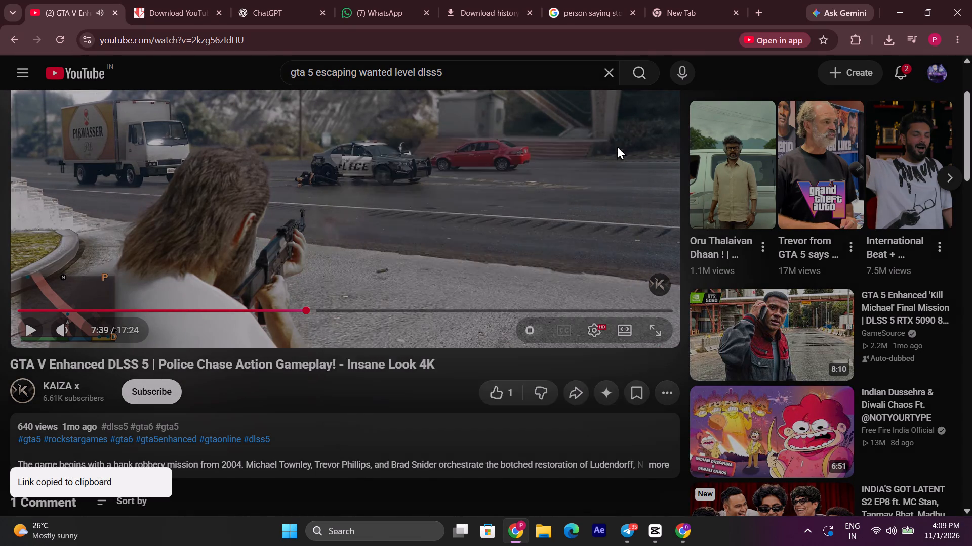
Replace the old link in the vd6s.net YouTube Video Downloader with the copied police chase video link.
click(583, 0)
click(443, 2)
click(139, 0)
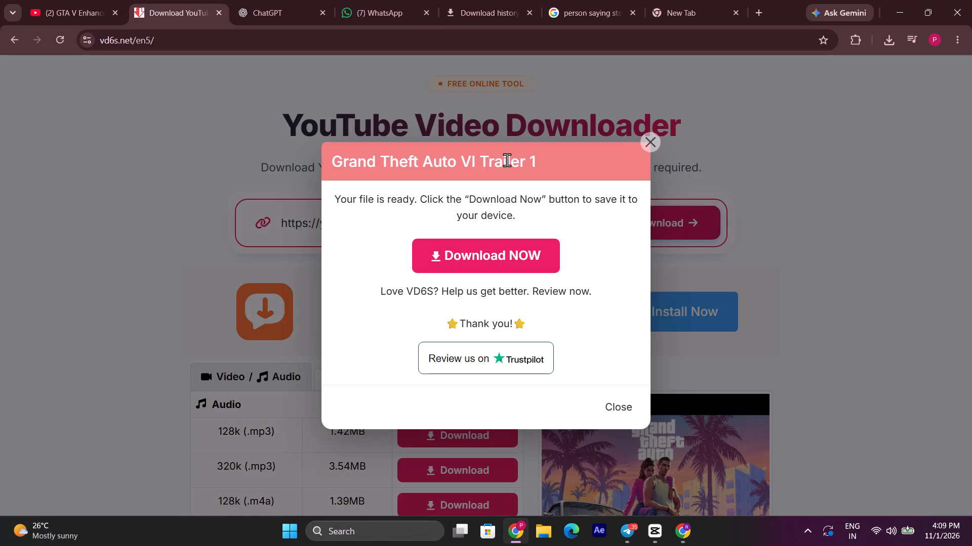
click(664, 134)
click(650, 139)
click(595, 223)
click(478, 214)
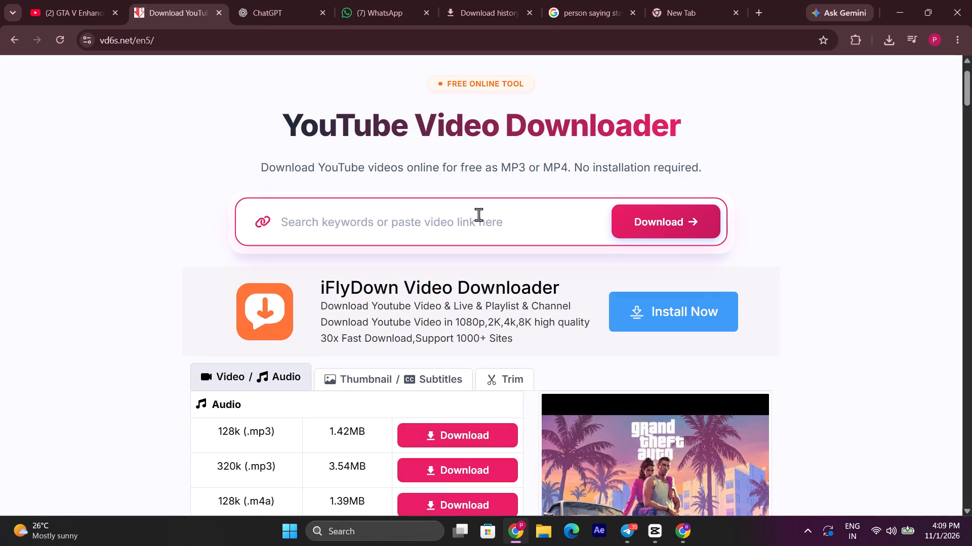
key(ctrl+v)
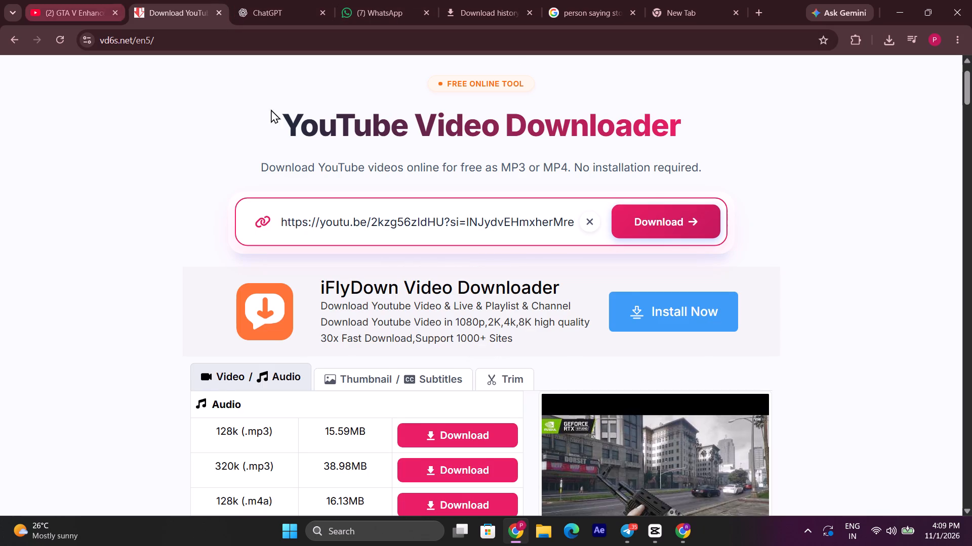
Download the police chase video in the 2160p60 webm (vp9) version without audio, 2.22GB.
scroll(490, 367, down, 7)
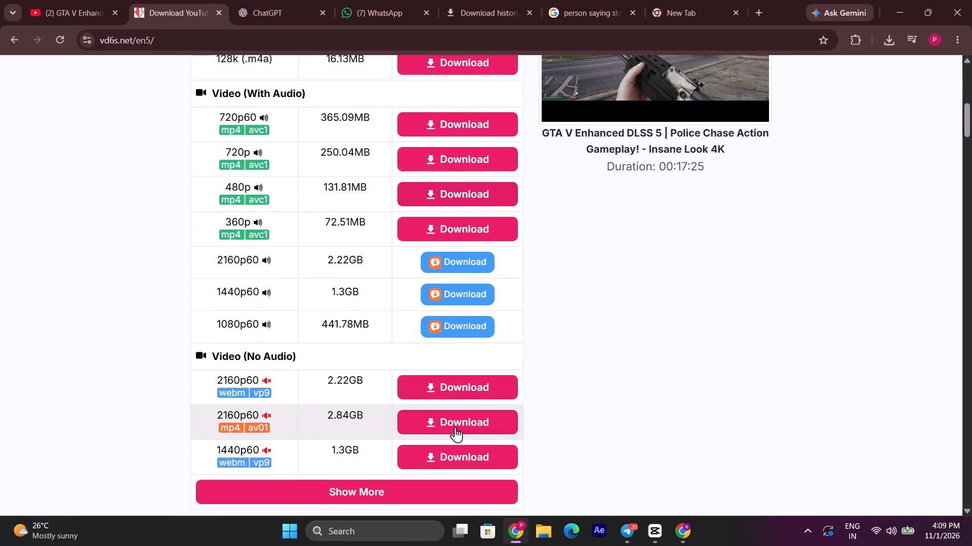
click(456, 390)
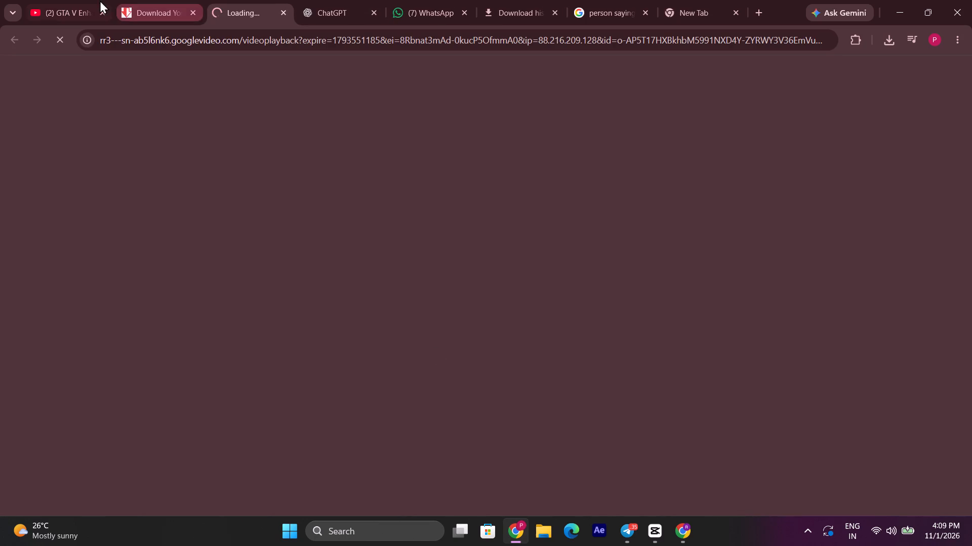
click(54, 0)
click(233, 0)
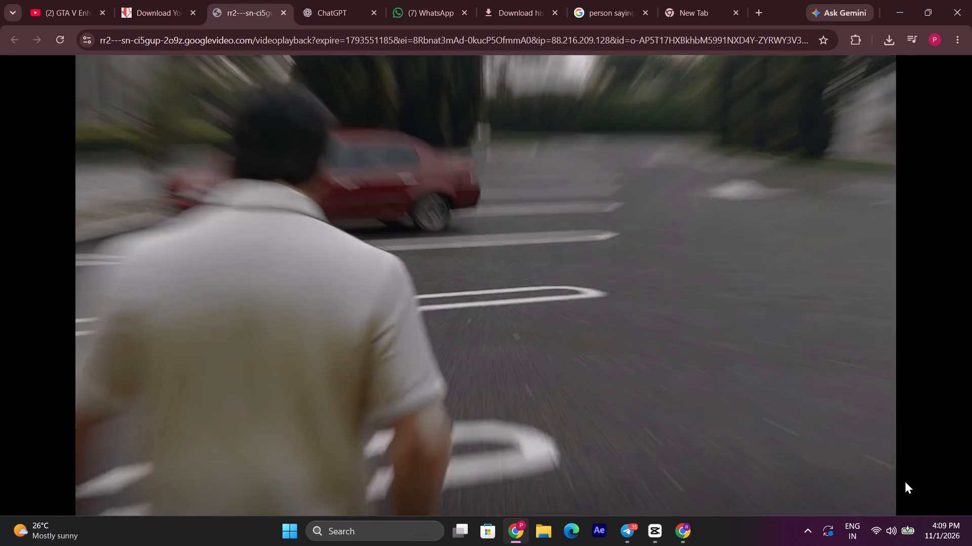
click(879, 490)
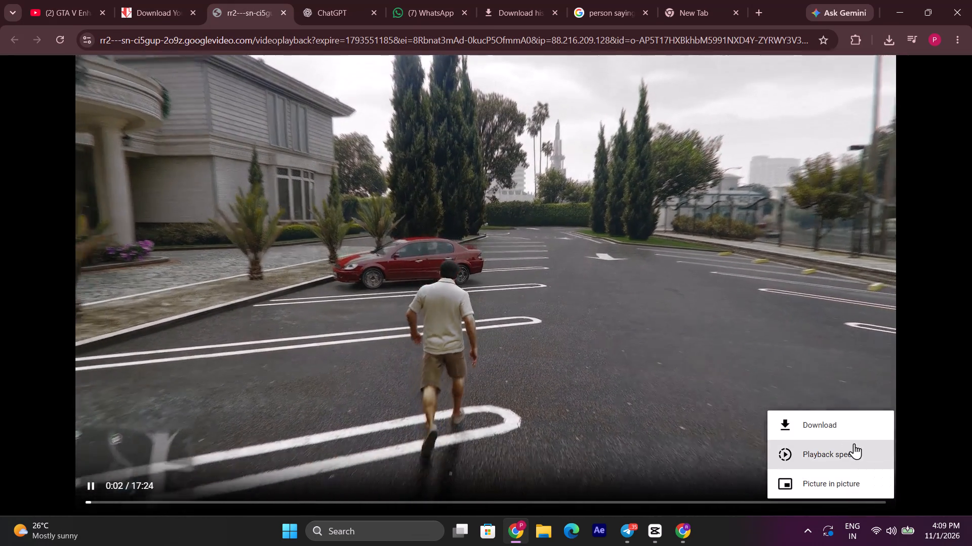
click(848, 432)
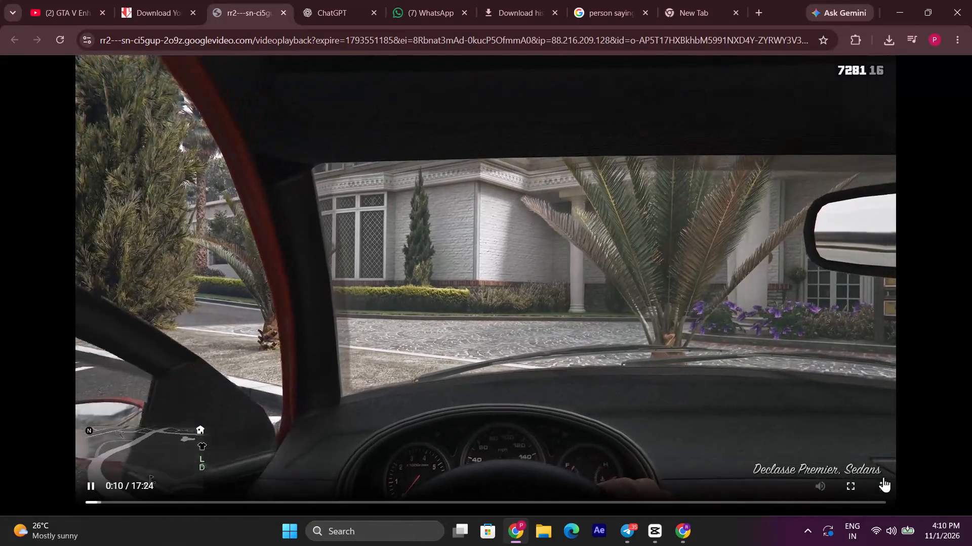
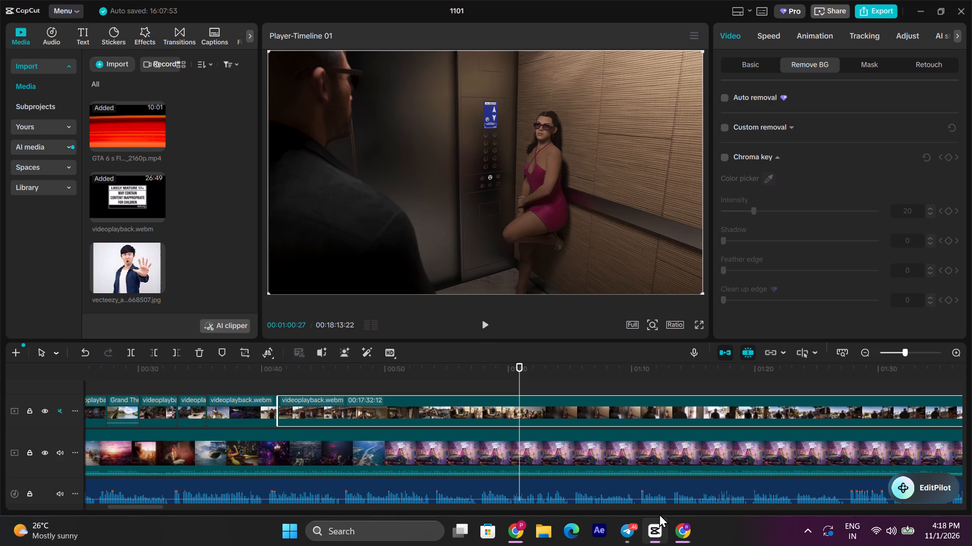
Switch off Bluetooth in the Windows quick settings.
click(895, 545)
click(842, 296)
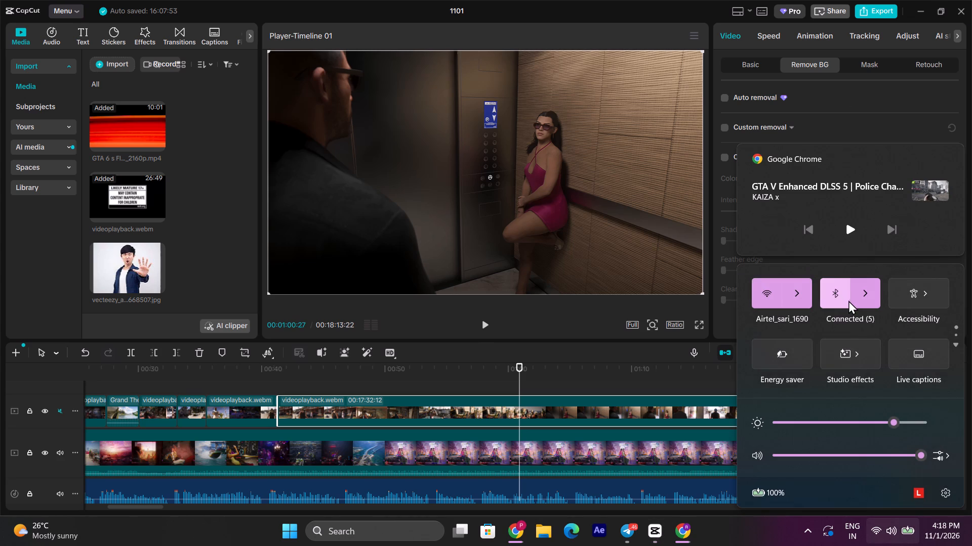
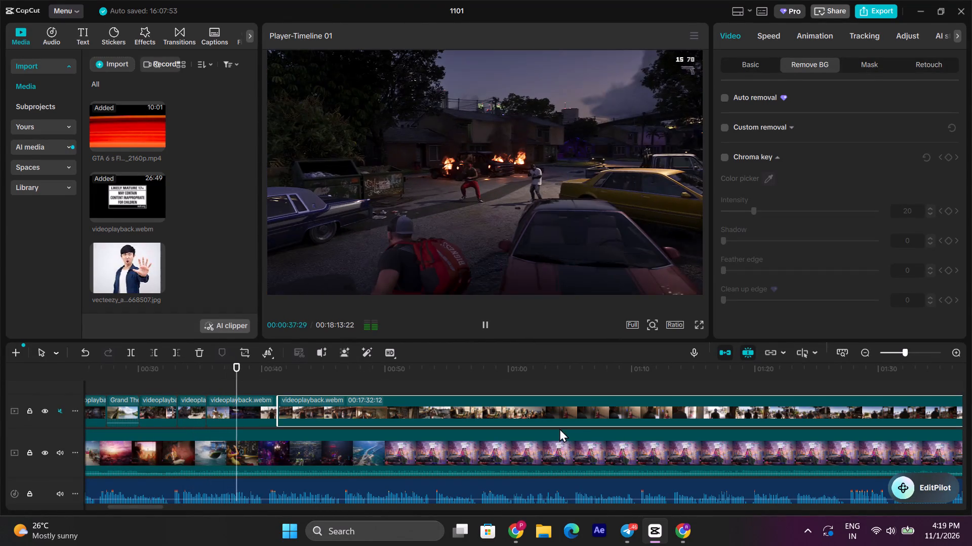
Play the timeline from about 0:37 through the motel scene, and replay it from about 0:38 to check the footage against the voiceover.
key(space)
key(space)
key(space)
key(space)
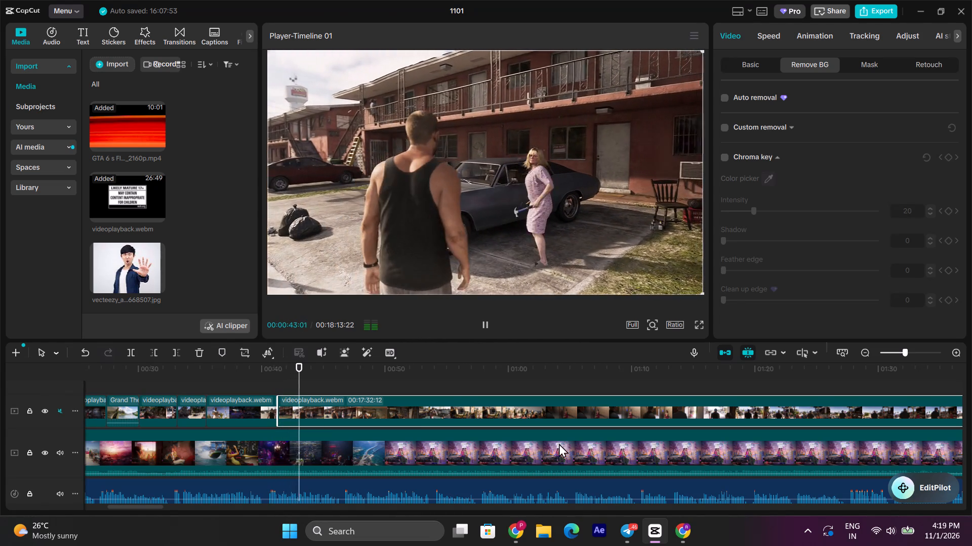
click(240, 382)
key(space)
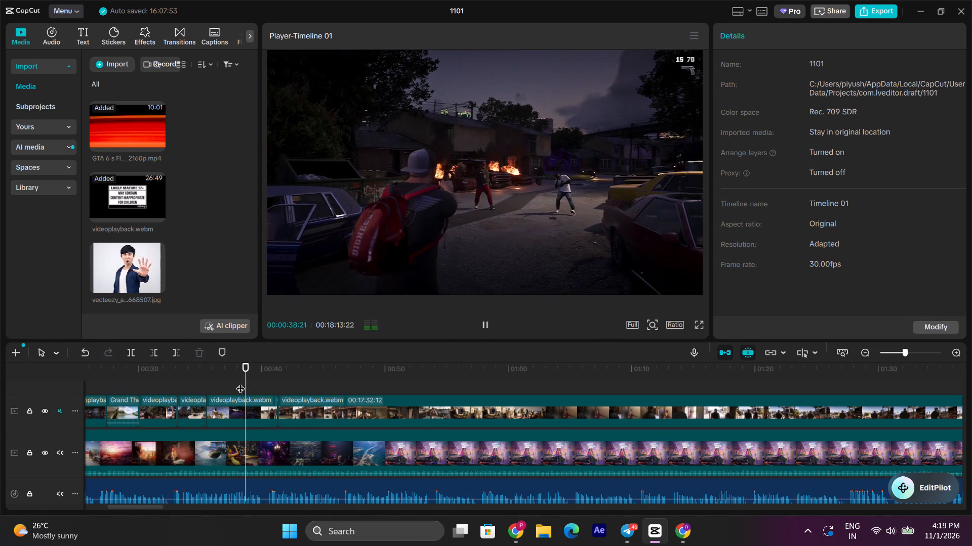
Trim the end of the overlay gameplay clip at 00:00:40:17 and move the following clip up against it.
key(space)
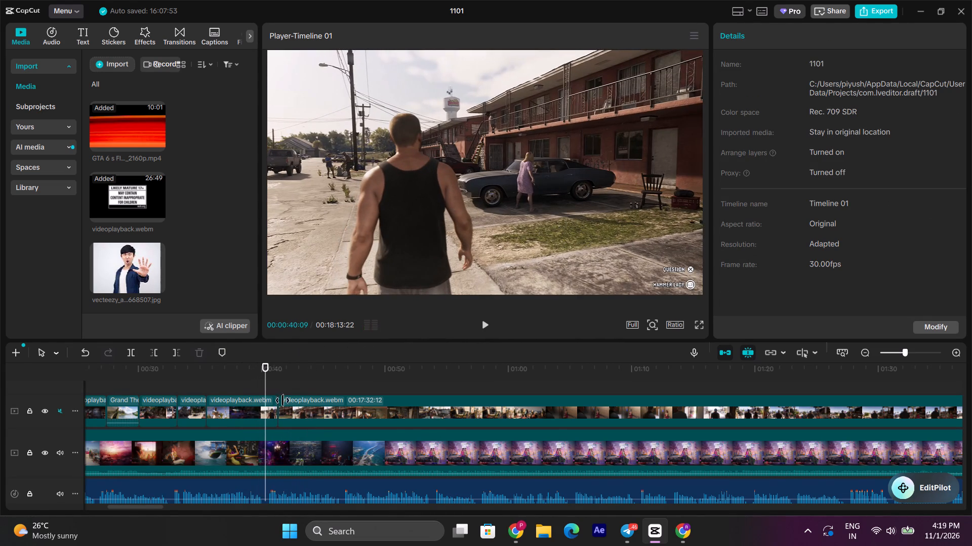
click(259, 406)
key(space)
key(space)
click(180, 350)
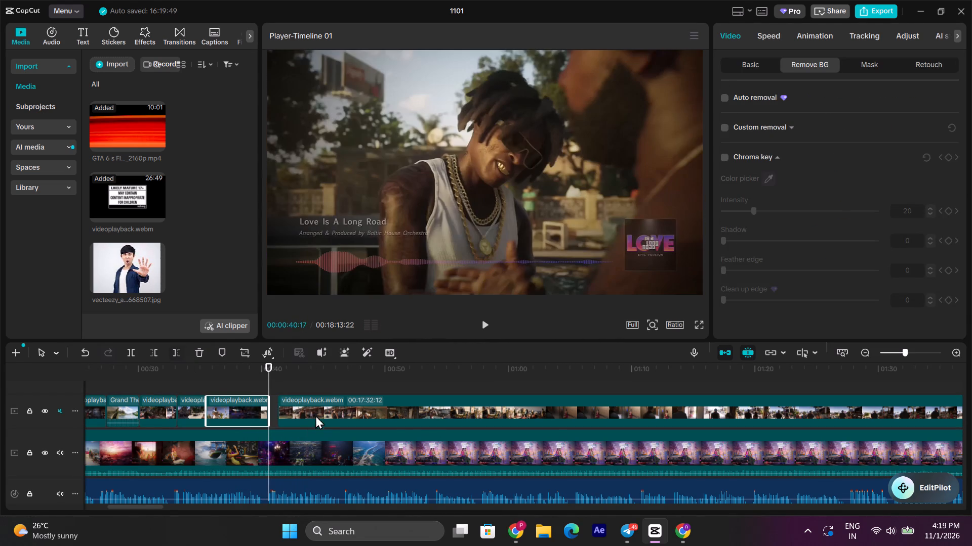
drag(313, 412, 300, 412)
Cut the start of the last videoplayback.webm clip off up to 00:00:51:00 and move it against the preceding clip.
key(space)
click(356, 392)
click(371, 385)
drag(374, 384, 419, 378)
drag(413, 378, 408, 378)
click(397, 380)
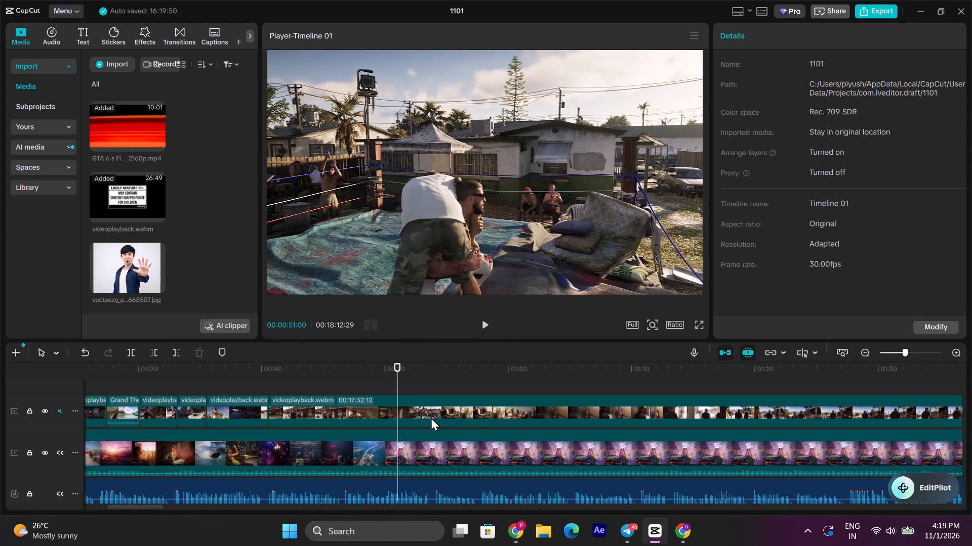
click(431, 417)
click(152, 349)
drag(454, 402, 305, 412)
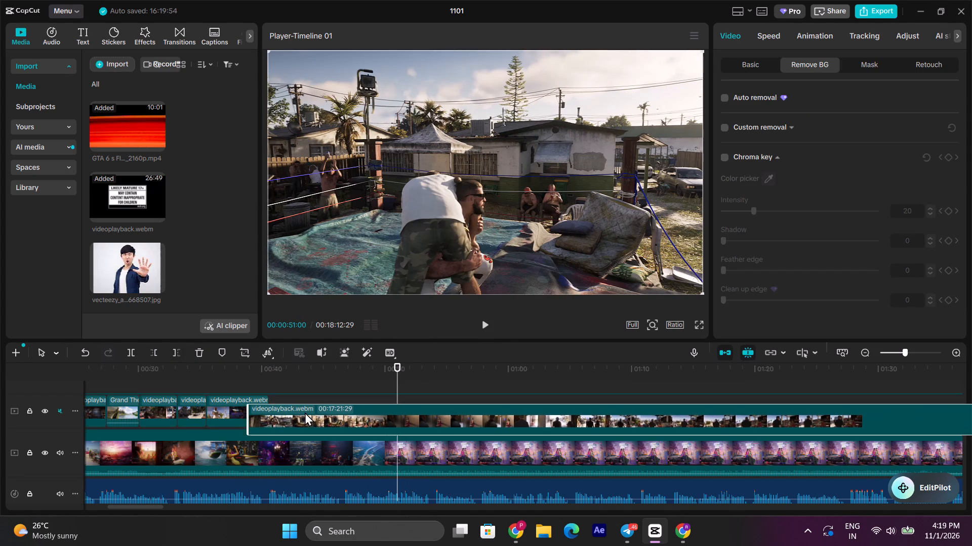
drag(305, 412, 326, 411)
Review the cut, then extend the last overlay clip's start by about 3 seconds and close the gap before it.
click(275, 377)
key(space)
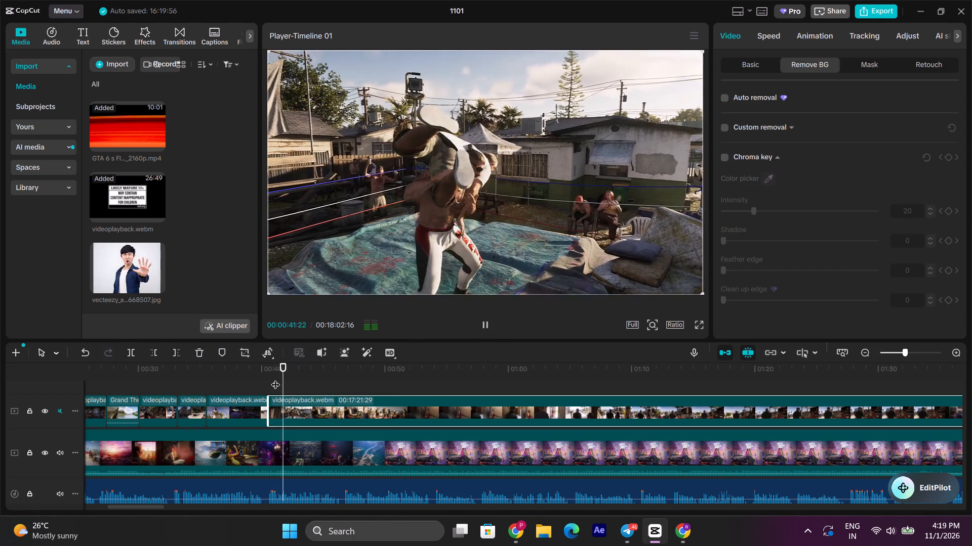
key(space)
key(space)
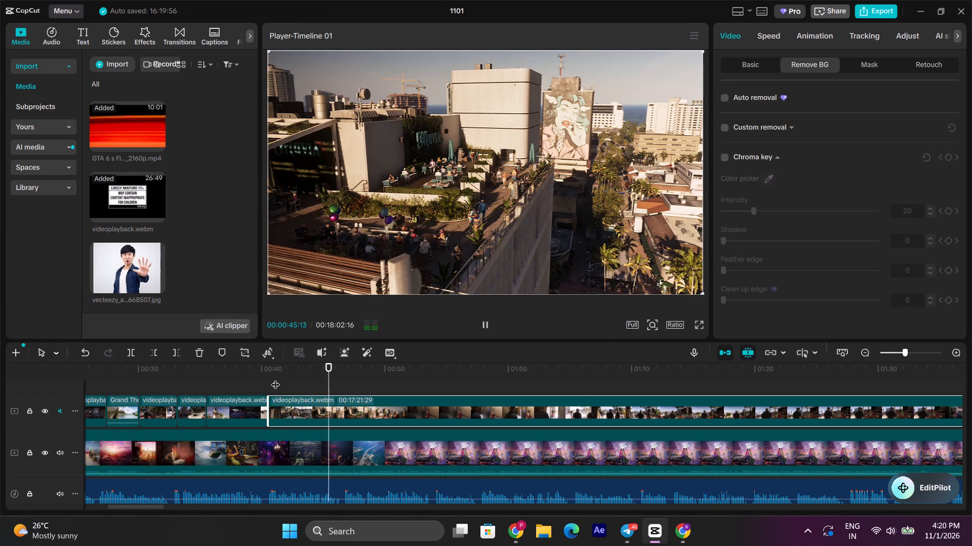
key(space)
click(304, 387)
click(295, 387)
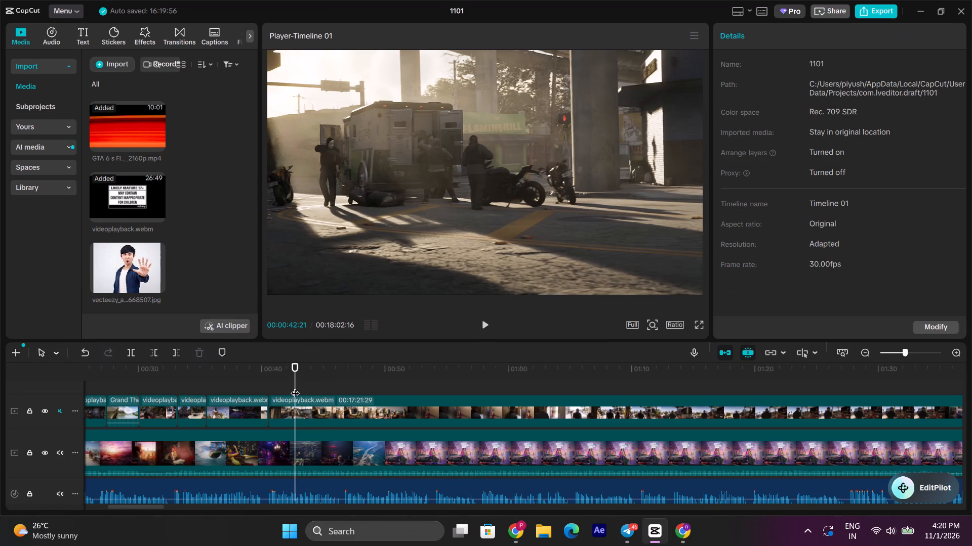
key(space)
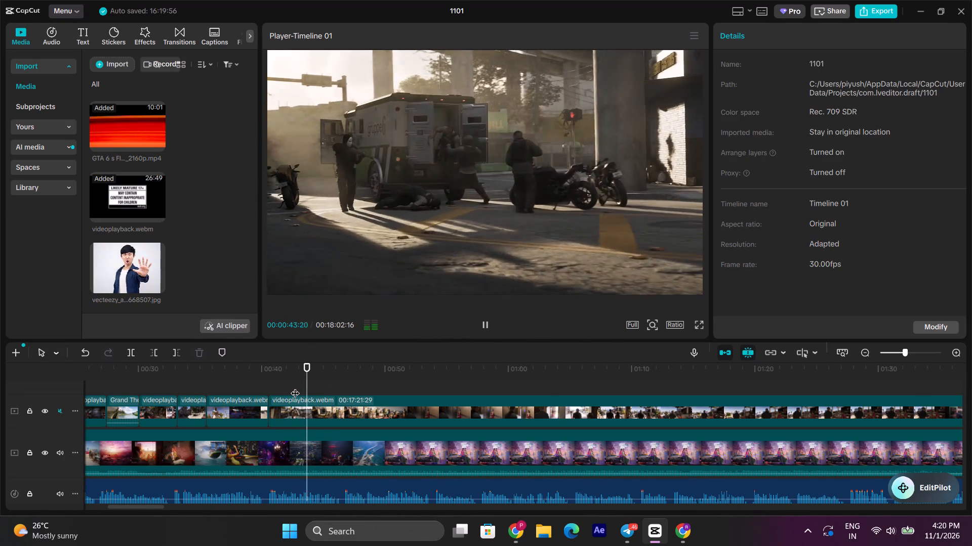
key(space)
click(274, 408)
drag(289, 408, 323, 411)
drag(301, 407, 270, 407)
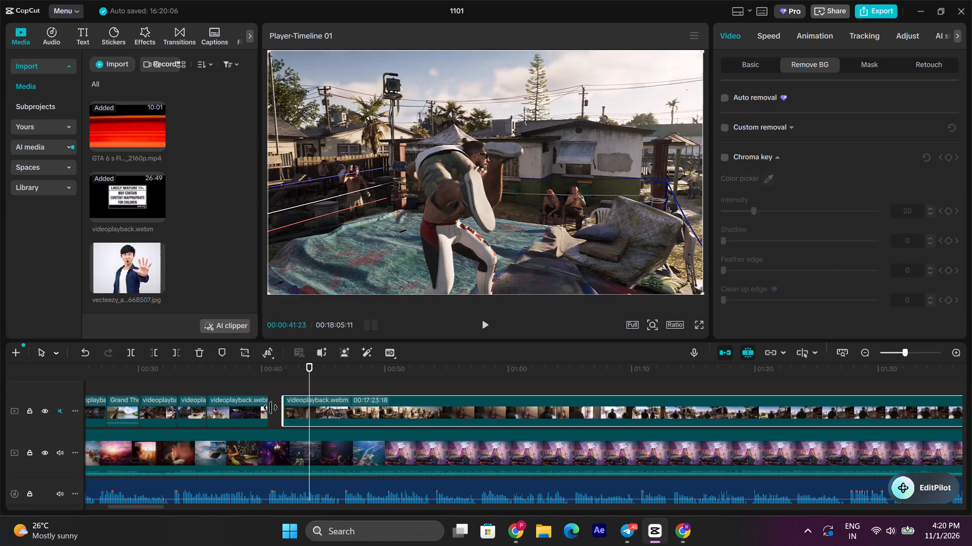
drag(270, 407, 266, 403)
Play back the extended clip, trim about 1.6 seconds off its start, and move it against the preceding clip.
click(268, 390)
key(space)
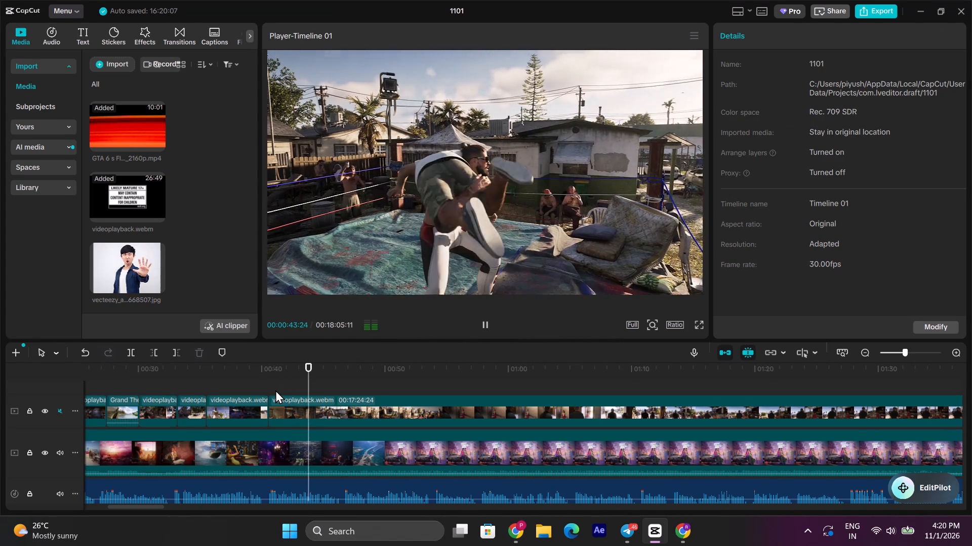
key(space)
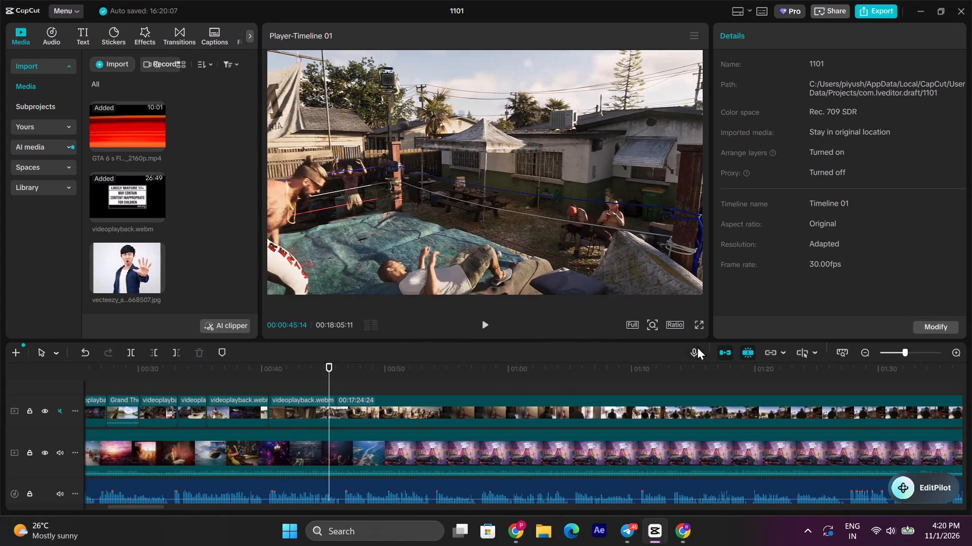
click(699, 326)
key(space)
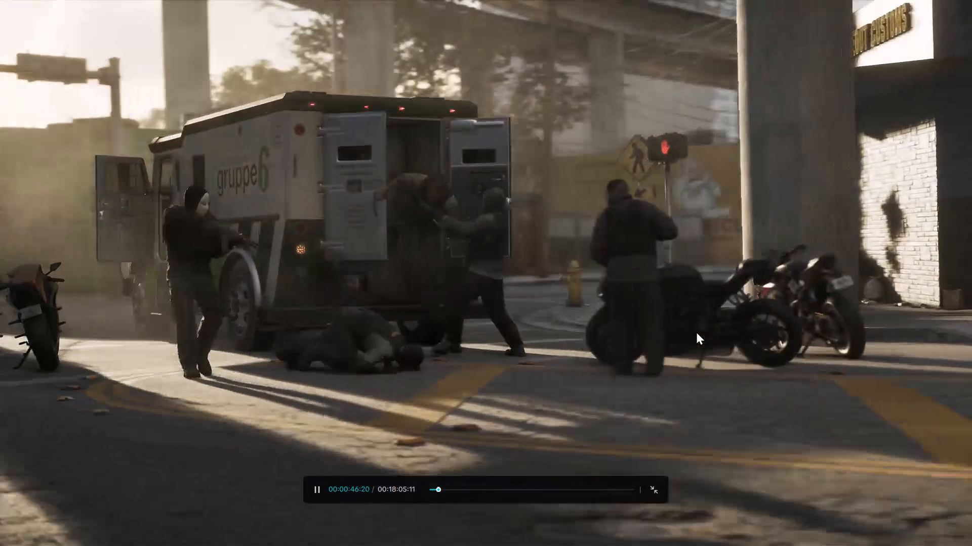
key(space)
click(650, 497)
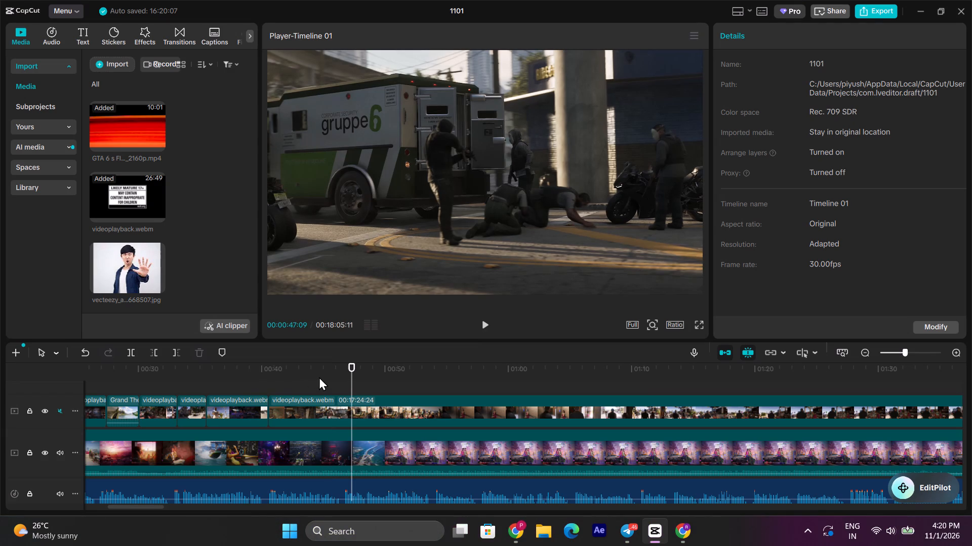
click(327, 379)
key(space)
key(space)
click(298, 404)
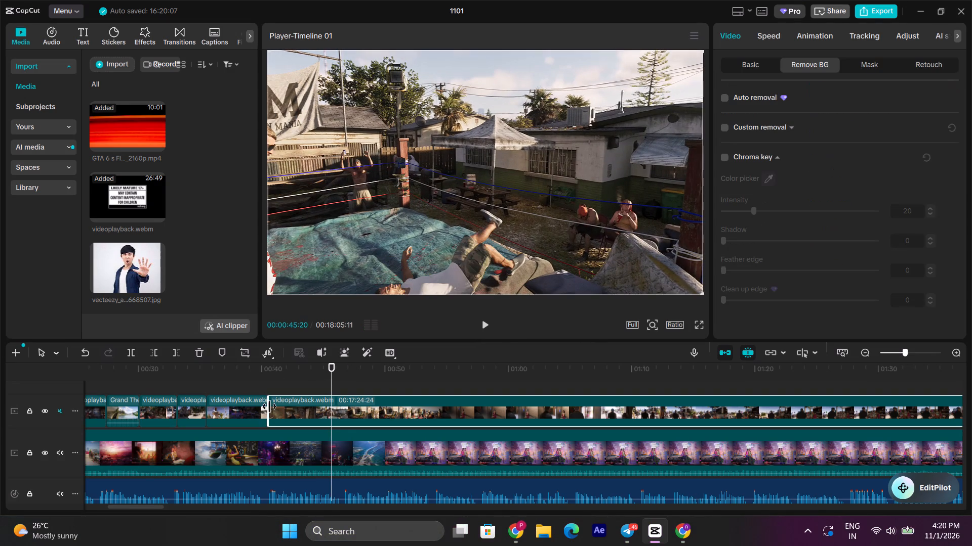
drag(269, 406, 289, 404)
drag(306, 406, 289, 404)
Play through the robbery shot and split the last overlay clip at 00:00:46:24.
click(300, 380)
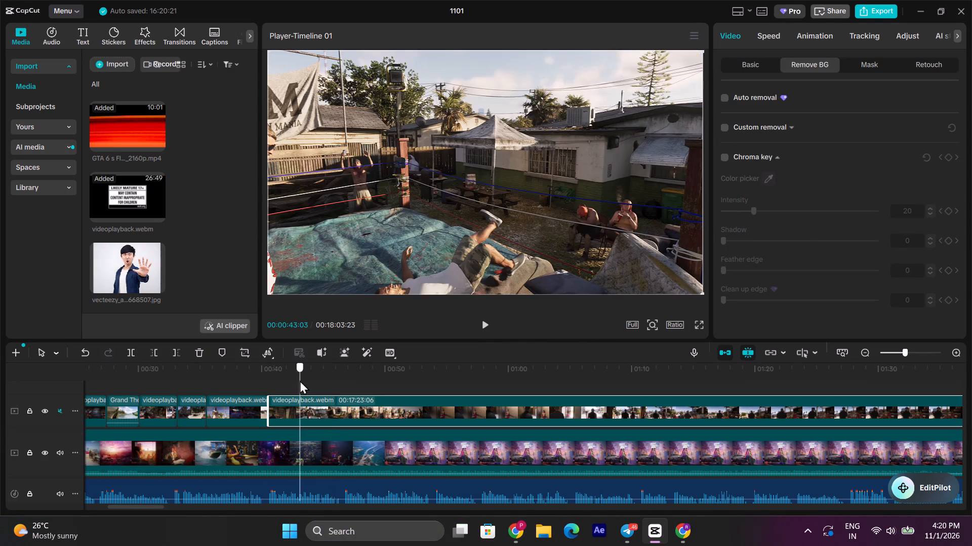
click(300, 380)
key(space)
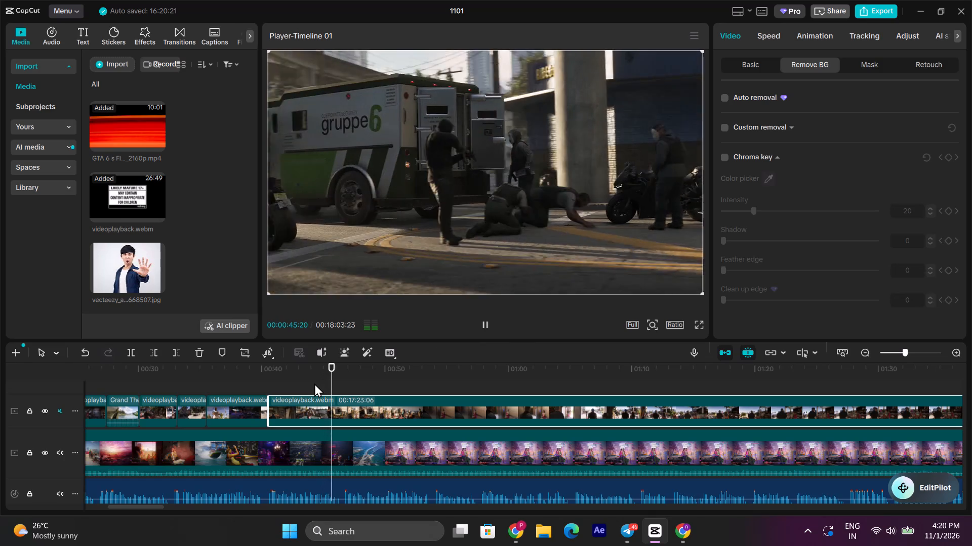
key(space)
key(space)
key(space)
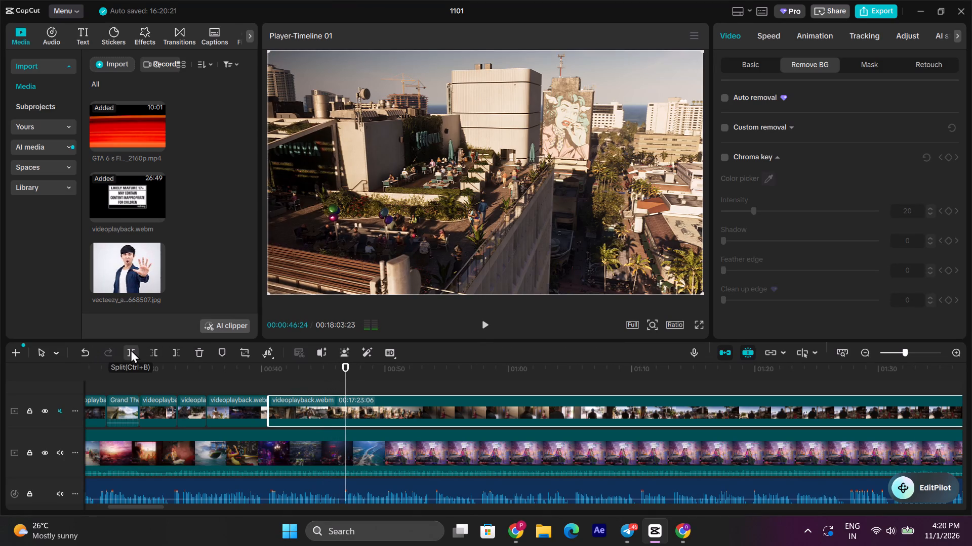
click(131, 349)
Check the footage around the split and delete the long remainder of videoplayback.webm after it.
click(262, 383)
key(space)
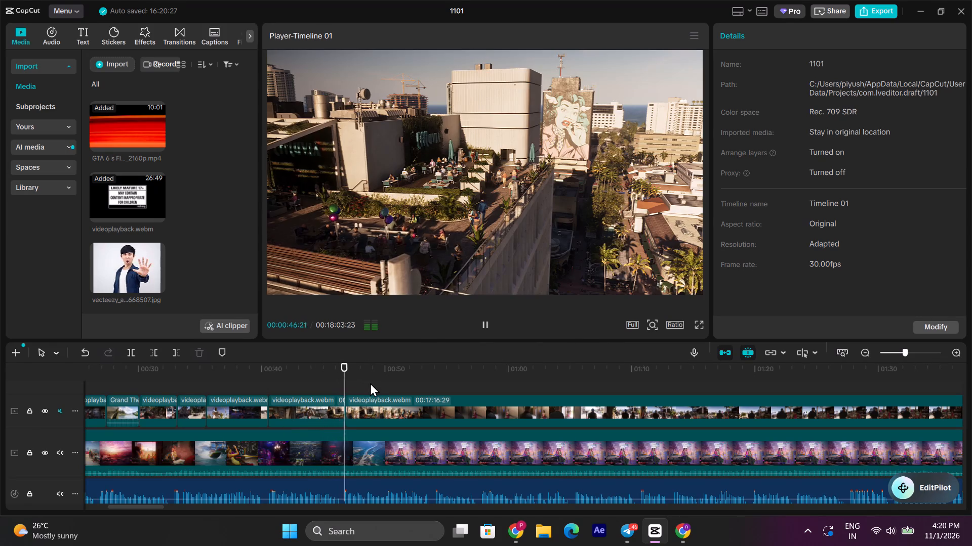
click(370, 382)
drag(370, 382, 489, 382)
key(space)
click(478, 407)
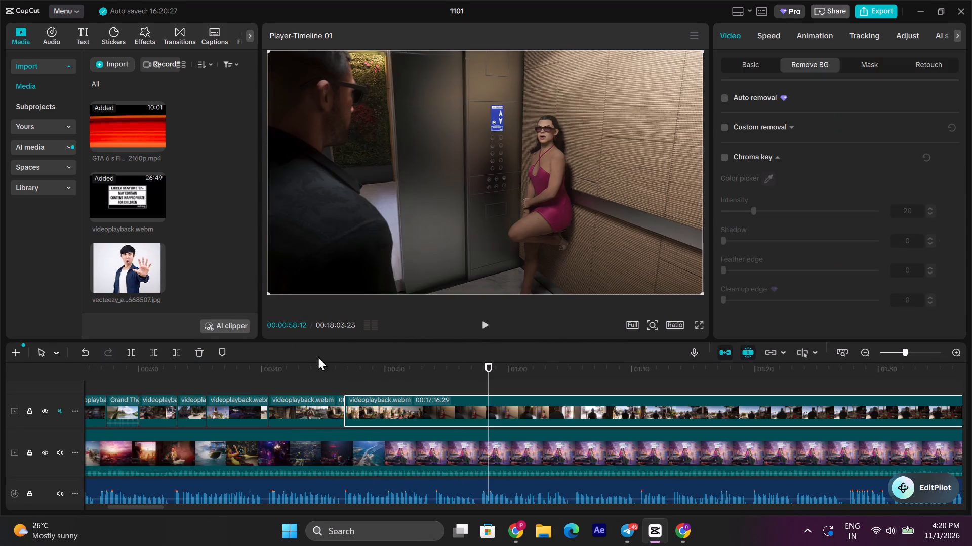
click(198, 351)
Import videoplayback (1).webm from the Downloads folder into the project media.
click(120, 65)
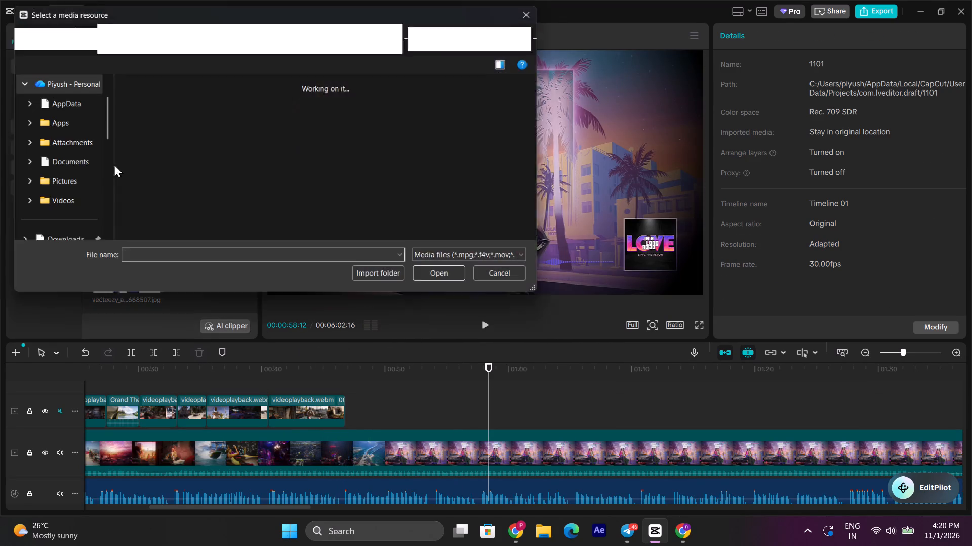
click(75, 240)
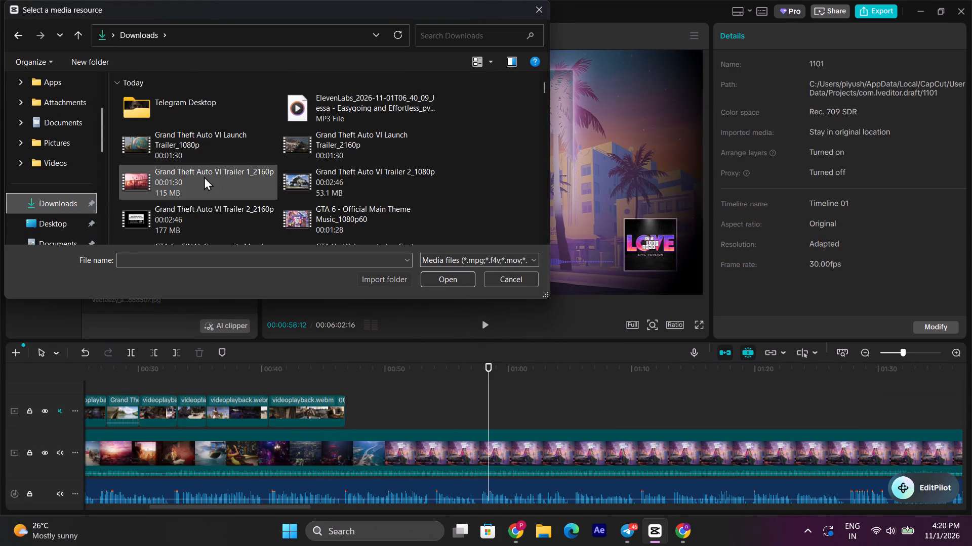
scroll(204, 176, down, 1)
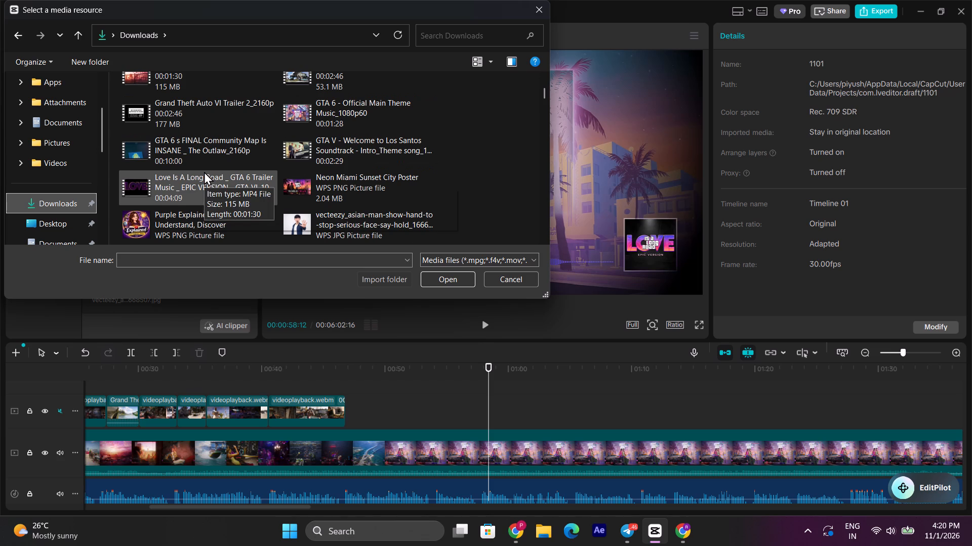
scroll(204, 171, down, 1)
click(214, 176)
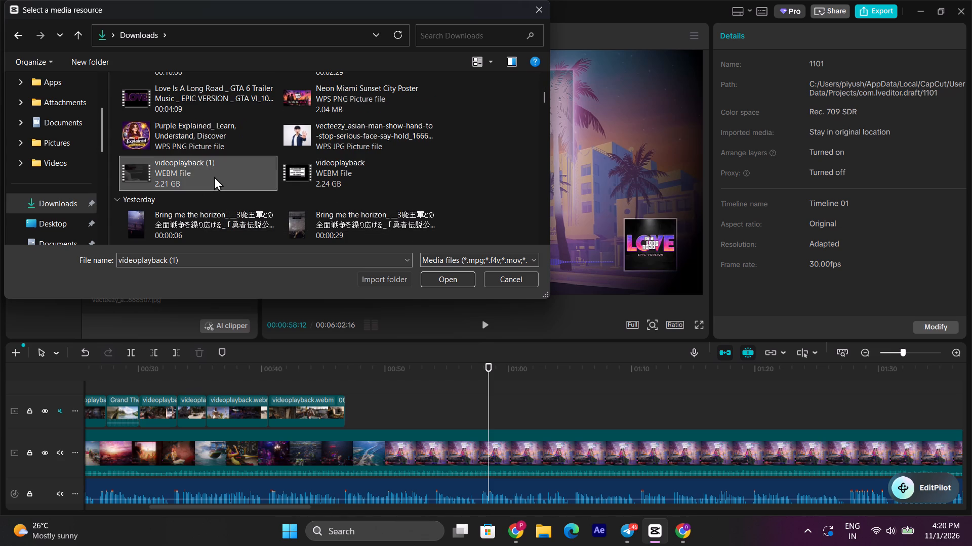
double_click(214, 176)
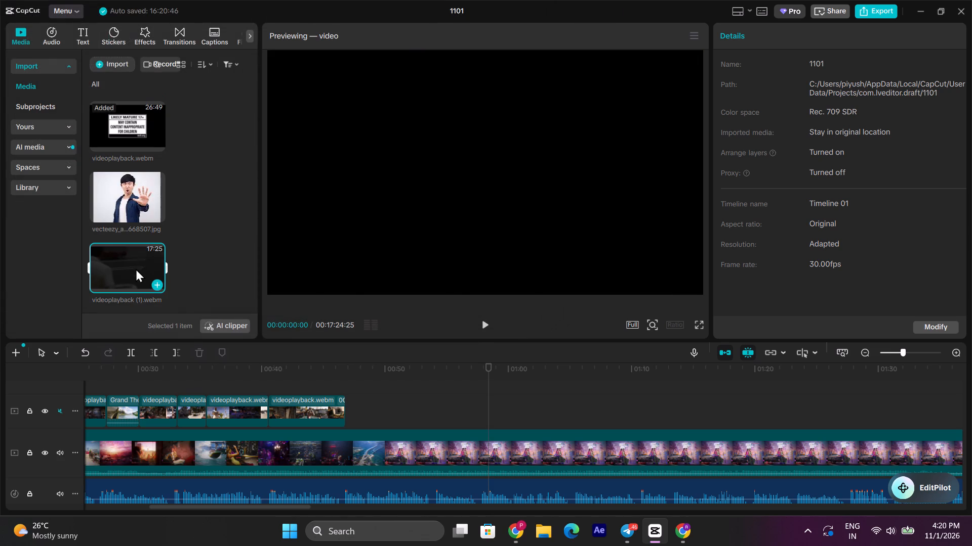
Place videoplayback (1).webm on the overlay track just after the last gameplay clip and preview its opening.
drag(136, 268, 352, 415)
click(340, 381)
key(space)
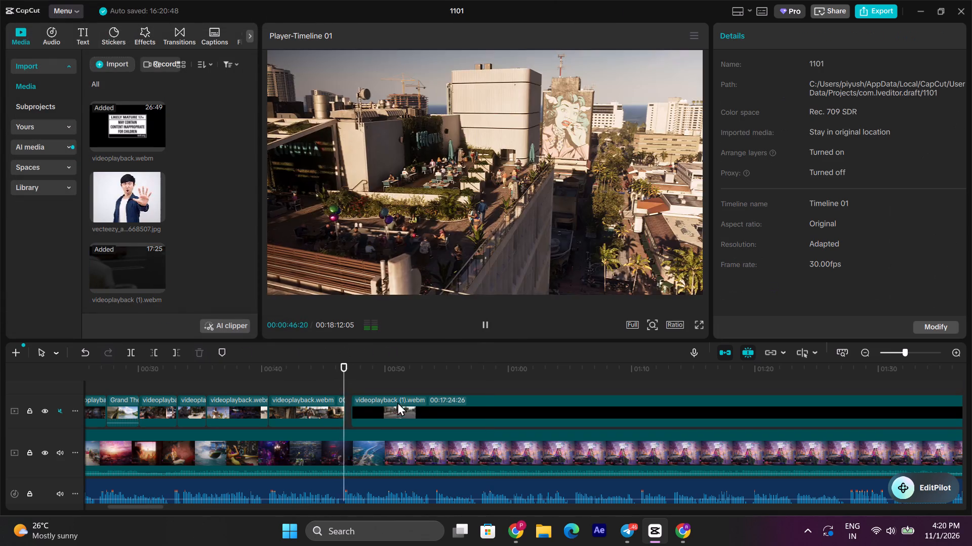
click(442, 387)
key(space)
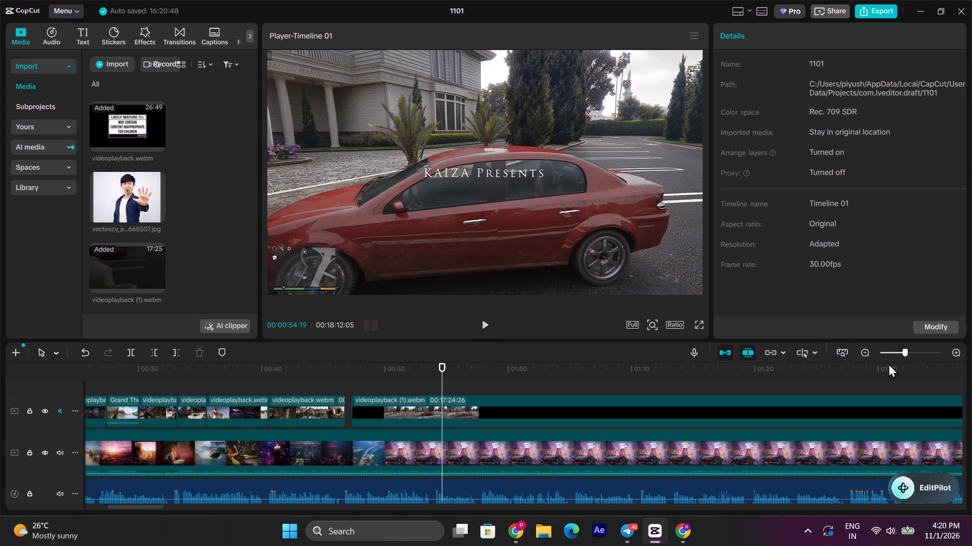
Skim the GTA 5 footage for a police chase and cut away everything before 00:08:00:29 in videoplayback (1).webm.
triple_click(866, 348)
click(866, 348)
click(397, 382)
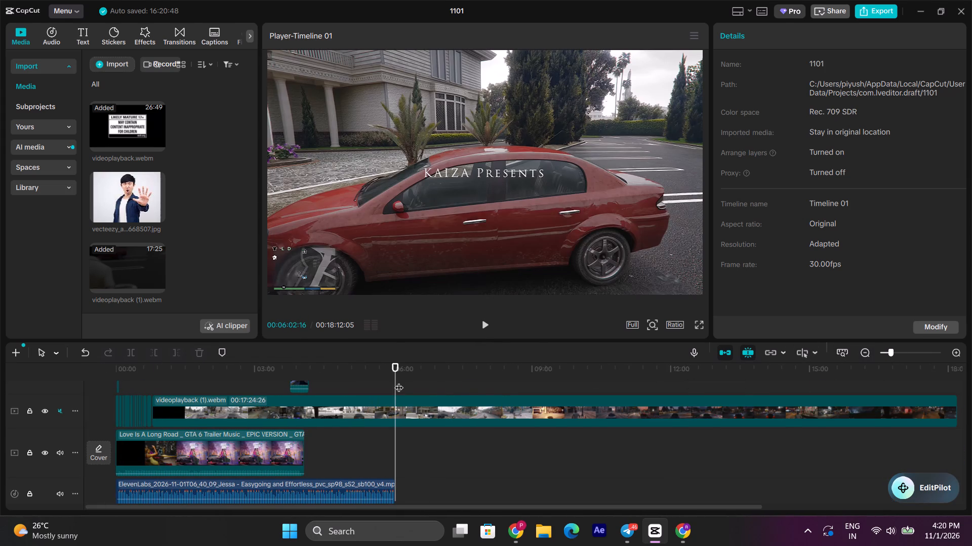
scroll(678, 399, up, 2)
key(space)
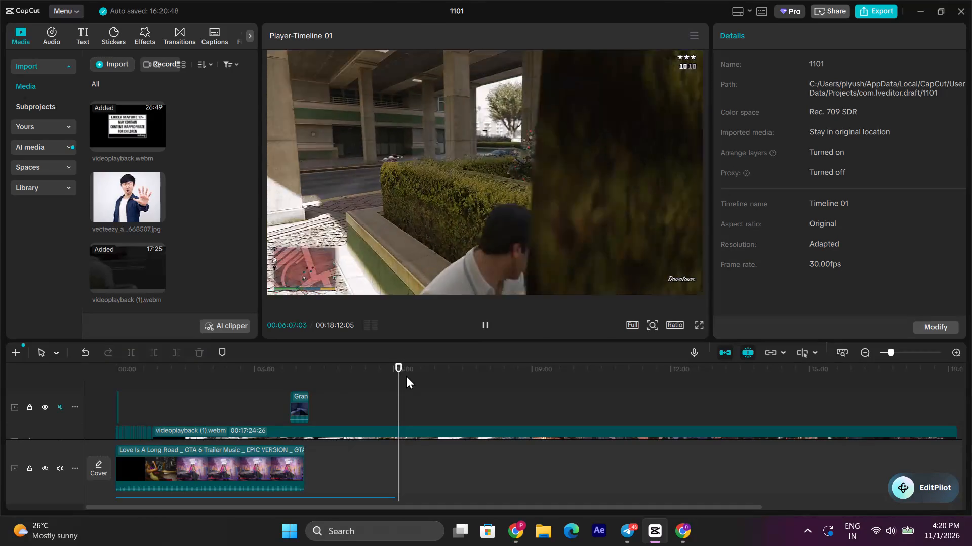
click(412, 371)
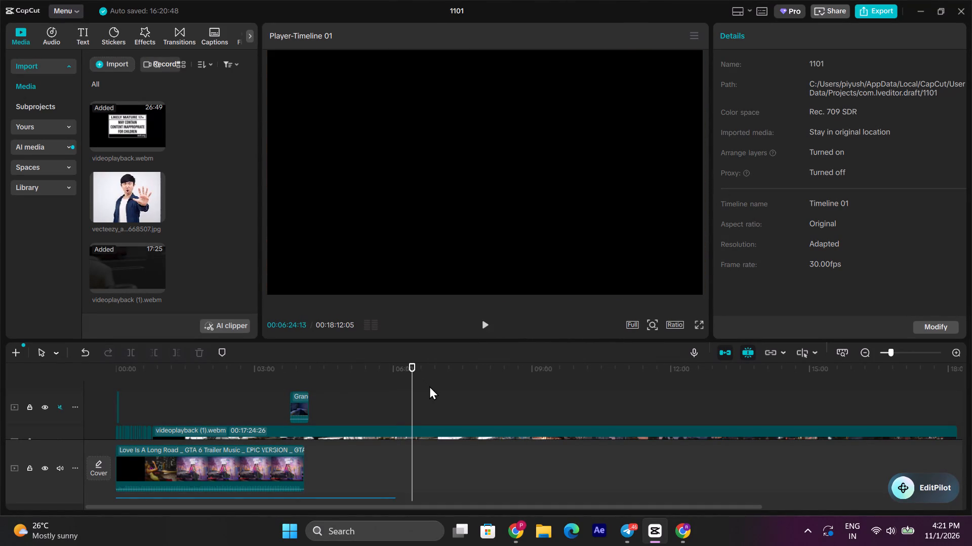
key(space)
click(430, 395)
key(space)
scroll(453, 394, down, 1)
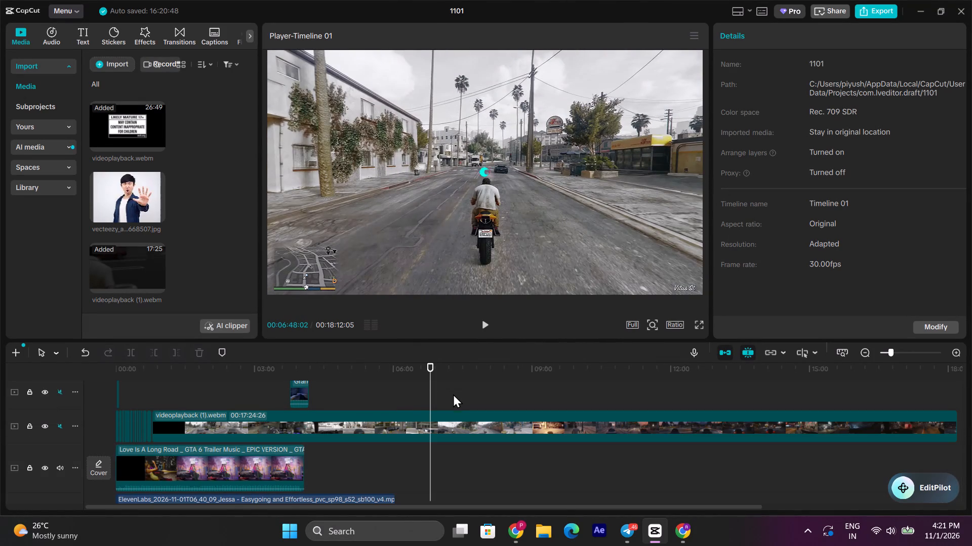
click(473, 396)
key(space)
click(503, 394)
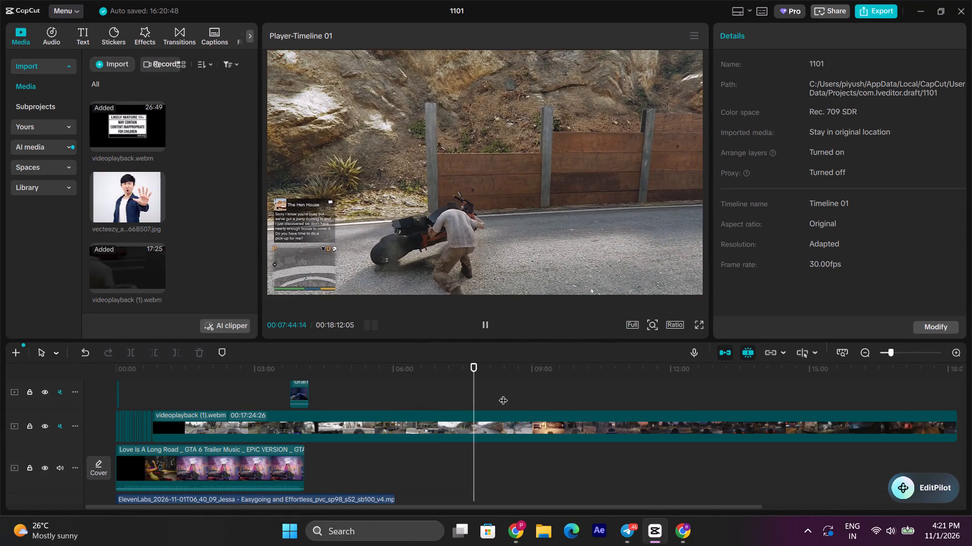
key(space)
key(space)
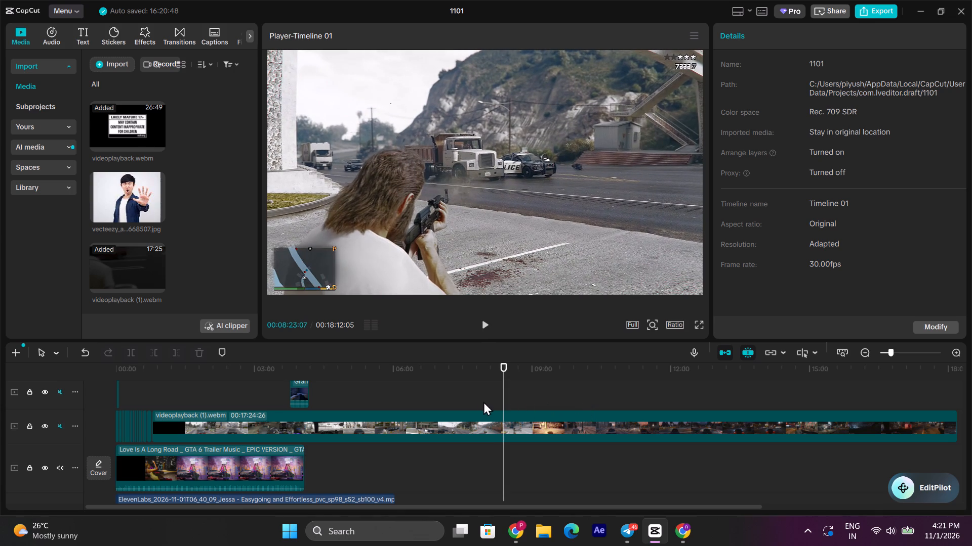
click(487, 399)
click(494, 420)
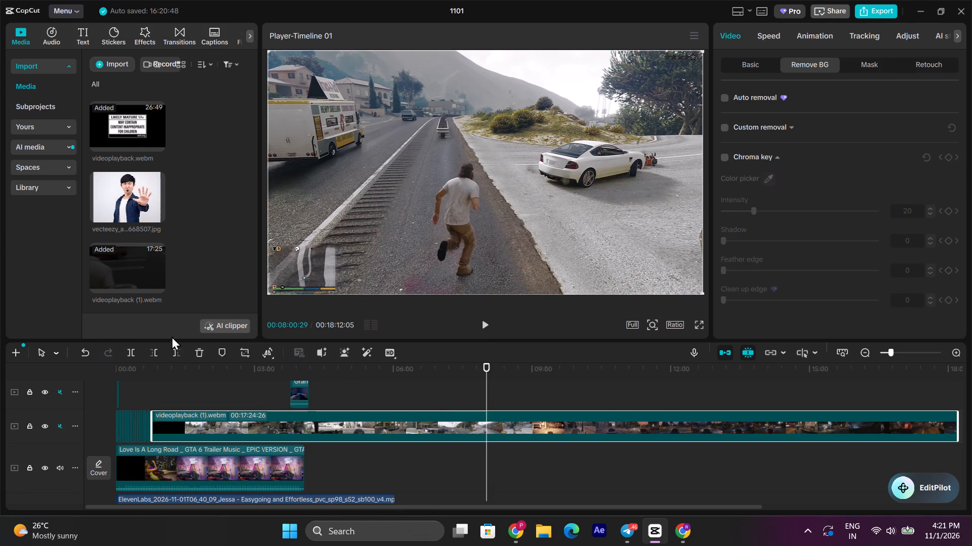
click(158, 353)
Move the trimmed videoplayback (1).webm clip along the overlay track so it starts directly after the last gameplay clip.
drag(502, 424, 168, 436)
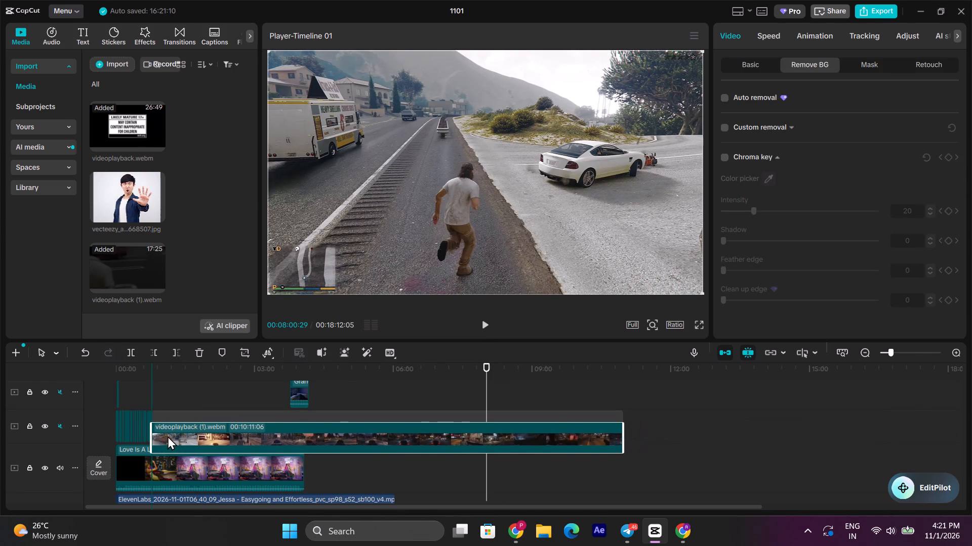
drag(168, 436, 165, 433)
drag(172, 412, 177, 447)
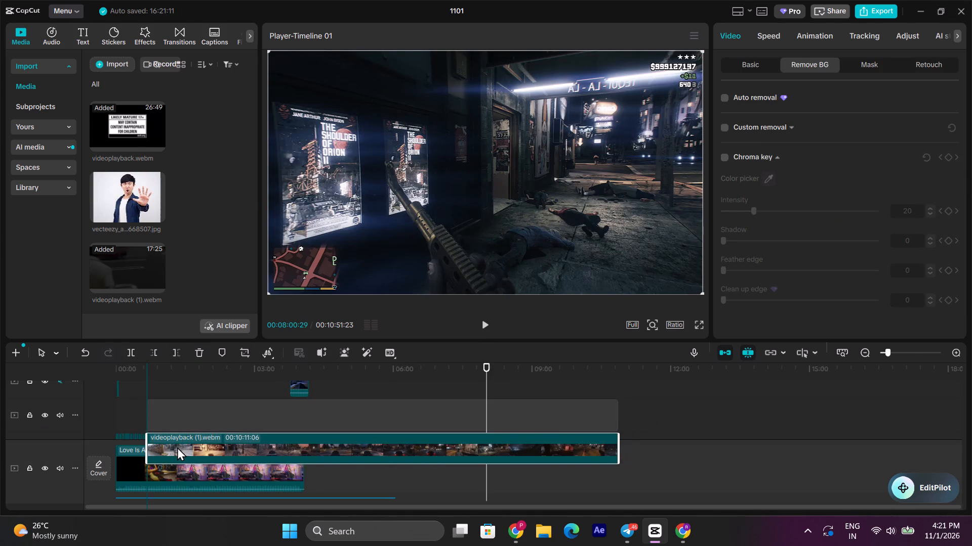
drag(177, 447, 171, 420)
scroll(196, 421, down, 3)
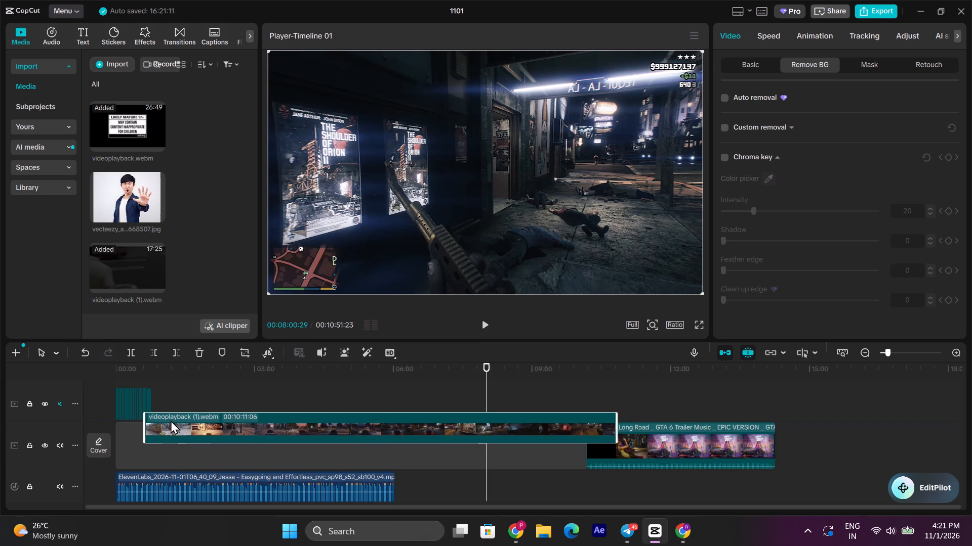
drag(171, 420, 178, 414)
scroll(182, 407, up, 2)
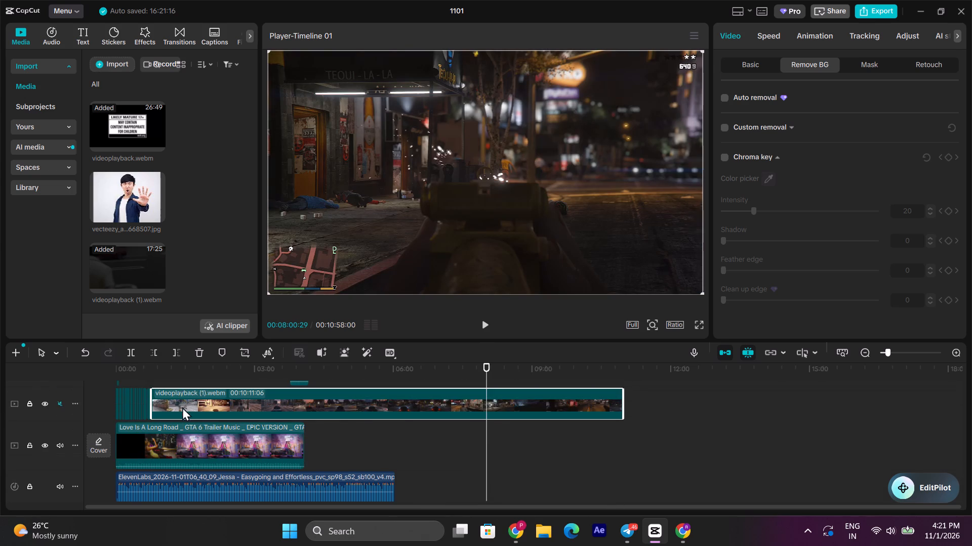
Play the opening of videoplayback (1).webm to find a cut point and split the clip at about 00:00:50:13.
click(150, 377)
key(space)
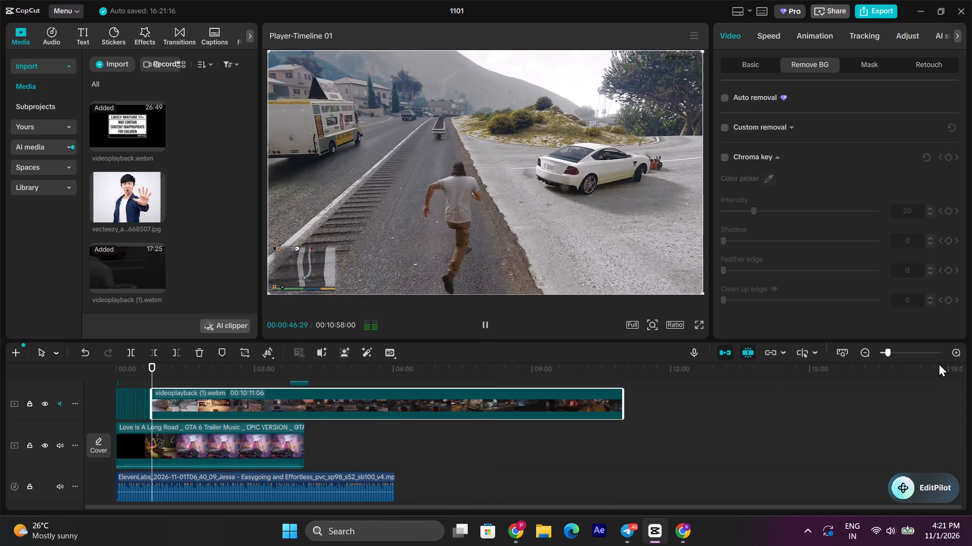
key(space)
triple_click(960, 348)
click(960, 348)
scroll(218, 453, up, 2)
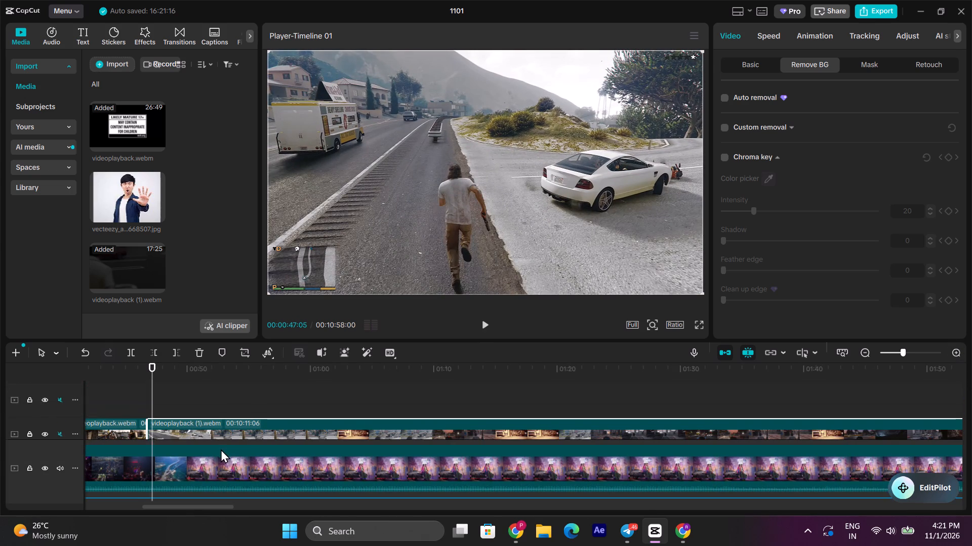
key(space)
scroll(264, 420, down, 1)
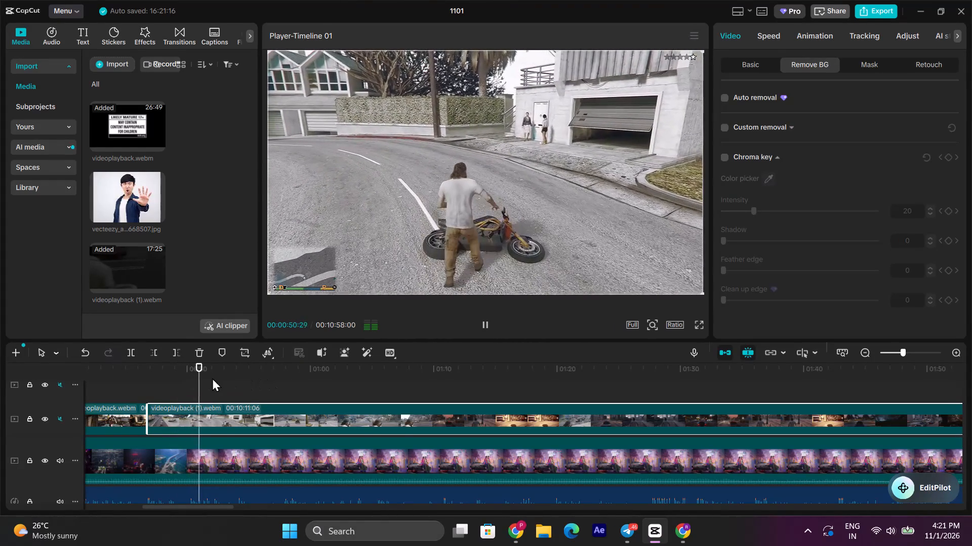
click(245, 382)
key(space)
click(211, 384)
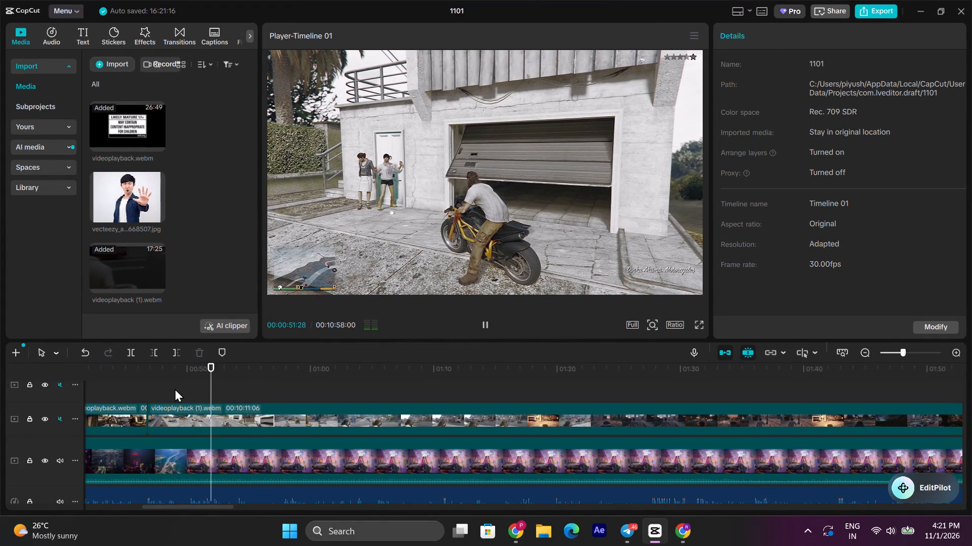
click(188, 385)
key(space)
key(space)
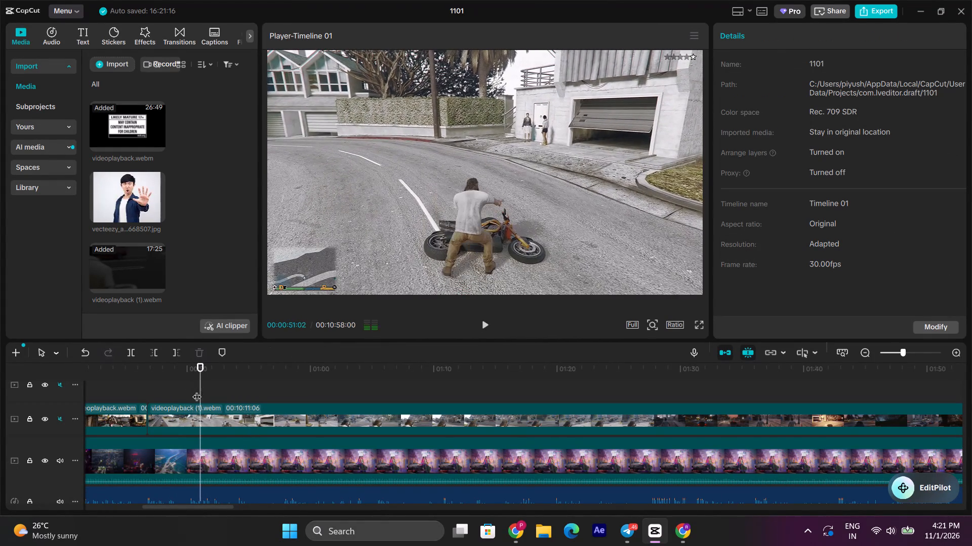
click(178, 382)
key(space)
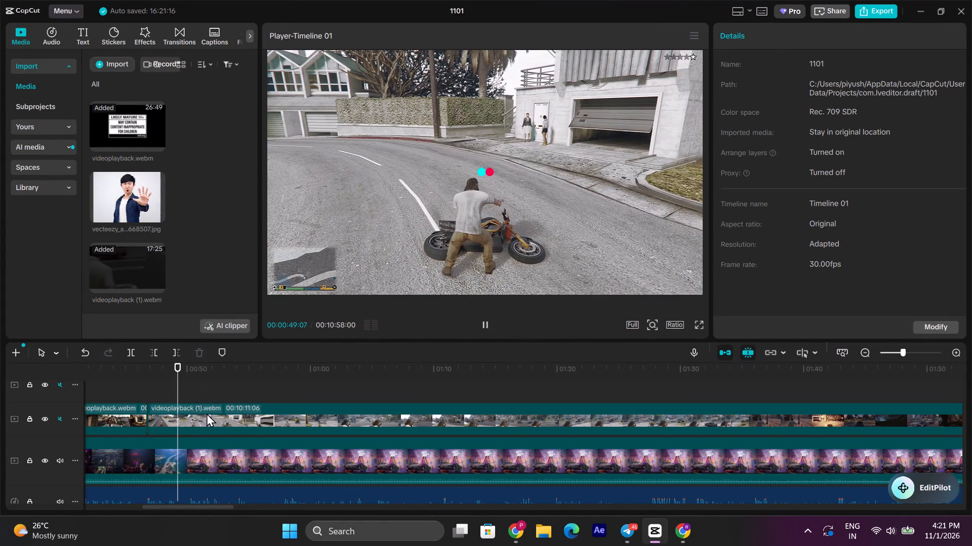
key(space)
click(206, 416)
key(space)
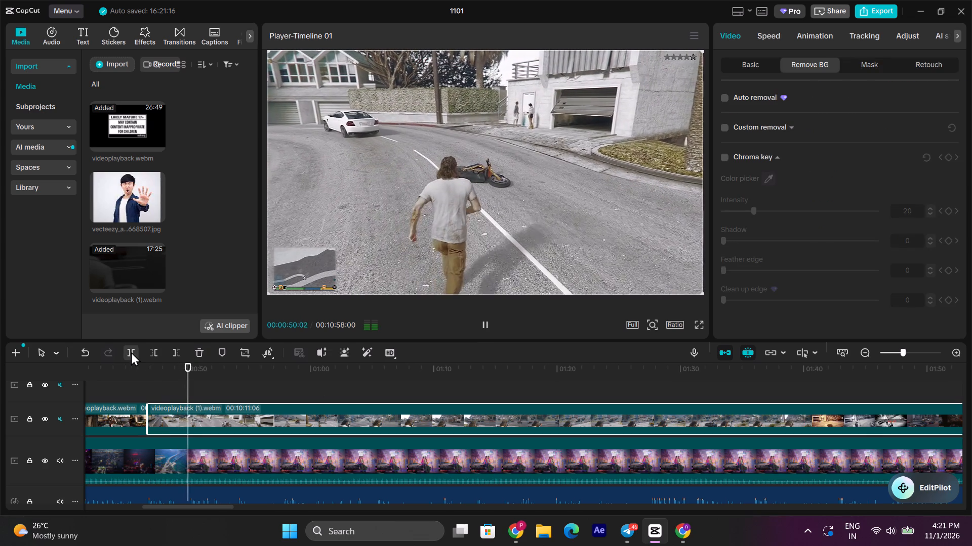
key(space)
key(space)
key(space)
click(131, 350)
Skim ahead to the roadside police shootout and cut away everything before 00:01:15:03 in the second videoplayback (1).webm piece.
click(383, 377)
drag(383, 377, 480, 379)
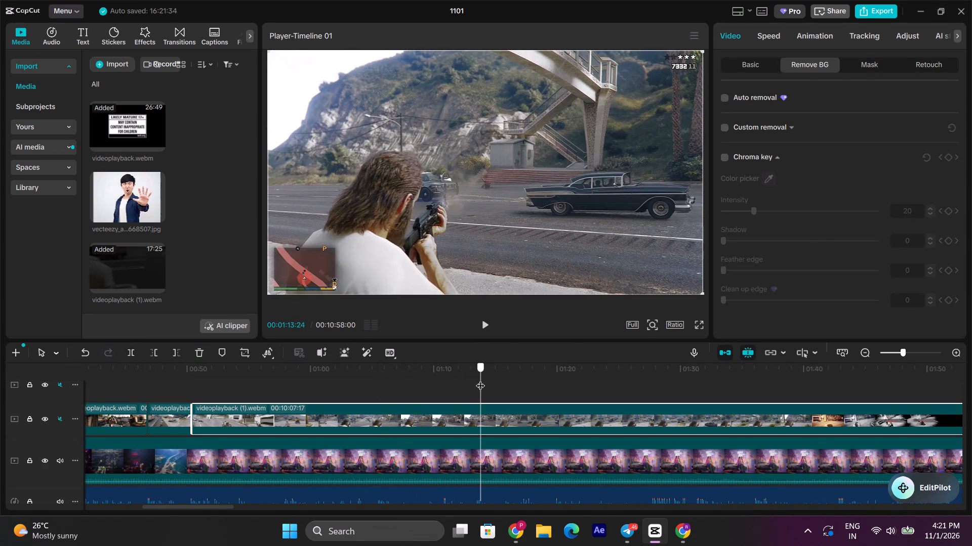
drag(480, 379, 482, 389)
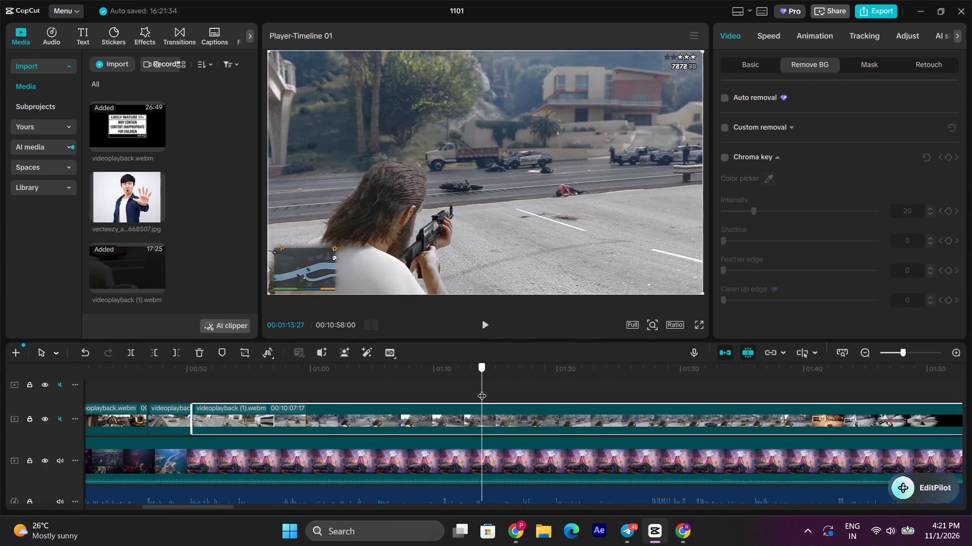
drag(482, 389, 482, 389)
click(495, 425)
key(space)
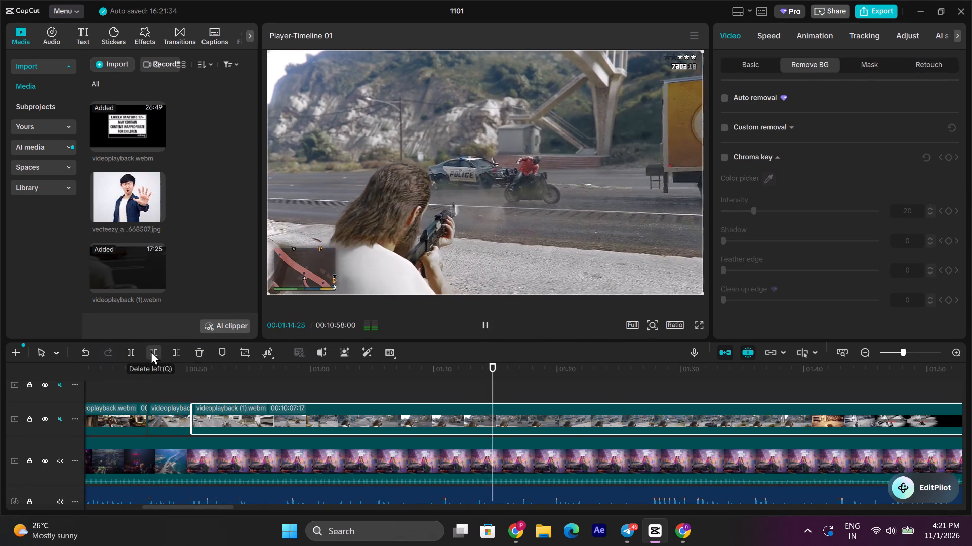
key(space)
click(151, 350)
Delete the short running shot from videoplayback (1).webm and close the gap by moving the shootout clip directly after the last gameplay clip.
click(153, 415)
click(195, 350)
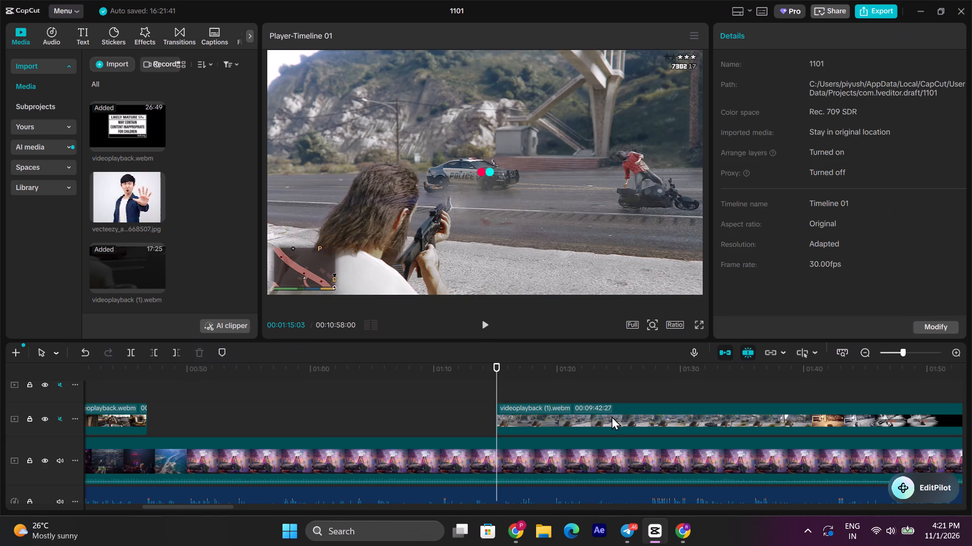
drag(614, 409, 262, 417)
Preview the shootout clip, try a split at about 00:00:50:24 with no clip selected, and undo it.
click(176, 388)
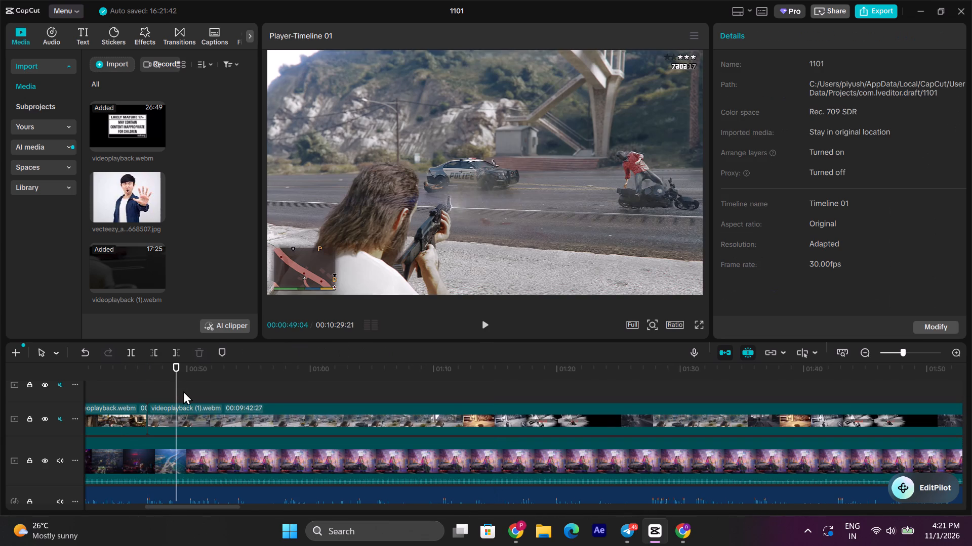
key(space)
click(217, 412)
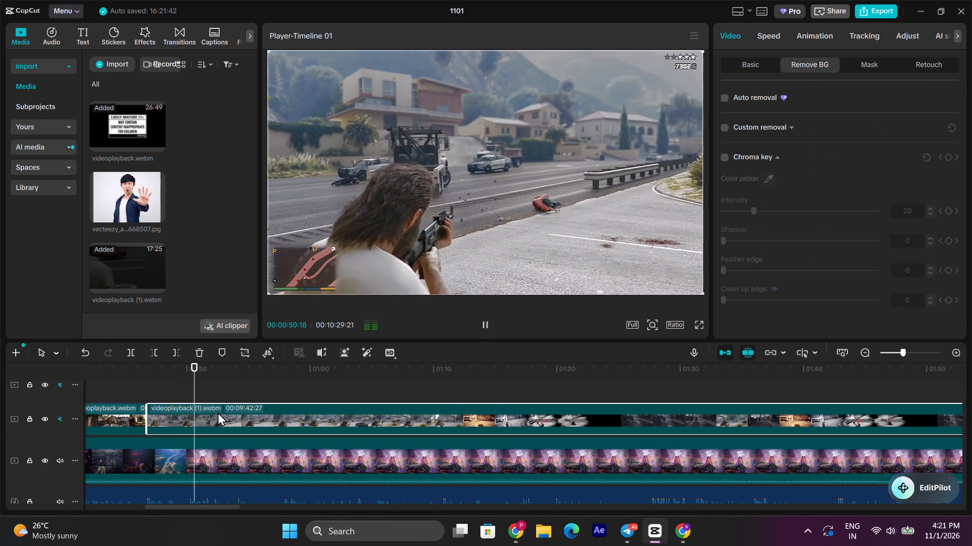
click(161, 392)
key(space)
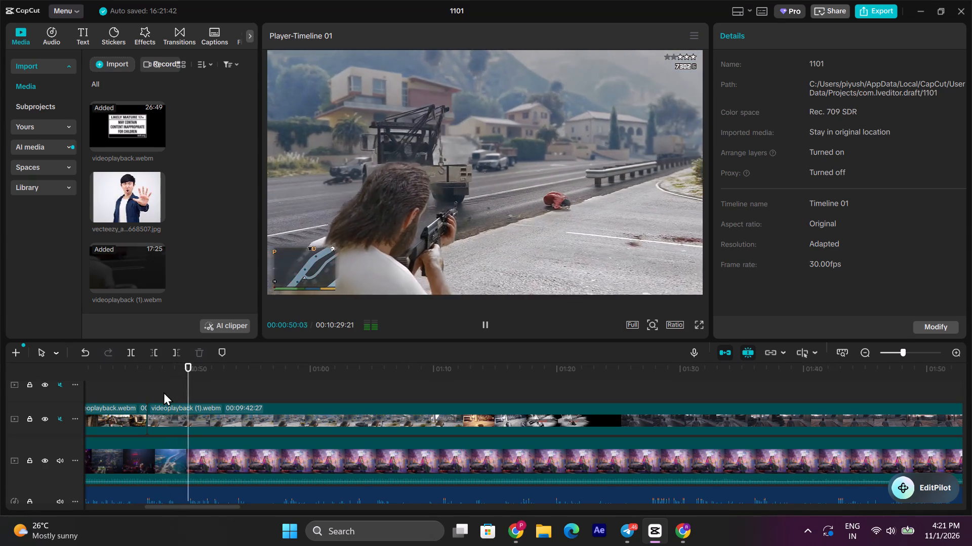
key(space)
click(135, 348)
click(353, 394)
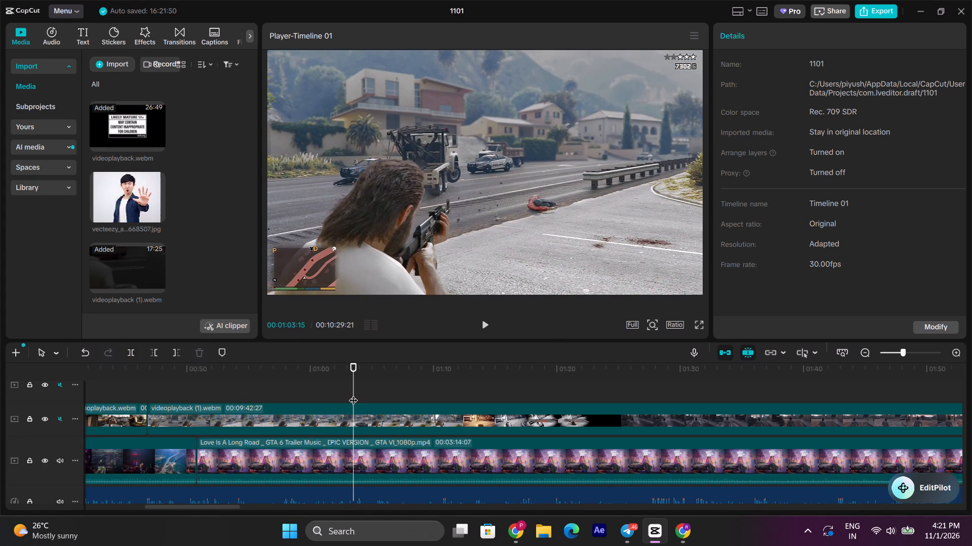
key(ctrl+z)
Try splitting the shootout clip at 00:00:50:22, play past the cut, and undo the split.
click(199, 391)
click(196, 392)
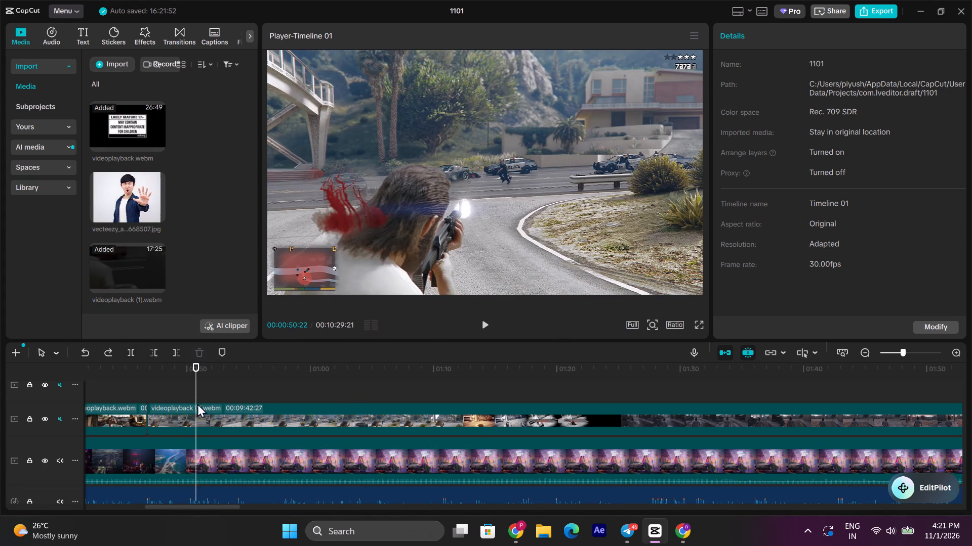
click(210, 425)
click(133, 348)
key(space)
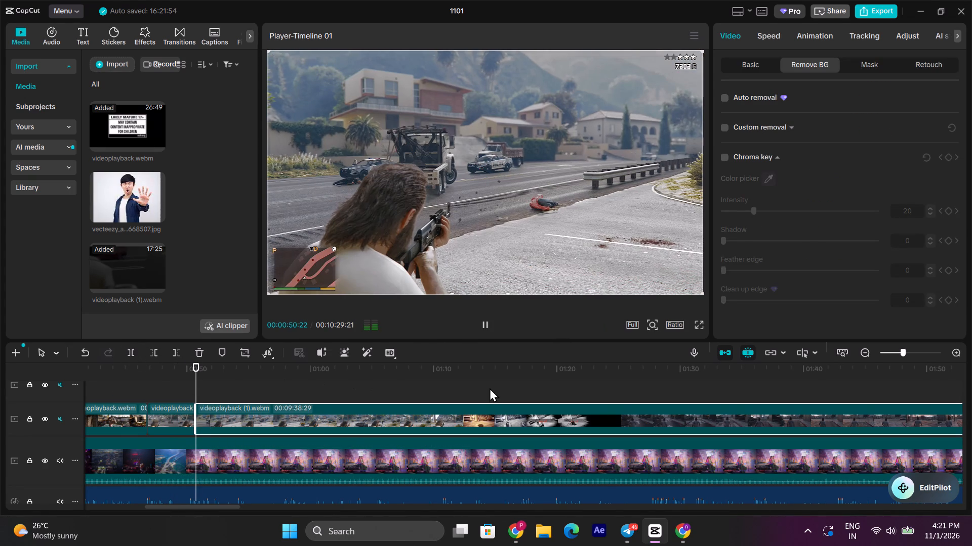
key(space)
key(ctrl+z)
Find the end of the shootout shot and split videoplayback (1).webm at 00:00:50:14.
click(175, 385)
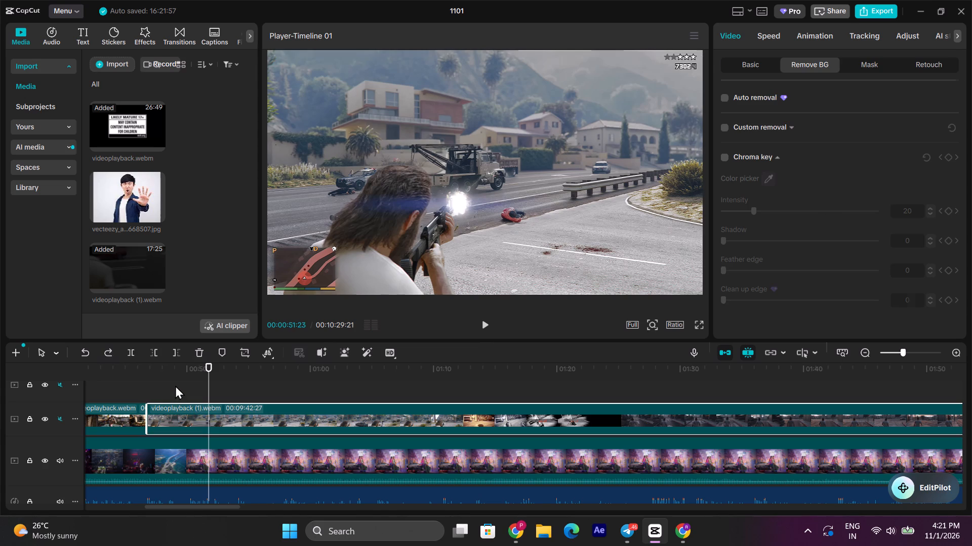
click(191, 388)
click(185, 387)
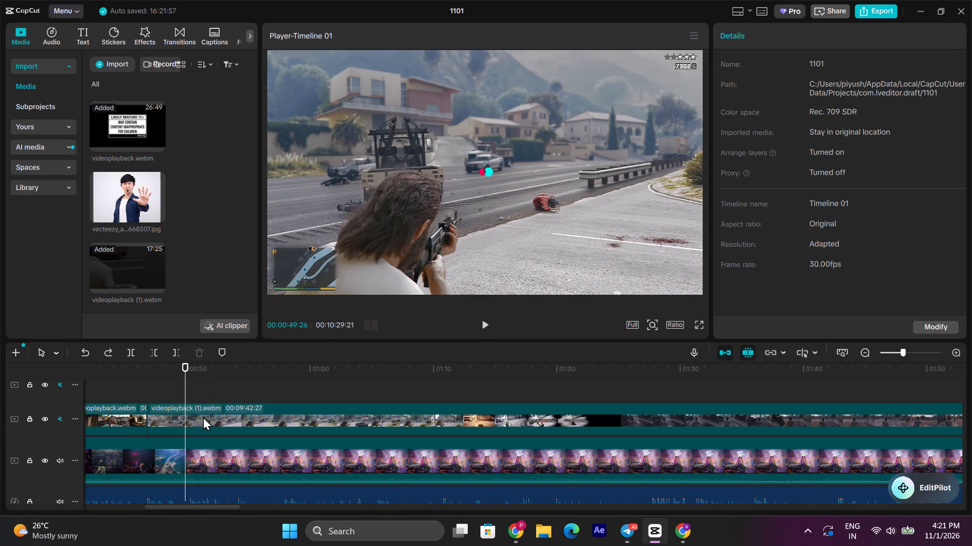
key(space)
key(space)
click(204, 416)
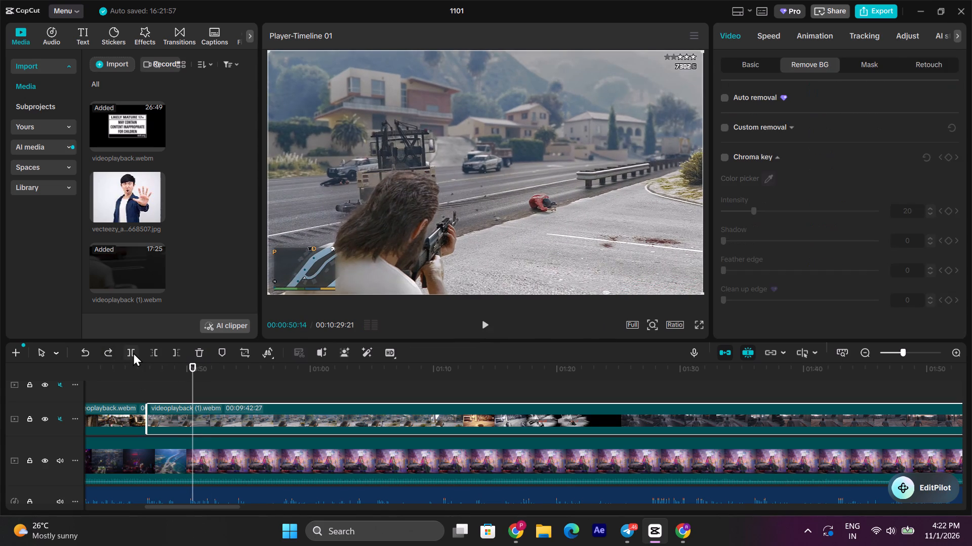
click(133, 352)
Skim the remaining GTA 5 footage for the city driving scene and cut away everything before 00:02:36:29 in the long piece.
click(356, 393)
drag(358, 392, 548, 388)
key(space)
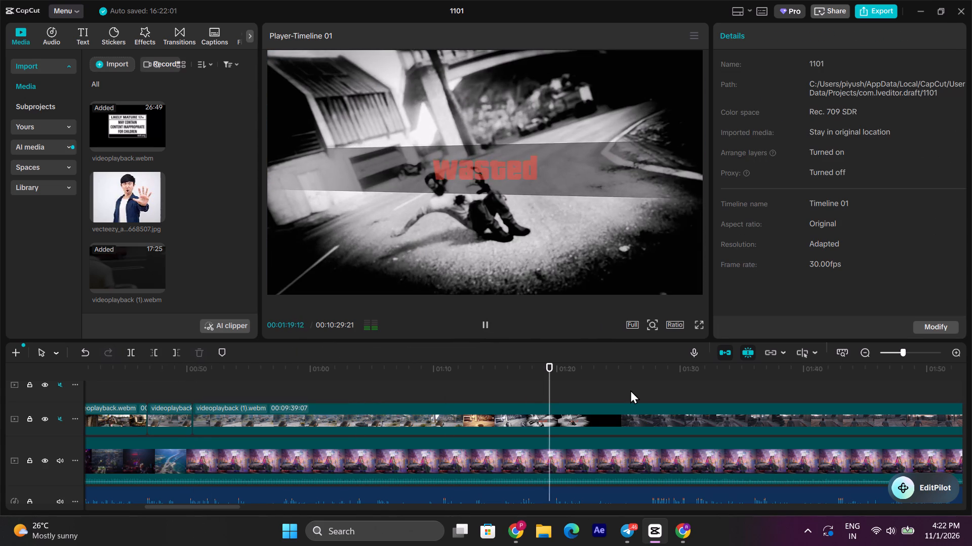
click(630, 390)
key(space)
click(671, 390)
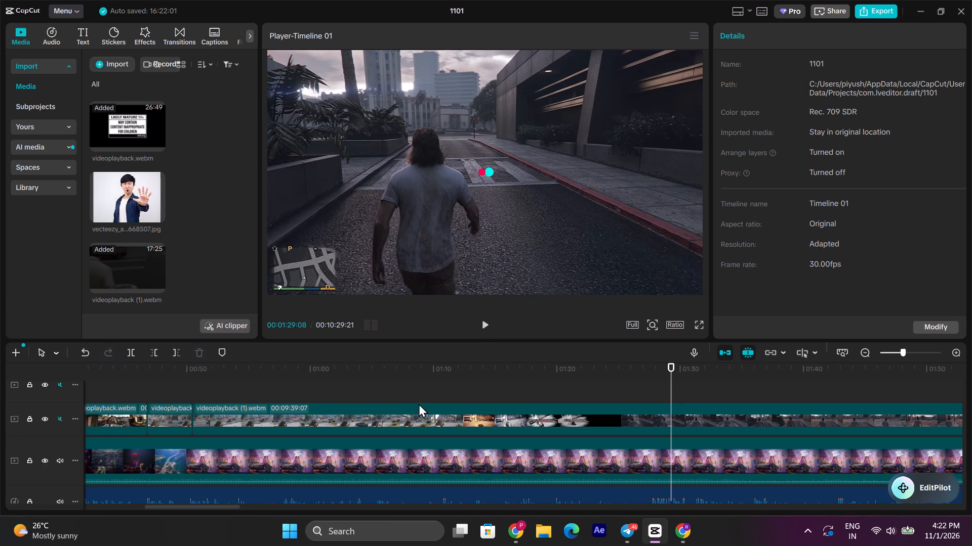
click(801, 389)
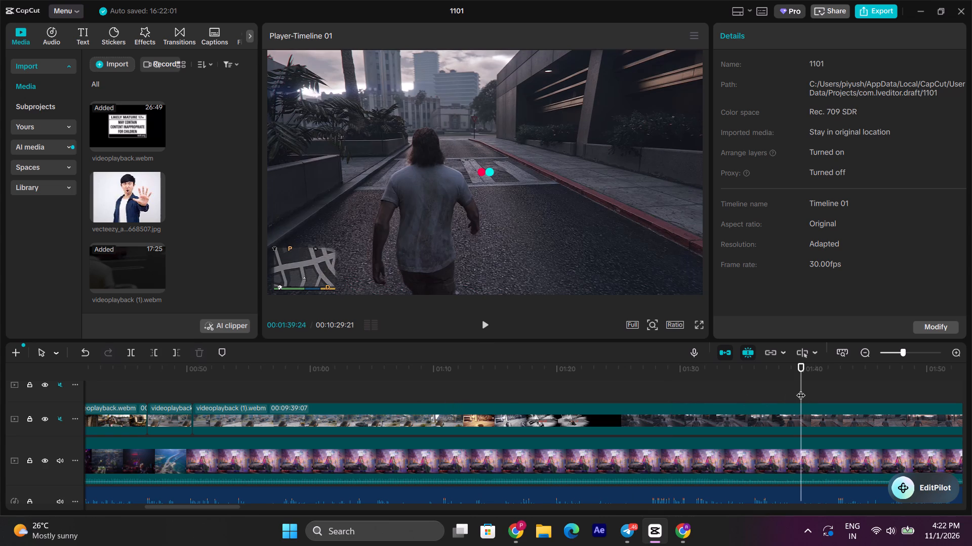
drag(799, 390, 895, 396)
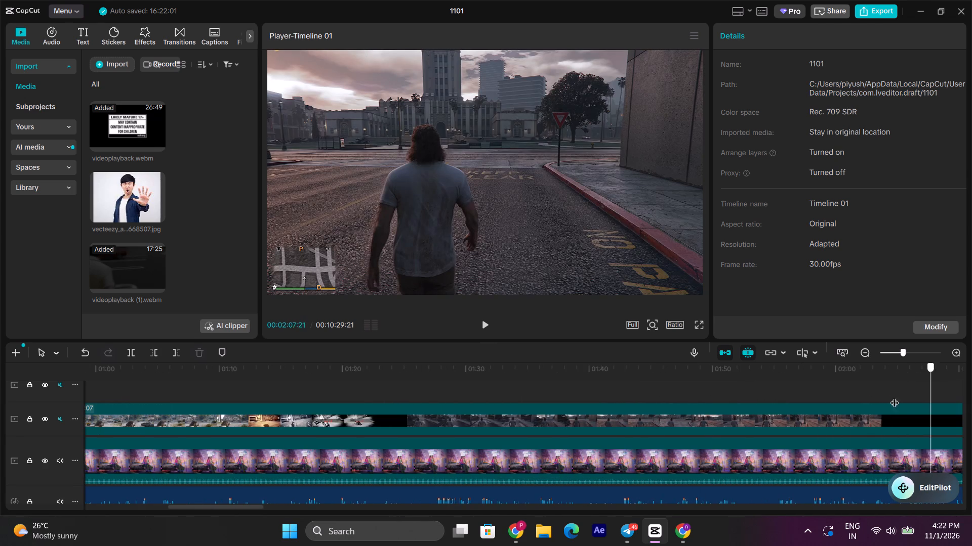
drag(895, 396, 851, 396)
triple_click(866, 355)
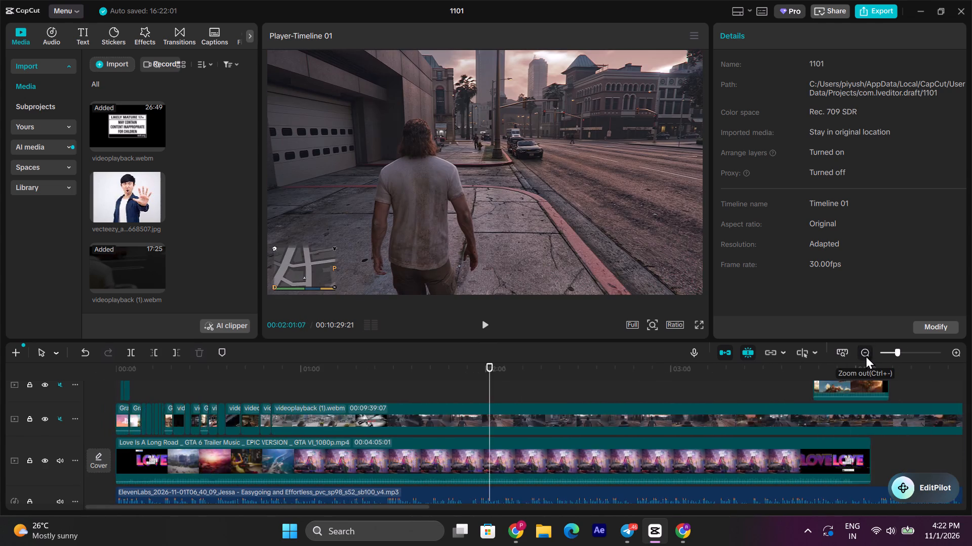
key(space)
click(321, 389)
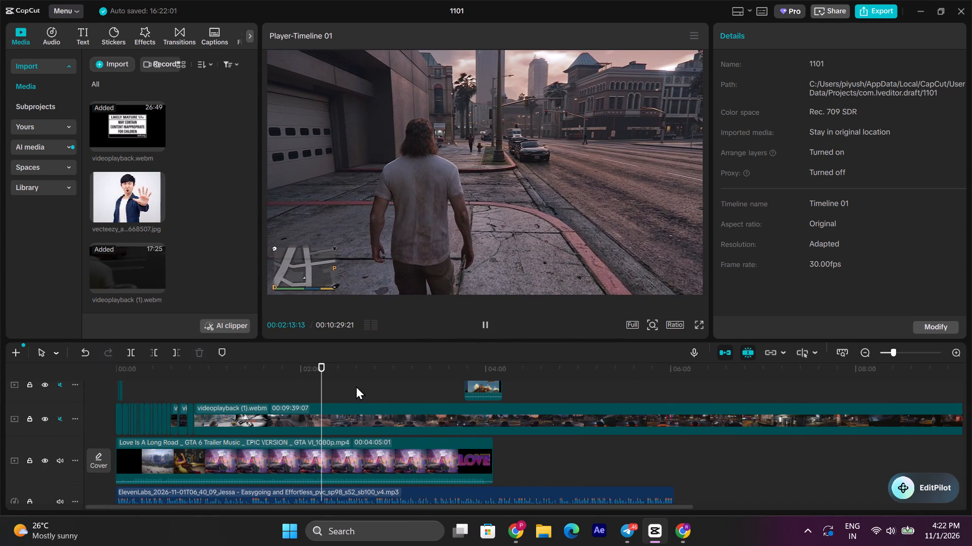
click(356, 386)
key(space)
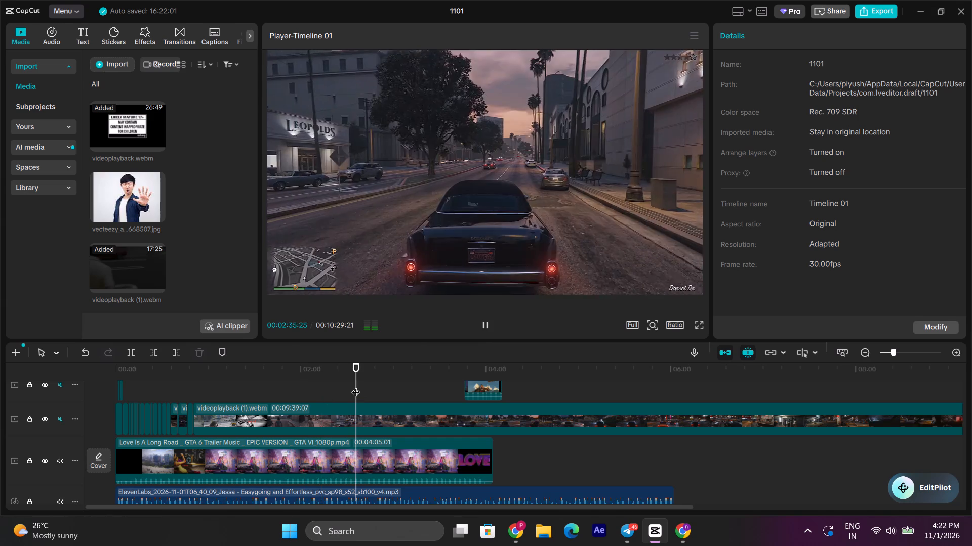
key(space)
click(373, 417)
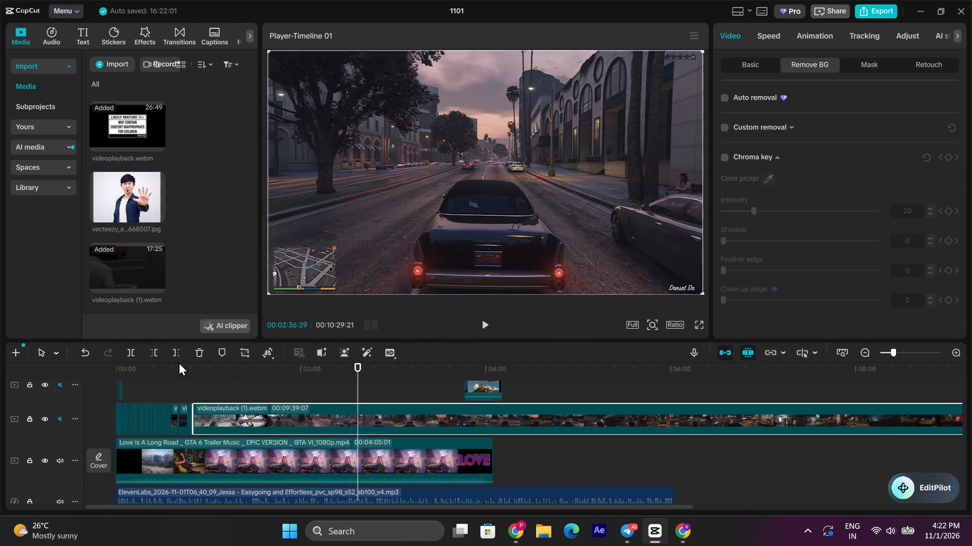
click(155, 350)
Move the driving clip along the overlay track so it directly follows the short shootout clip.
drag(422, 416, 260, 429)
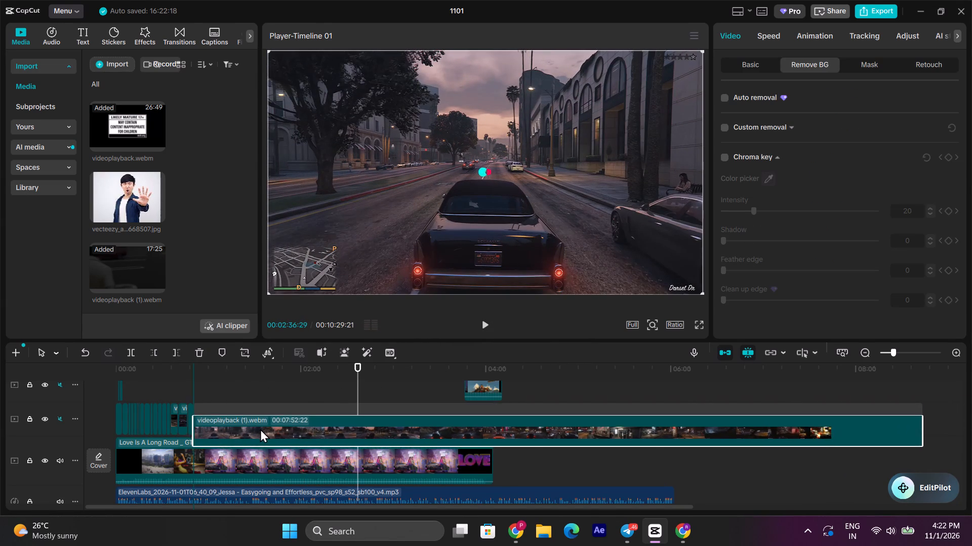
drag(260, 429, 259, 429)
Play the driving clip from its start at about 00:00:50 to find where the shot should end.
click(196, 383)
key(space)
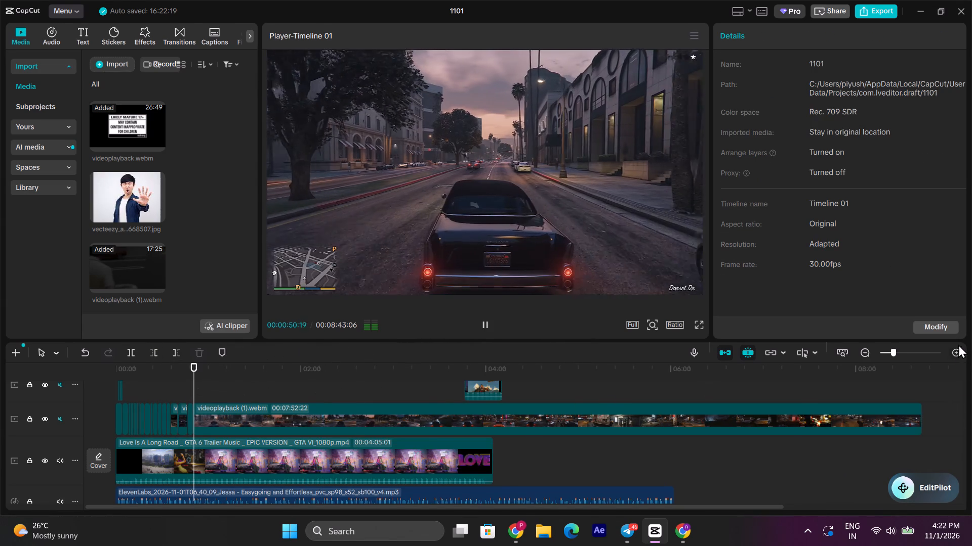
triple_click(957, 354)
key(space)
key(space)
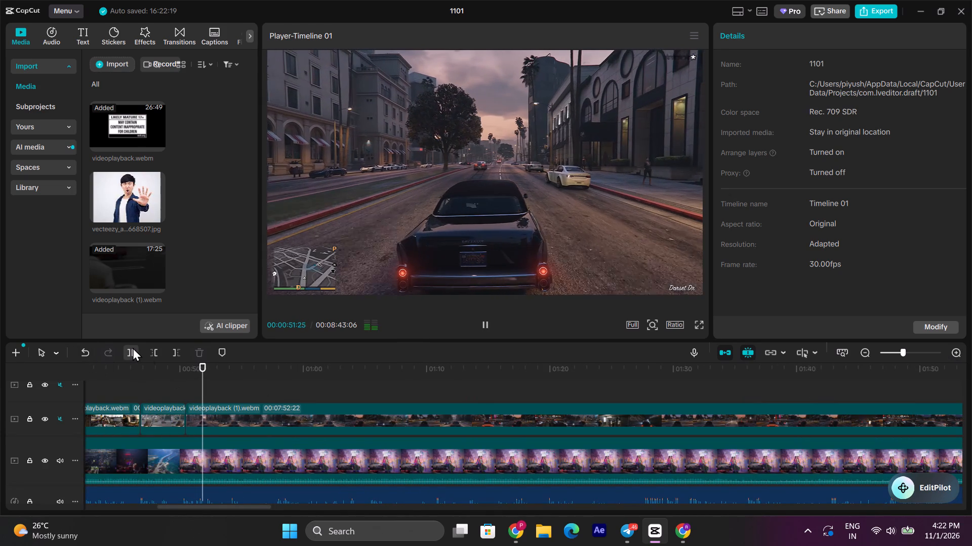
key(space)
key(space)
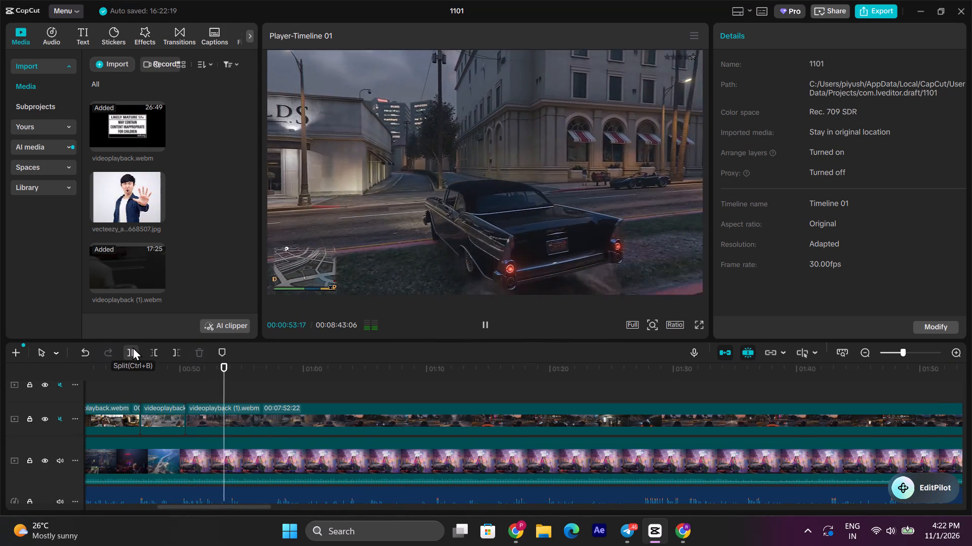
key(space)
key(space)
key(space)
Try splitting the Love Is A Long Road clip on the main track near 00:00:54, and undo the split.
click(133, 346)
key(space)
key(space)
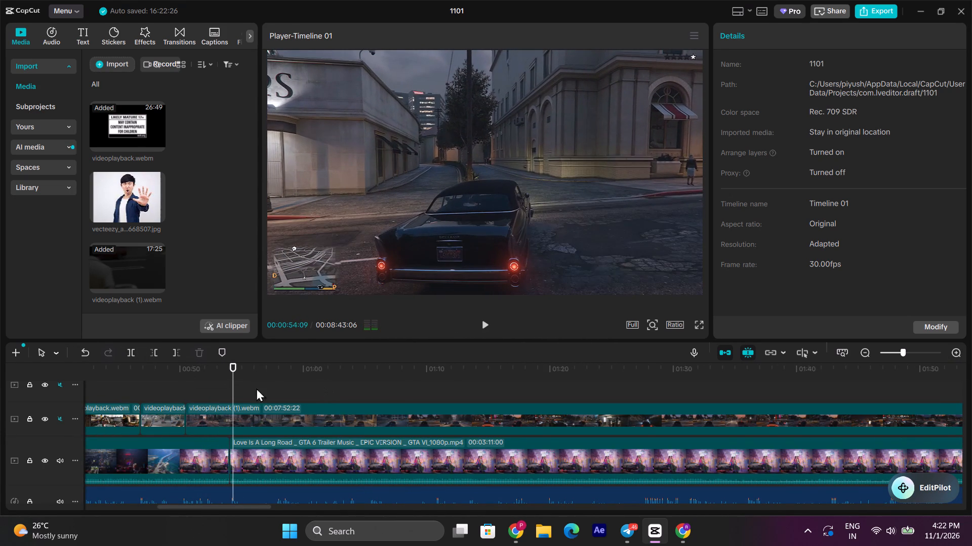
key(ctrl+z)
Split the driving clip videoplayback (1).webm at 00:00:54:04 and delete the long remainder after the cut.
click(231, 389)
click(232, 421)
click(136, 354)
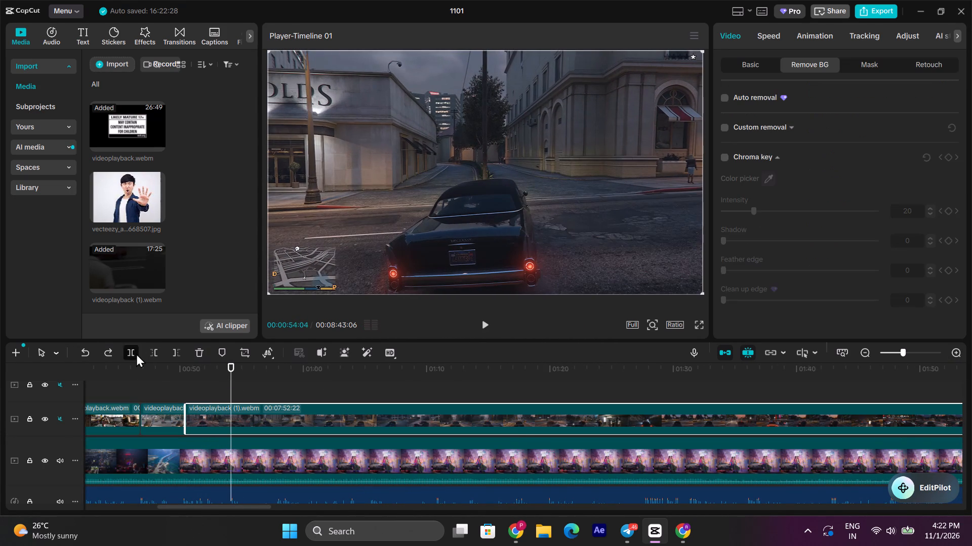
key(space)
key(space)
triple_click(868, 353)
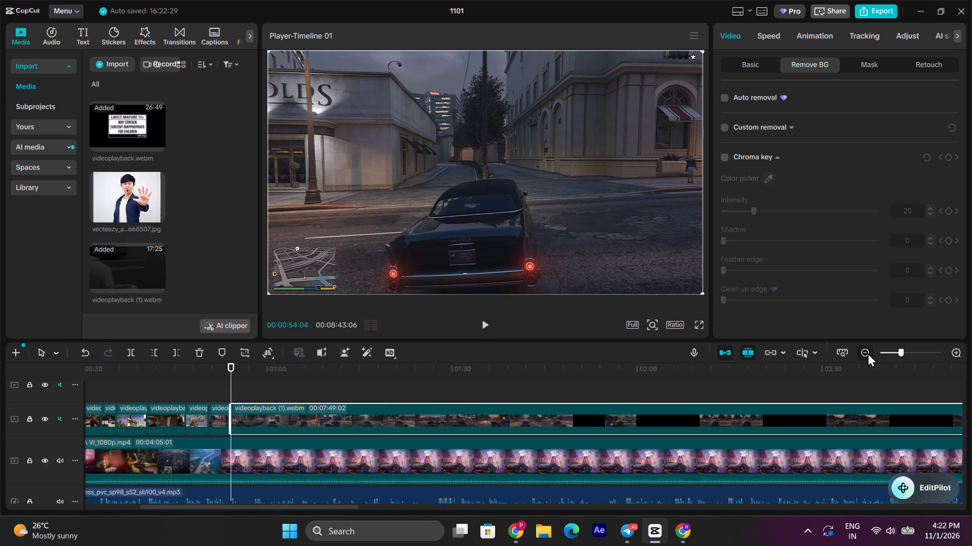
click(200, 350)
Check the leftover Grand Theft Auto trailer clip on the top track near 00:03:50 and delete it.
scroll(420, 398, up, 1)
click(489, 394)
click(480, 378)
drag(480, 377, 481, 377)
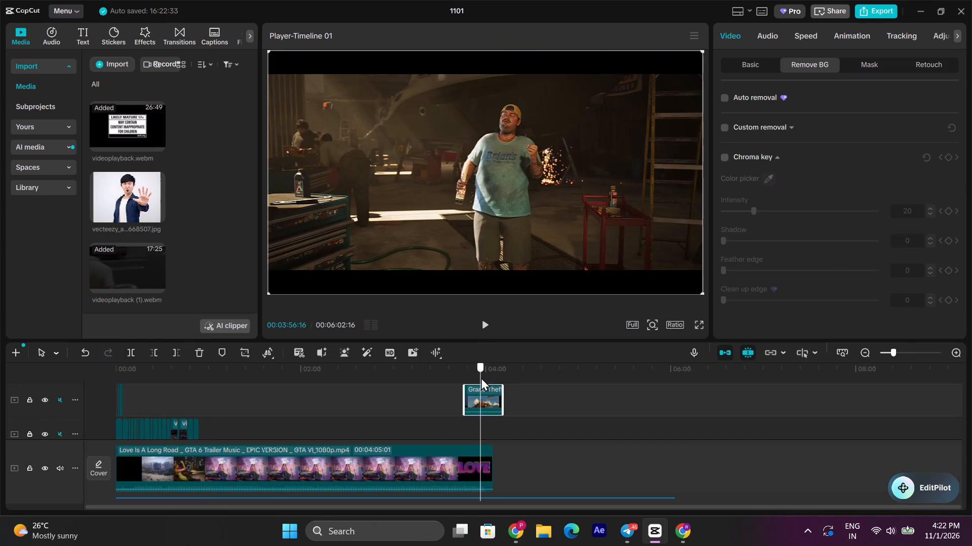
drag(481, 377, 468, 376)
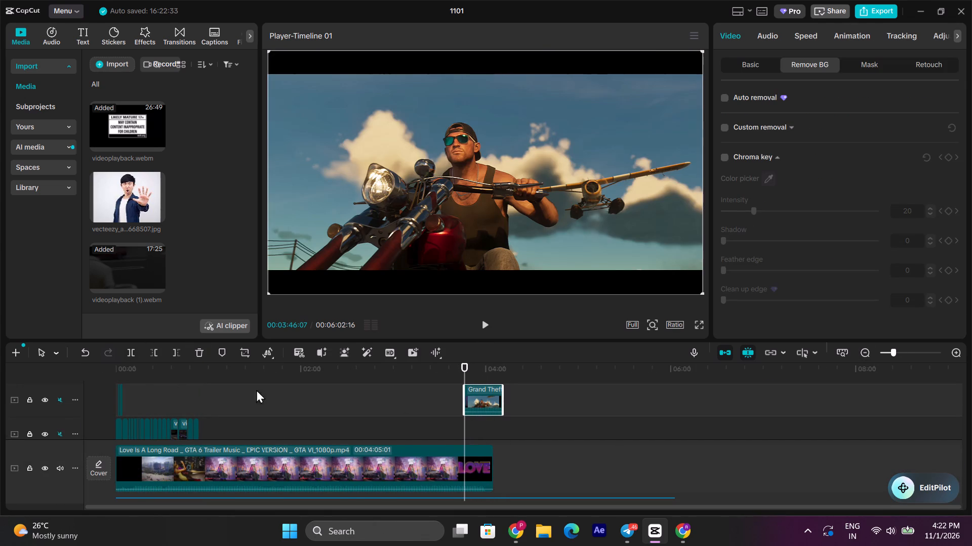
click(204, 352)
Preview the two trailer files and place Grand Theft Auto VI Launch Trailer_2160p.mp4 on the overlay track at about 00:02:43.
scroll(150, 181, up, 6)
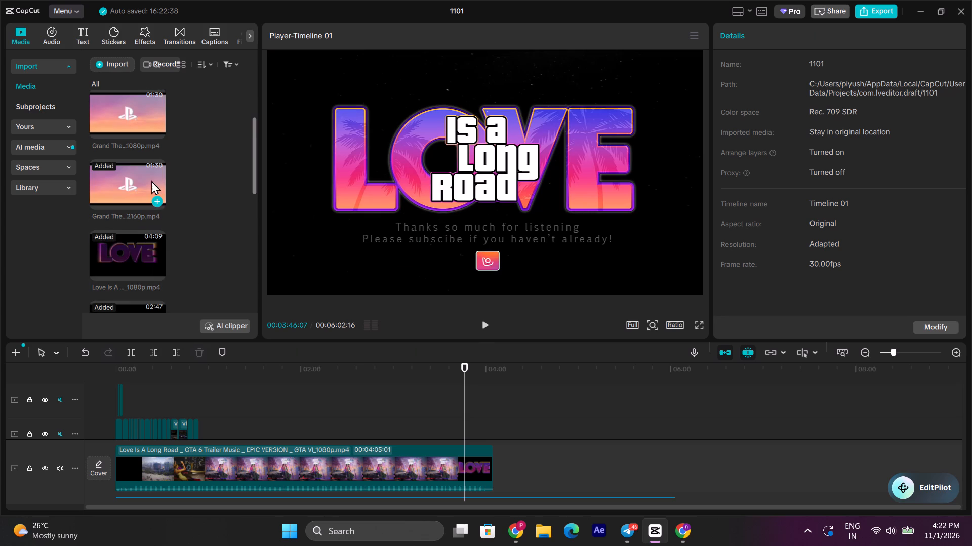
click(142, 180)
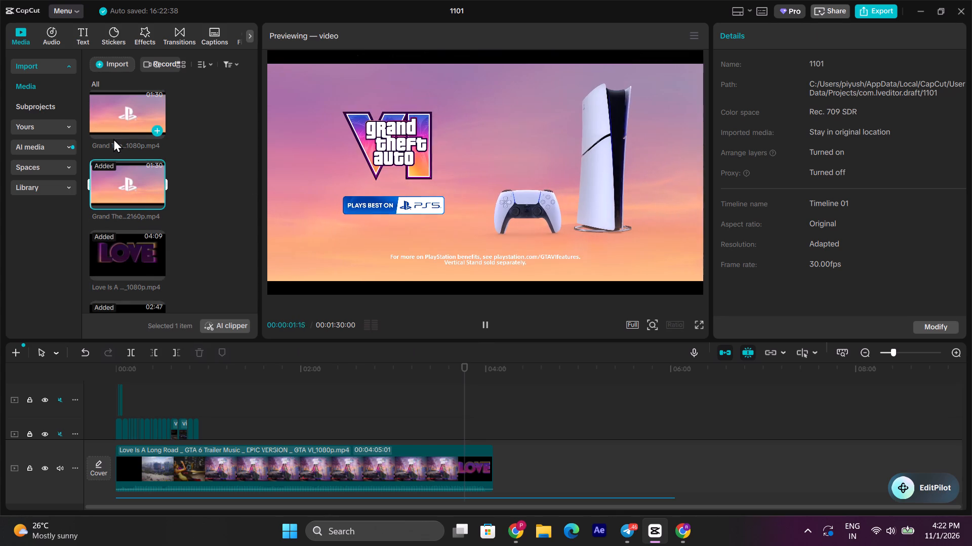
click(116, 123)
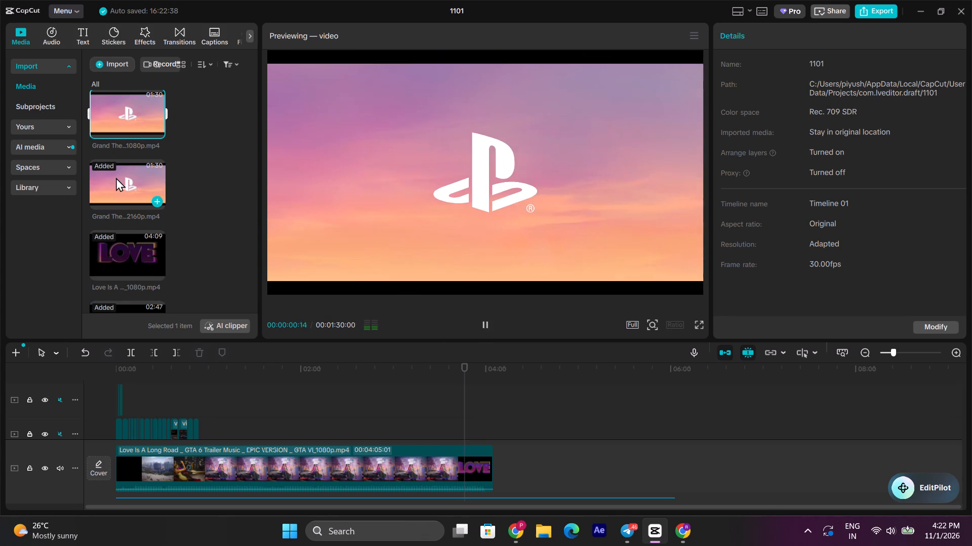
click(116, 177)
drag(116, 183, 321, 460)
scroll(334, 448, down, 4)
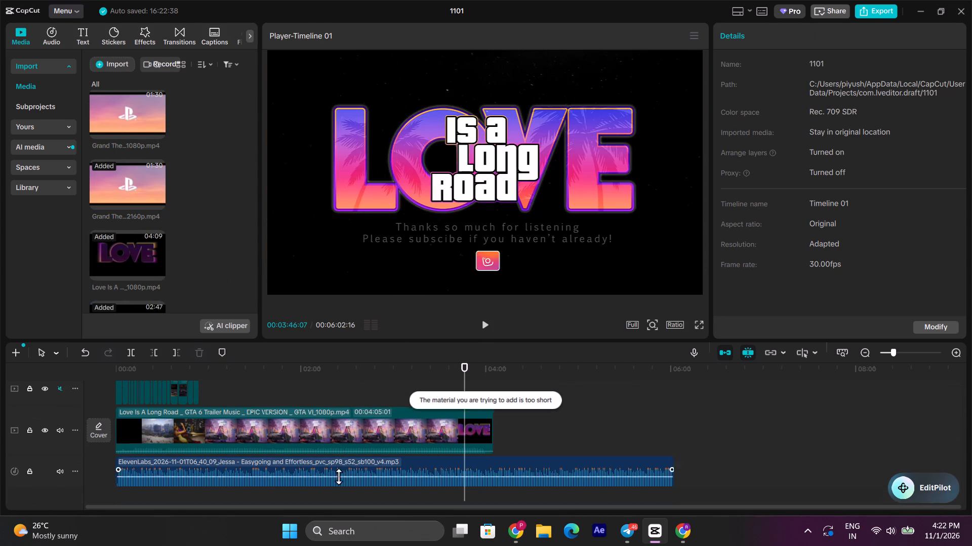
scroll(339, 476, down, 1)
drag(125, 187, 368, 368)
scroll(382, 382, up, 1)
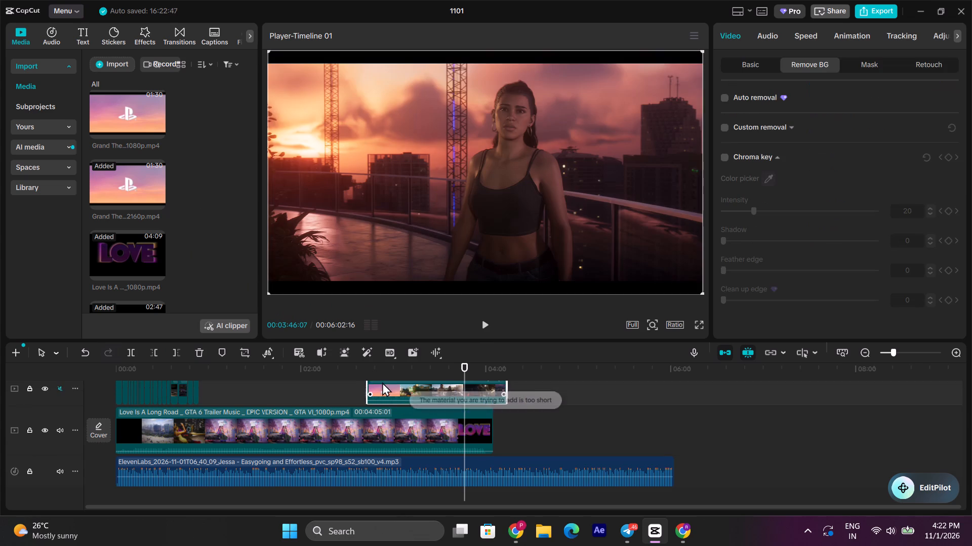
scroll(382, 382, up, 2)
Skim the opening of the launch trailer, from about 00:02:49 to the Rockstar Games title, for a usable shot.
click(392, 382)
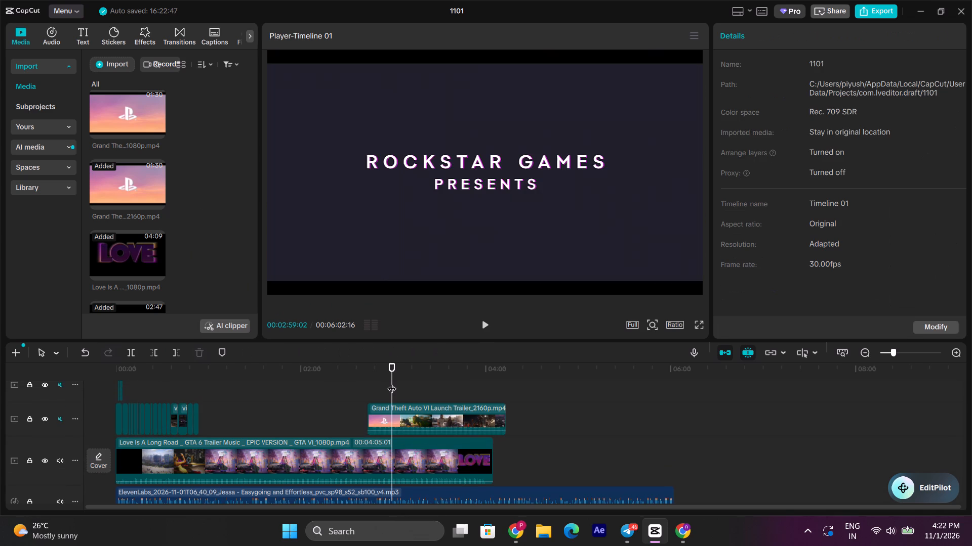
drag(392, 382, 404, 381)
triple_click(953, 345)
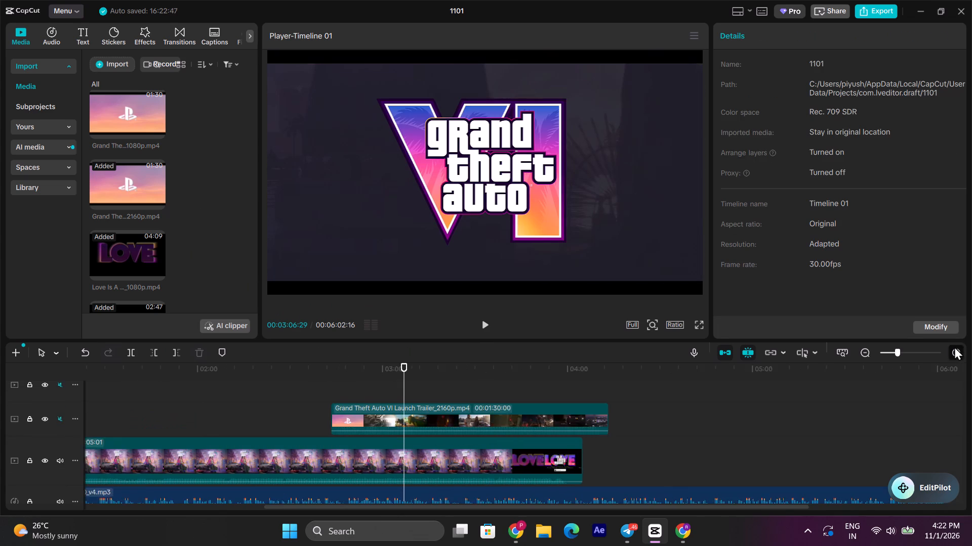
click(308, 391)
click(294, 386)
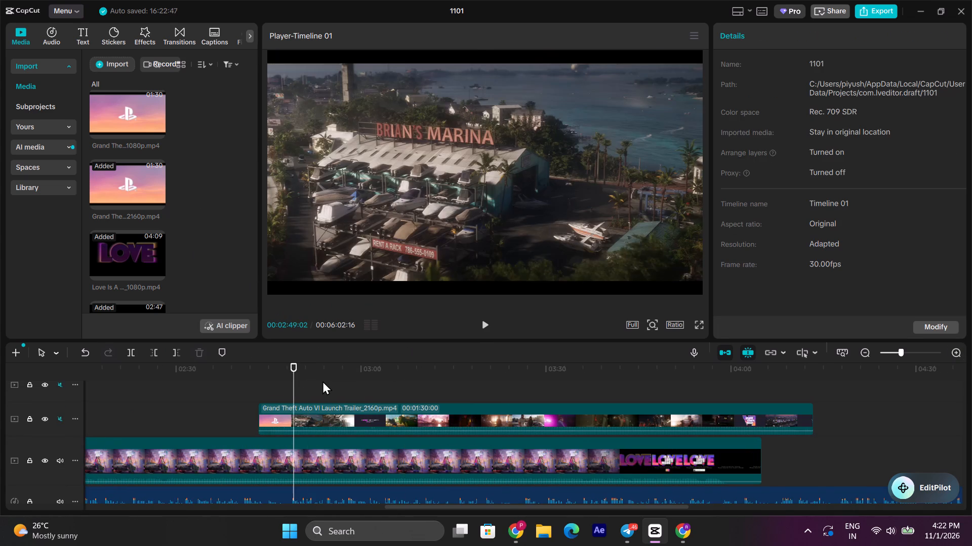
click(322, 381)
click(330, 382)
key(space)
click(335, 381)
key(space)
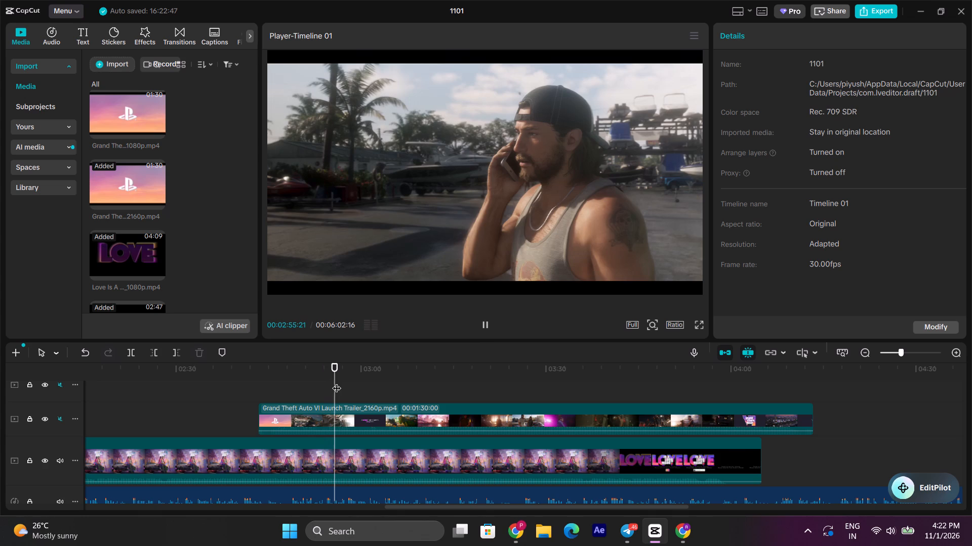
key(space)
click(346, 383)
key(space)
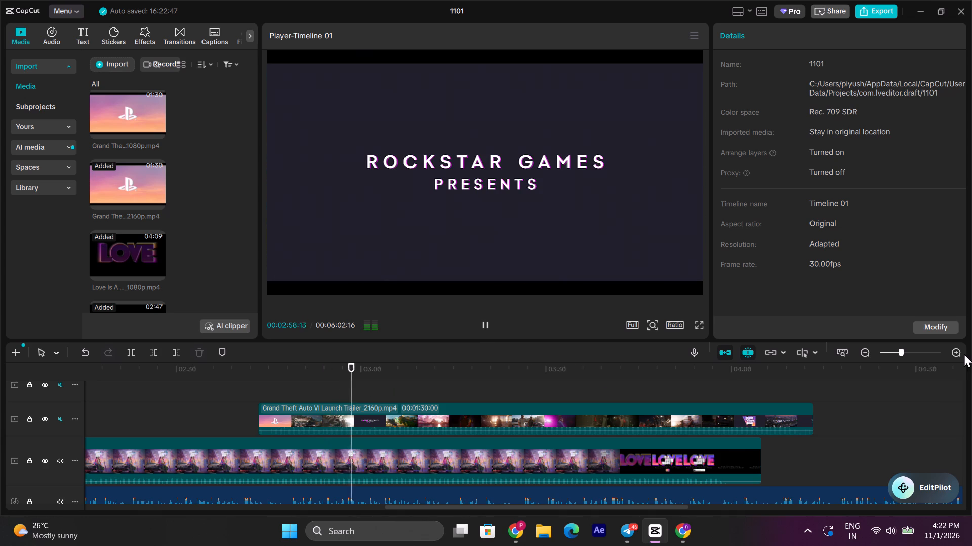
Skim the launch trailer more closely from about 00:03:00 to 00:03:14 for a usable action shot.
click(964, 353)
double_click(960, 352)
click(427, 391)
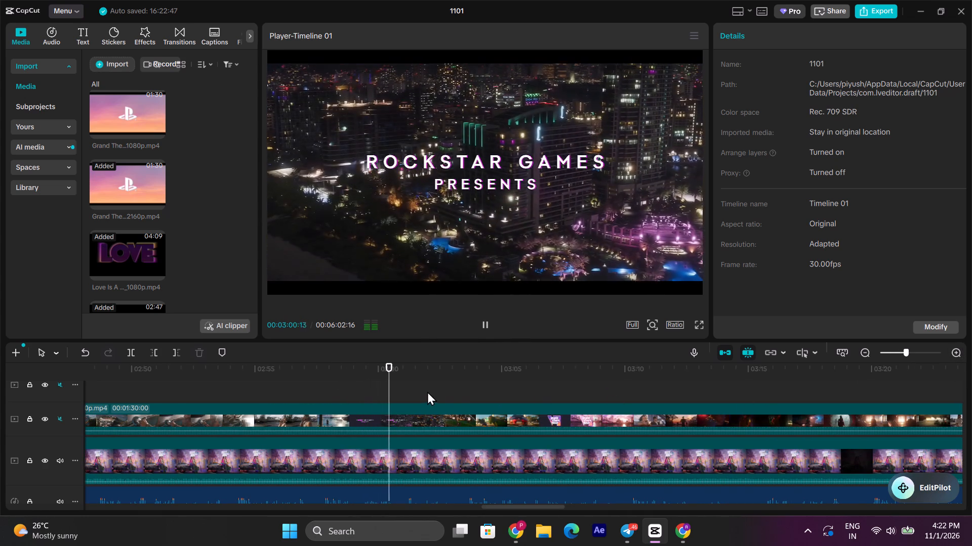
click(453, 390)
click(471, 388)
click(488, 388)
click(504, 389)
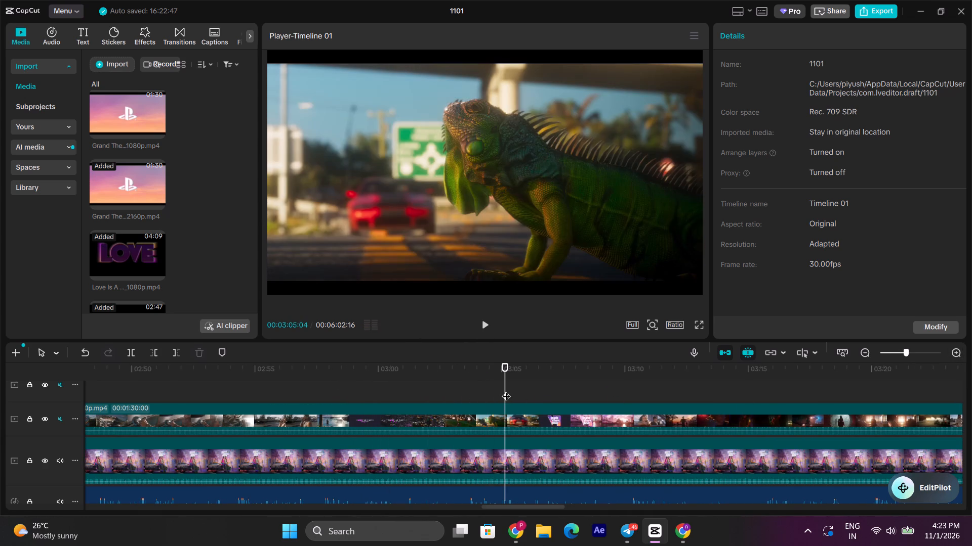
click(536, 393)
click(556, 394)
click(583, 394)
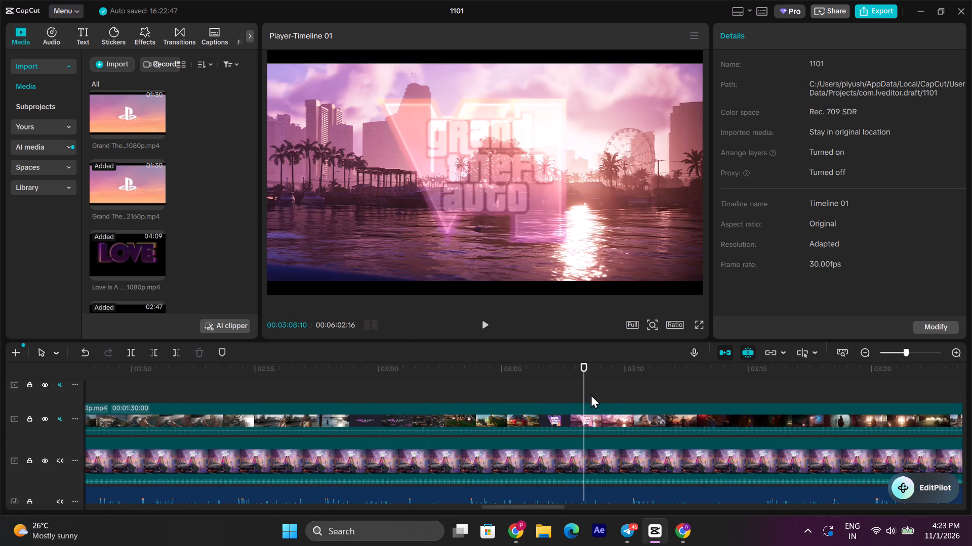
click(591, 394)
click(611, 396)
drag(611, 396, 649, 401)
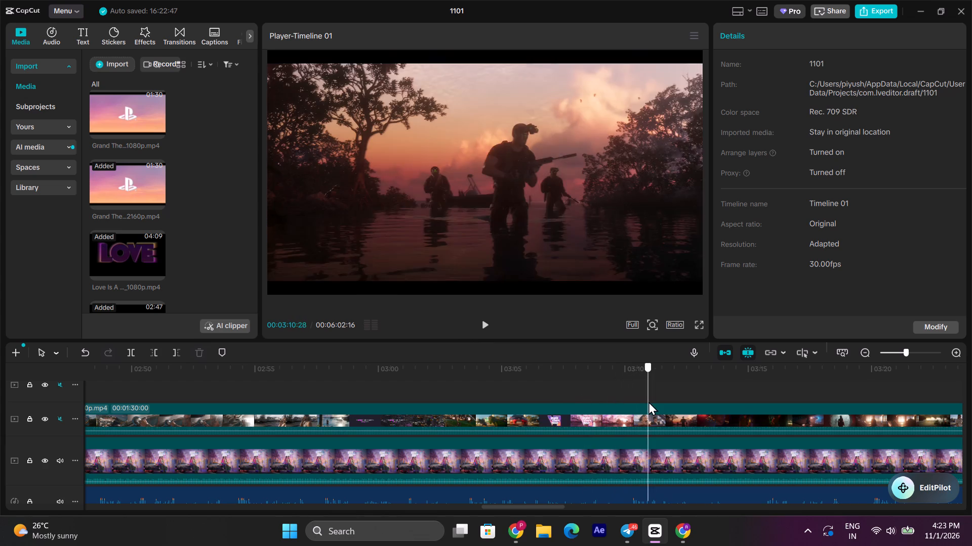
drag(649, 401, 736, 397)
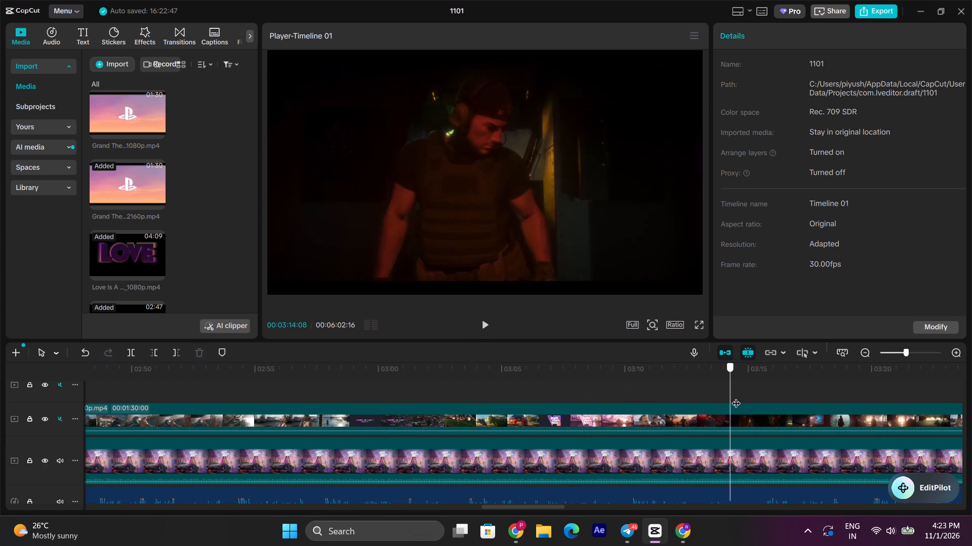
Continue searching the launch trailer for an action shot, from 00:03:08 through about 00:03:47.
drag(736, 397, 438, 417)
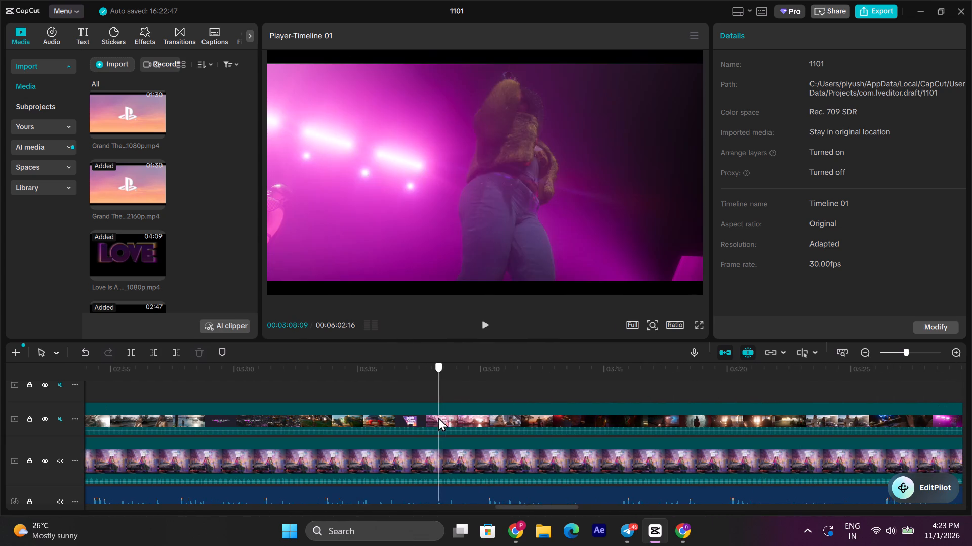
drag(438, 417, 576, 405)
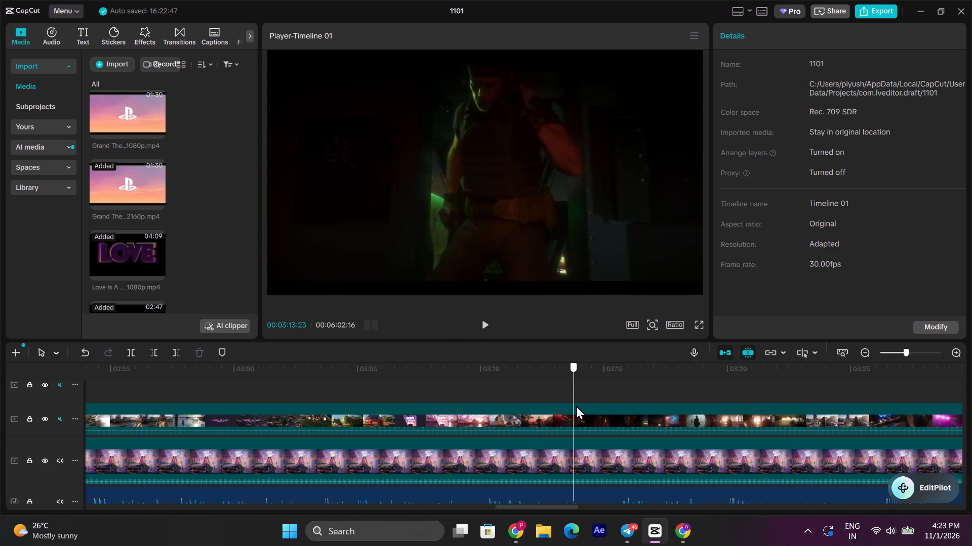
drag(576, 405, 710, 402)
key(space)
click(845, 391)
drag(845, 391, 931, 396)
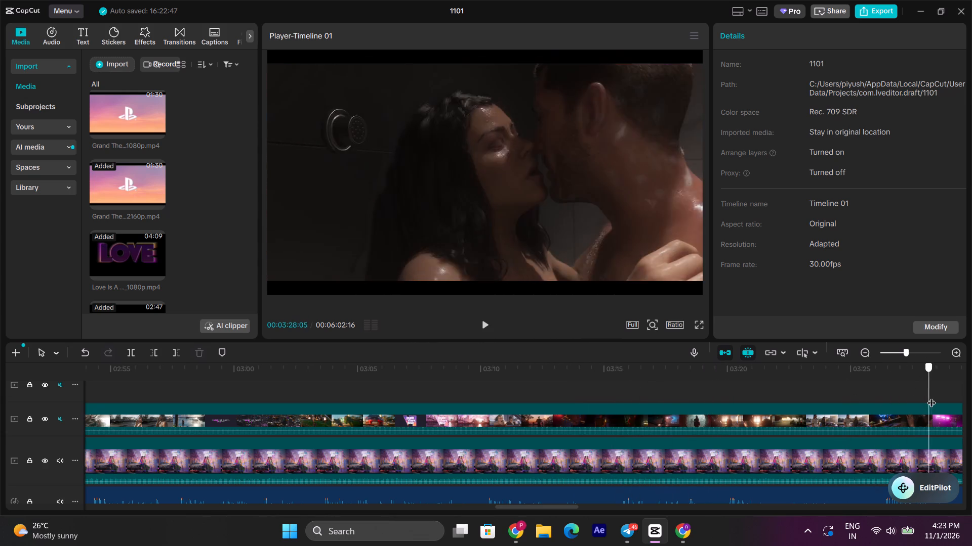
drag(931, 396, 804, 402)
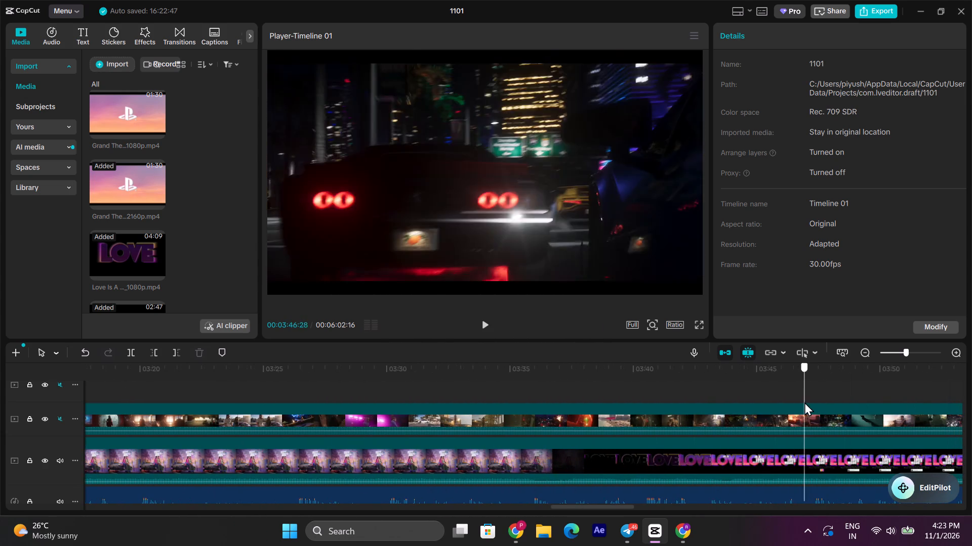
Find the car explosion shot and cut away everything before 00:03:43:20 in the launch trailer clip.
drag(804, 402, 704, 434)
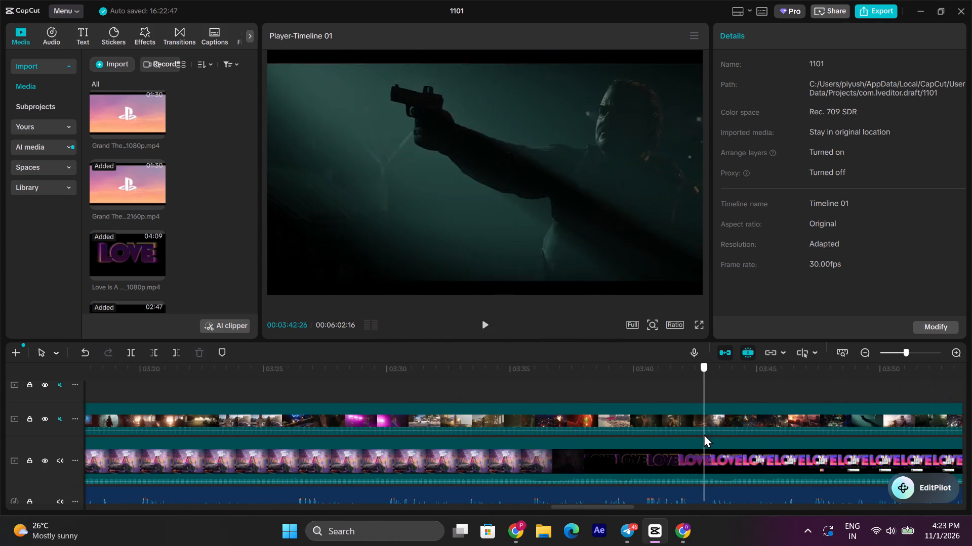
drag(704, 434, 718, 423)
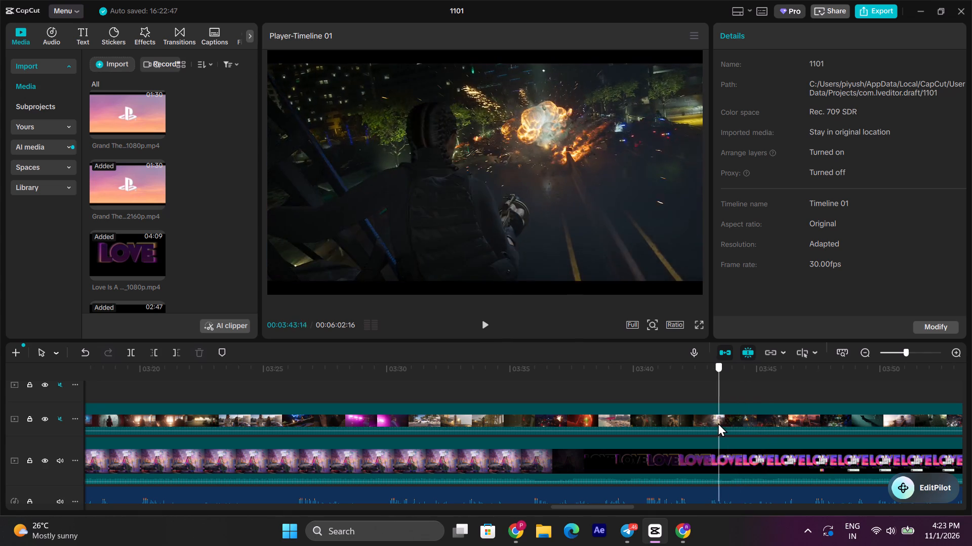
drag(718, 423, 723, 416)
click(733, 416)
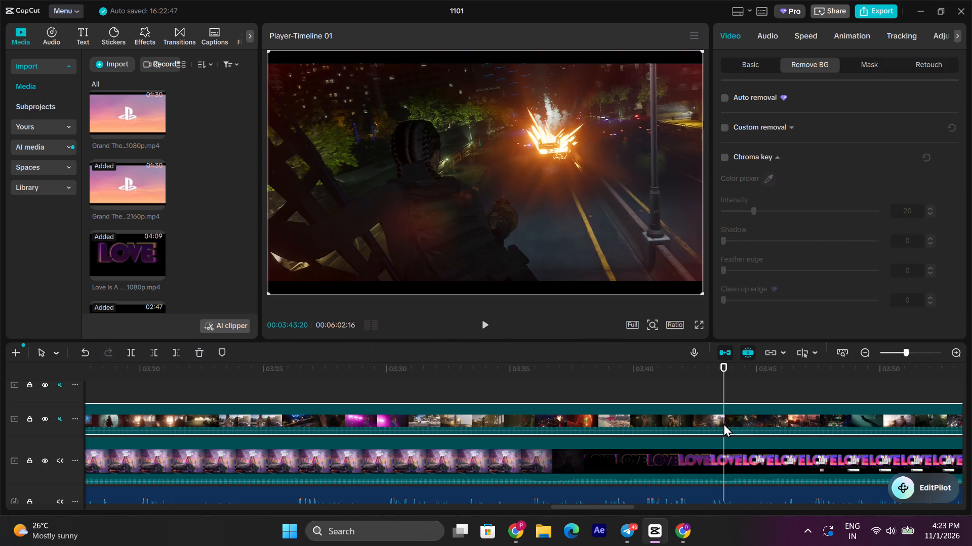
click(148, 349)
key(space)
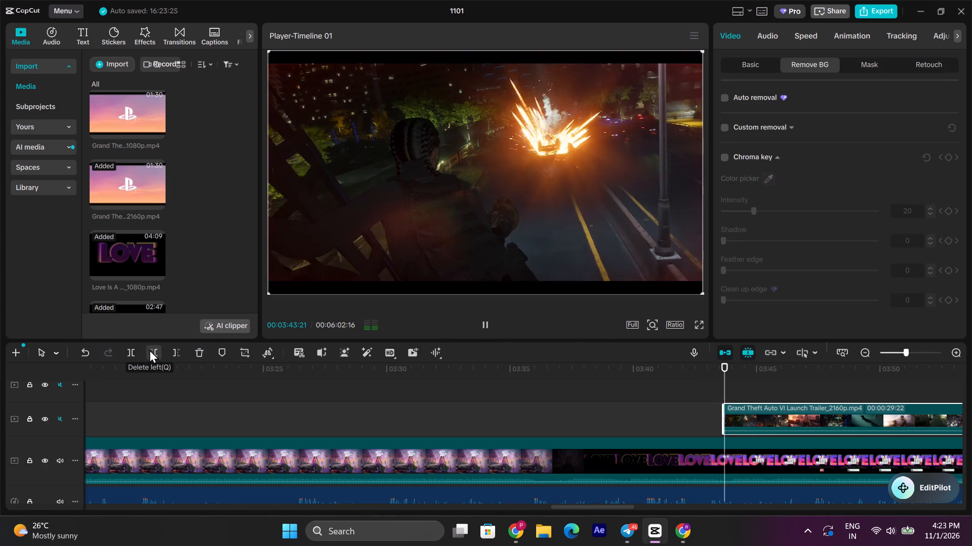
Split the launch trailer clip at 00:03:44:12 to end the short explosion shot.
key(space)
click(746, 376)
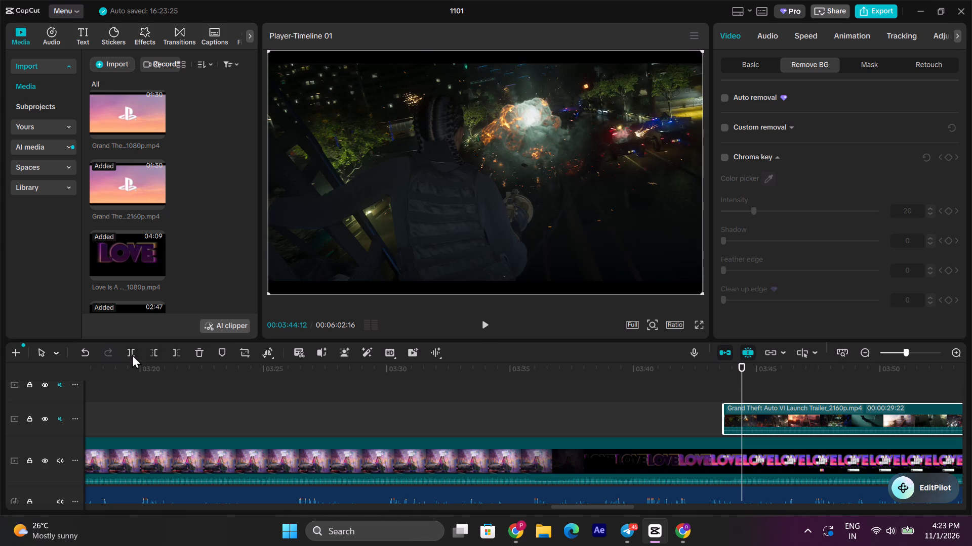
click(132, 354)
Find the gunman shot, cut away everything before 00:03:48:12 in the launch trailer clip, and close the gap after the explosion shot.
key(space)
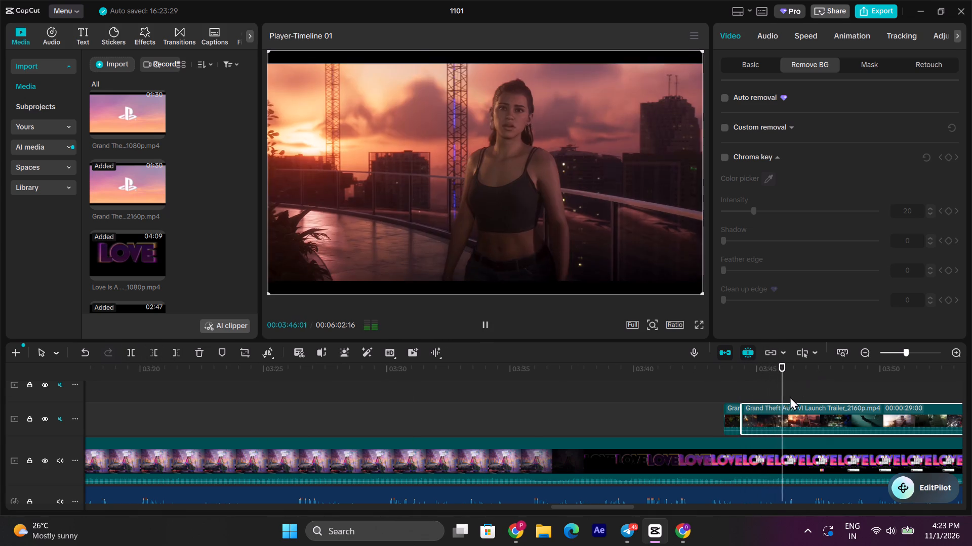
drag(606, 508, 645, 505)
click(438, 385)
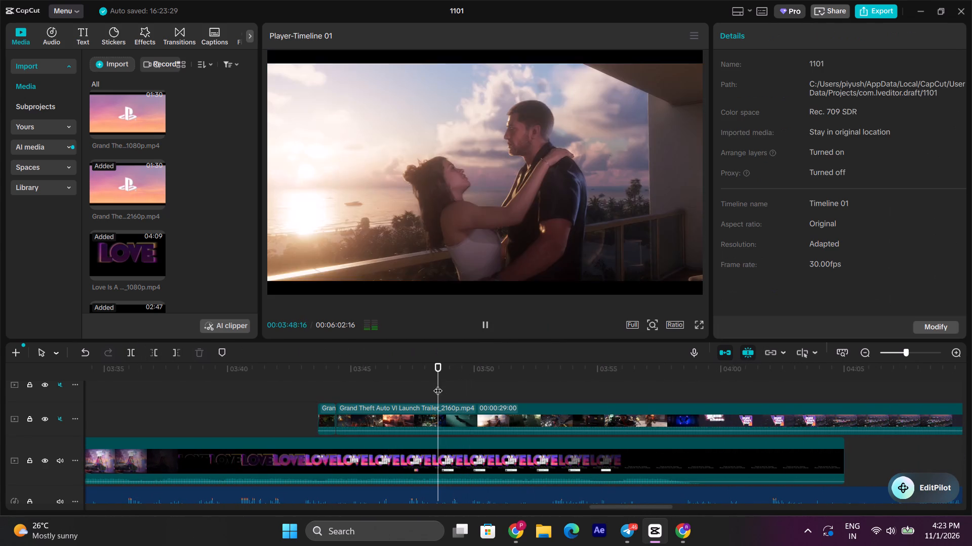
click(435, 385)
click(455, 415)
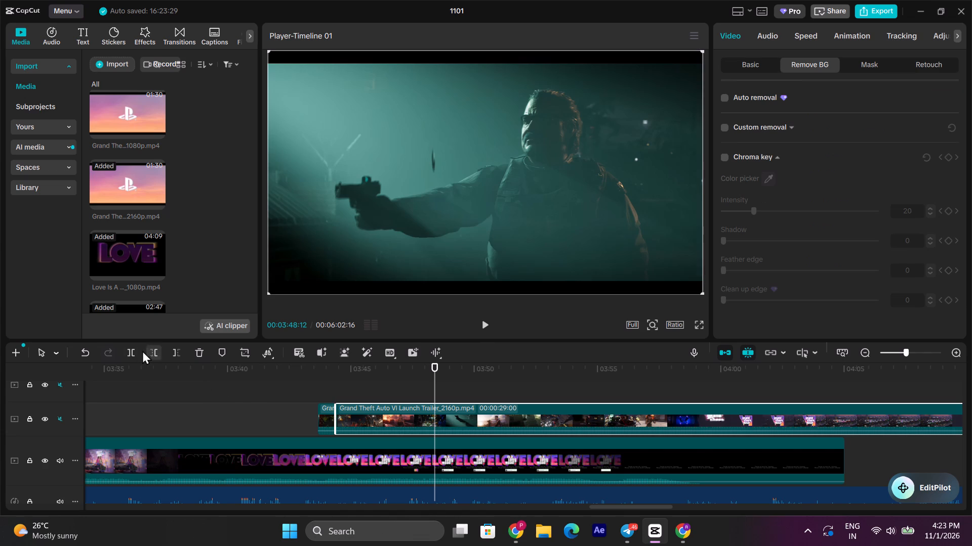
click(142, 350)
click(154, 349)
drag(495, 407, 436, 413)
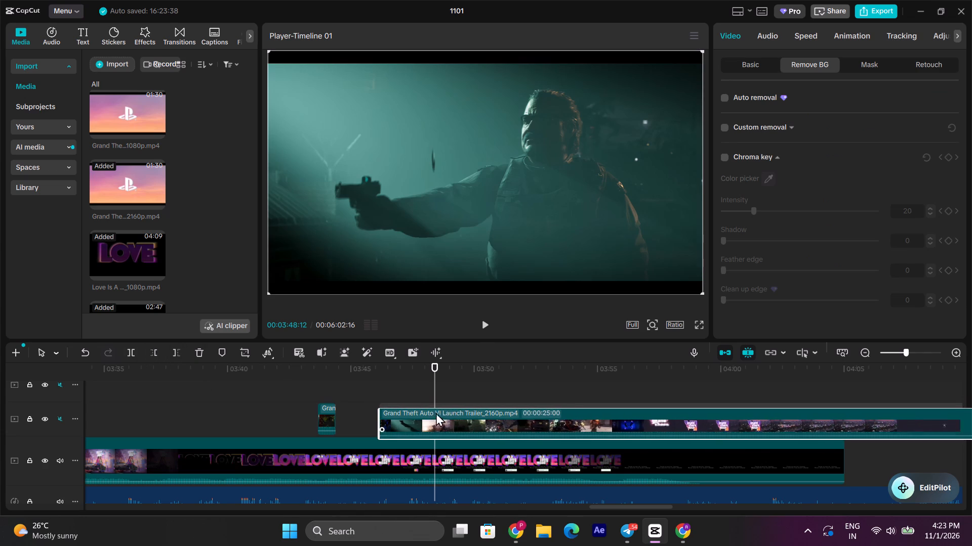
drag(436, 413, 395, 415)
Split the launch trailer clip at 00:03:45:14 to end the short gunman shot.
double_click(364, 390)
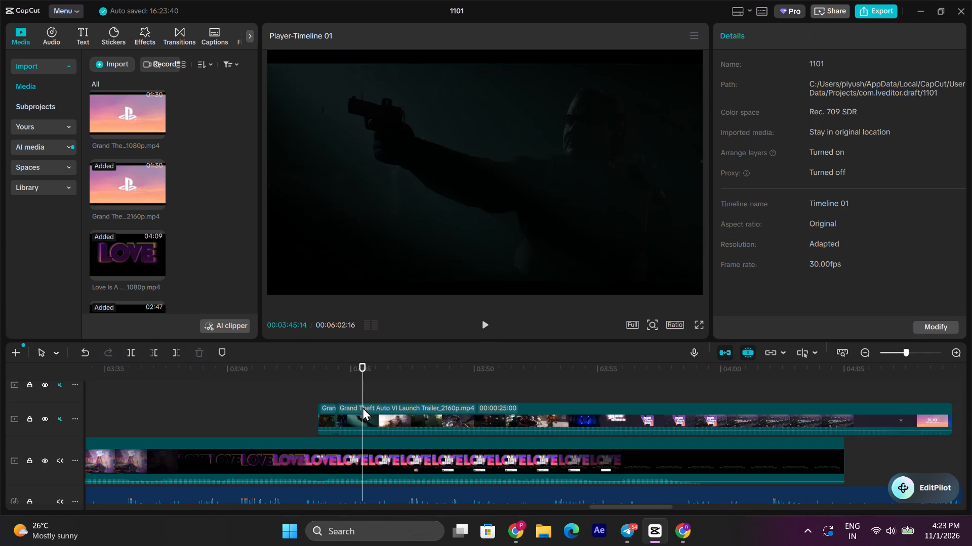
click(362, 407)
drag(134, 352, 139, 352)
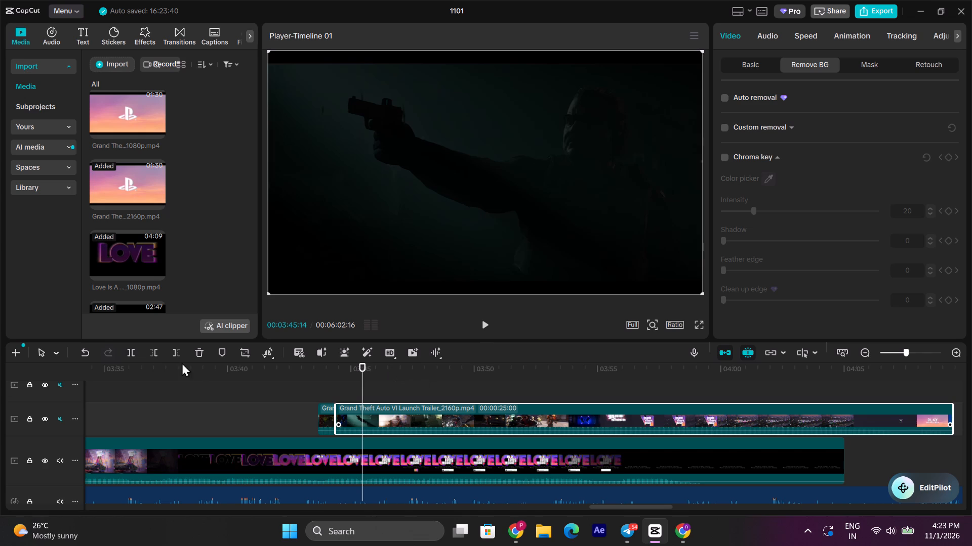
click(133, 355)
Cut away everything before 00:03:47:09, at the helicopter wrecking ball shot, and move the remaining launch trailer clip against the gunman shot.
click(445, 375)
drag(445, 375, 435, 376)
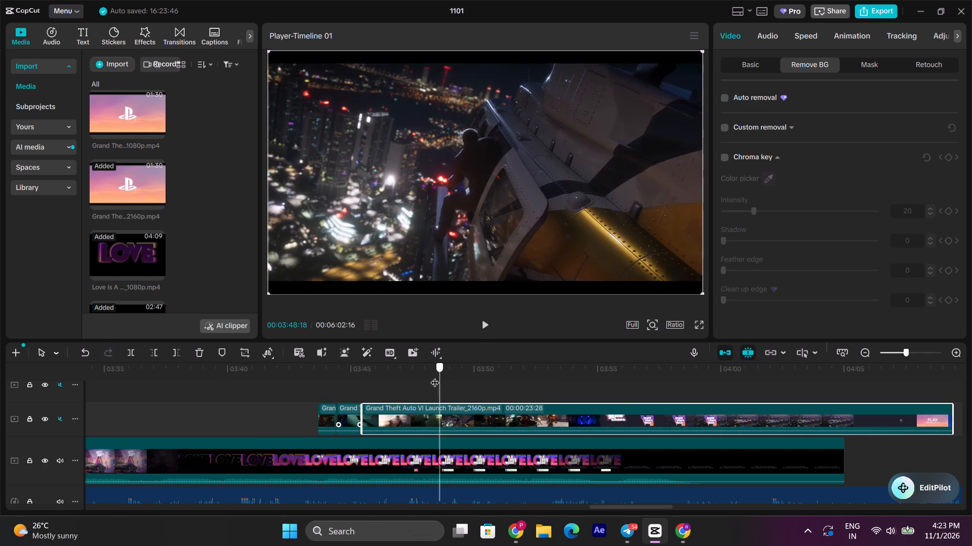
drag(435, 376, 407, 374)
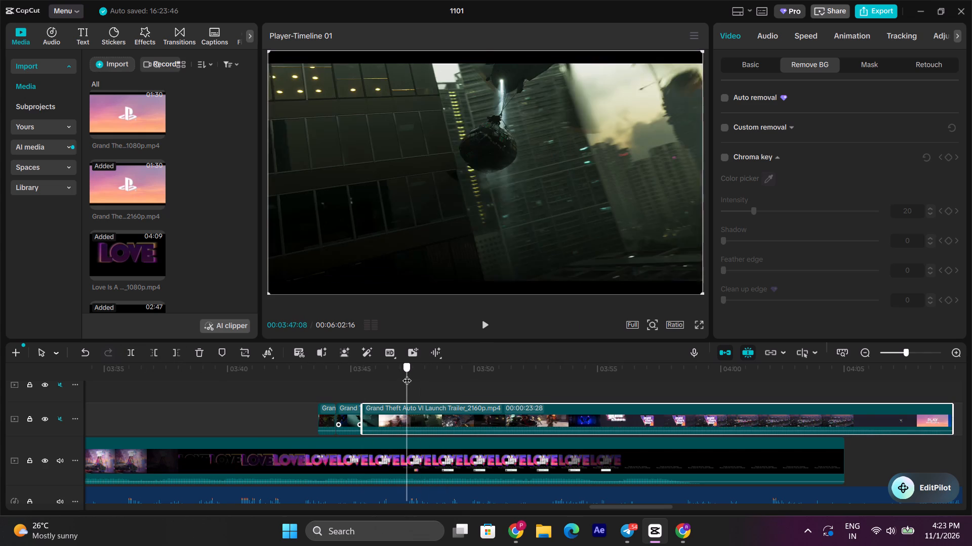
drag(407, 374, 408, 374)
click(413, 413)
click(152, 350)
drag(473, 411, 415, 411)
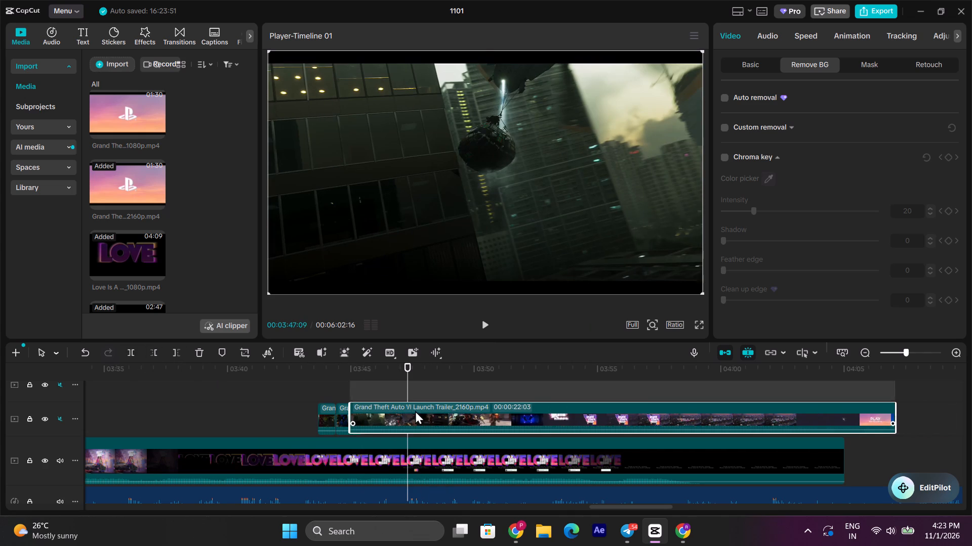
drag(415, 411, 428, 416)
Check the rest of the launch trailer for further shots and delete the leftover clip after the gunman shot.
click(395, 382)
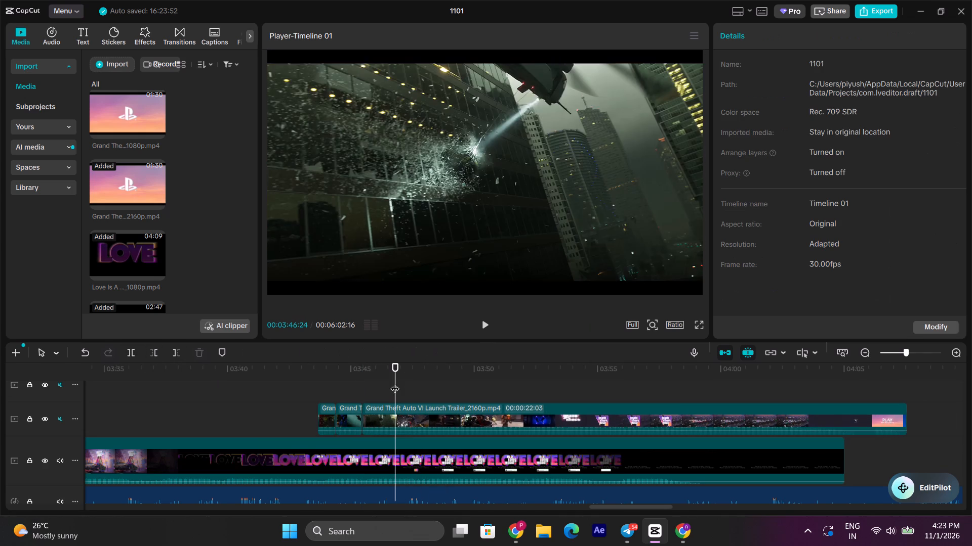
key(space)
key(space)
click(428, 416)
click(128, 353)
key(space)
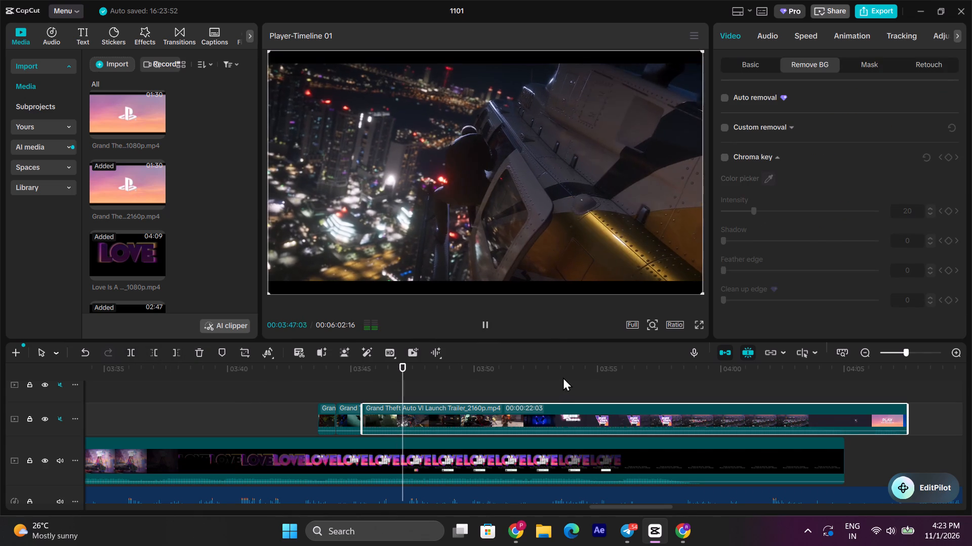
click(546, 376)
drag(546, 376, 761, 376)
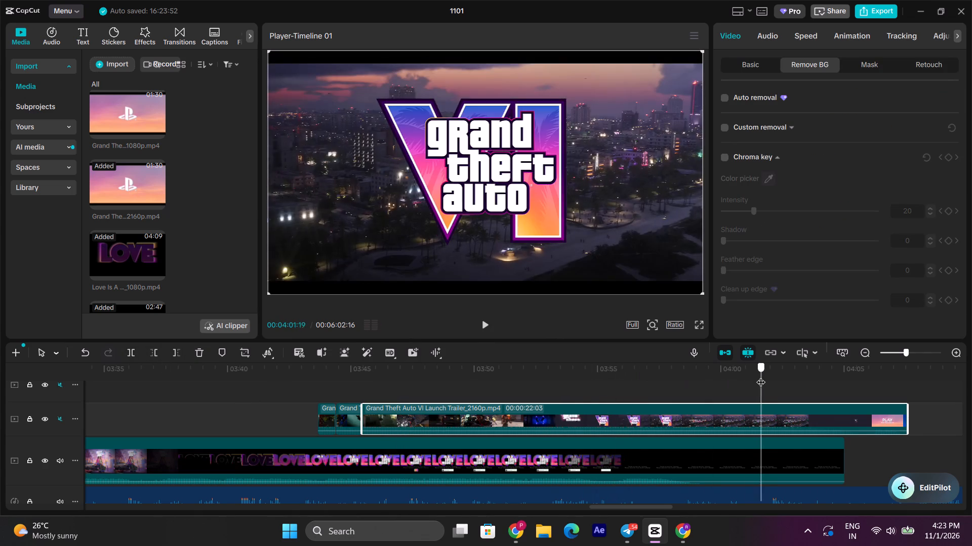
drag(761, 376, 790, 376)
click(740, 413)
click(195, 355)
Place the 02:47 Grand Theft Auto VI Trailer 2 video on the overlay track just after the gunman shot.
scroll(173, 280, down, 3)
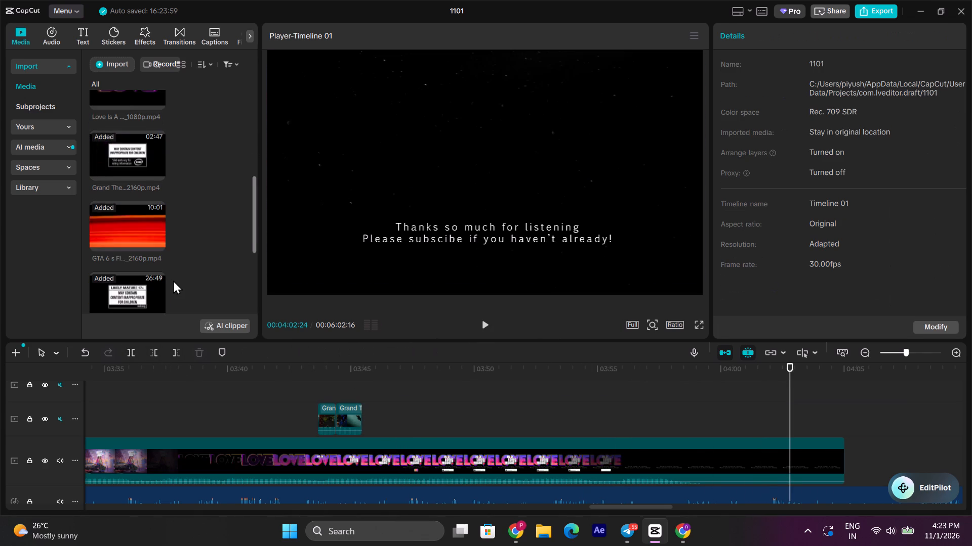
scroll(173, 280, up, 10)
scroll(130, 235, down, 8)
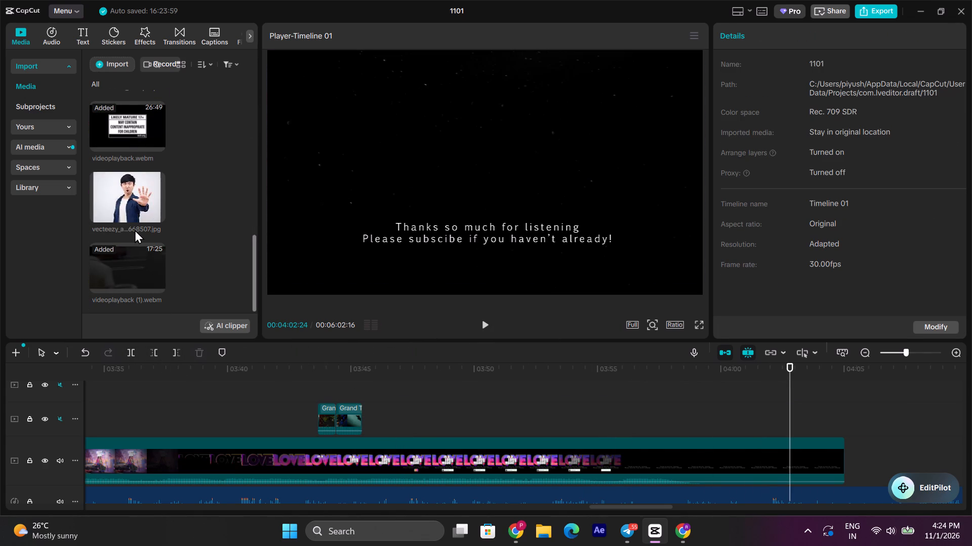
scroll(136, 231, up, 1)
scroll(139, 184, up, 2)
click(137, 170)
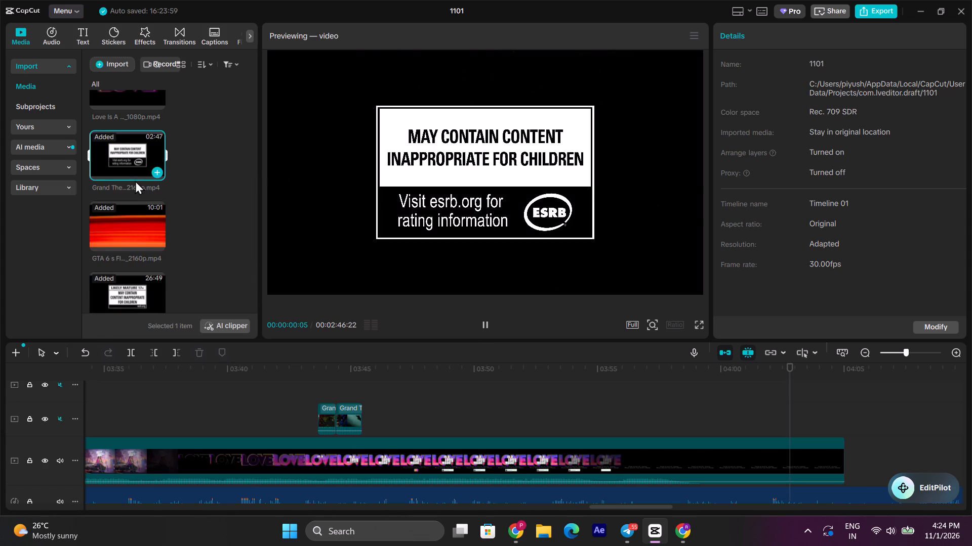
click(130, 234)
click(123, 164)
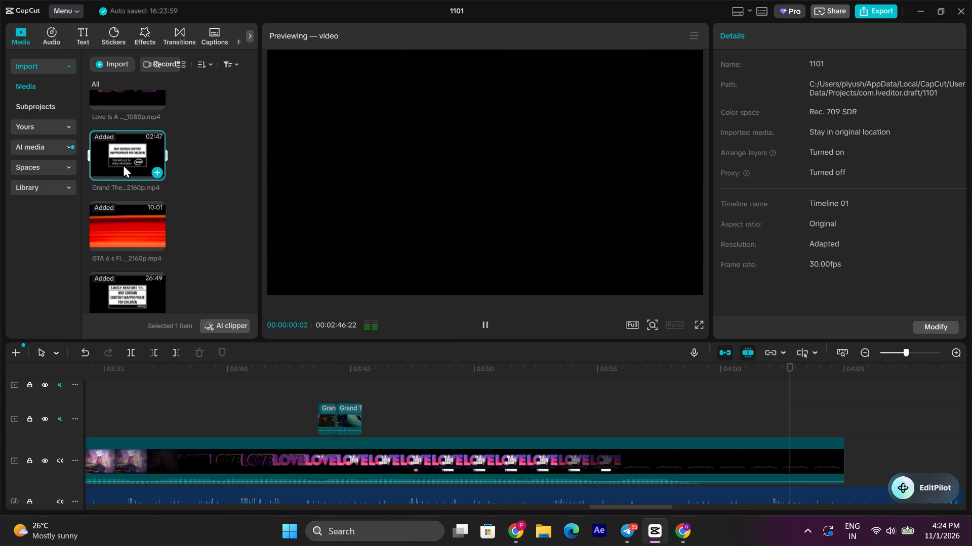
drag(118, 161, 367, 417)
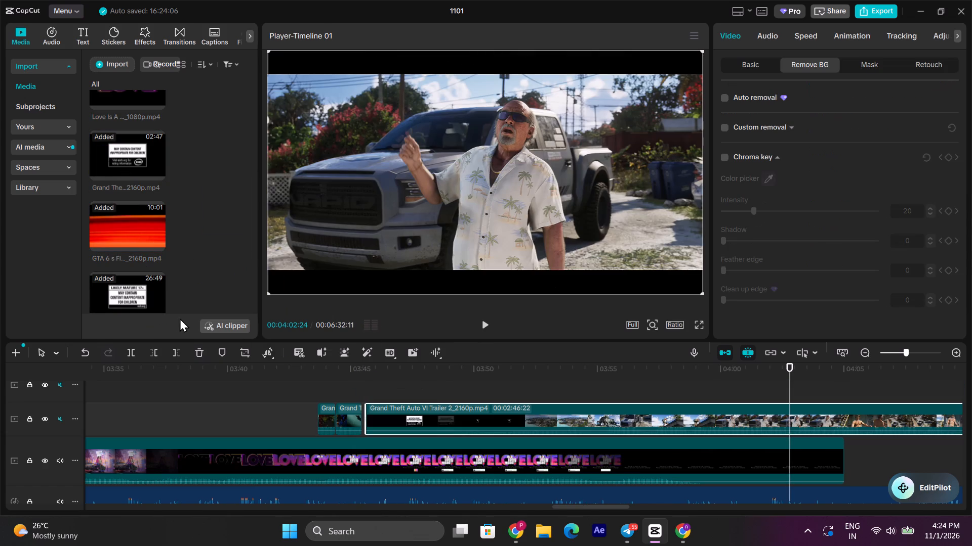
key(ctrl+z)
Find the drive-by shot of police cars at the mural and cut away everything before 00:04:31:10 in the Trailer 2 clip.
click(479, 372)
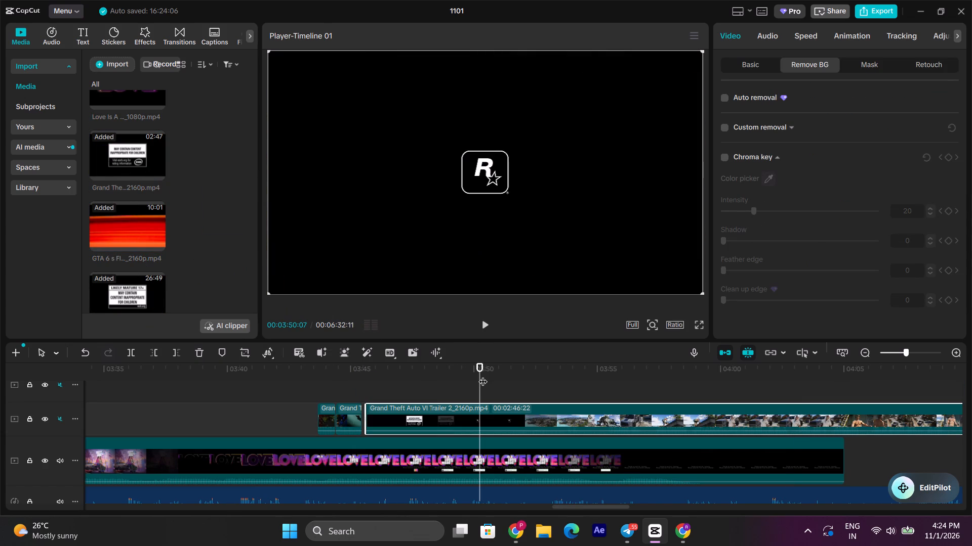
drag(483, 375, 966, 363)
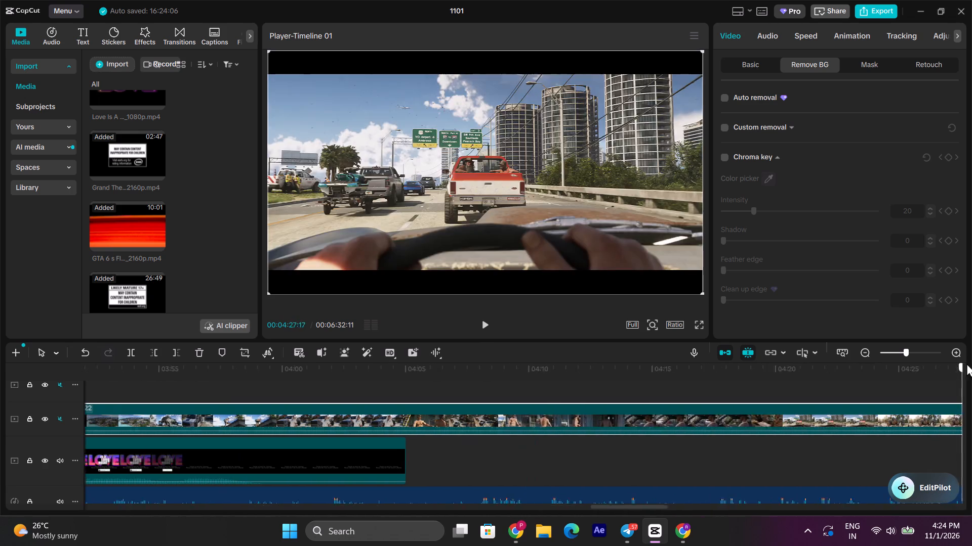
drag(966, 363, 345, 365)
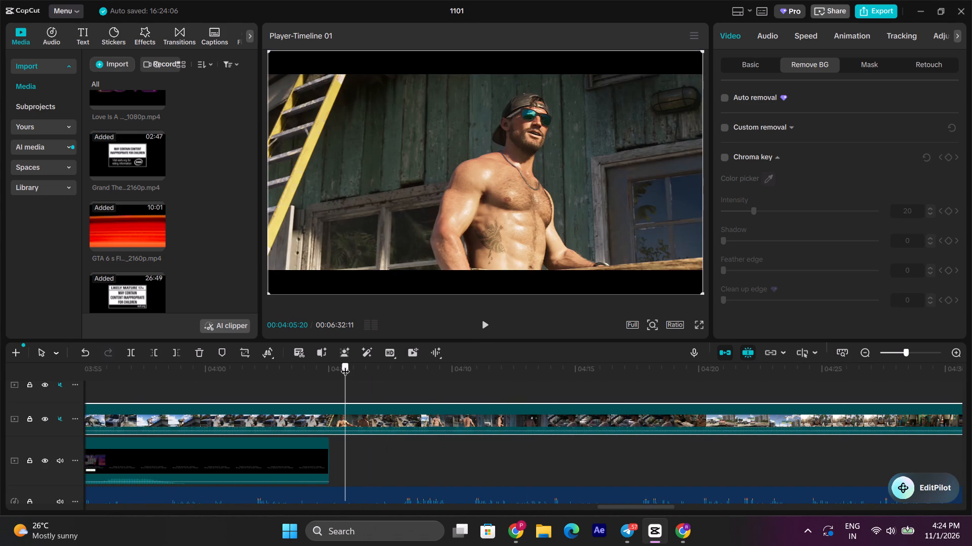
drag(345, 365, 547, 374)
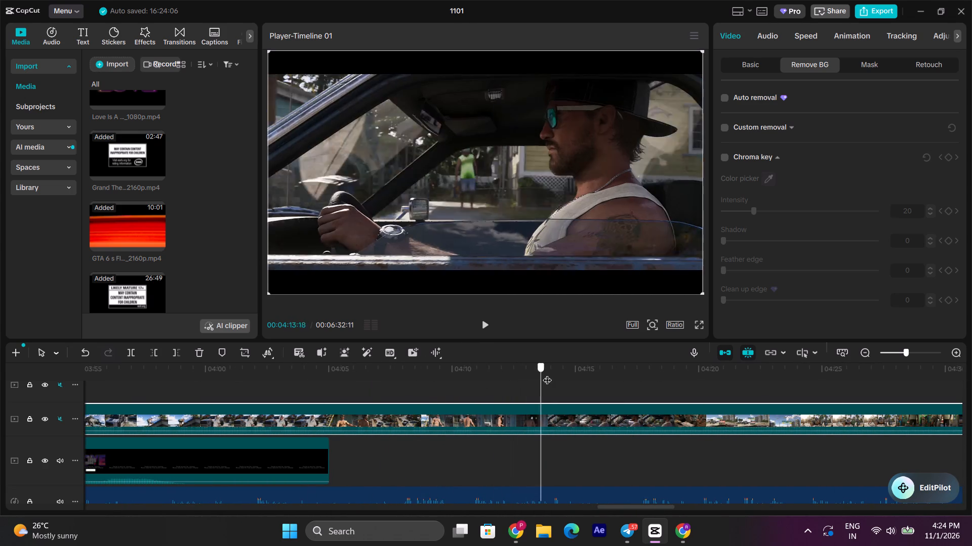
drag(547, 374, 662, 375)
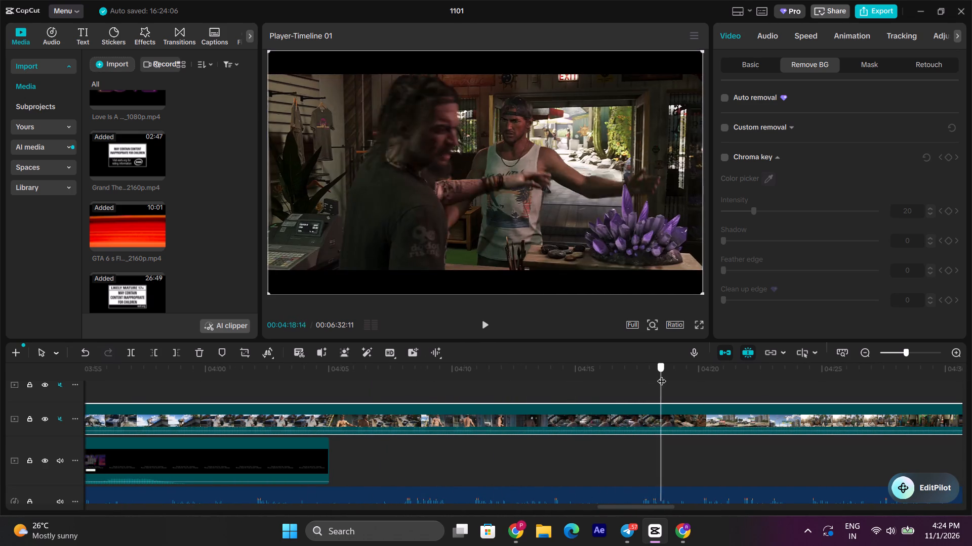
drag(662, 375, 774, 377)
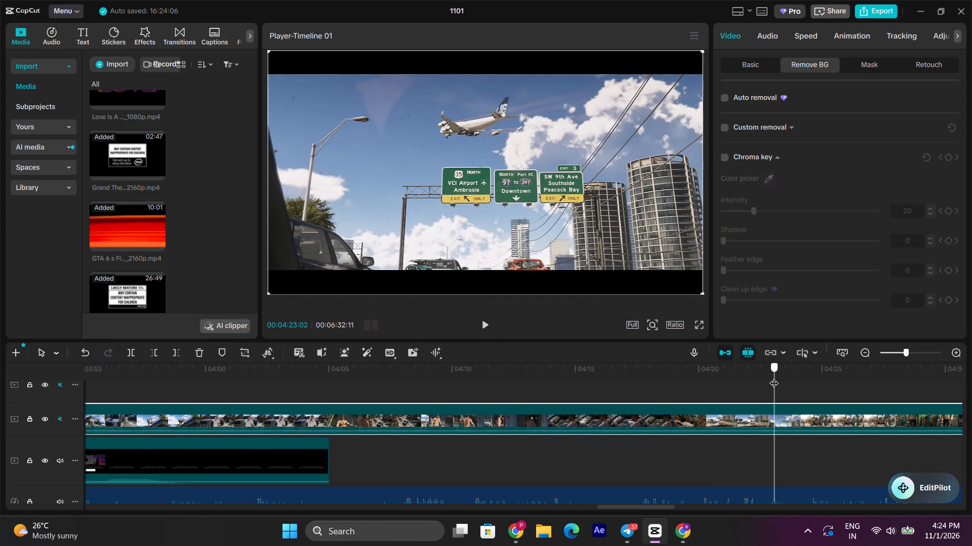
drag(774, 377, 907, 386)
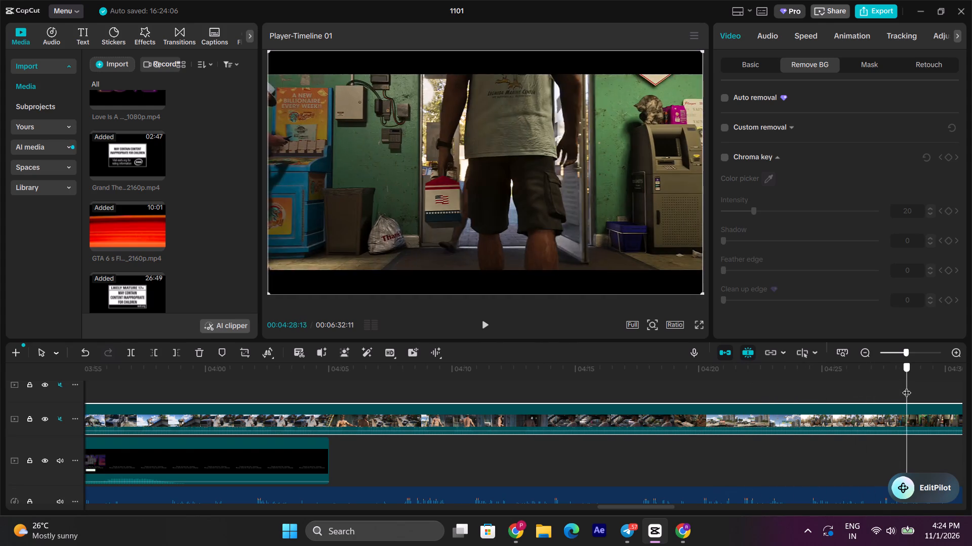
drag(907, 386, 776, 395)
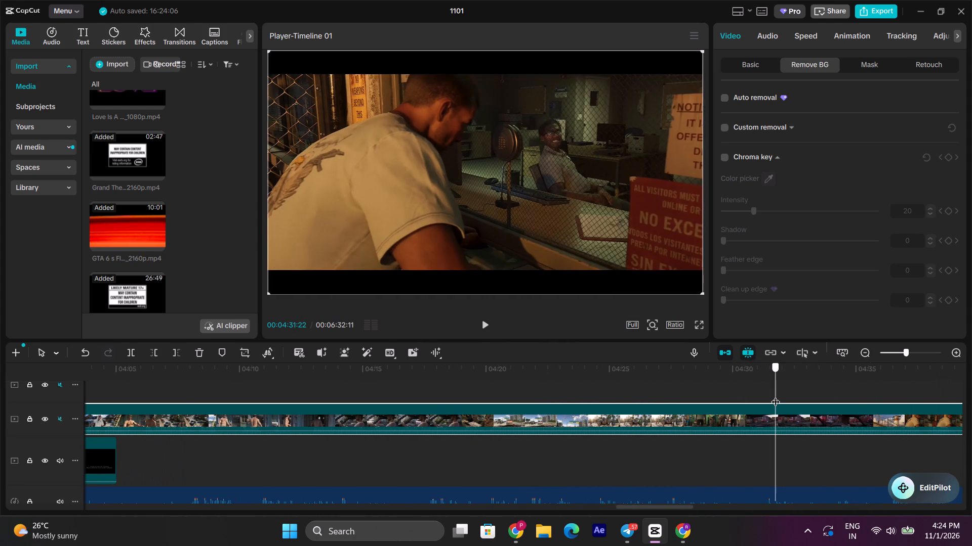
drag(776, 395, 766, 395)
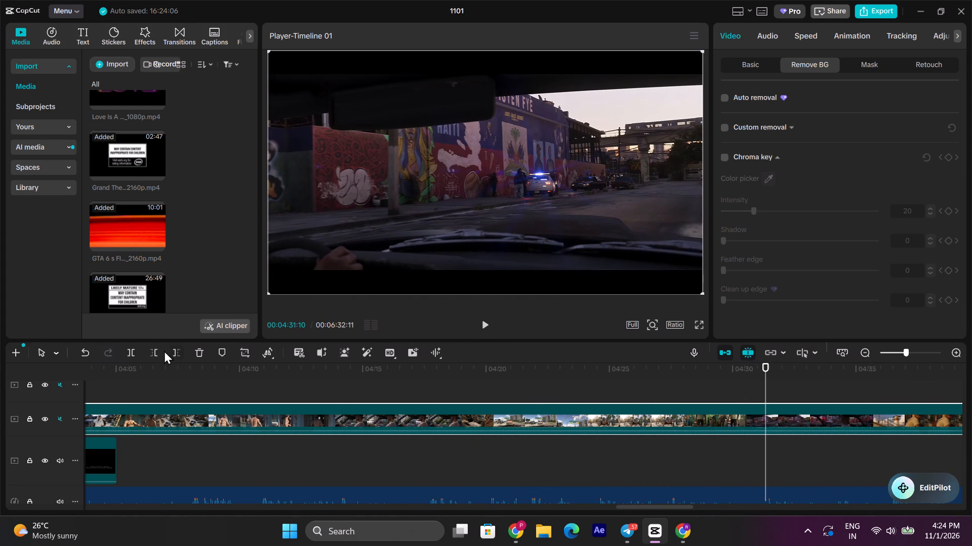
click(153, 353)
Split the Trailer 2 clip at 00:04:33:14 to end the police car shot.
key(space)
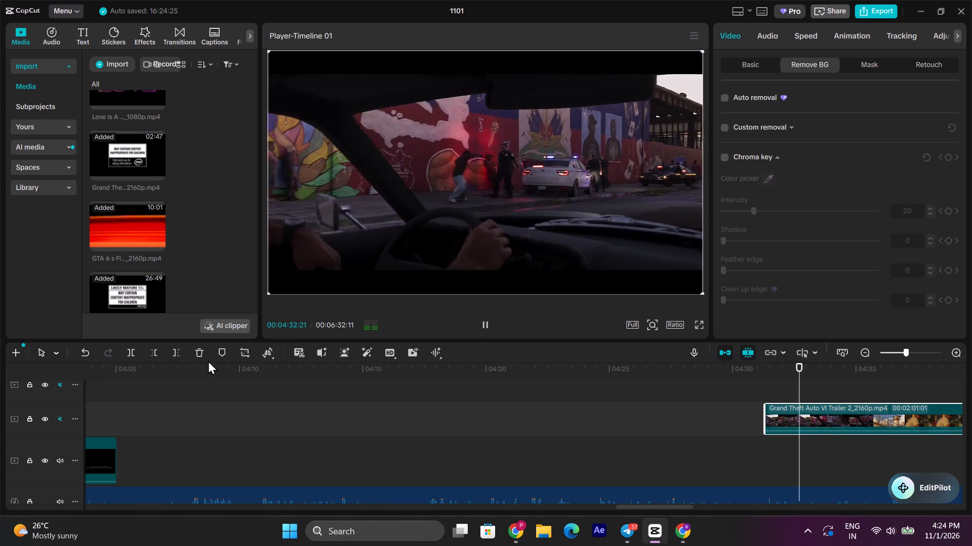
key(space)
key(space)
key(space)
click(133, 354)
Move the police car shot earlier on the overlay track, to about 00:03:18.
drag(813, 415, 811, 416)
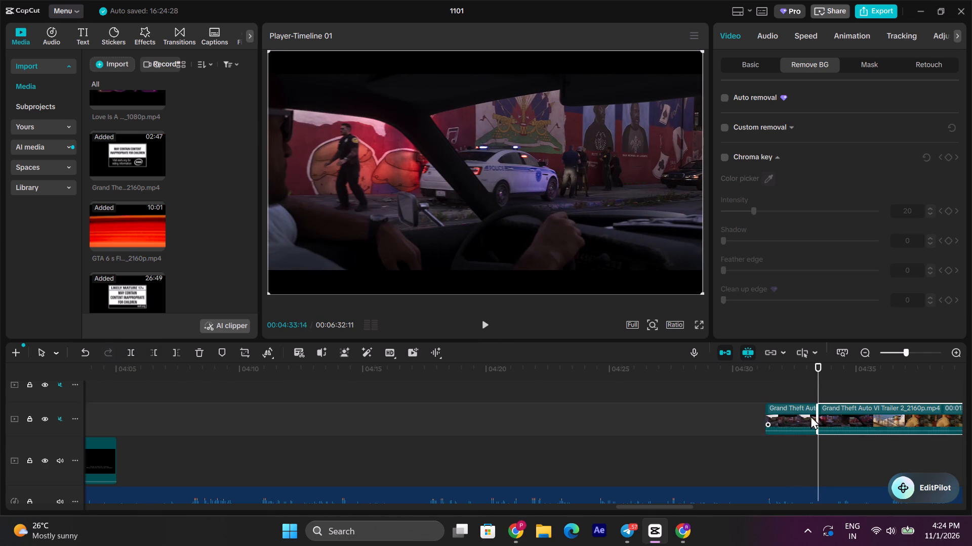
drag(811, 416, 804, 416)
drag(785, 414, 8, 425)
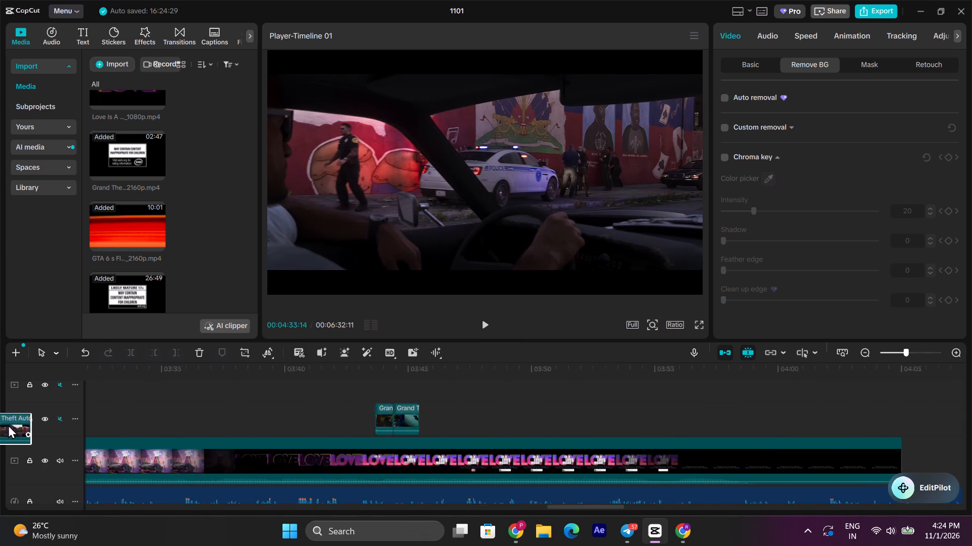
drag(8, 425, 380, 422)
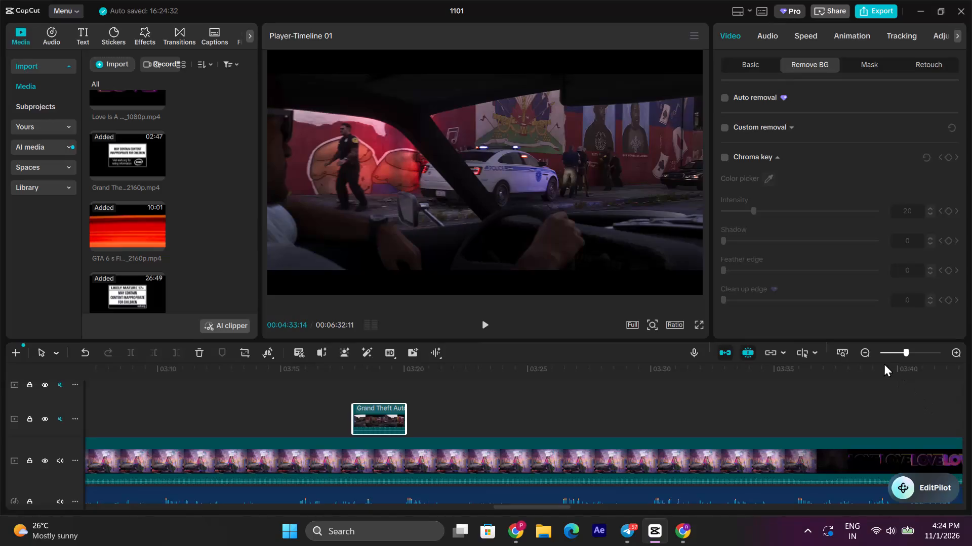
Move the explosion and gunman shots together to about 00:00:57 on the overlay track, beyond the last videoplayback (1) clip.
drag(533, 502, 525, 505)
drag(525, 507, 554, 502)
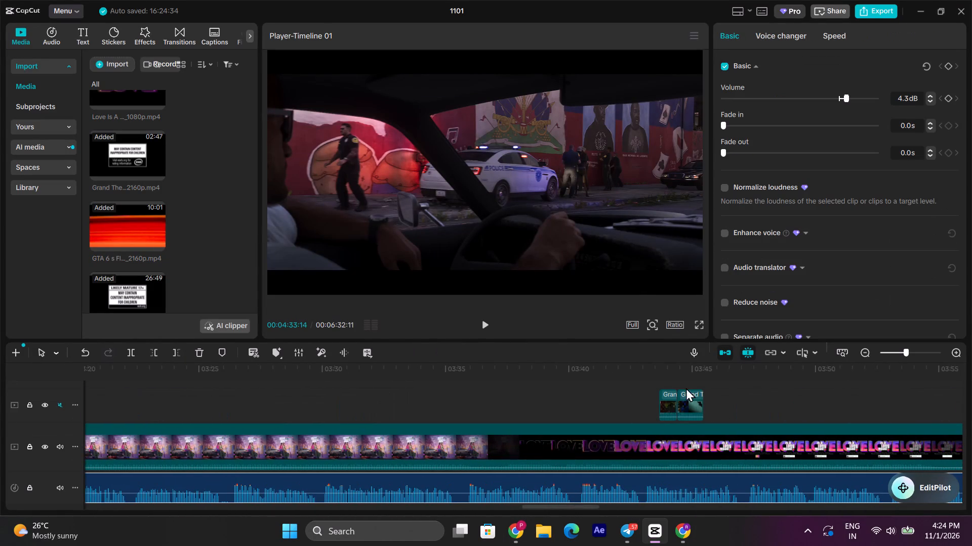
drag(752, 392, 601, 420)
drag(692, 404, 0, 425)
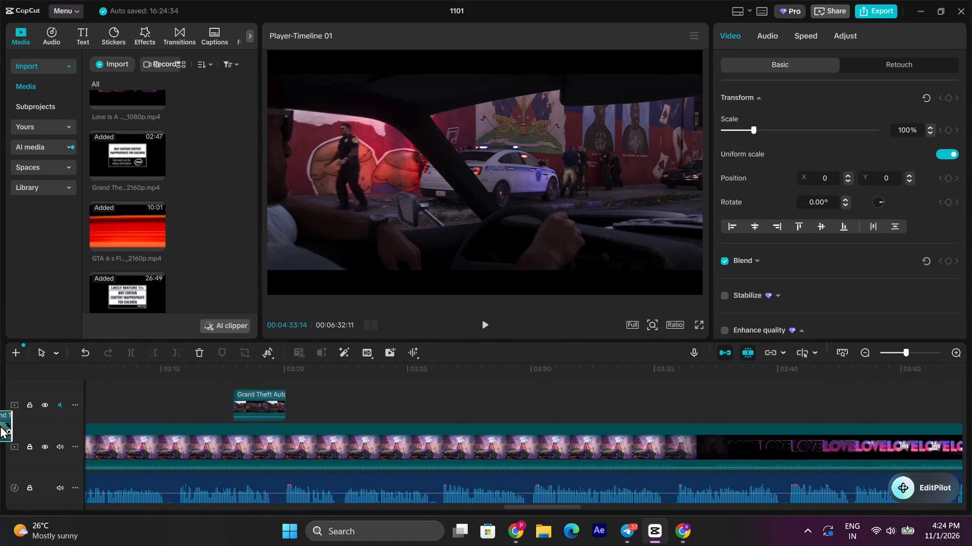
drag(0, 425, 3, 422)
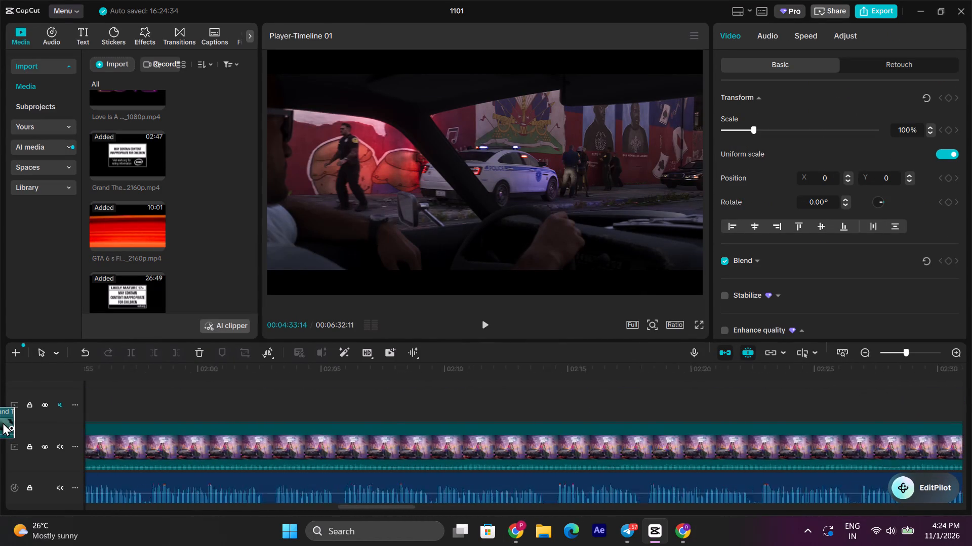
drag(3, 422, 774, 403)
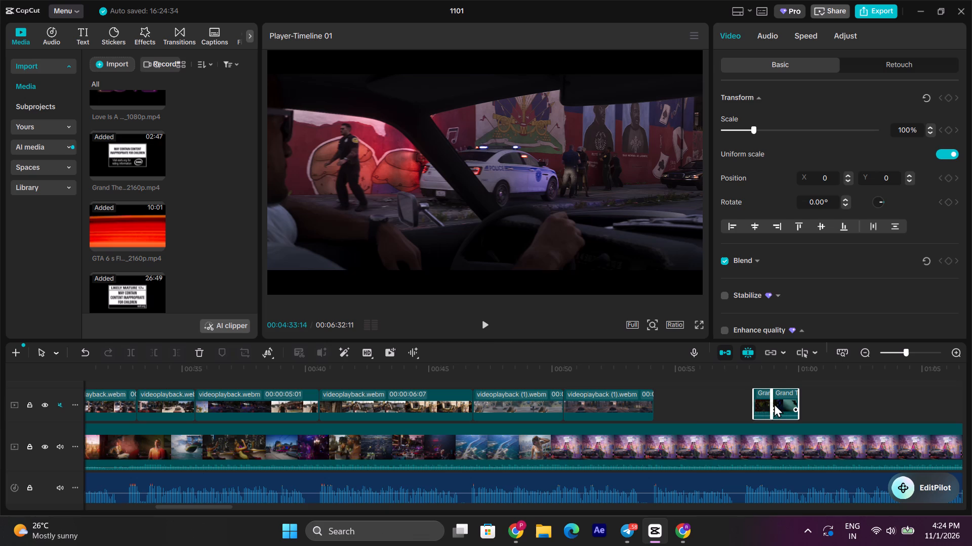
drag(774, 403, 769, 403)
Move the explosion and gunman shots together to directly follow the last videoplayback (1) clip, at about 00:00:54, and play them back.
click(696, 390)
key(space)
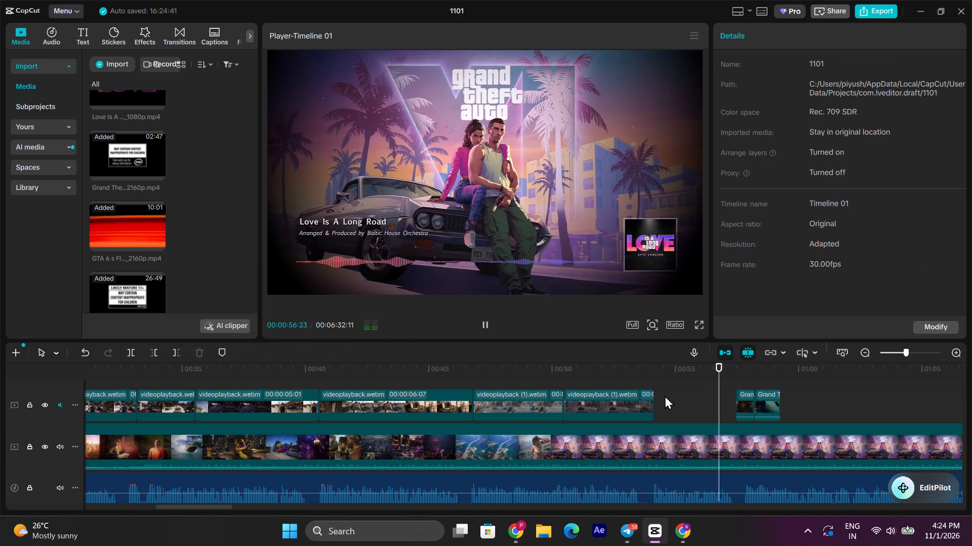
click(651, 378)
key(space)
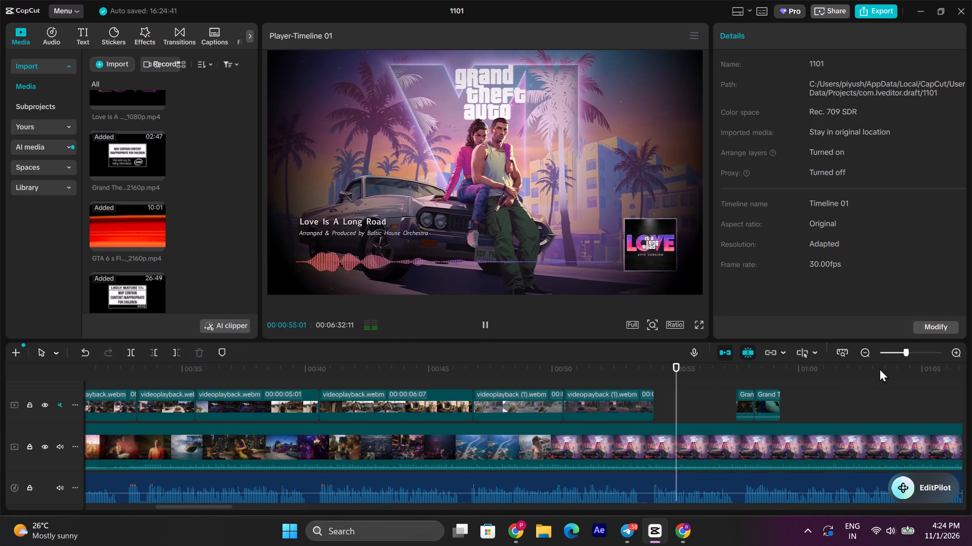
double_click(869, 353)
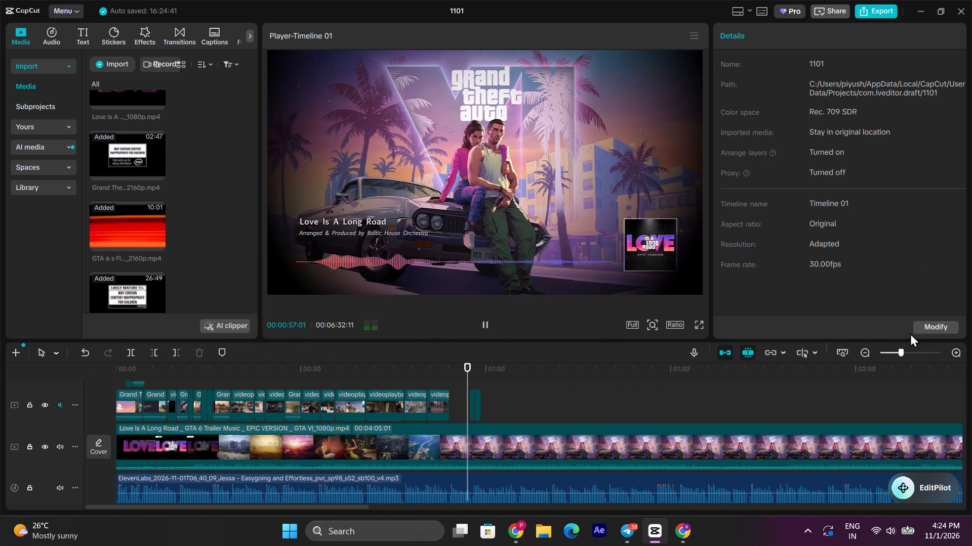
double_click(958, 350)
key(space)
drag(591, 405, 465, 414)
drag(502, 402, 419, 406)
click(382, 376)
key(space)
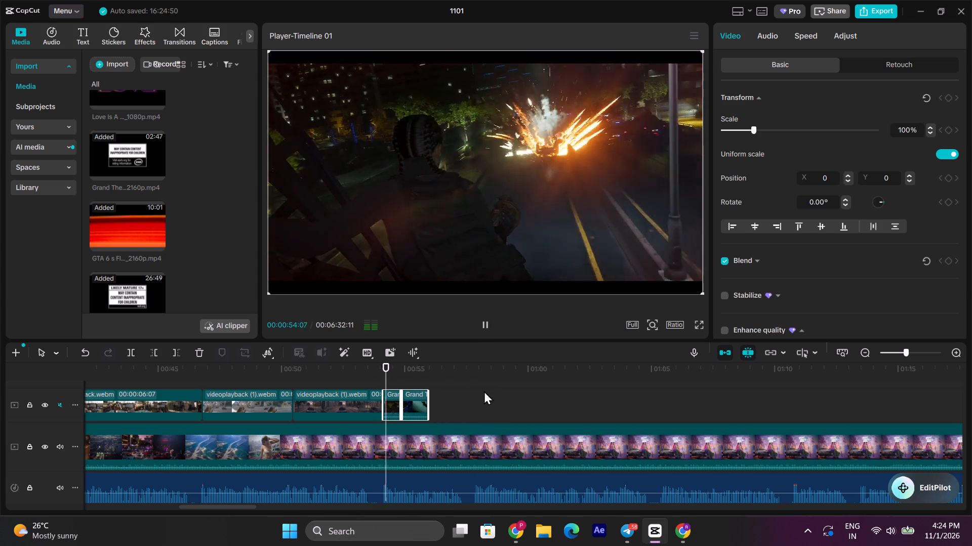
key(space)
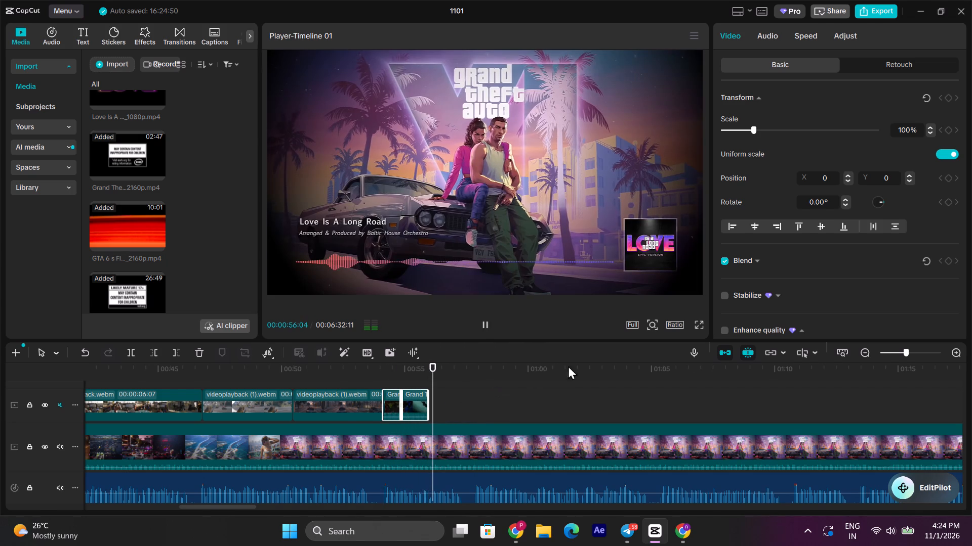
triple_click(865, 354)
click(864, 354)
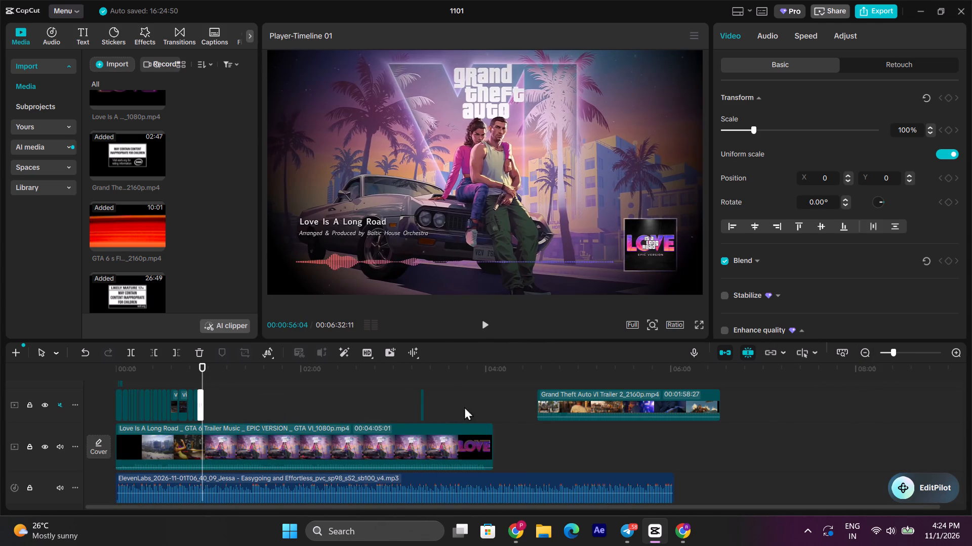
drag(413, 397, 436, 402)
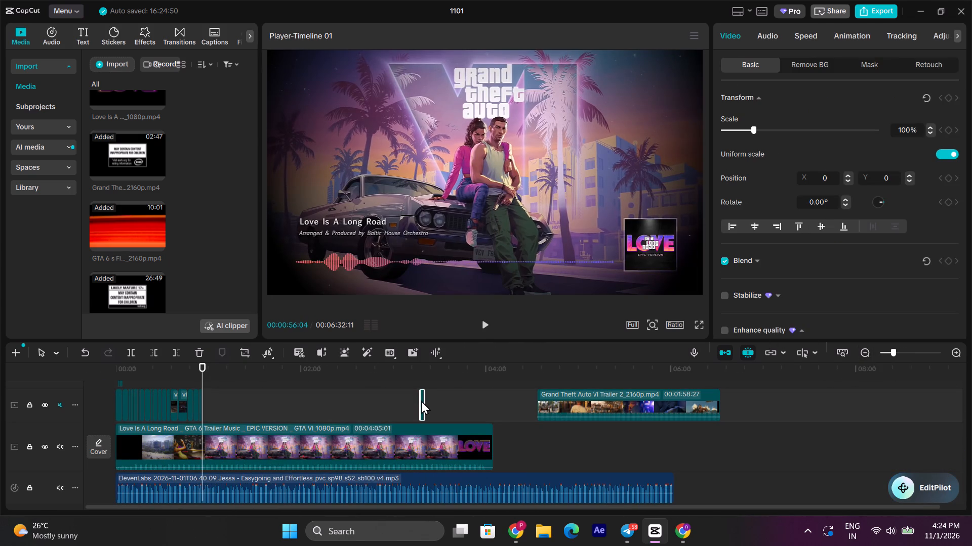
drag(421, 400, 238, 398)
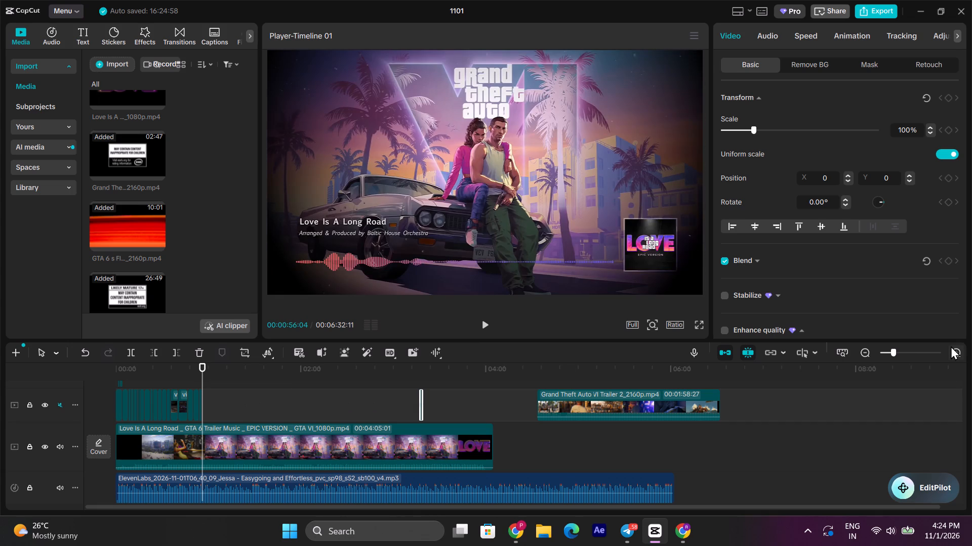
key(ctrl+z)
Move the police car shot from about 00:03:18 to directly behind the gunman shot on the overlay track.
double_click(954, 346)
click(877, 392)
drag(877, 392, 971, 392)
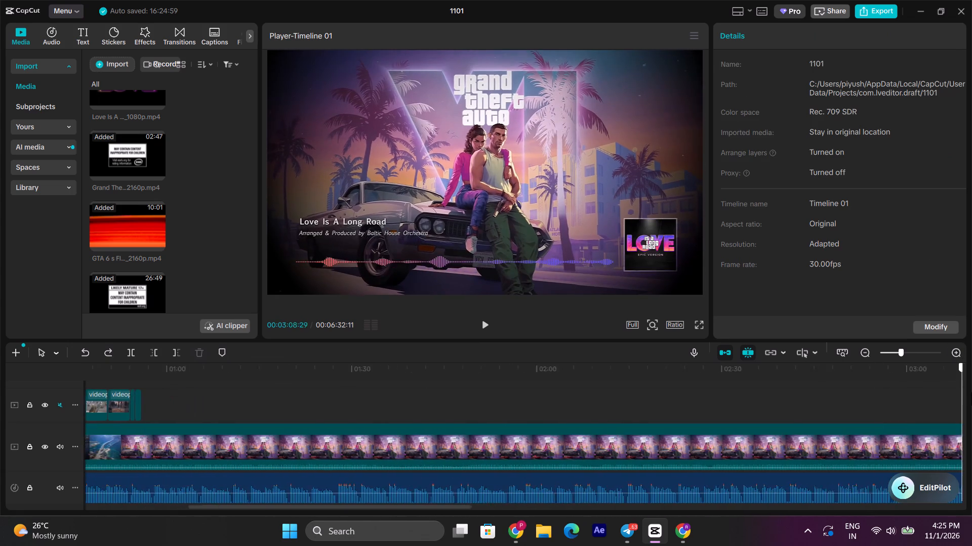
drag(971, 392, 764, 399)
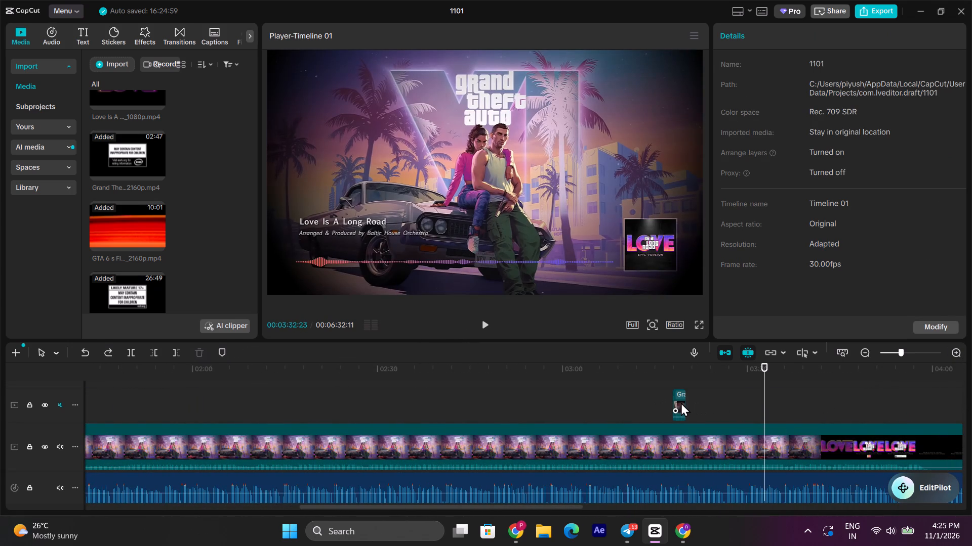
drag(681, 402, 318, 419)
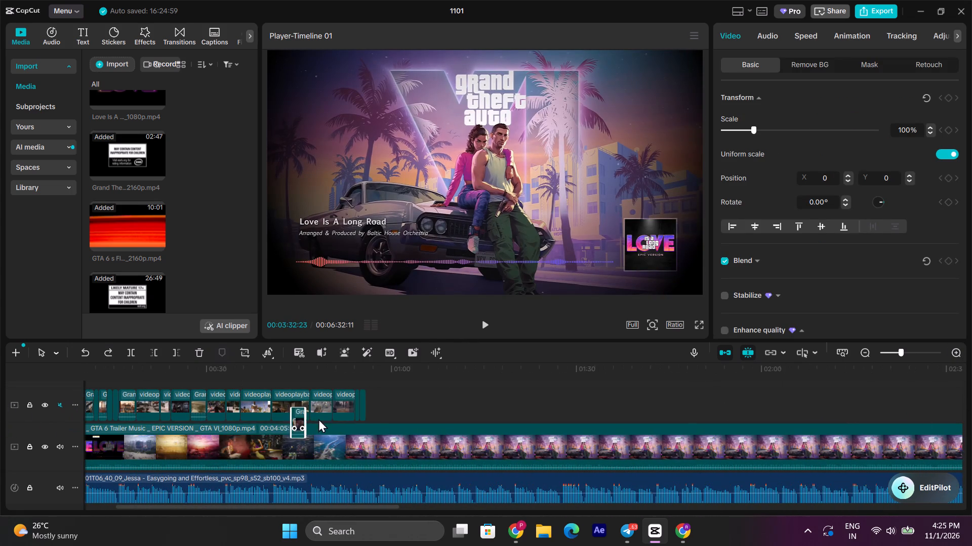
drag(318, 419, 373, 413)
Play back the explosion, gunman and police car shots to review their timing against the voice-over.
click(360, 383)
key(space)
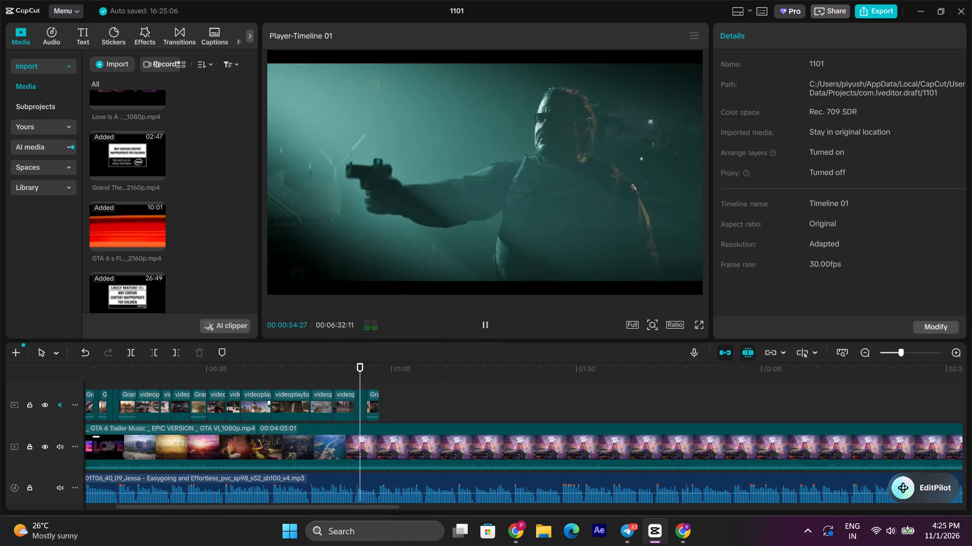
triple_click(958, 349)
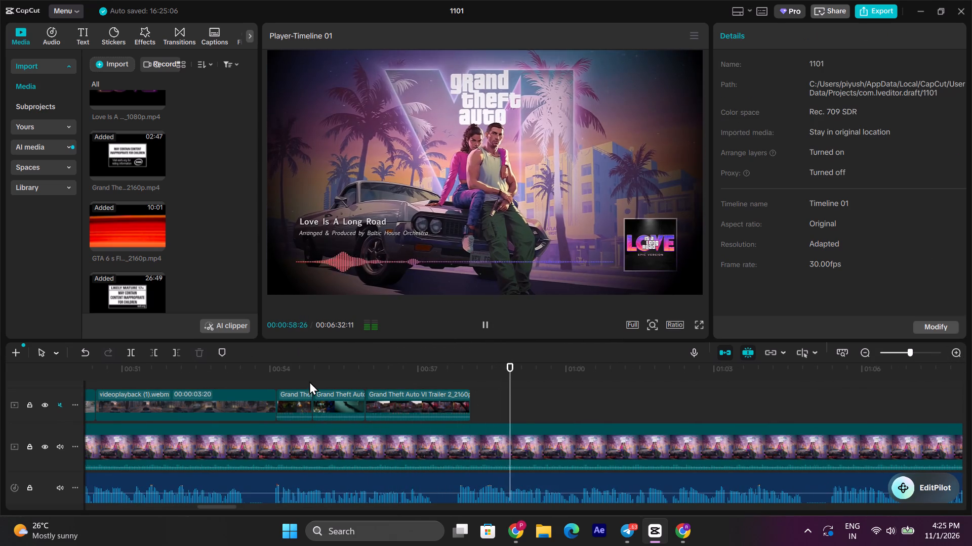
click(294, 372)
key(space)
key(space)
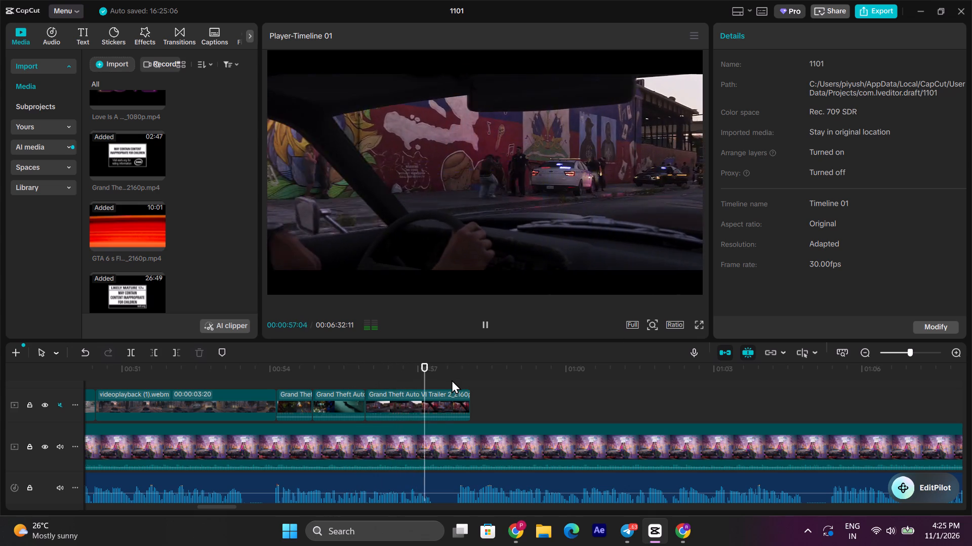
click(271, 378)
key(space)
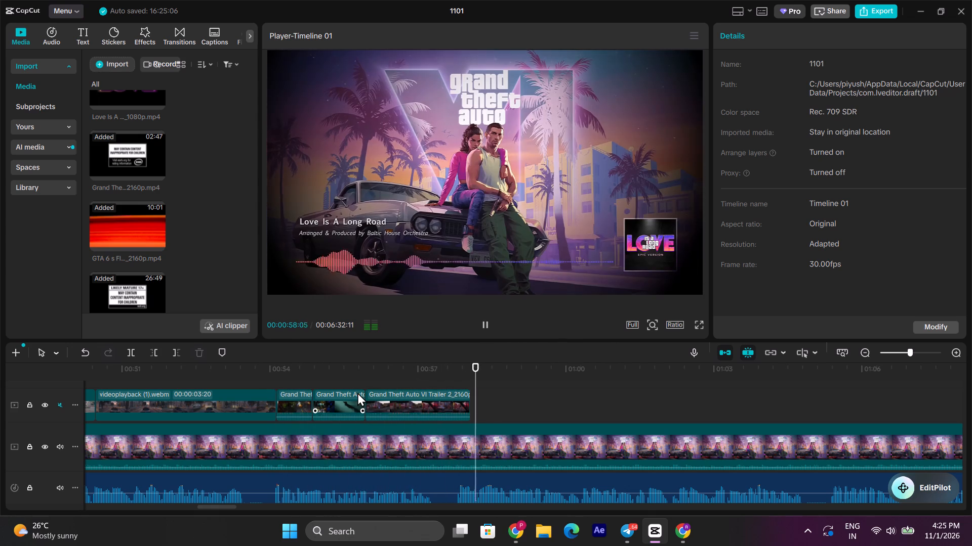
Move the police car shot later on the overlay track to start at 00:00:58:01 and play it back.
drag(431, 404, 570, 408)
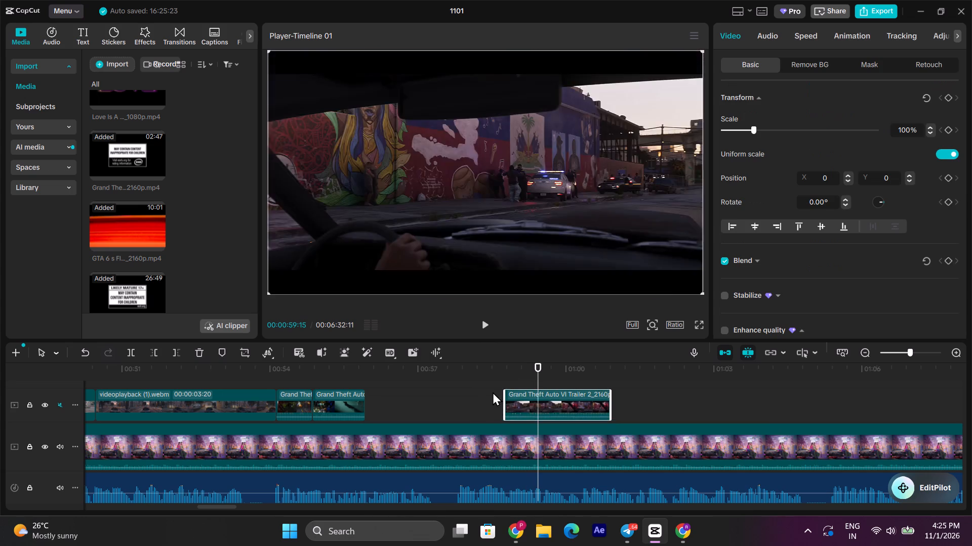
click(493, 392)
key(space)
click(469, 390)
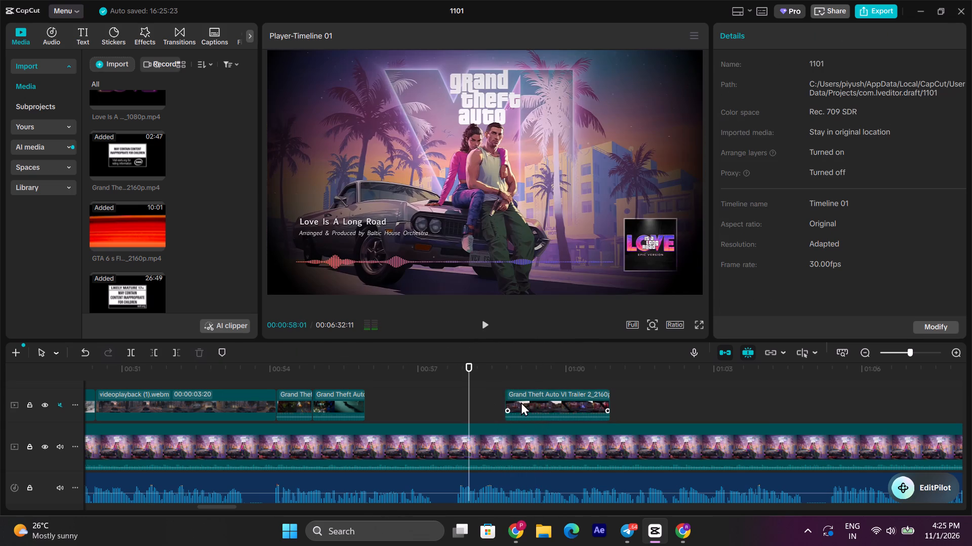
drag(521, 402, 482, 404)
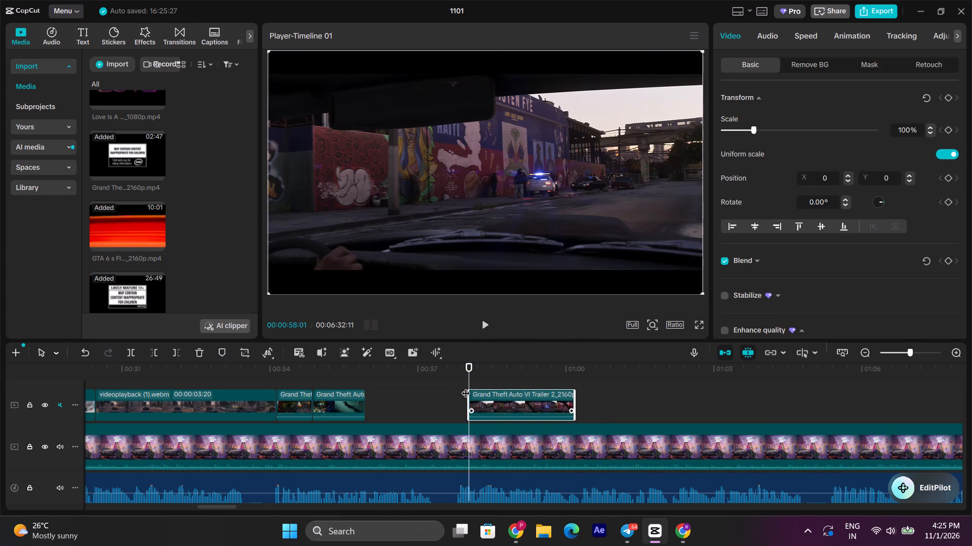
key(space)
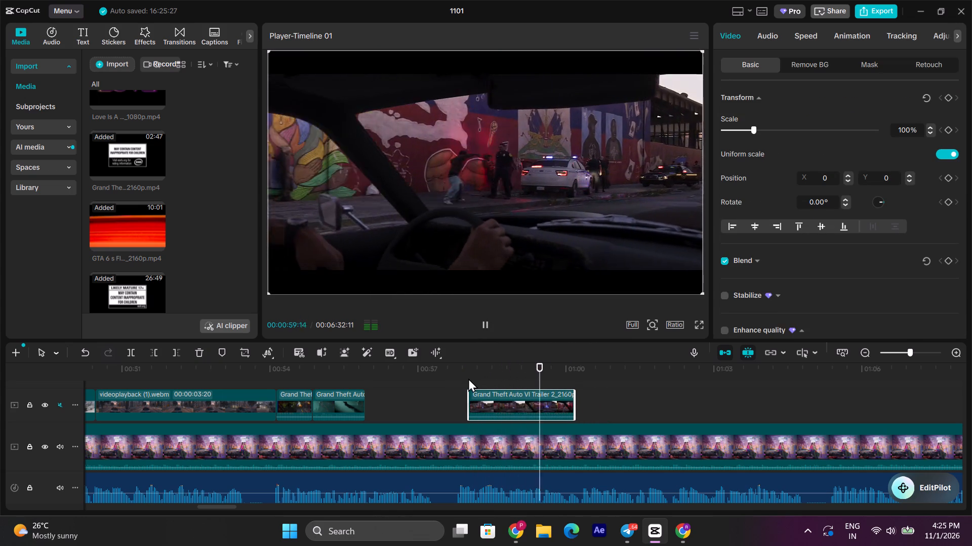
key(space)
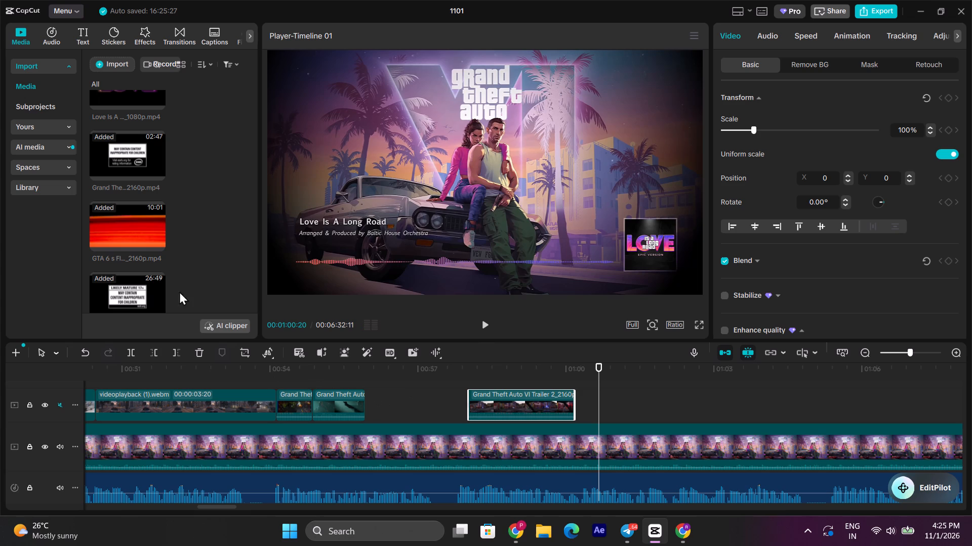
Add videoplayback.webm from the imported media on a track above the overlay shots, starting at about 00:00:54.
scroll(126, 267, down, 2)
click(134, 182)
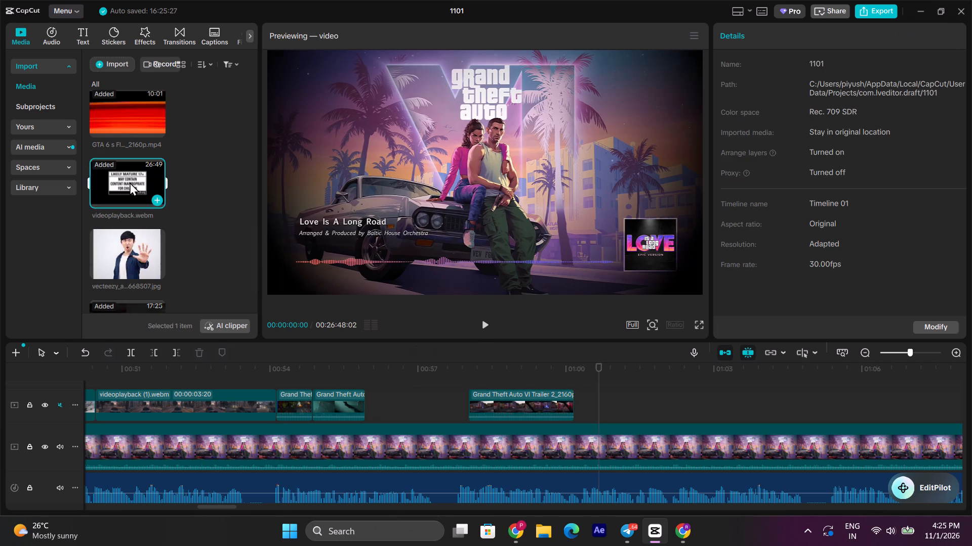
drag(130, 182, 255, 374)
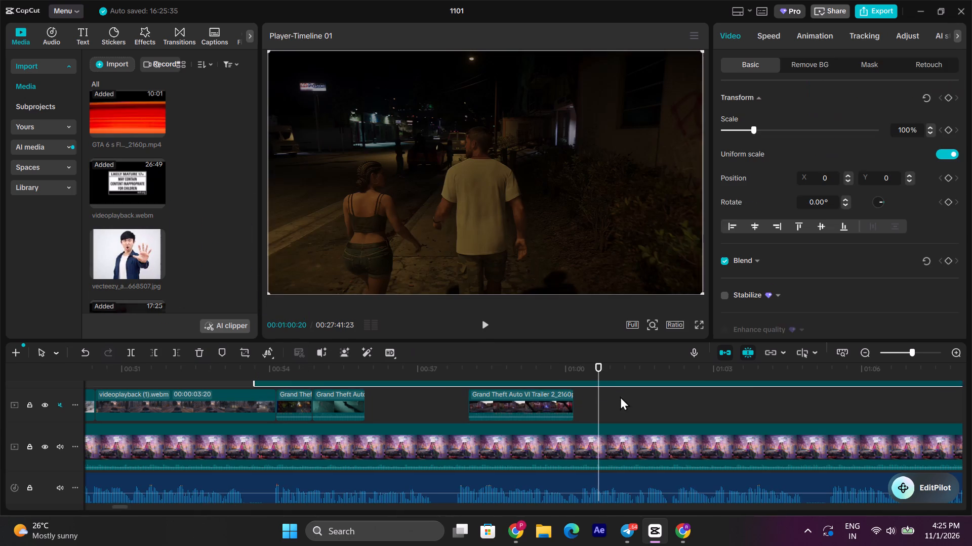
Skim the opening part of the videoplayback.webm clip, up to about 00:04:05 on the timeline, for a usable shot.
scroll(620, 396, up, 2)
triple_click(871, 354)
click(870, 356)
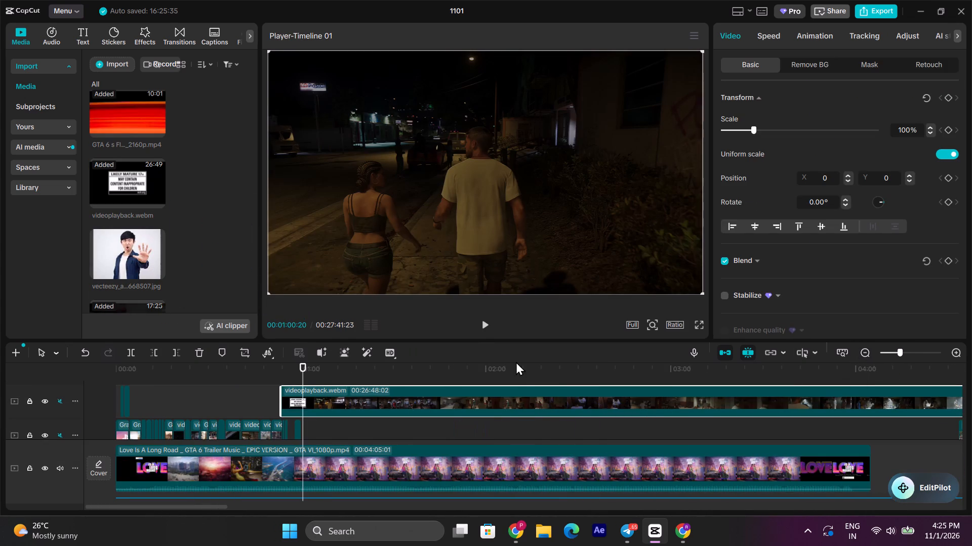
click(512, 373)
click(568, 370)
click(643, 371)
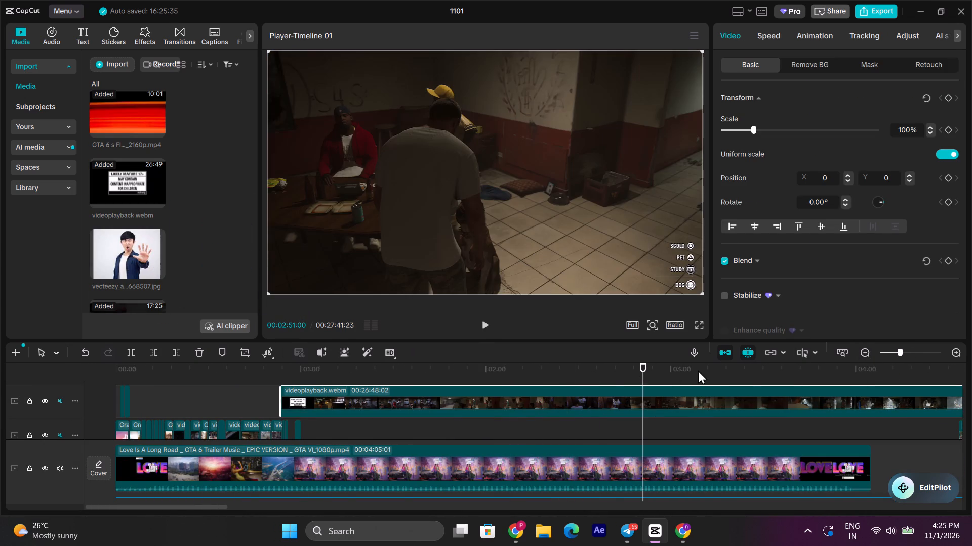
click(698, 370)
click(744, 373)
click(800, 377)
click(807, 378)
click(873, 381)
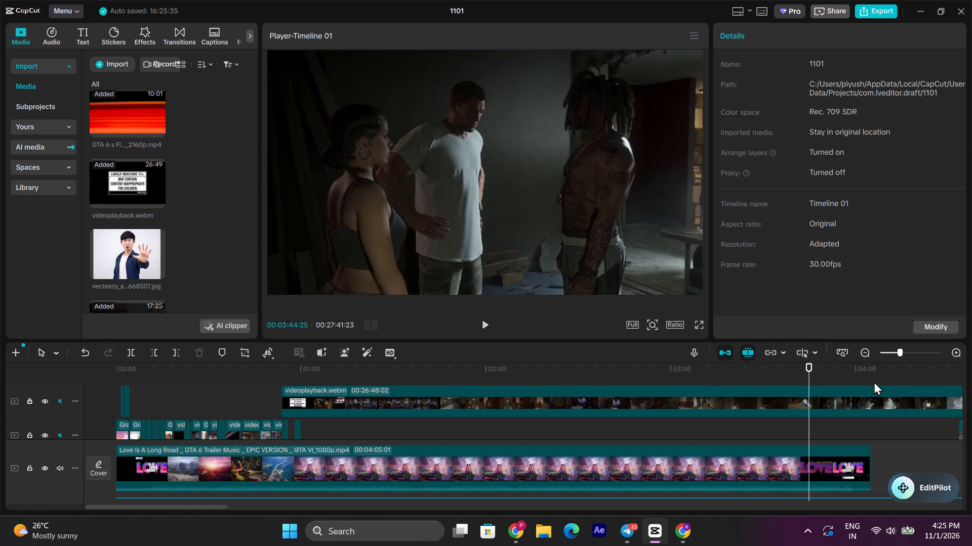
Examine the videoplayback.webm clip between about 00:05:00 and 00:07:54 on the timeline for a usable shot.
double_click(858, 357)
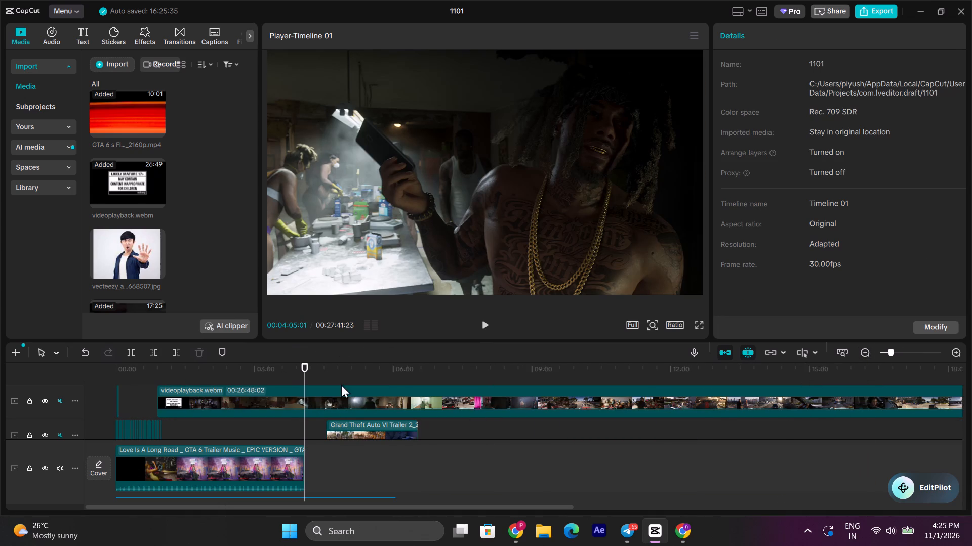
click(350, 380)
click(400, 382)
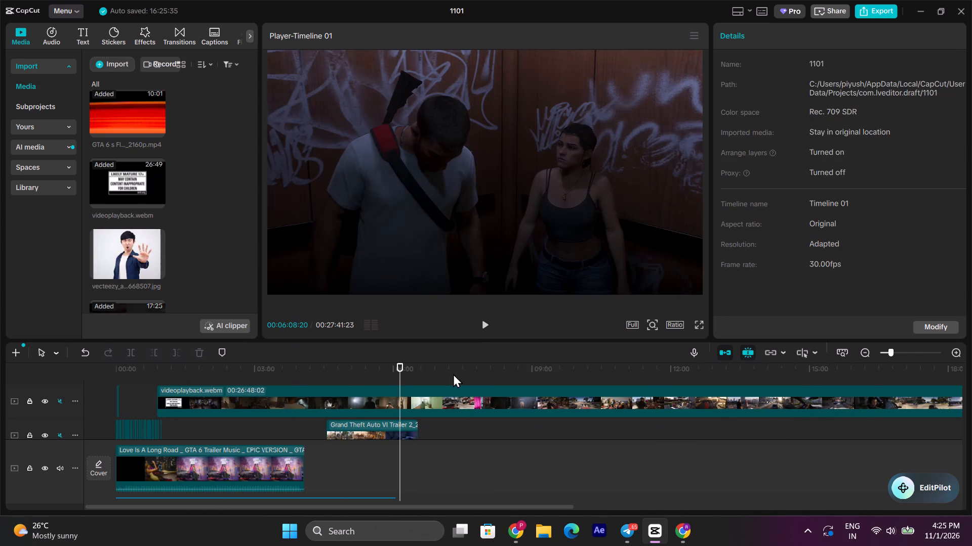
click(452, 373)
key(space)
click(482, 389)
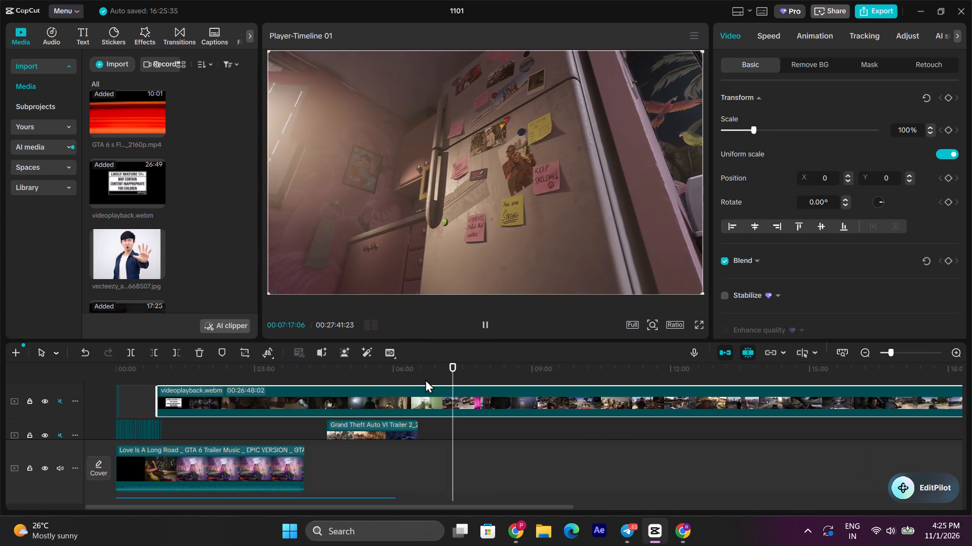
click(425, 379)
key(space)
click(454, 374)
key(space)
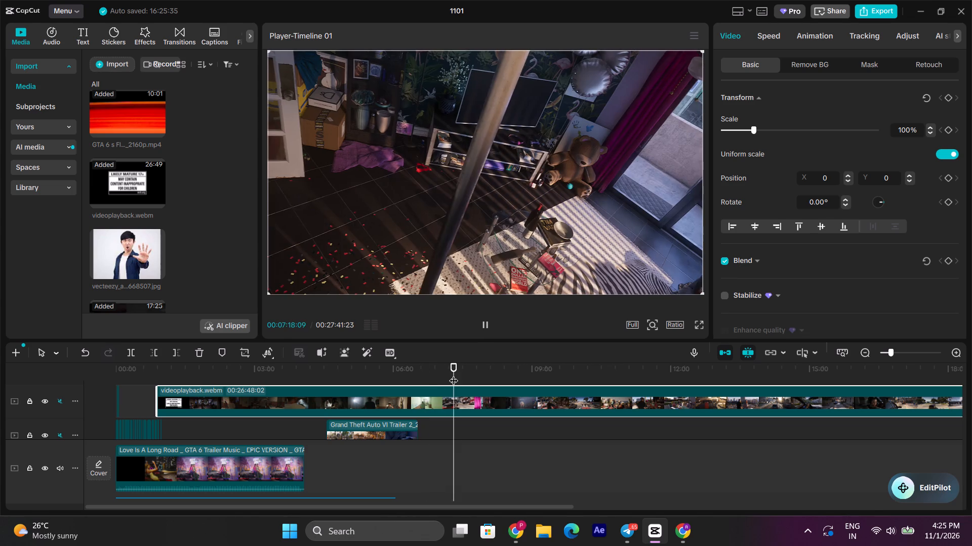
click(466, 374)
key(space)
click(481, 374)
key(space)
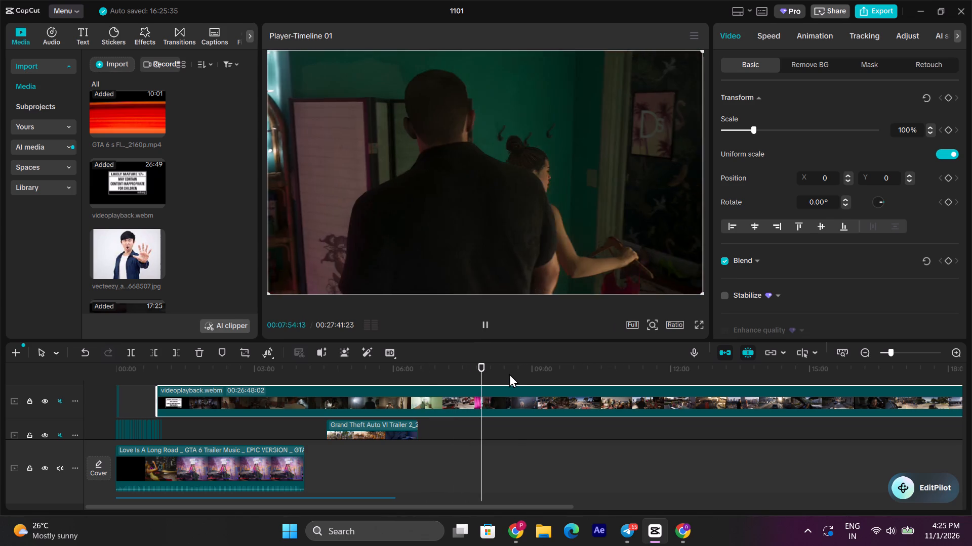
Examine the videoplayback.webm clip between about 00:07:54 and 00:12:00 on the timeline for a usable shot.
click(511, 374)
key(space)
click(544, 378)
key(space)
click(576, 381)
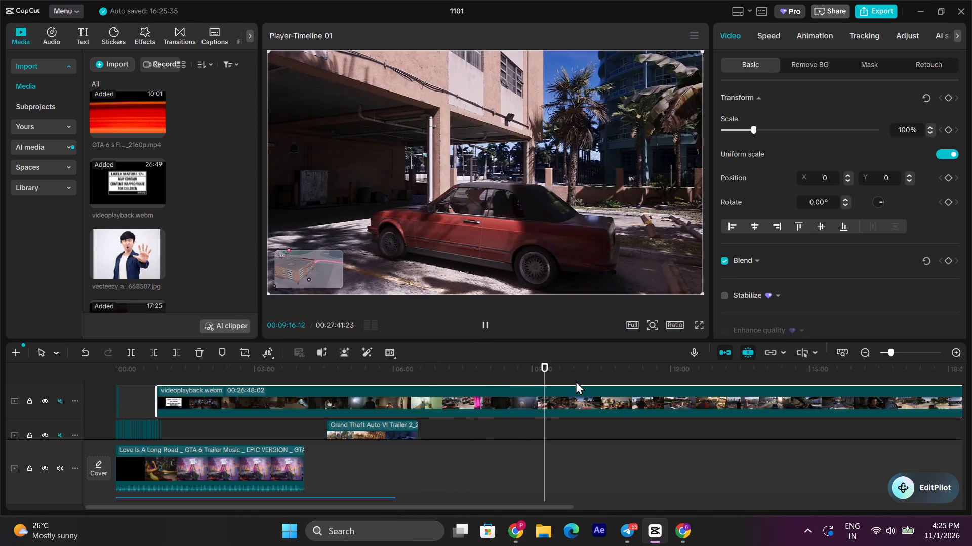
key(space)
click(612, 389)
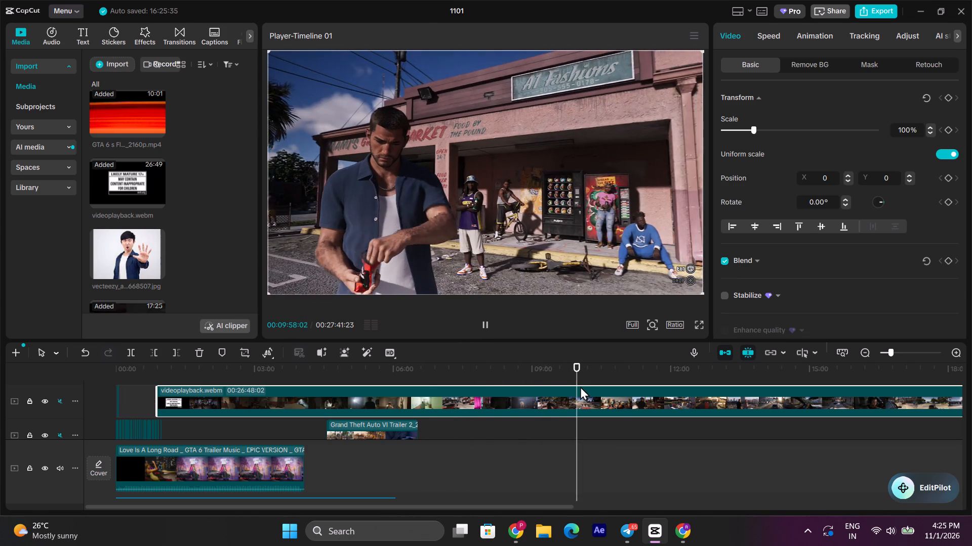
click(595, 384)
click(606, 383)
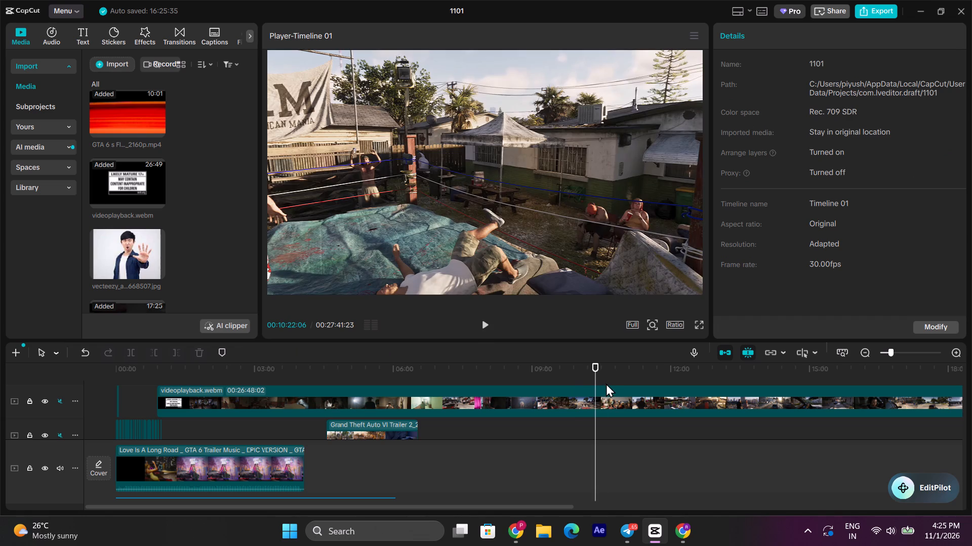
click(622, 383)
click(635, 383)
click(653, 383)
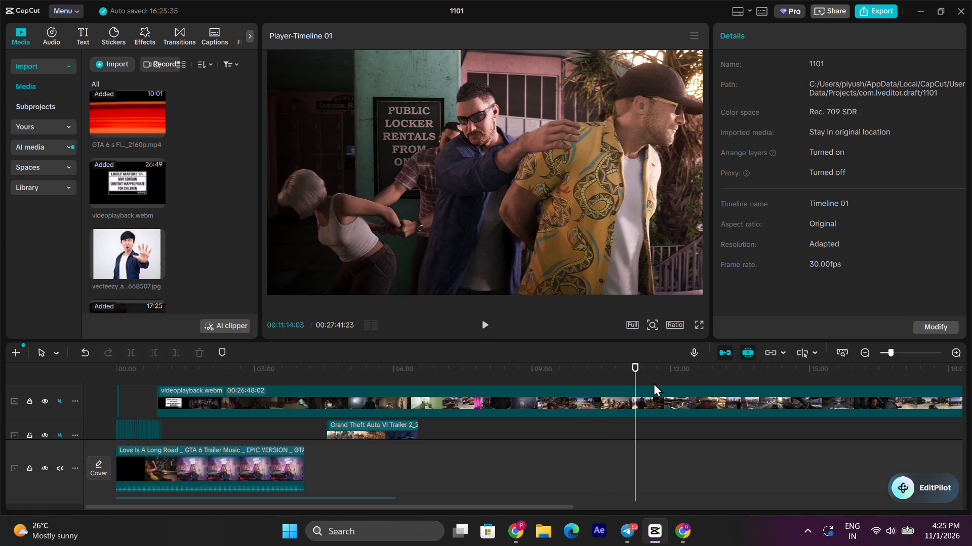
click(672, 379)
Find the start of the handcuffed arrest shot in videoplayback.webm and trim away everything before 00:11:14:02.
click(637, 384)
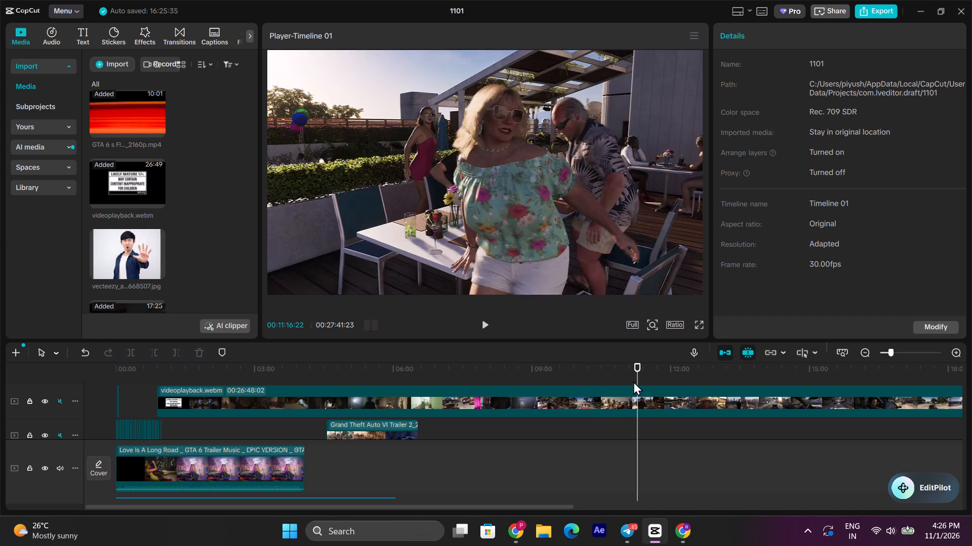
click(626, 378)
key(space)
click(639, 384)
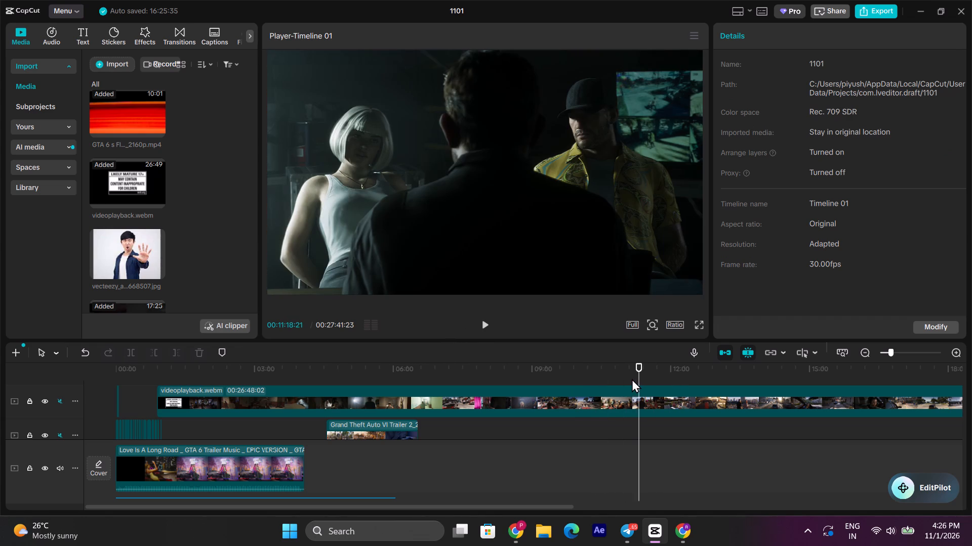
click(632, 378)
click(630, 381)
click(634, 381)
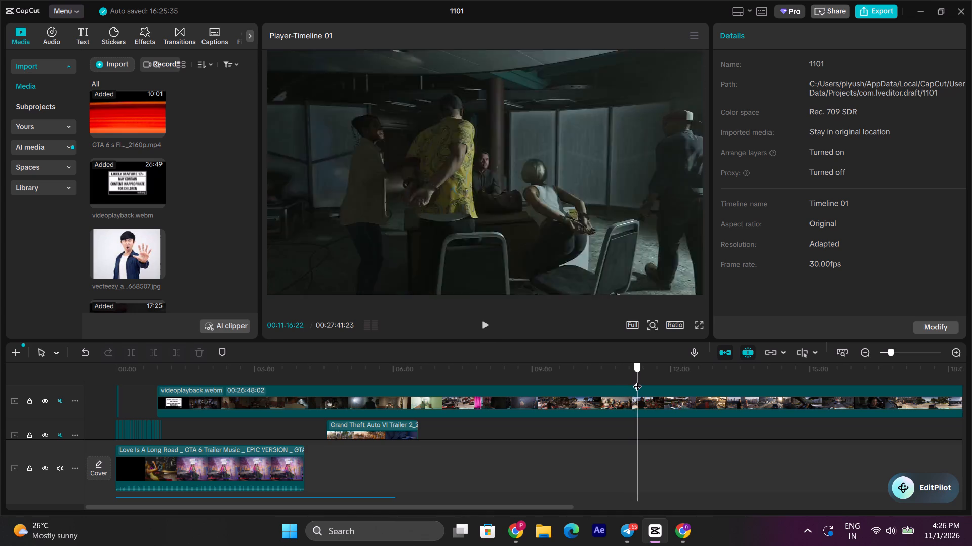
key(space)
key(space)
click(598, 408)
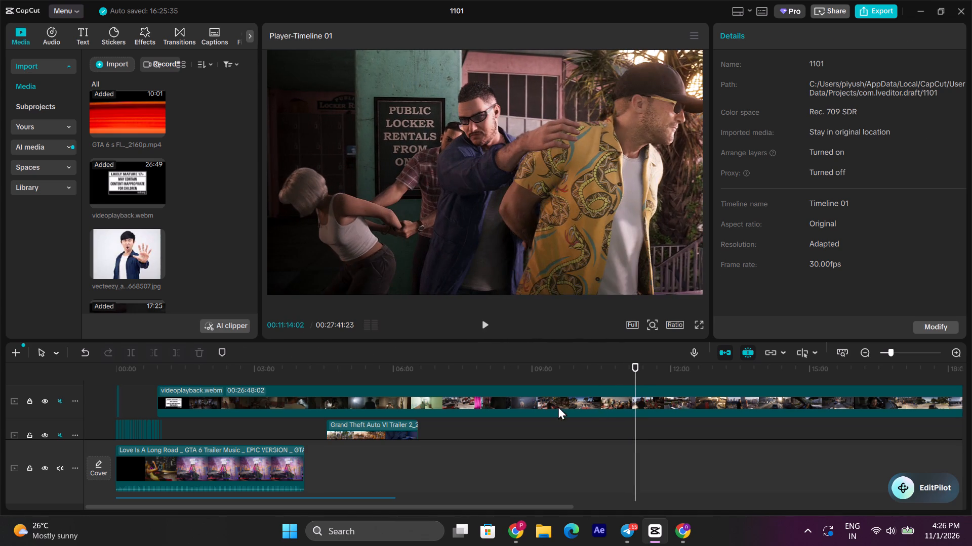
click(154, 352)
Play the arrest shot and split the videoplayback.webm clip at 00:11:17:19.
key(space)
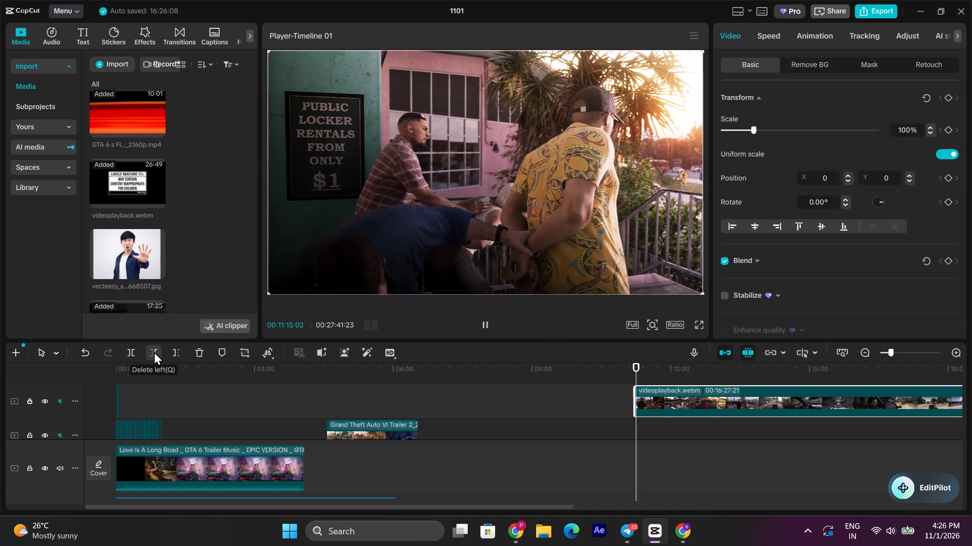
key(space)
key(space)
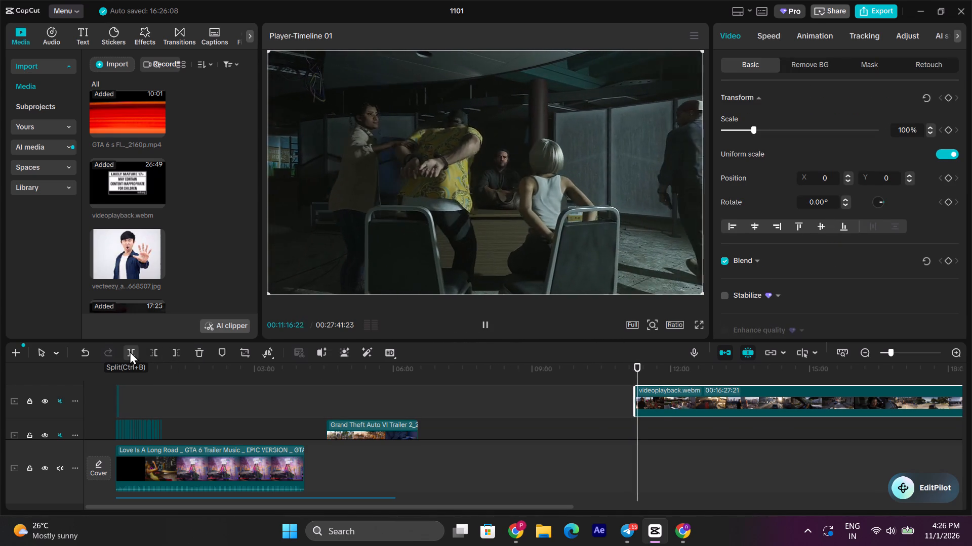
key(space)
click(132, 351)
Move the split-off arrest shot back along the timeline to about 00:00:59, on a track above the overlay shots.
triple_click(954, 351)
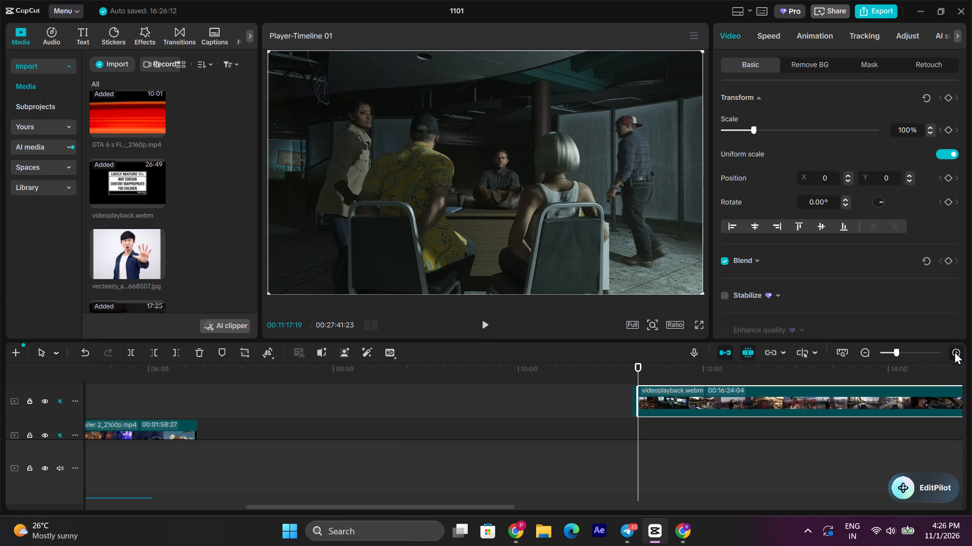
click(954, 351)
drag(620, 403, 0, 462)
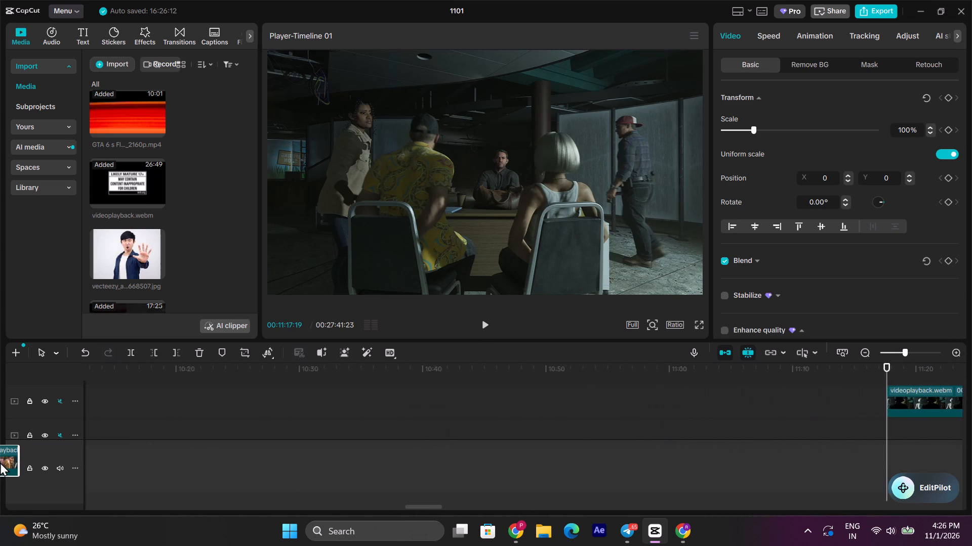
drag(0, 462, 4, 446)
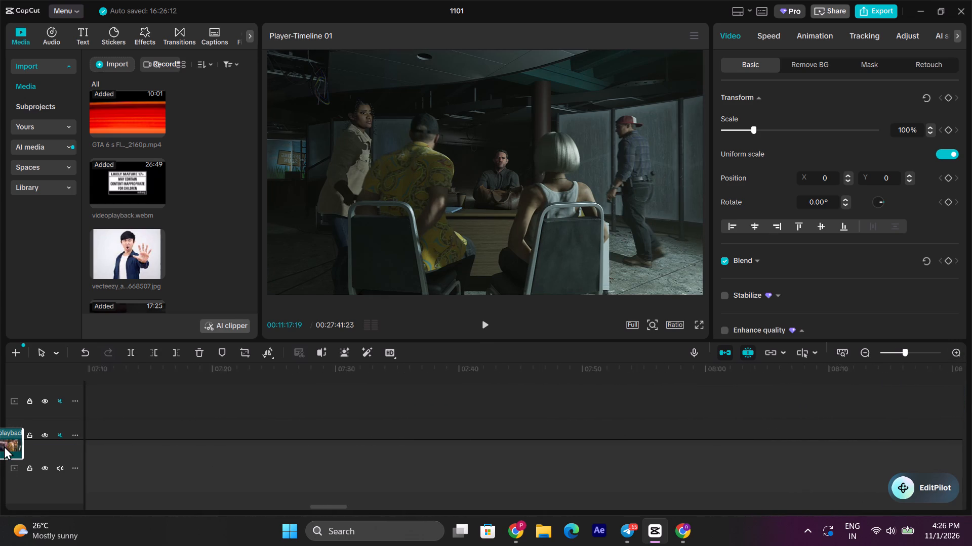
drag(4, 446, 0, 438)
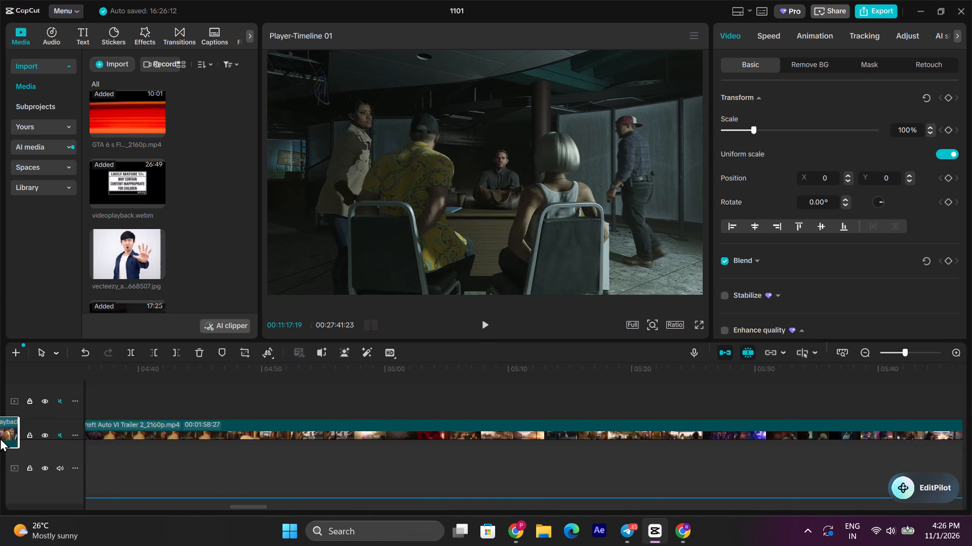
drag(0, 438, 0, 412)
scroll(314, 385, down, 4)
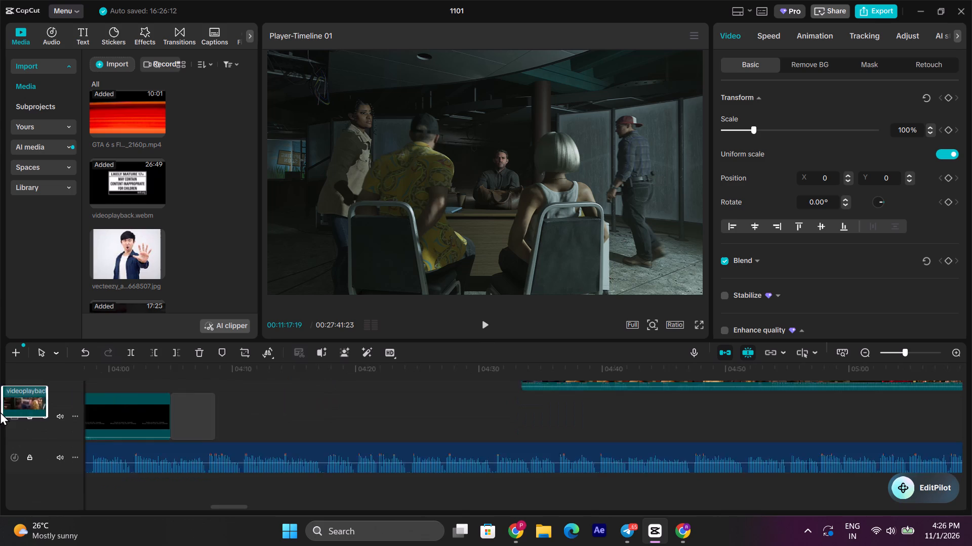
drag(0, 412, 11, 411)
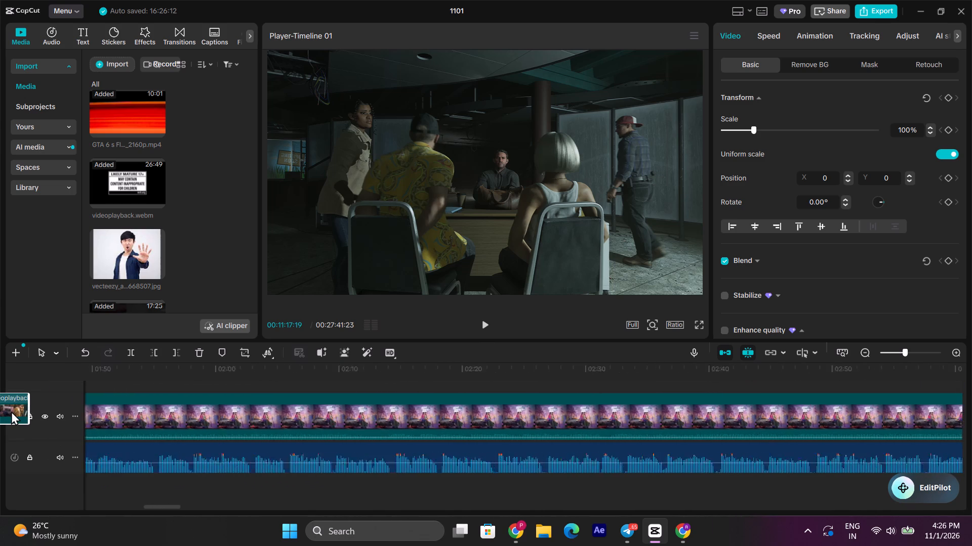
drag(11, 411, 619, 408)
scroll(592, 406, up, 2)
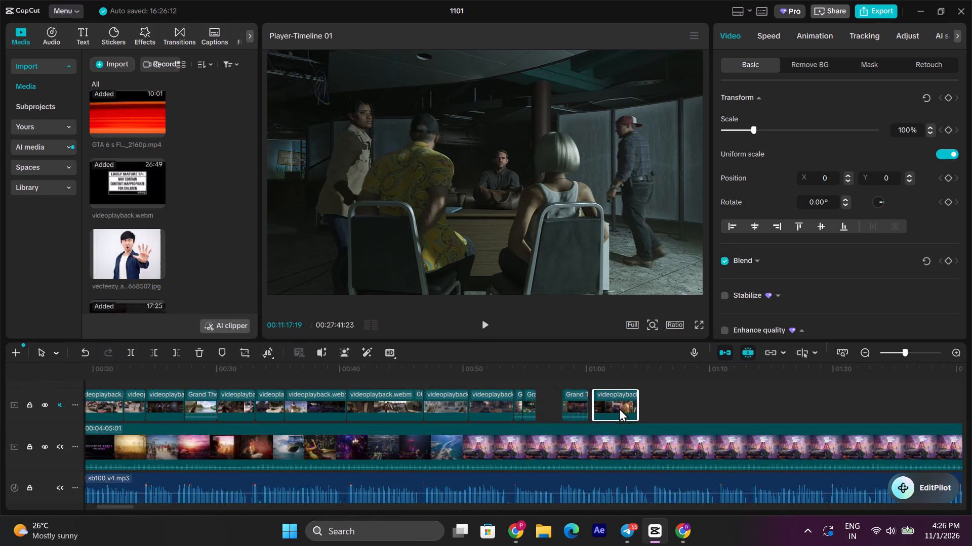
drag(619, 408, 604, 409)
Place the arrest shot in the overlay gap before the police car shot, shortening its end to fit.
click(532, 380)
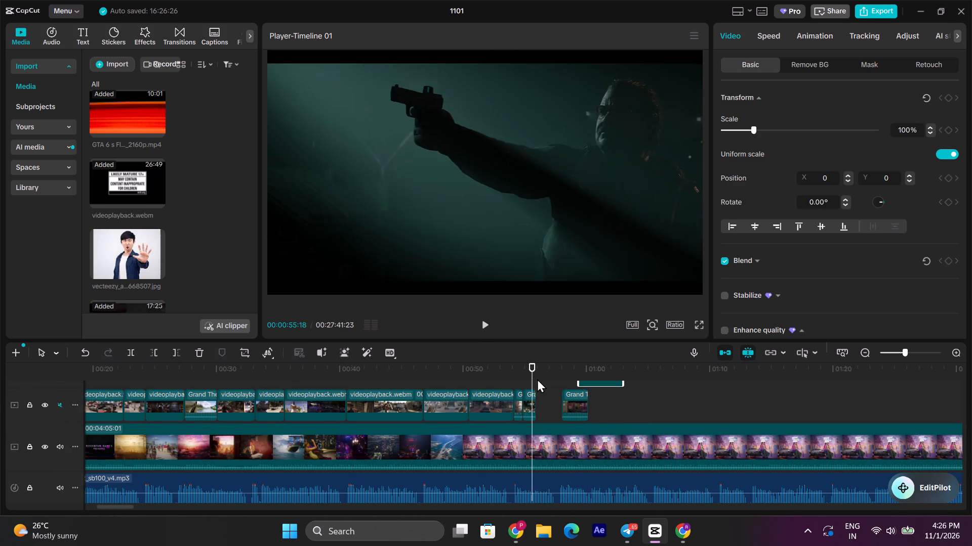
click(538, 378)
key(space)
scroll(638, 417, up, 1)
key(space)
drag(599, 386, 559, 411)
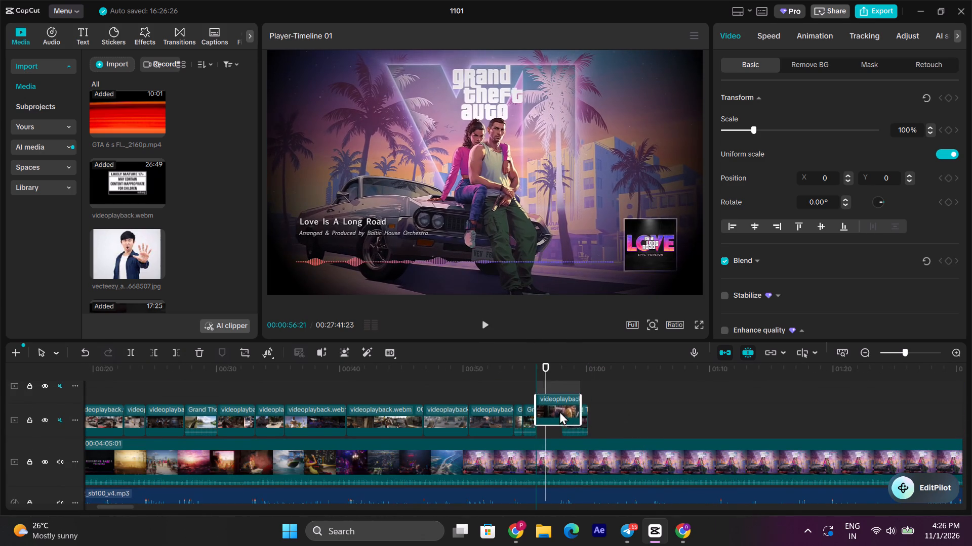
drag(559, 411, 554, 421)
drag(577, 388, 569, 388)
drag(572, 386, 570, 386)
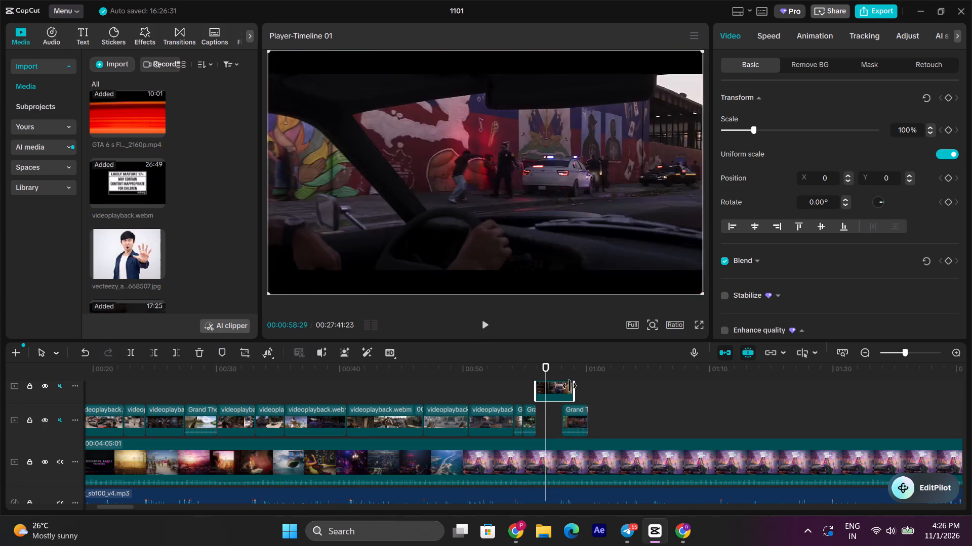
drag(570, 386, 561, 390)
drag(545, 391, 544, 426)
Trim the end of the arrest shot on the overlay track at 00:00:57:20.
double_click(556, 384)
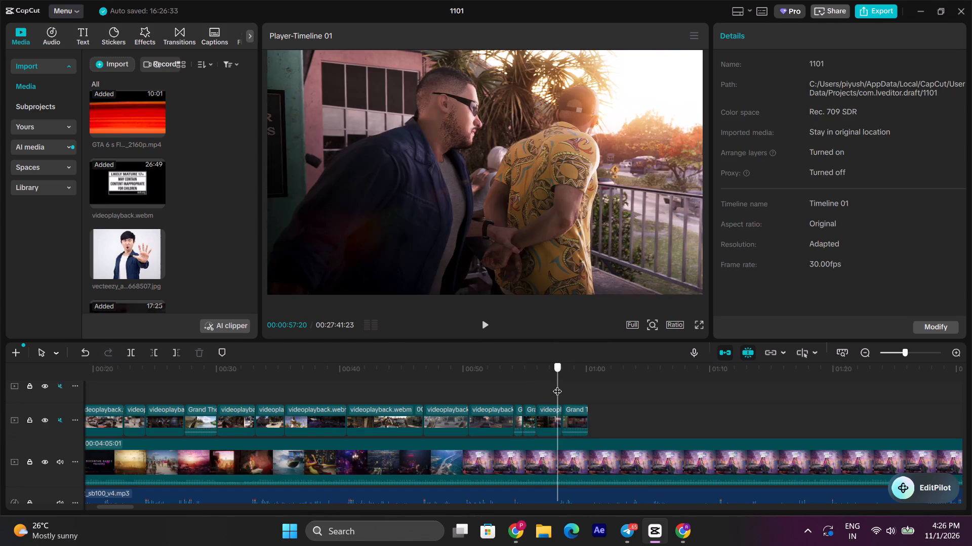
click(555, 411)
click(174, 352)
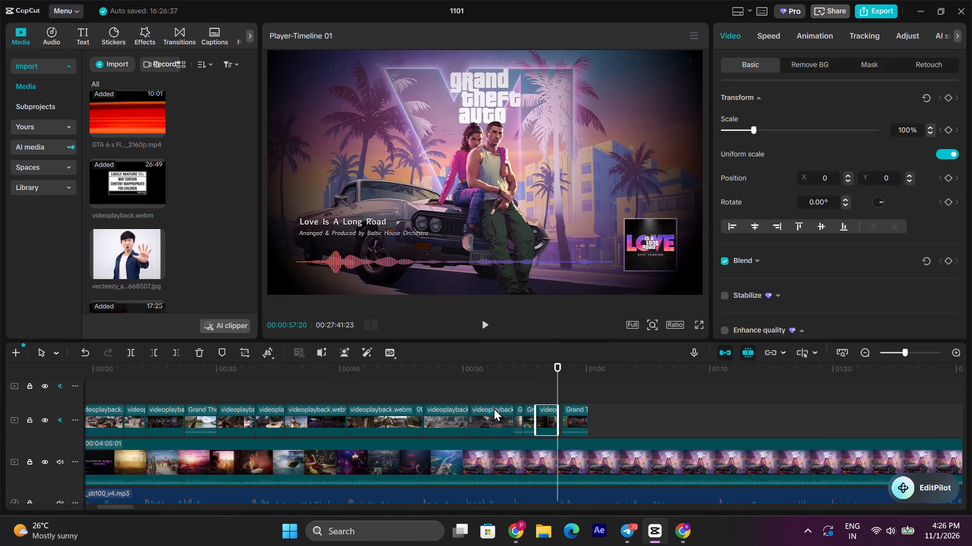
Shift the arrest shot against the police car shot and extend its start back to meet the preceding overlay shot.
drag(544, 415, 551, 415)
drag(539, 414, 536, 414)
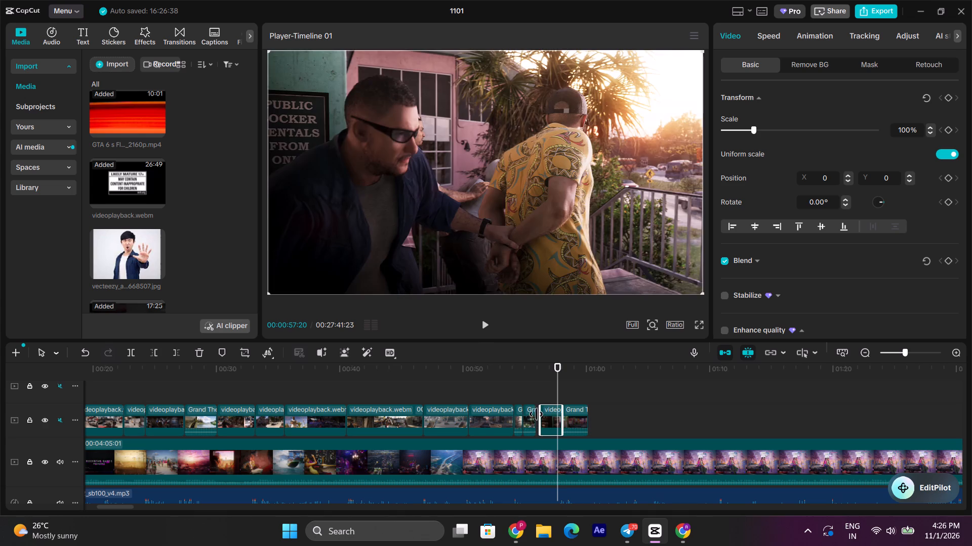
drag(536, 414, 531, 411)
click(529, 386)
key(space)
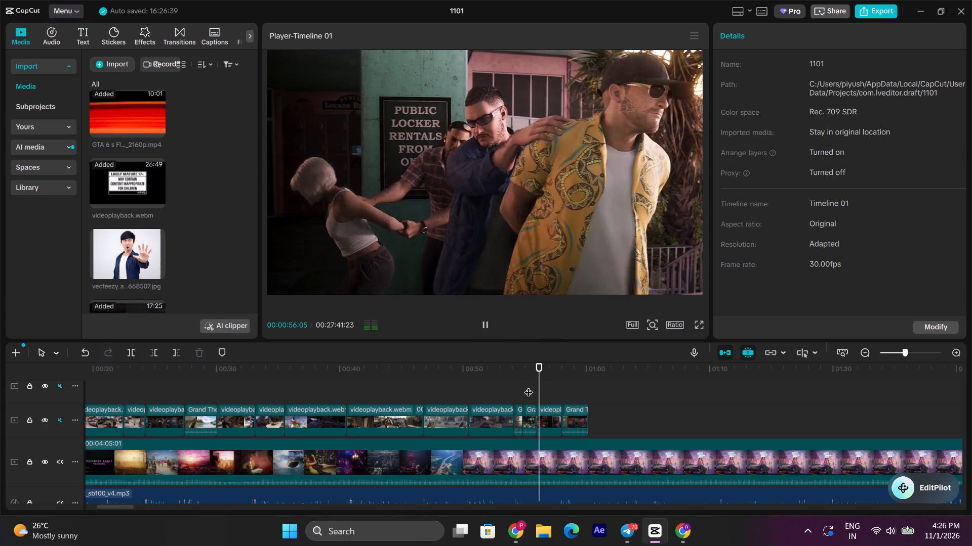
key(space)
click(547, 412)
drag(537, 414, 525, 411)
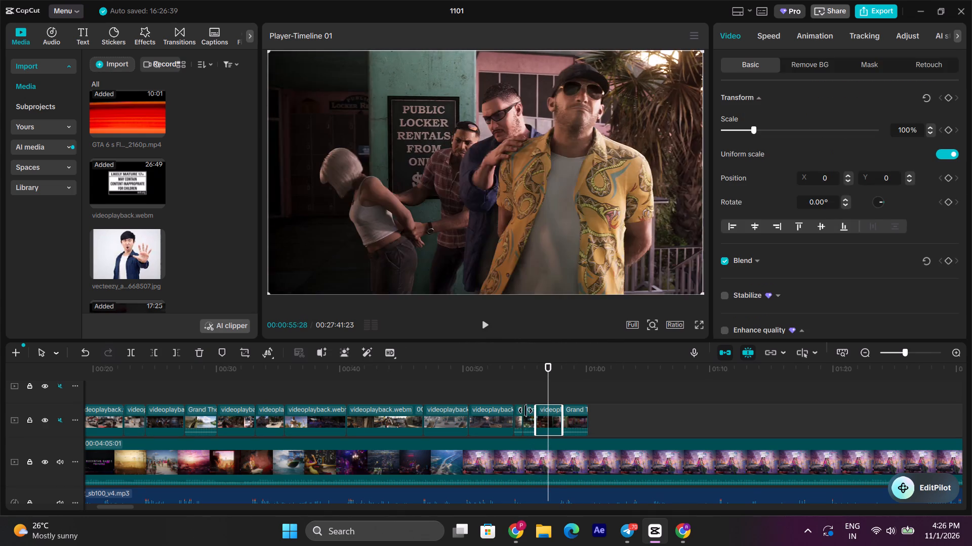
drag(525, 411, 526, 409)
Play back the overlay shots from about 00:00:55 through the police car shot.
click(532, 386)
key(space)
key(space)
key(space)
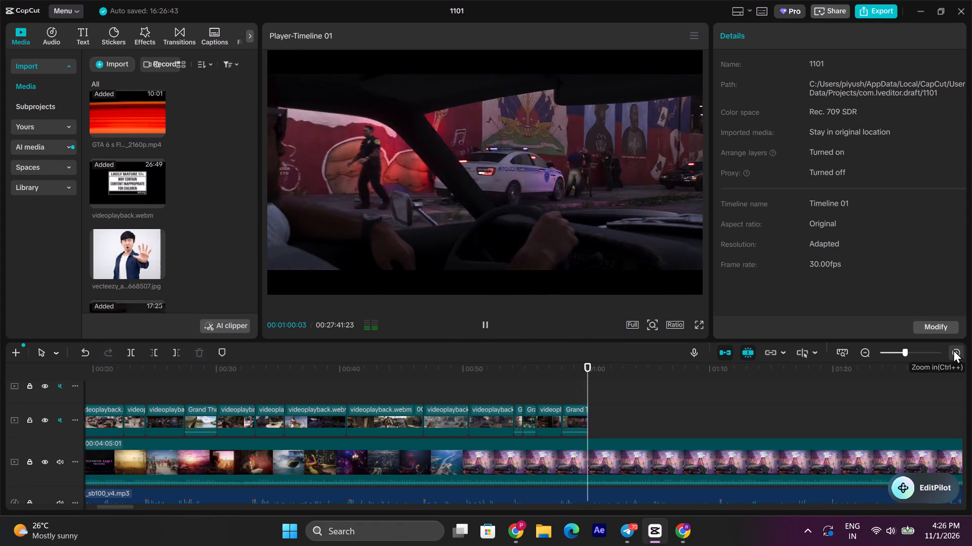
key(space)
Skim the Grand Theft Auto VI Trailer 2 clip between about 00:04:40 and 00:05:34 on the timeline for the next shot.
click(874, 356)
triple_click(871, 355)
scroll(718, 418, up, 3)
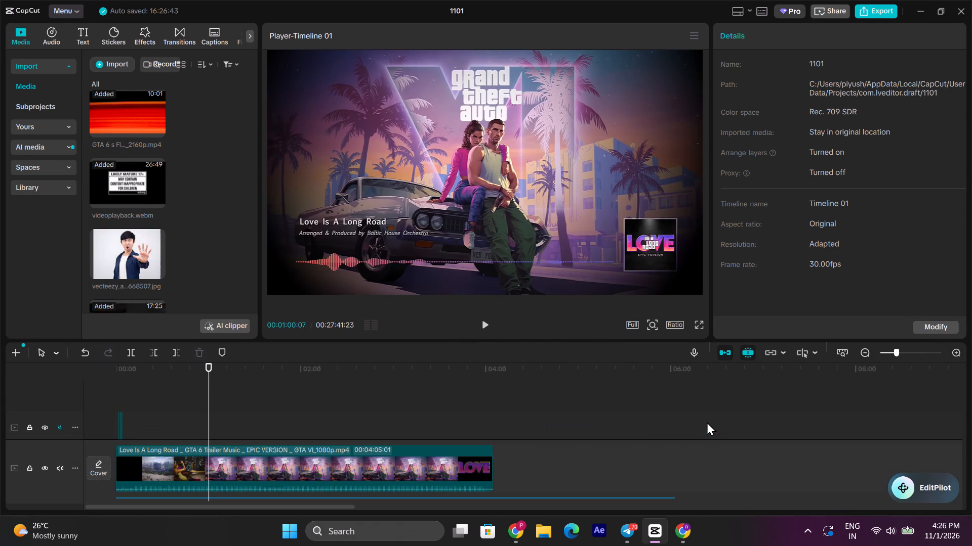
scroll(693, 457, down, 2)
click(533, 388)
scroll(535, 375, down, 2)
click(549, 373)
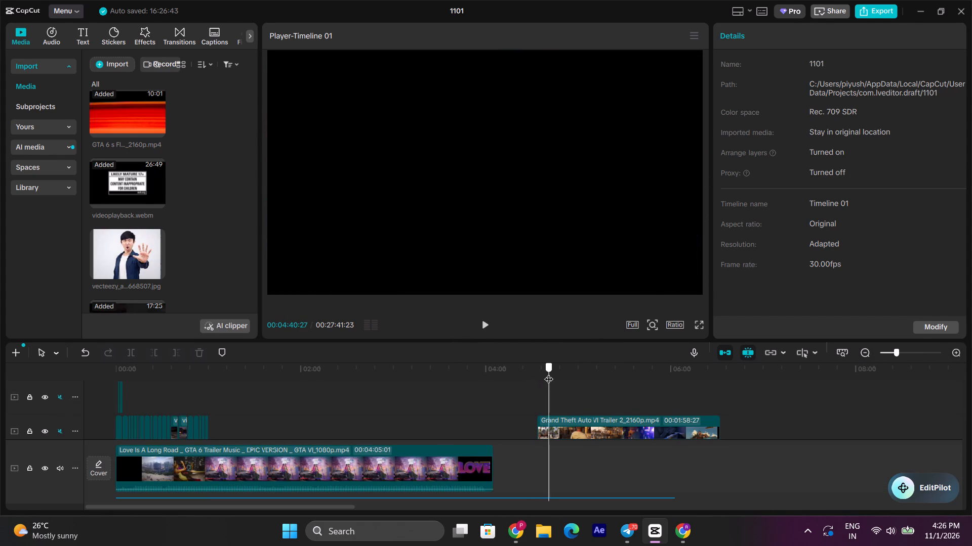
key(space)
scroll(566, 377, down, 3)
click(598, 415)
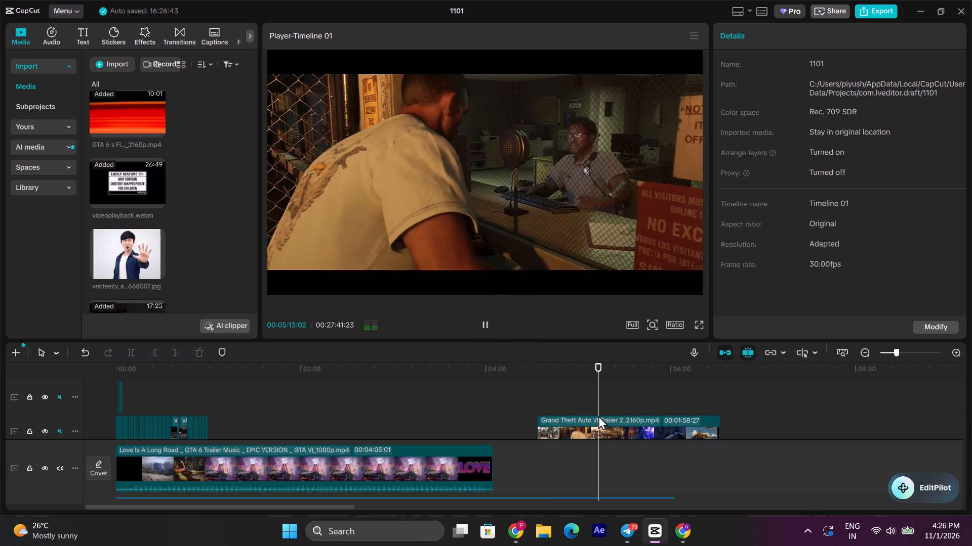
click(584, 434)
scroll(623, 409, down, 1)
click(631, 389)
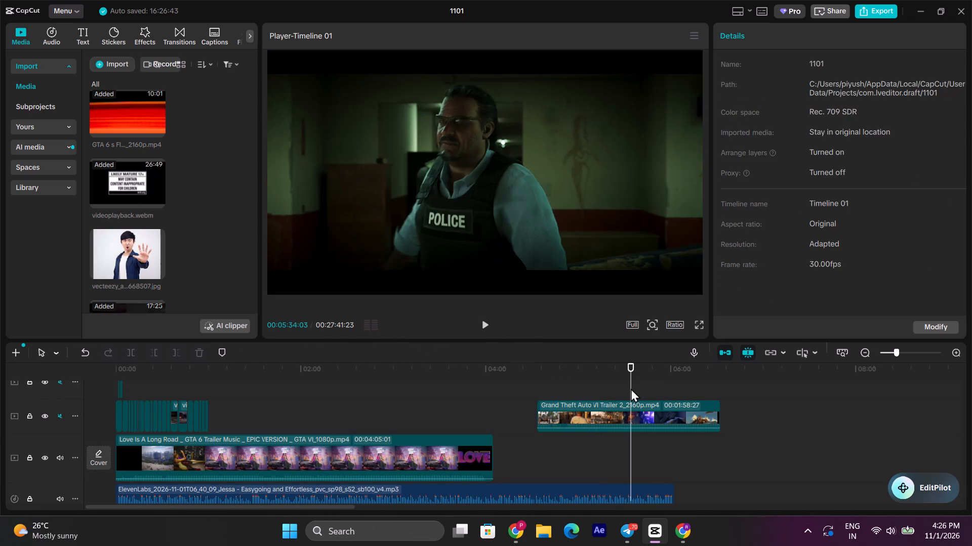
key(space)
click(617, 388)
key(space)
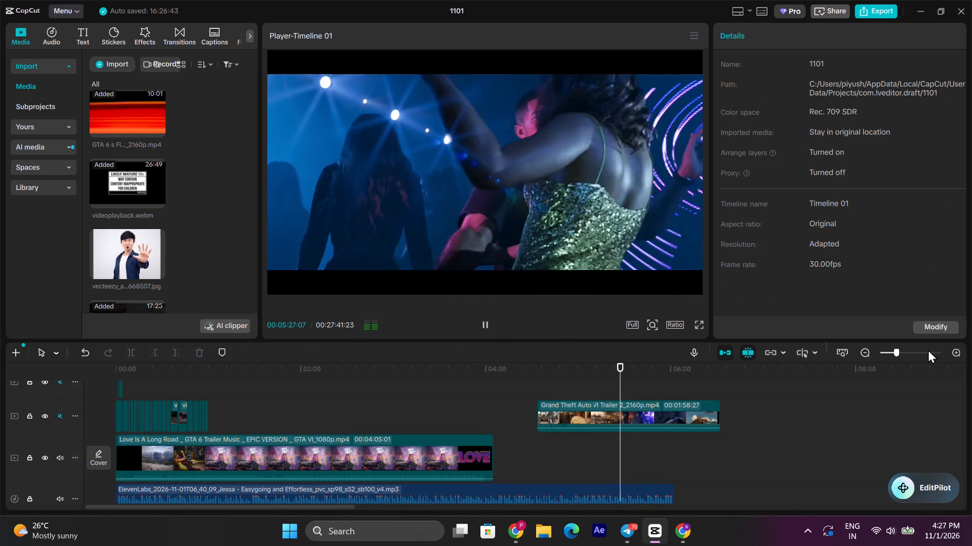
Find the start of the police vest shot in the Trailer 2 clip and trim away everything before 00:05:33:19.
double_click(955, 354)
click(666, 386)
drag(666, 386, 659, 387)
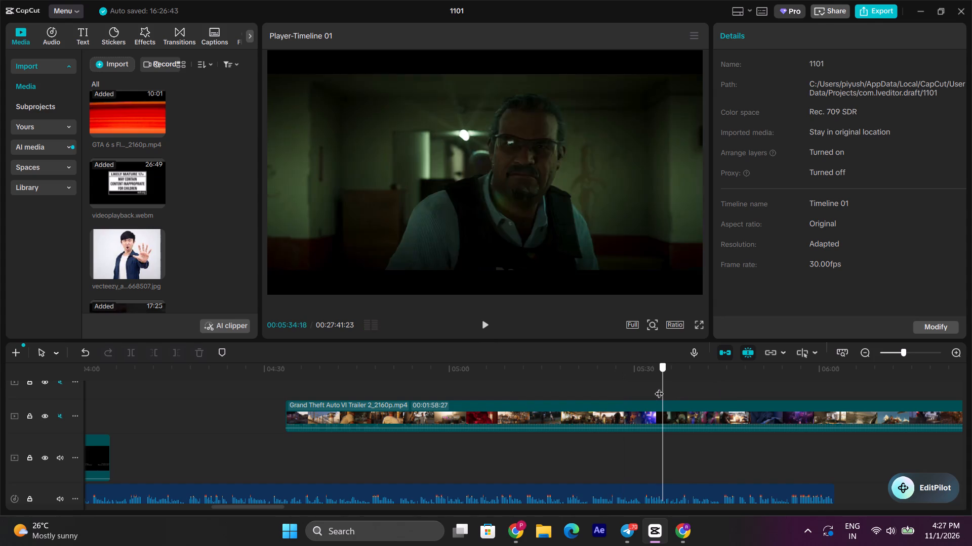
drag(659, 387, 657, 388)
click(661, 423)
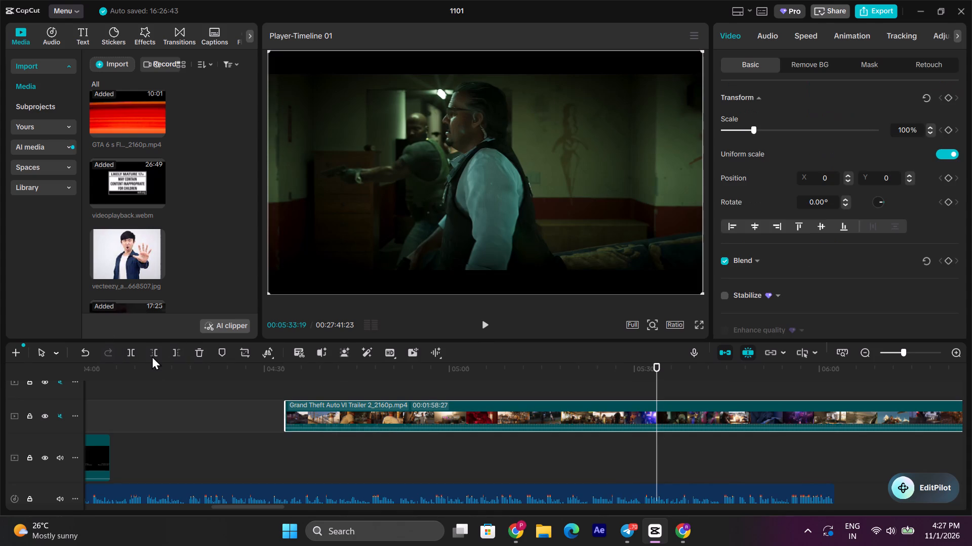
click(150, 353)
Play through the police vest shot to find its end and trim away everything after 00:05:37:04.
key(space)
key(space)
key(space)
key(space)
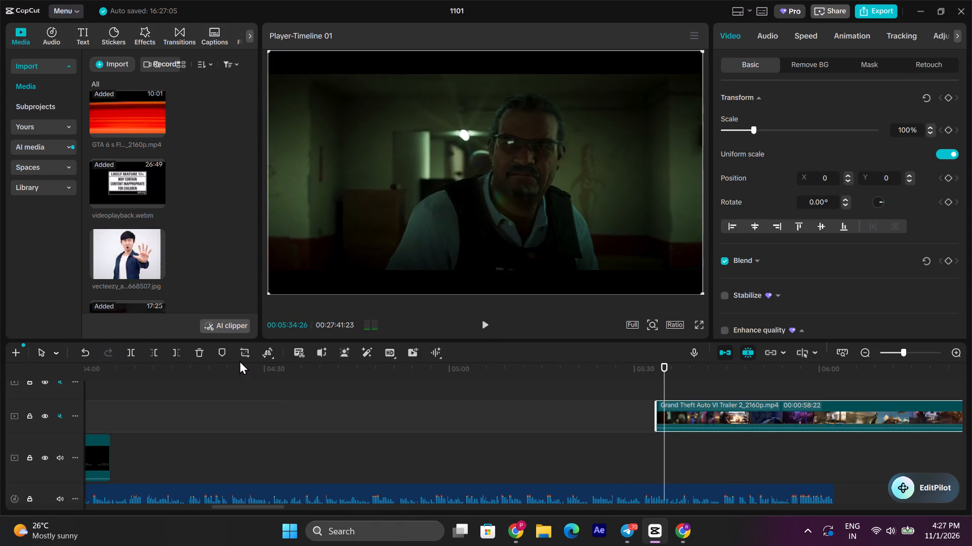
key(space)
key(space)
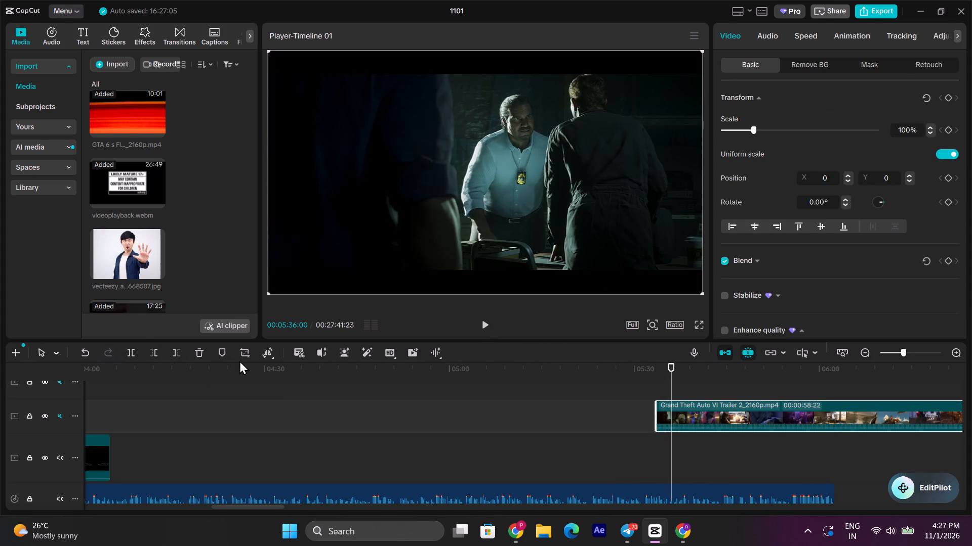
key(space)
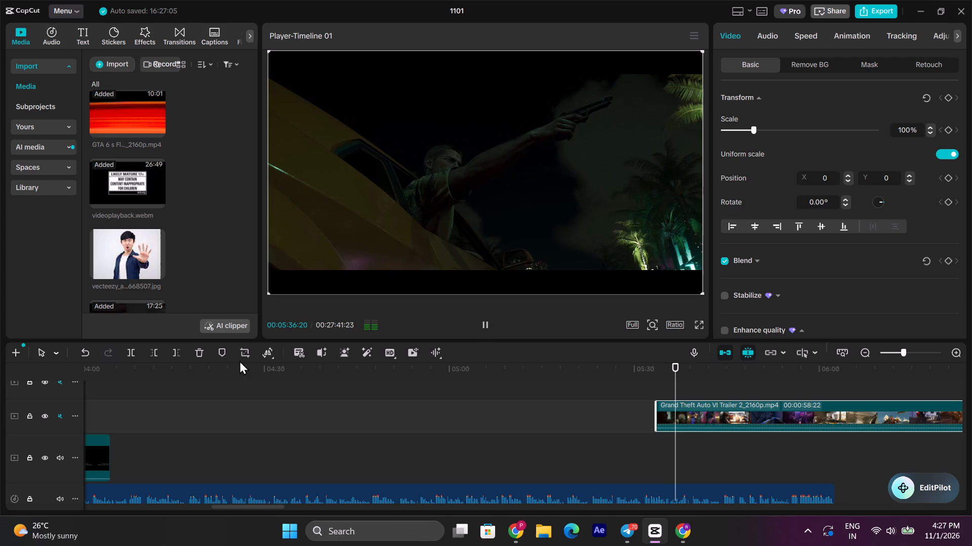
key(space)
key(space)
key(space)
click(167, 352)
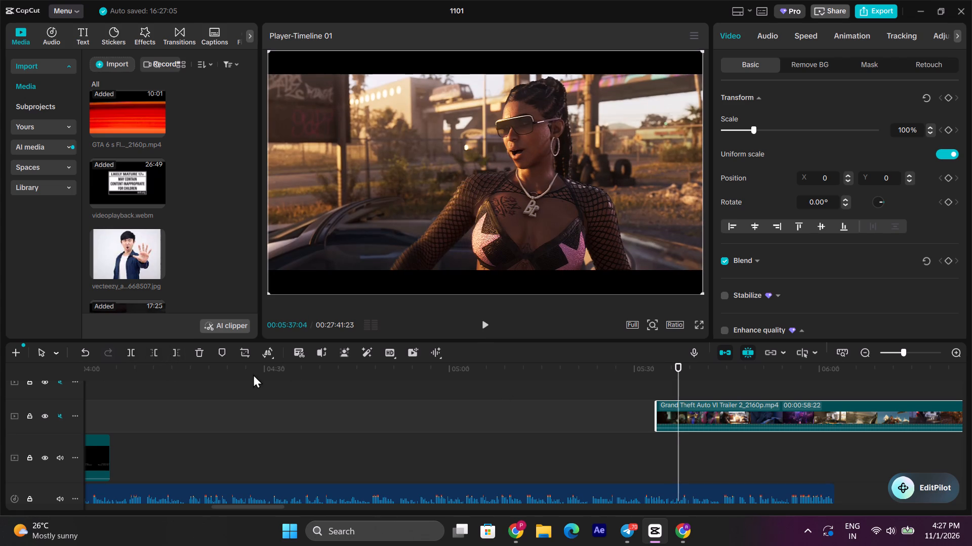
click(175, 352)
Move the police vest shot to the end of the overlay shots at about 00:01:00 and play it back.
drag(664, 411, 0, 414)
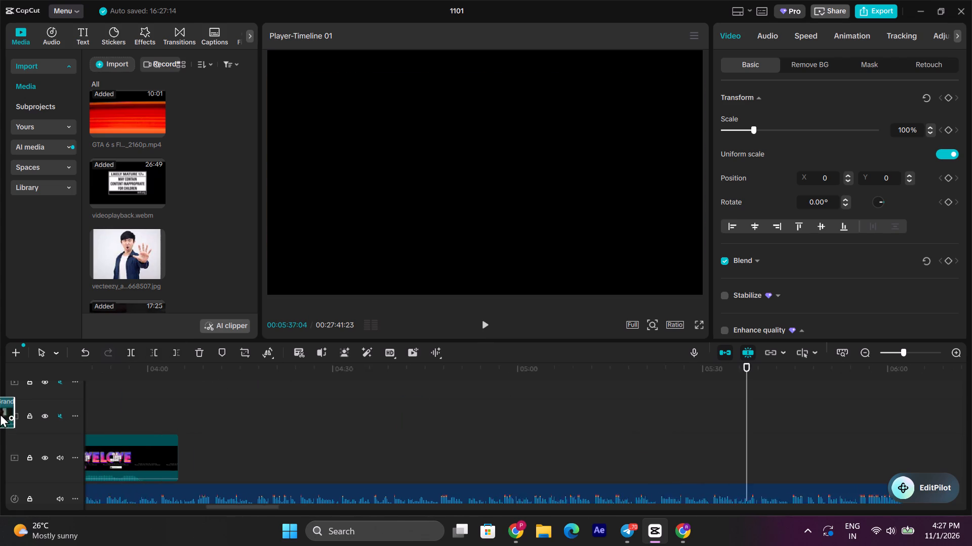
drag(0, 414, 387, 427)
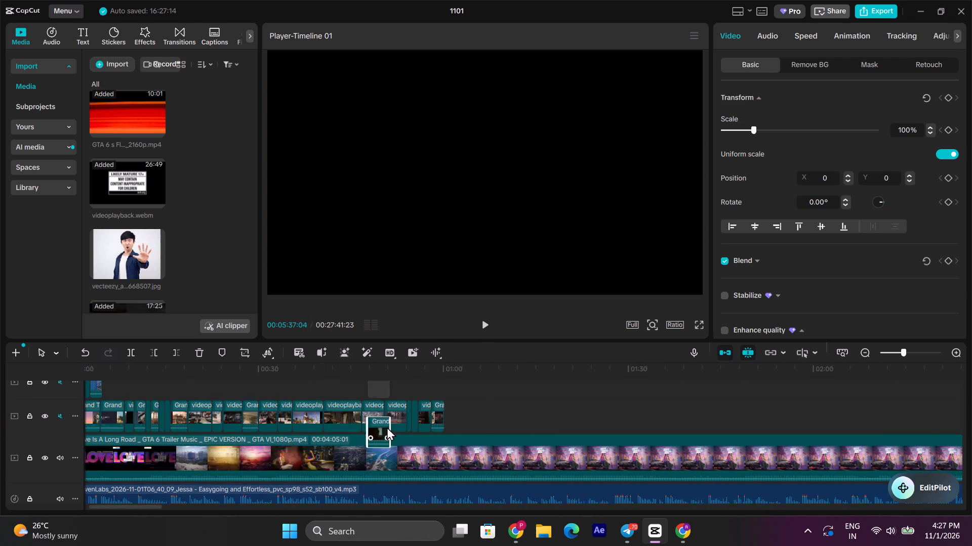
drag(387, 427, 452, 424)
click(435, 386)
key(space)
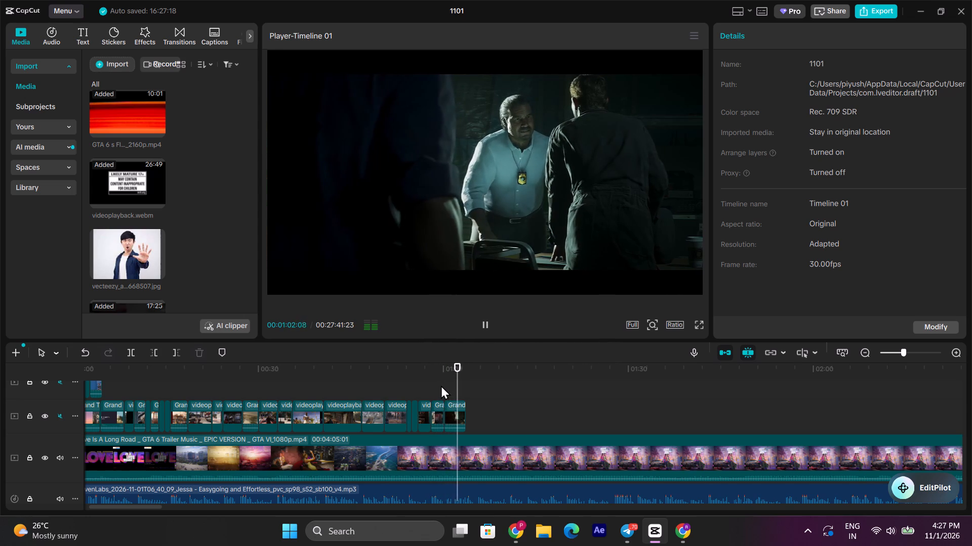
key(space)
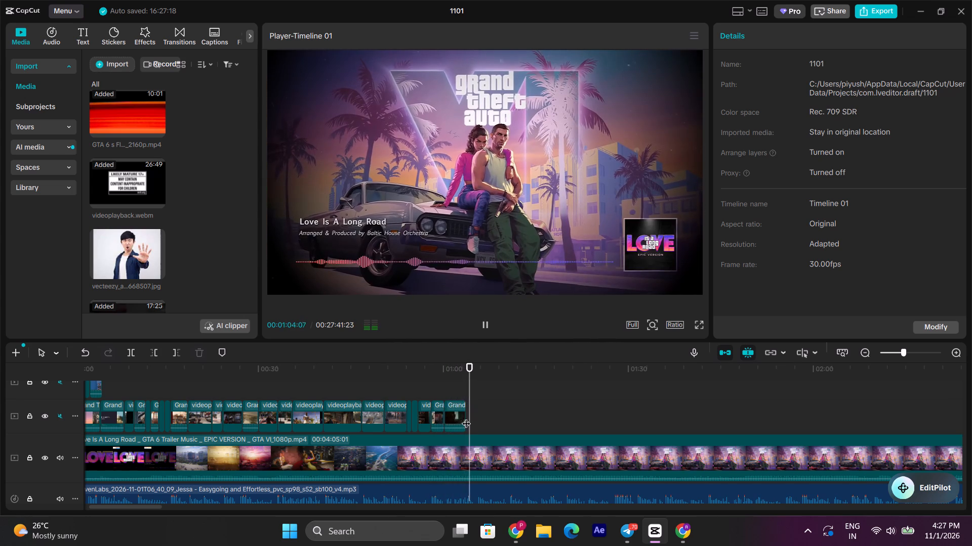
Shorten the end of the police vest shot to about 00:01:03:11, cutting off the frames of the woman in sunglasses.
click(457, 383)
key(space)
key(space)
click(460, 416)
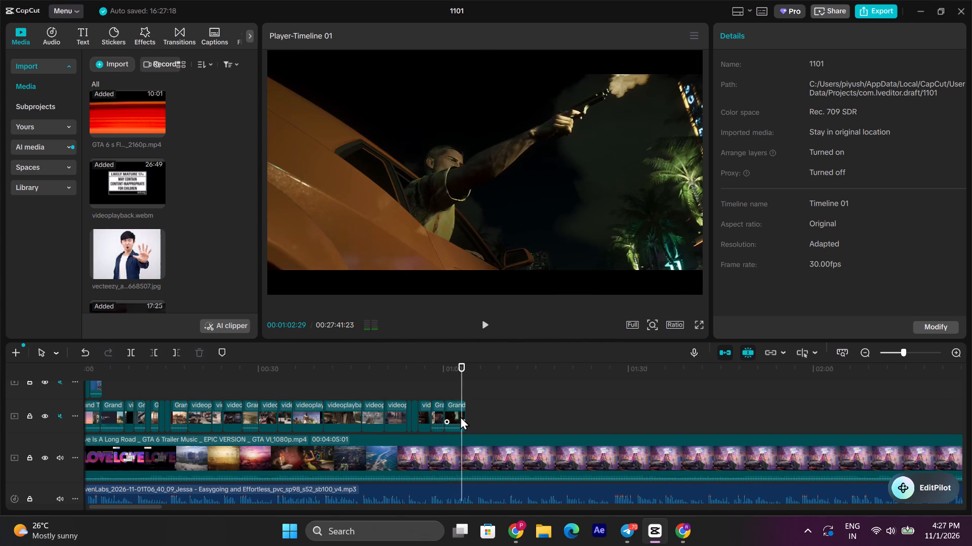
key(space)
key(space)
key(space)
key(space)
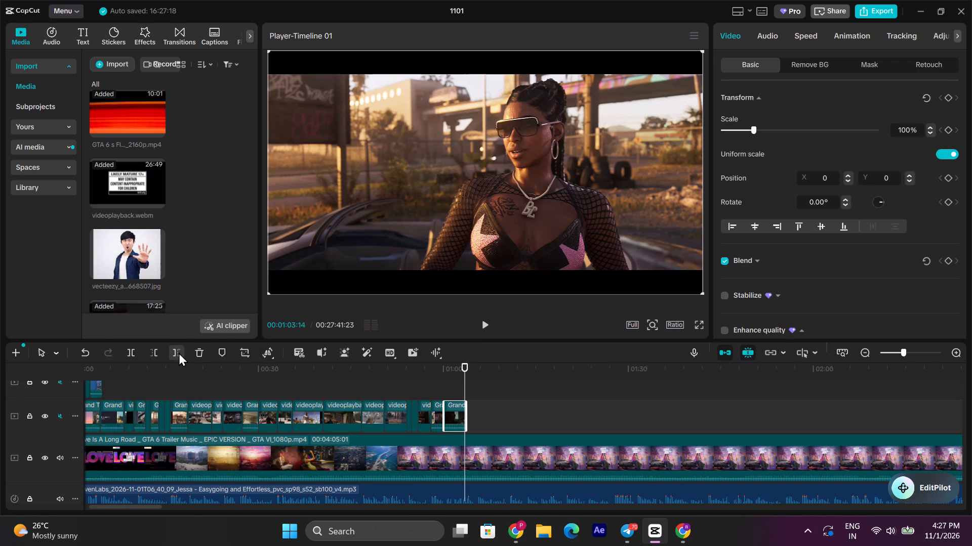
triple_click(952, 353)
double_click(953, 353)
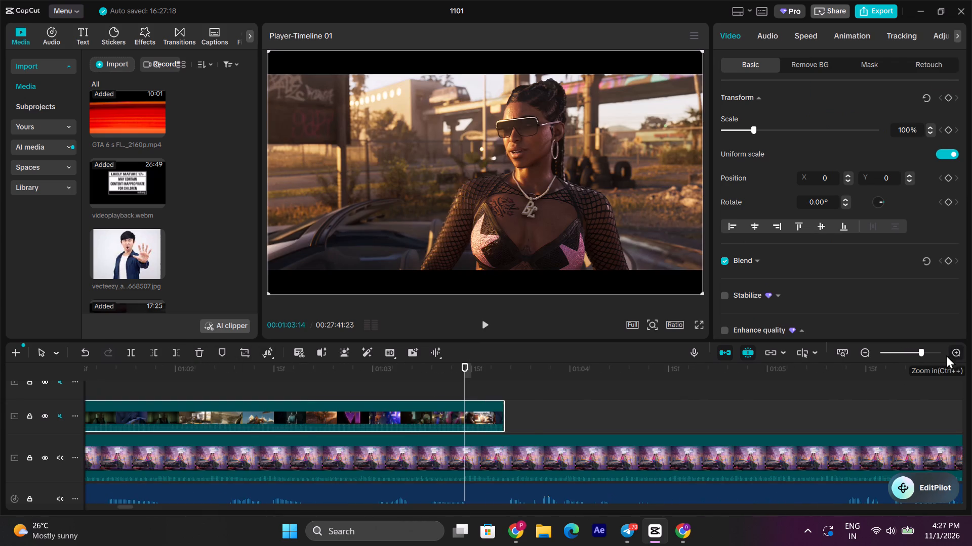
drag(506, 415, 443, 416)
click(433, 388)
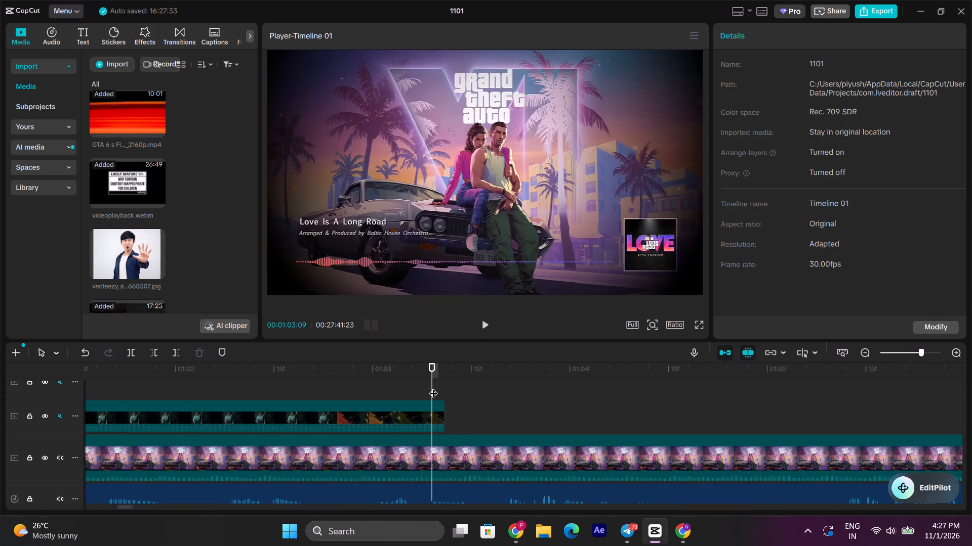
key(space)
drag(450, 371, 444, 371)
drag(440, 371, 445, 371)
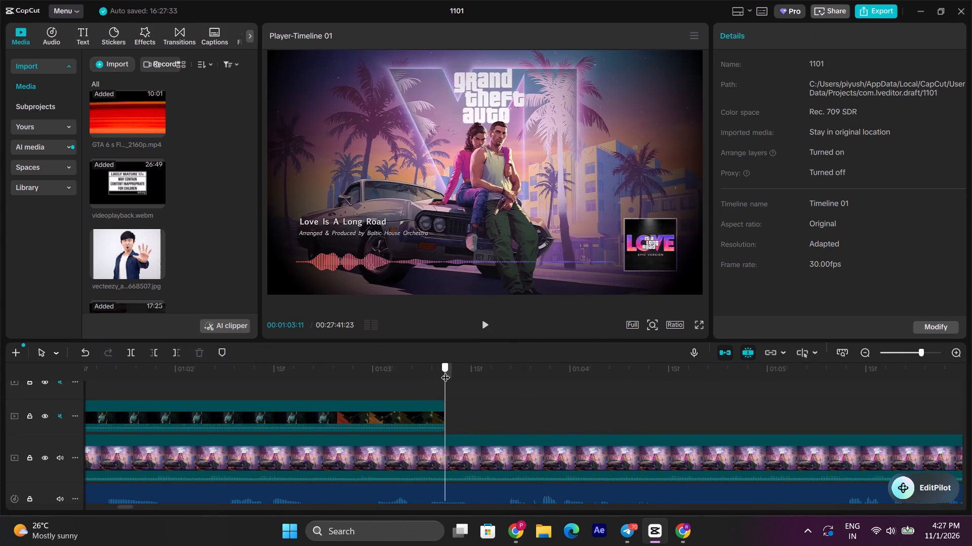
drag(445, 371, 455, 371)
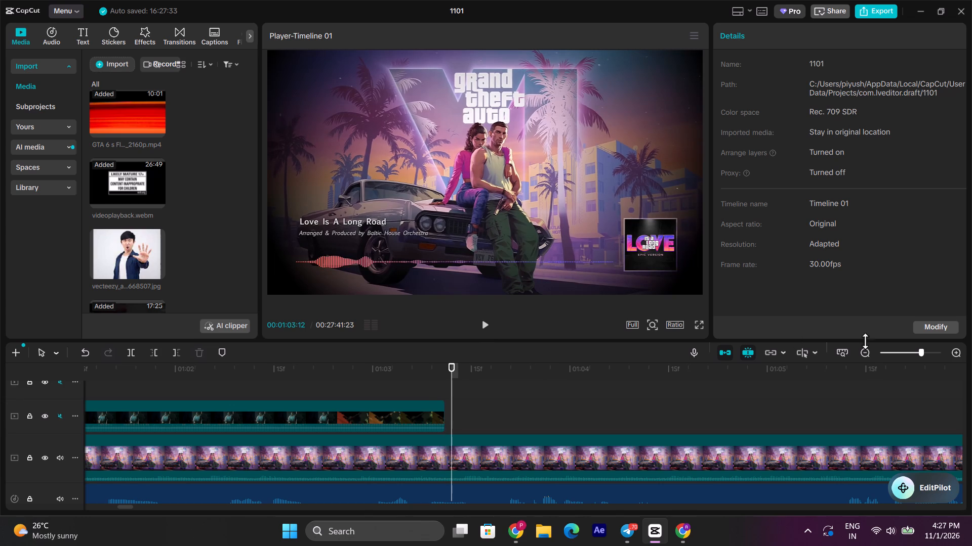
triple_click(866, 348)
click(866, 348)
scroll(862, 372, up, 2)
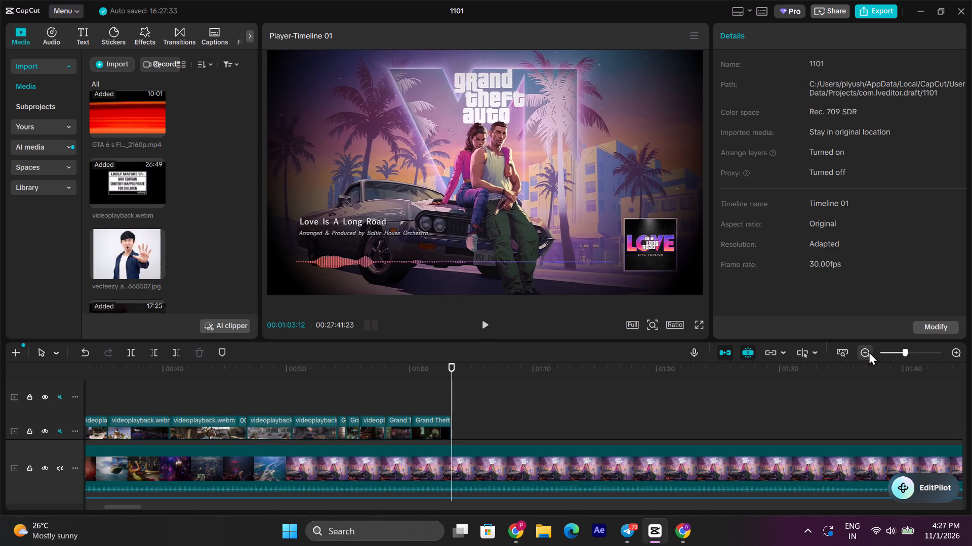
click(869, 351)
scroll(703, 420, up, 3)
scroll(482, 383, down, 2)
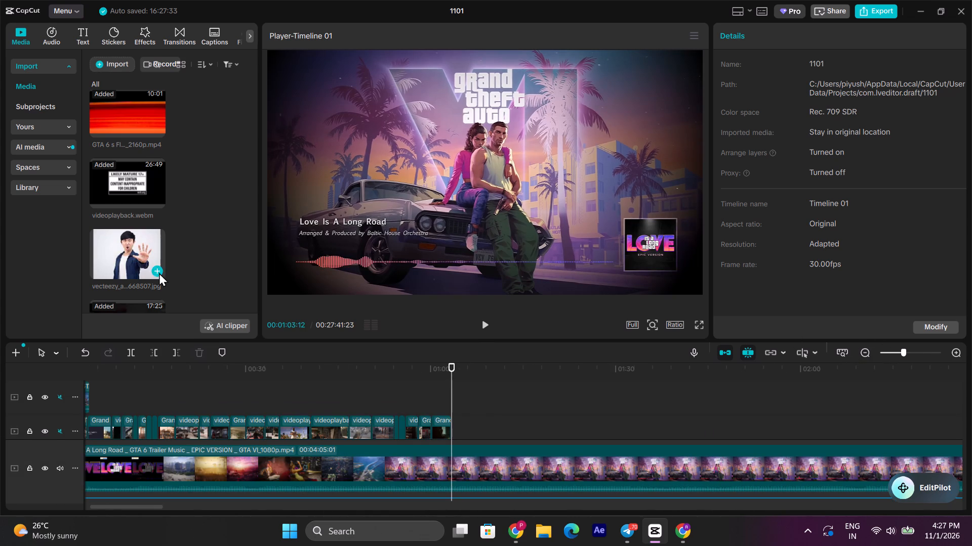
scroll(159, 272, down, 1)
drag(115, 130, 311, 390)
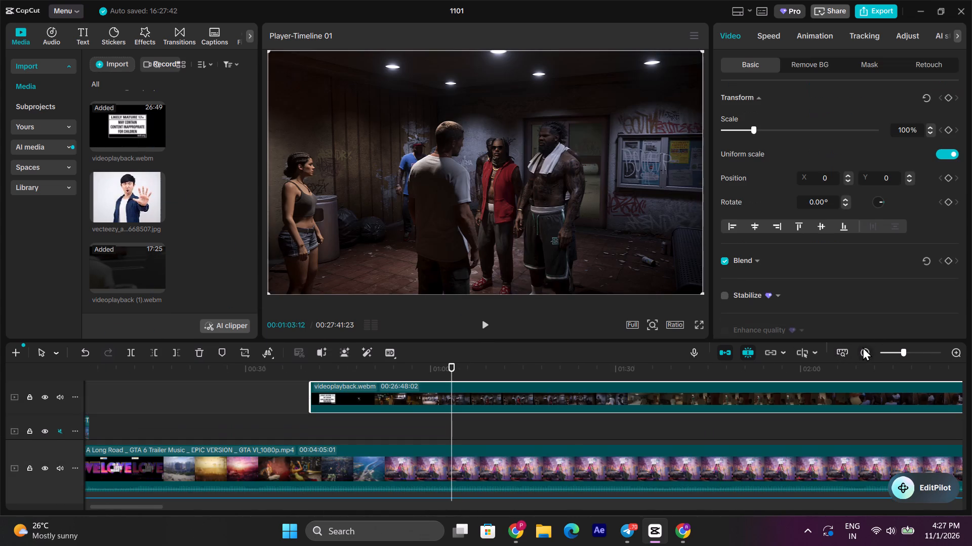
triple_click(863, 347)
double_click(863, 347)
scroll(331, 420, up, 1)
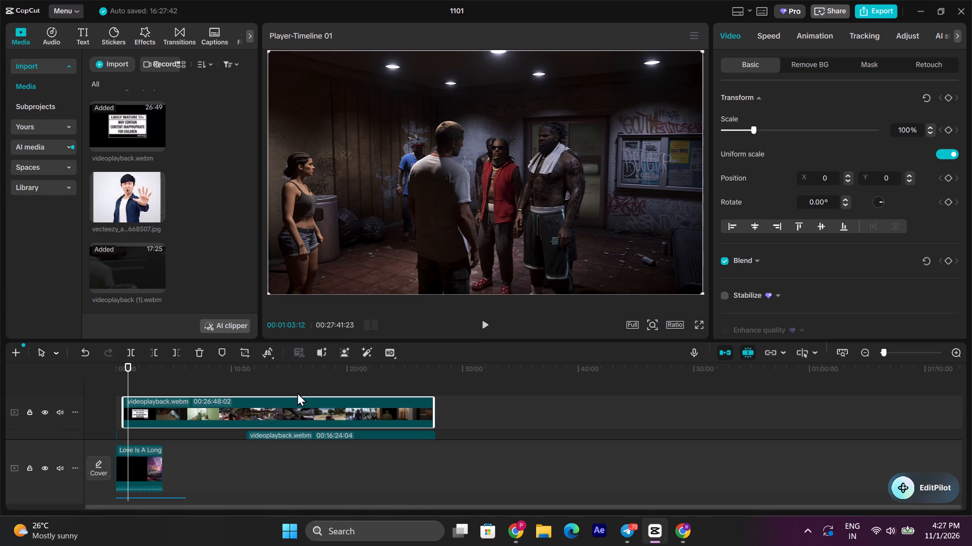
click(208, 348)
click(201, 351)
Find the masked store robbery scene in the long videoplayback.webm clip and trim away everything before 00:12:52:06.
scroll(258, 389, down, 1)
click(257, 369)
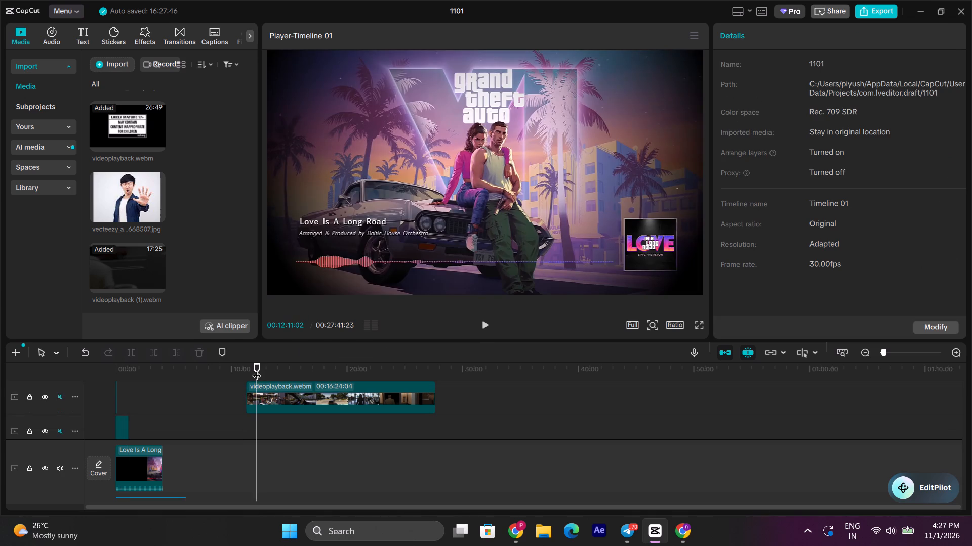
drag(257, 369, 276, 369)
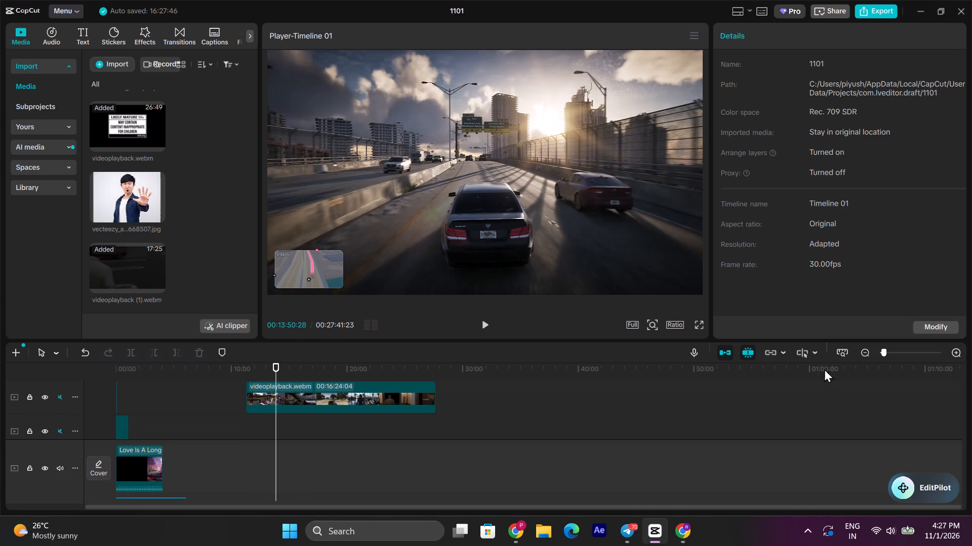
triple_click(955, 348)
scroll(439, 406, up, 1)
drag(363, 380, 356, 380)
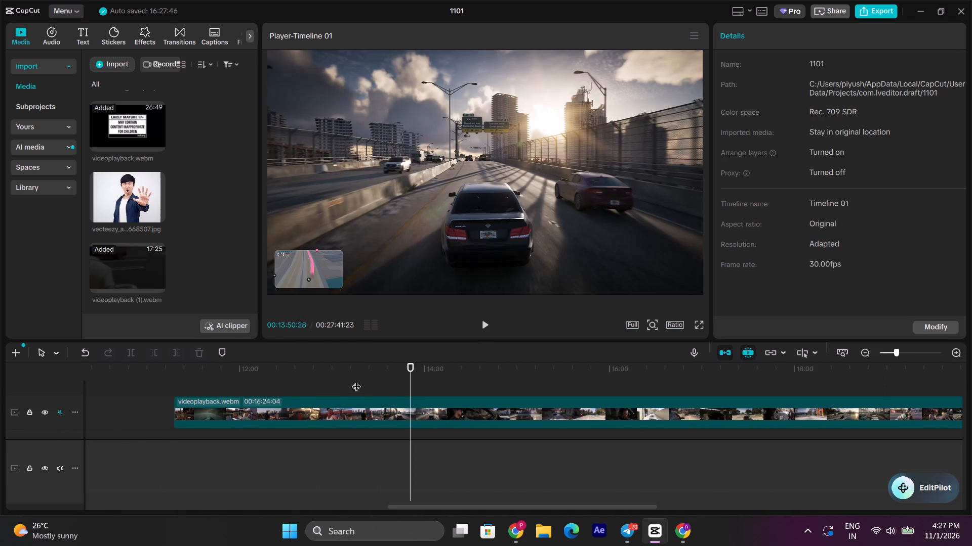
drag(356, 380, 358, 380)
click(320, 378)
click(327, 411)
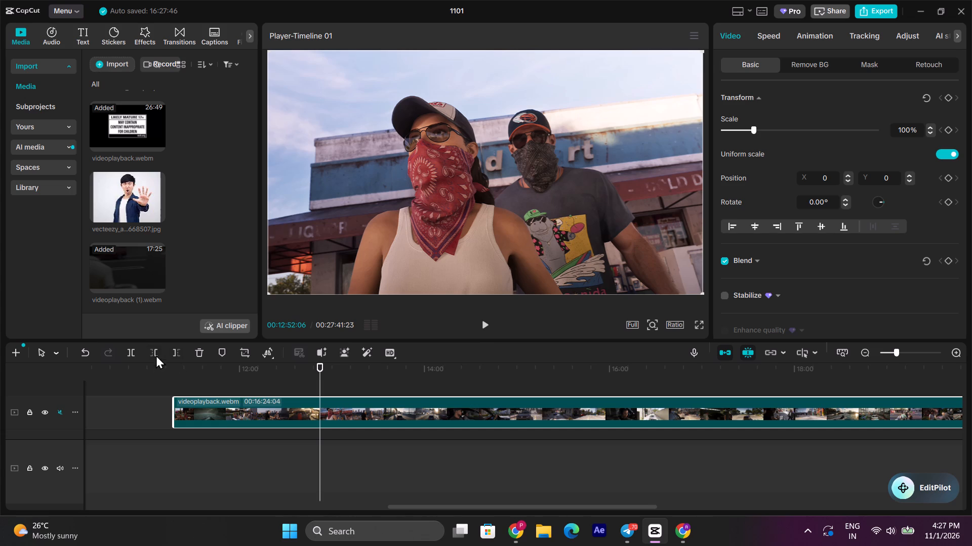
click(149, 351)
Play the masked robbers scene and split the videoplayback.webm clip at 00:12:56:17.
key(space)
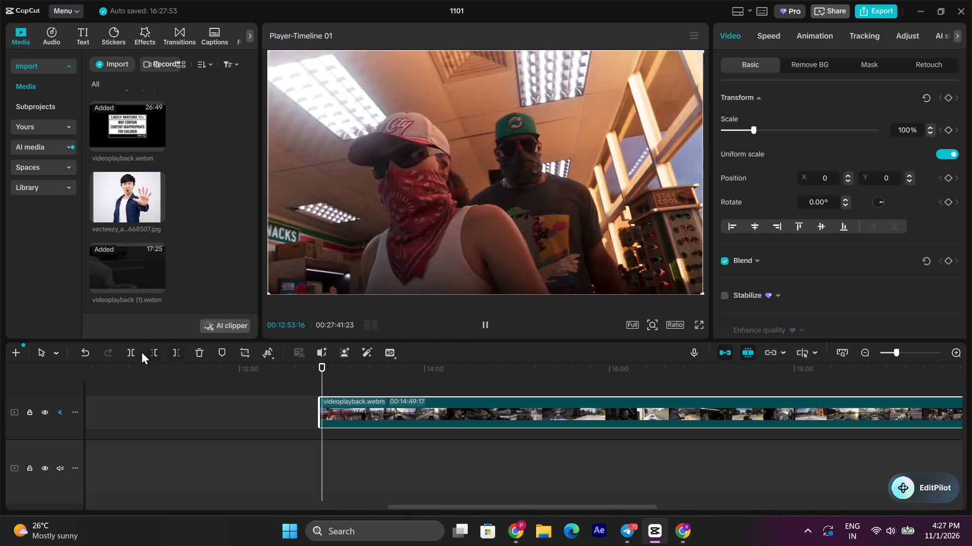
key(space)
key(space)
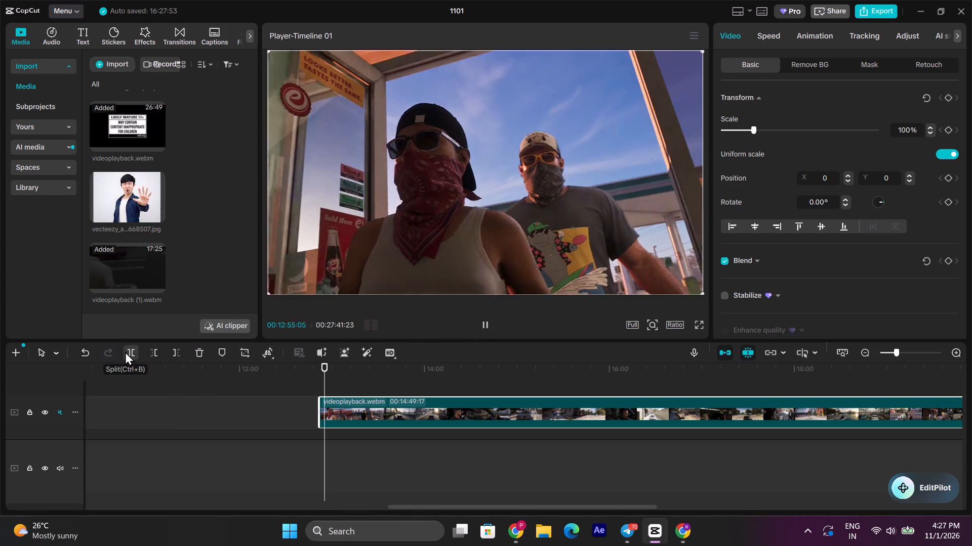
key(space)
key(space)
click(125, 351)
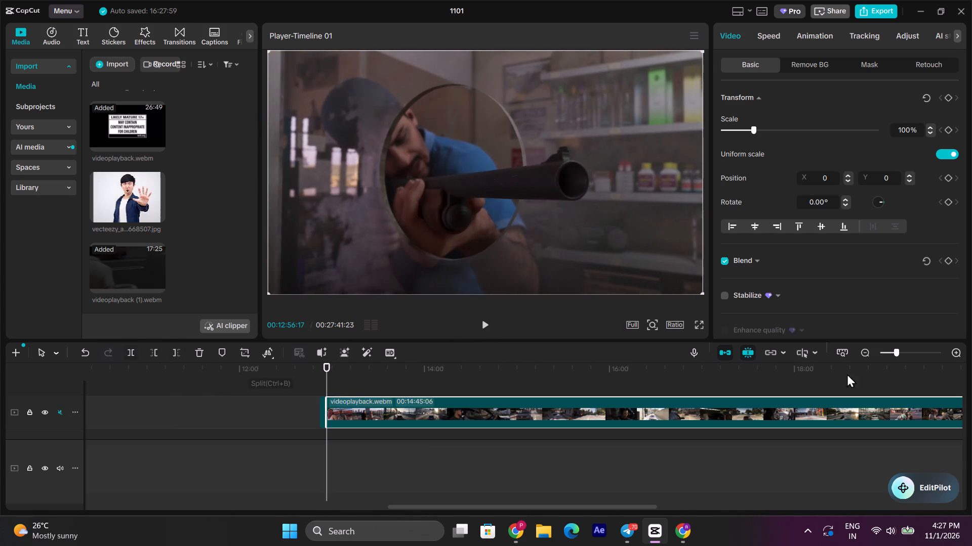
Move the split-off masked robbers shot to the end of the overlay shots at about 00:01:03, directly after the police vest shot.
click(963, 352)
triple_click(956, 350)
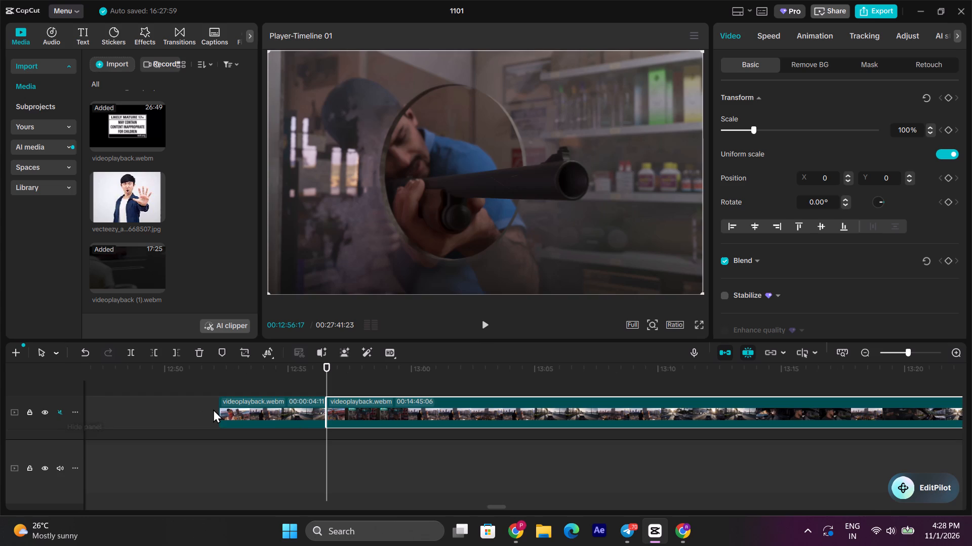
drag(239, 409, 0, 370)
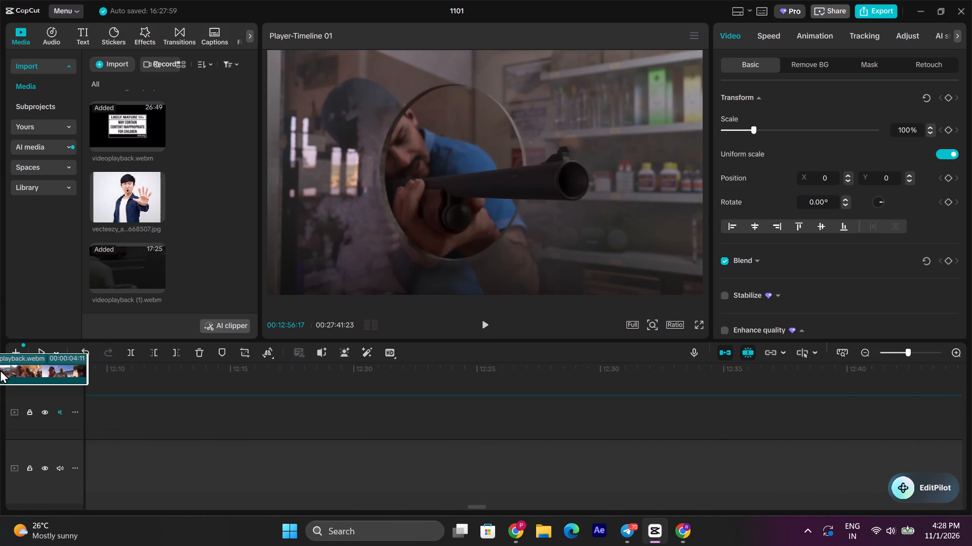
drag(0, 370, 0, 407)
scroll(0, 406, down, 5)
scroll(153, 416, down, 4)
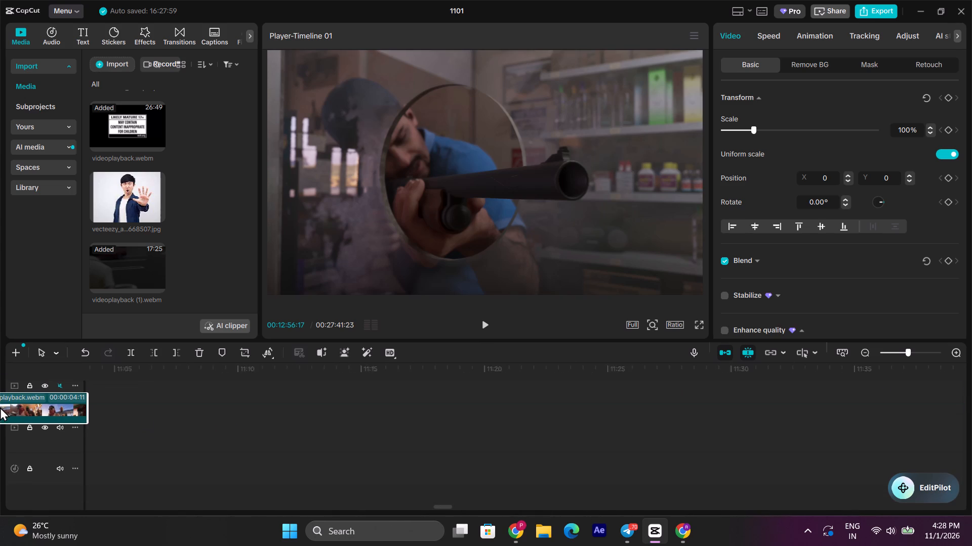
drag(0, 407, 0, 417)
scroll(0, 417, up, 3)
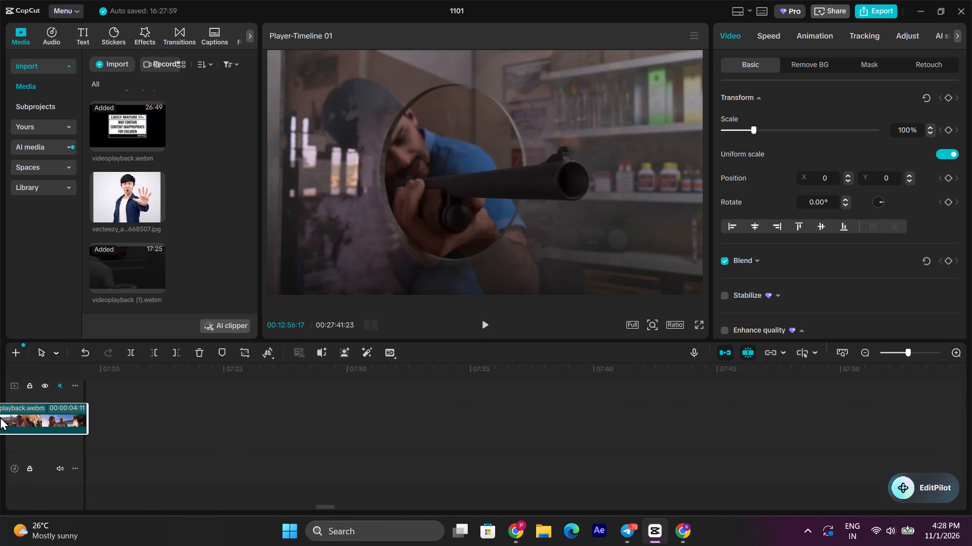
drag(0, 417, 0, 434)
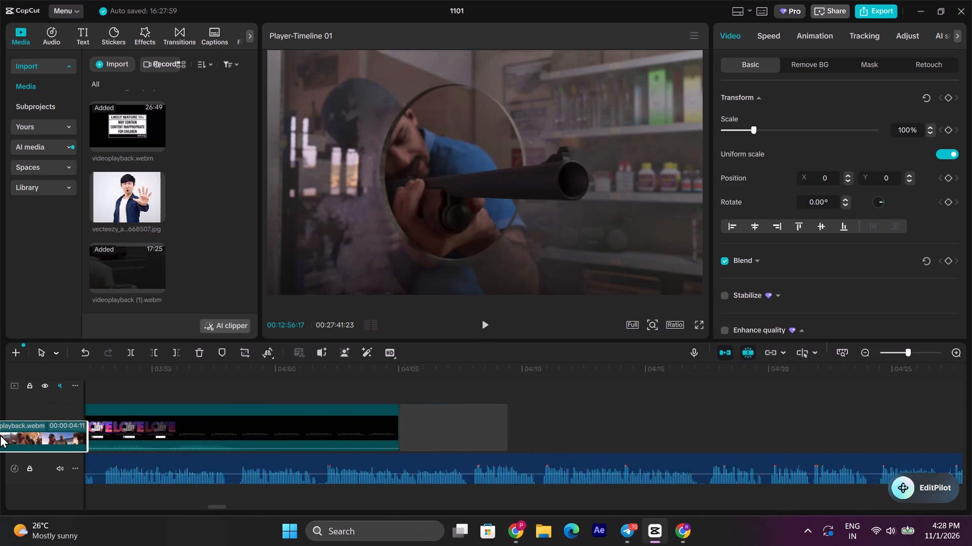
drag(0, 434, 1, 434)
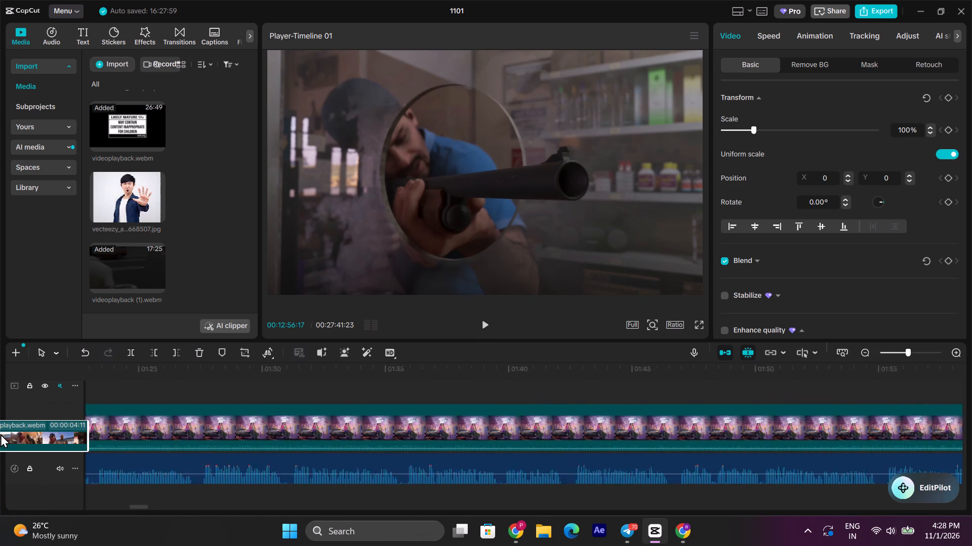
drag(1, 434, 646, 386)
scroll(971, 333, up, 2)
scroll(605, 372, up, 2)
scroll(644, 385, up, 1)
Shift the masked robbers shot about two seconds later, extend its start back to the police vest shot for a 00:00:06:08 length, and replay it.
click(618, 371)
key(space)
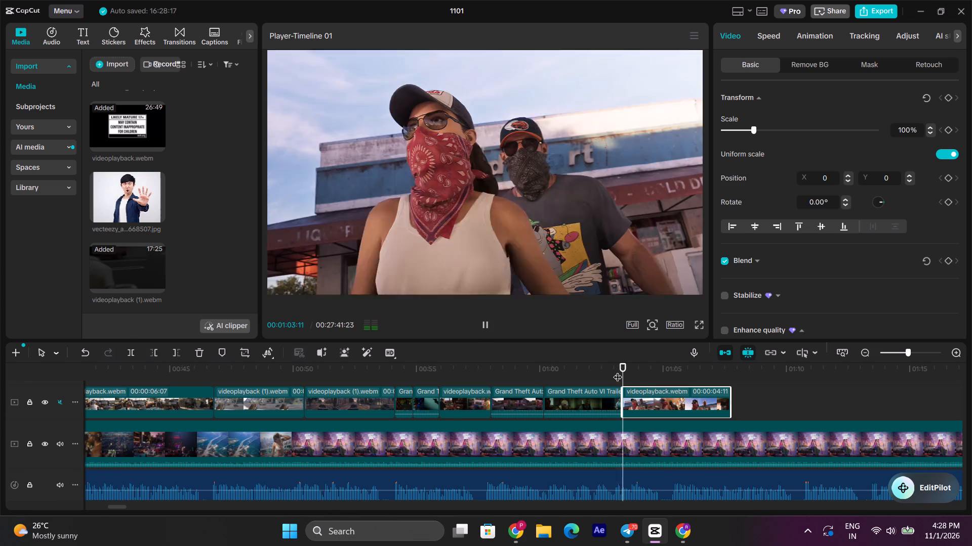
click(635, 369)
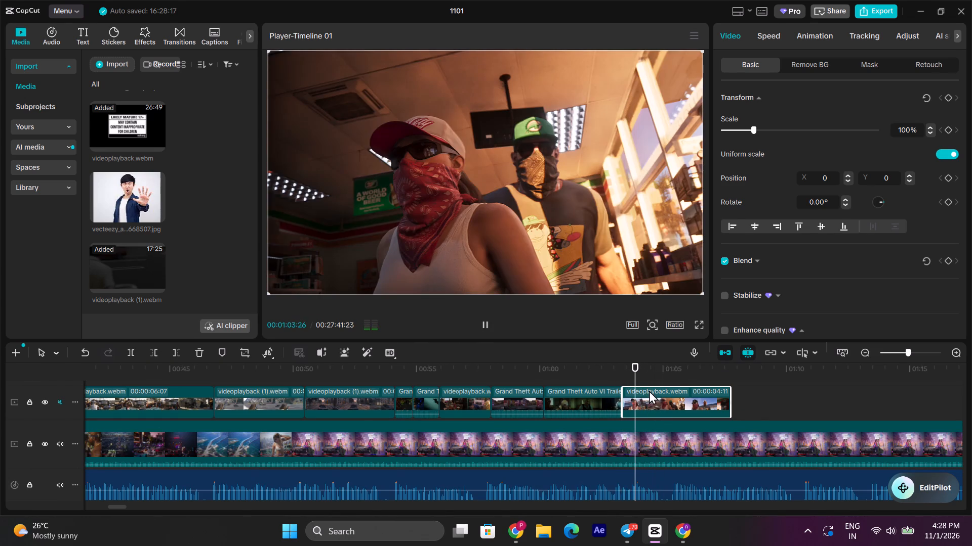
drag(649, 391, 696, 391)
drag(669, 394, 609, 401)
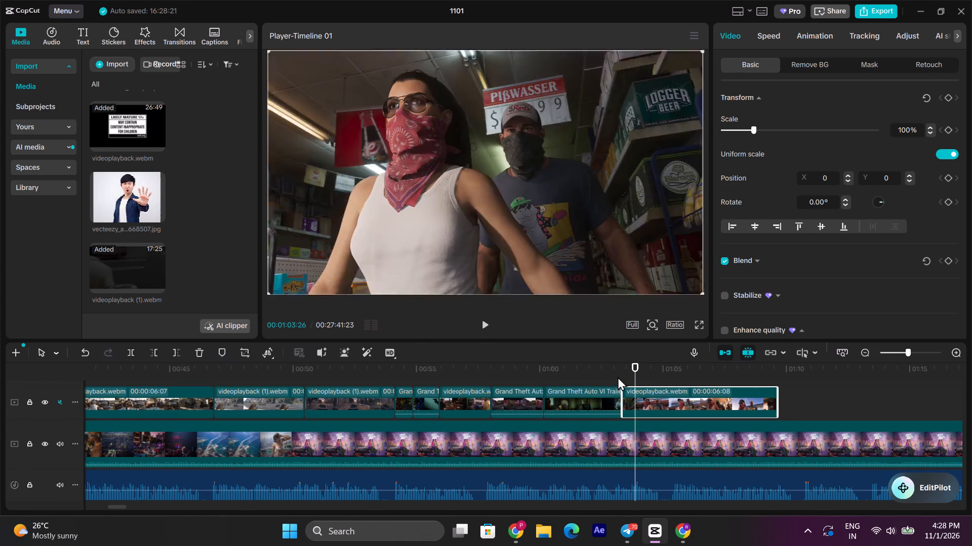
click(624, 373)
key(space)
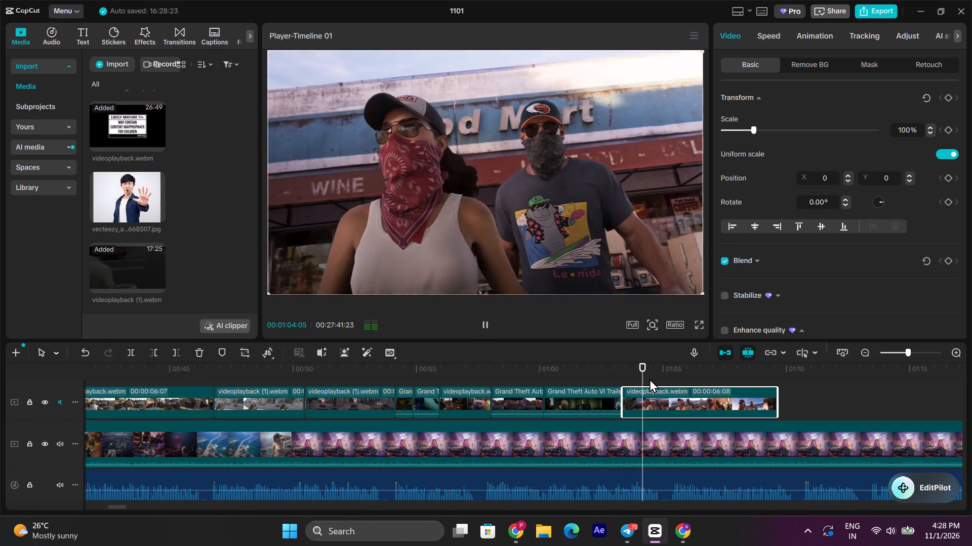
Replay the masked robbers shot from the police vest shot and trim off everything after 00:01:05:19.
click(611, 373)
key(space)
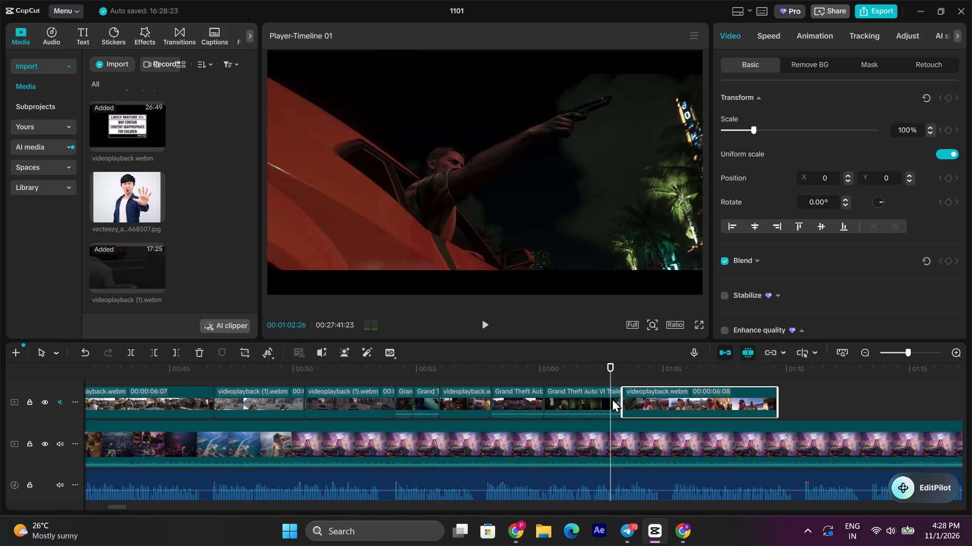
click(602, 374)
key(space)
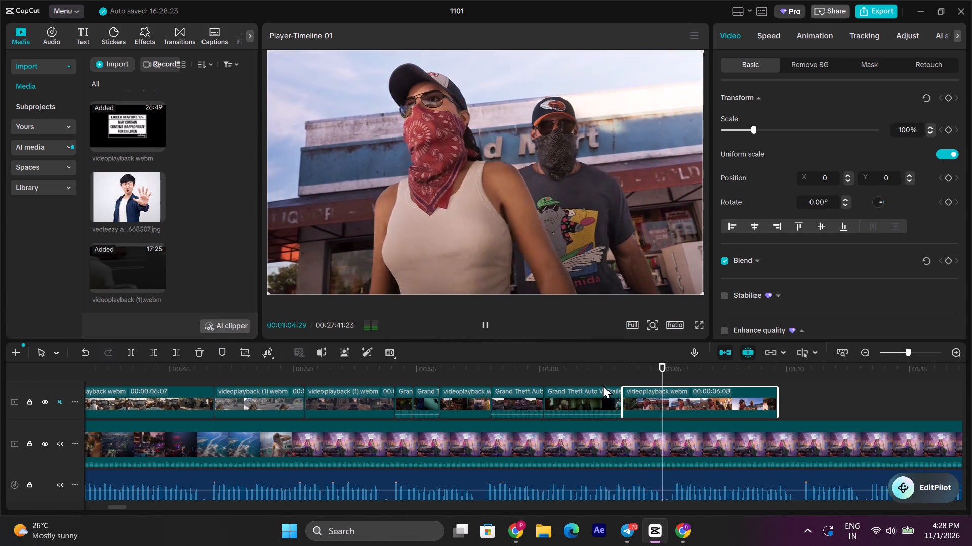
key(space)
key(space)
key(space)
click(171, 350)
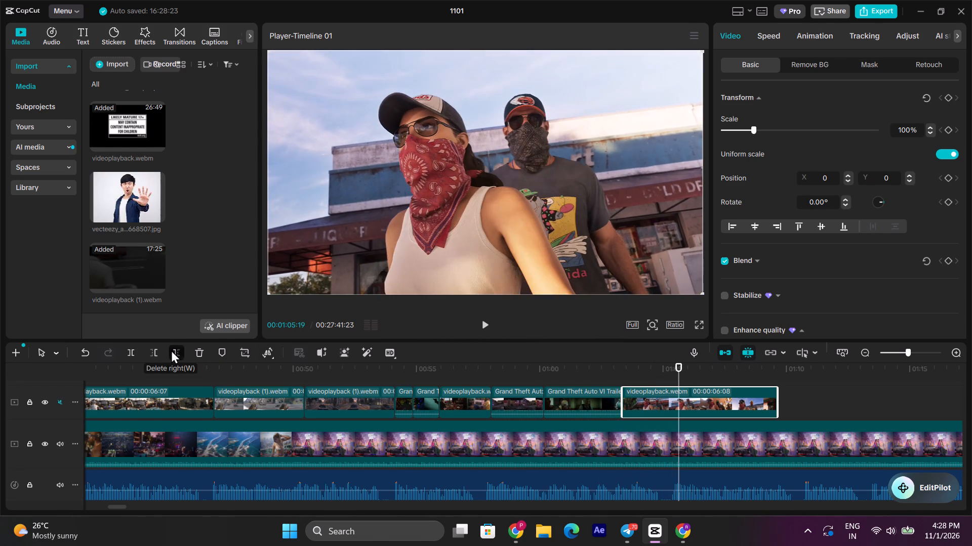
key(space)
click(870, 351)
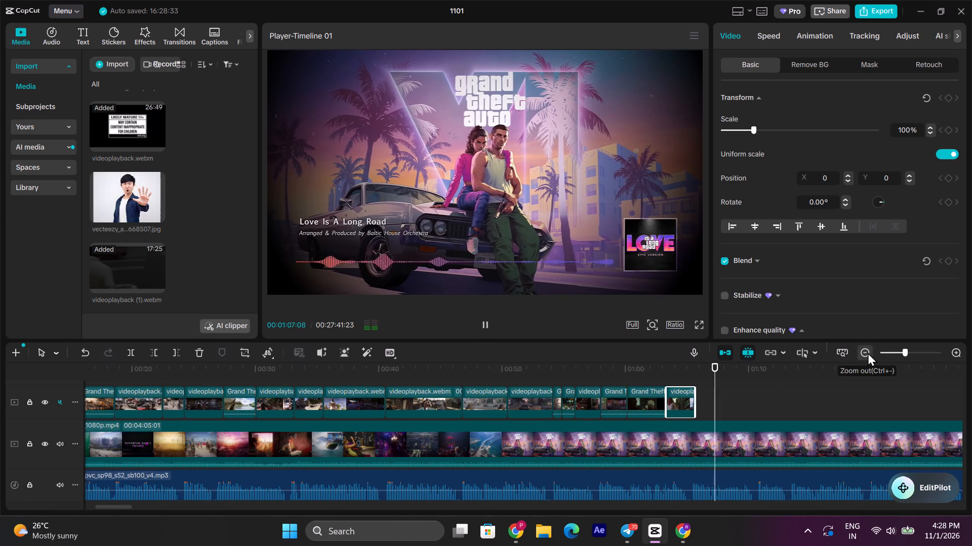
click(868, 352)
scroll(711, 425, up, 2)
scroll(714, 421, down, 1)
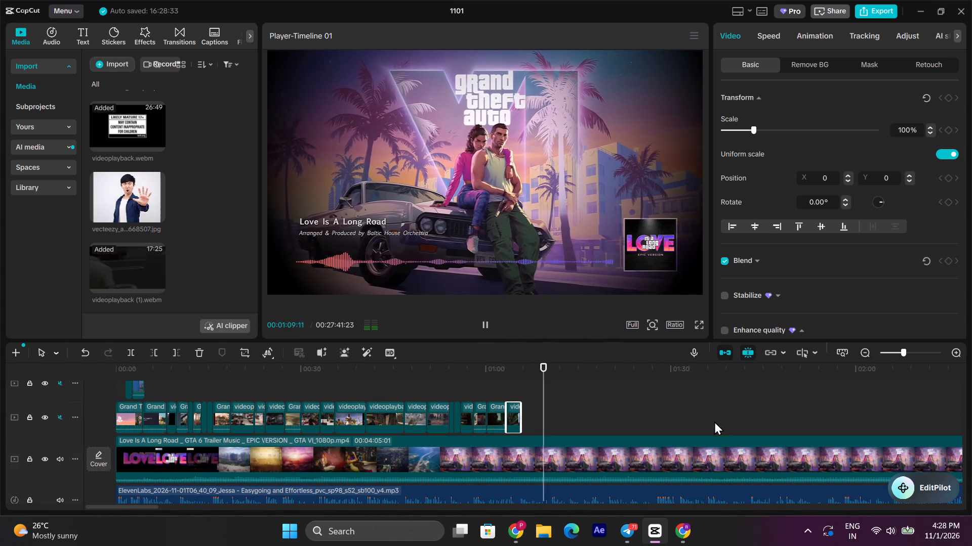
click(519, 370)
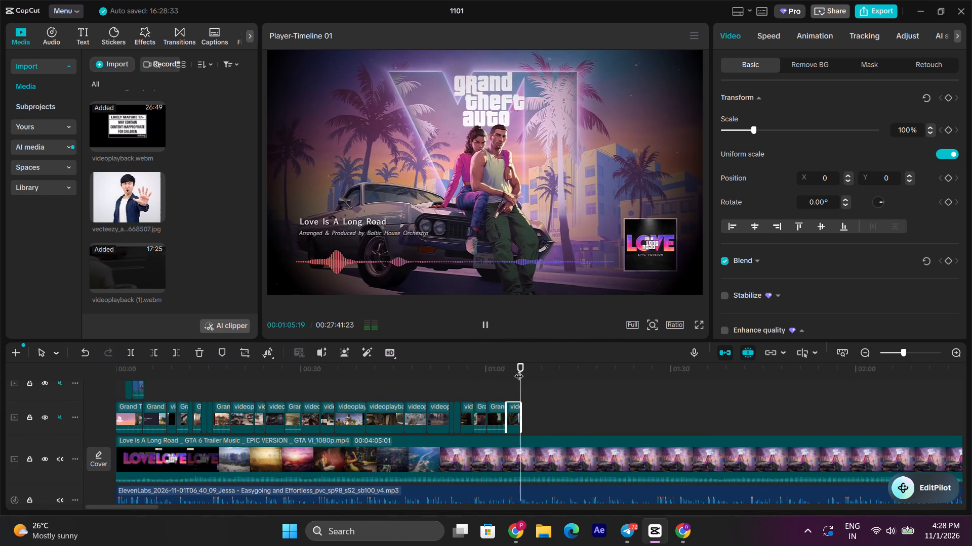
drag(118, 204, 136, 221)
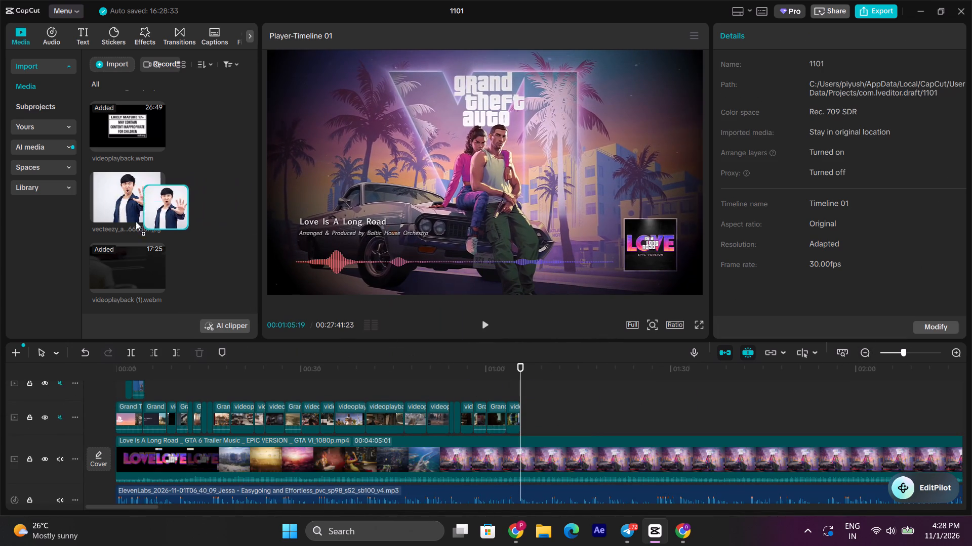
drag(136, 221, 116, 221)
Find the long leftover videoplayback.webm clip and move it earlier on the upper track, starting at about 00:02:17.
click(868, 349)
scroll(846, 394, up, 5)
click(848, 388)
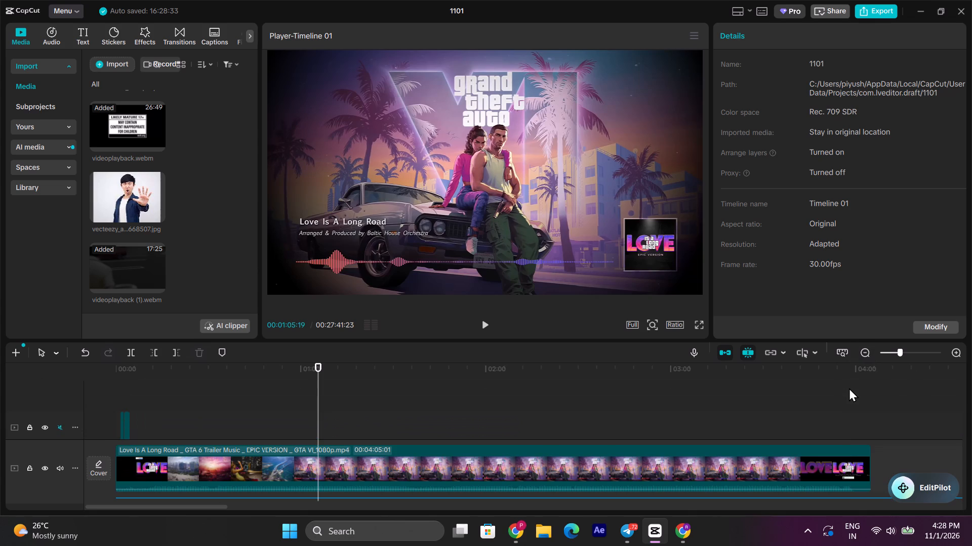
drag(849, 388, 688, 416)
scroll(840, 405, down, 2)
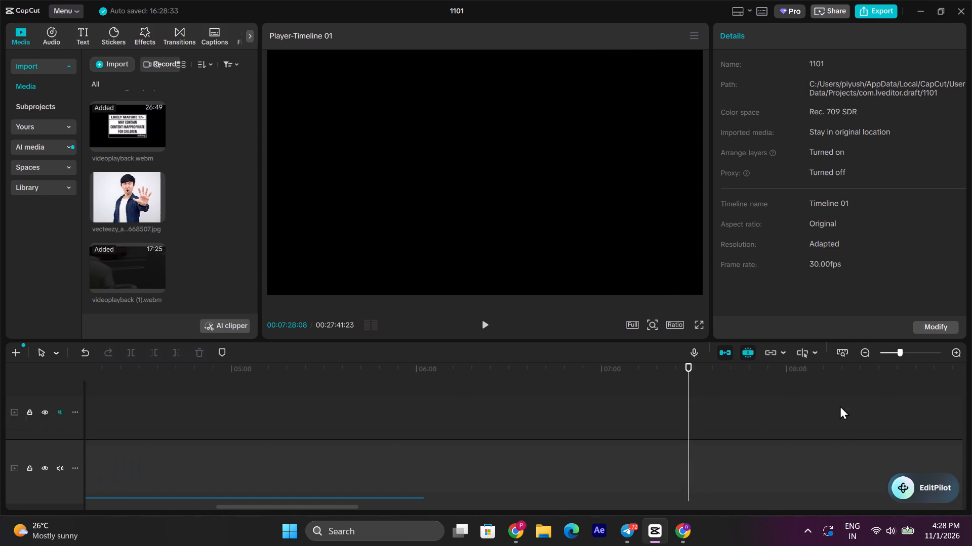
scroll(840, 405, down, 1)
double_click(858, 354)
double_click(861, 353)
scroll(380, 416, up, 1)
drag(346, 392, 228, 394)
click(143, 369)
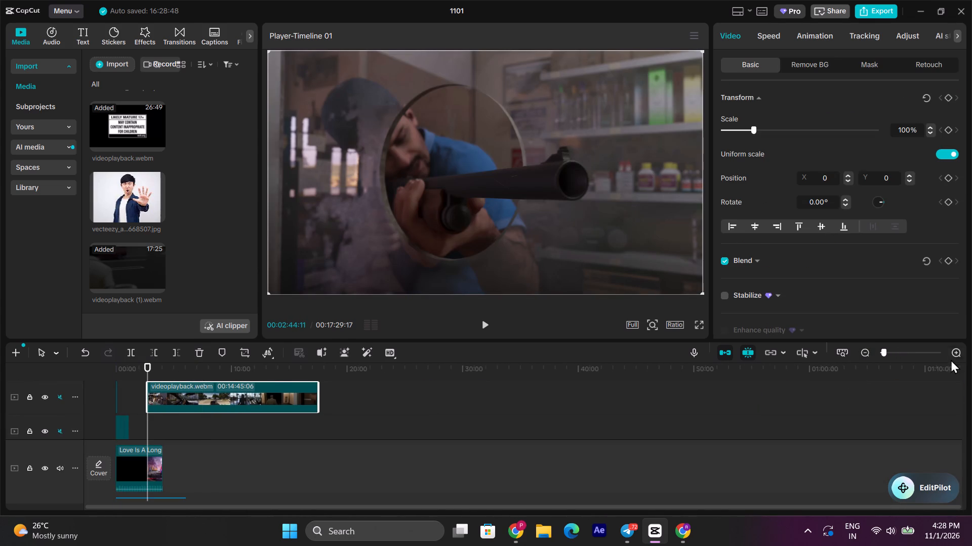
triple_click(958, 352)
scroll(300, 434, up, 1)
drag(264, 408, 239, 407)
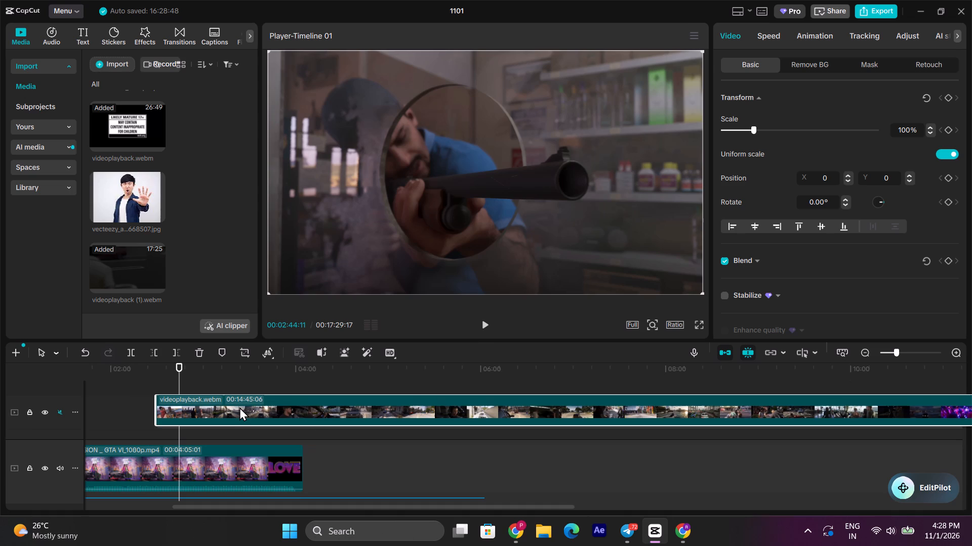
drag(239, 407, 222, 405)
Play the black car driving scene in the long videoplayback.webm clip and trim away everything before 00:02:45:03.
key(space)
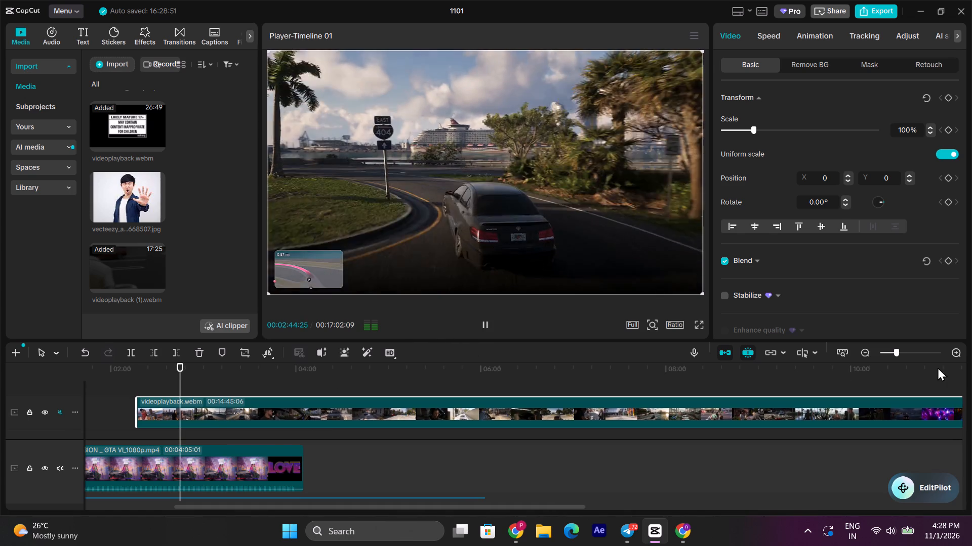
click(955, 355)
click(955, 354)
click(955, 354)
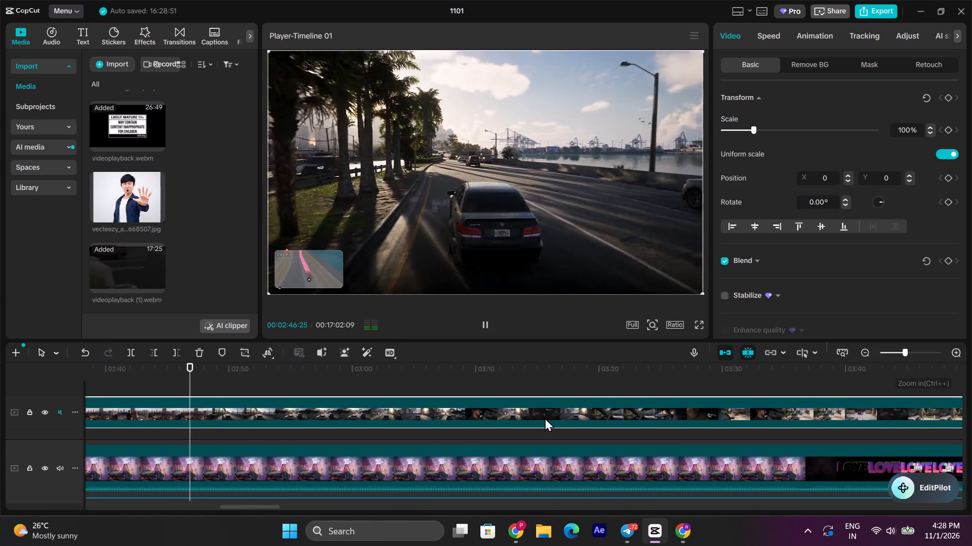
click(161, 388)
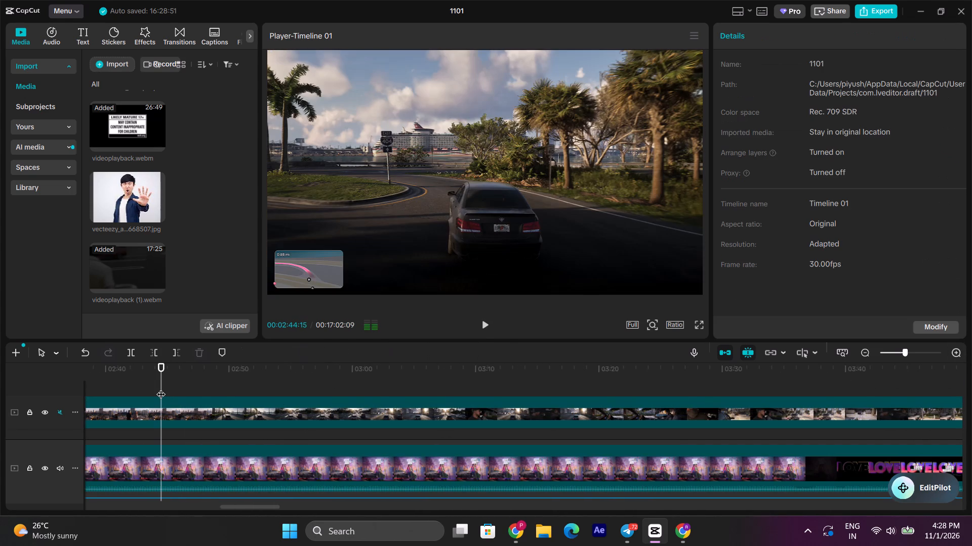
click(161, 388)
key(space)
click(191, 419)
key(space)
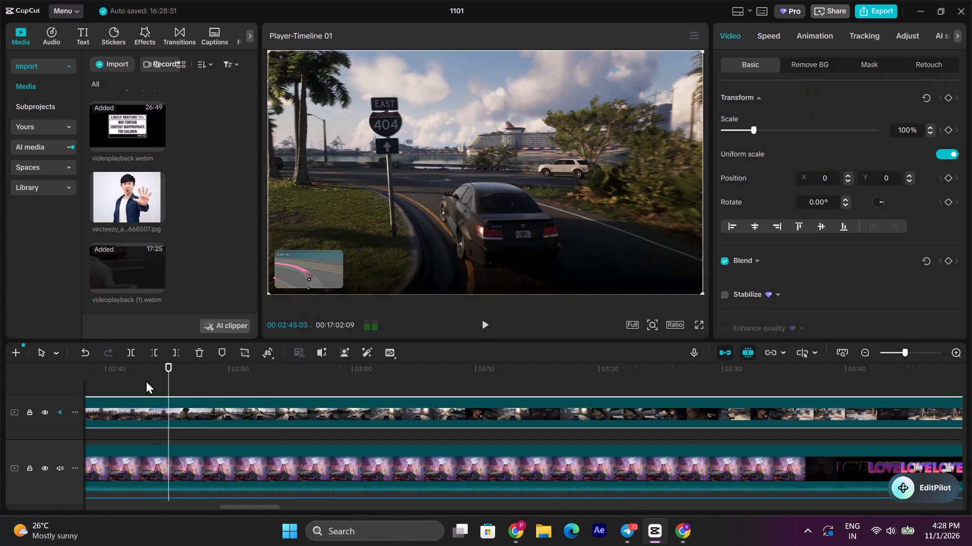
click(154, 354)
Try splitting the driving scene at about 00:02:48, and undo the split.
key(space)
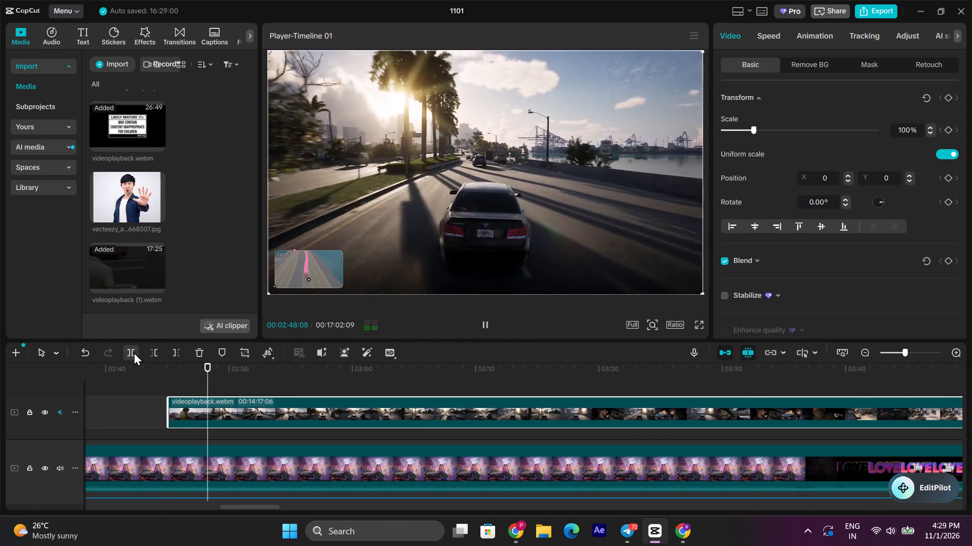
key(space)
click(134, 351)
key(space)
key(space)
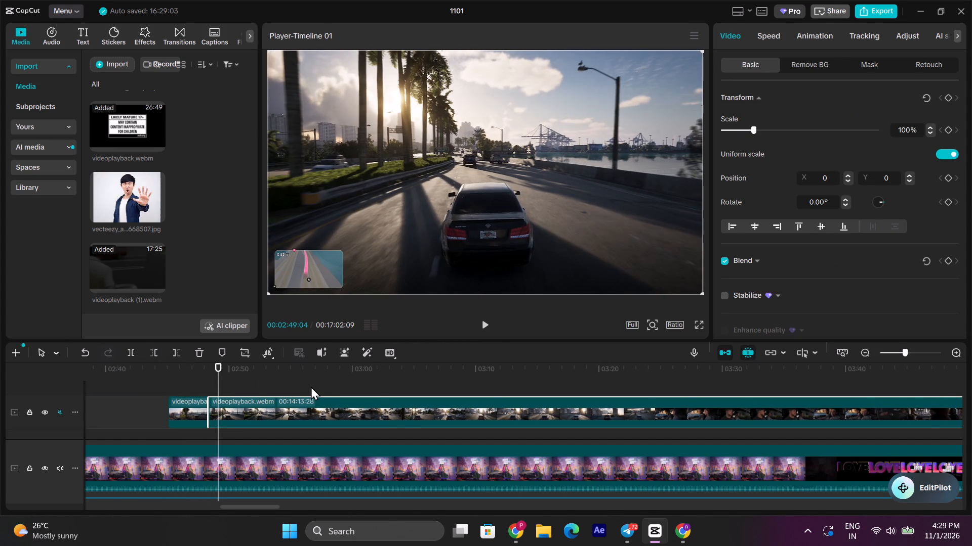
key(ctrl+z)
Continue through the driving scene and split the clip at about 00:02:54, leaving a 00:00:08:27 driving shot.
click(271, 384)
key(space)
key(space)
click(289, 414)
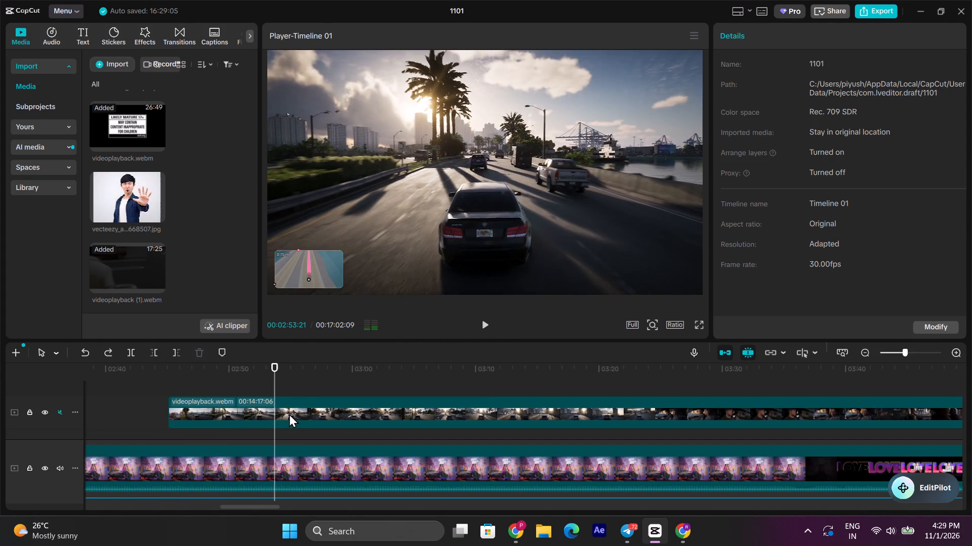
key(space)
key(space)
click(125, 354)
Find the street shootout with the police truck in the remaining videoplayback.webm clip and trim away everything before 00:04:17:05.
key(space)
click(429, 390)
drag(429, 390, 474, 386)
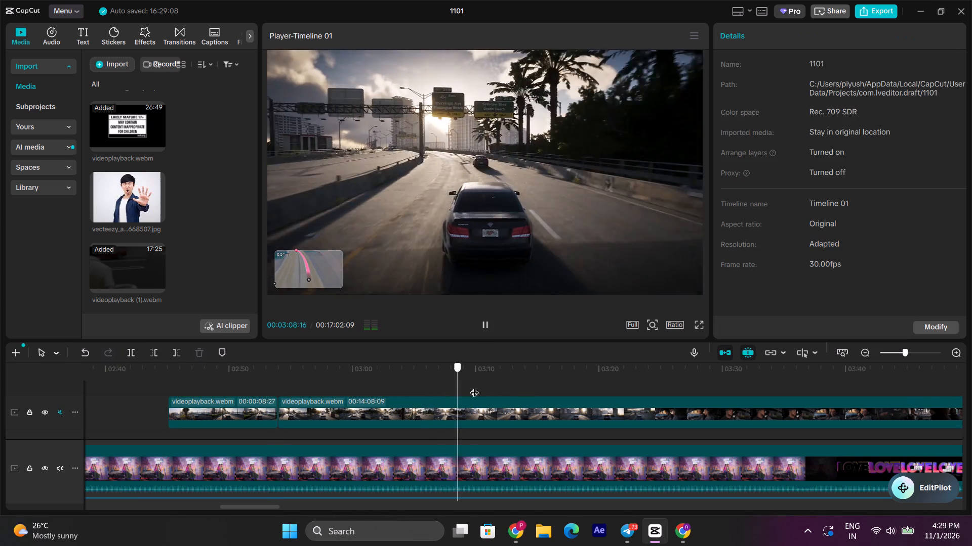
drag(474, 386, 950, 392)
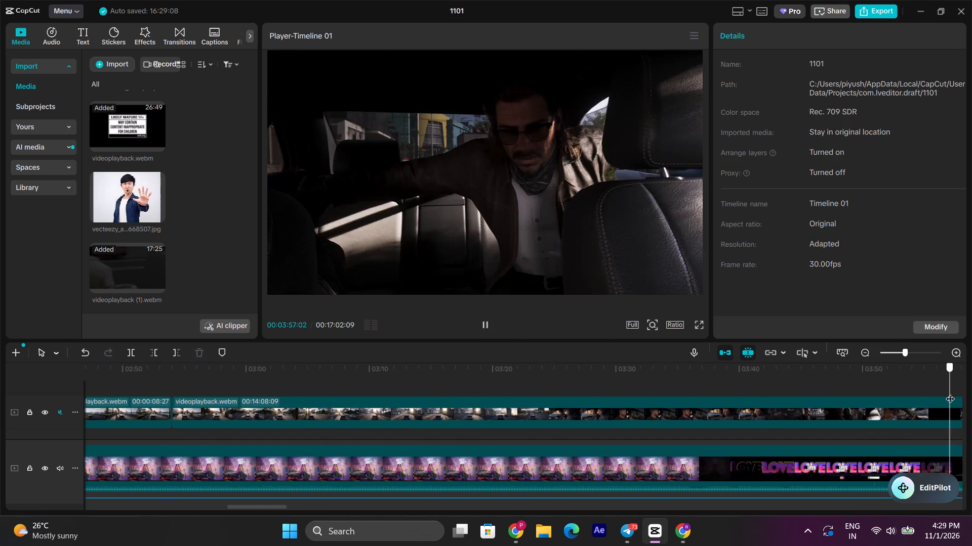
drag(950, 392, 495, 406)
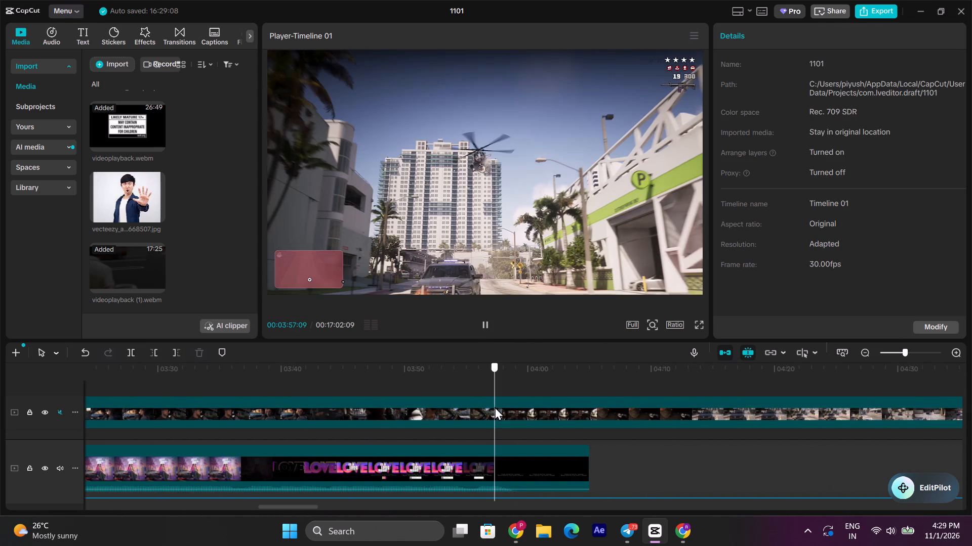
drag(495, 406, 494, 406)
click(503, 419)
key(space)
click(580, 374)
drag(580, 376, 683, 377)
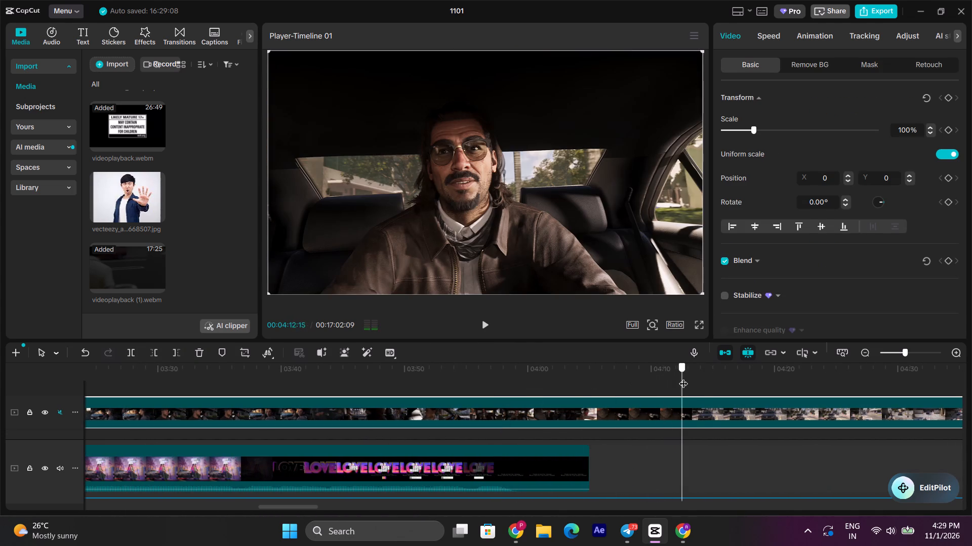
drag(683, 377, 740, 374)
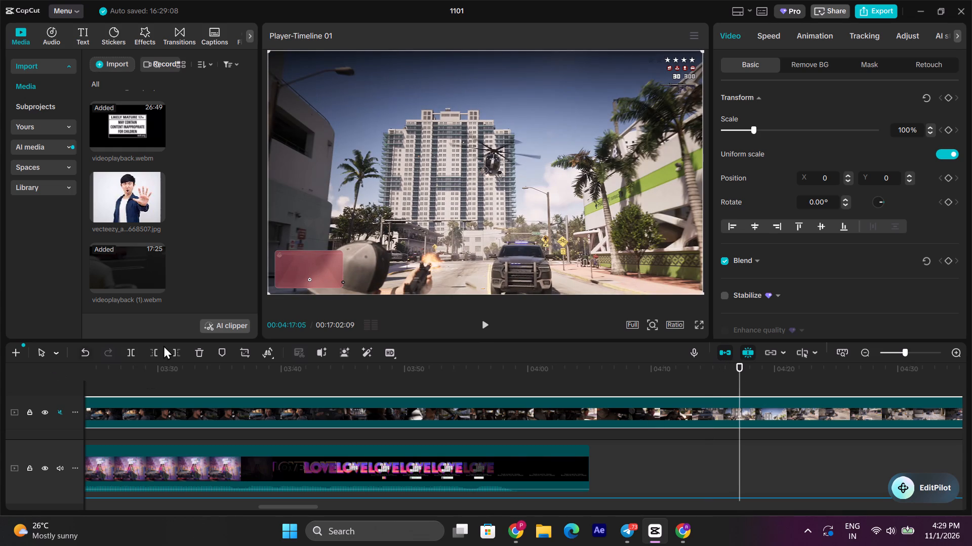
click(151, 349)
Play the police shootout scene and trim off everything after the truck flips at 00:04:24:12.
key(space)
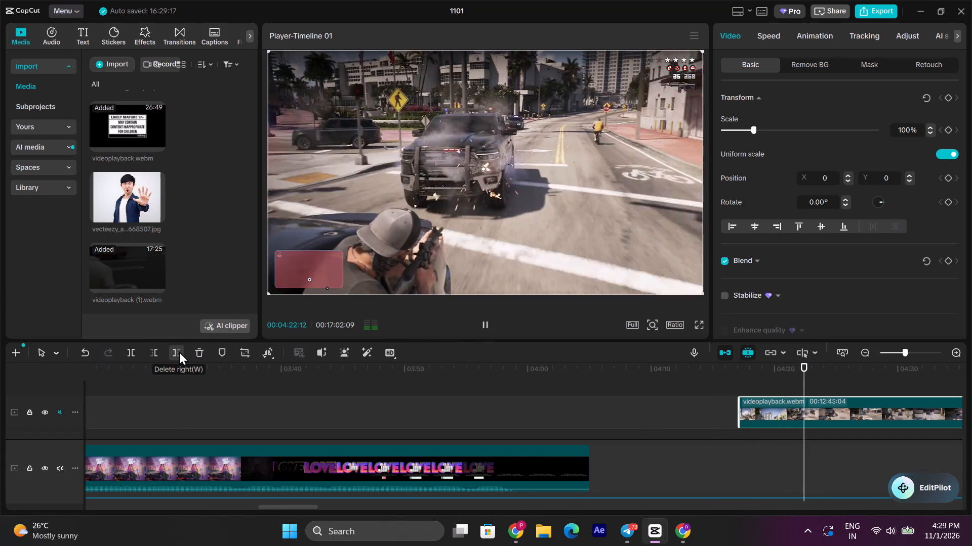
key(space)
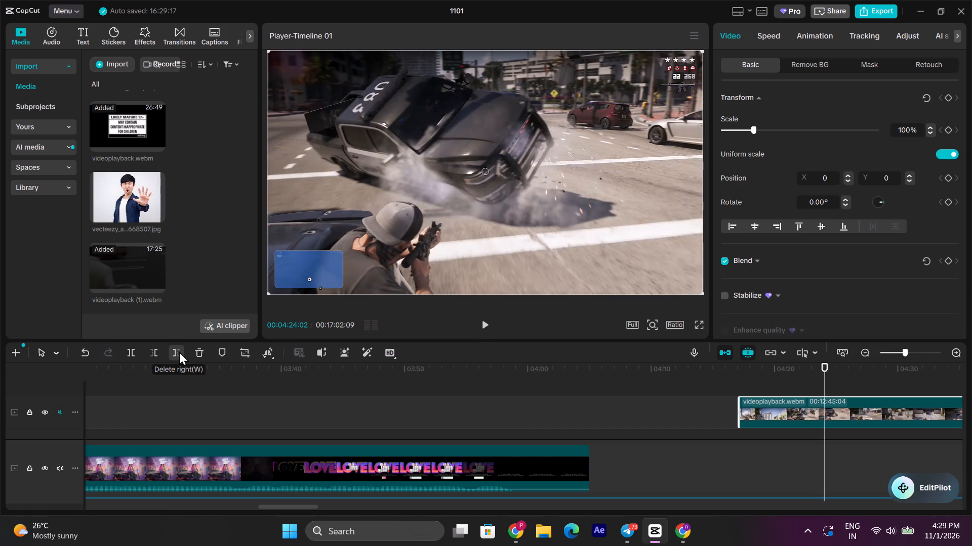
key(space)
key(space)
click(179, 351)
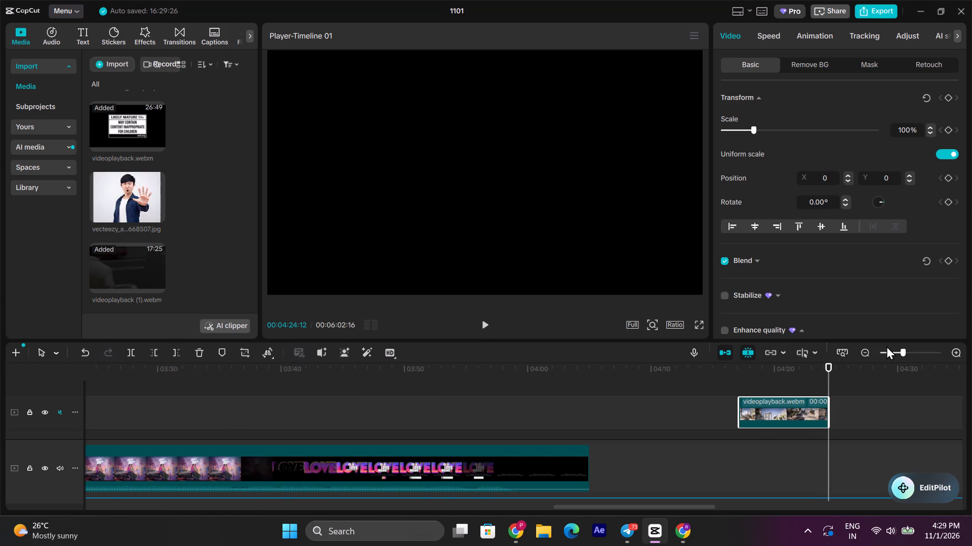
Move the police shootout shot to the end of the overlay shots, directly after the masked robbers shot at 00:01:05:19.
click(844, 352)
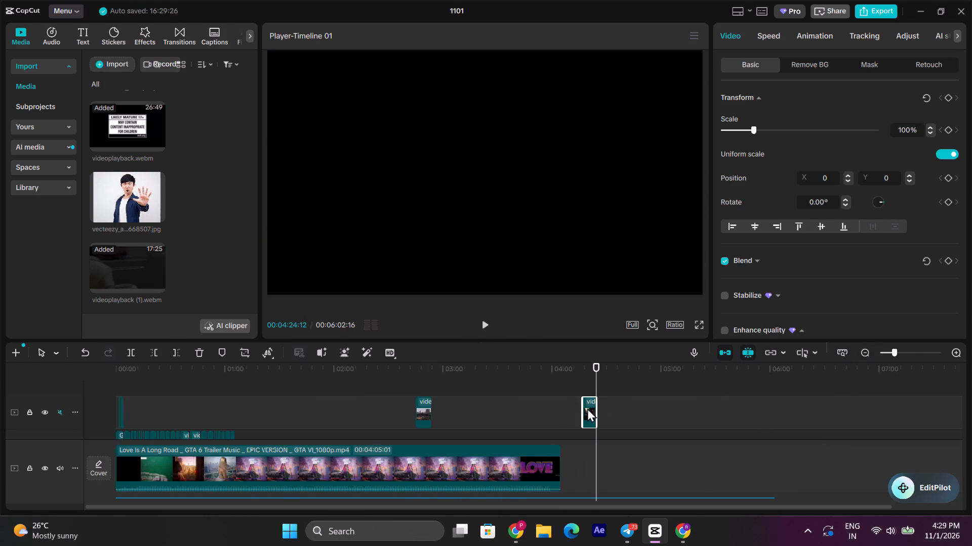
drag(587, 408, 239, 419)
scroll(275, 422, down, 2)
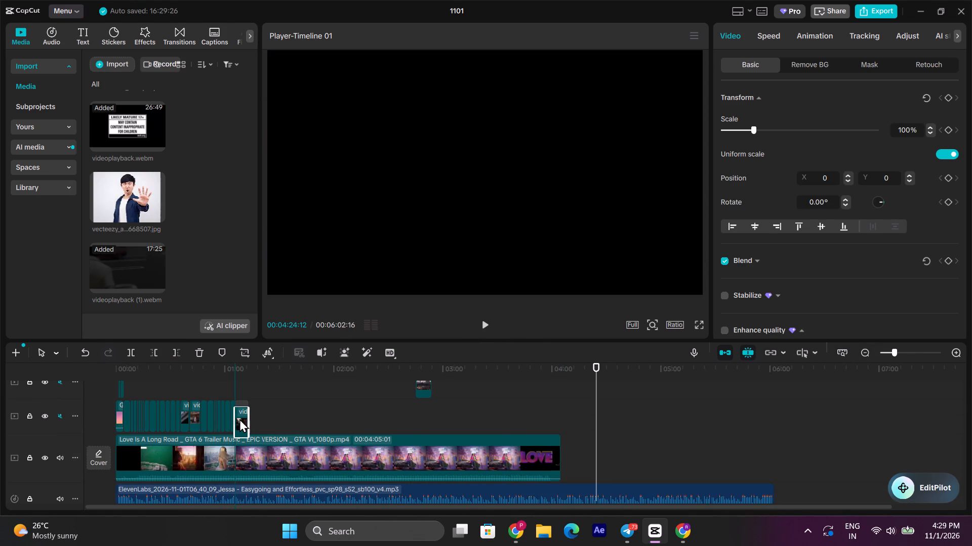
drag(239, 419, 239, 419)
Replay the last overlay shots and trim the end of the police shootout shot to 00:01:12:12.
click(229, 382)
click(232, 382)
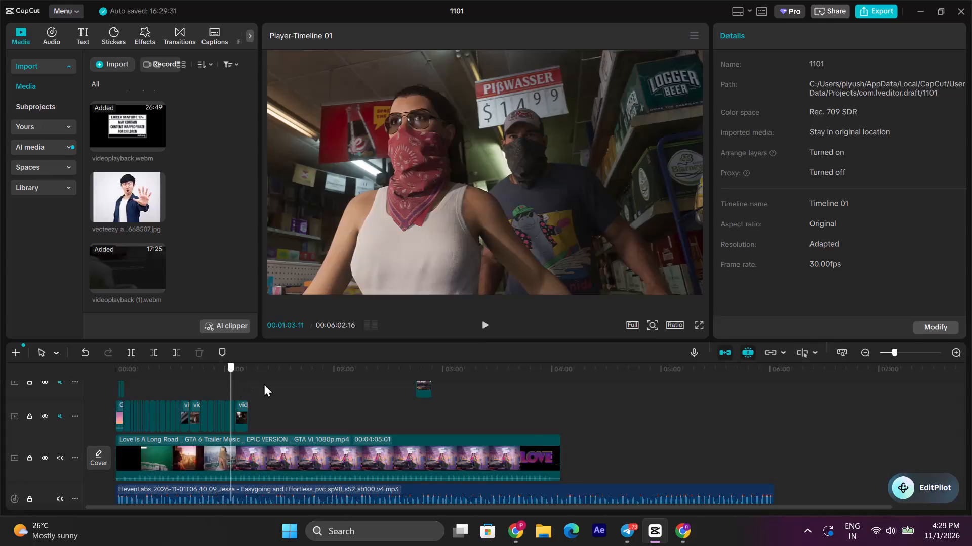
key(space)
triple_click(958, 352)
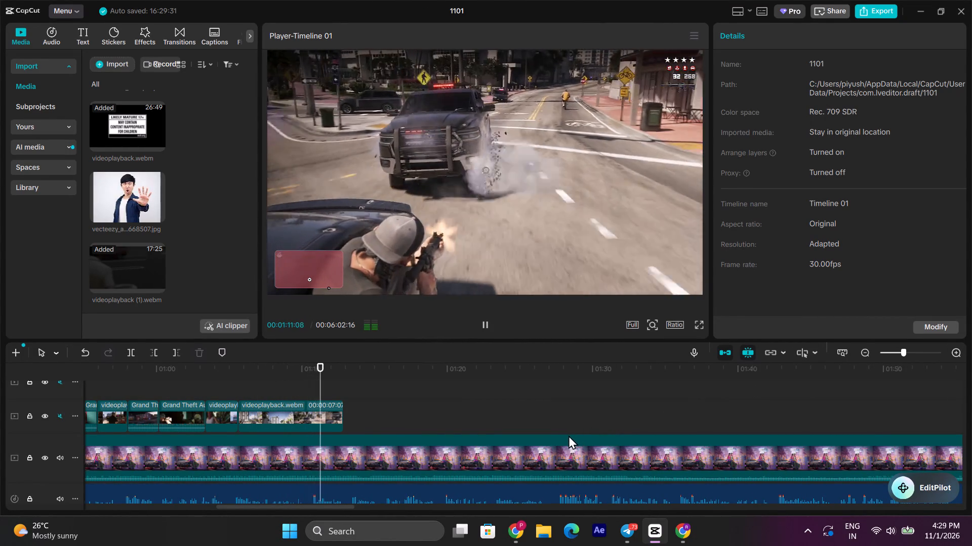
key(space)
key(space)
key(space)
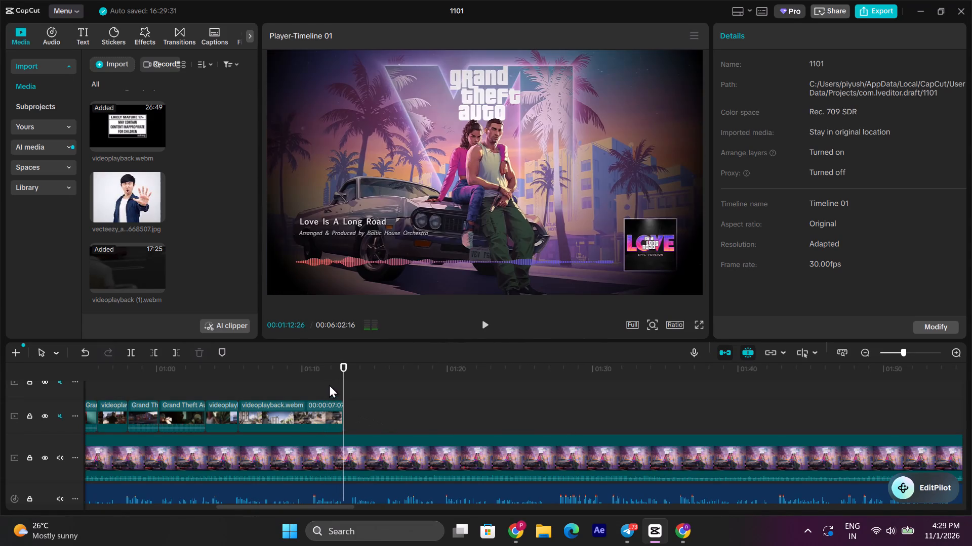
click(337, 377)
click(334, 408)
click(177, 353)
Move the black car driving shot to 00:01:12:12, directly after the police shootout shot, and play its start.
scroll(705, 432, up, 2)
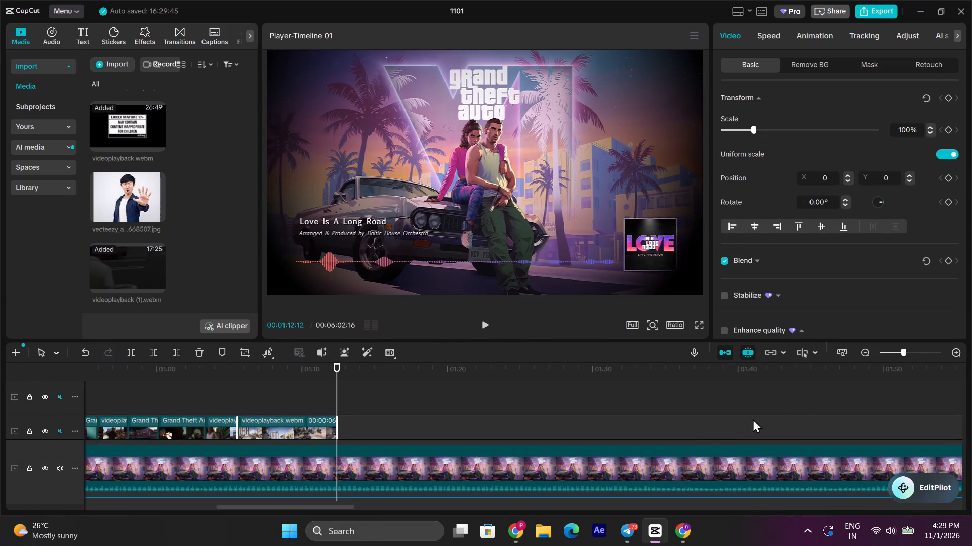
scroll(753, 419, up, 2)
double_click(865, 352)
drag(696, 424, 416, 420)
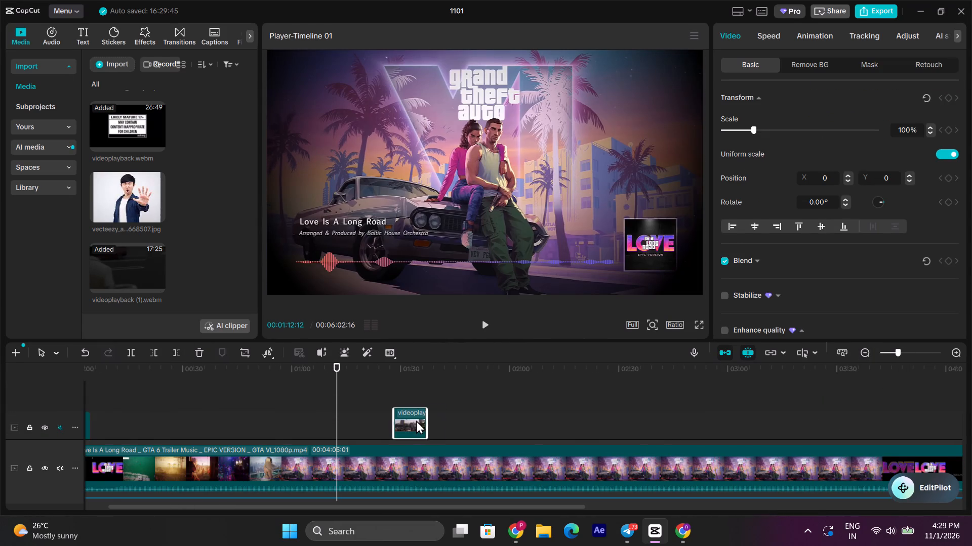
drag(416, 420, 360, 418)
scroll(410, 422, down, 3)
key(space)
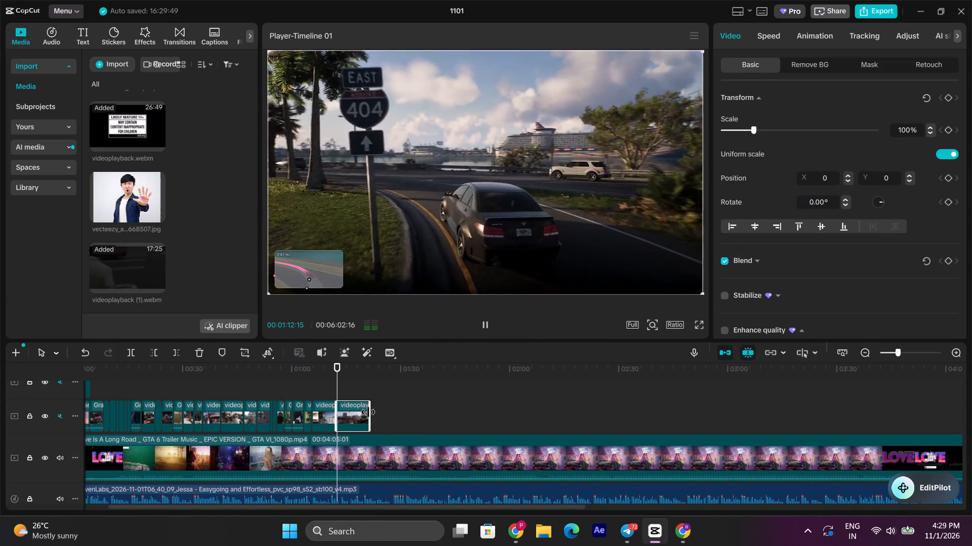
key(space)
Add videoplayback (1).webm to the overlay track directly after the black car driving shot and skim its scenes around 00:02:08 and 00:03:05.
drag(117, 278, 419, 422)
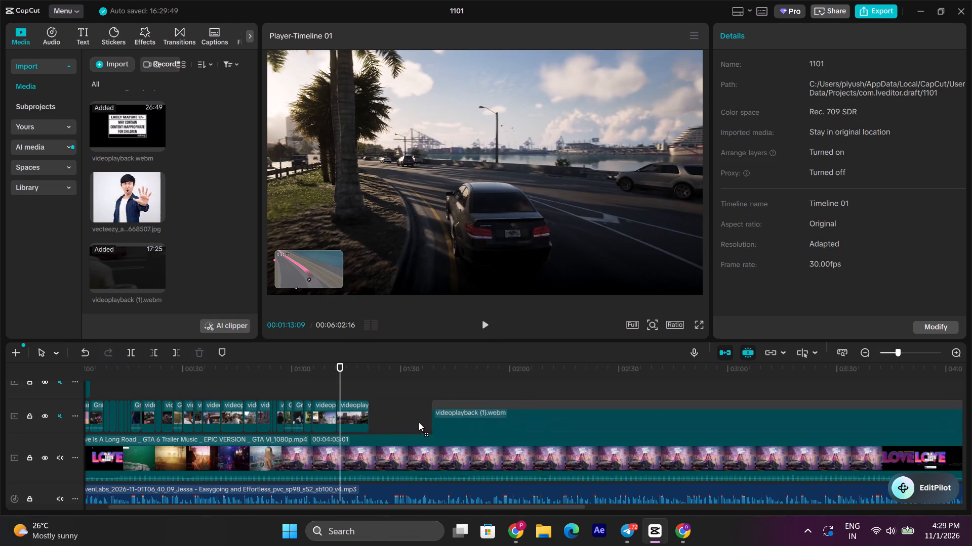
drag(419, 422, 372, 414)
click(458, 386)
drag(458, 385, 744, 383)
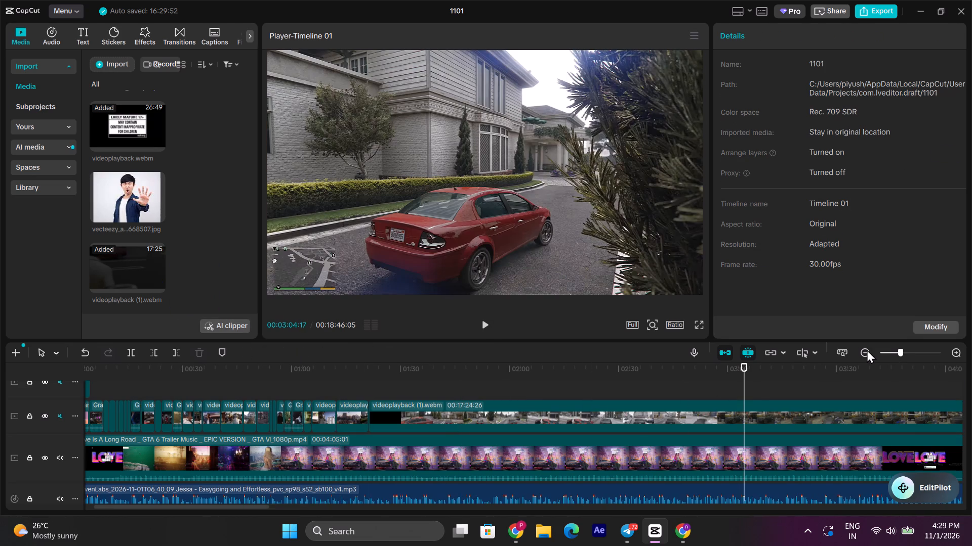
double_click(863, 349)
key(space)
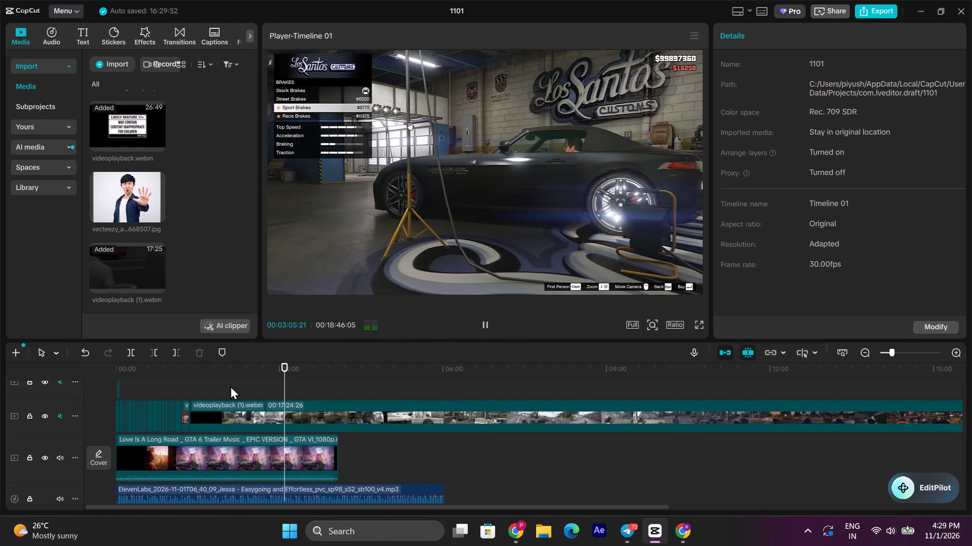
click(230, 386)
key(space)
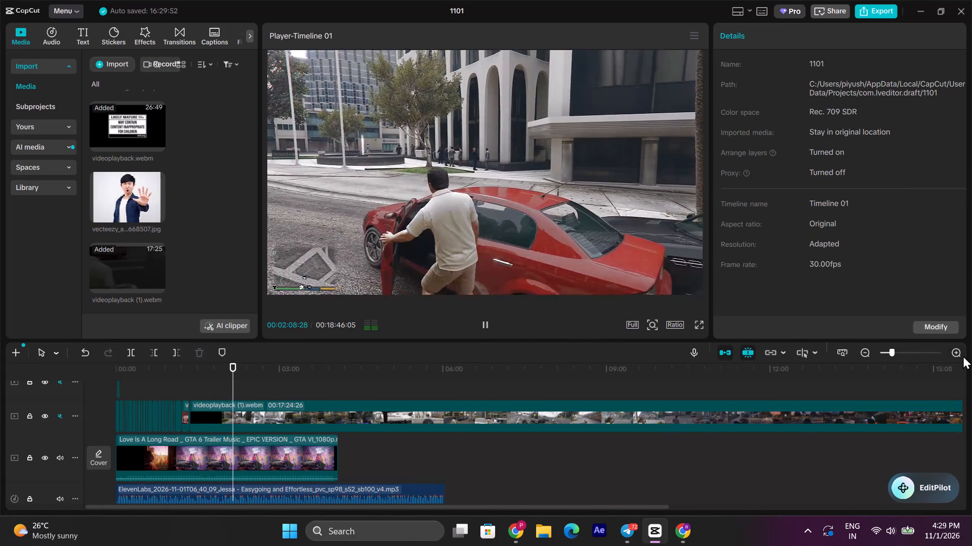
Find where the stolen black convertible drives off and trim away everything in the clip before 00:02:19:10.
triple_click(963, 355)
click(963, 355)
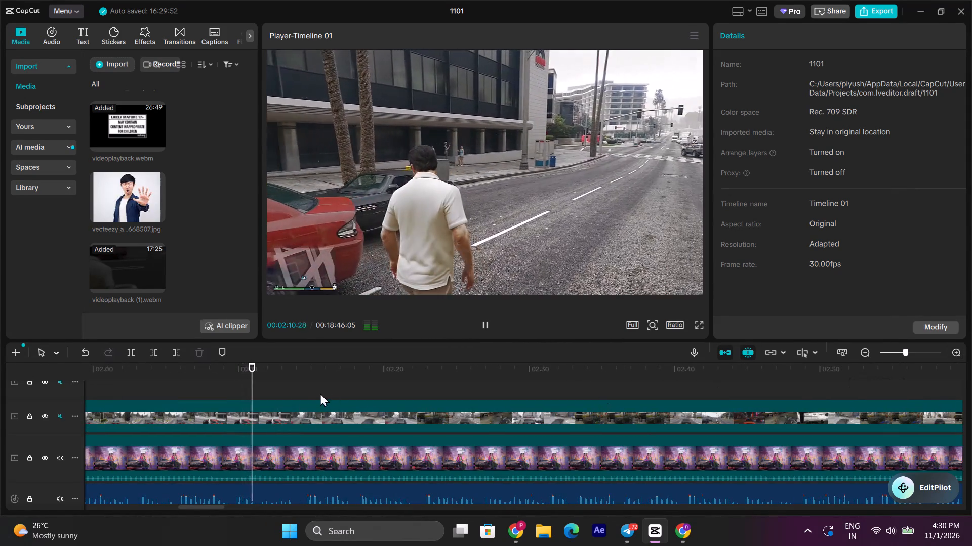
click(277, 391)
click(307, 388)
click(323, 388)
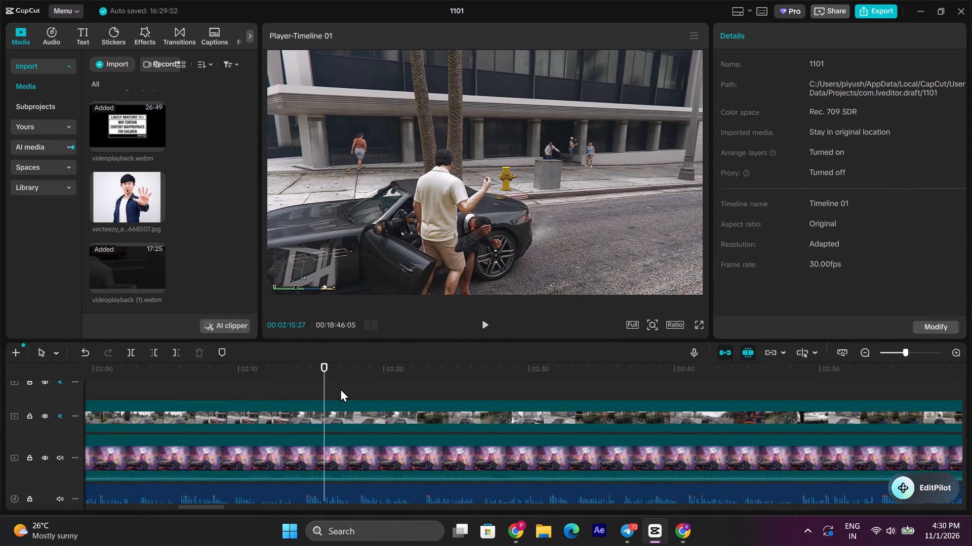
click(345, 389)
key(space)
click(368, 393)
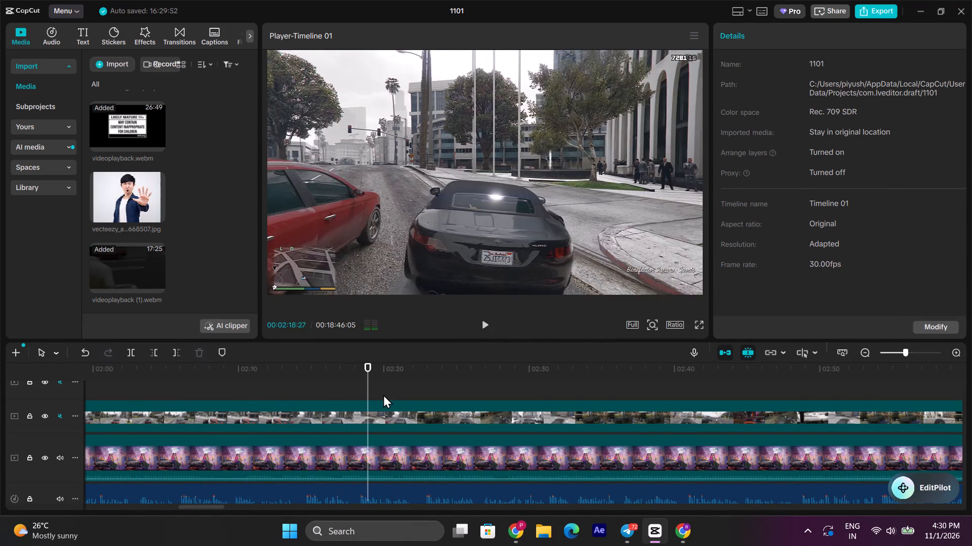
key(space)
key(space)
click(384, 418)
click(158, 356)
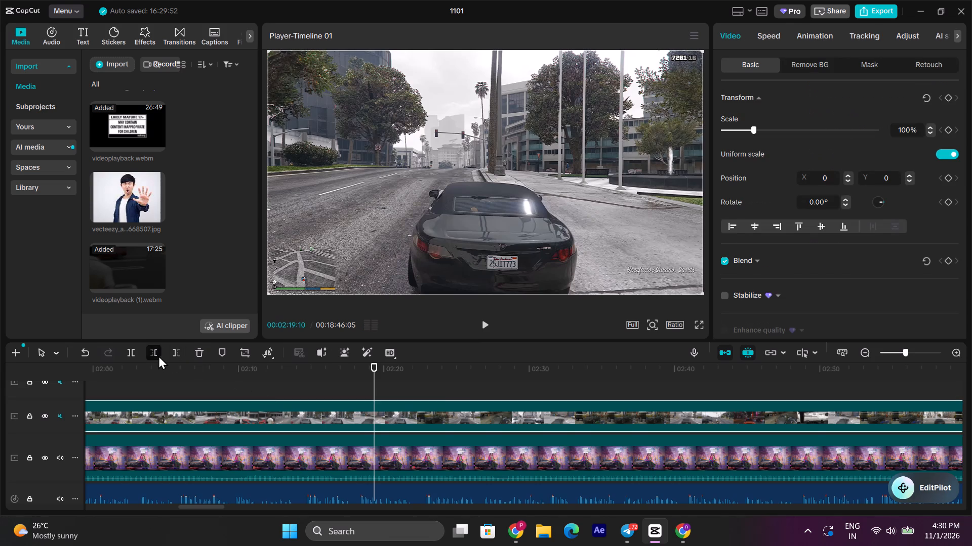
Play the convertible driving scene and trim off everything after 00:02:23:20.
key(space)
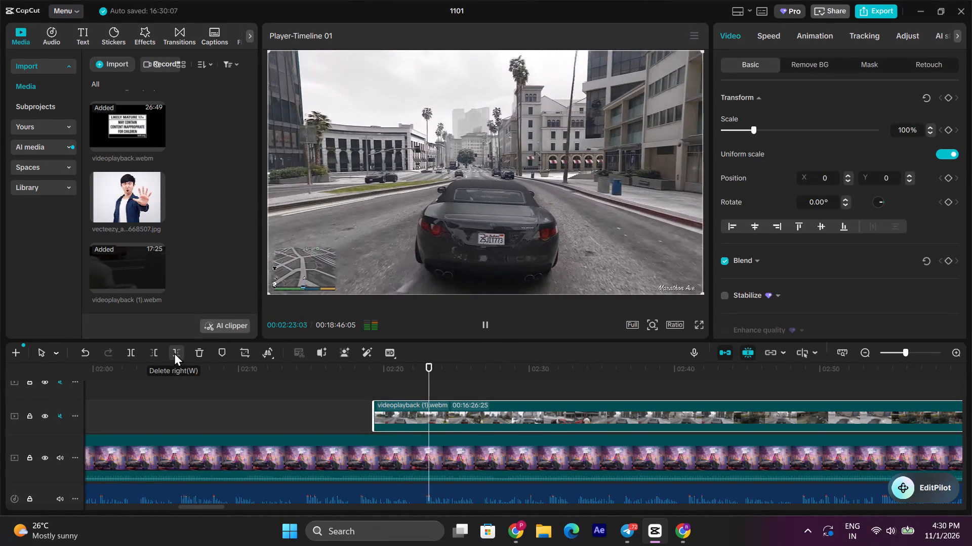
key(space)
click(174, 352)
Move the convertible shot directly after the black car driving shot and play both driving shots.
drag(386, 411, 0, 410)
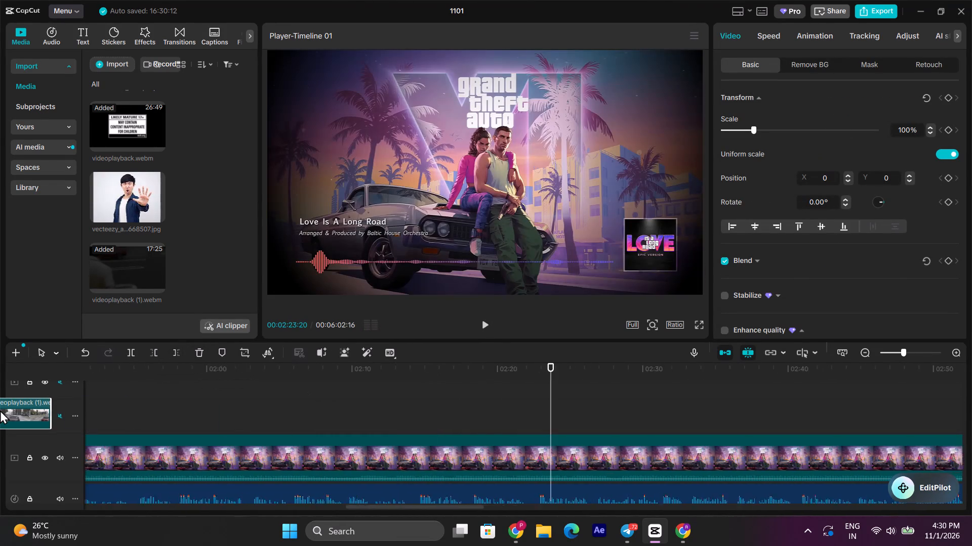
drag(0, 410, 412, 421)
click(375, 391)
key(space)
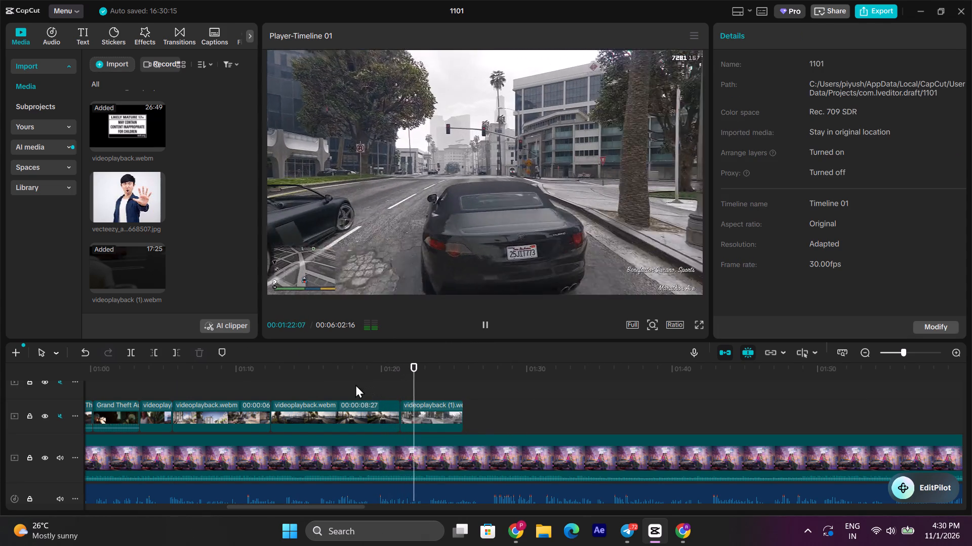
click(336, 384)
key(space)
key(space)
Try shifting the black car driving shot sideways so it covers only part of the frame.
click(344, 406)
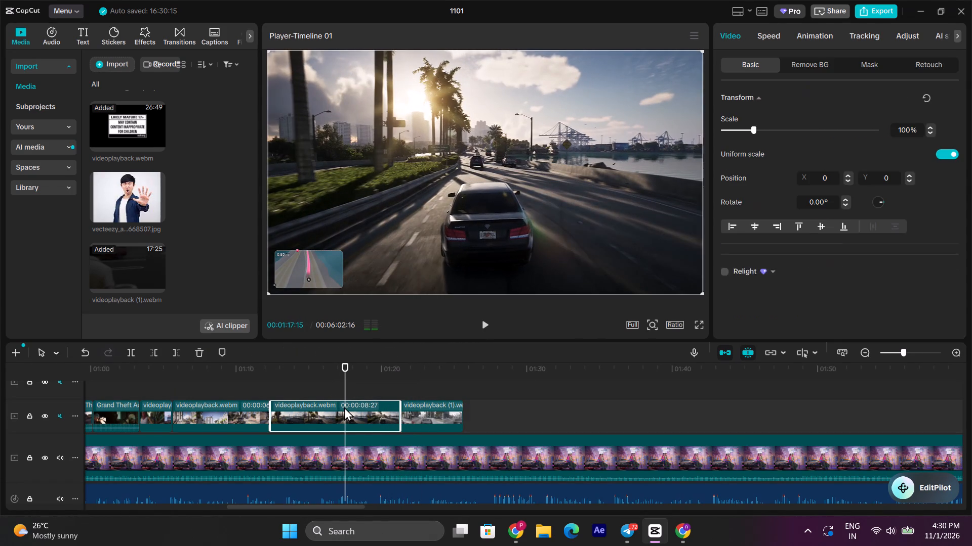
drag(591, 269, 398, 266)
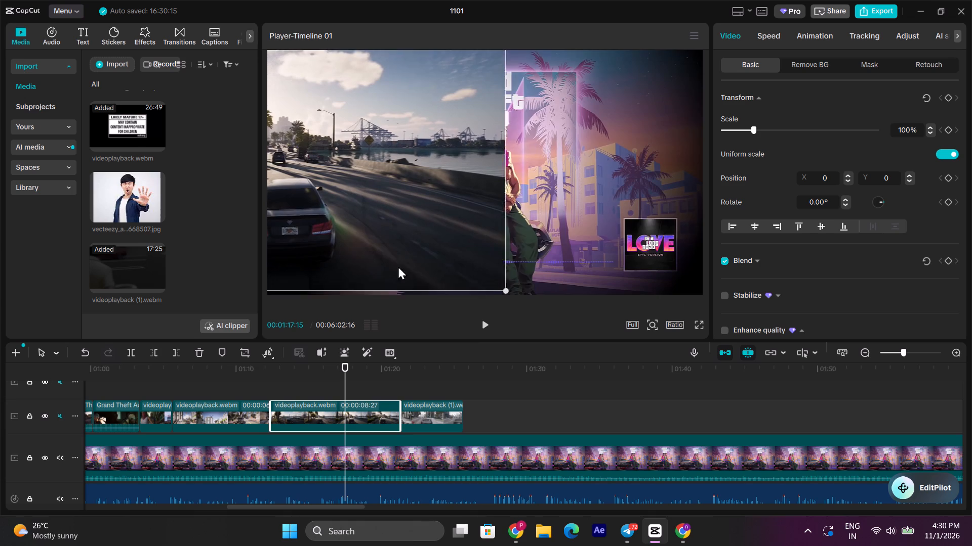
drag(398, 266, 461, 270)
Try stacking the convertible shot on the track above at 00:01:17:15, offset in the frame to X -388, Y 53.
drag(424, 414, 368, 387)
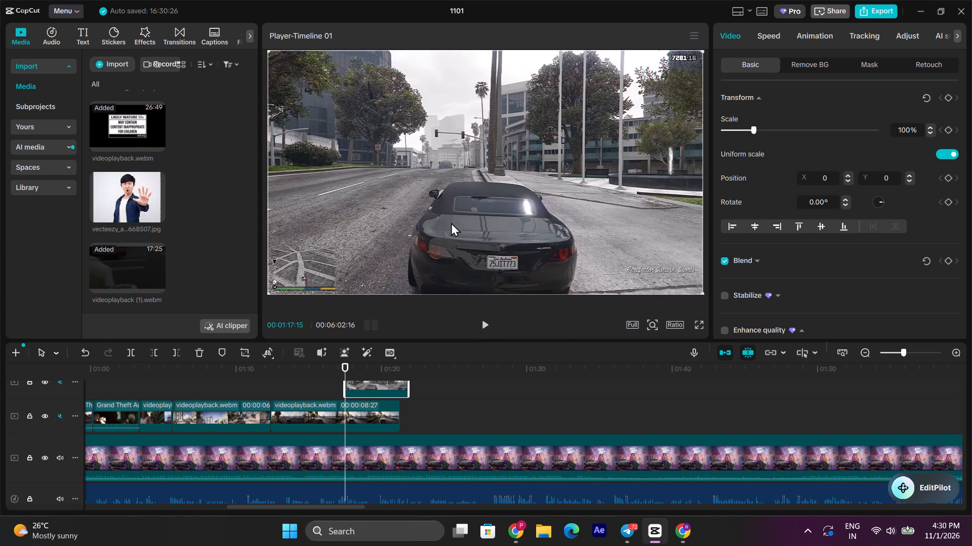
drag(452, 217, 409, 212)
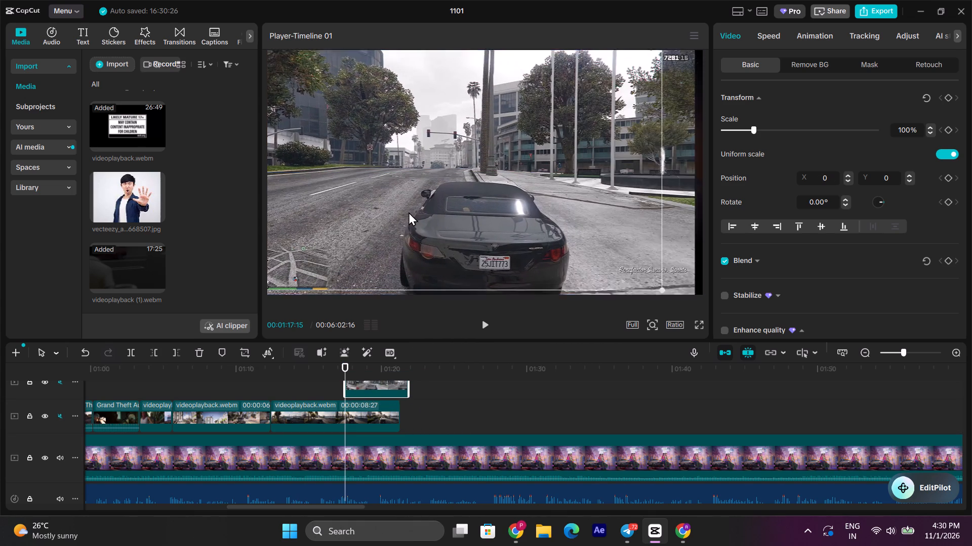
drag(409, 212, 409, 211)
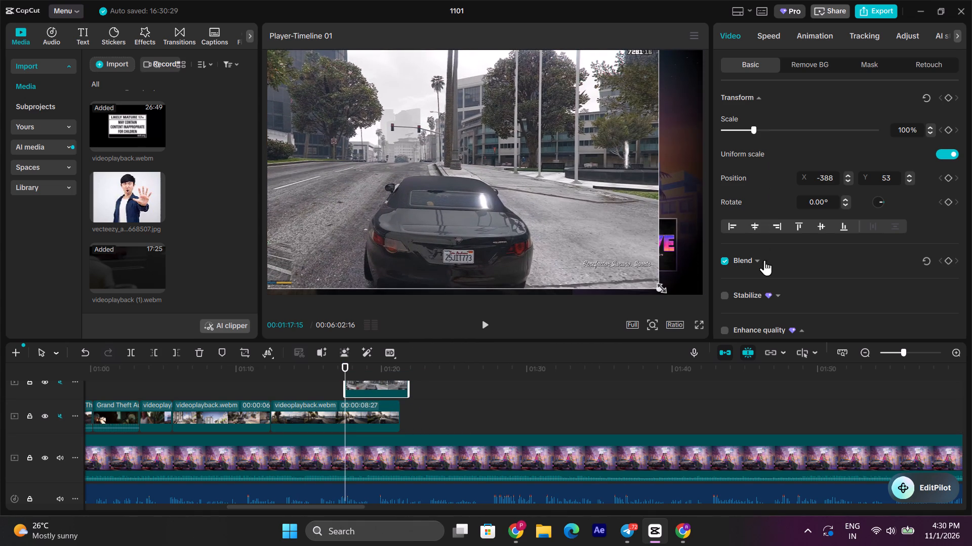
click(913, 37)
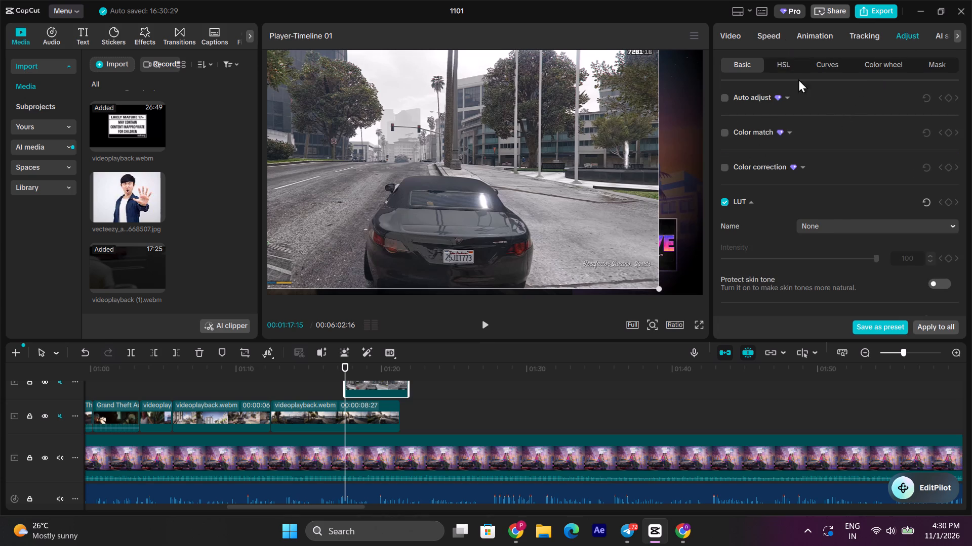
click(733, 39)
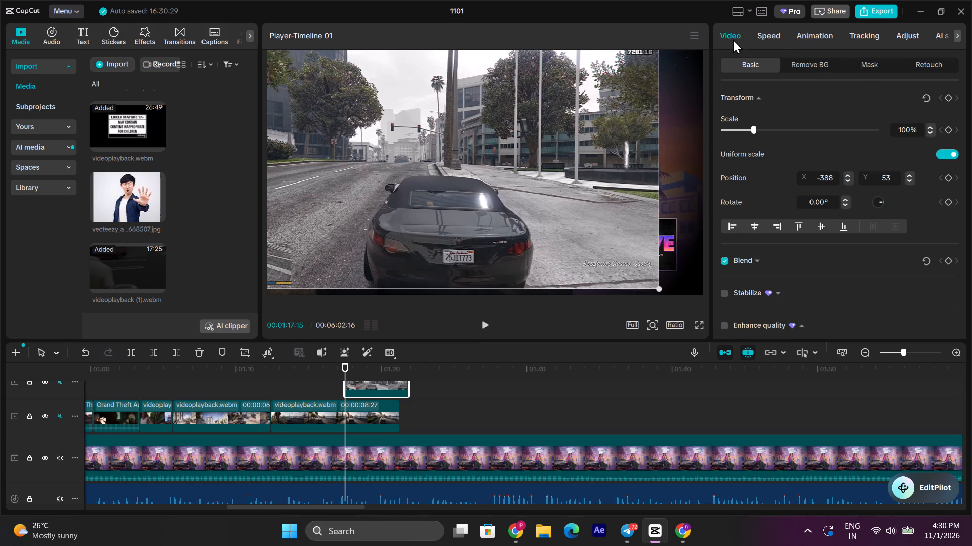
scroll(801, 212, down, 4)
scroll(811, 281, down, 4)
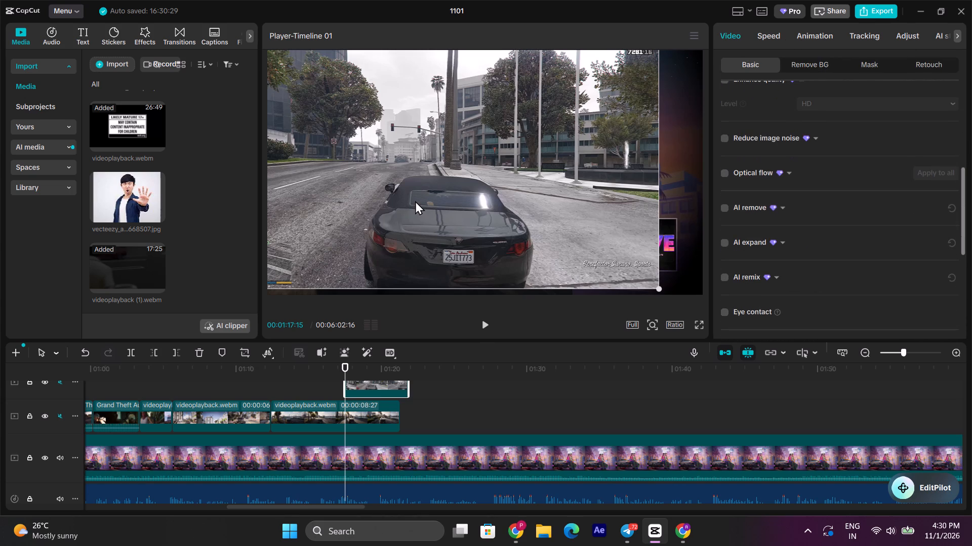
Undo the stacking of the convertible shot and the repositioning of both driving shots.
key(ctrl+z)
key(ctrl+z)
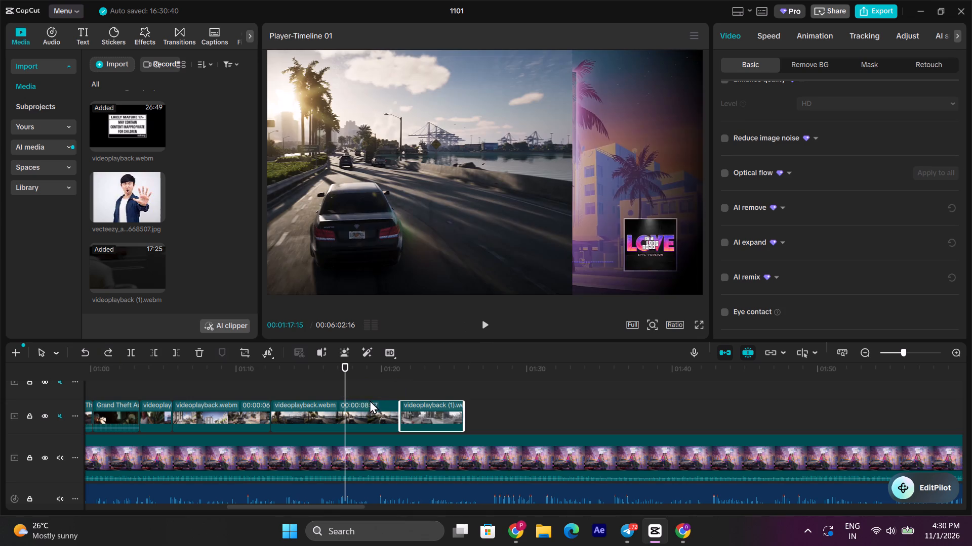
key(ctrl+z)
Play the black car driving shot and trim its end to 00:01:20:07.
key(space)
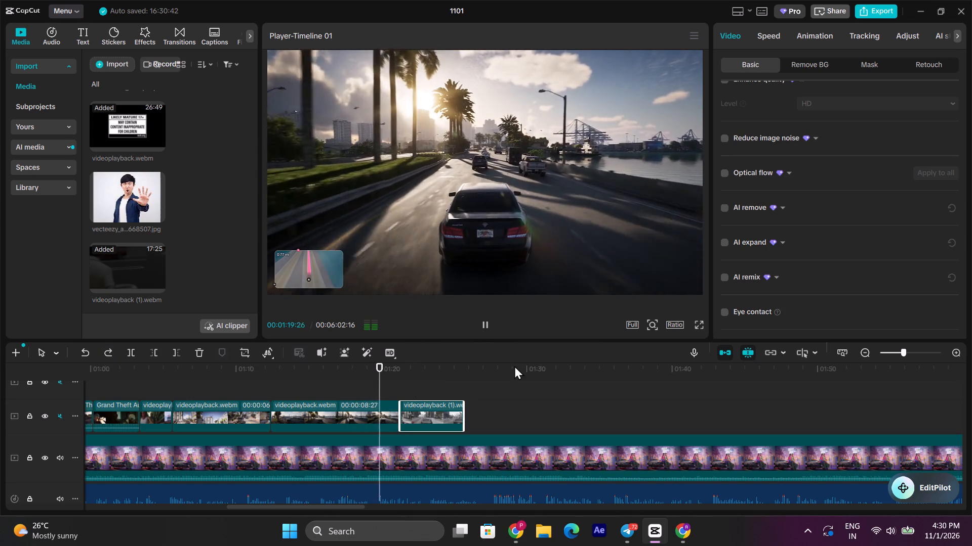
key(space)
click(354, 408)
click(178, 352)
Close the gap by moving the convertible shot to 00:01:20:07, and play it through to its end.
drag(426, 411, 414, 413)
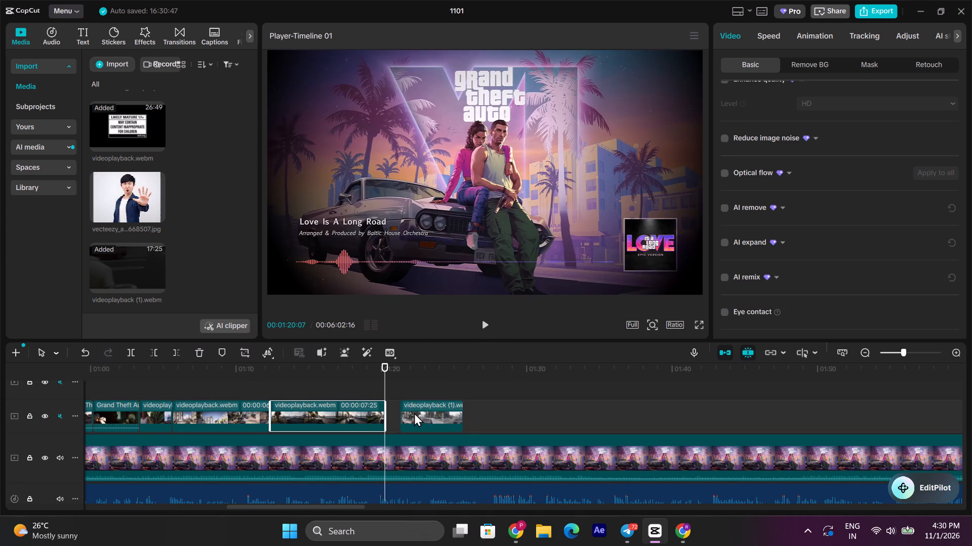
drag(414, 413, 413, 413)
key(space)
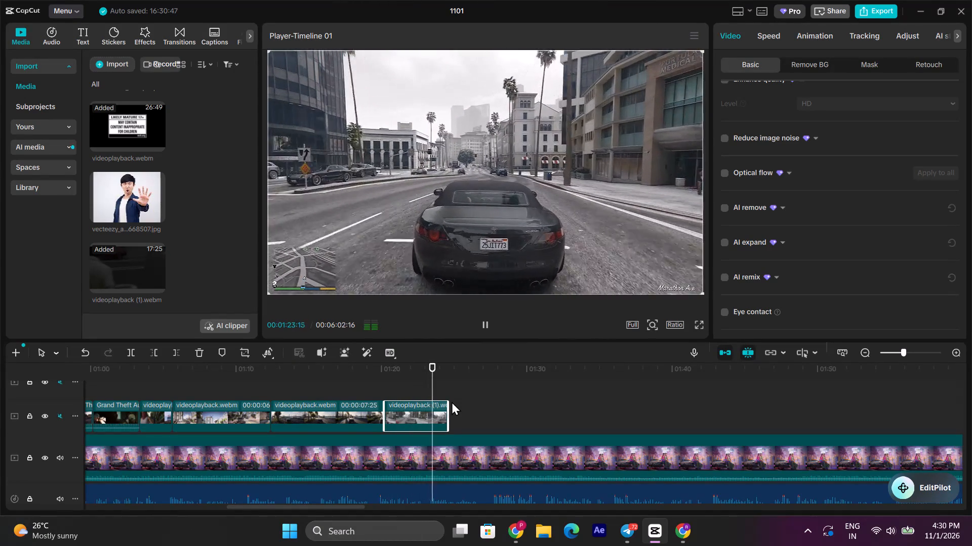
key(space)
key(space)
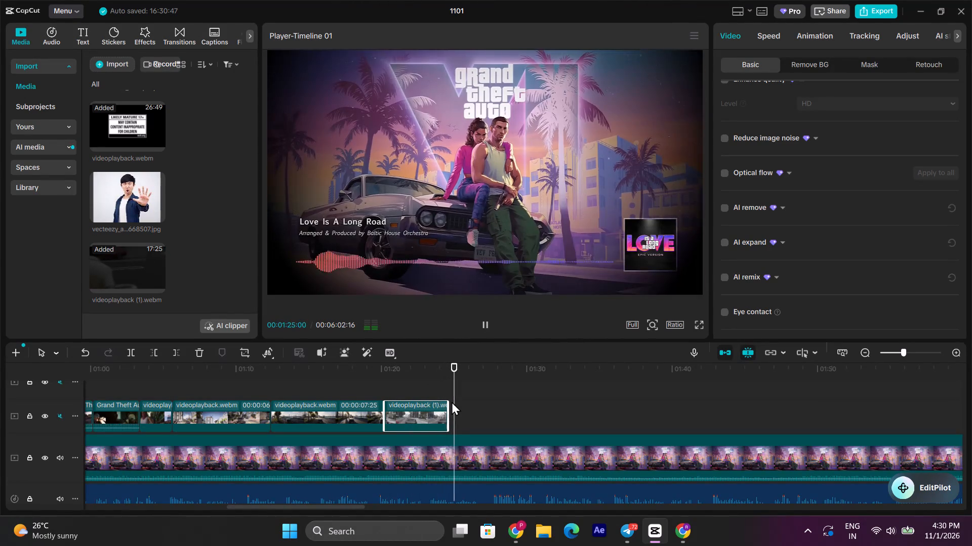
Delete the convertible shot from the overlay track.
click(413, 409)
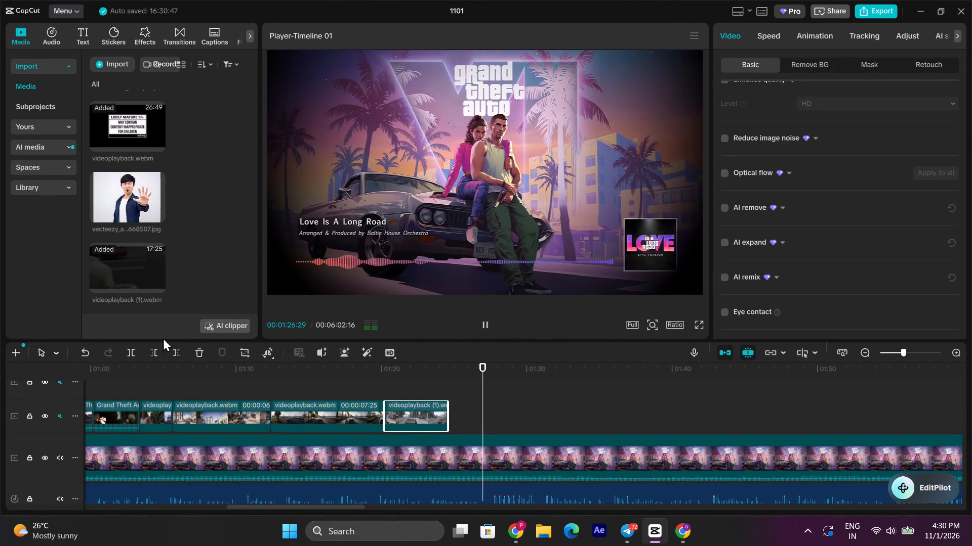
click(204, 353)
Replay the black car driving shot against the voice-over through its end.
click(419, 392)
click(273, 375)
click(306, 378)
key(space)
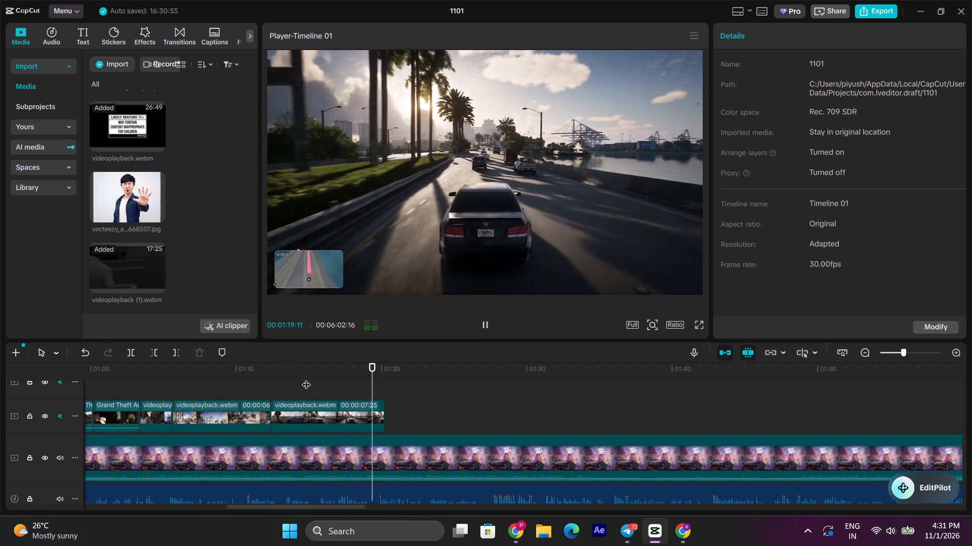
key(space)
key(space)
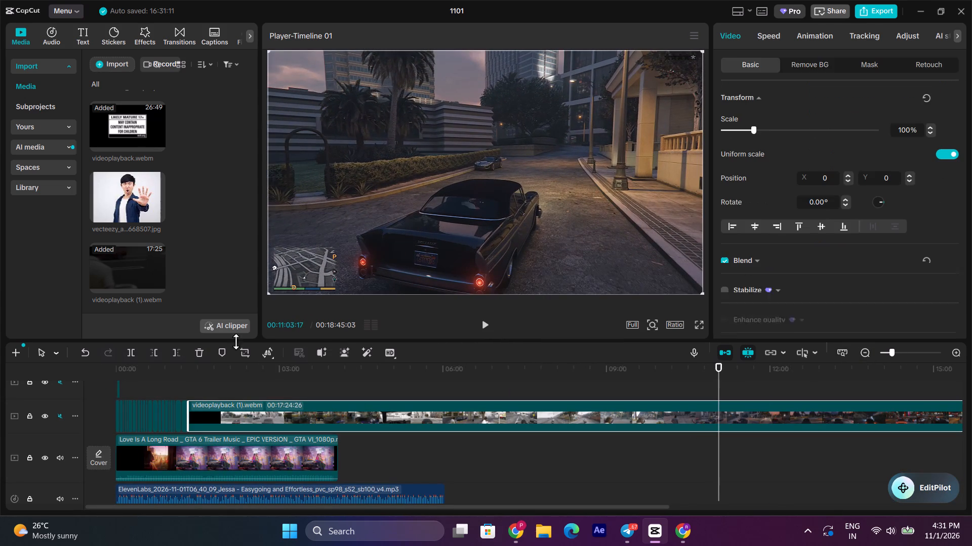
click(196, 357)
Add videoplayback.webm to the overlay track, clear of the existing shots, and find its drug-lab scene around 00:06:44.
drag(124, 139, 269, 414)
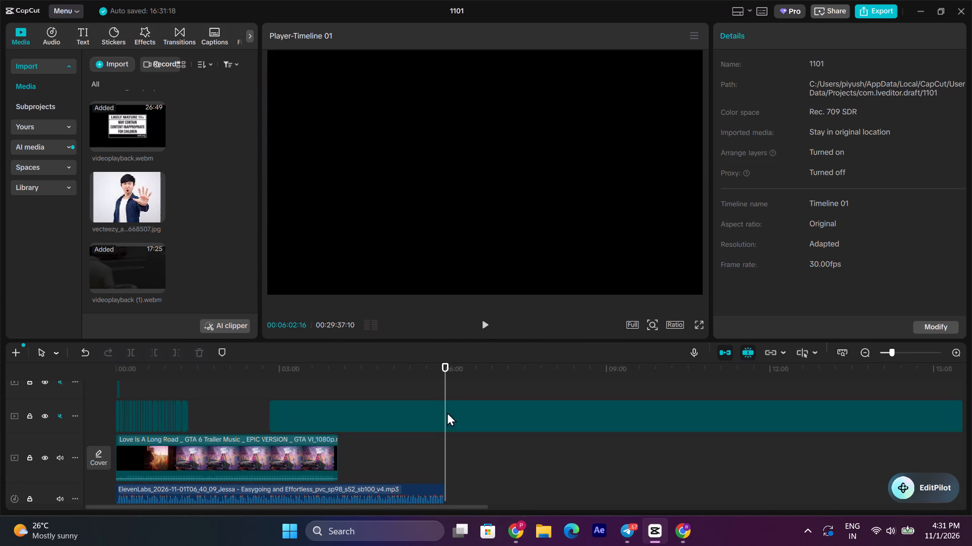
scroll(780, 425, up, 1)
click(741, 388)
click(498, 409)
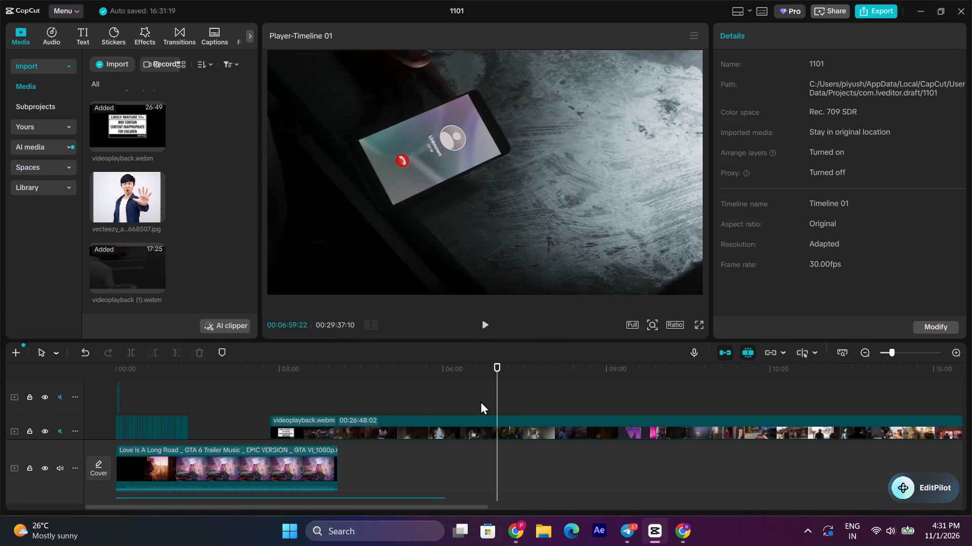
key(space)
click(477, 405)
key(space)
click(460, 401)
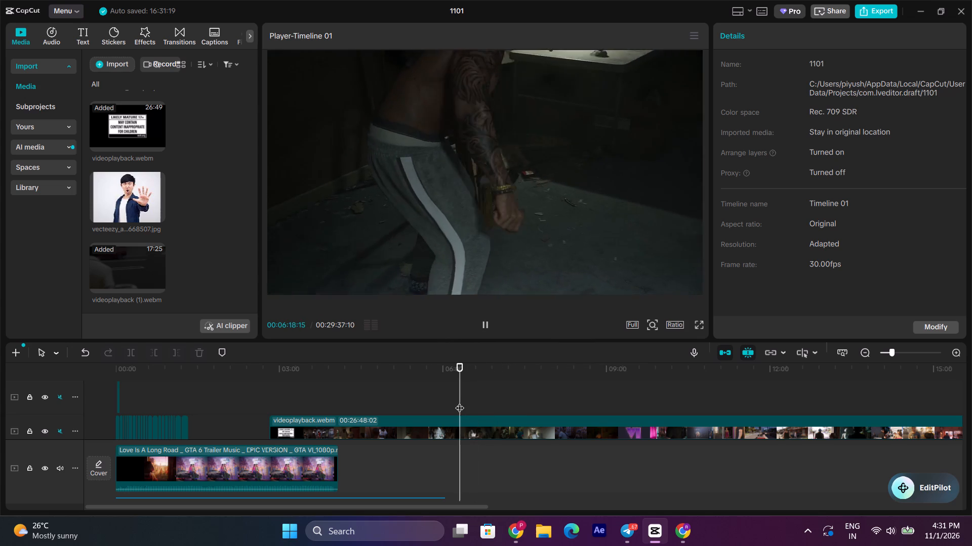
key(space)
click(483, 400)
key(space)
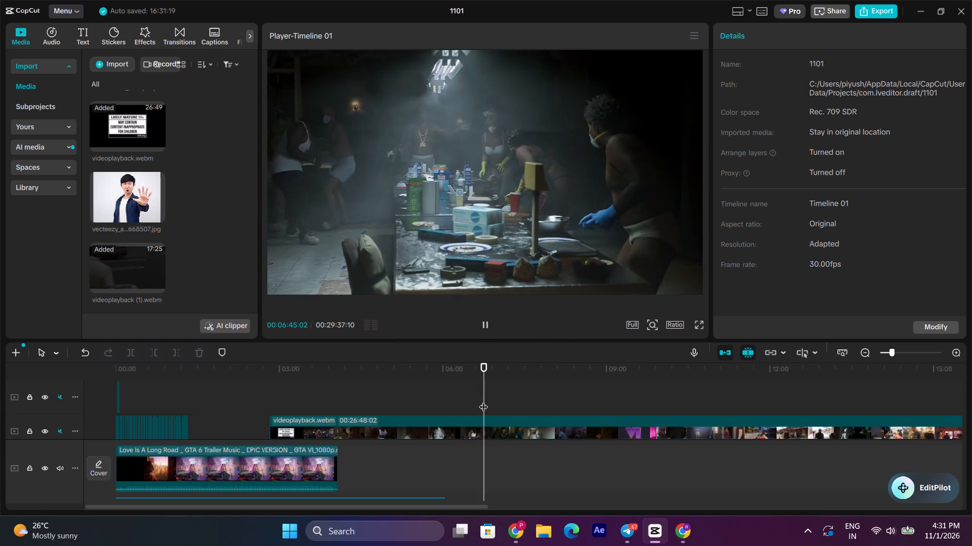
key(space)
click(483, 399)
key(space)
key(space)
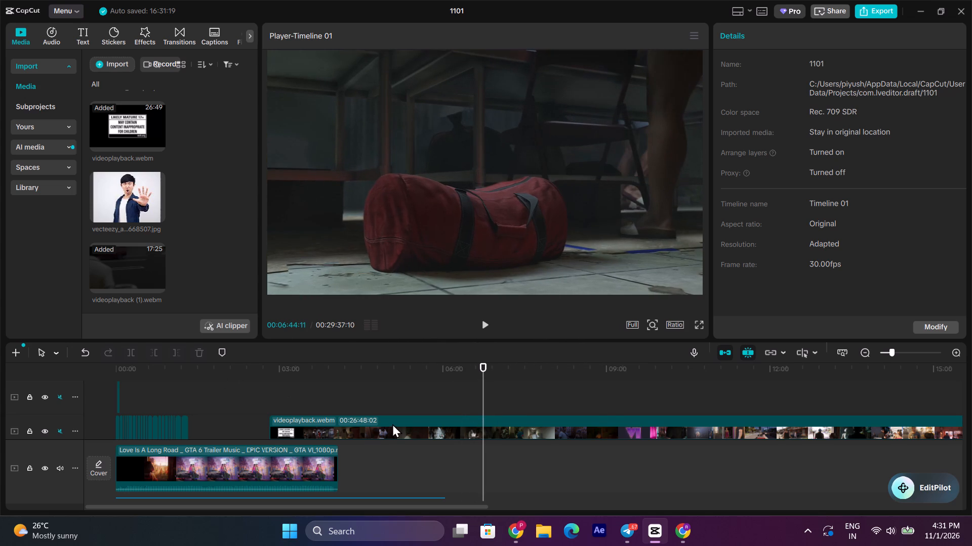
Trim the start of the videoplayback.webm clip to the drug-lab scene at about 00:06:44 and play on from the cut.
click(392, 424)
key(space)
key(space)
click(150, 350)
key(space)
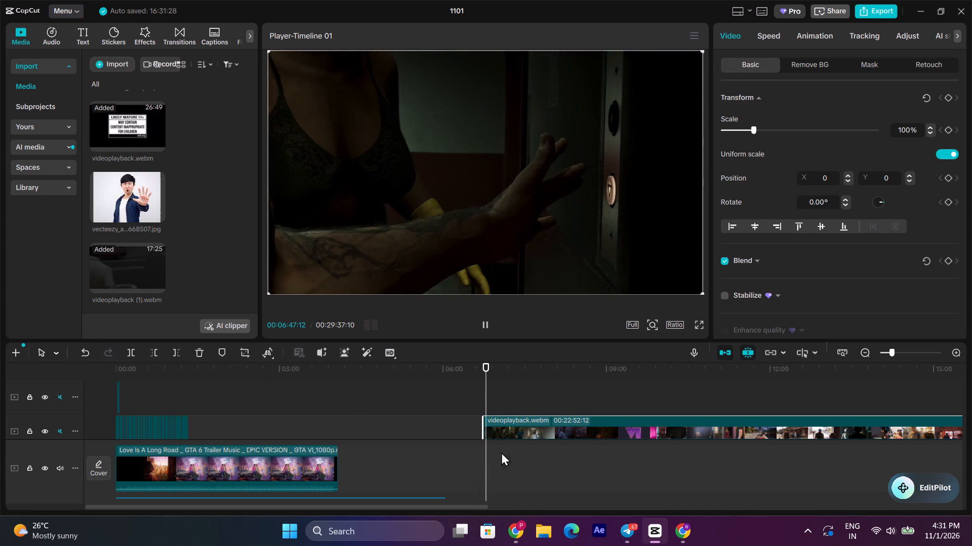
key(space)
Open videoplayback from the Downloads folder in Media Player and look through the drug-lab scene between about 0:02:57 and 0:04:33.
click(539, 529)
click(120, 317)
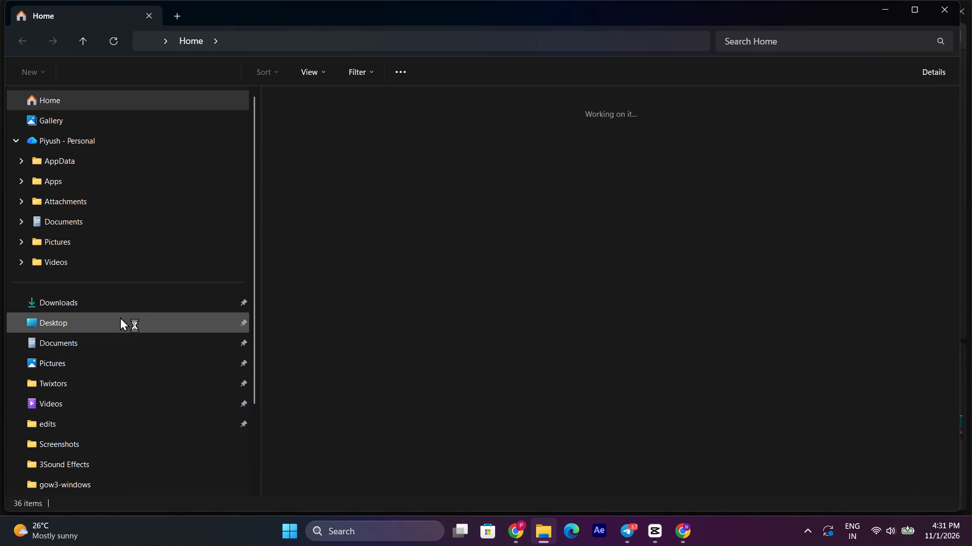
click(122, 301)
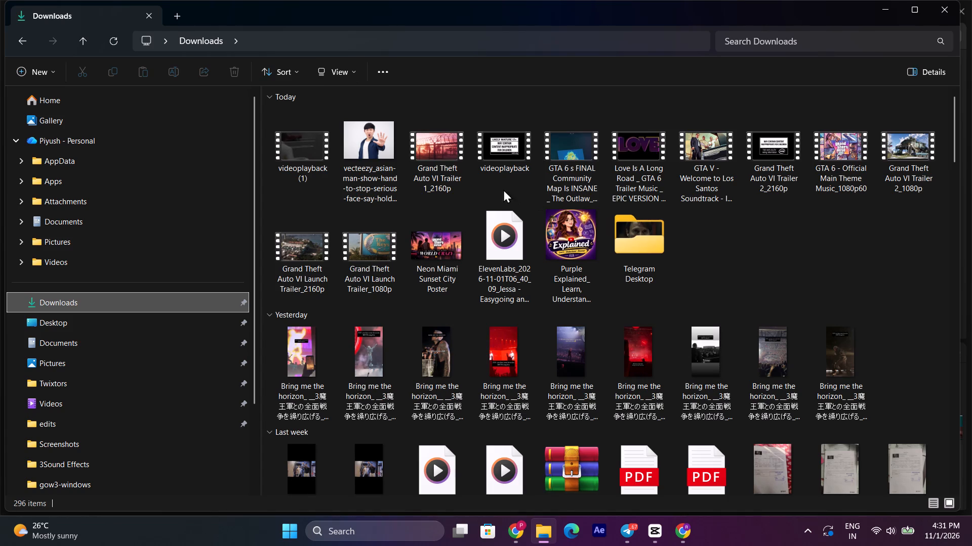
click(493, 175)
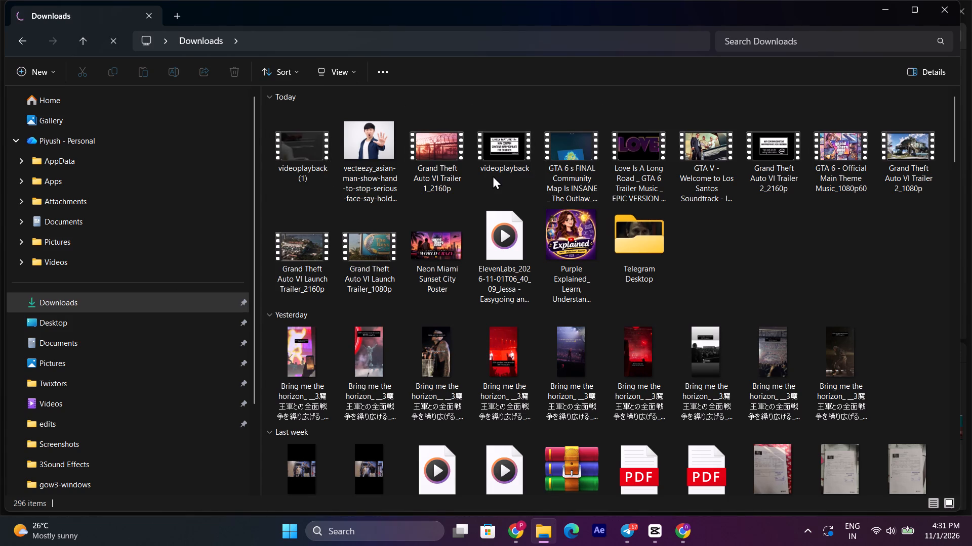
double_click(493, 168)
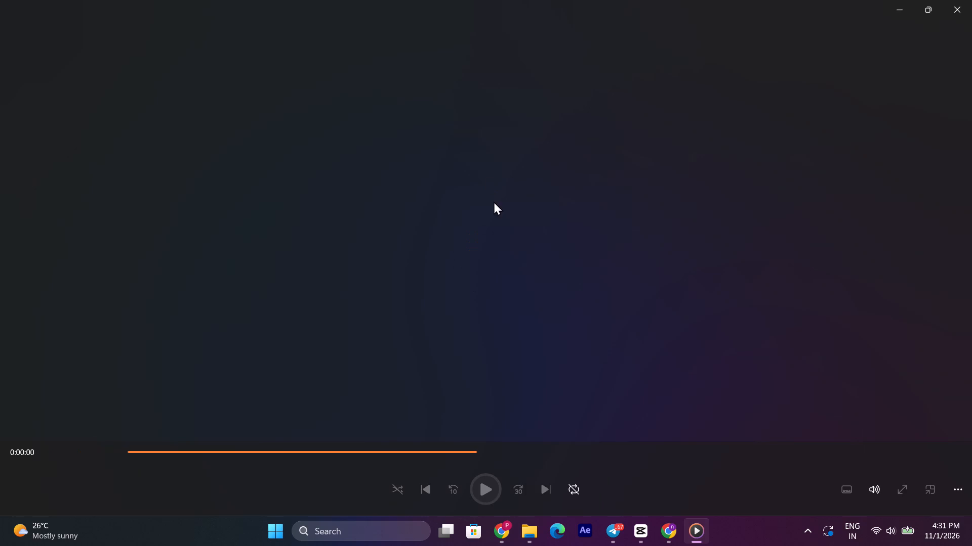
click(425, 458)
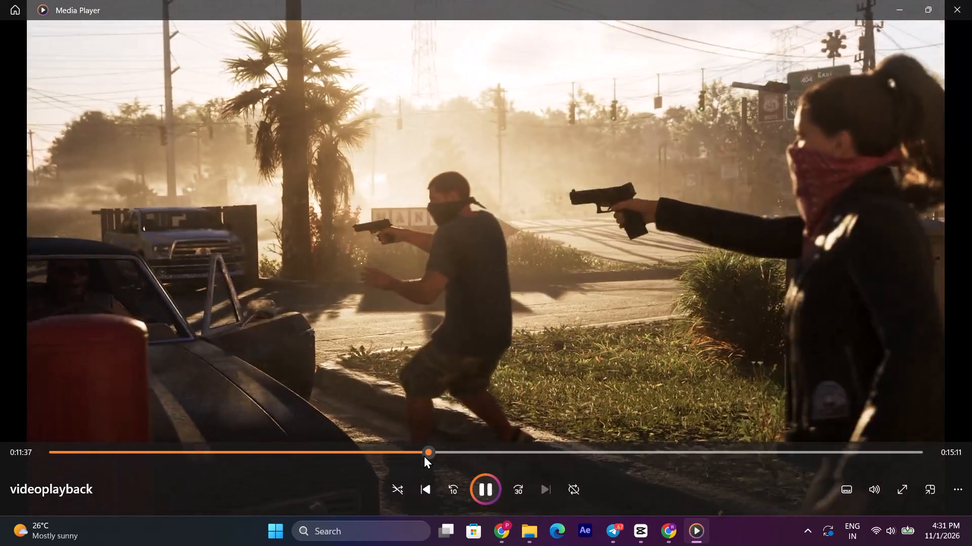
click(196, 452)
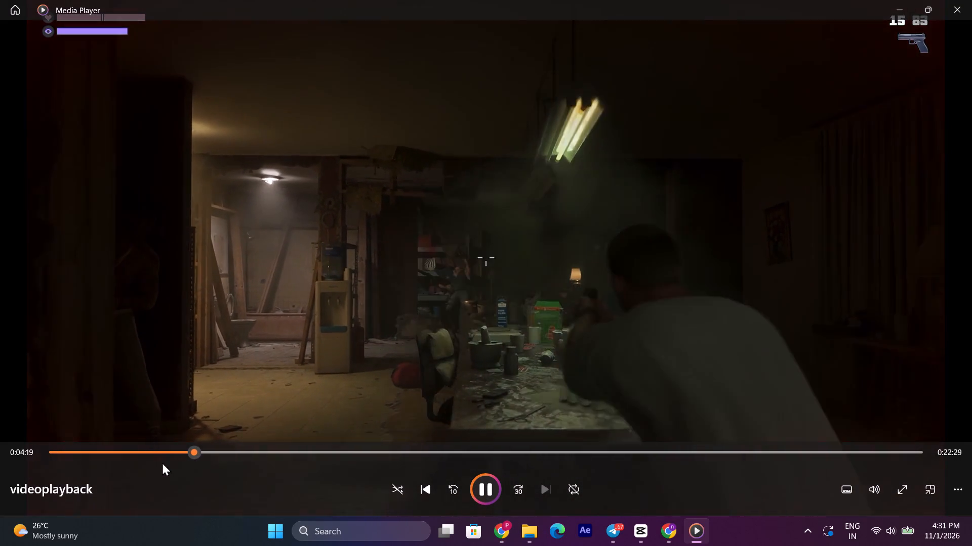
click(146, 456)
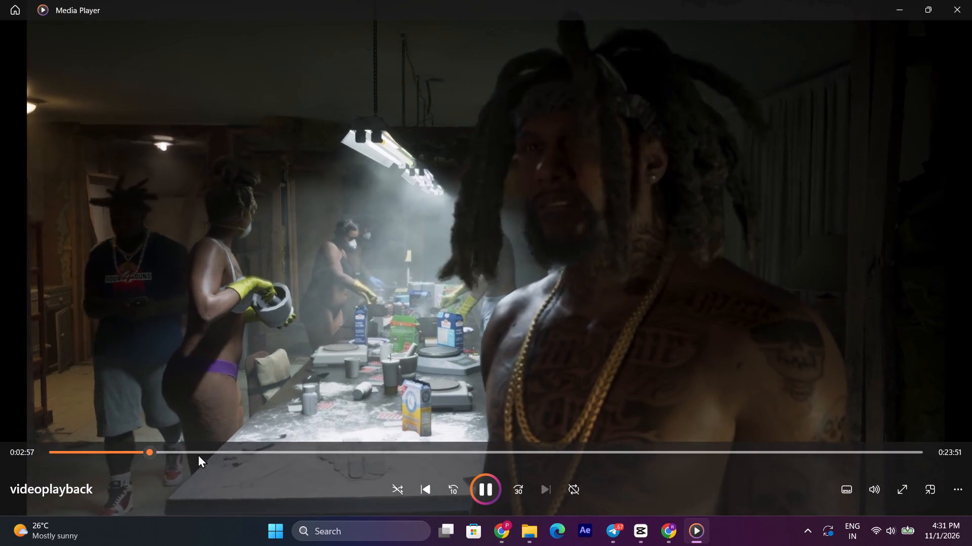
click(170, 452)
click(186, 450)
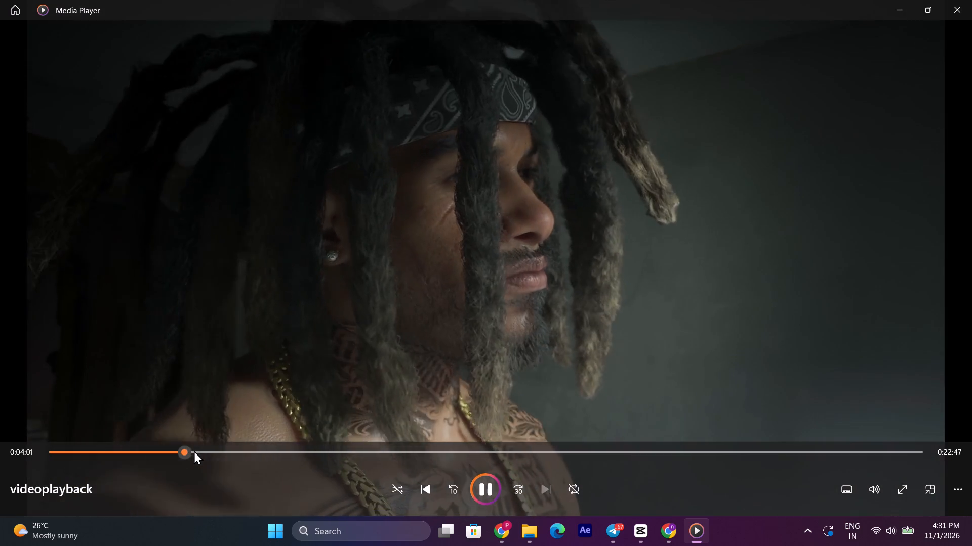
click(517, 490)
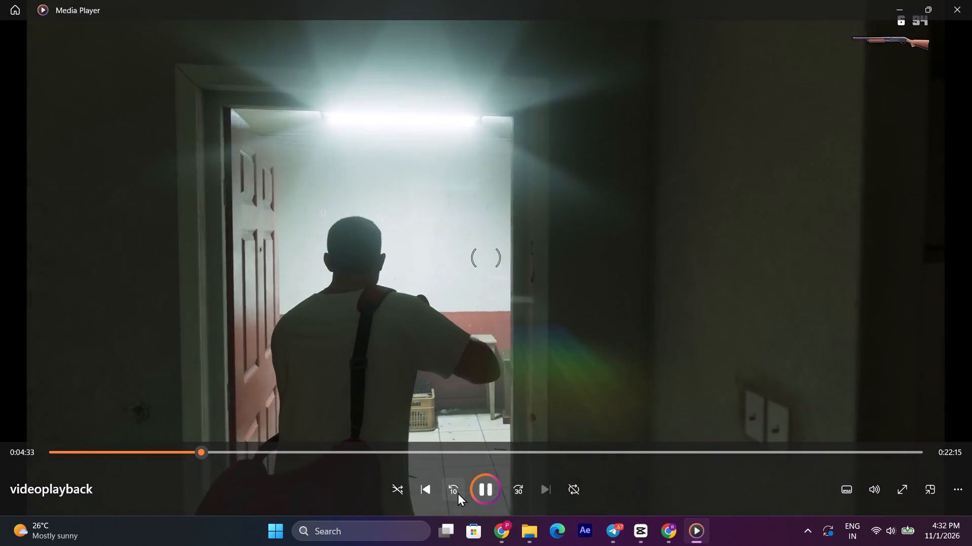
click(455, 492)
click(455, 492)
click(455, 492)
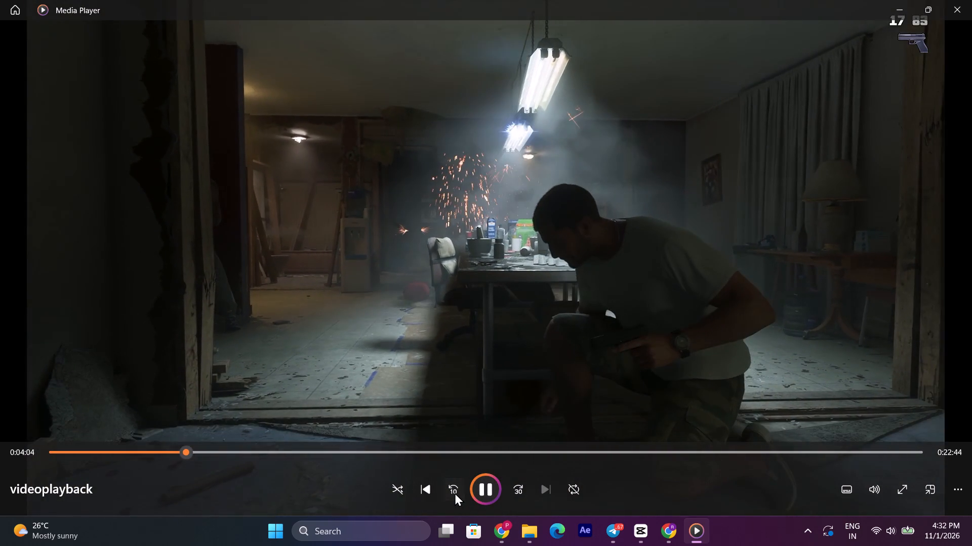
click(455, 492)
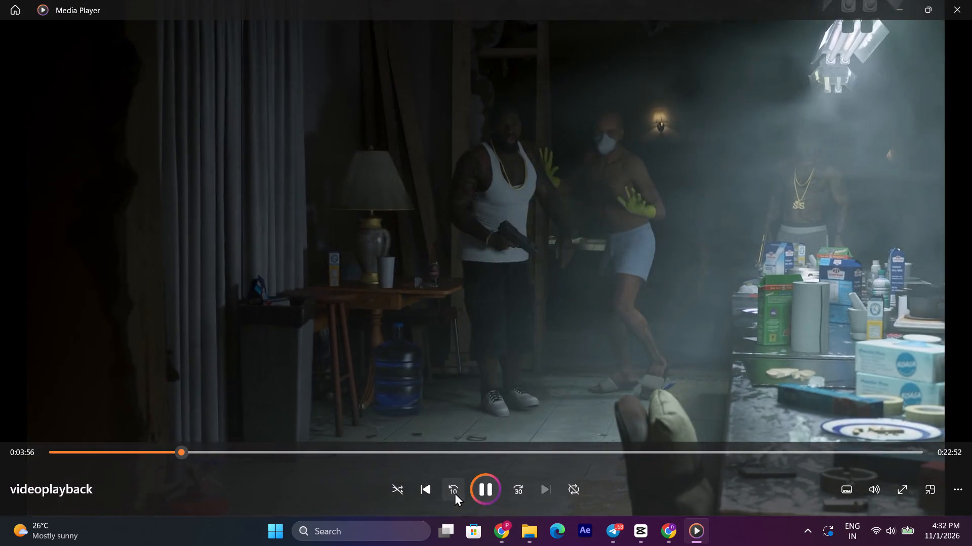
click(971, 4)
Switch back to CapCut and cut off the drug-lab clip after 00:06:47:29, at the masked woman holding the backpack.
click(651, 532)
key(space)
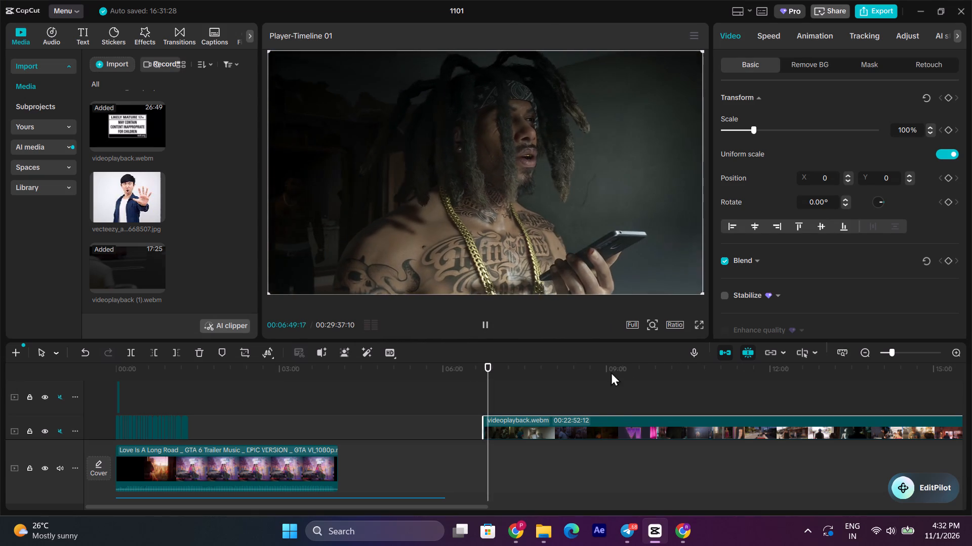
key(space)
double_click(952, 346)
click(954, 350)
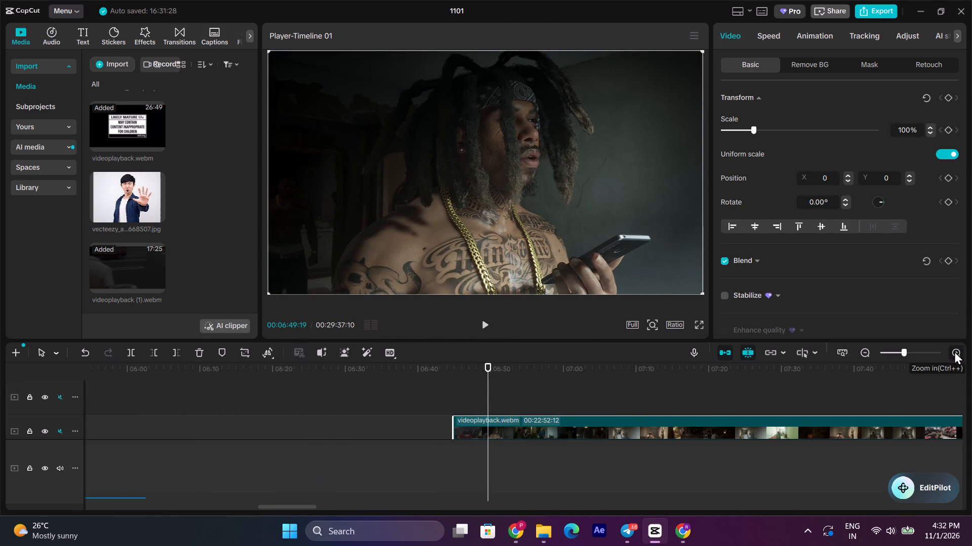
scroll(453, 385, down, 2)
click(466, 369)
drag(466, 369, 482, 373)
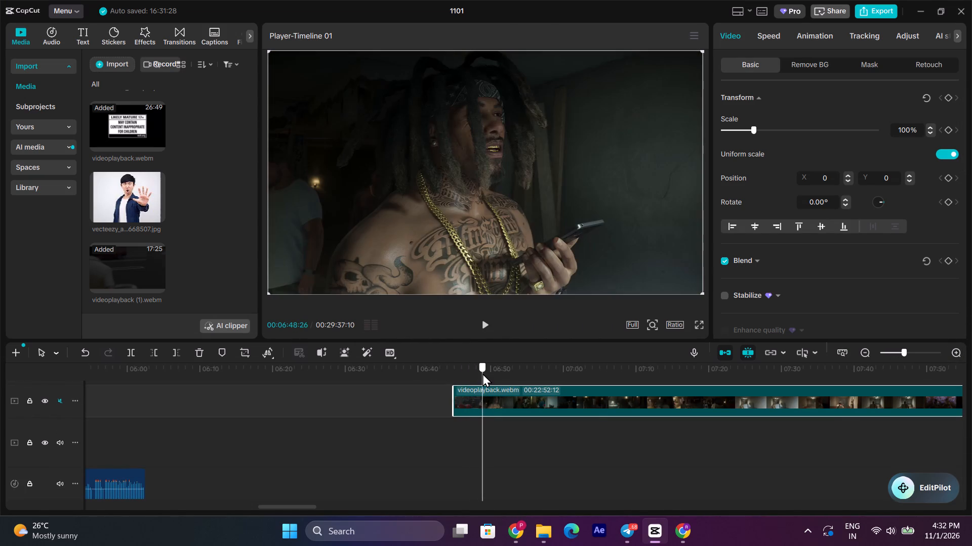
drag(482, 373, 474, 376)
key(space)
key(space)
click(177, 354)
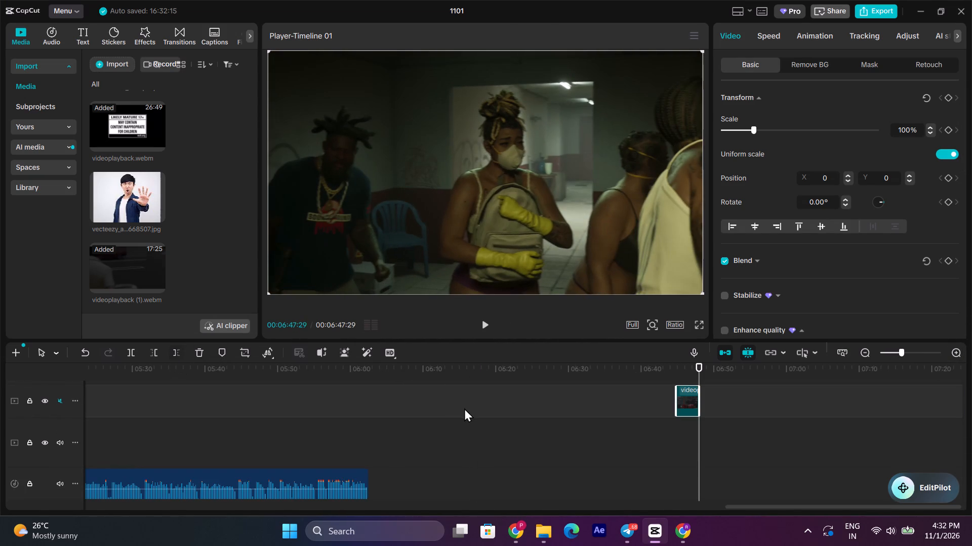
Move the drug-lab shot directly after the black car driving shot at 00:01:20:07 and play it against the voice-over to its end.
drag(688, 397, 0, 460)
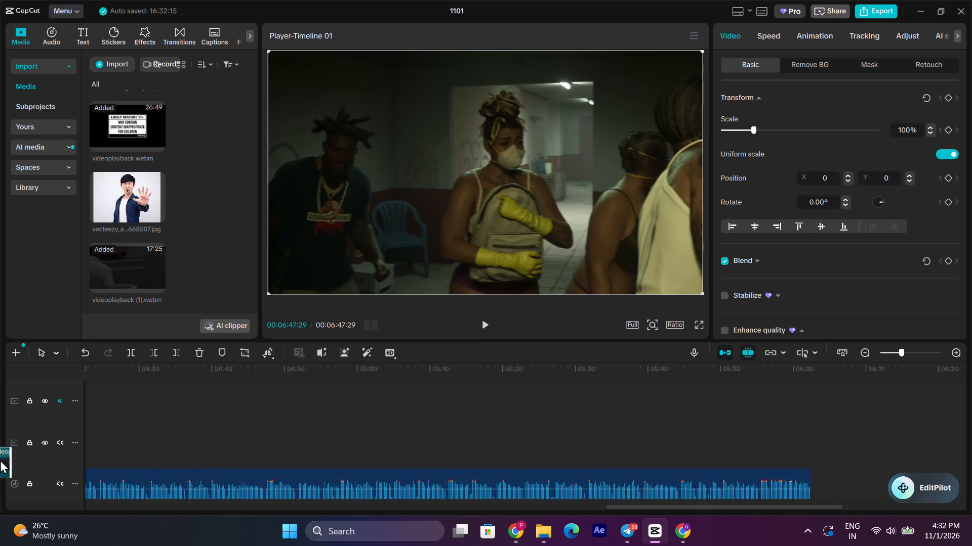
drag(0, 460, 708, 443)
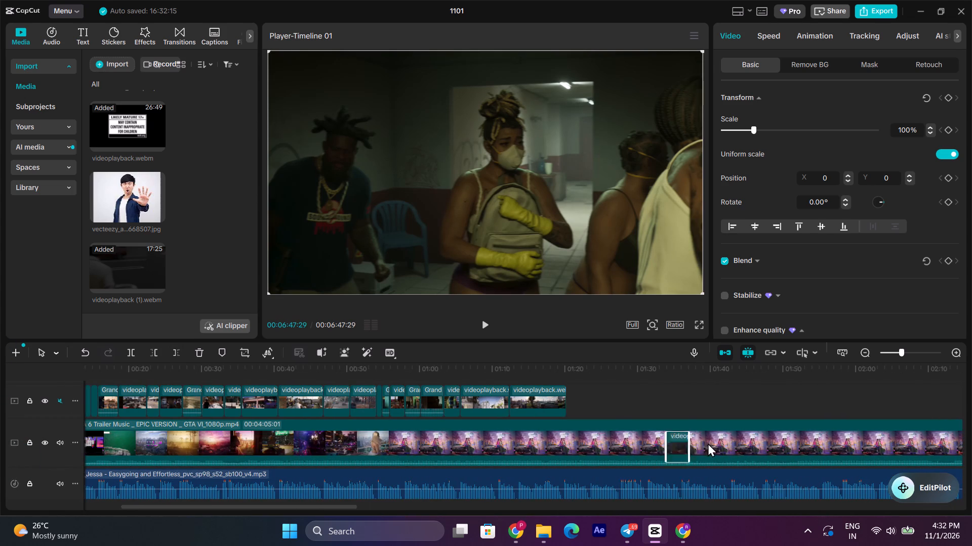
drag(708, 443, 581, 405)
scroll(581, 404, up, 1)
click(566, 375)
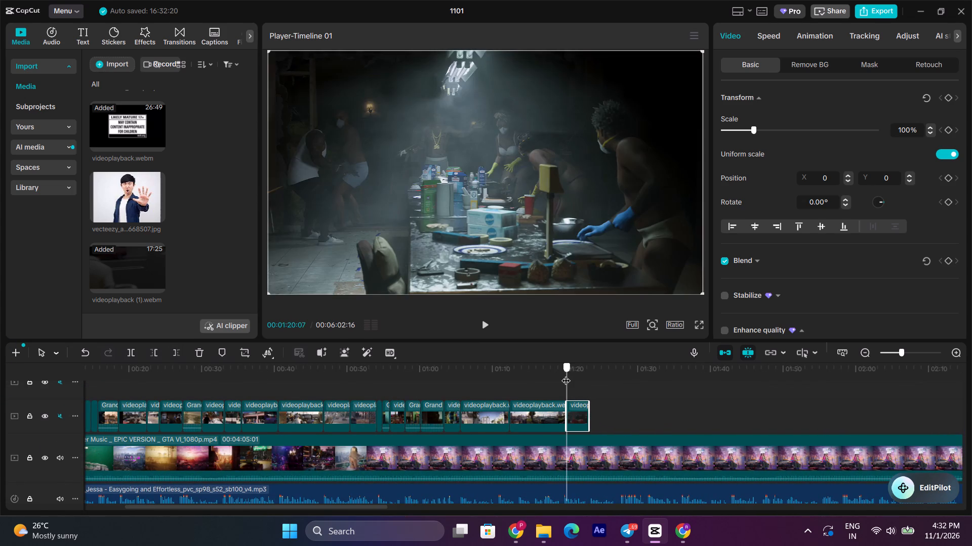
key(space)
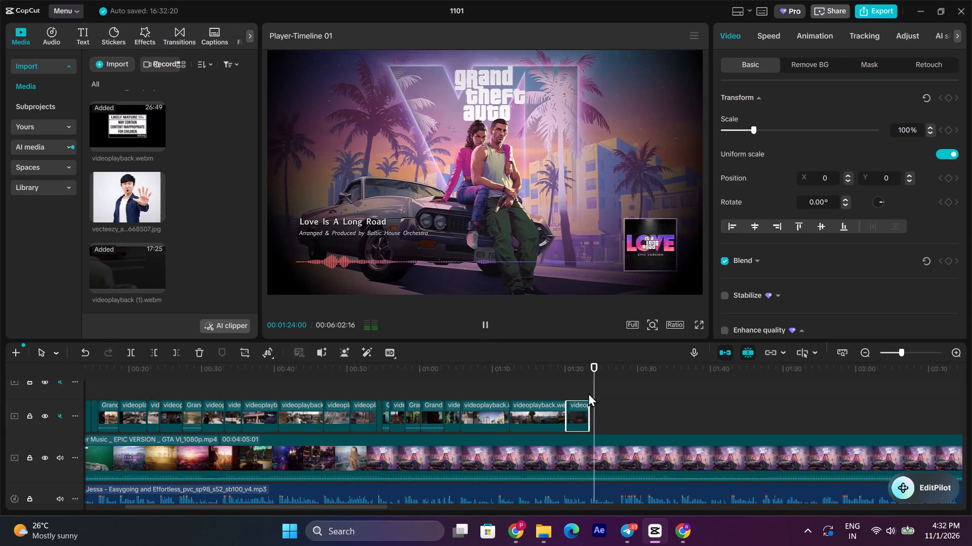
click(589, 387)
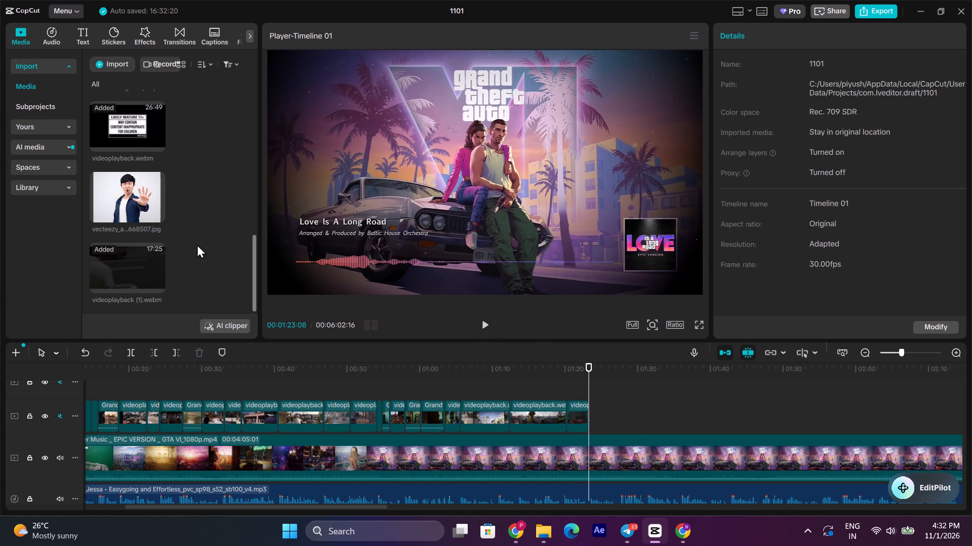
Add videoplayback.webm on a track above the overlay shots, twice aligning it to the timeline start and cutting everything before 00:01:23:08.
drag(107, 115, 95, 158)
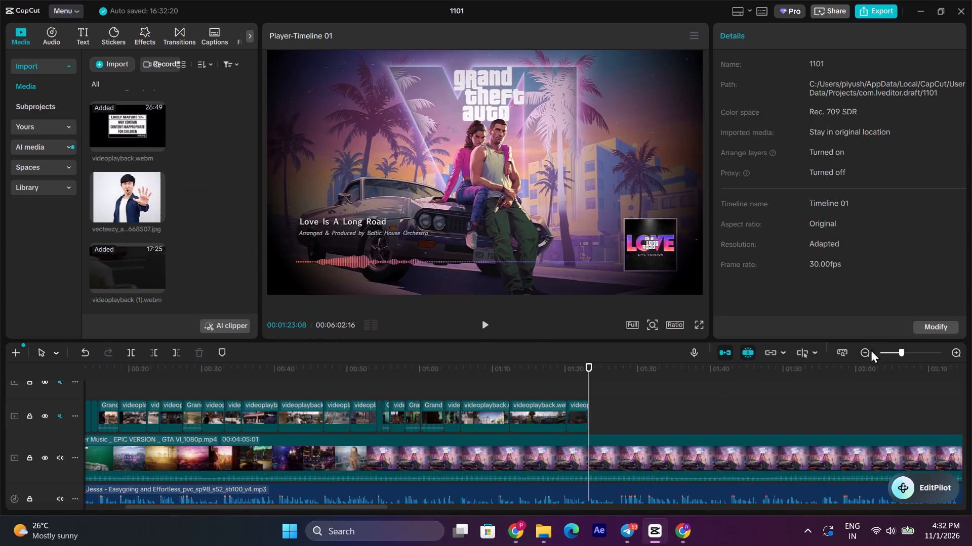
triple_click(869, 349)
double_click(868, 351)
scroll(666, 462, up, 5)
triple_click(860, 354)
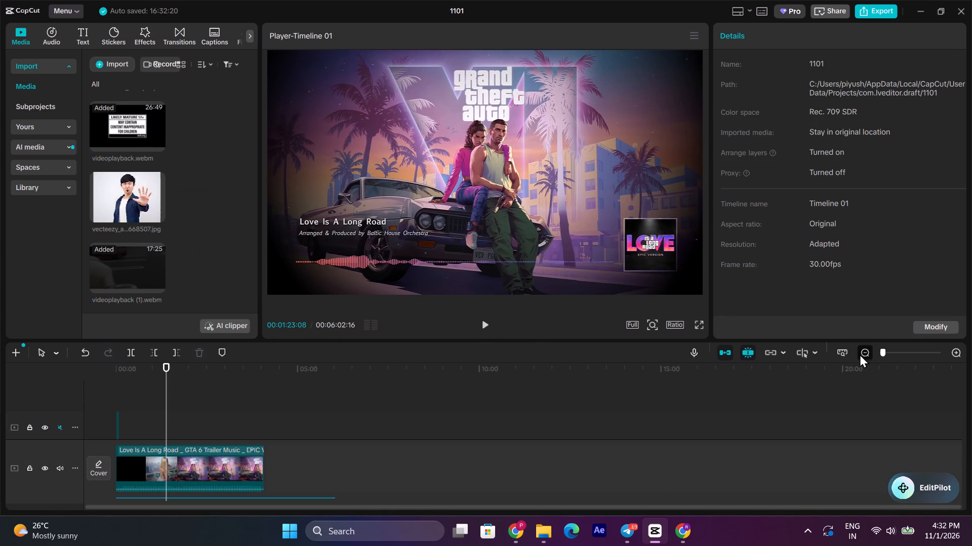
click(861, 353)
scroll(134, 218, down, 3)
scroll(226, 424, down, 2)
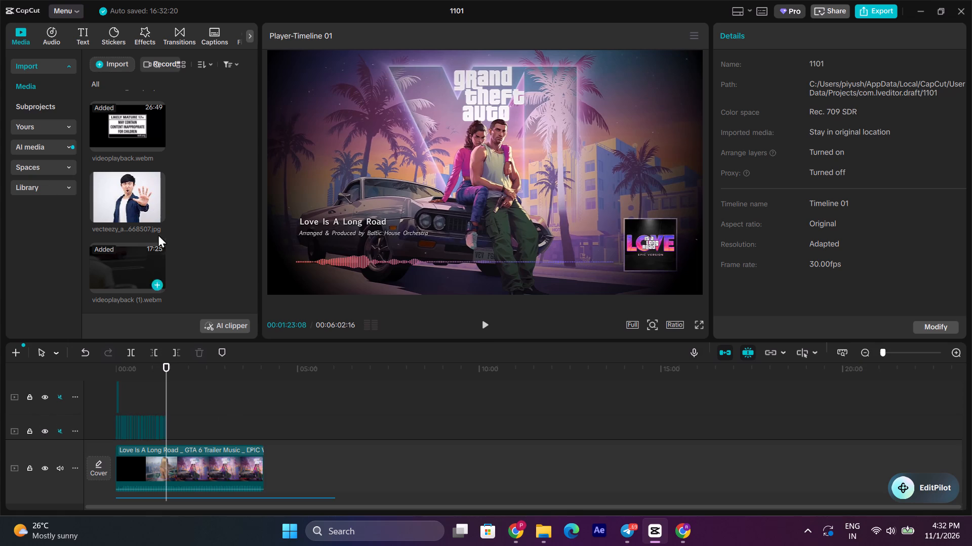
drag(112, 124, 153, 398)
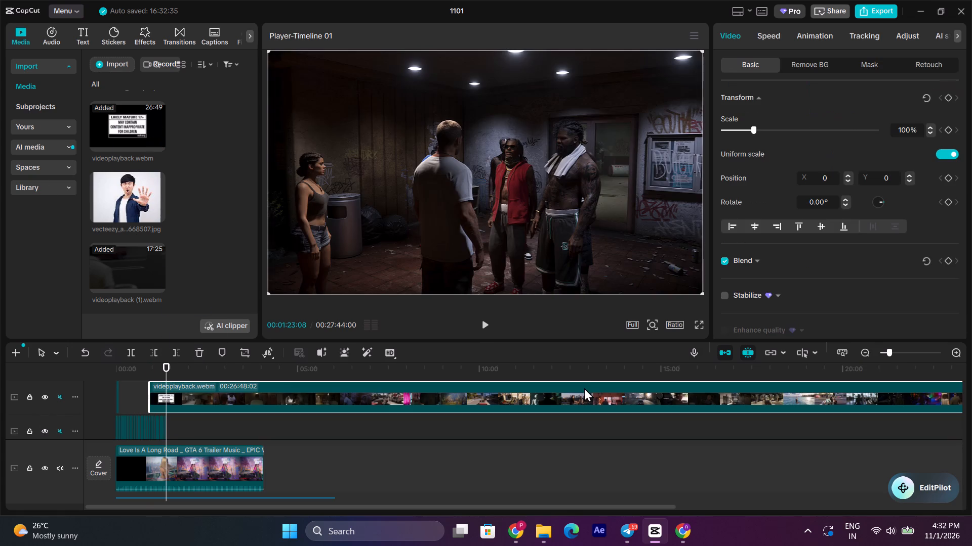
drag(569, 391, 535, 397)
drag(152, 350, 158, 350)
drag(782, 395, 644, 397)
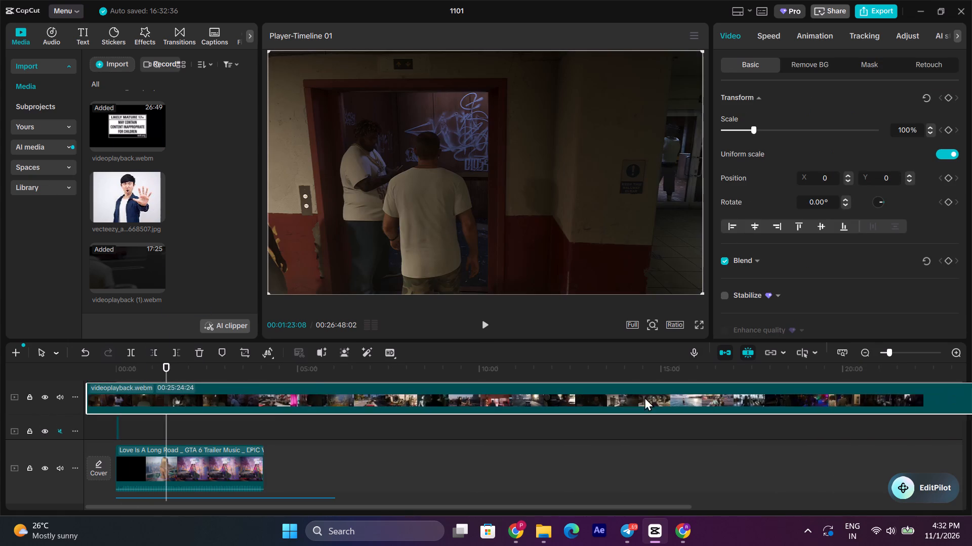
drag(644, 397, 617, 399)
click(155, 351)
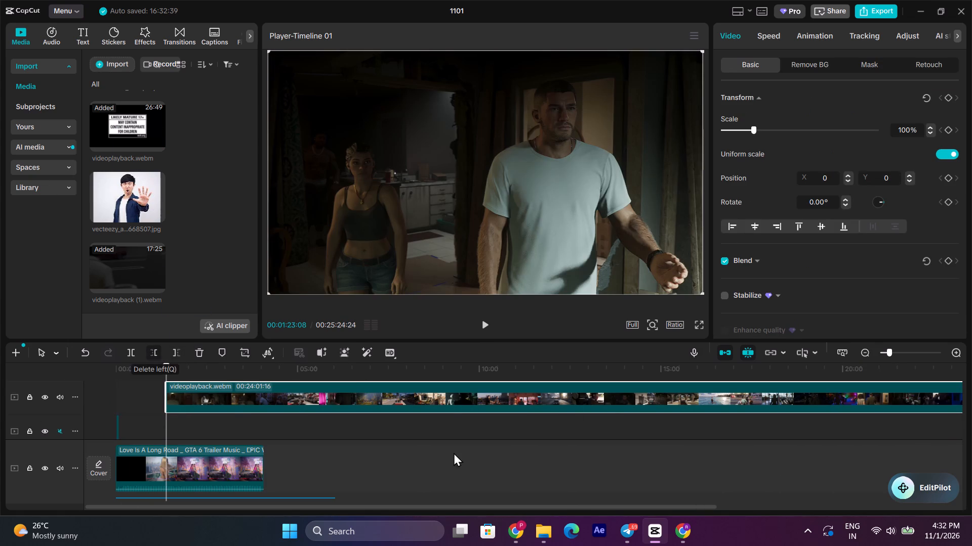
Cut everything before 00:10:11:20 from the upper videoplayback.webm clip, at the woman in the red bandana leaving the diner.
scroll(487, 459, up, 2)
click(489, 402)
click(489, 402)
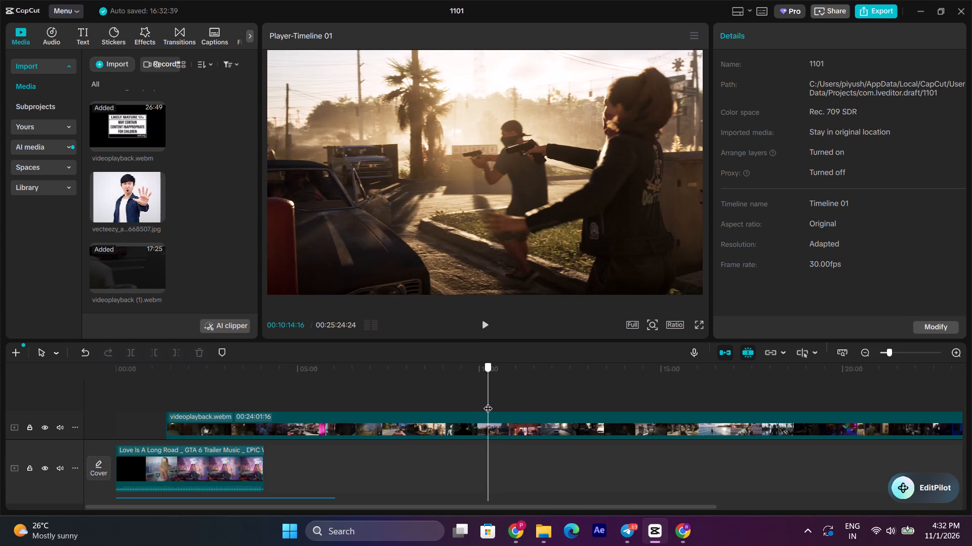
key(space)
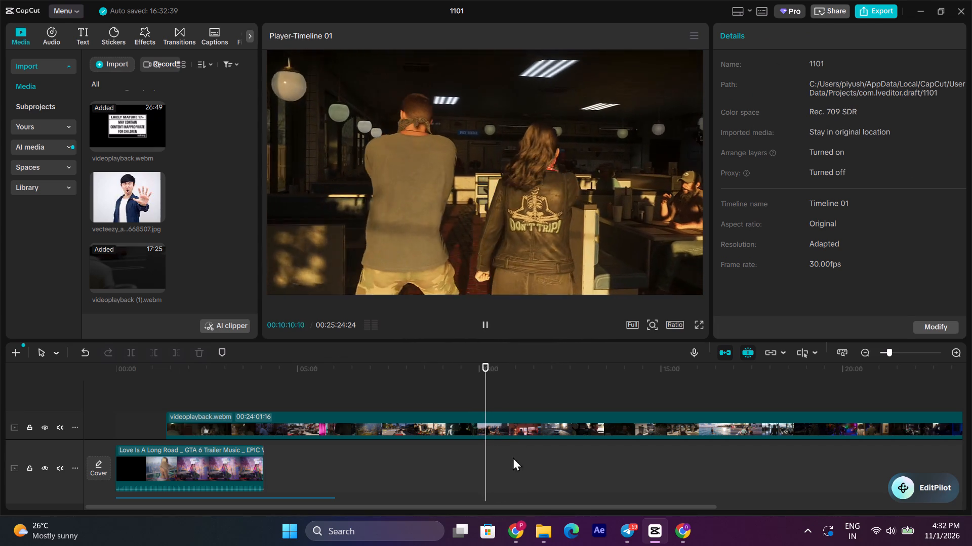
click(508, 417)
scroll(533, 386, down, 1)
key(space)
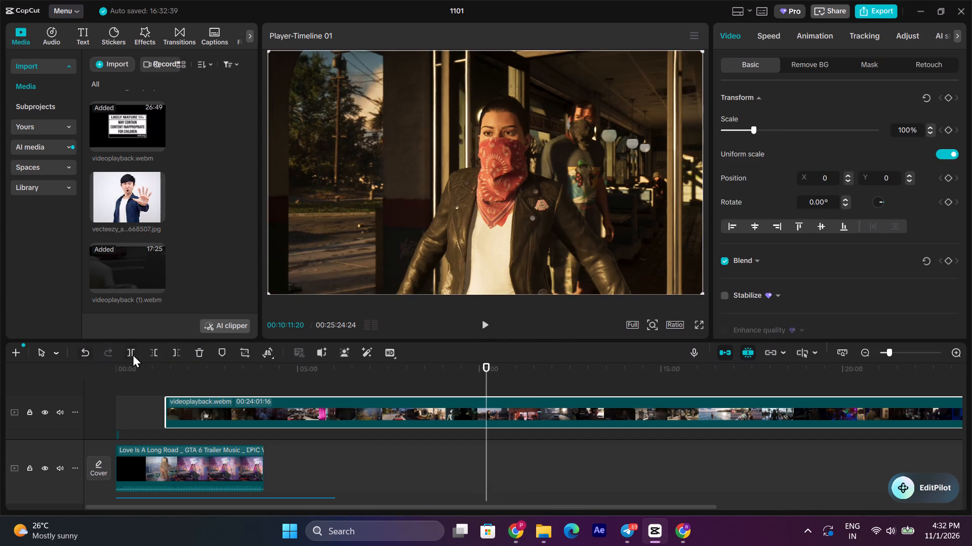
click(152, 349)
Cut off the diner getaway clip after 00:10:16:14, with the gun pointed at the man beside the dark car.
key(space)
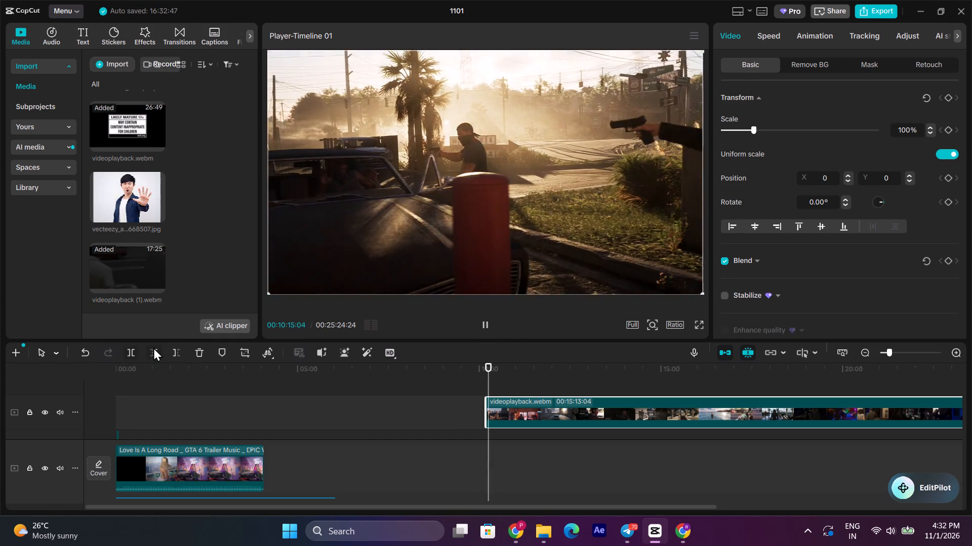
key(space)
key(space)
key(space)
click(177, 351)
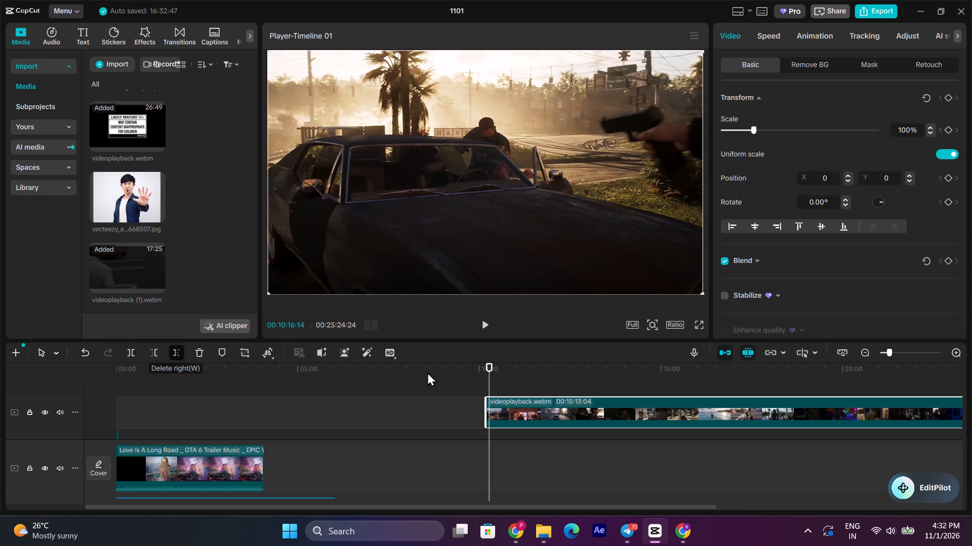
Move the diner getaway shot directly after the drug-lab shot on the overlay track and play it against the voice-over to its end.
triple_click(953, 355)
click(707, 409)
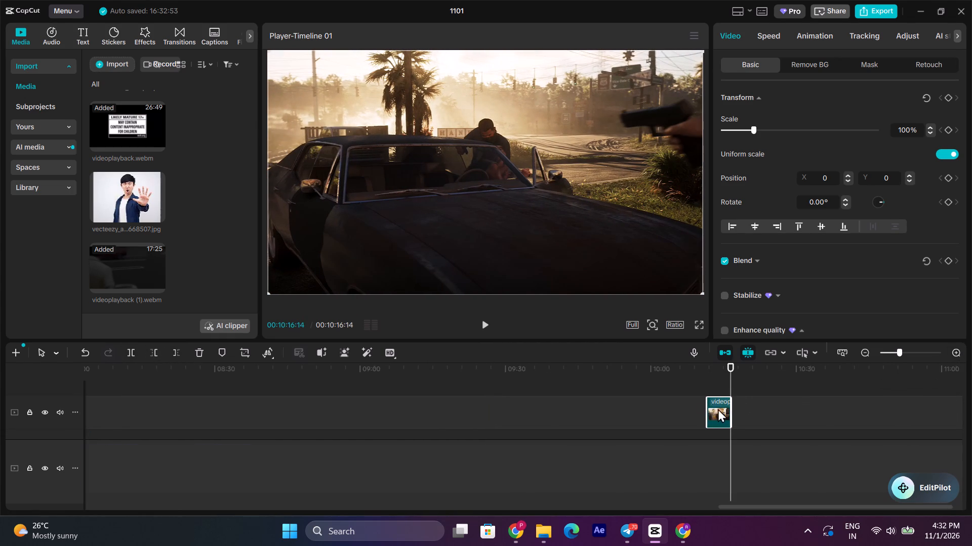
drag(719, 406, 4, 419)
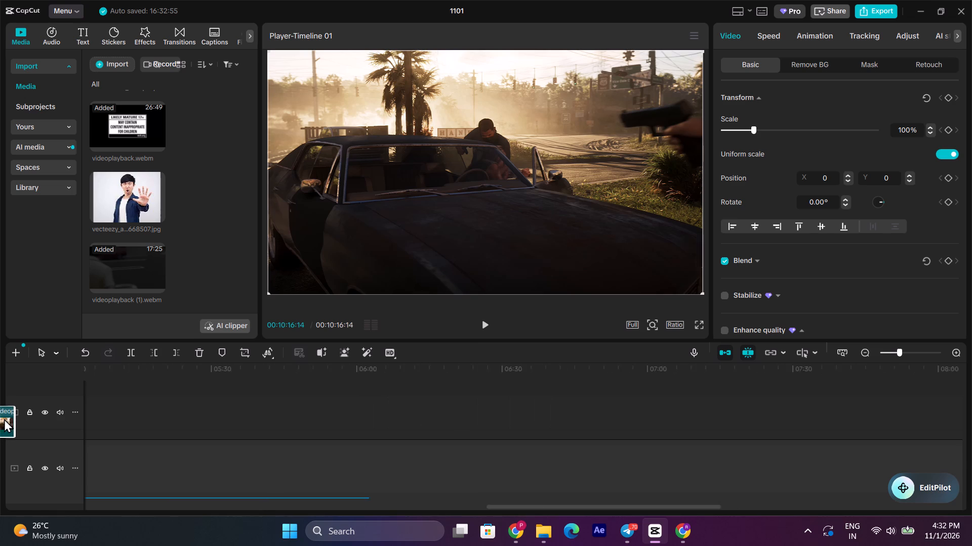
drag(4, 419, 139, 441)
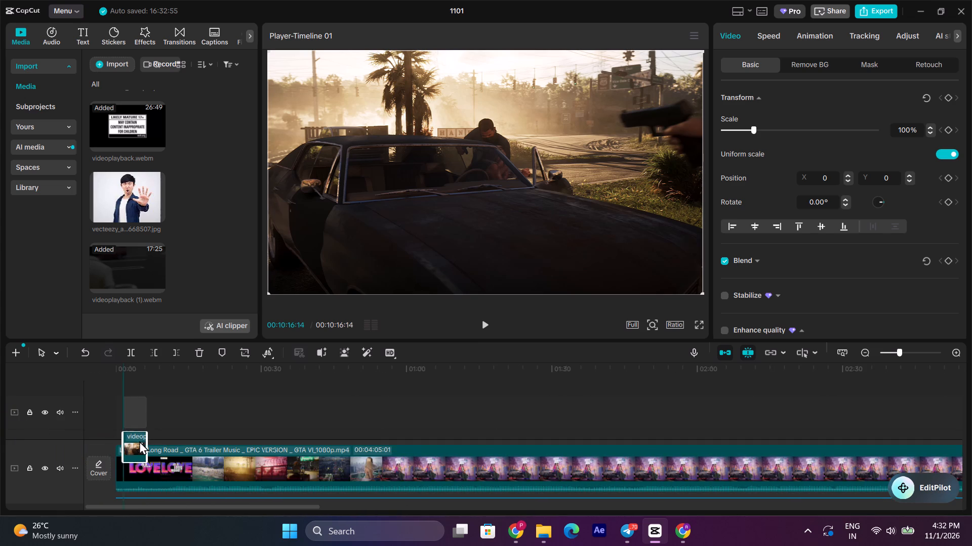
drag(139, 441, 535, 421)
scroll(180, 417, down, 4)
click(521, 375)
click(515, 368)
key(space)
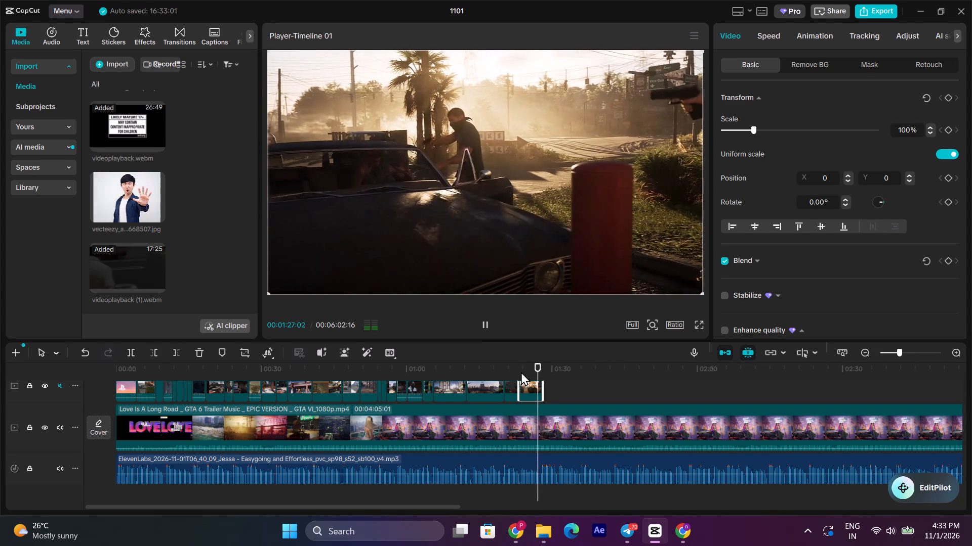
click(484, 320)
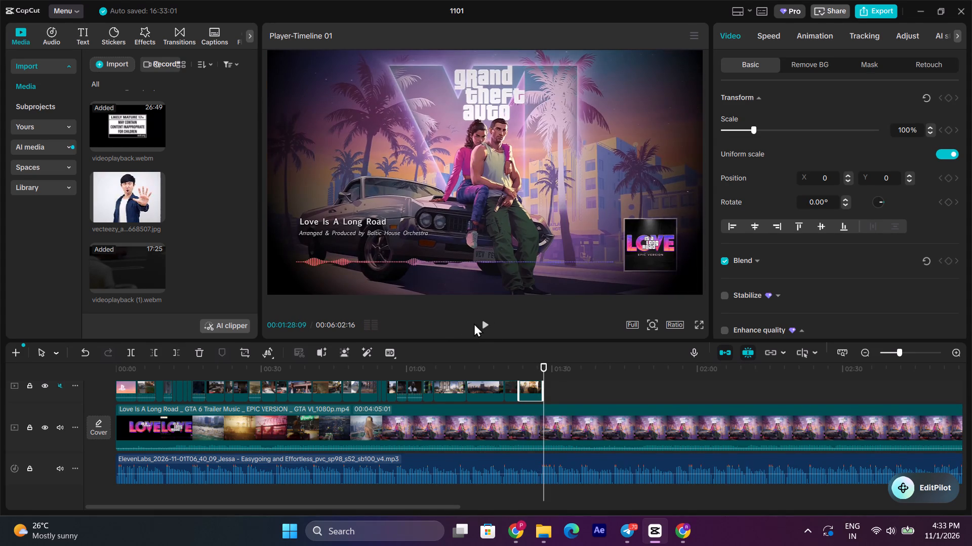
Listen to the voice-over from 00:01:28:09 to 00:01:39:28, then return to the getaway shot's end at 00:01:28:02.
click(474, 323)
click(490, 322)
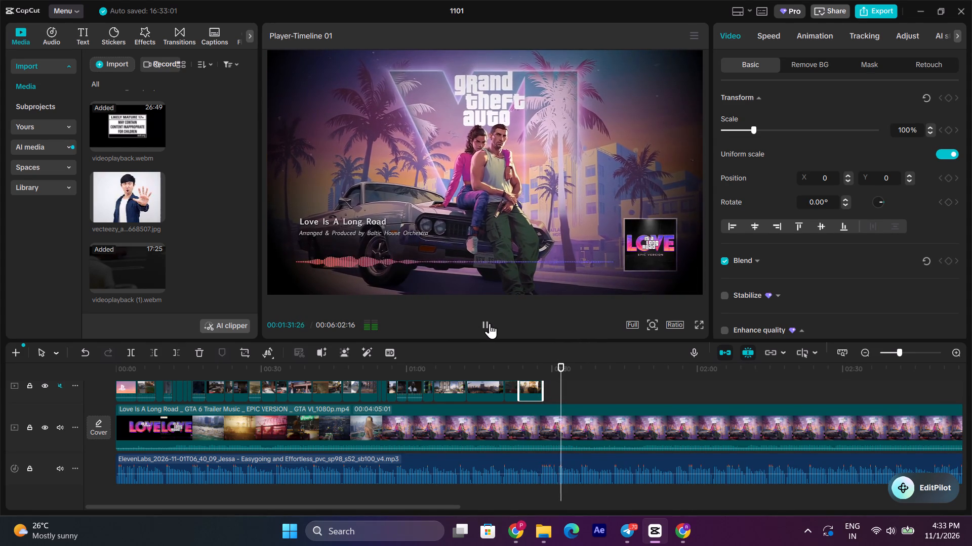
click(485, 324)
click(487, 324)
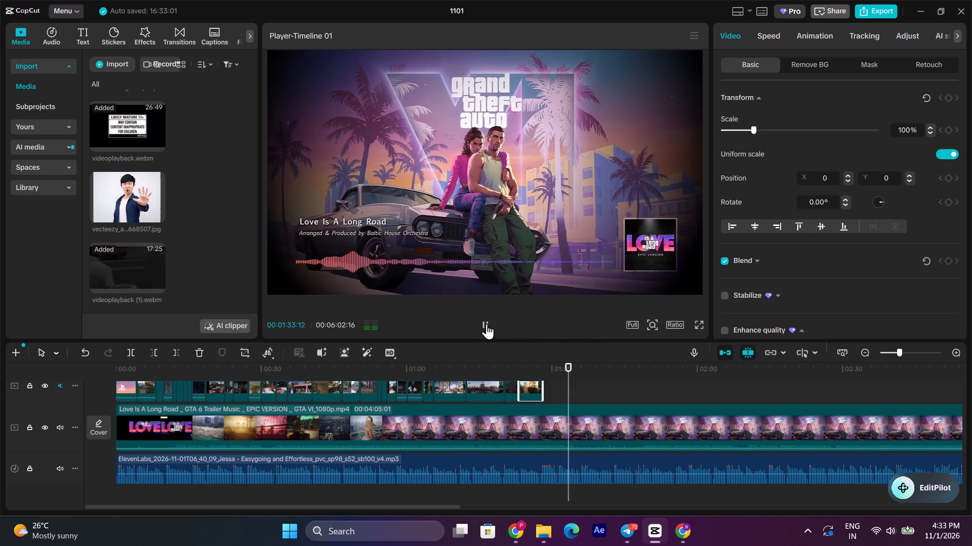
click(487, 324)
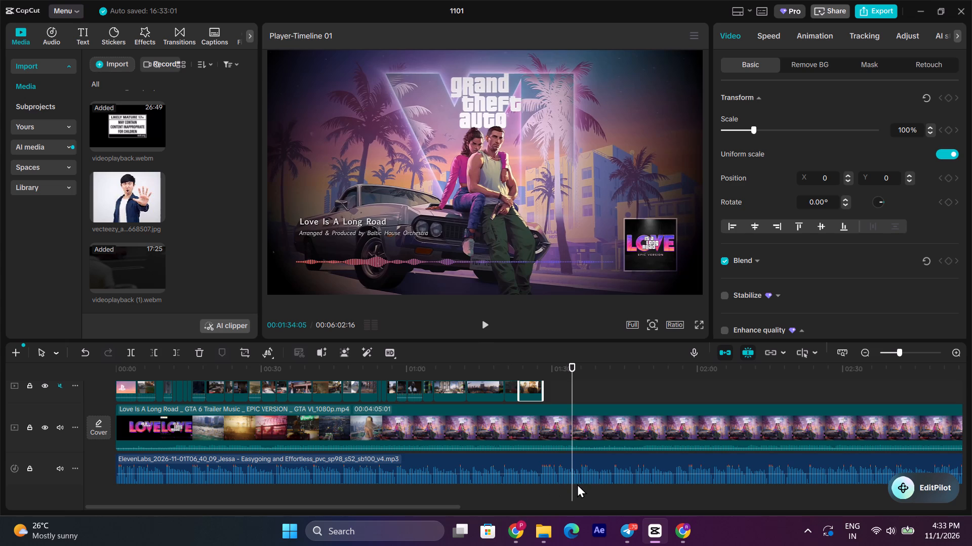
key(space)
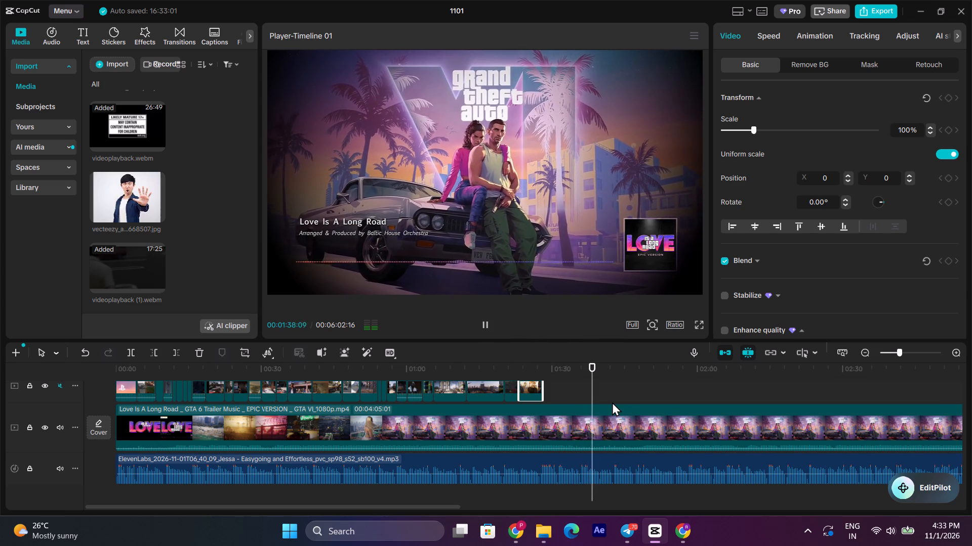
key(space)
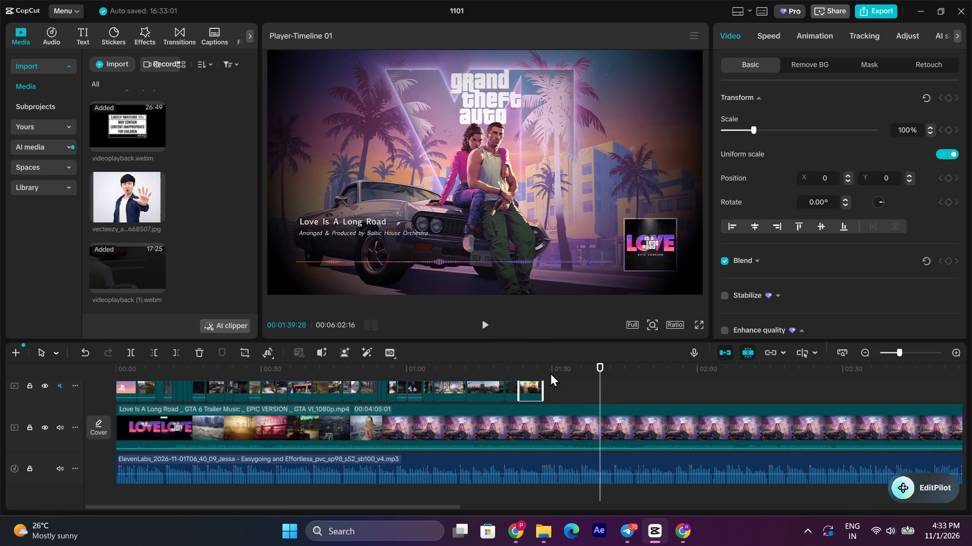
click(543, 366)
click(555, 468)
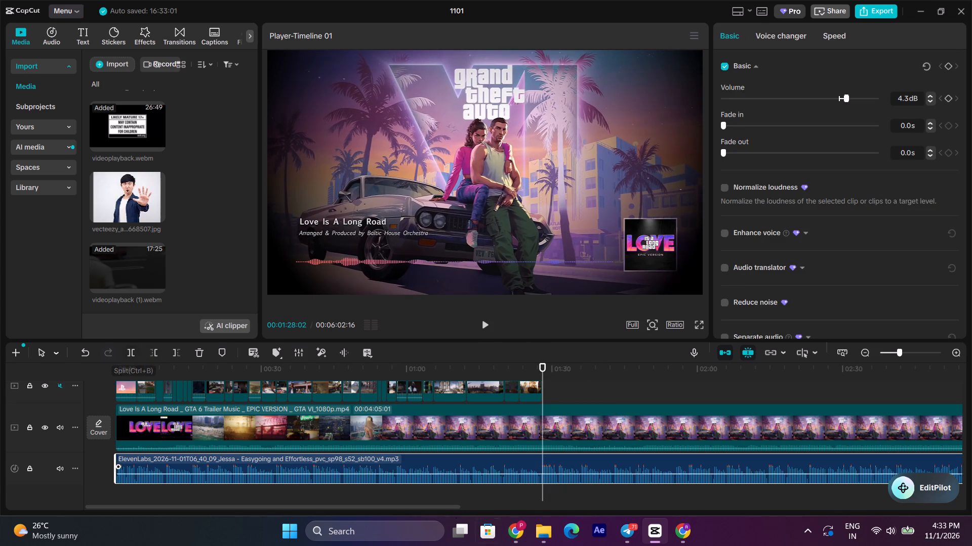
Switch to YouTube in Chrome and search for "gta 5 npc vs gta 6".
click(512, 526)
click(79, 0)
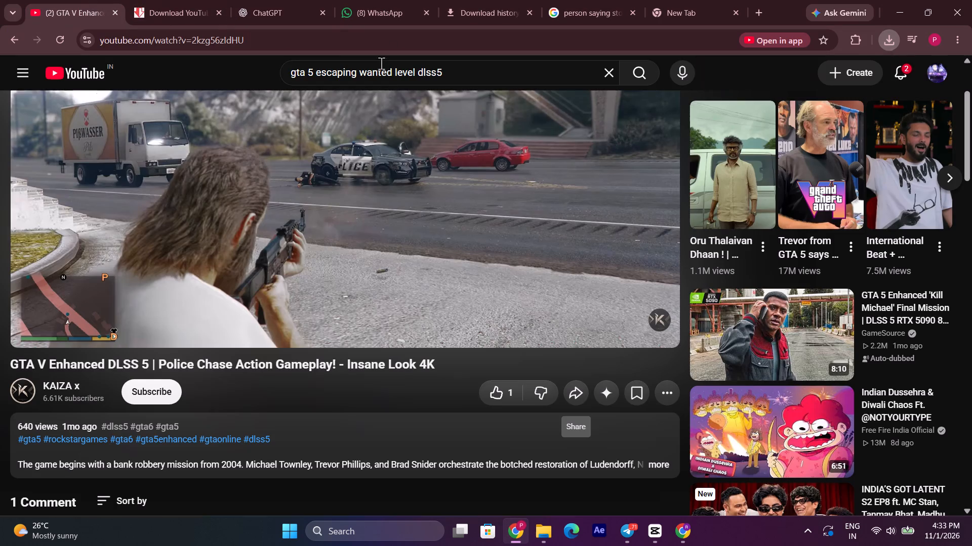
drag(480, 80, 318, 74)
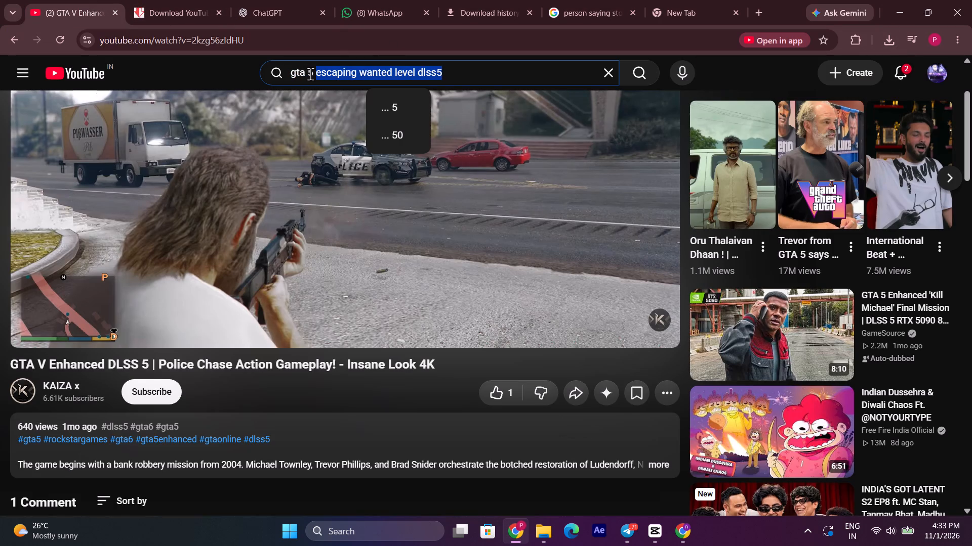
text(npc)
key(space)
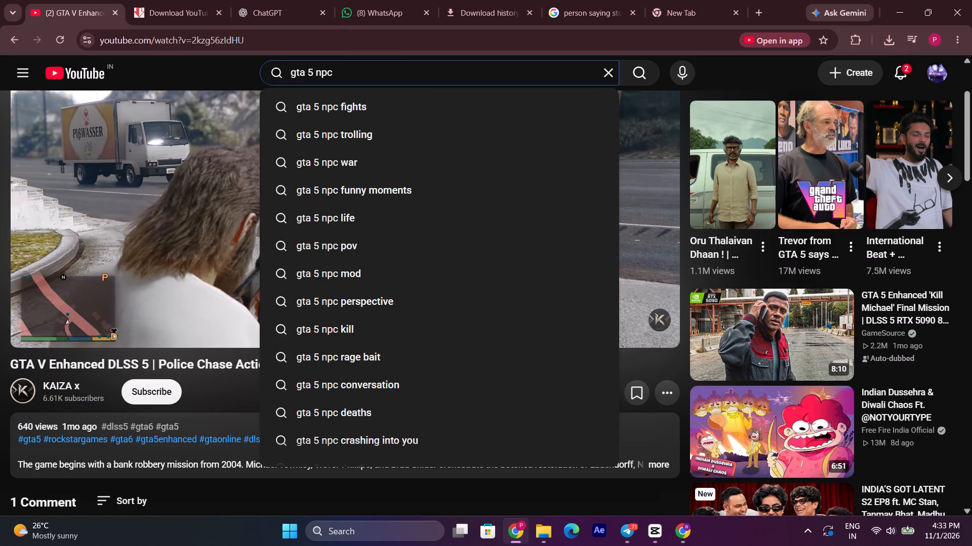
text(vs gt)
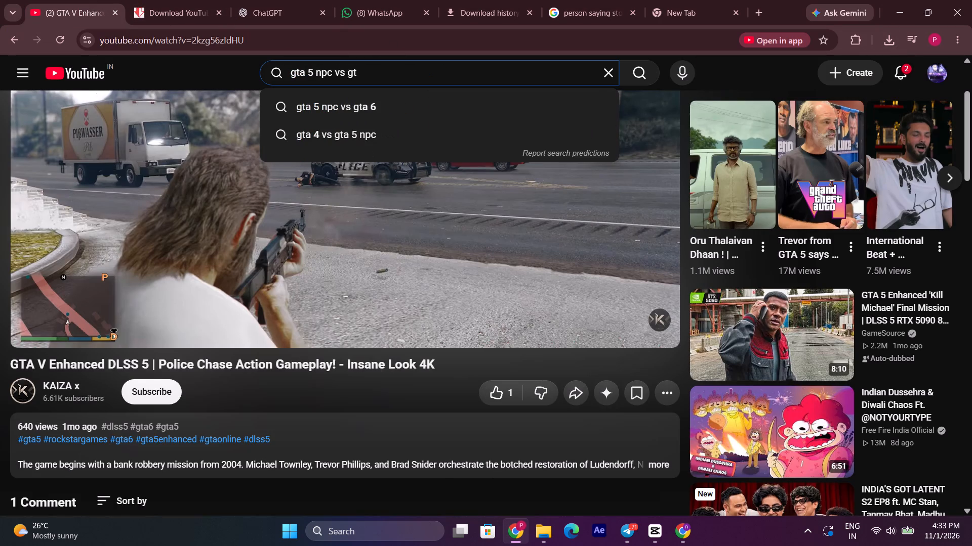
text(a 6)
key(Return)
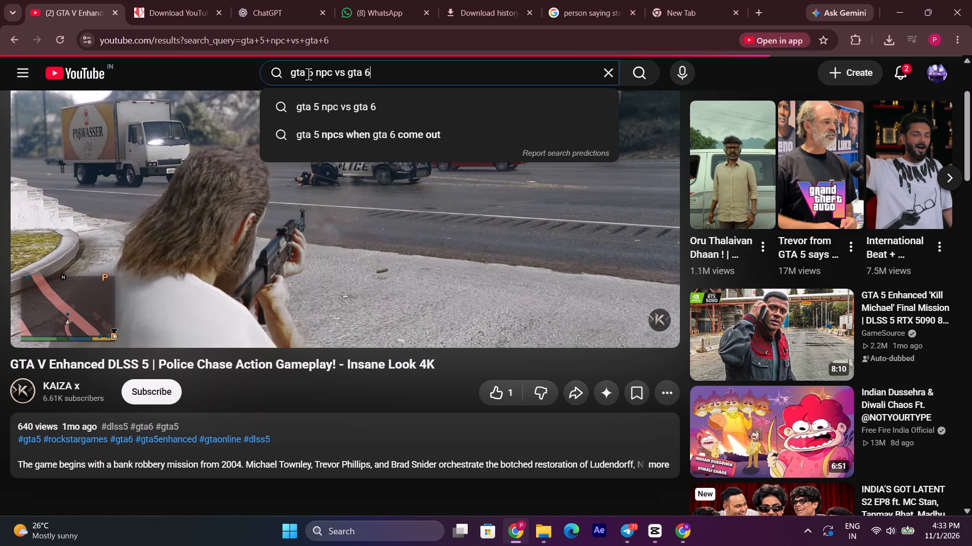
Skim through the preview of "GTA 6 vs GTA 5 - Physics, Details & Graphics Comparison" in the search results for usable NPC footage.
scroll(281, 264, down, 5)
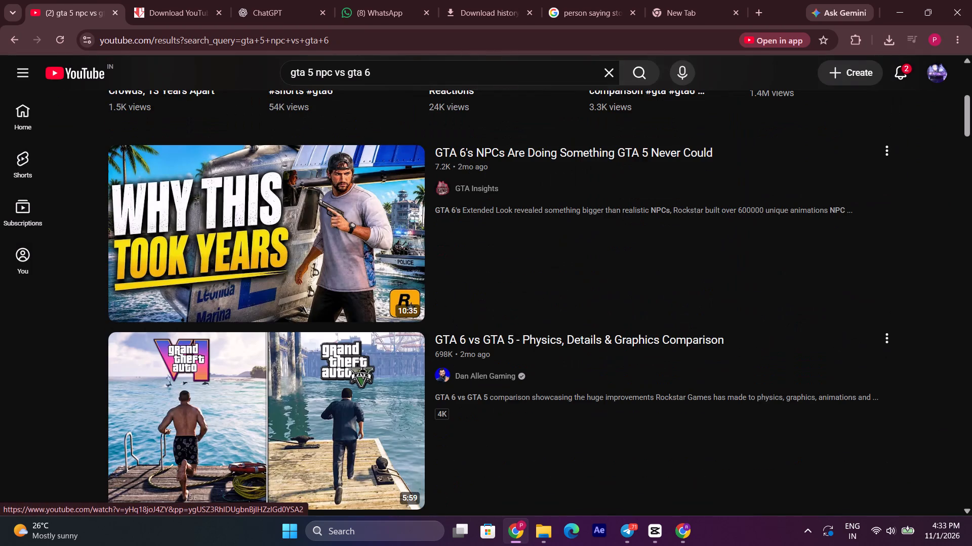
scroll(315, 388, down, 1)
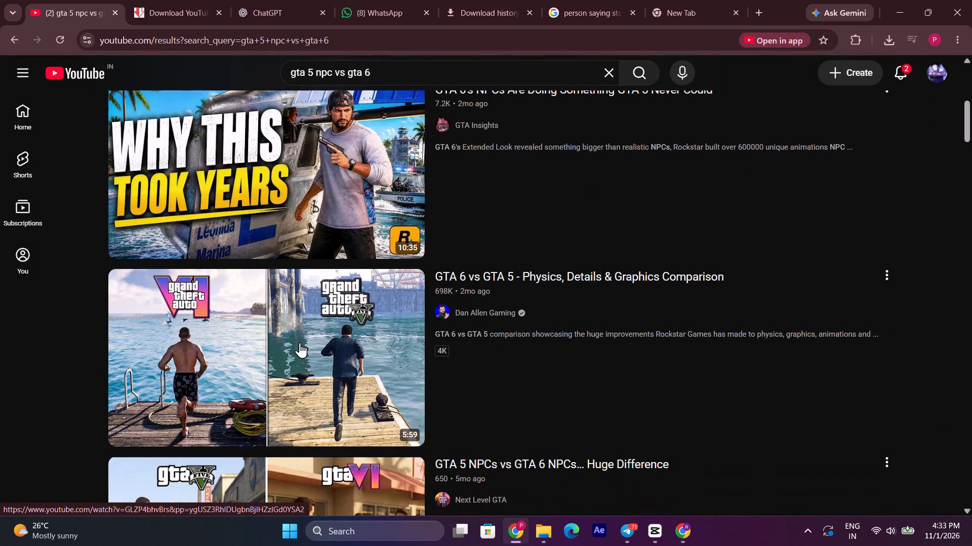
click(402, 280)
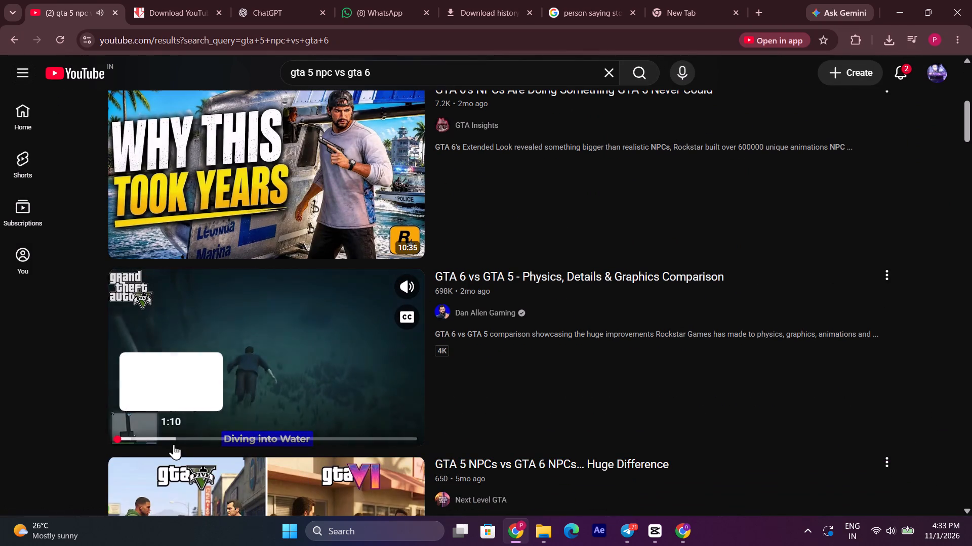
click(164, 443)
click(195, 441)
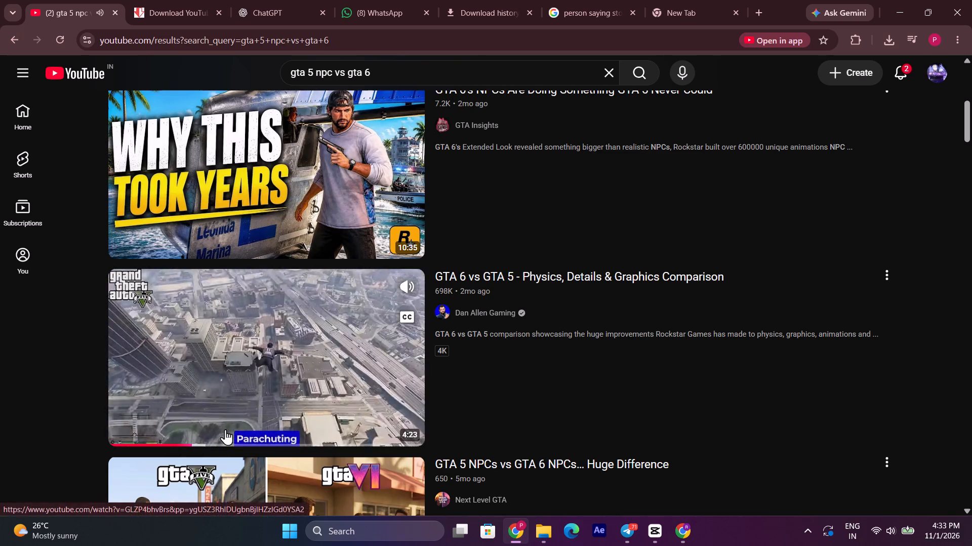
click(225, 435)
click(257, 444)
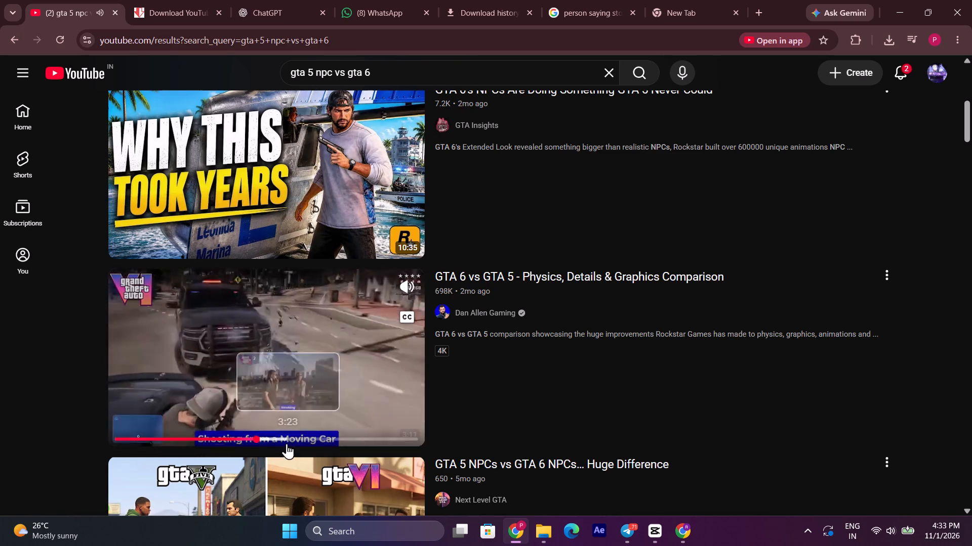
click(286, 445)
click(308, 445)
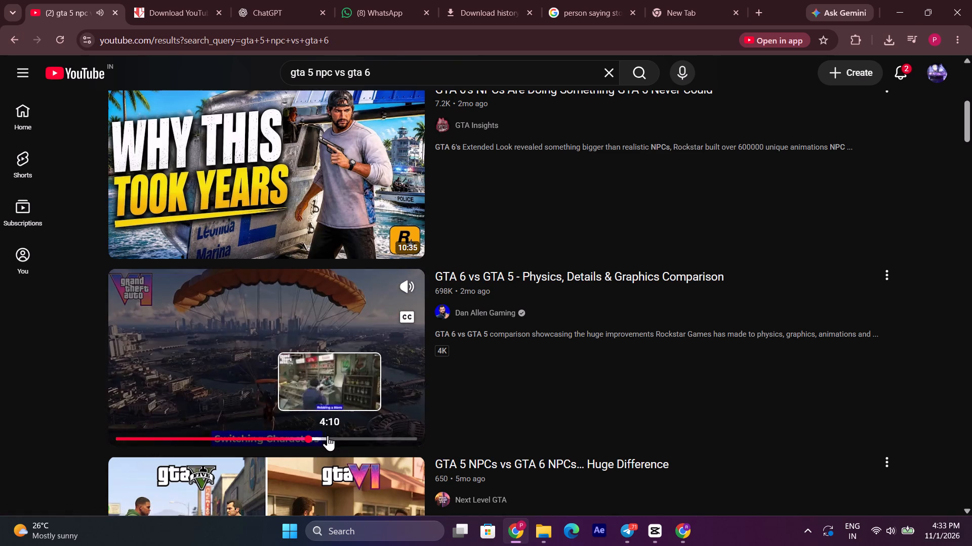
click(328, 436)
click(345, 445)
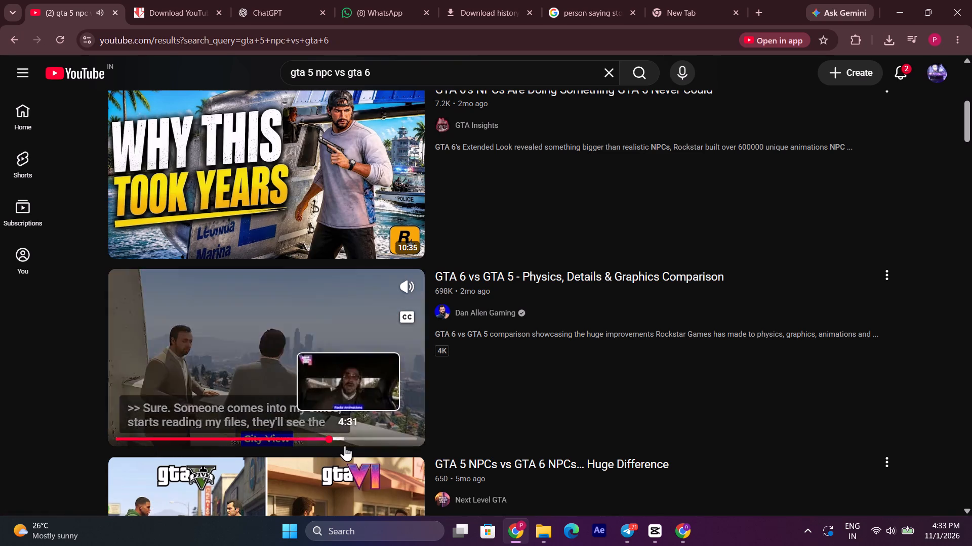
click(363, 443)
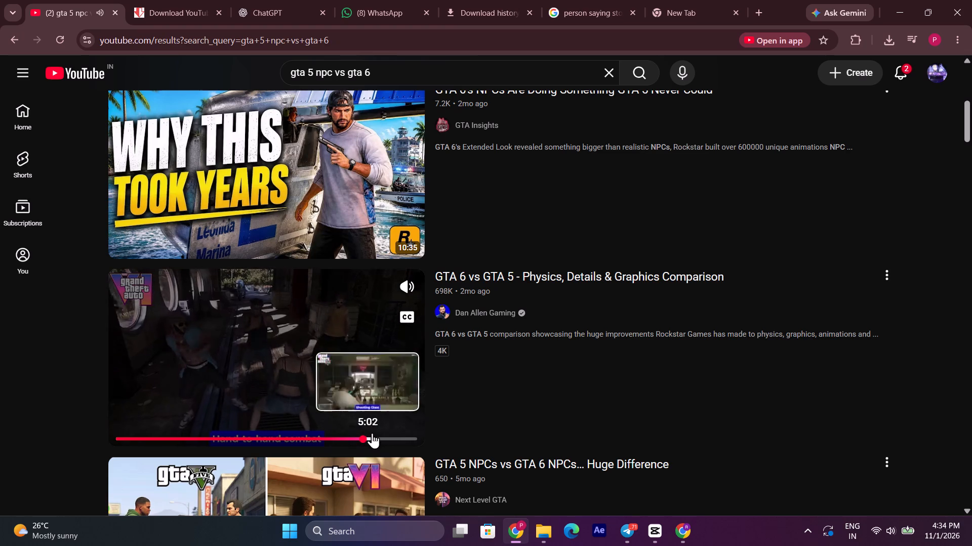
click(373, 434)
Skim through the preview of "GTA 5 NPCs vs GTA 6 NPCs… Huge Difference" for usable NPC footage.
scroll(336, 400, down, 3)
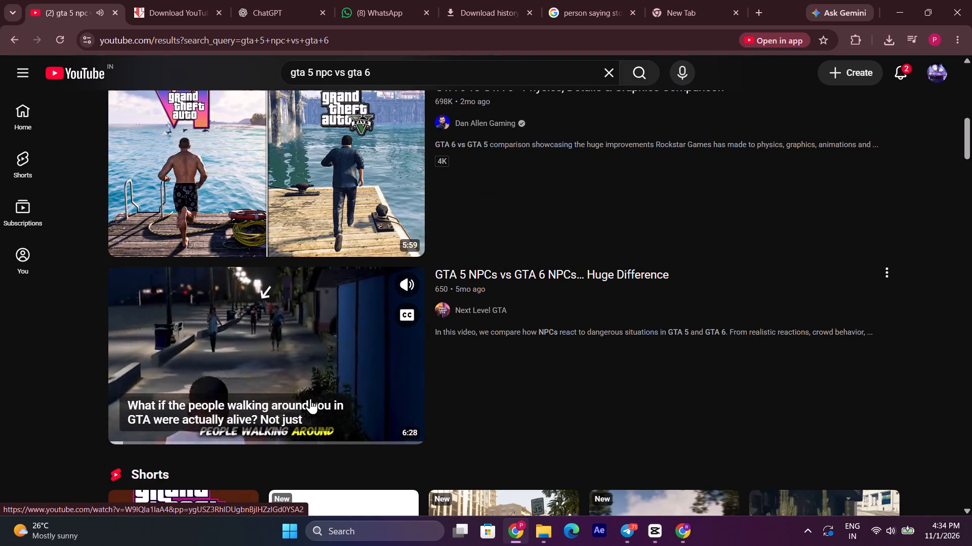
click(178, 433)
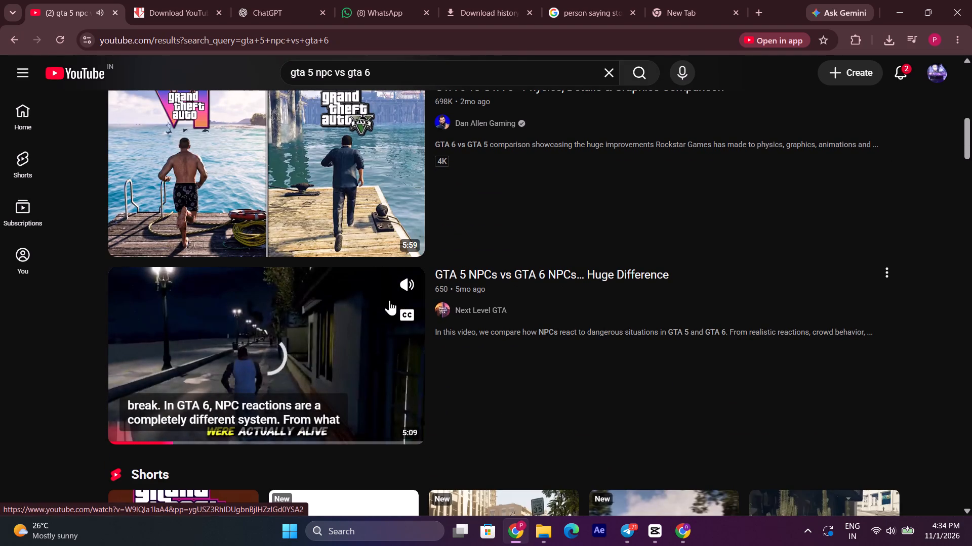
click(409, 278)
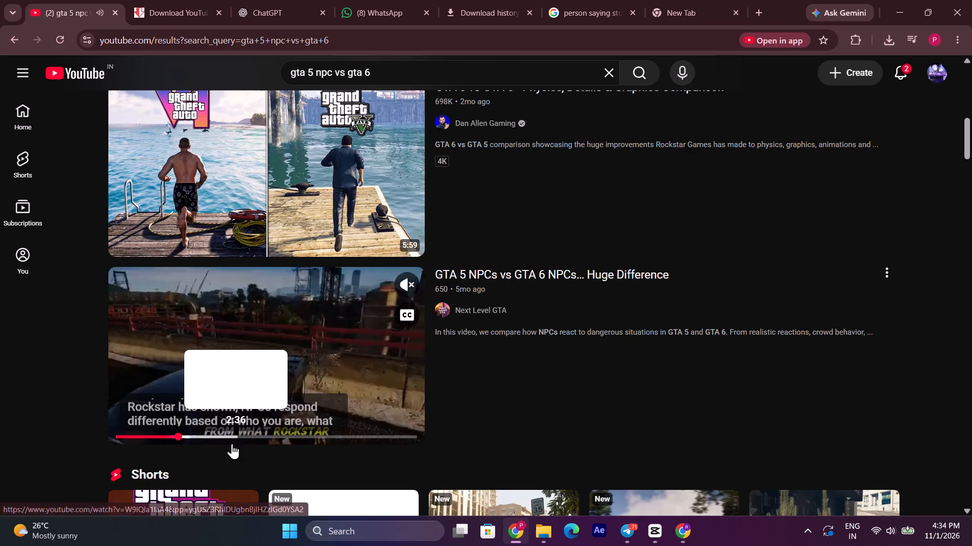
click(226, 442)
click(414, 282)
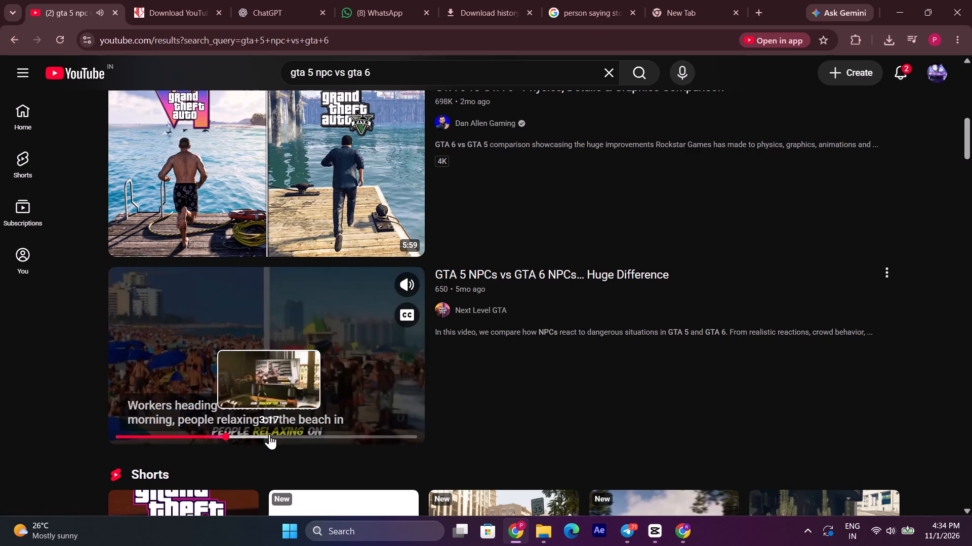
click(269, 434)
click(301, 434)
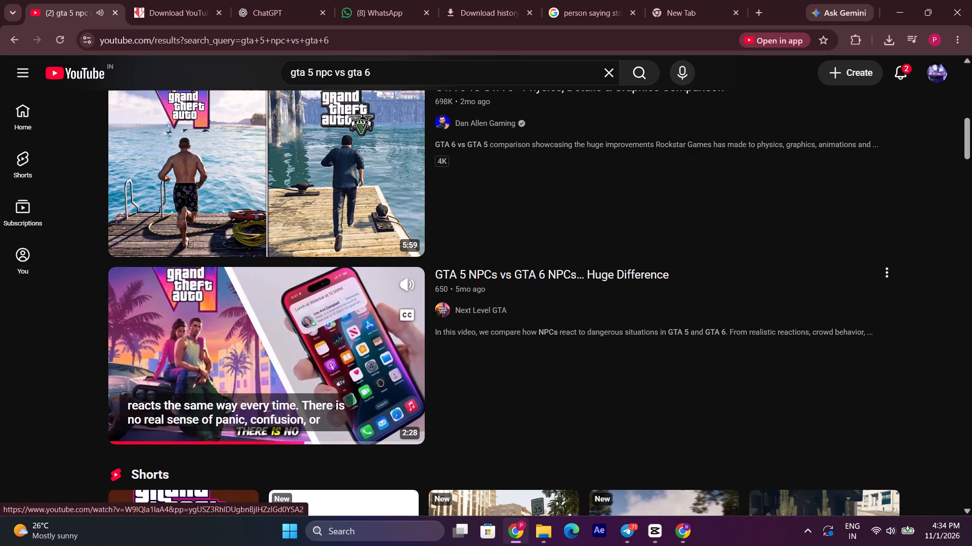
Look further through the "gta 5 npc vs gta 6" results and skim the preview of "GTA 6's NPCs Are About to Change EVERYTHING" for usable footage.
scroll(303, 310, down, 14)
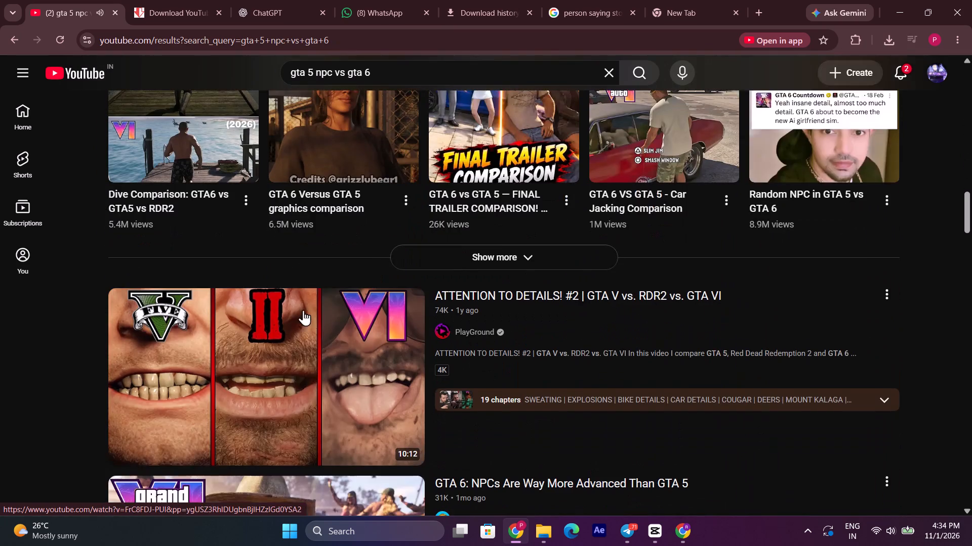
scroll(303, 310, down, 11)
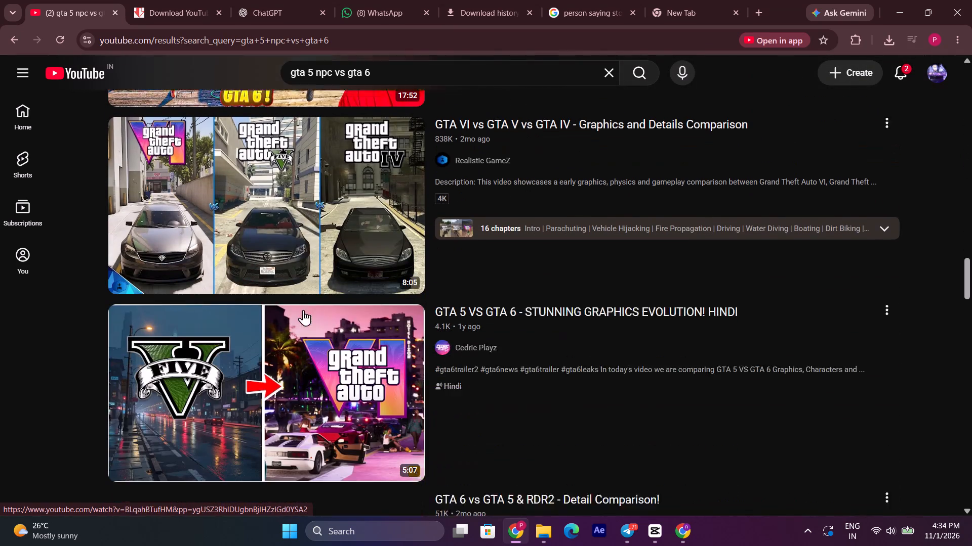
scroll(303, 310, down, 4)
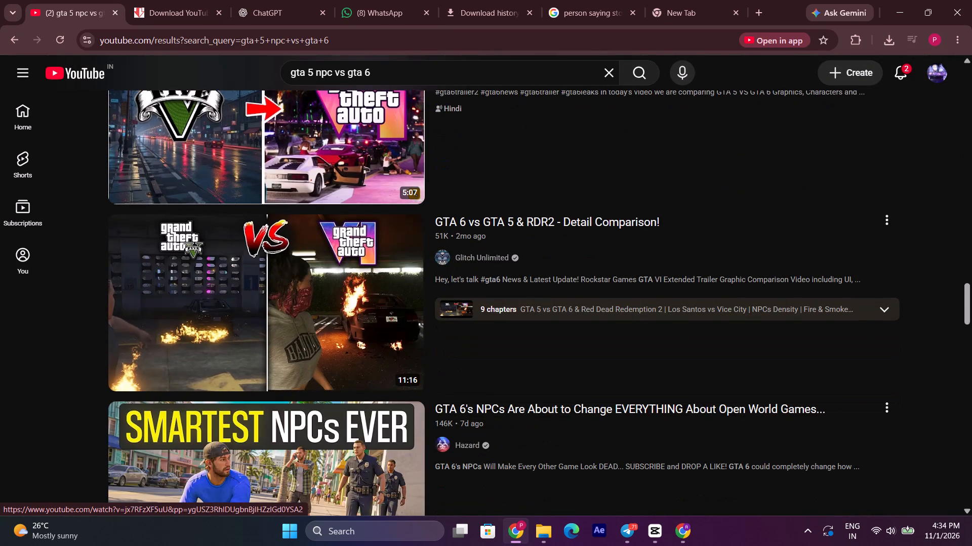
scroll(303, 310, down, 1)
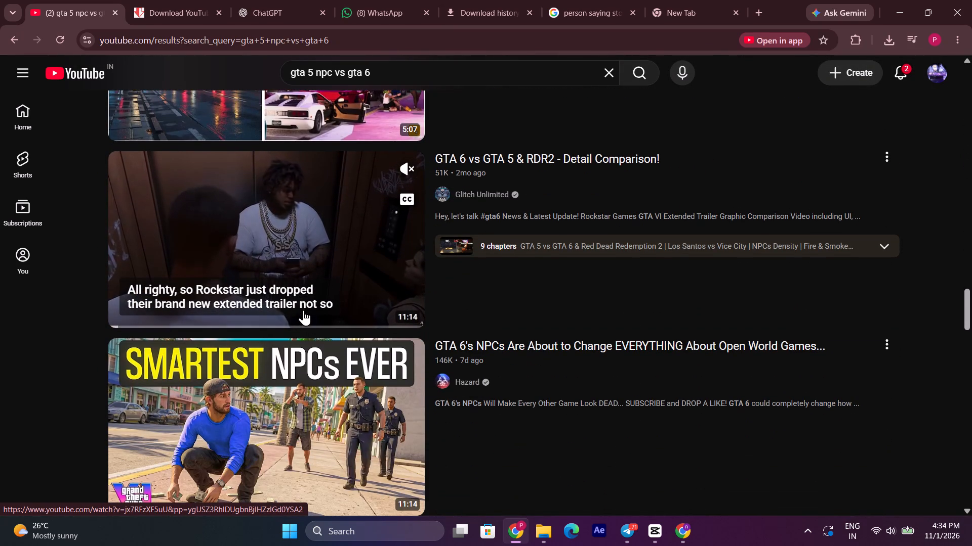
scroll(303, 310, down, 5)
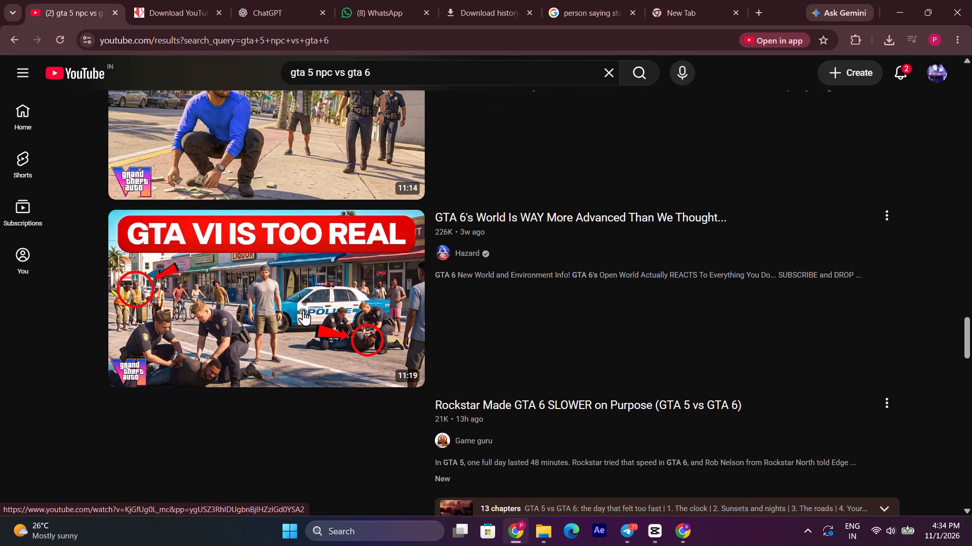
scroll(303, 310, up, 3)
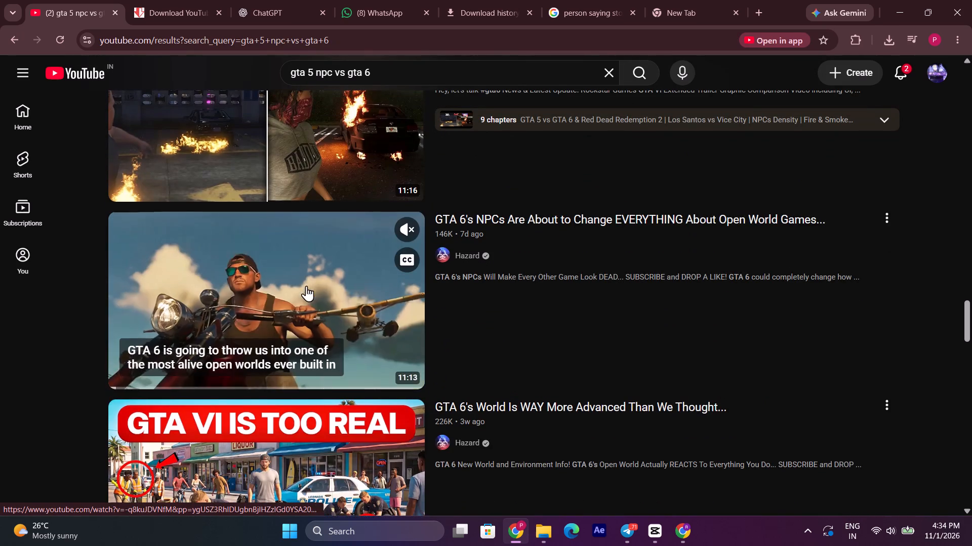
click(136, 375)
click(401, 232)
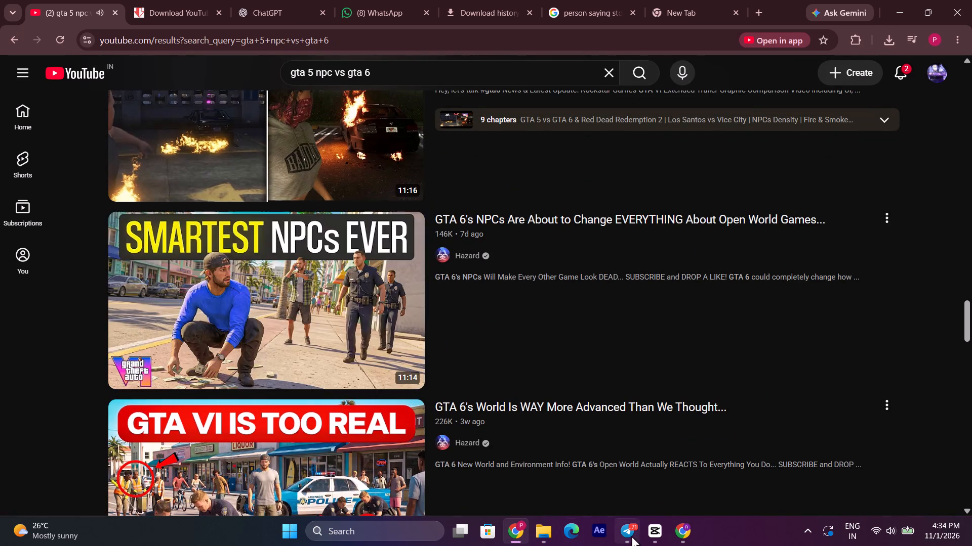
Switch to CapCut, play the timeline up to 00:01:32:06, and preview the imported community map and 02:47 trailer clips for crowd footage.
click(649, 530)
key(space)
scroll(588, 413, up, 2)
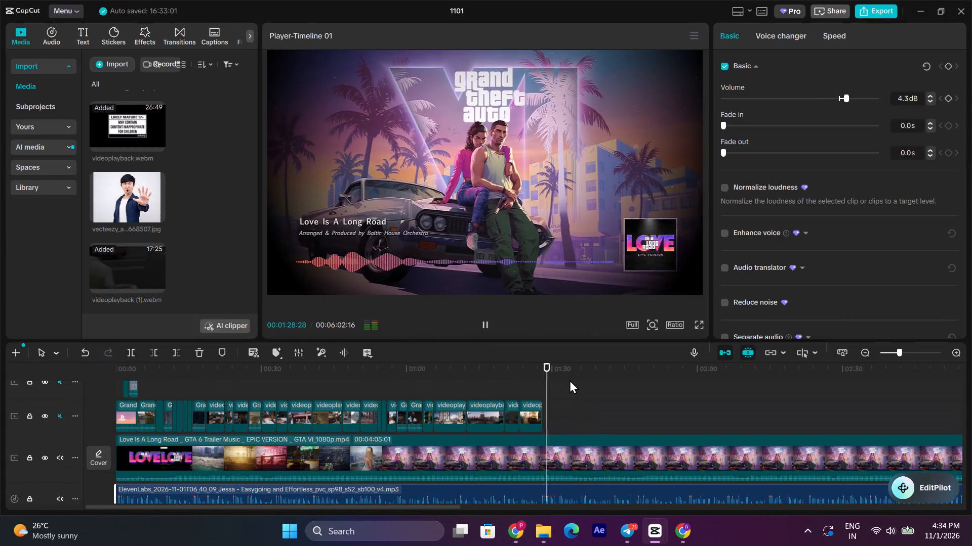
scroll(116, 194, up, 1)
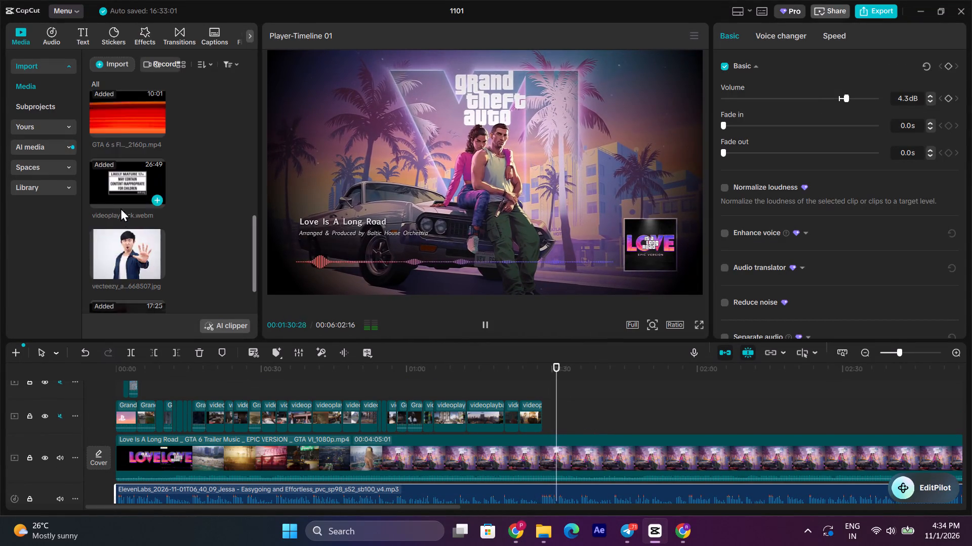
scroll(124, 213, up, 1)
click(136, 162)
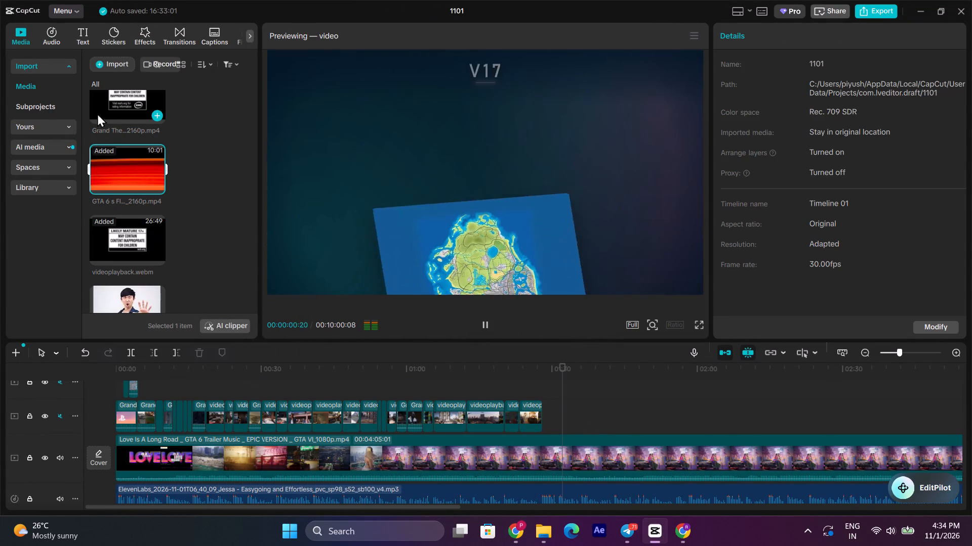
click(118, 108)
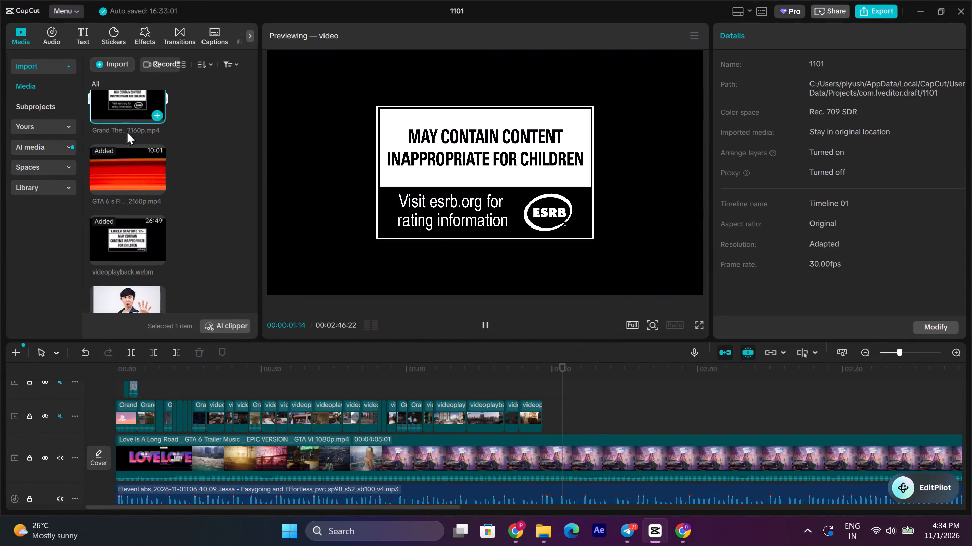
scroll(146, 190, up, 1)
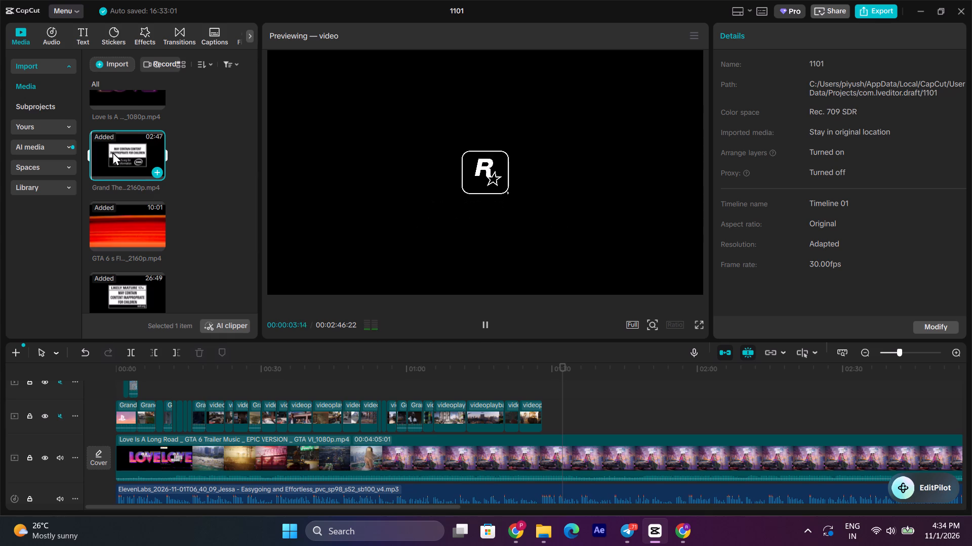
scroll(114, 153, up, 1)
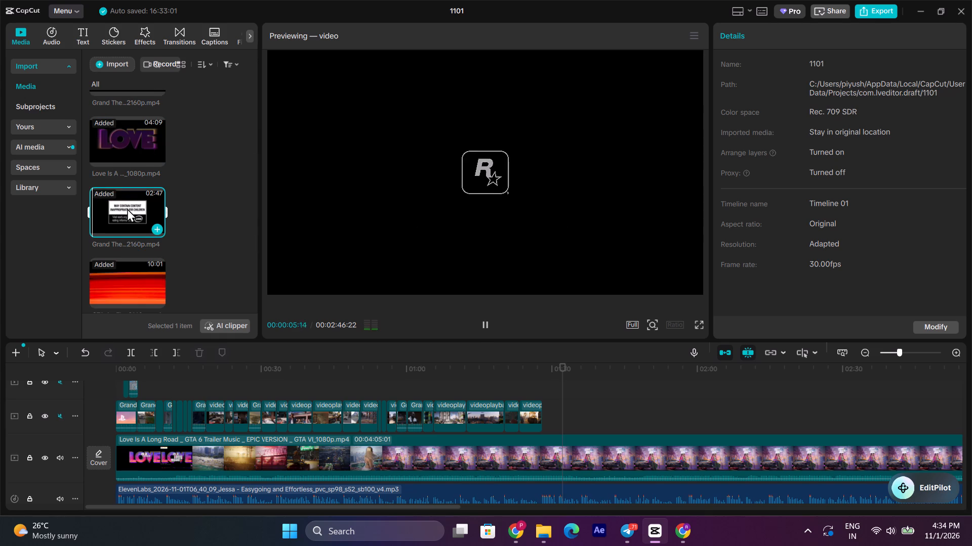
scroll(127, 208, up, 4)
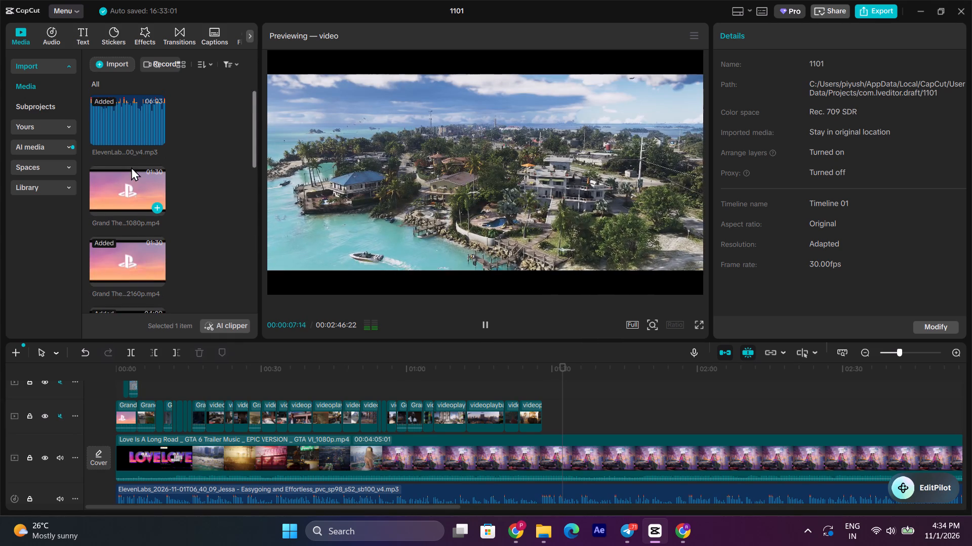
scroll(134, 192, up, 1)
Import "Grand Theft Auto VI Trailer 1_2160p" from Downloads and place it on the overlay track at about 00:01:34.
click(109, 64)
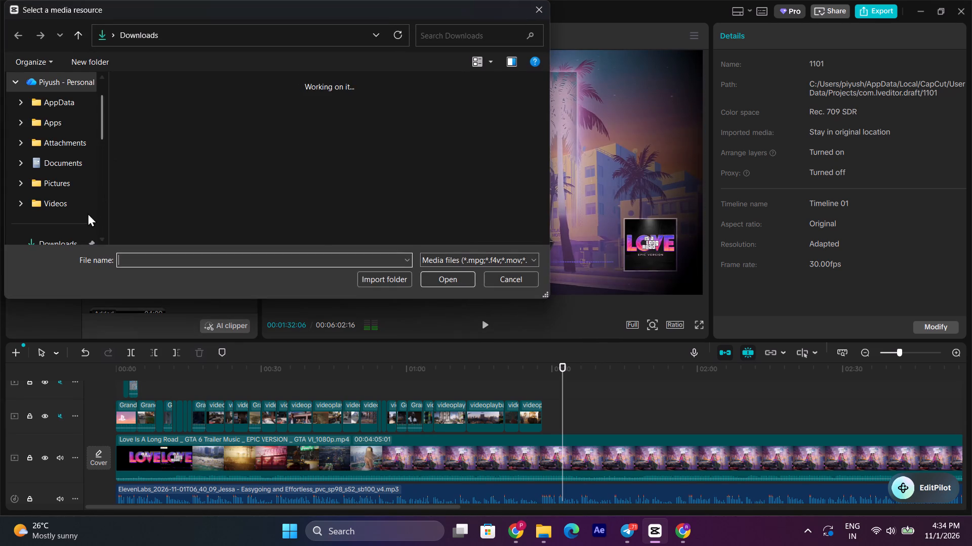
click(210, 145)
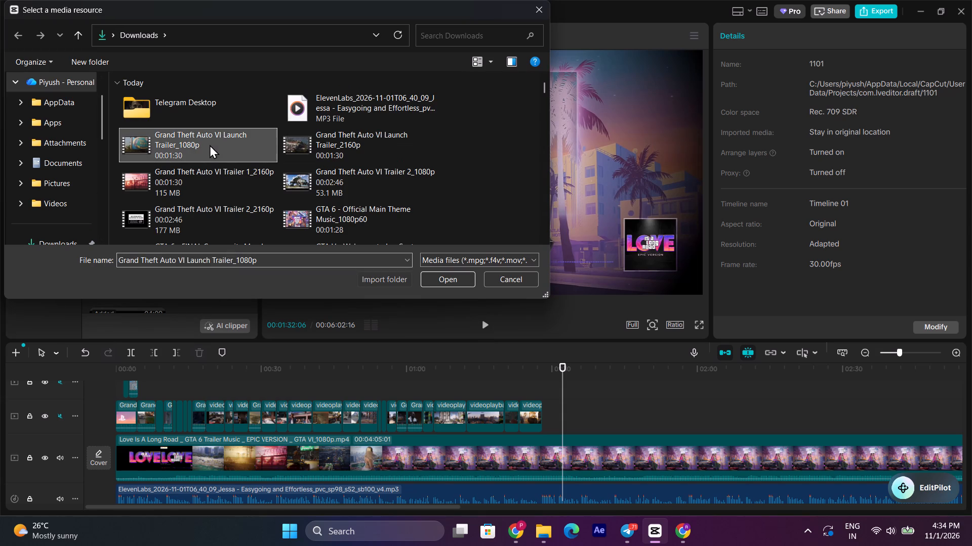
click(320, 150)
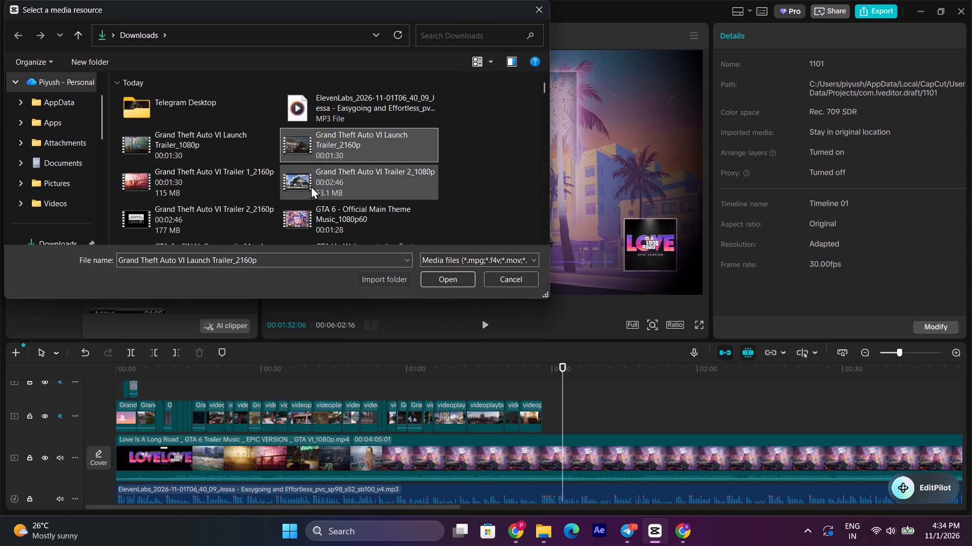
scroll(233, 195, down, 1)
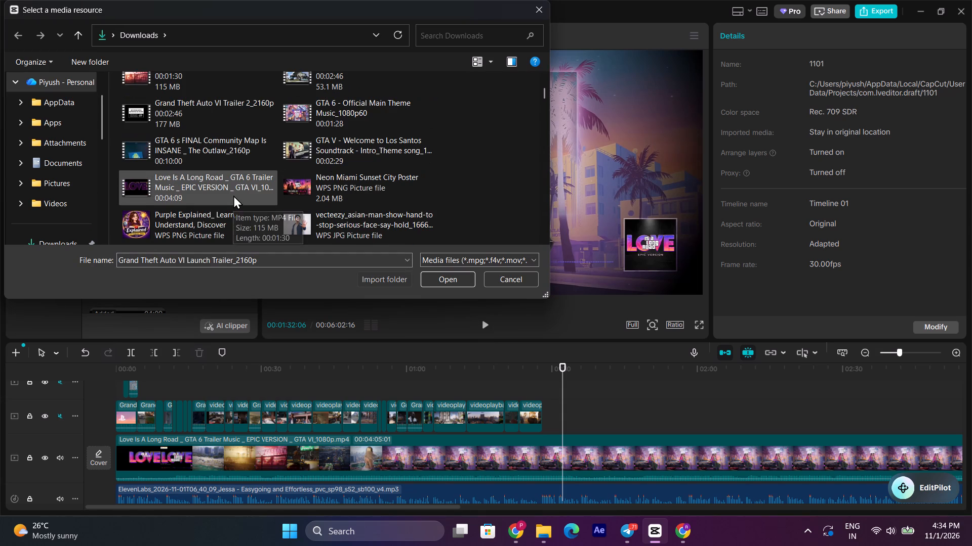
scroll(332, 144, down, 1)
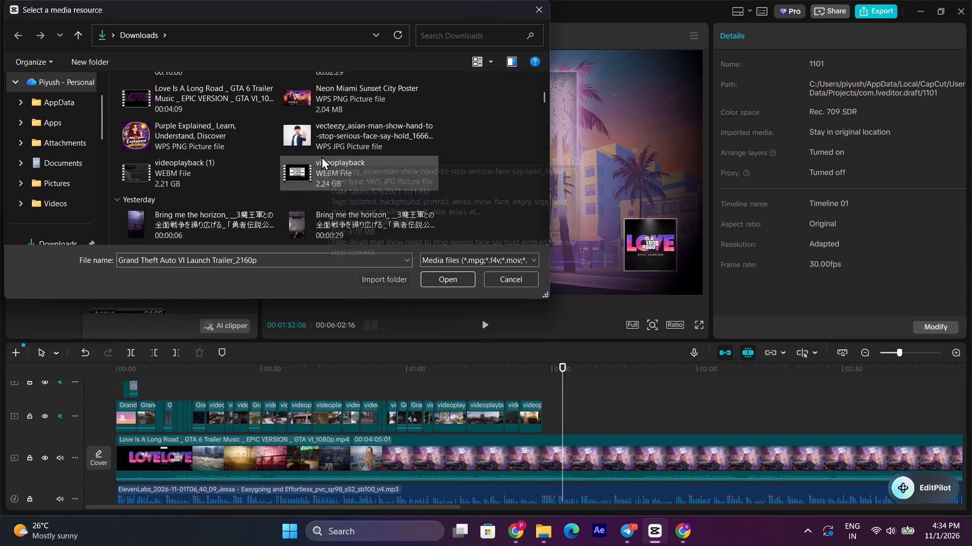
scroll(246, 199, up, 1)
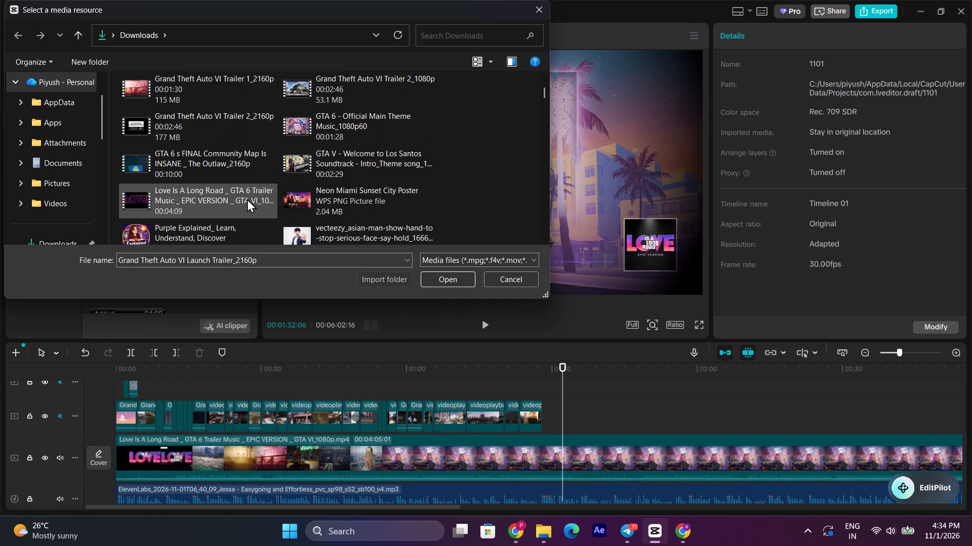
click(233, 128)
double_click(261, 88)
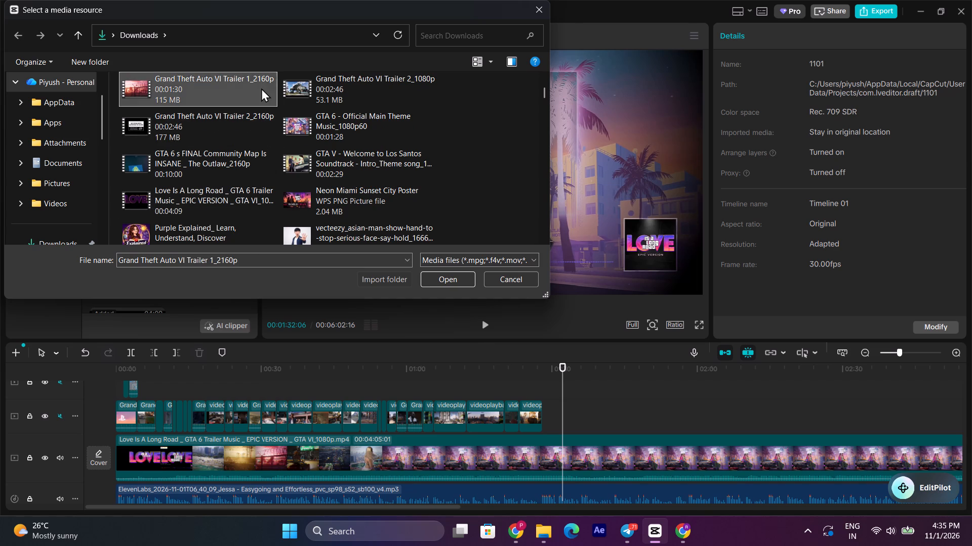
drag(142, 267, 573, 411)
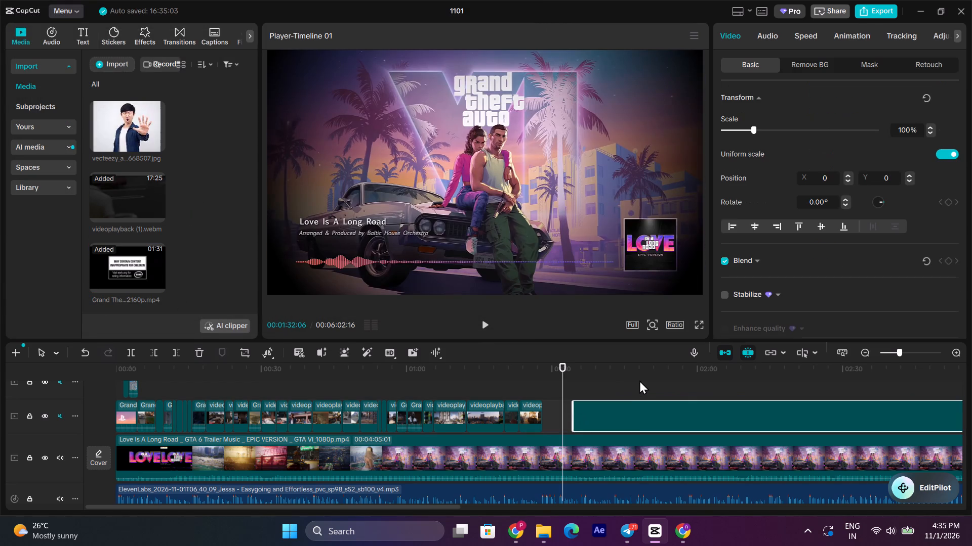
Find the crowded beach shot in the Trailer 1 clip and trim off everything before 00:01:56:14.
click(640, 380)
drag(640, 380, 969, 413)
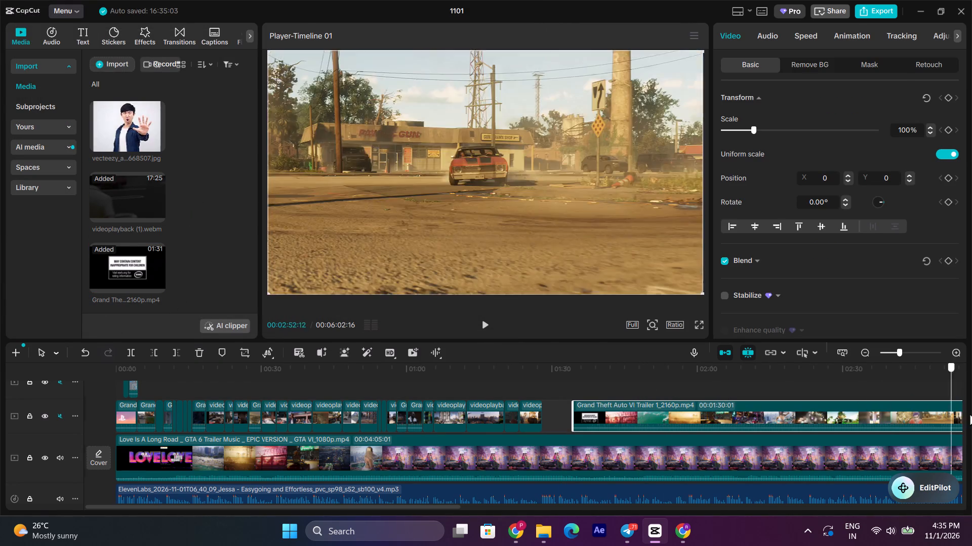
drag(969, 413, 513, 411)
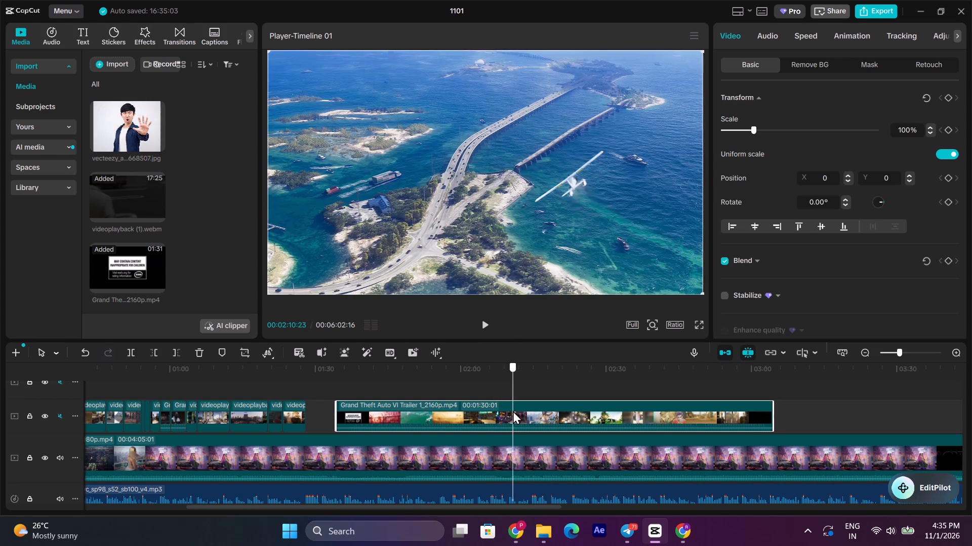
drag(513, 411, 432, 401)
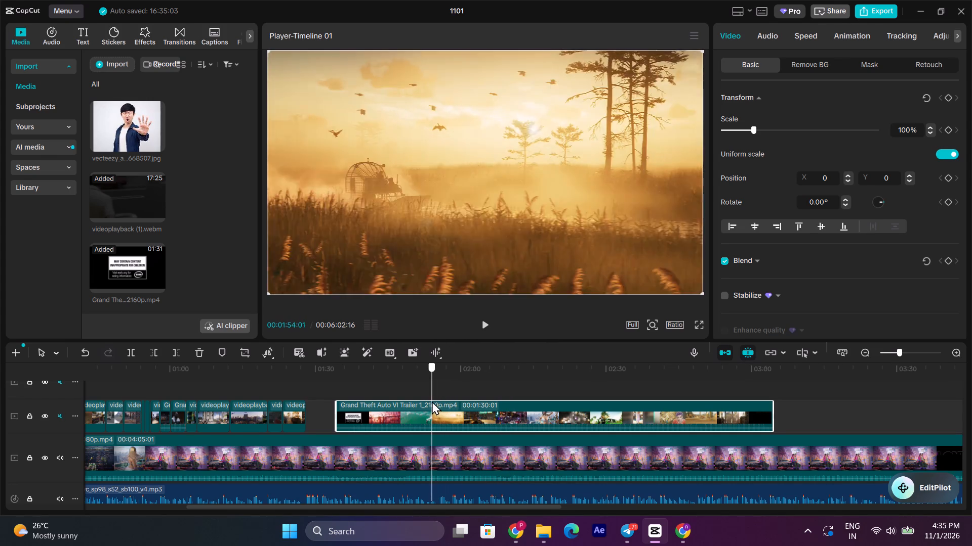
drag(432, 401, 418, 396)
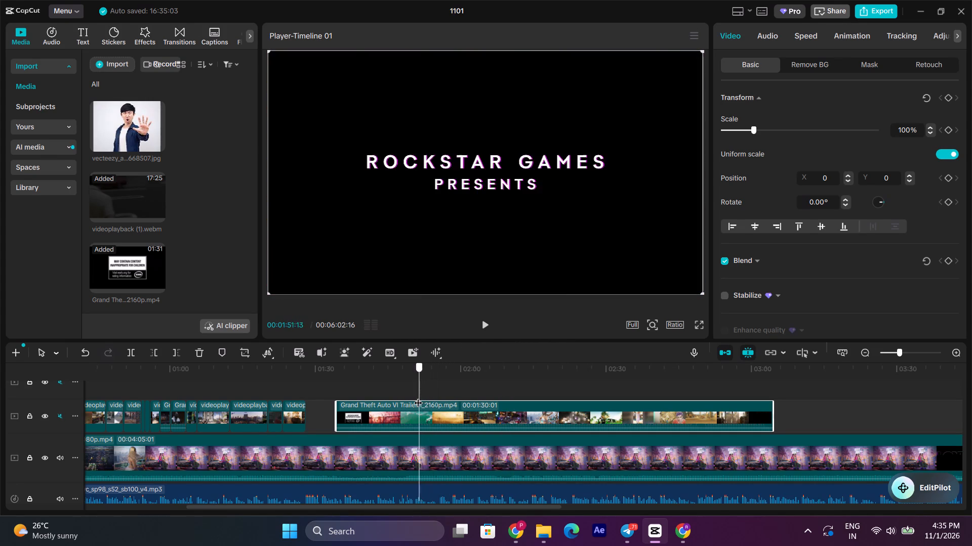
drag(418, 396, 444, 394)
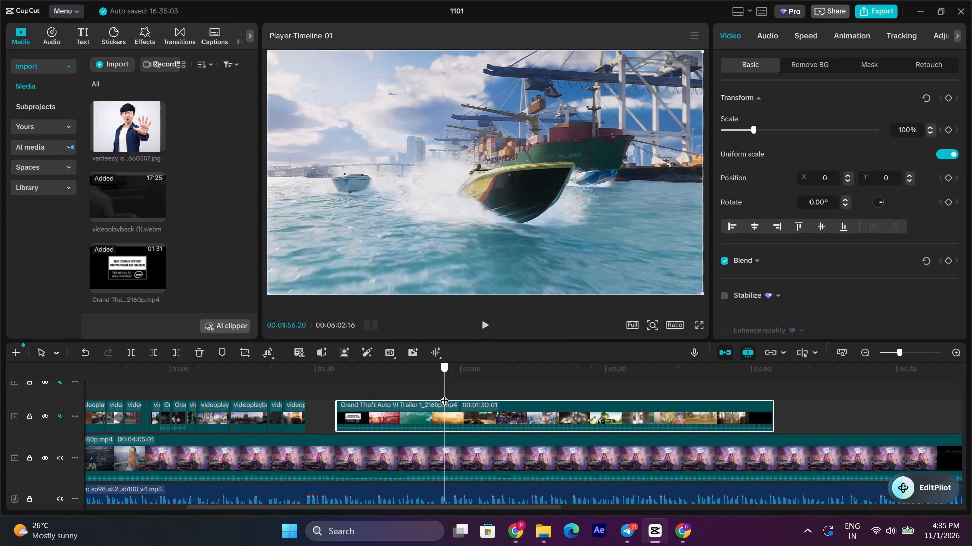
drag(444, 394, 443, 394)
click(443, 401)
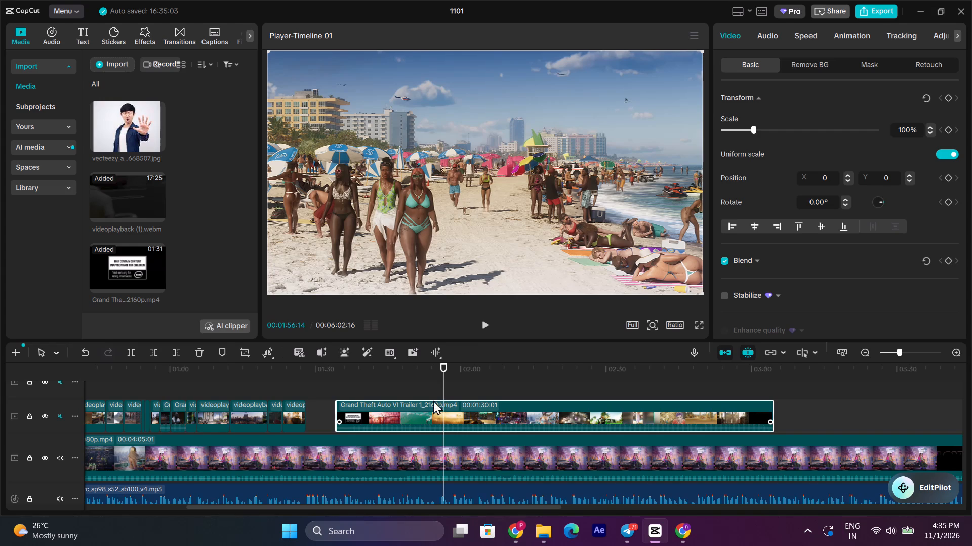
click(157, 354)
Split the Trailer 1 clip at about 00:01:57:22, where the beach shot changes to the speedboats.
key(space)
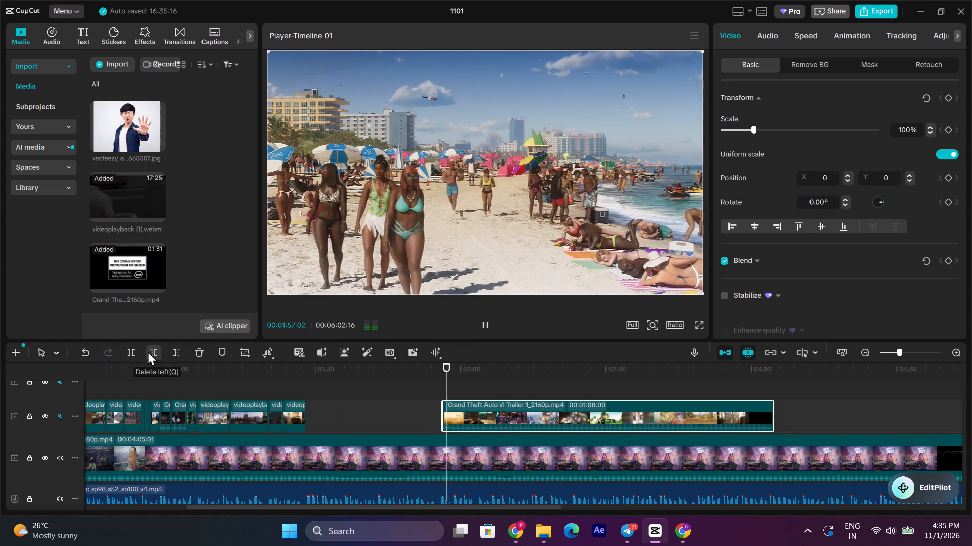
key(space)
key(space)
key(space)
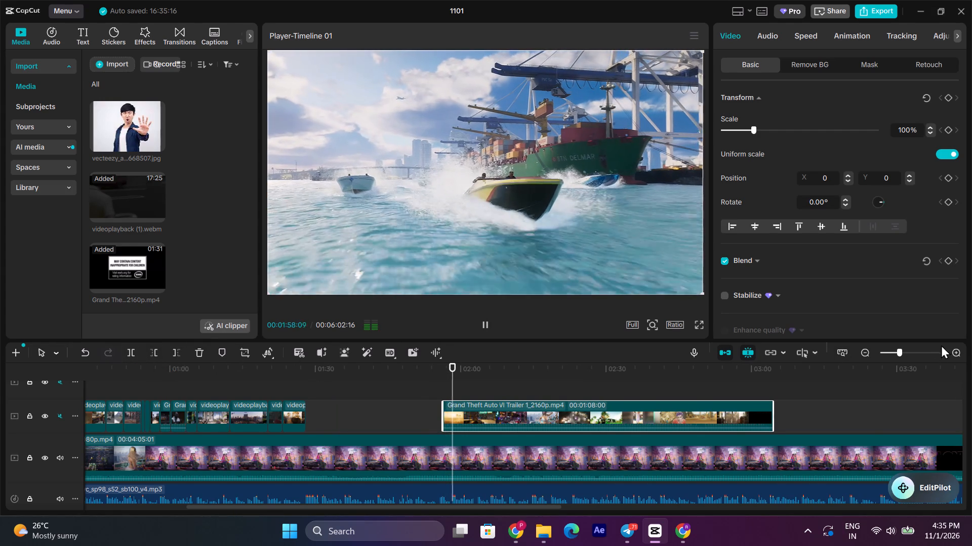
triple_click(958, 348)
click(371, 378)
key(space)
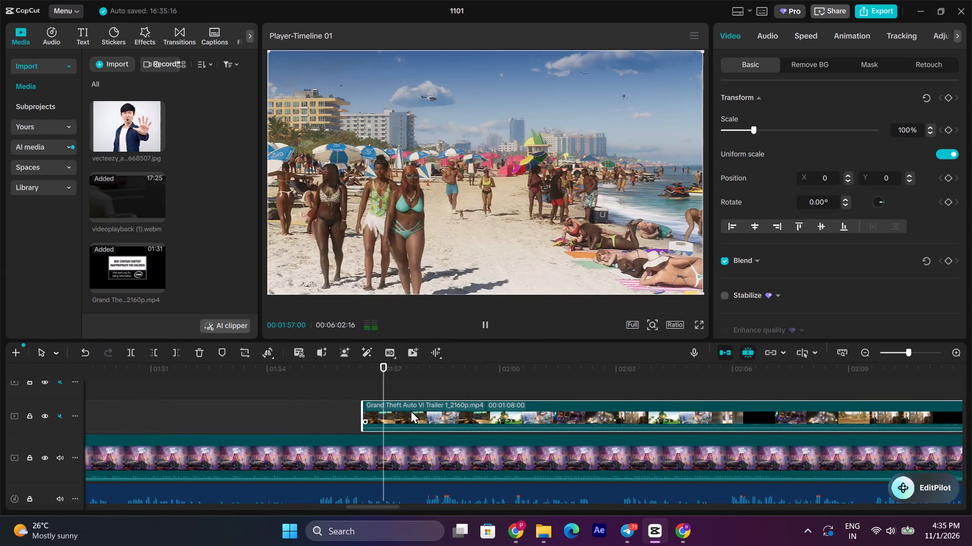
click(412, 413)
key(space)
click(135, 351)
key(space)
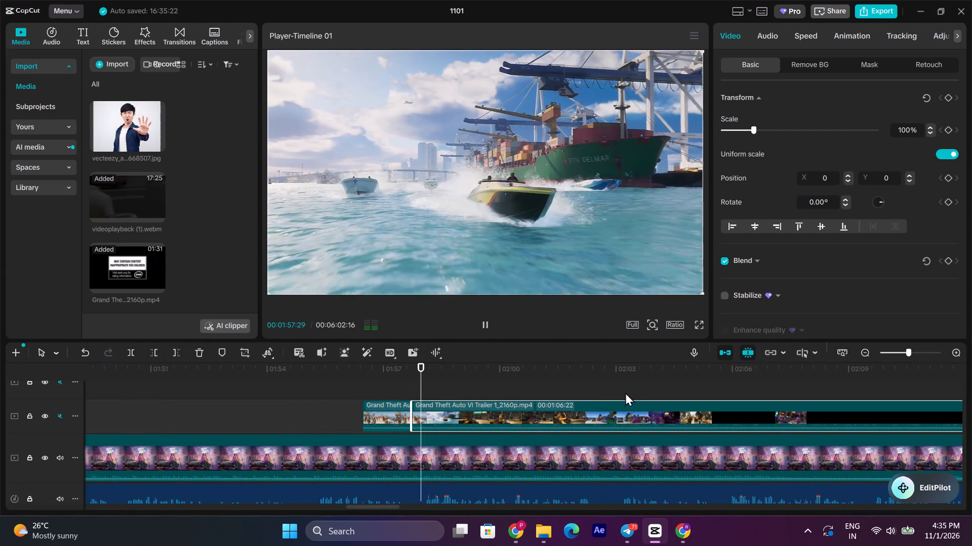
Extend the beach shot's start back to about 00:01:56 and trim its end slightly, just before the speedboat shot.
click(644, 389)
click(364, 419)
drag(361, 414, 353, 415)
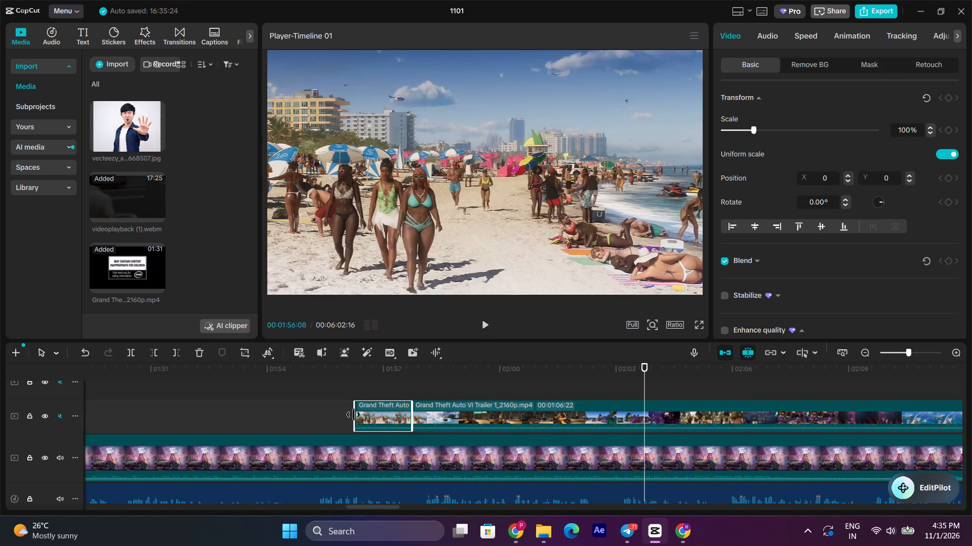
drag(353, 415, 352, 407)
click(353, 390)
key(space)
click(379, 413)
key(space)
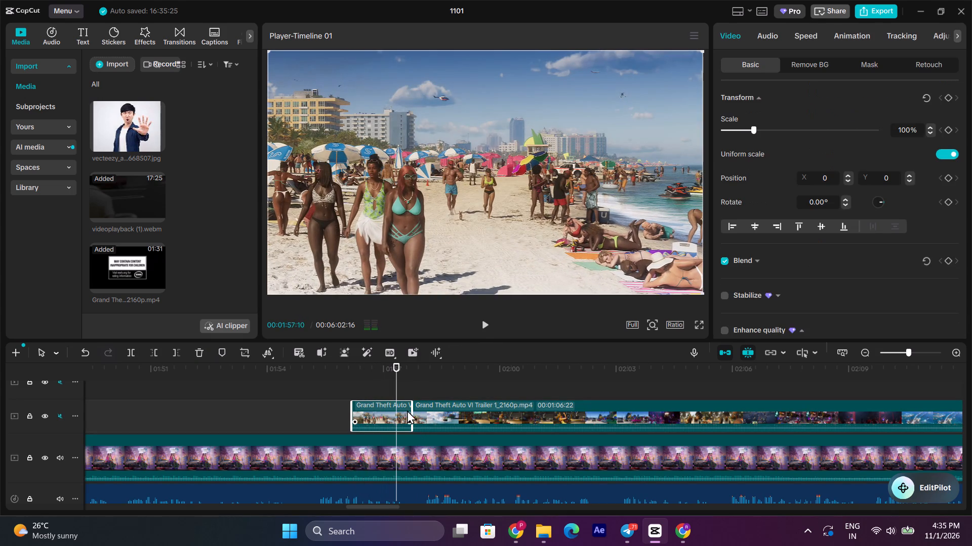
click(409, 410)
click(410, 410)
key(space)
Find the yacht party shot in the remaining Trailer 1 clip and trim off everything before 00:02:16:16.
click(629, 381)
drag(630, 381, 650, 383)
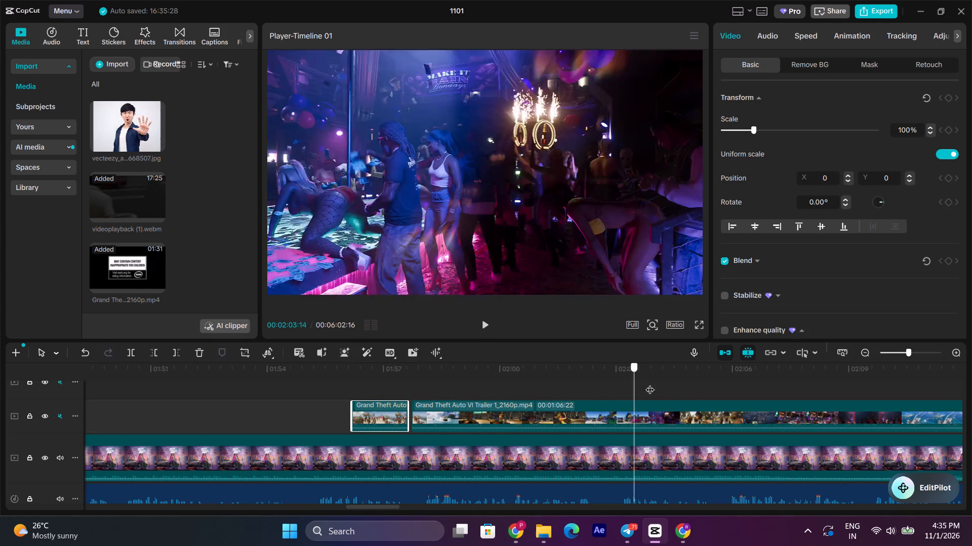
drag(650, 383, 940, 392)
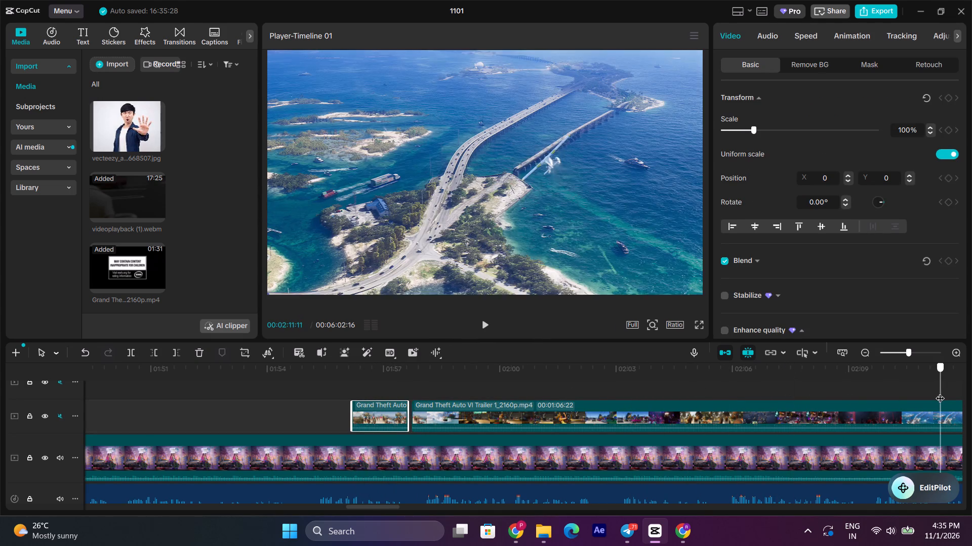
drag(940, 392, 467, 389)
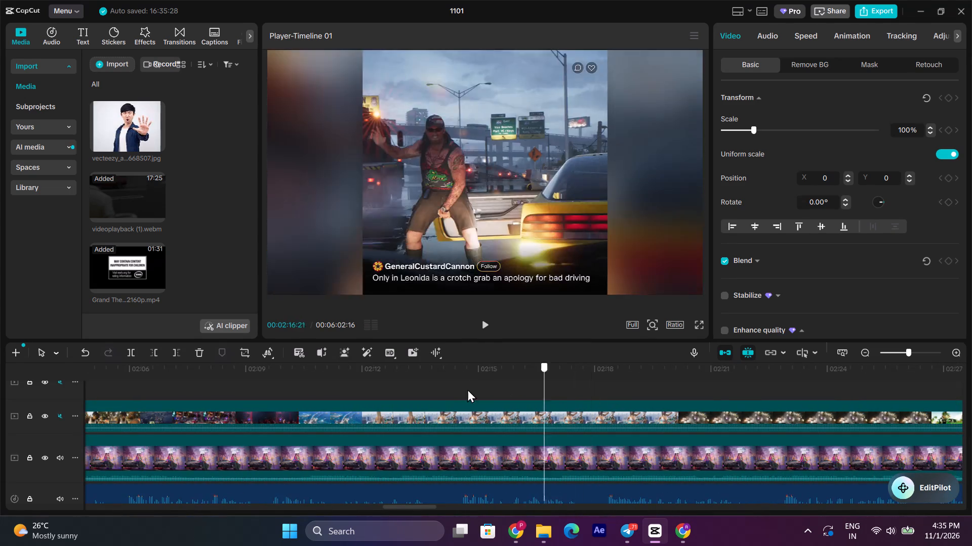
drag(467, 389, 547, 381)
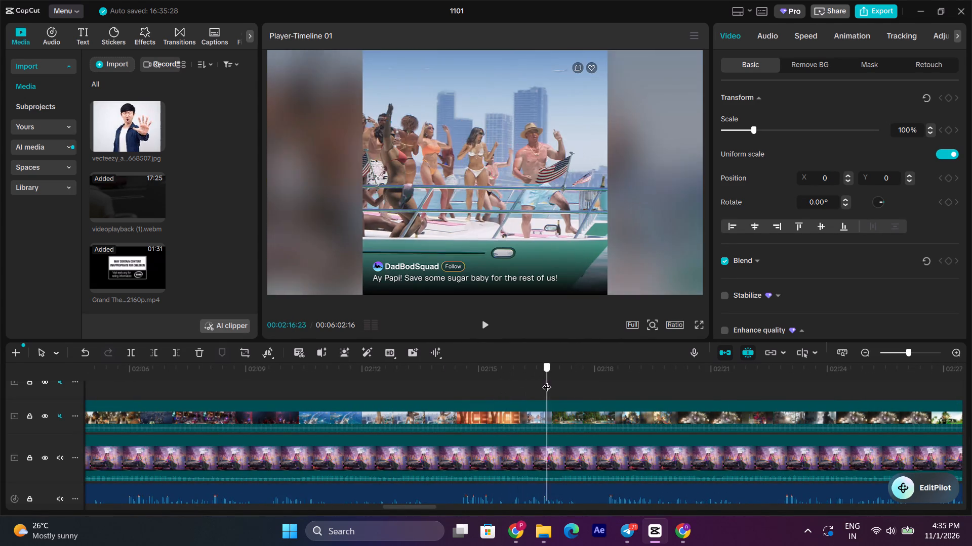
drag(547, 381, 537, 381)
click(543, 422)
click(156, 356)
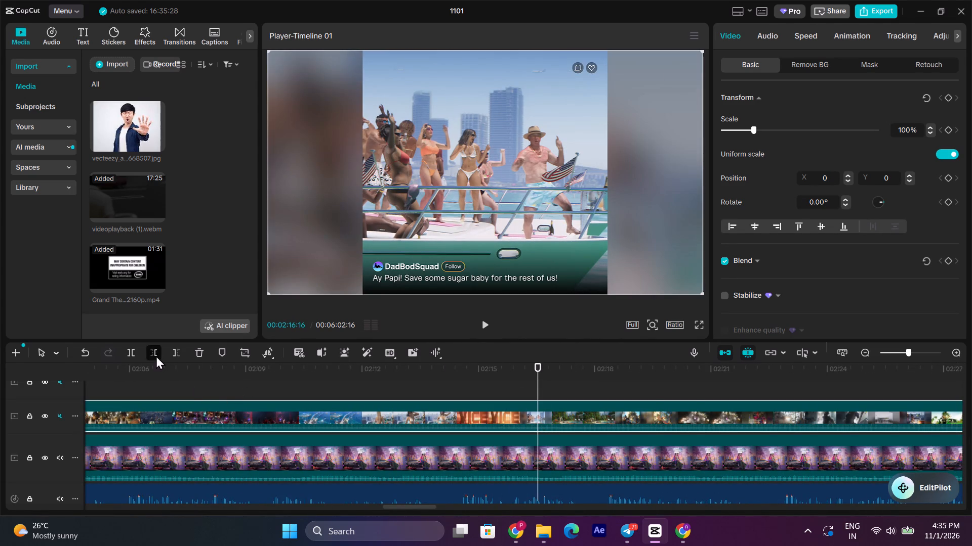
Play the Trailer 1 clip from the yacht party shot and trim off everything after 00:02:22:17.
key(space)
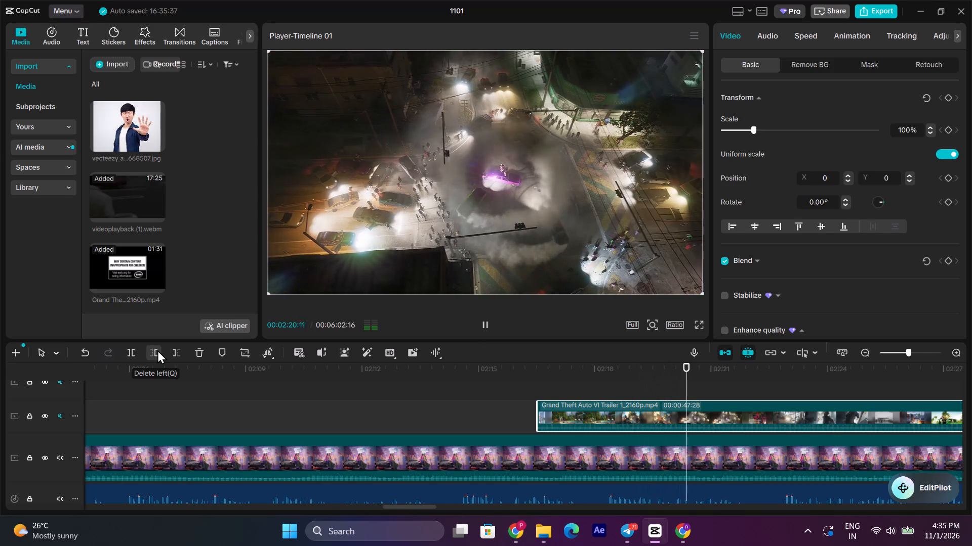
key(space)
key(space)
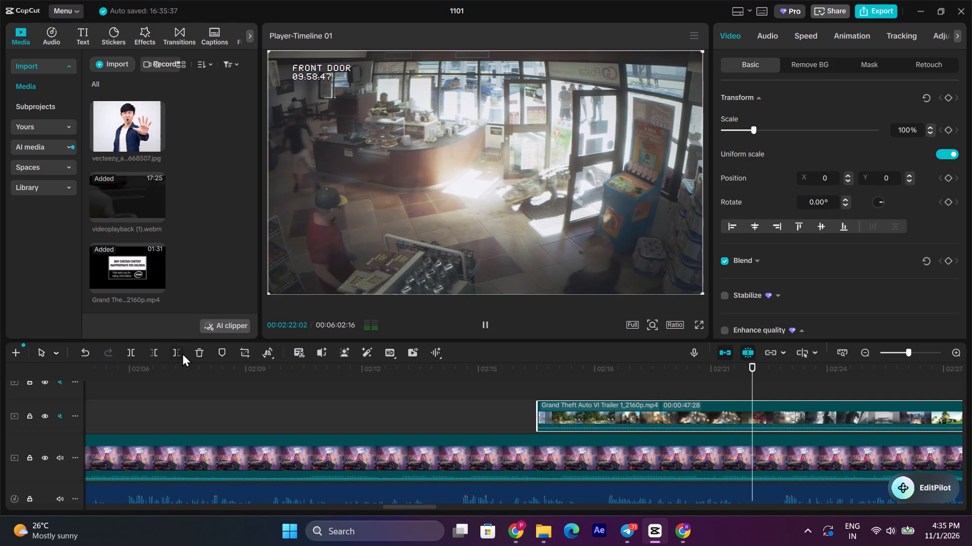
key(space)
click(182, 352)
Listen to the voice-over from about 00:01:26 and move the beach shot back to start at 00:01:34:14.
click(858, 349)
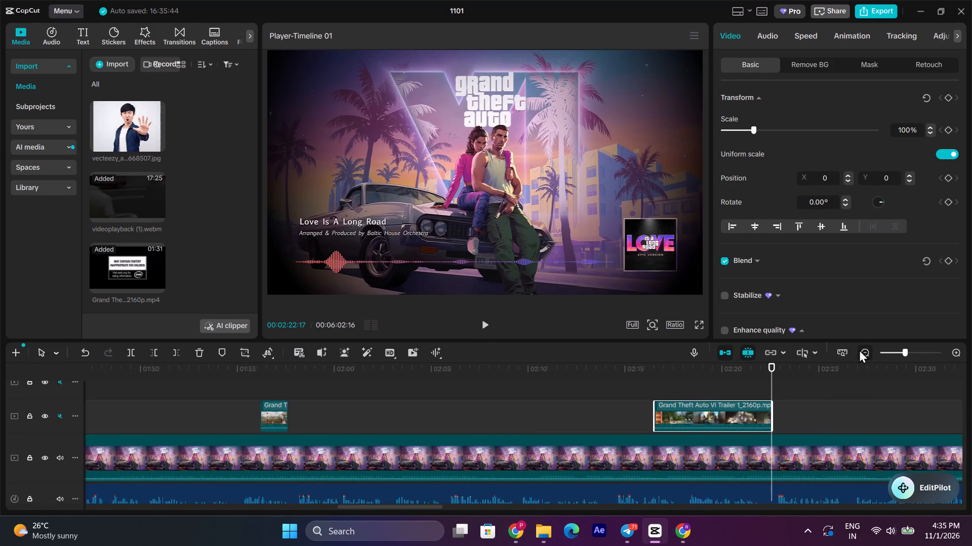
click(861, 349)
click(864, 350)
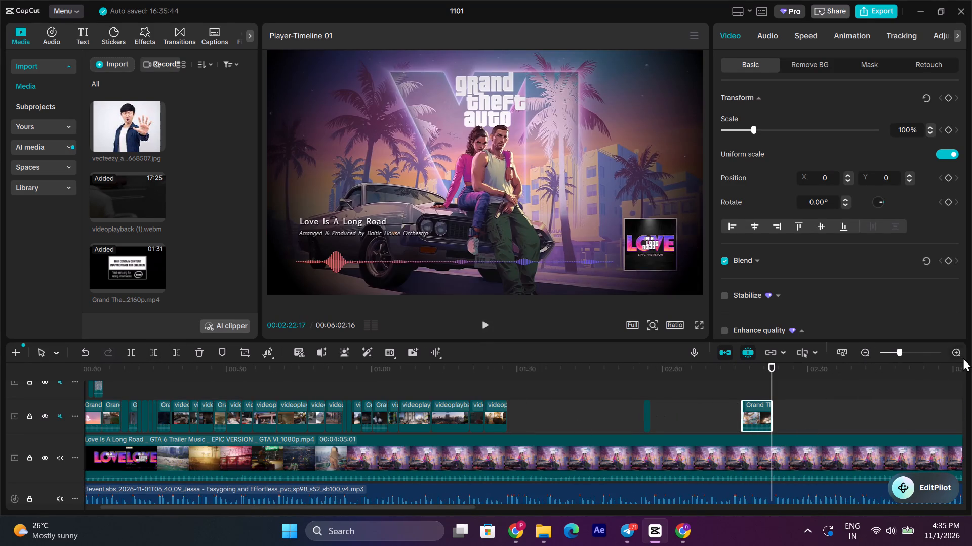
click(958, 352)
drag(485, 409, 782, 425)
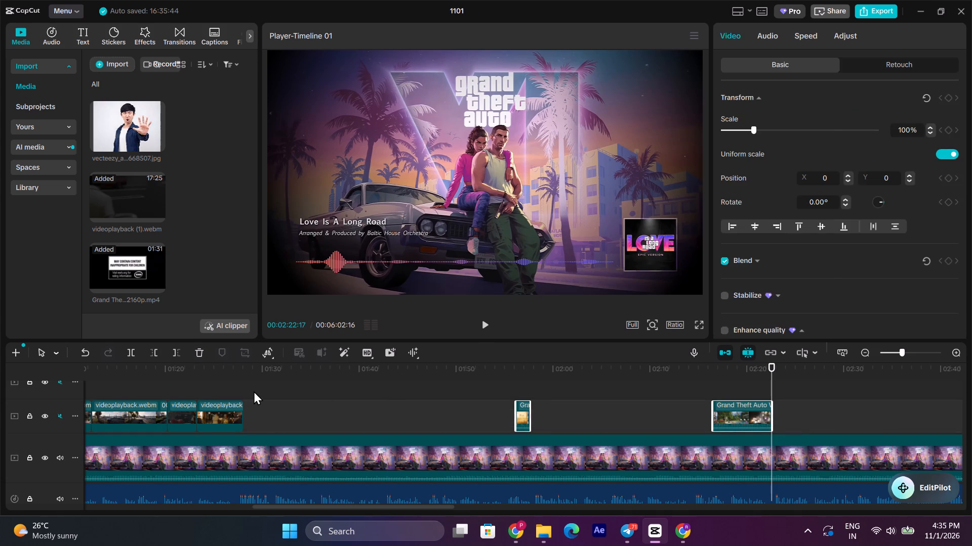
click(250, 391)
key(space)
click(223, 379)
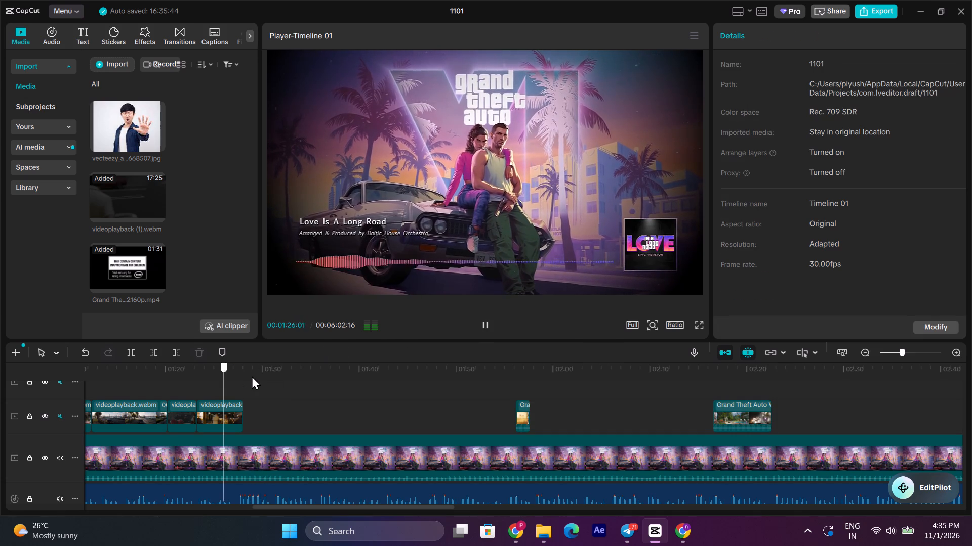
key(space)
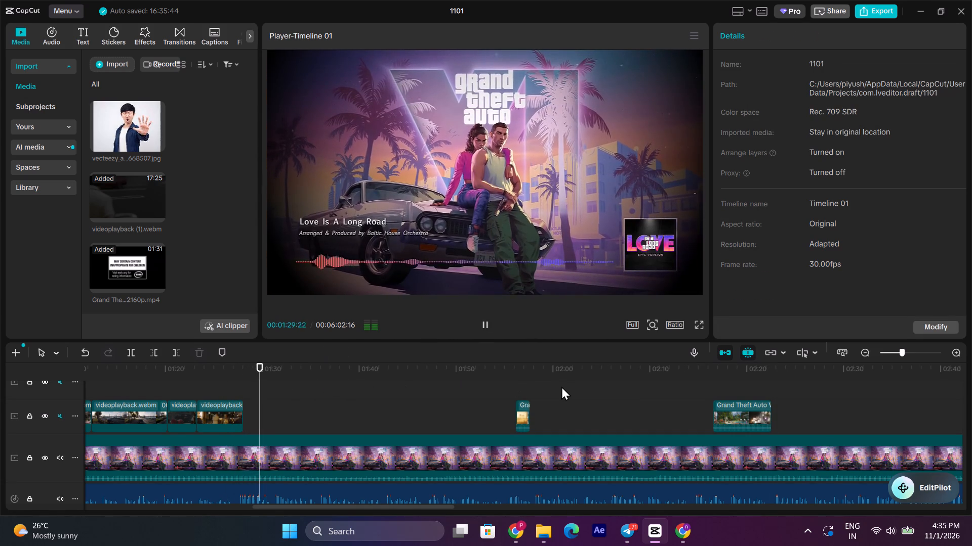
click(953, 350)
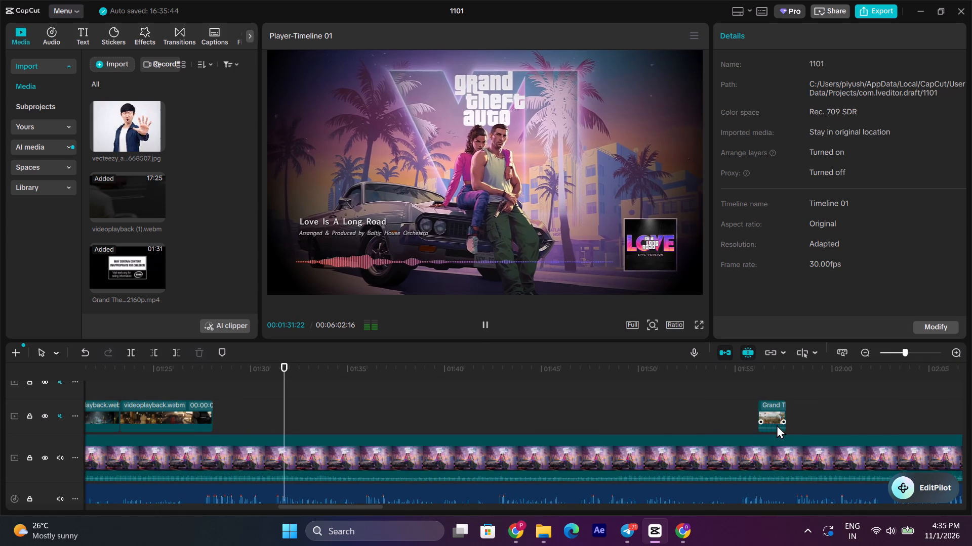
key(space)
drag(773, 414, 718, 416)
key(space)
key(space)
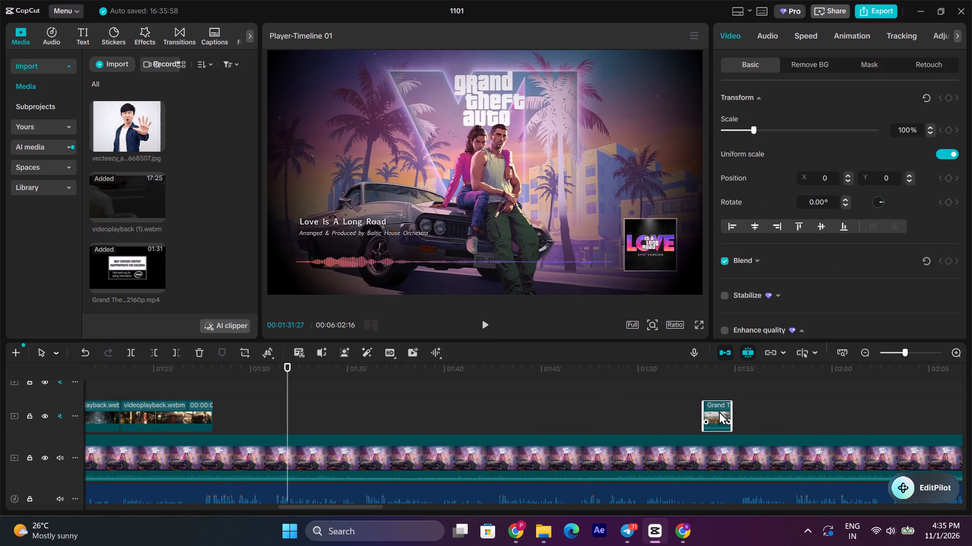
drag(716, 411, 511, 415)
key(space)
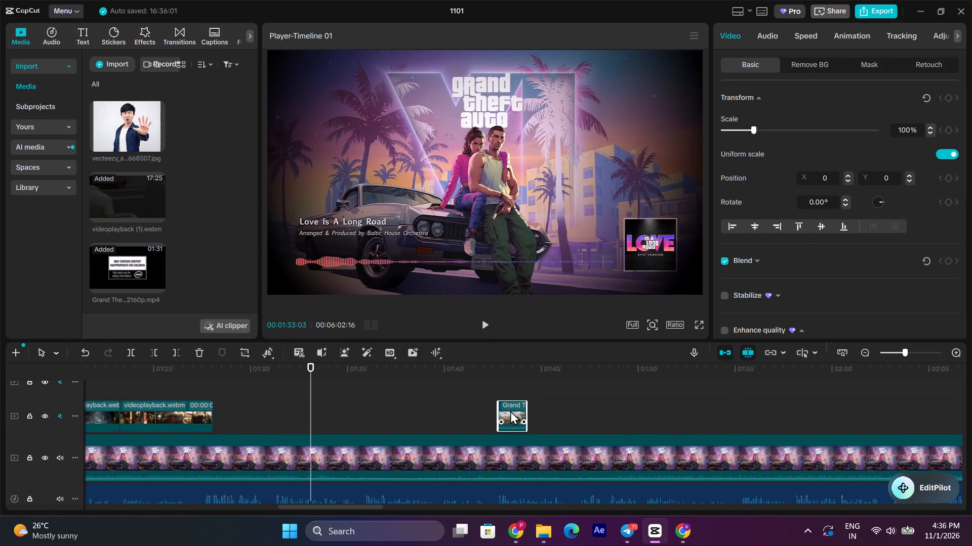
key(space)
key(space)
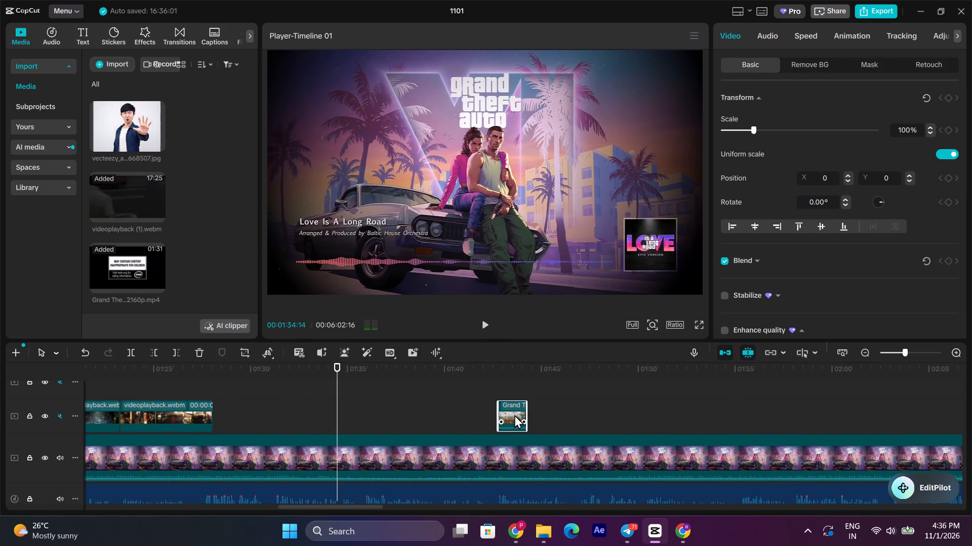
drag(514, 415, 355, 421)
key(space)
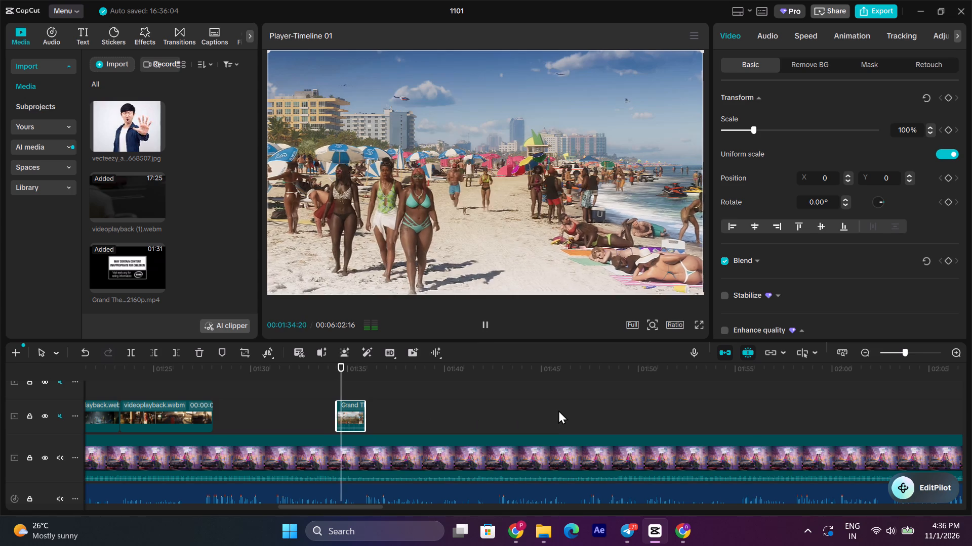
key(space)
Move the yacht party segment back on the overlay track so it directly follows the beach shot.
click(862, 351)
drag(776, 416, 456, 446)
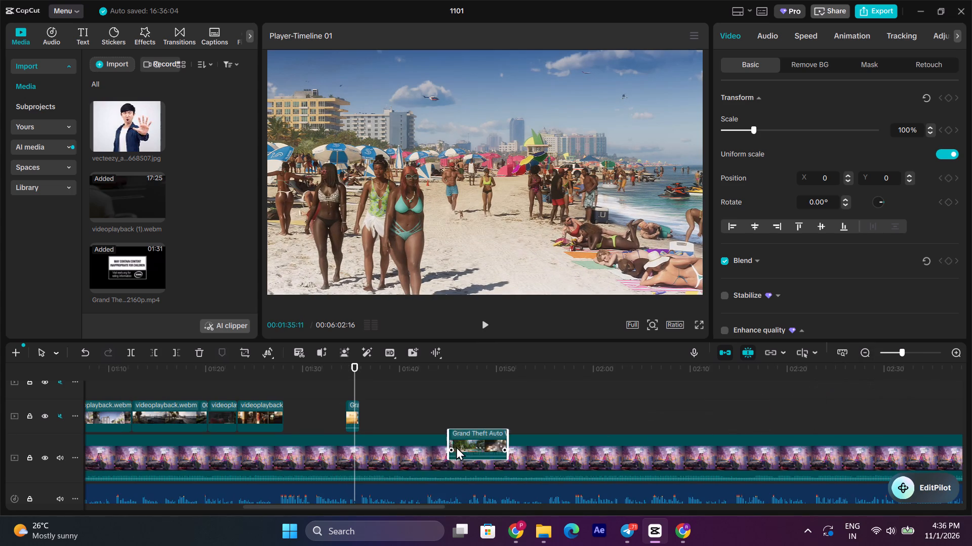
drag(456, 446, 382, 424)
key(space)
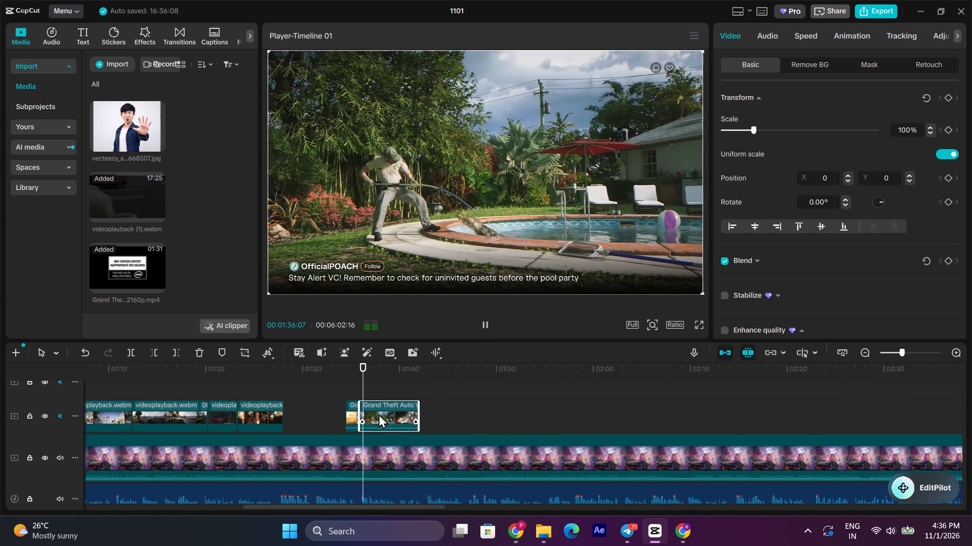
key(space)
Extend the yacht party segment's start until the segment lasts about 00:00:06:23, keeping it directly against the beach shot.
triple_click(952, 351)
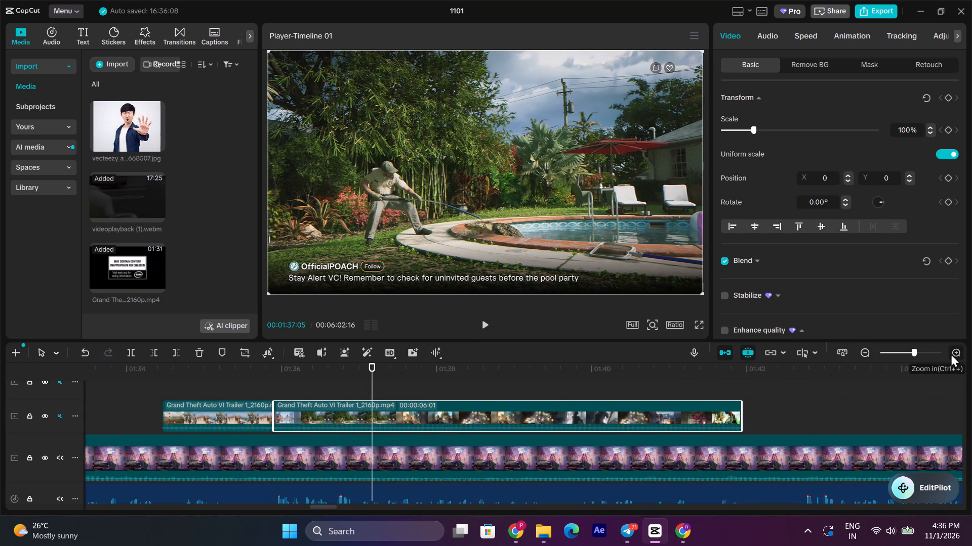
drag(318, 418, 329, 419)
drag(281, 409, 260, 400)
click(266, 385)
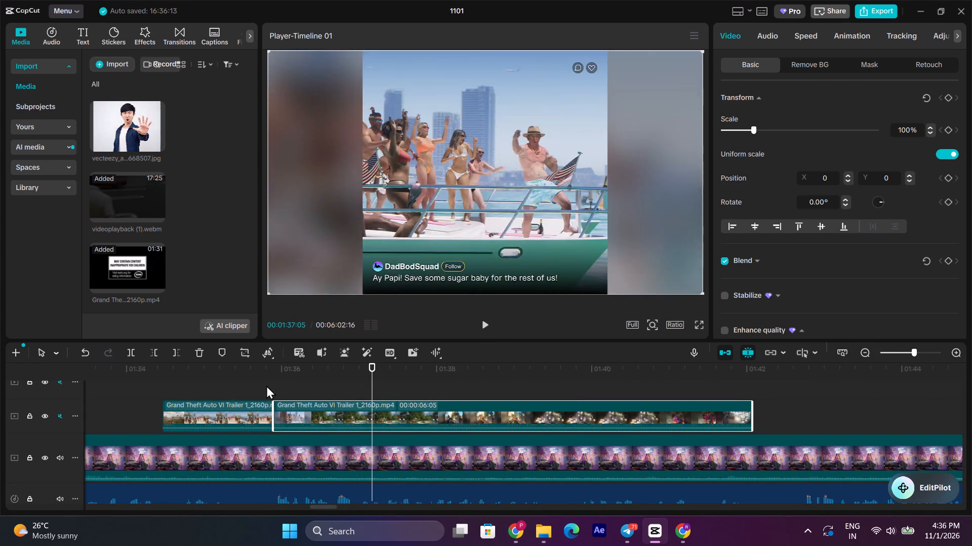
key(space)
key(space)
drag(327, 427, 382, 427)
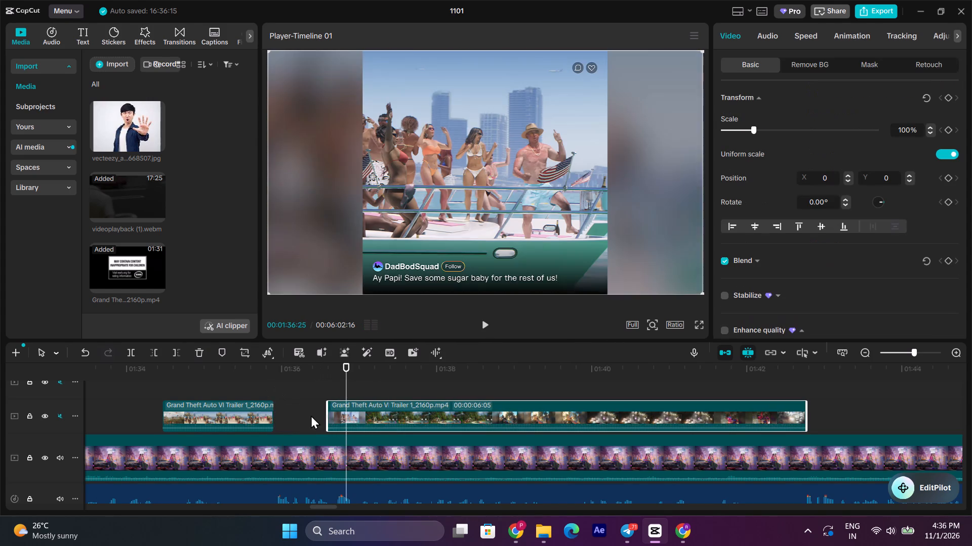
drag(329, 412, 274, 407)
click(270, 383)
key(space)
key(space)
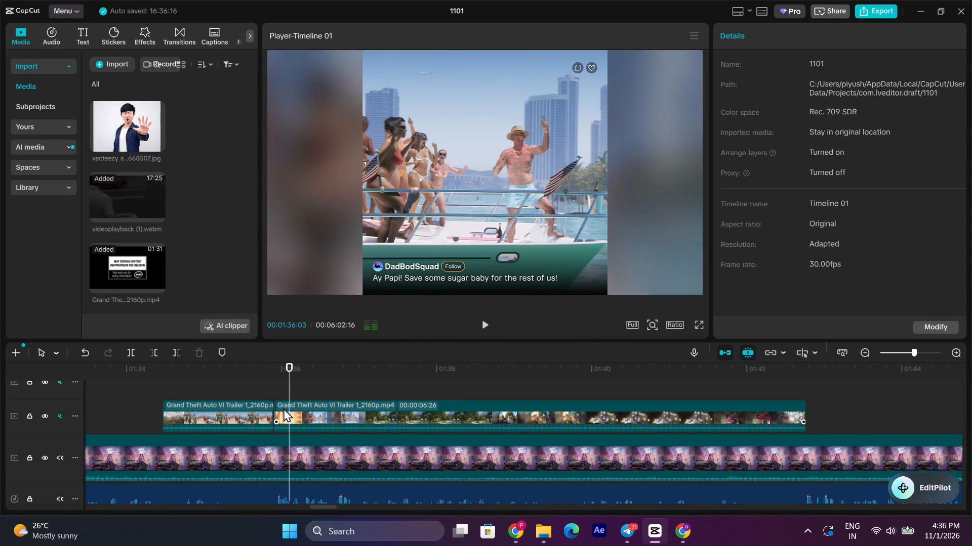
click(280, 408)
drag(274, 408, 282, 409)
drag(292, 410, 285, 412)
Play through the yacht party segment and split it at about 00:01:42:07, just after the night dancers shot.
click(272, 393)
key(space)
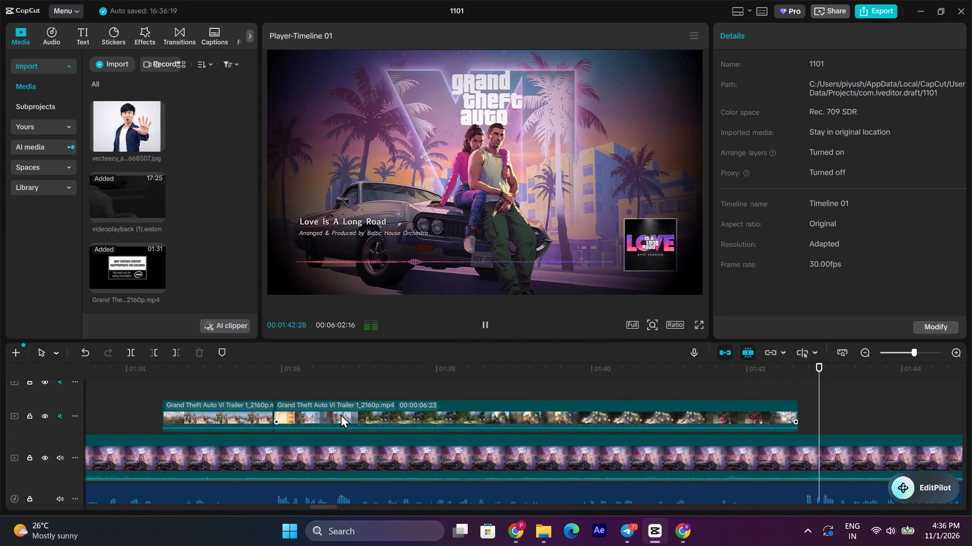
click(725, 378)
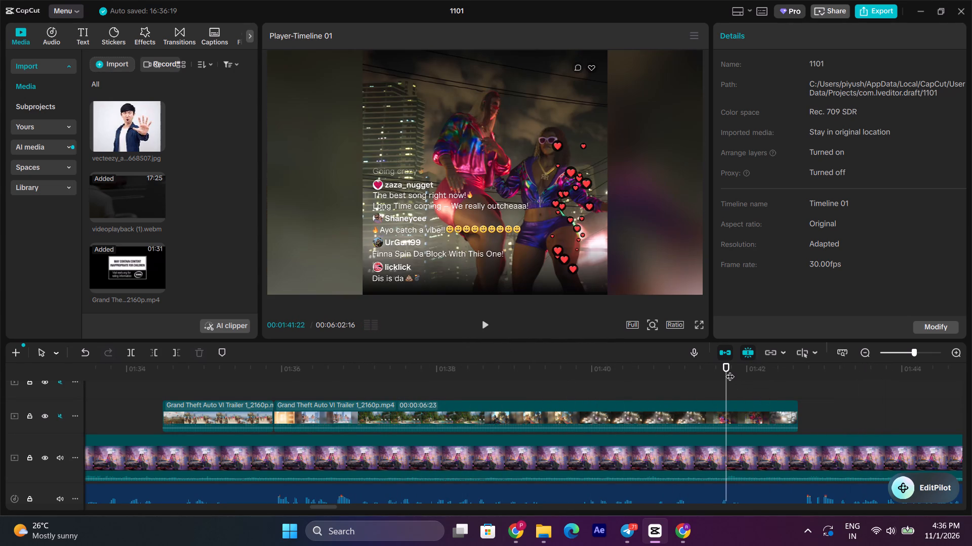
key(space)
key(space)
click(759, 387)
click(765, 420)
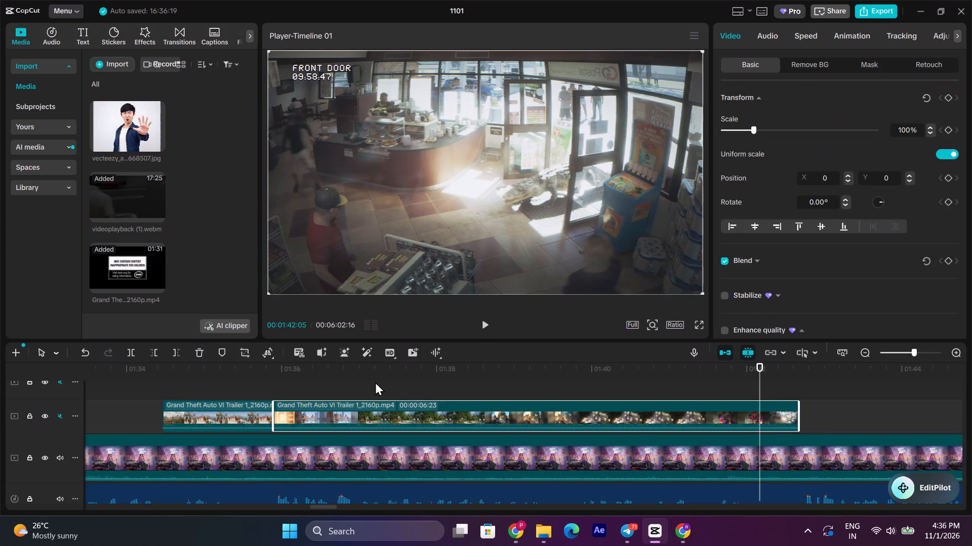
key(space)
key(space)
click(747, 383)
click(755, 406)
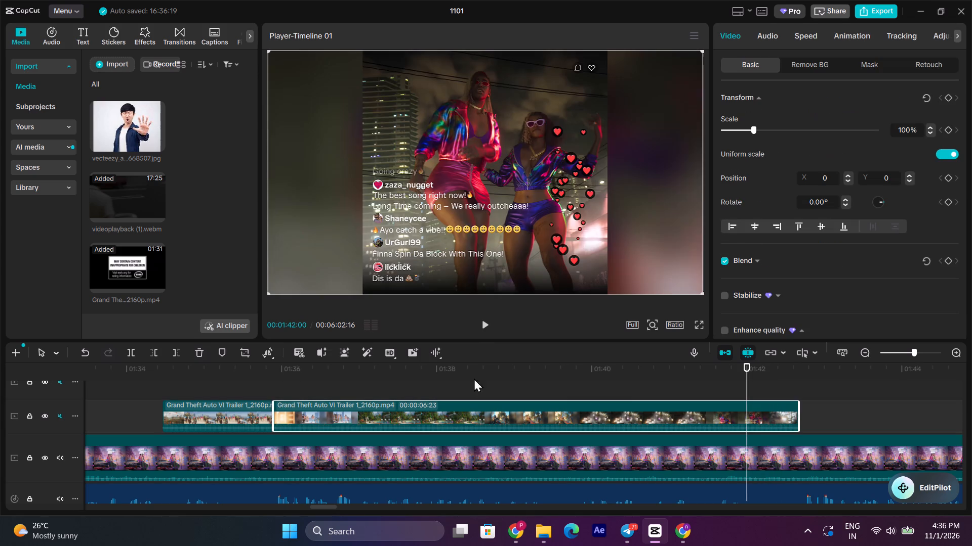
key(space)
key(space)
click(133, 350)
Extend the last Trailer 1 piece's end to a 00:00:04:22 duration and trim off everything before the police bodycam shot at 00:01:43:12.
key(space)
key(space)
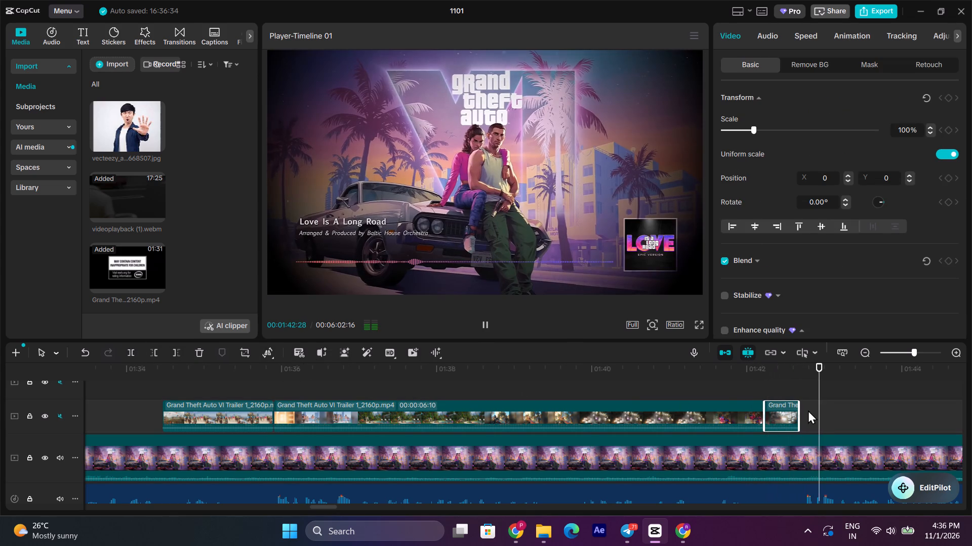
drag(801, 411, 942, 419)
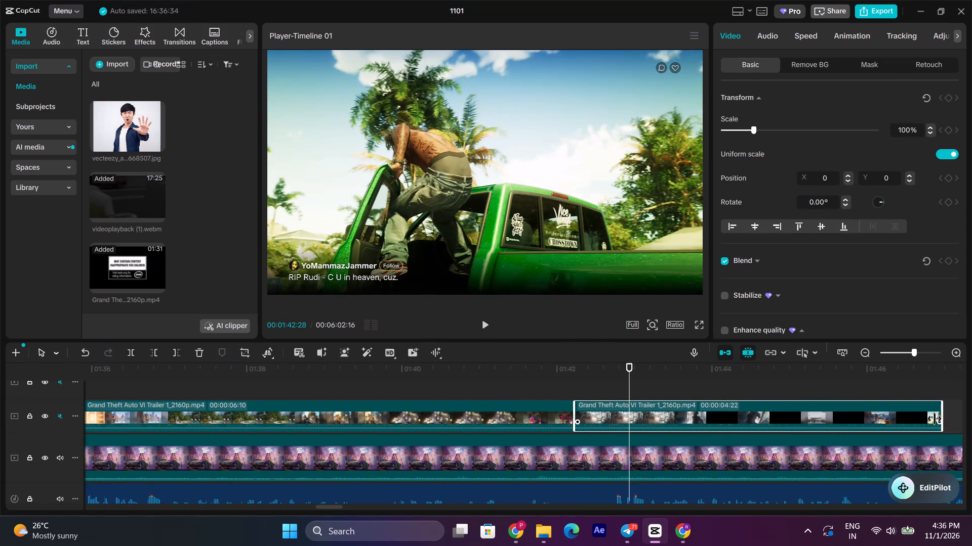
key(space)
key(space)
click(157, 351)
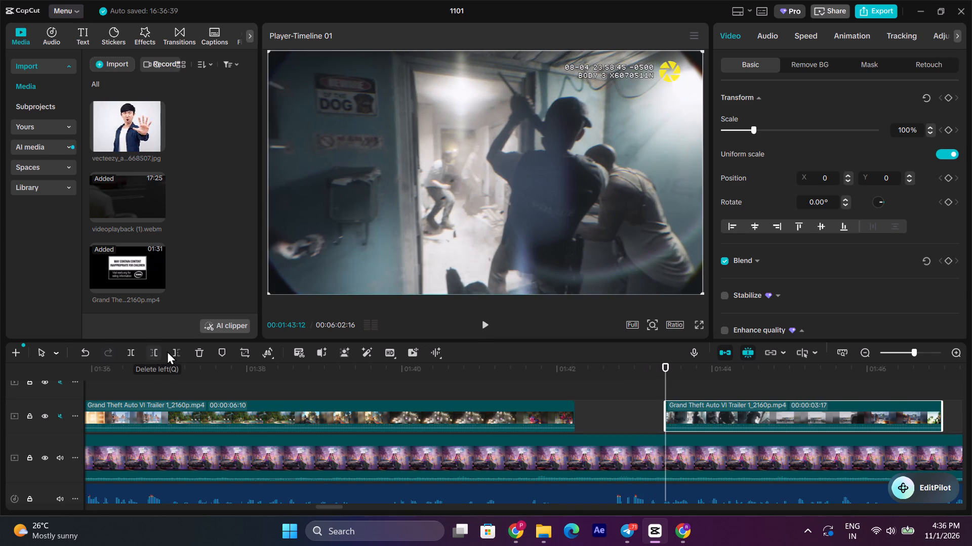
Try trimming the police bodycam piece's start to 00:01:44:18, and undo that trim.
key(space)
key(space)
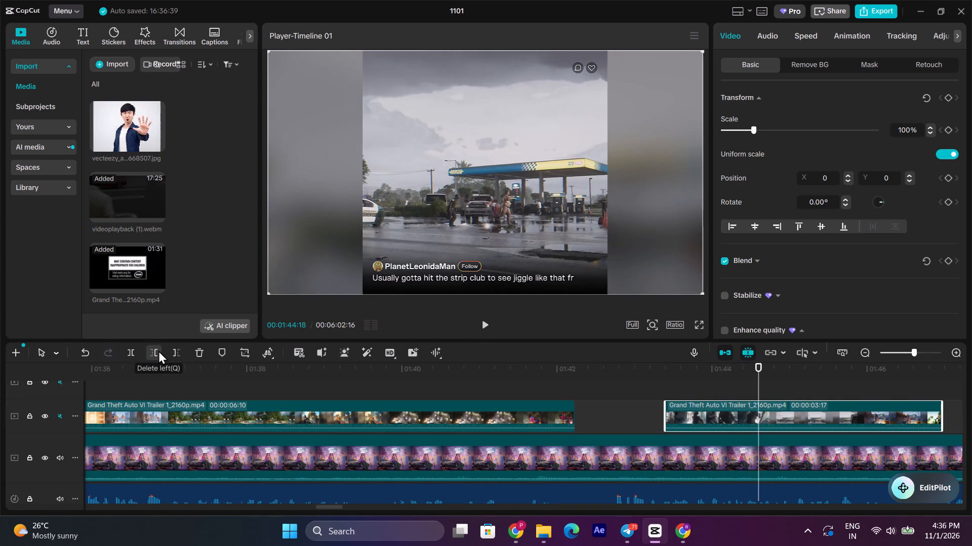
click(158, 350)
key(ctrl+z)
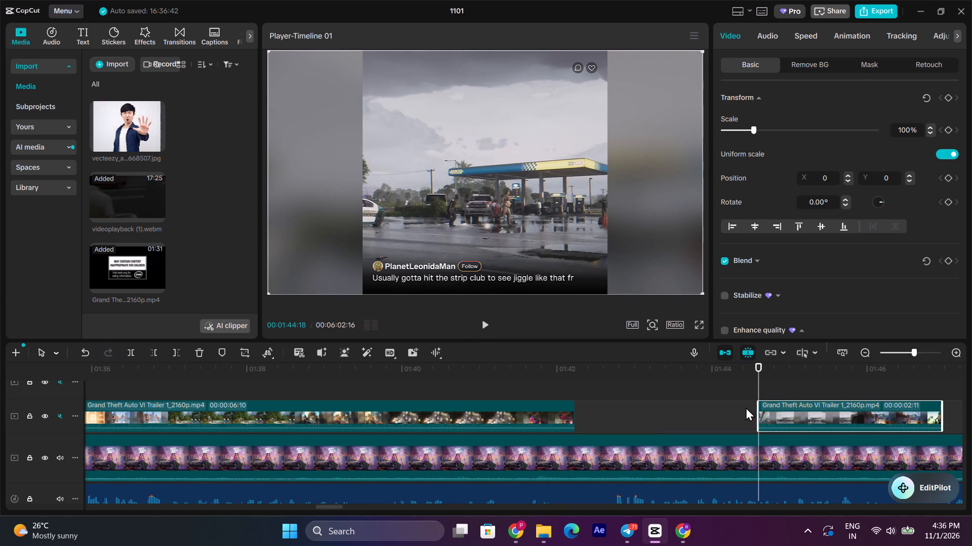
Split the Trailer 1 piece at 00:01:44:17, where the police bodycam shot changes to the gas station.
click(700, 379)
click(697, 386)
click(692, 383)
click(686, 382)
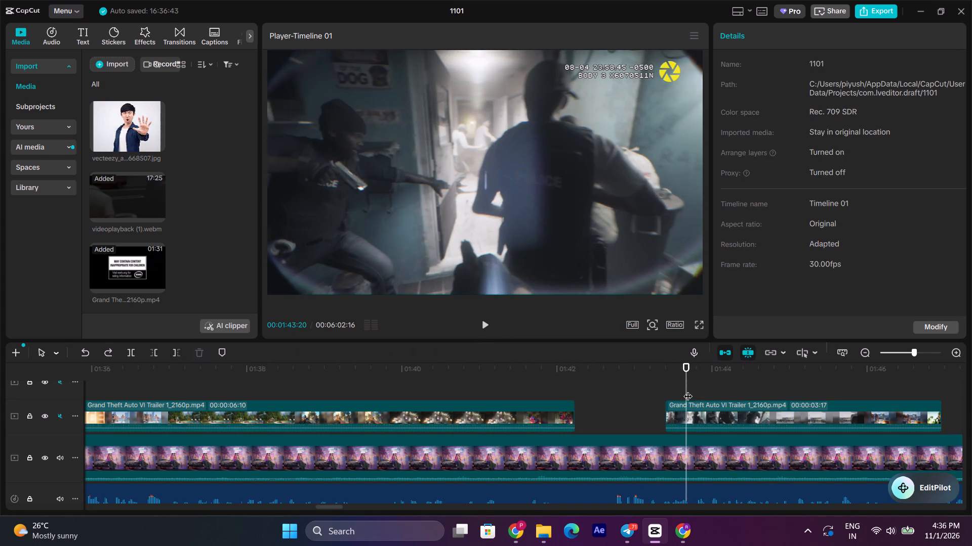
click(675, 388)
click(705, 419)
key(space)
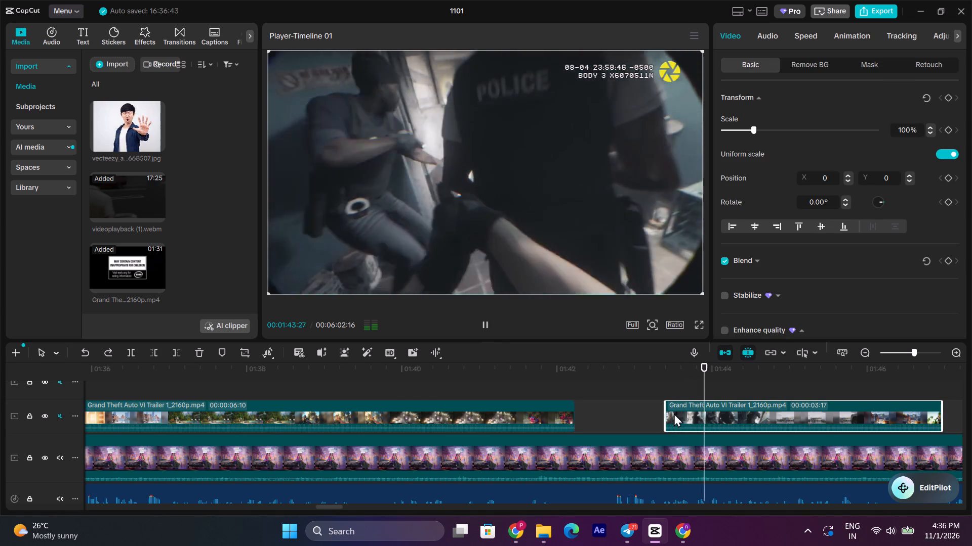
key(space)
key(space)
key(space)
click(130, 351)
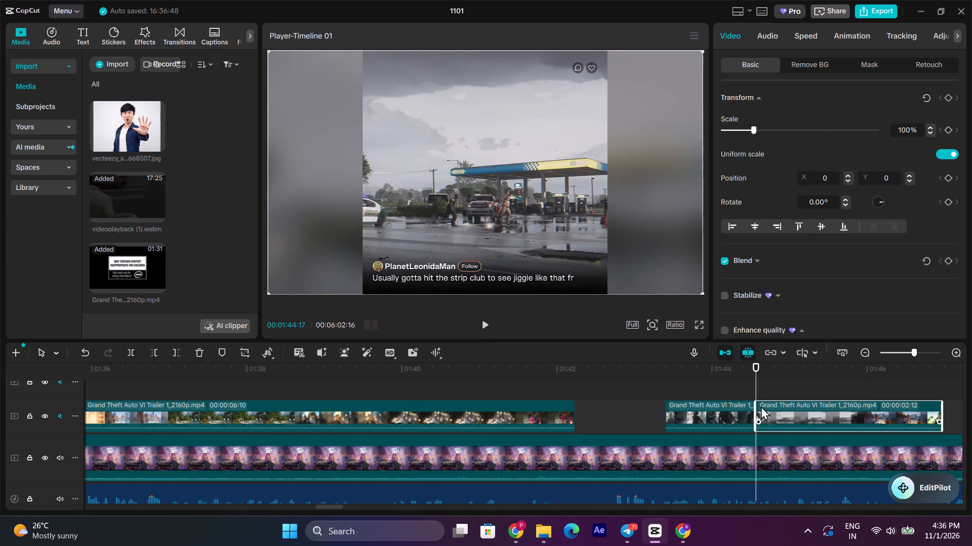
Move the police bodycam piece to the upper track near 00:01:46 and close the gas station piece up against the preceding Trailer 1 piece.
drag(731, 415, 948, 373)
drag(843, 403, 663, 408)
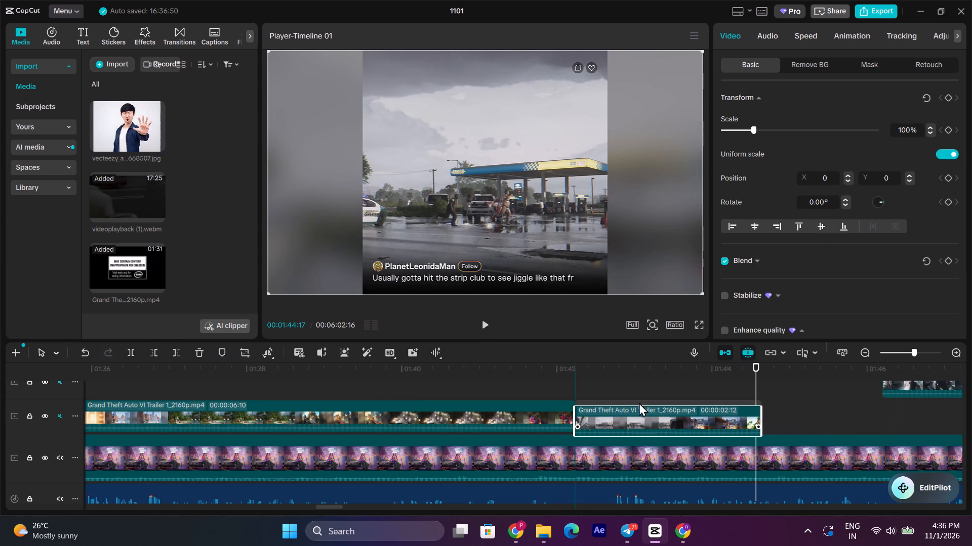
click(574, 376)
key(space)
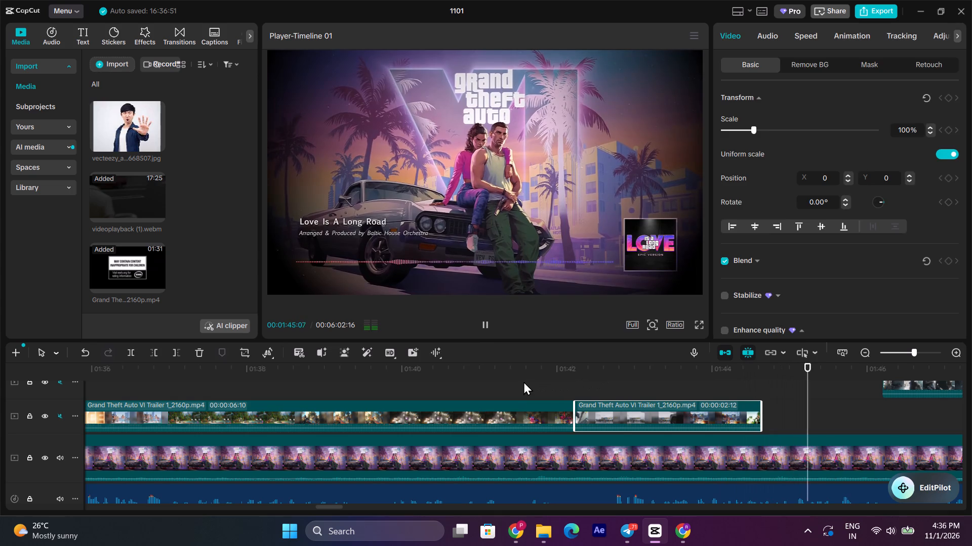
click(523, 381)
key(space)
Trim the preceding Trailer 1 piece's end to a 00:00:06:05 duration and slide the gas station piece against it.
click(594, 385)
click(563, 386)
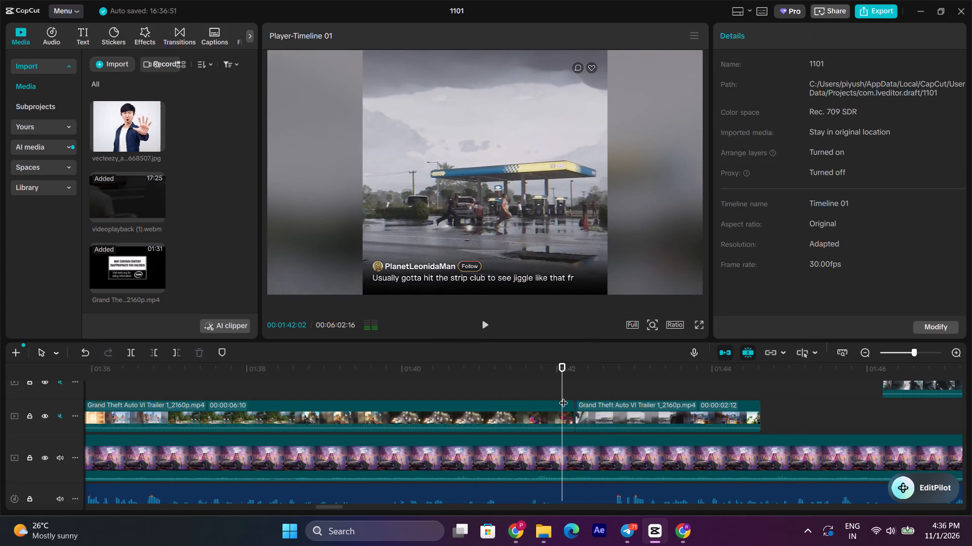
click(563, 406)
drag(573, 405, 563, 406)
drag(608, 411, 595, 412)
key(space)
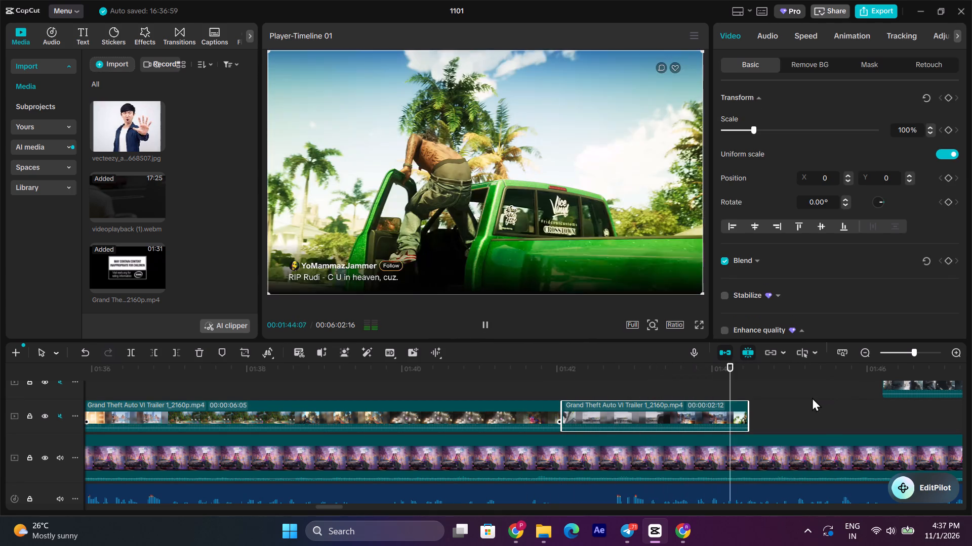
key(space)
Extend the gas station piece's end to a 00:00:04:06 duration and split it at 00:01:44:15, within the green pickup shot.
click(812, 397)
drag(812, 397, 528, 421)
key(space)
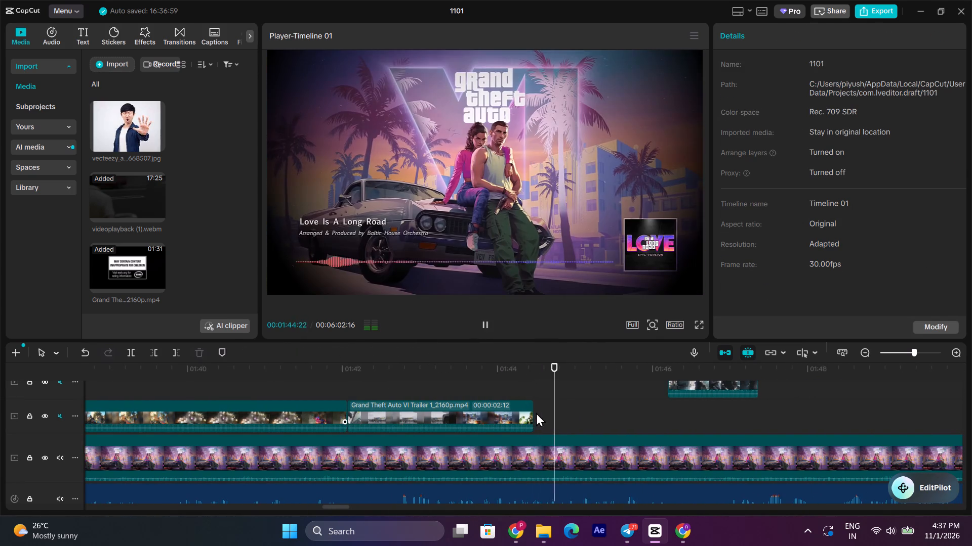
key(space)
click(515, 408)
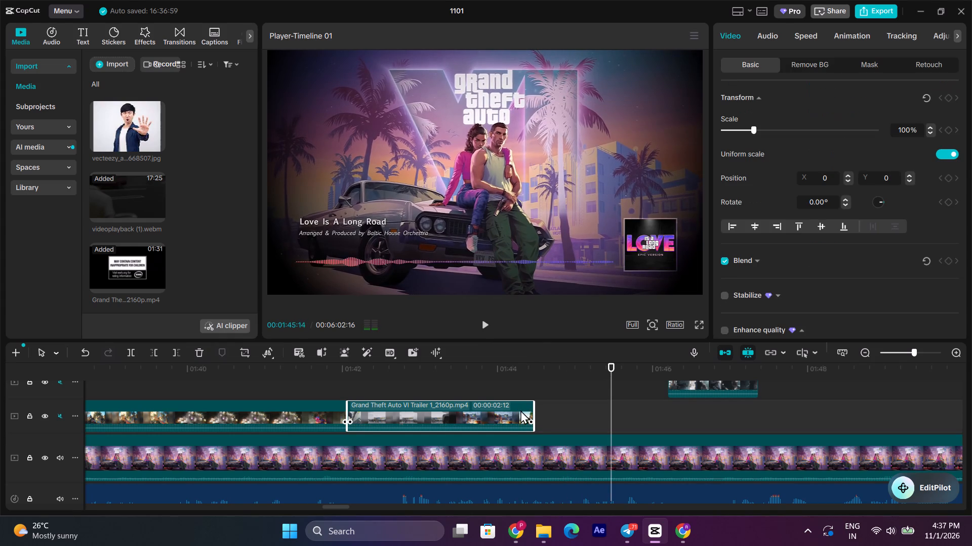
drag(532, 411, 672, 413)
click(537, 373)
click(539, 413)
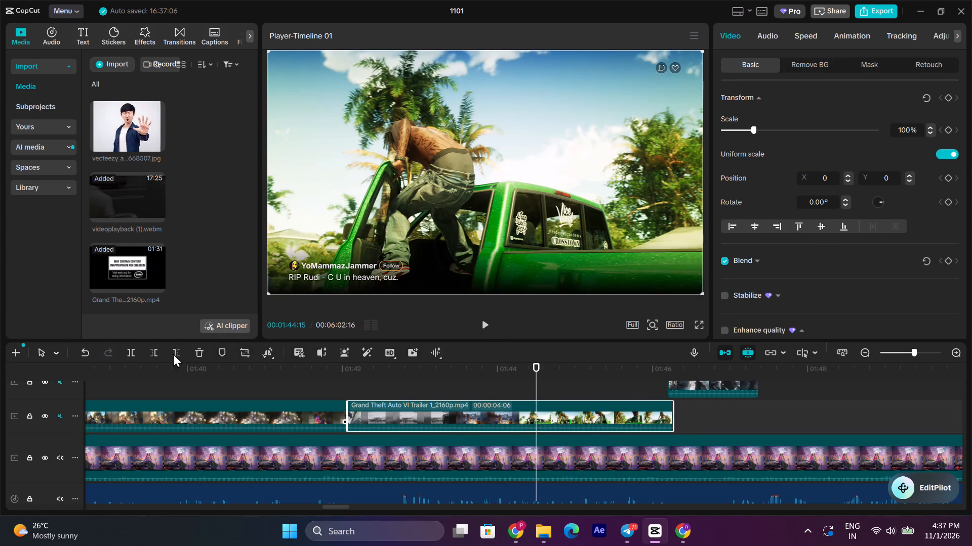
click(128, 351)
Move the police bodycam piece on the upper track further along to about 00:01:48, clear of the green pickup piece.
key(space)
scroll(694, 388, up, 2)
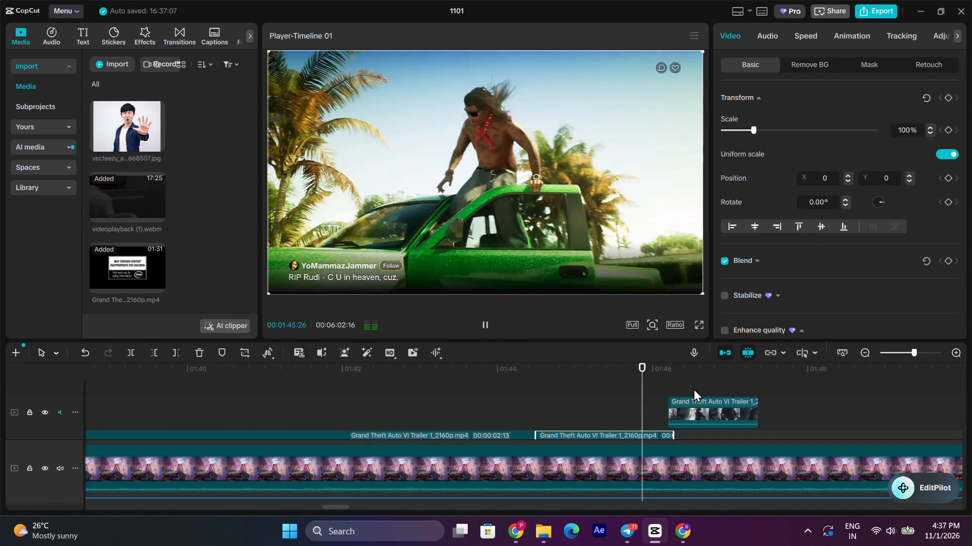
click(689, 379)
drag(693, 405, 825, 400)
Extend the green pickup piece's end to a 00:00:02:14 duration, taking in more of the garden hose shot.
scroll(667, 375, down, 2)
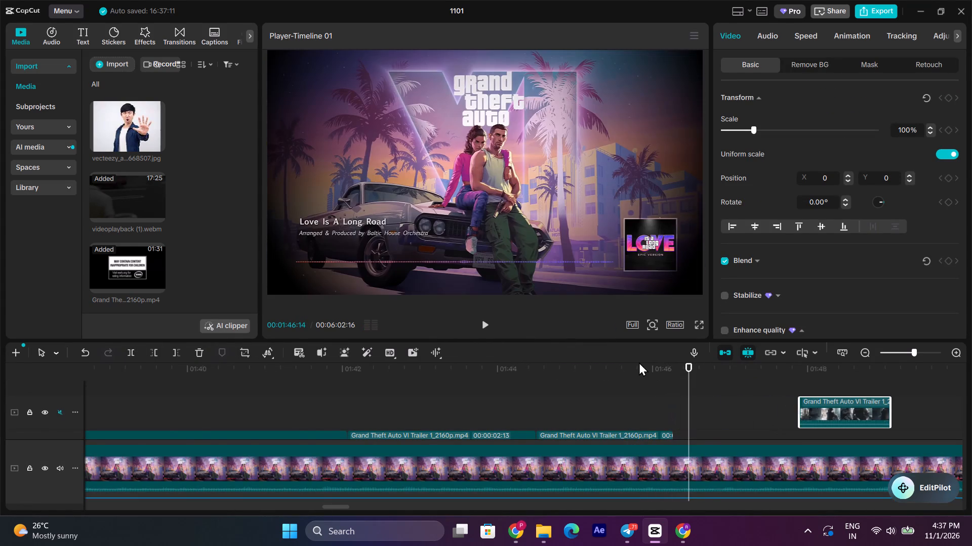
scroll(649, 383, down, 1)
click(641, 367)
key(space)
scroll(652, 390, down, 1)
key(space)
scroll(660, 403, down, 2)
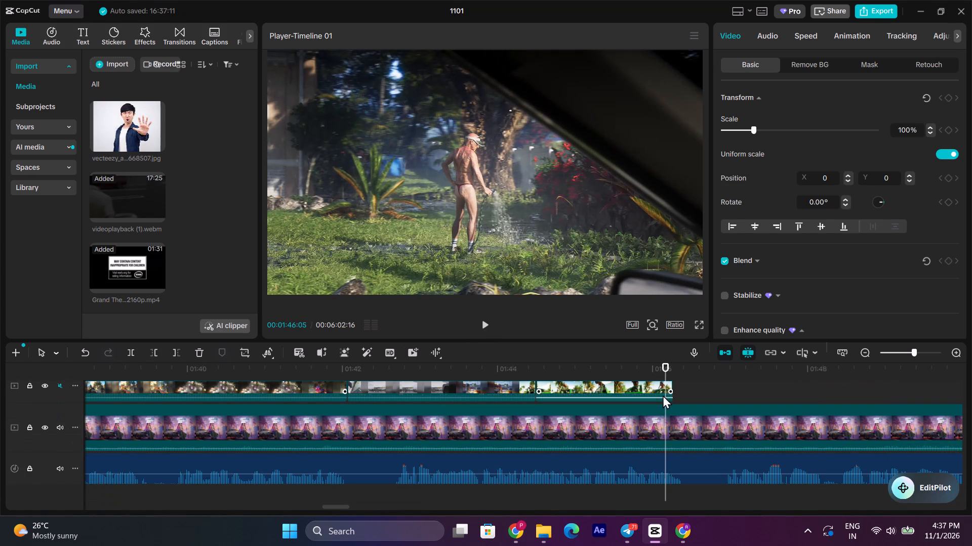
click(660, 381)
drag(673, 384, 727, 389)
key(space)
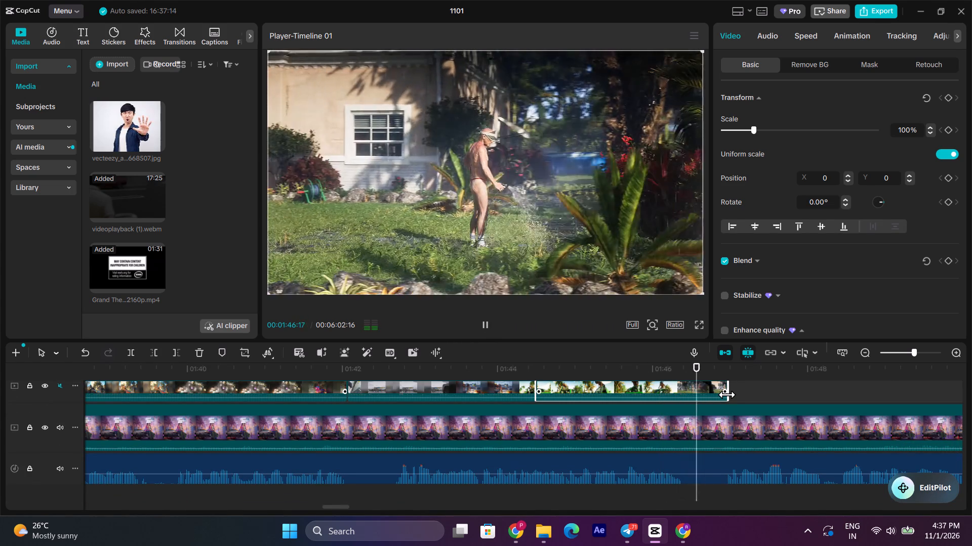
scroll(785, 425, up, 3)
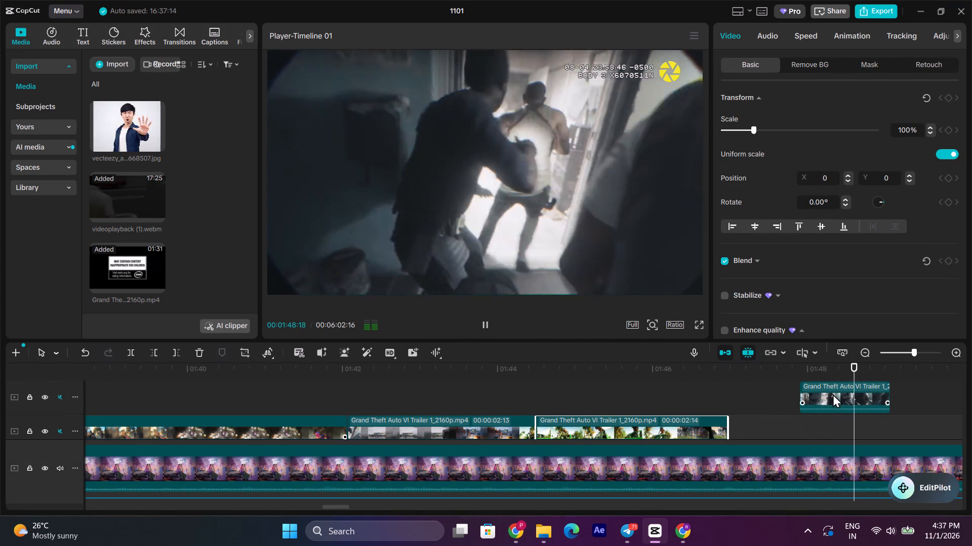
Move the police bodycam piece far back along the upper track to about 00:01:19, near the videoplayback.webm drug-lab piece.
key(space)
key(space)
key(space)
drag(837, 391, 637, 391)
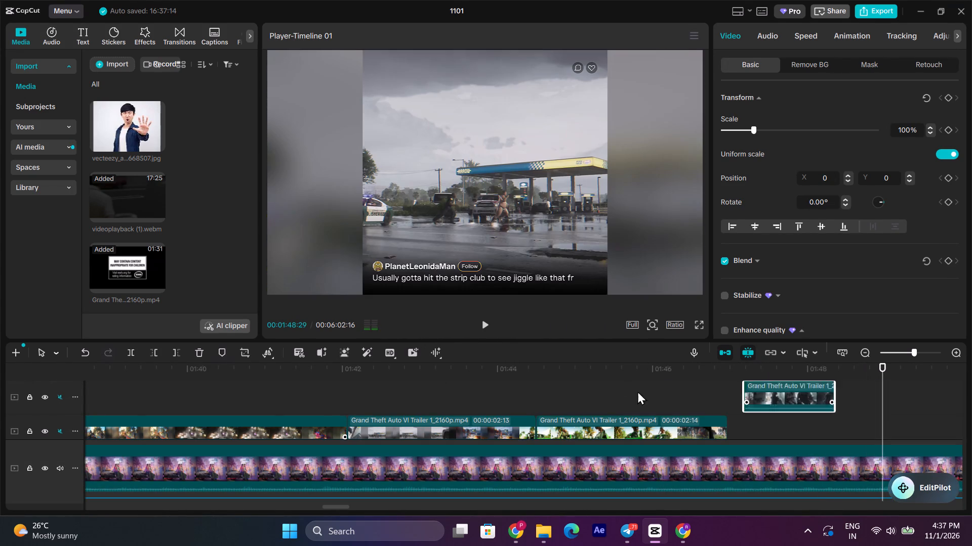
drag(637, 391, 313, 396)
scroll(313, 397, down, 1)
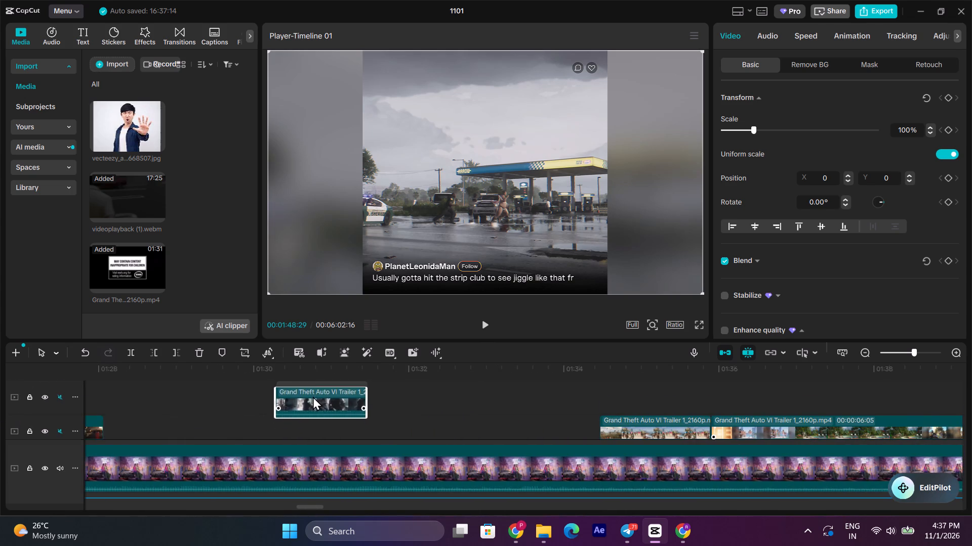
scroll(313, 396, down, 1)
drag(313, 396, 193, 375)
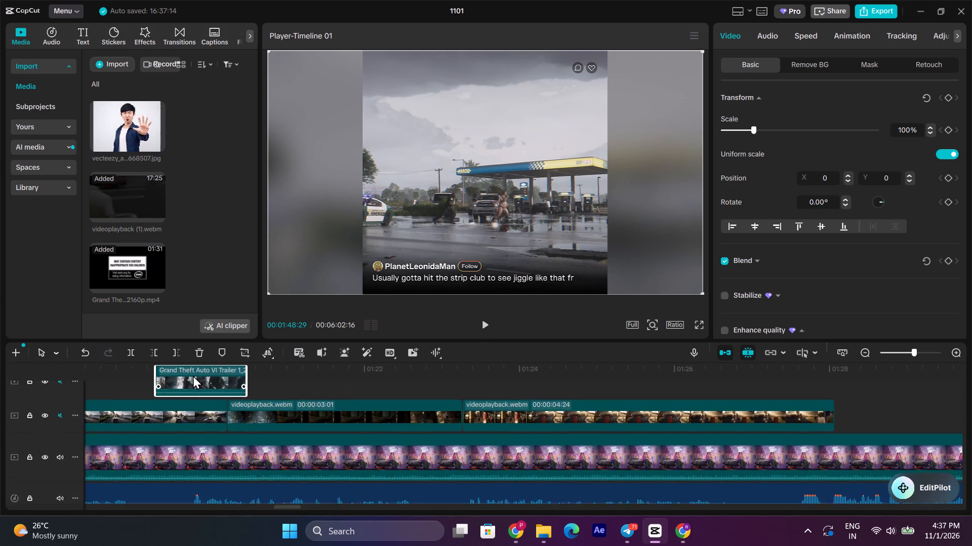
drag(193, 375, 527, 370)
scroll(416, 376, down, 2)
scroll(515, 364, down, 2)
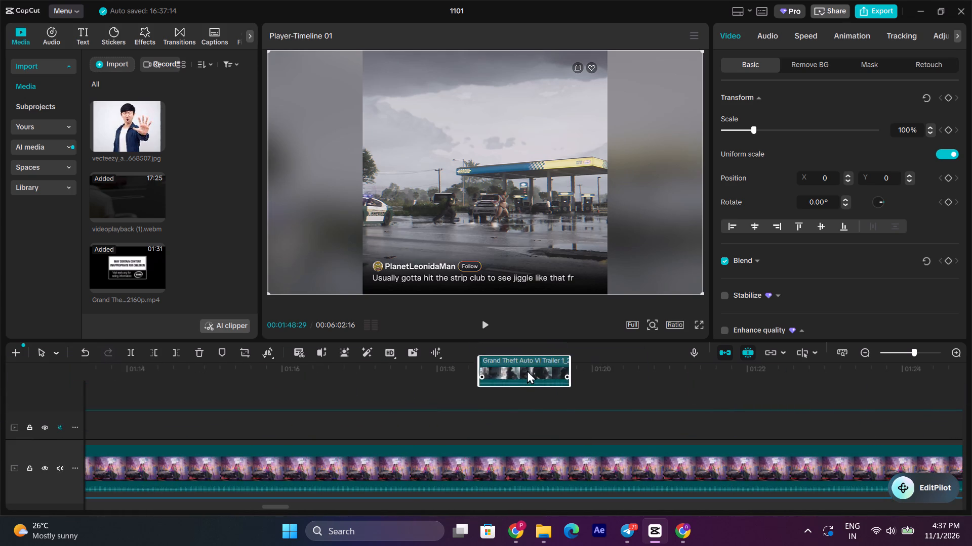
drag(527, 370, 568, 397)
scroll(560, 398, down, 2)
Find the end of the first drug-lab shot and trim off the rest of the videoplayback.webm piece after 00:01:21:14.
click(700, 394)
key(space)
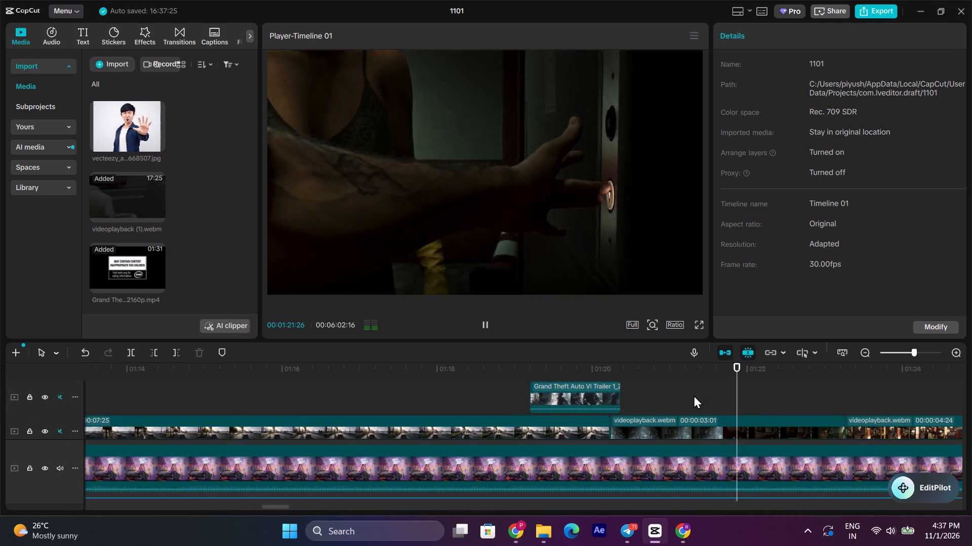
key(space)
key(space)
scroll(697, 397, down, 2)
key(space)
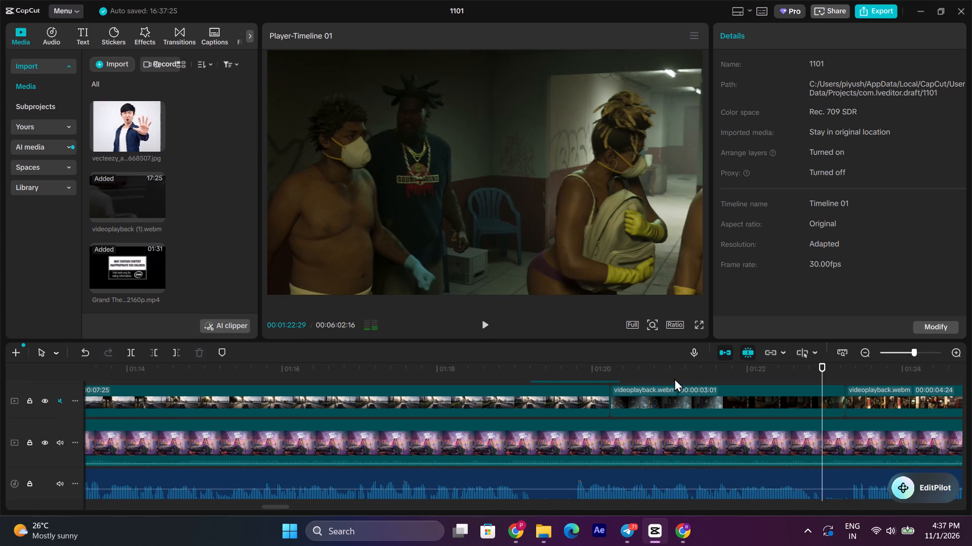
click(669, 357)
click(688, 381)
scroll(688, 390, up, 1)
key(space)
key(space)
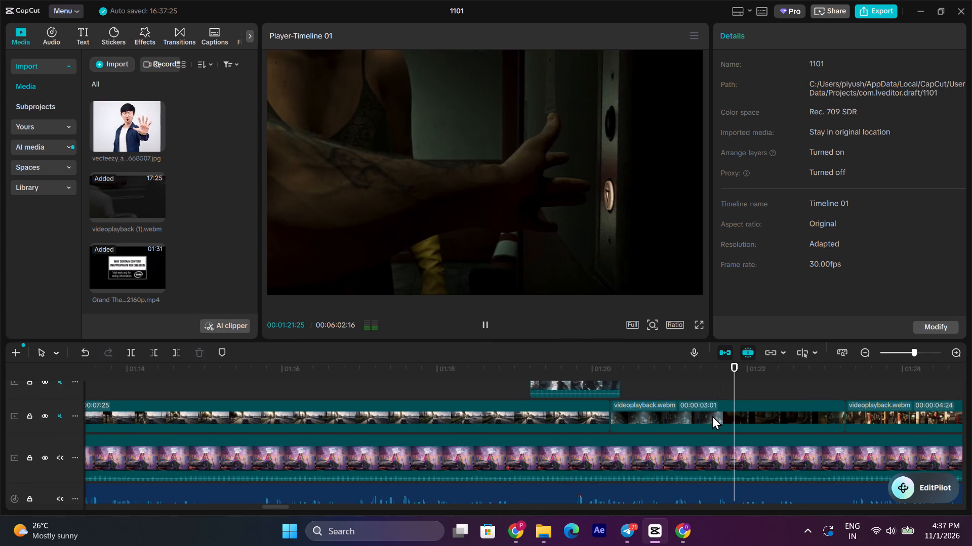
click(713, 415)
click(647, 387)
key(space)
key(space)
click(681, 413)
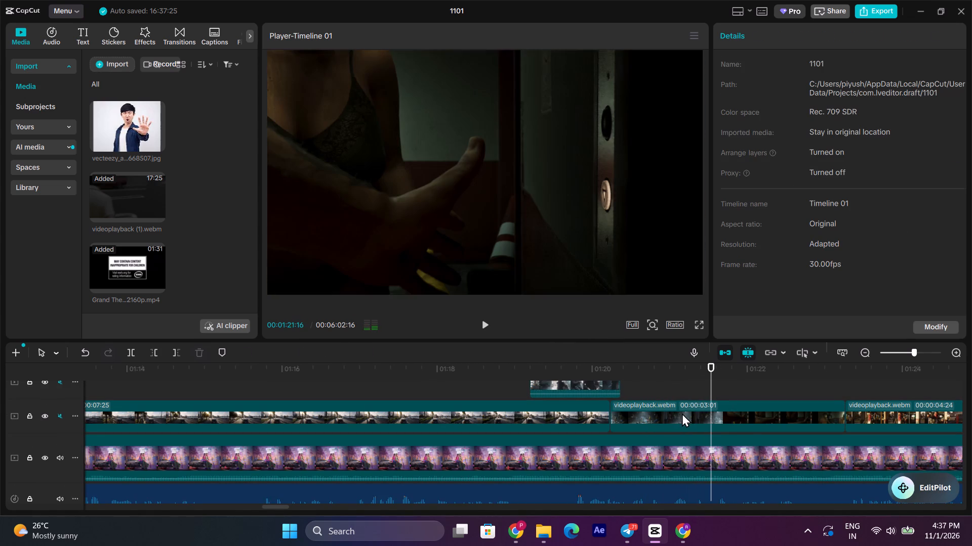
drag(704, 386, 699, 386)
click(707, 382)
click(699, 409)
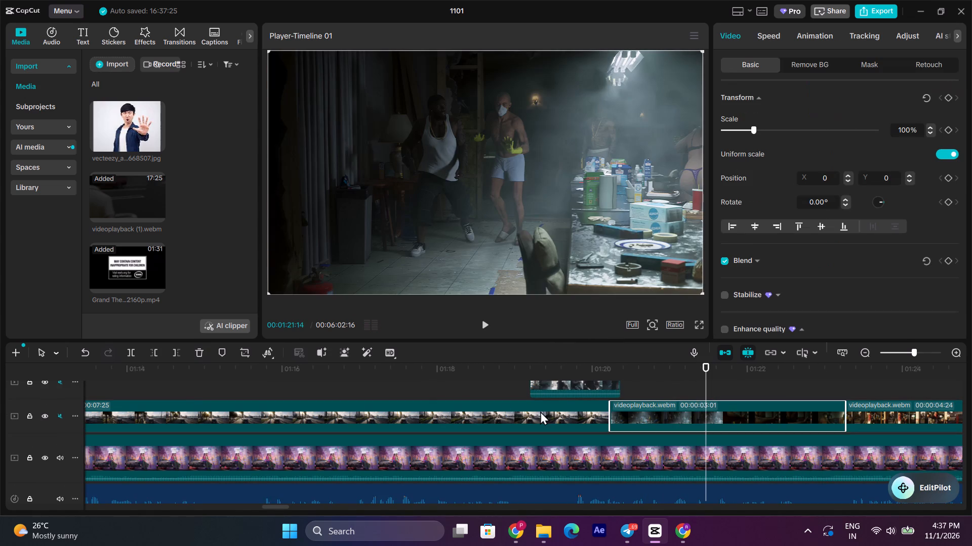
click(181, 351)
Place the police bodycam piece directly after the drug-lab piece at 00:01:21:14 and play through it.
drag(598, 388, 782, 420)
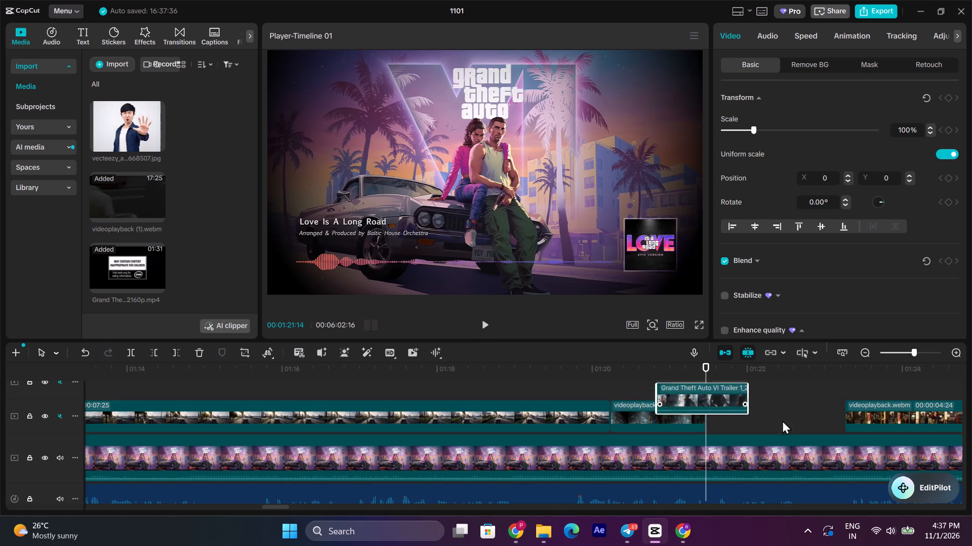
drag(782, 420, 772, 430)
key(space)
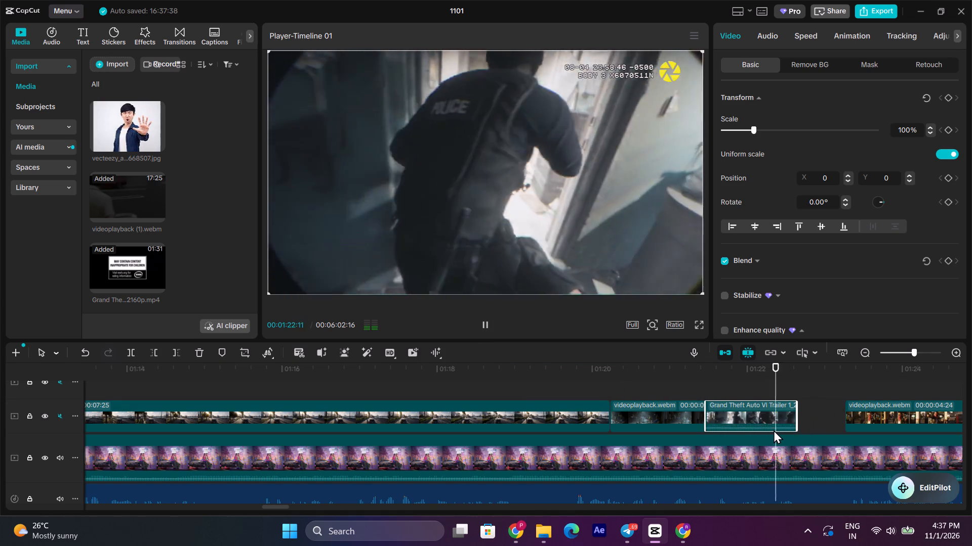
key(space)
Trim the police bodycam piece's end at 00:01:22:13, before the gas station frames.
click(791, 389)
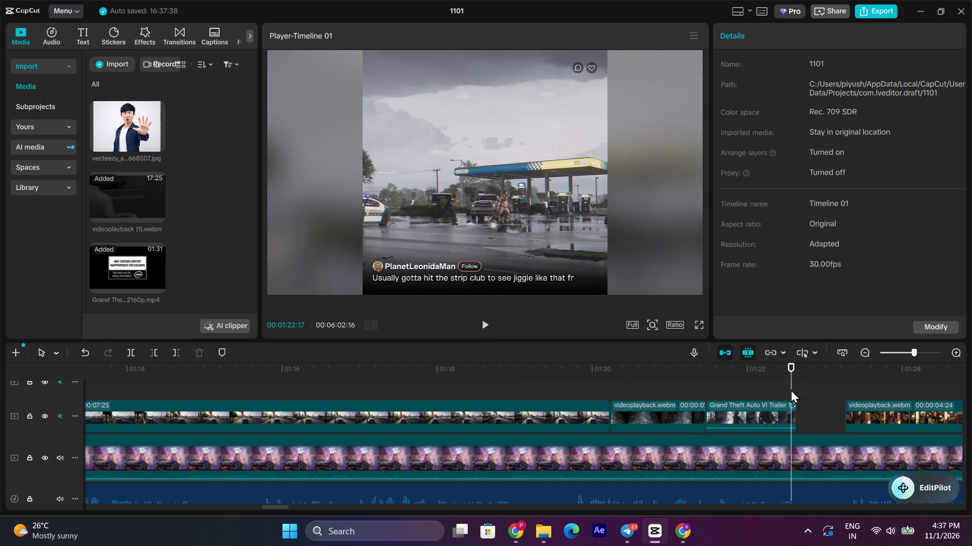
drag(791, 389, 780, 390)
click(784, 418)
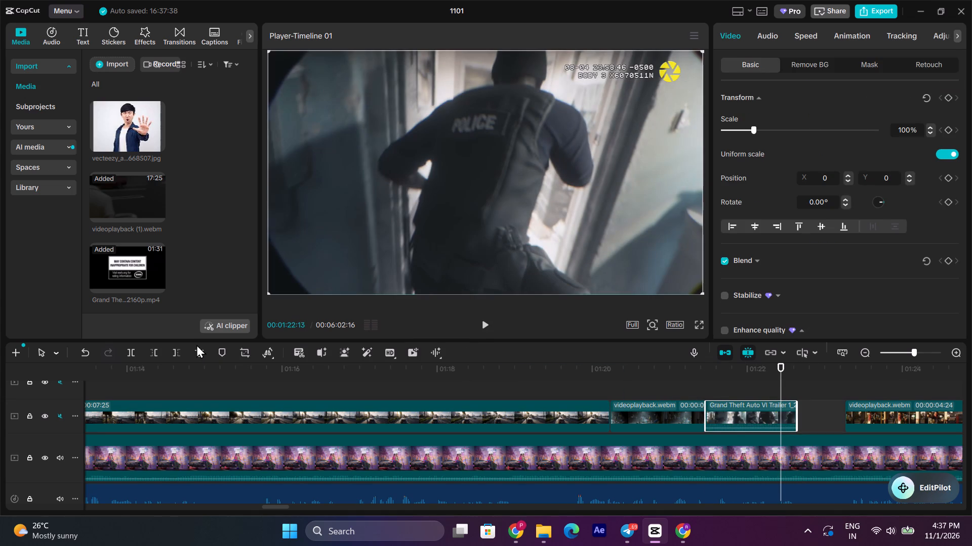
click(181, 349)
Shift the police bodycam piece later and extend its start to recover earlier raid frames, leaving it starting at about 00:01:21:23.
drag(739, 407, 754, 408)
drag(719, 408, 710, 409)
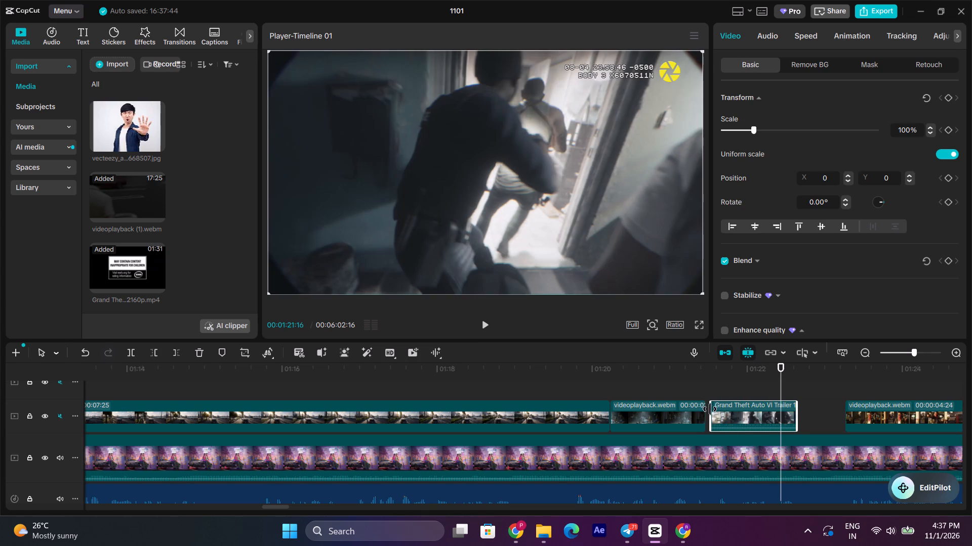
drag(710, 409, 709, 409)
click(709, 386)
key(space)
key(space)
click(723, 413)
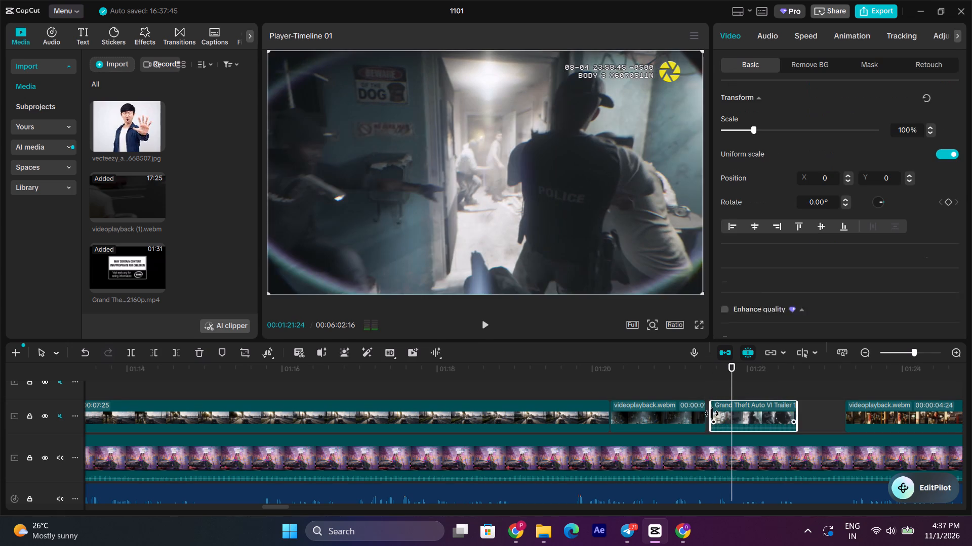
drag(712, 414, 702, 406)
click(702, 384)
drag(725, 416, 753, 417)
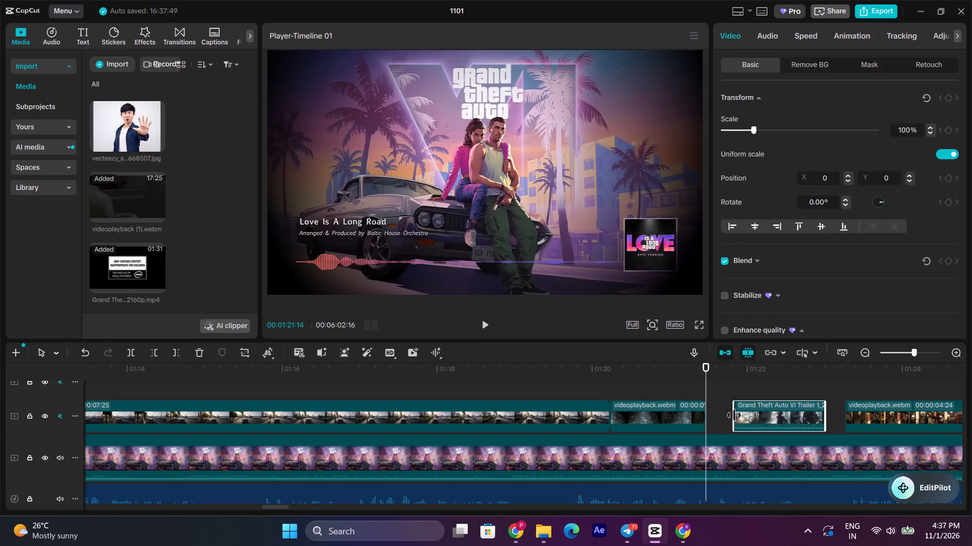
click(734, 415)
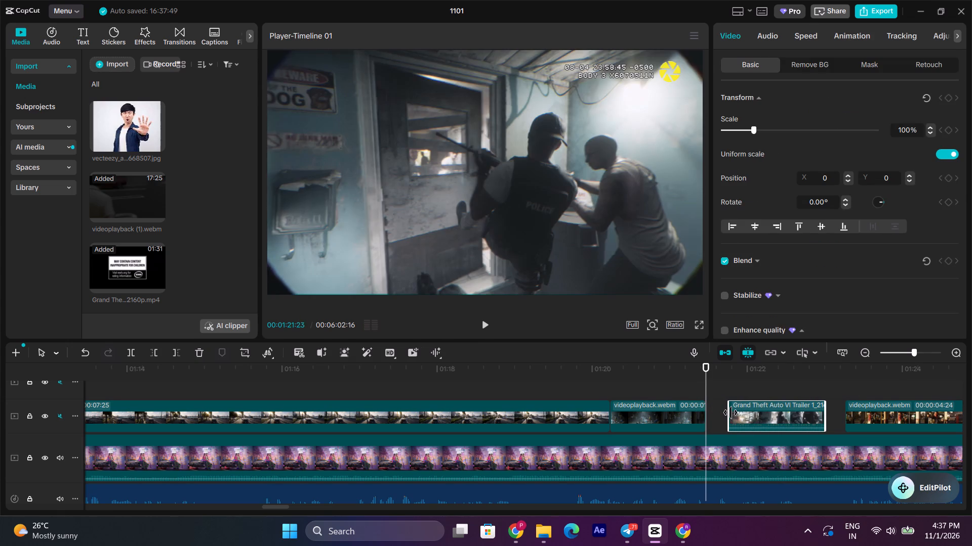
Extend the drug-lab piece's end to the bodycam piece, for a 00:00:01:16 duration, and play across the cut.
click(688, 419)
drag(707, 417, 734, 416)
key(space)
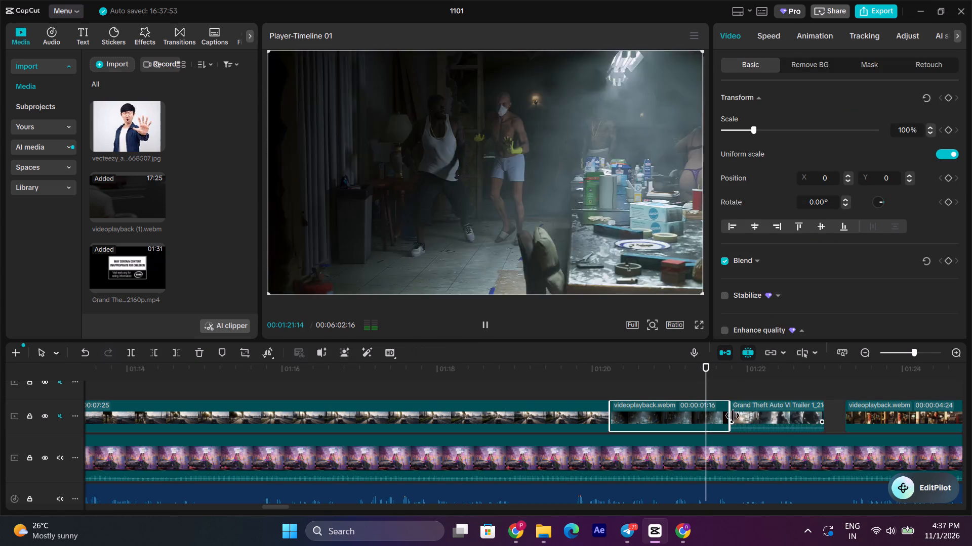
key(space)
Move the police bodycam piece up against the start of the following 00:00:04:24 videoplayback.webm piece.
drag(746, 413, 769, 412)
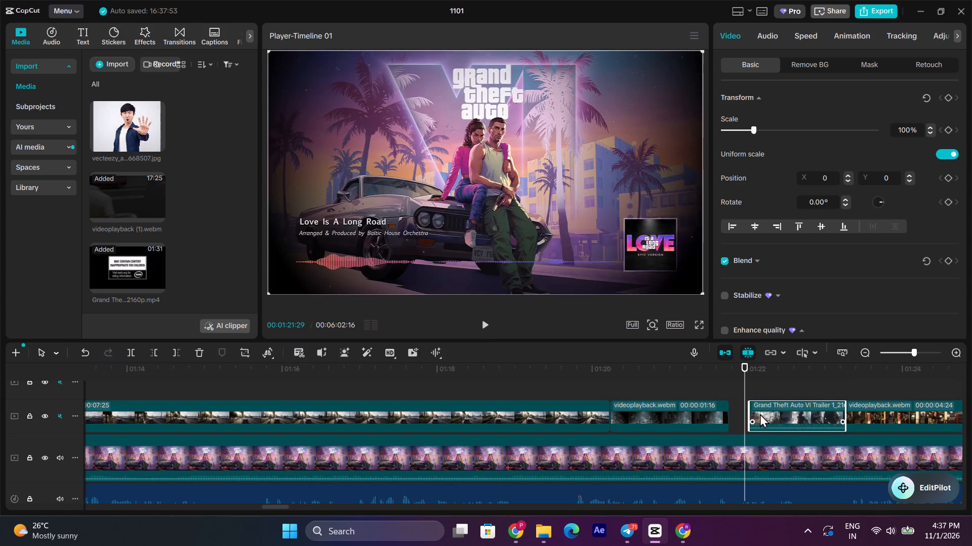
Trim the drug-lab piece's end back to a duration of about 00:00:01:11, cutting the dark door-handle frames.
click(728, 412)
click(713, 413)
drag(728, 412, 715, 414)
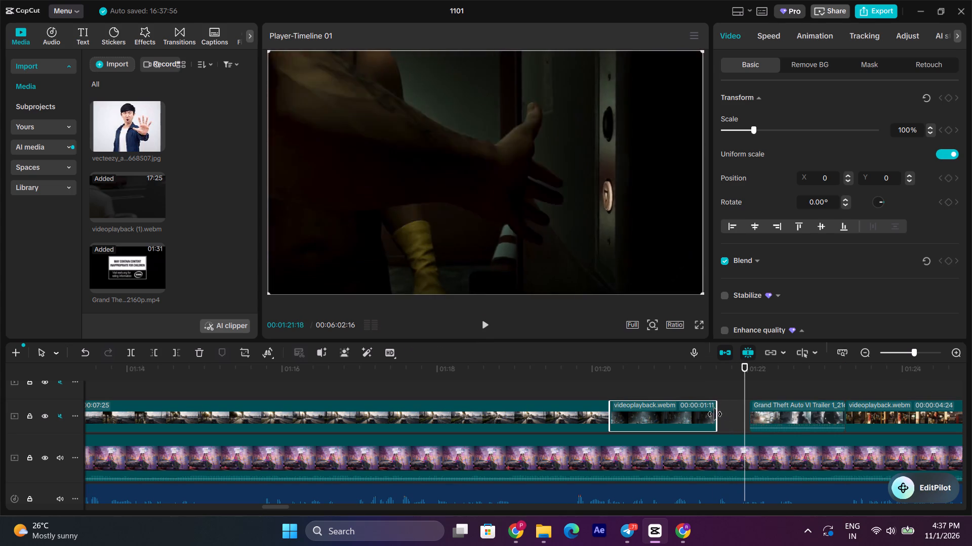
drag(715, 414, 712, 415)
Slide the drug-lab piece against the bodycam piece and extend its start to the preceding piece, for a 00:00:01:24 duration.
drag(676, 415, 714, 420)
drag(645, 415, 617, 416)
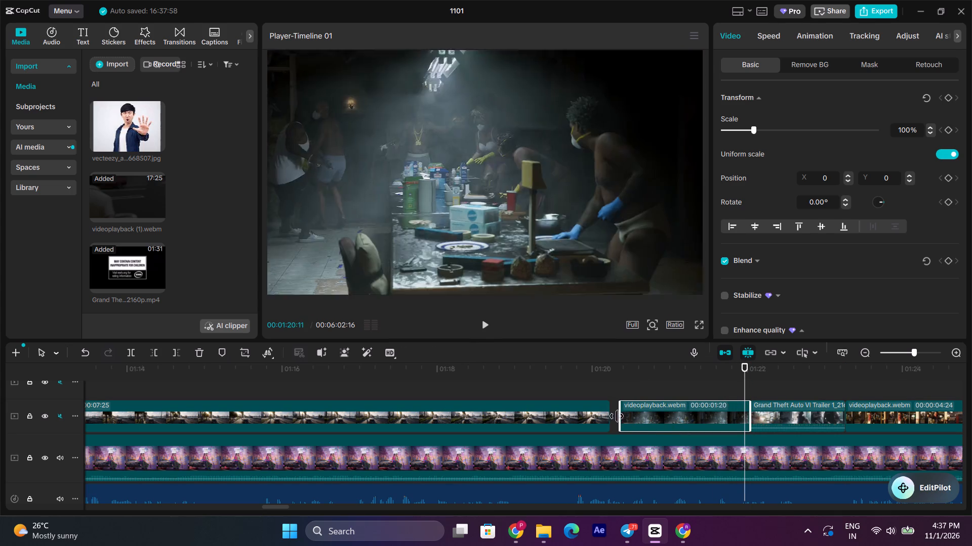
drag(617, 416, 605, 409)
Play the timeline from about 00:01:20 to review the drug-lab and bodycam shots and the section after them.
click(607, 378)
key(space)
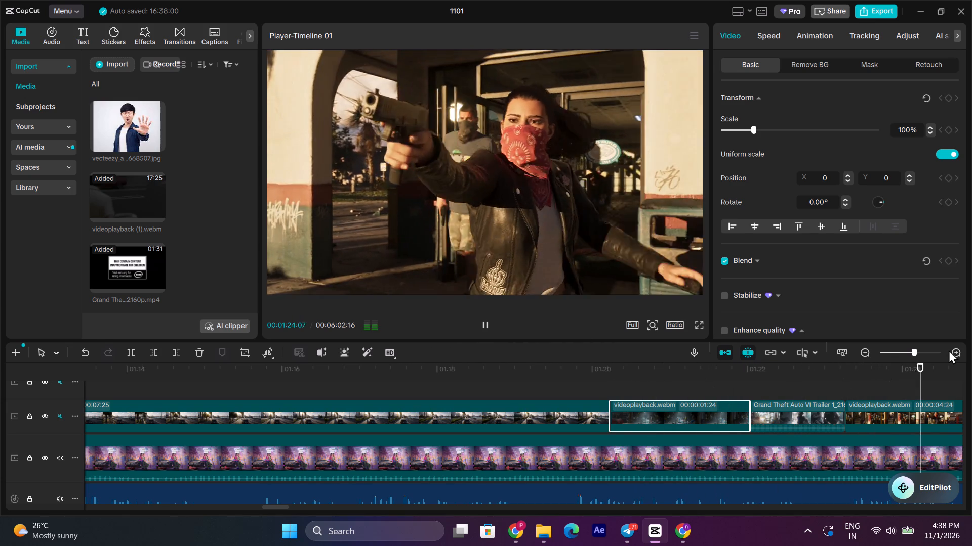
click(866, 349)
click(867, 349)
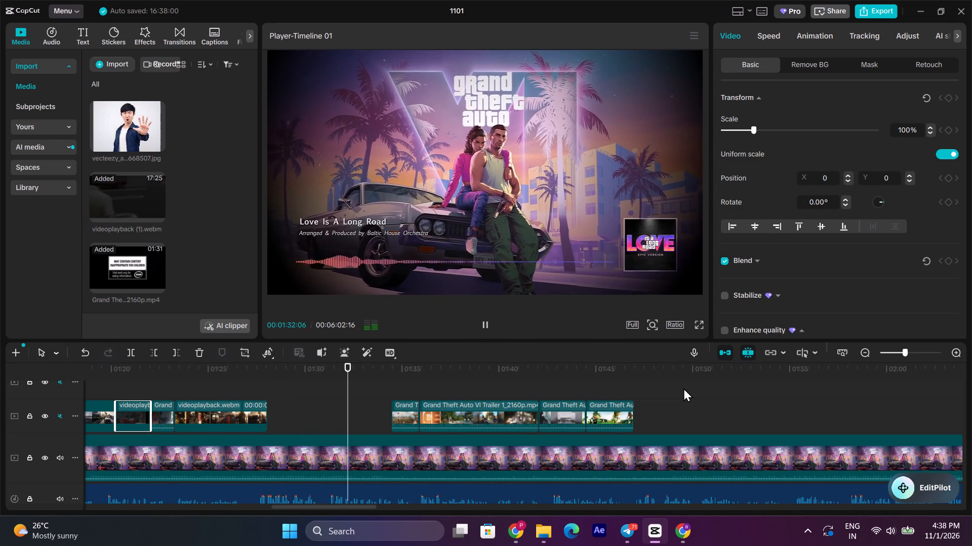
Lower the volume of the GTA VI theme clip under the overlay shots to -22.6 dB.
scroll(381, 459, down, 1)
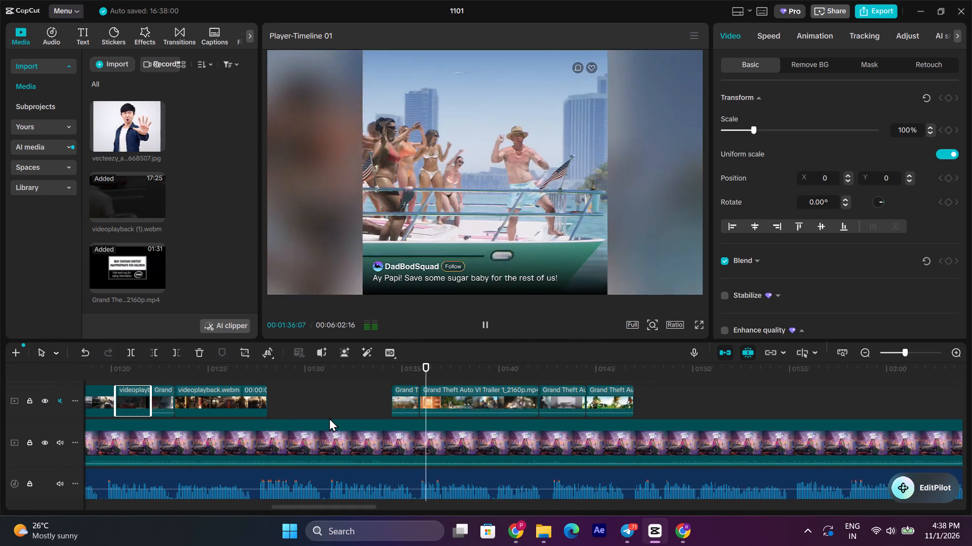
click(418, 482)
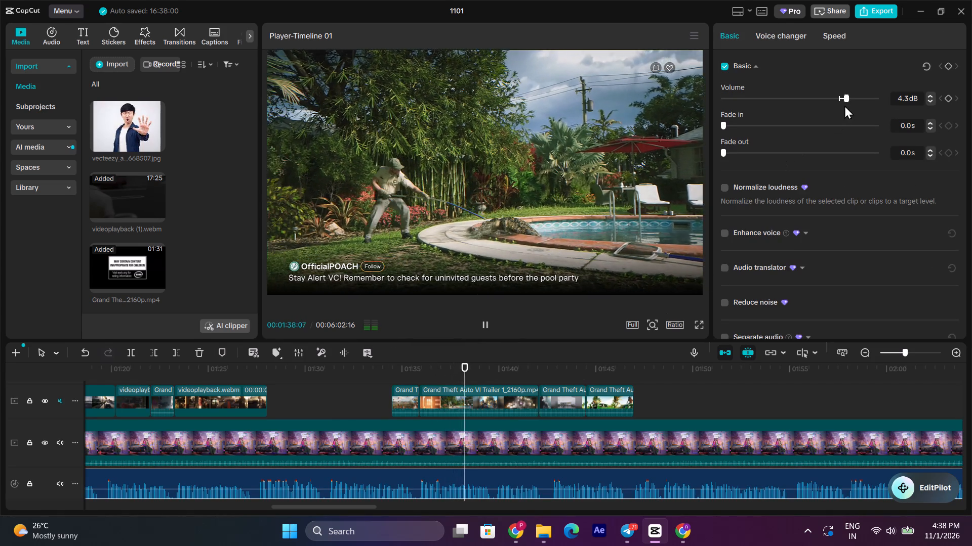
click(489, 451)
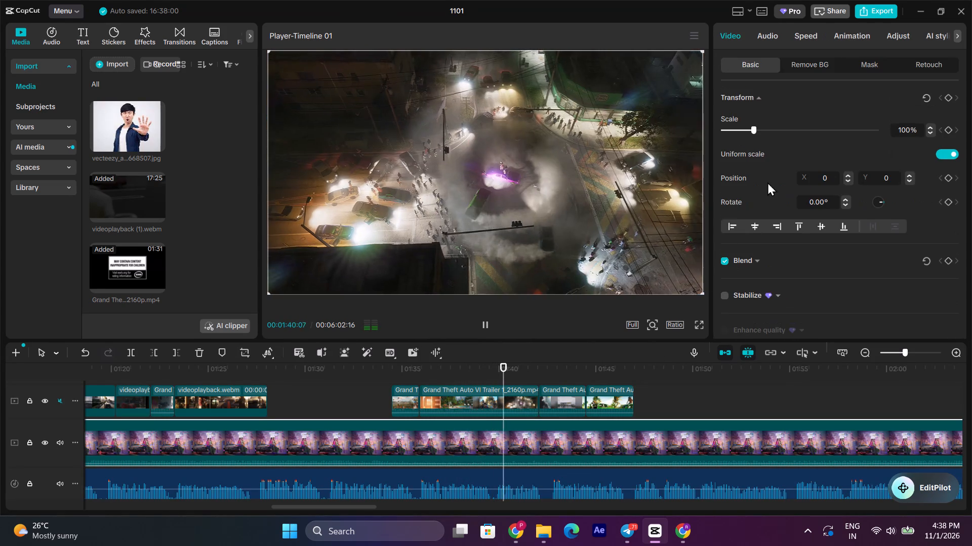
click(770, 45)
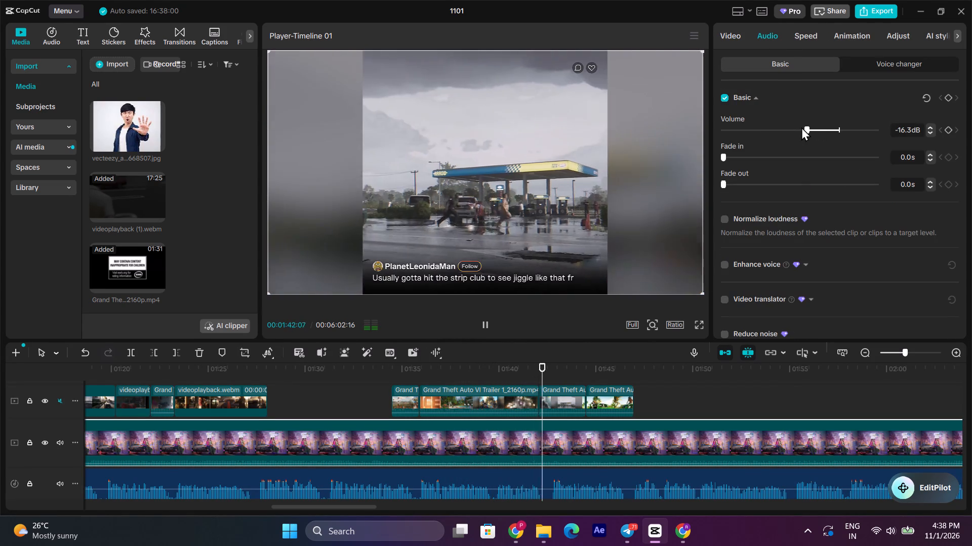
drag(802, 127, 792, 127)
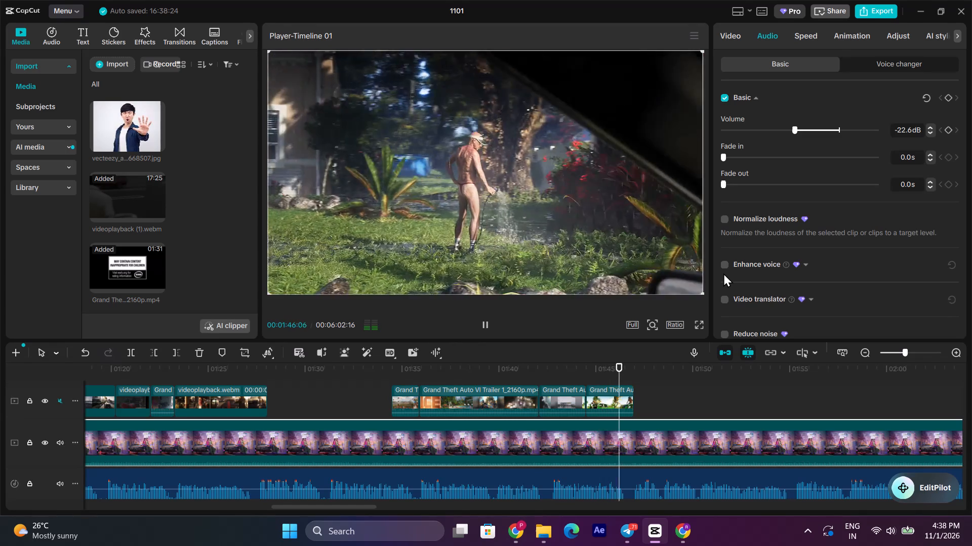
Play the timeline on from about 00:01:46 to hear the voice-over against the background music.
click(491, 326)
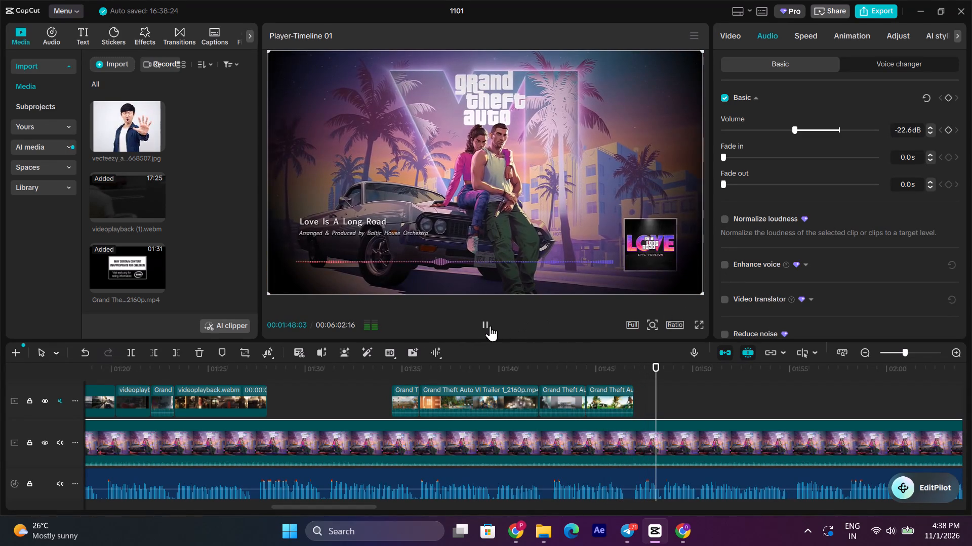
click(490, 325)
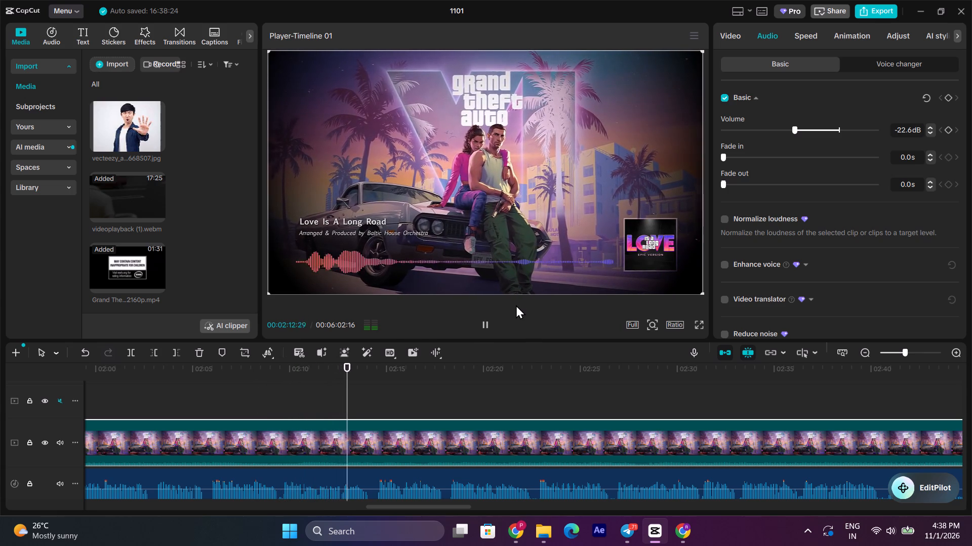
Switch to Chrome and shorten the YouTube search to "gta 5".
click(522, 543)
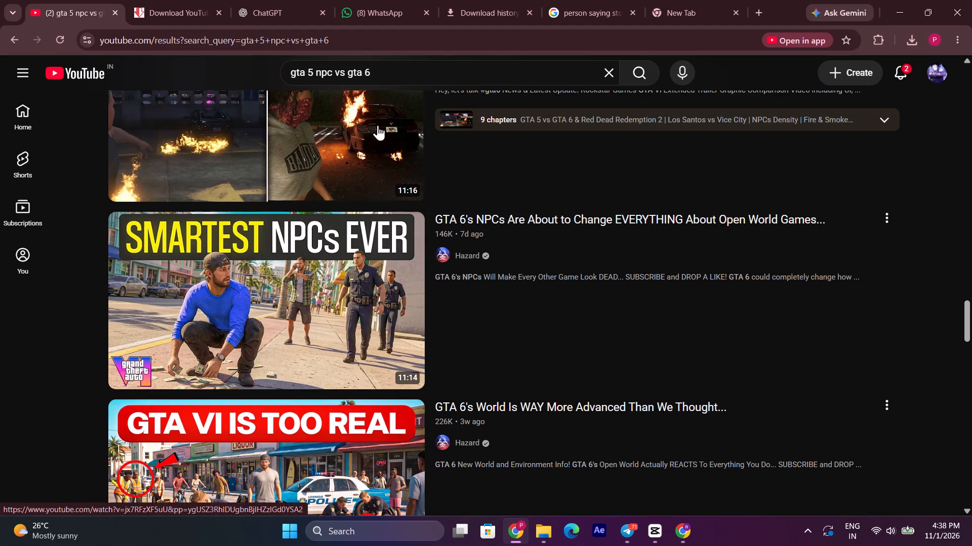
drag(408, 70, 315, 70)
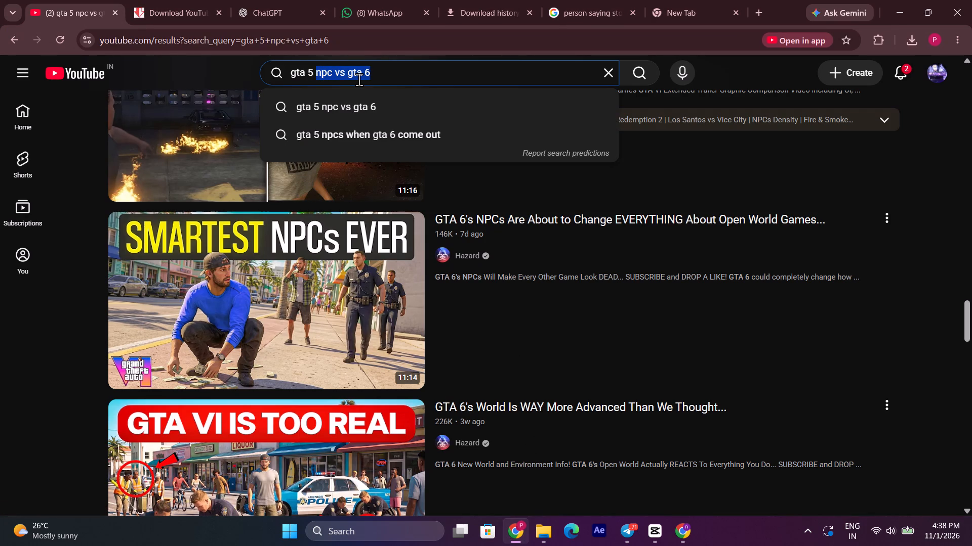
key(Return)
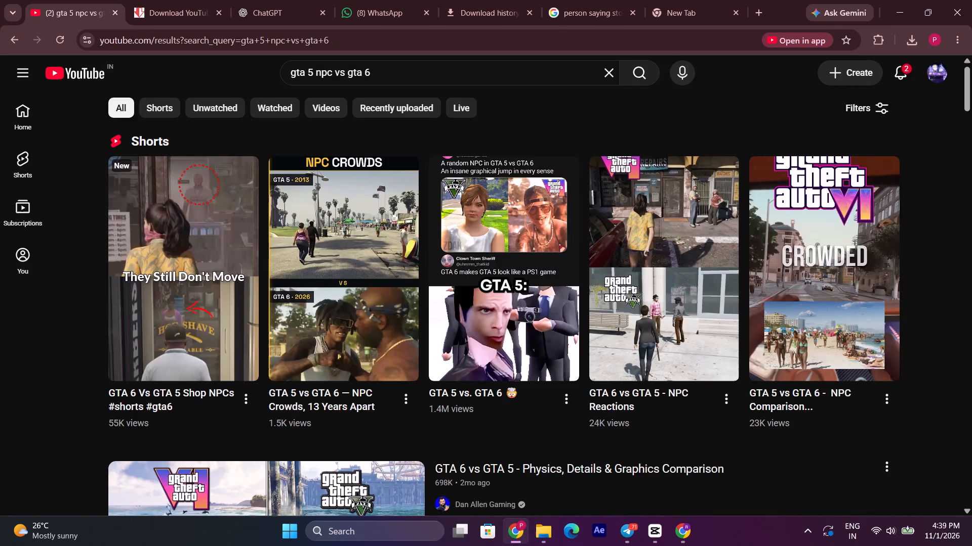
drag(372, 75, 346, 75)
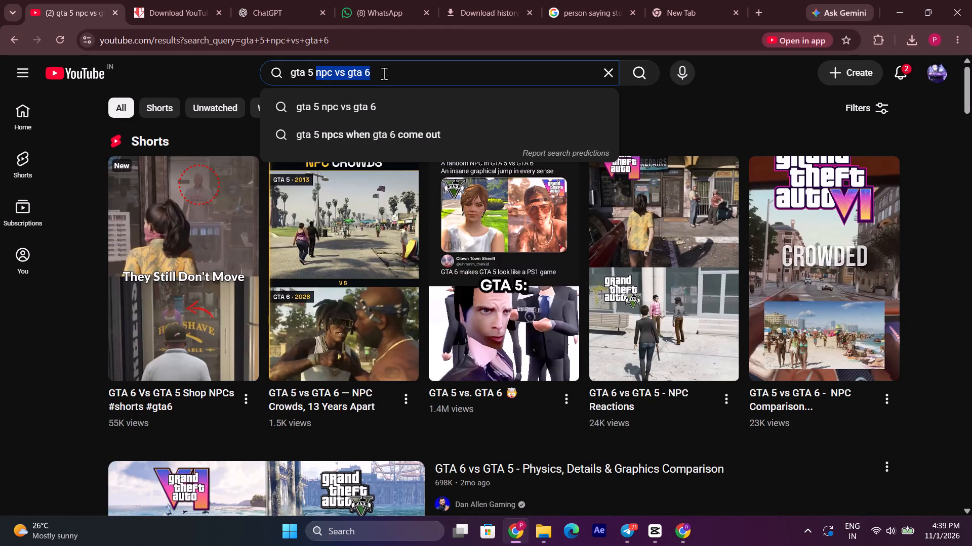
key(BackSpace)
key(Return)
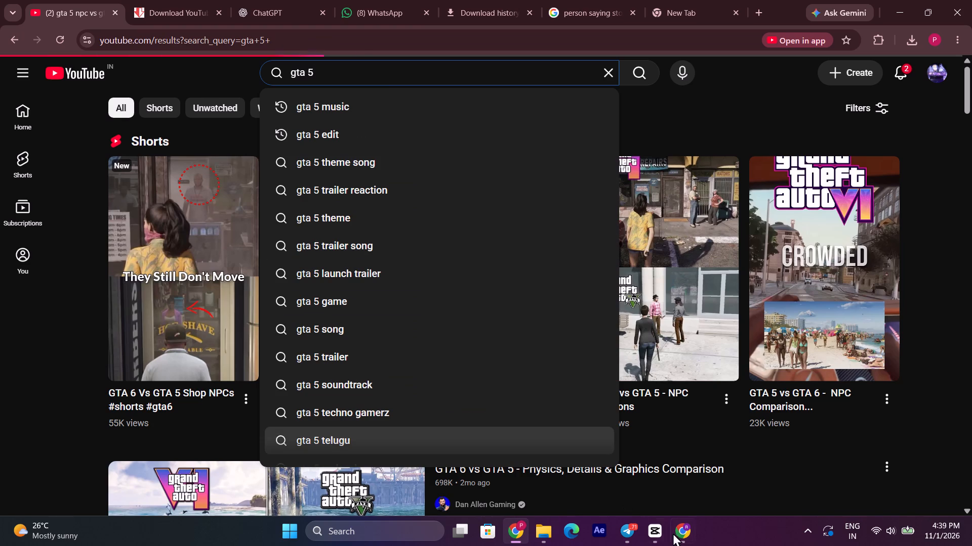
Switch to CapCut to stop the timeline playback and return to the YouTube results in Chrome.
click(650, 523)
click(487, 321)
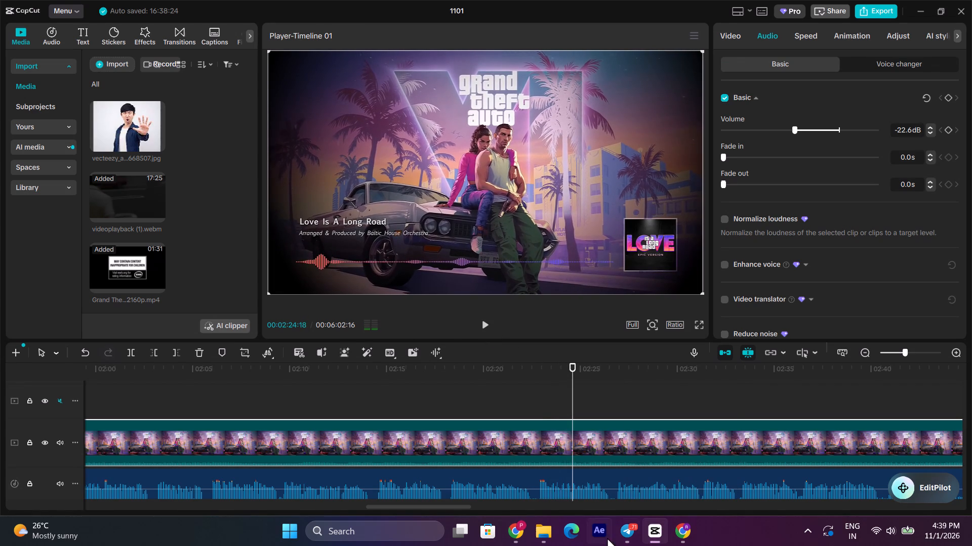
click(674, 537)
click(526, 526)
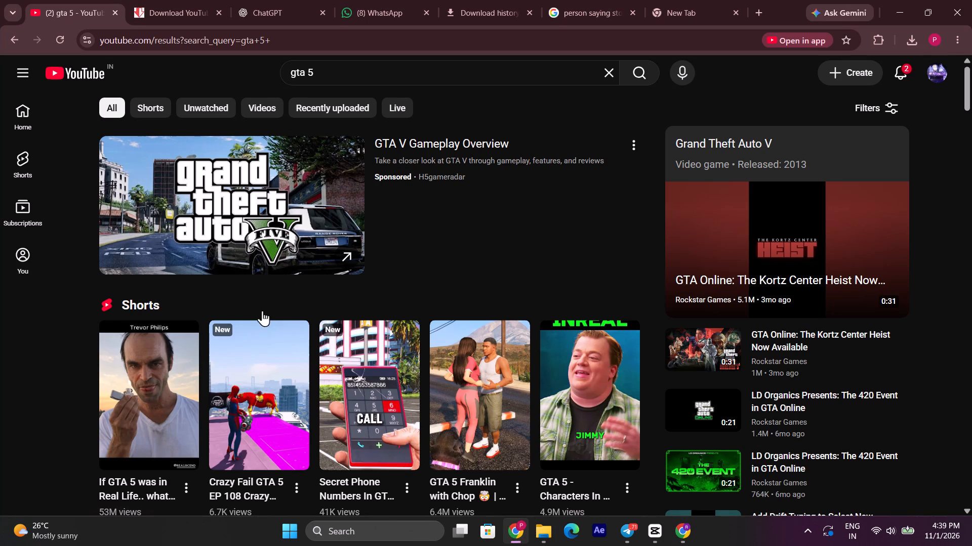
Scan the GTA 5 results and refine the YouTube search to "gta 5 npc".
scroll(240, 243, down, 4)
scroll(240, 329, down, 4)
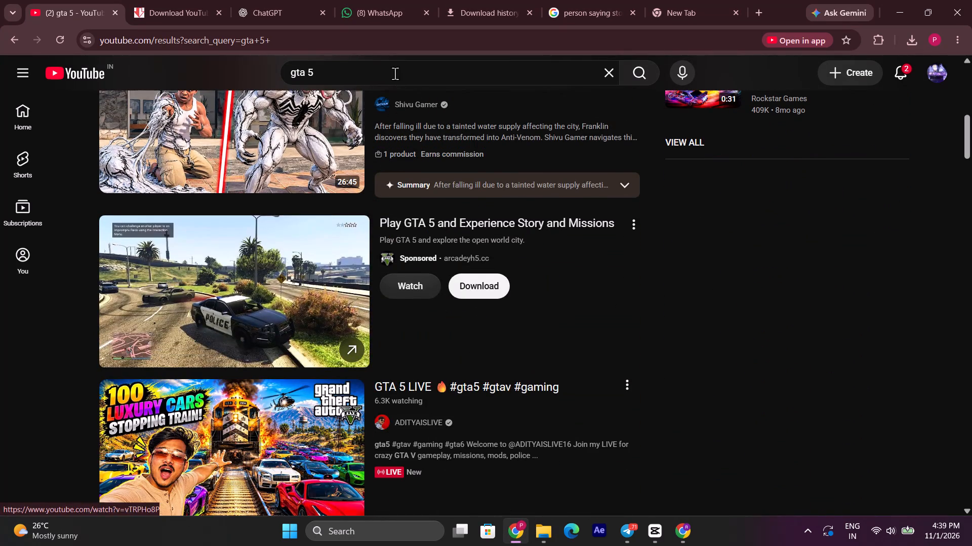
click(395, 71)
key(space)
key(BackSpace)
text(npc)
key(Return)
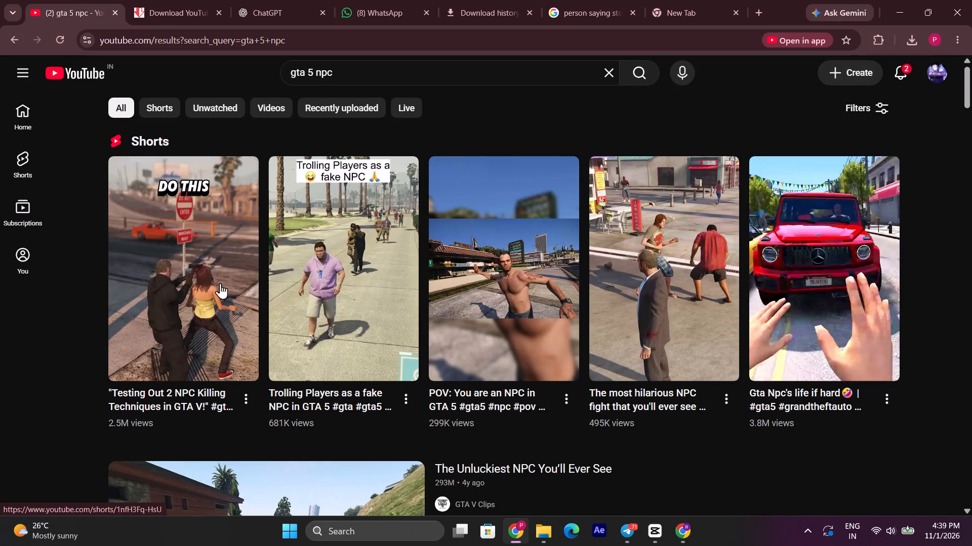
Preview several moments of the "GTA V: Funny NPC fight" result and open that video.
scroll(280, 276, down, 4)
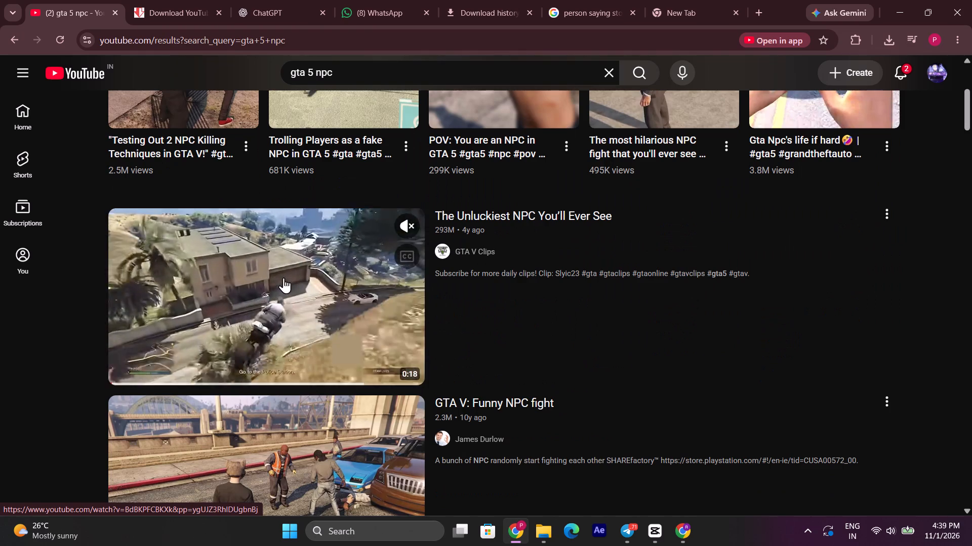
scroll(283, 278, down, 3)
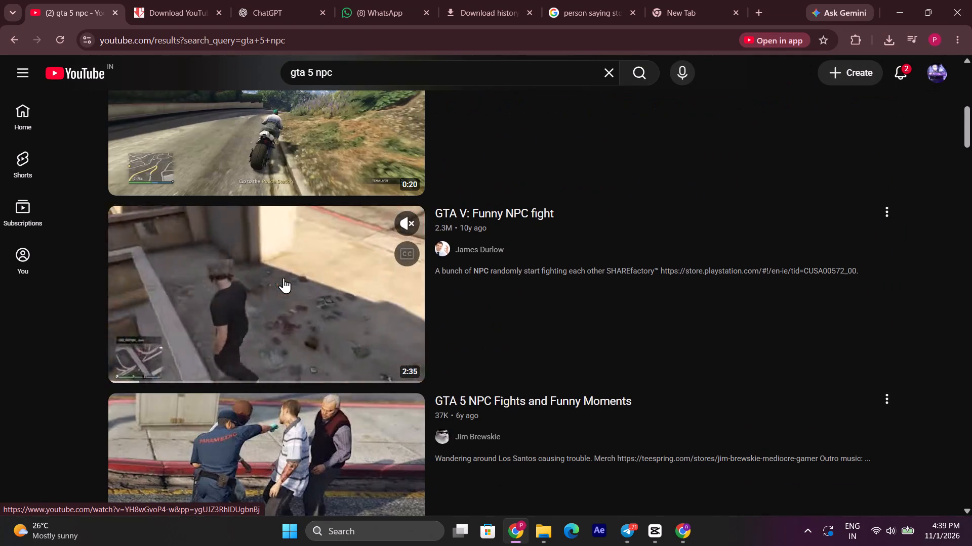
click(147, 374)
click(176, 375)
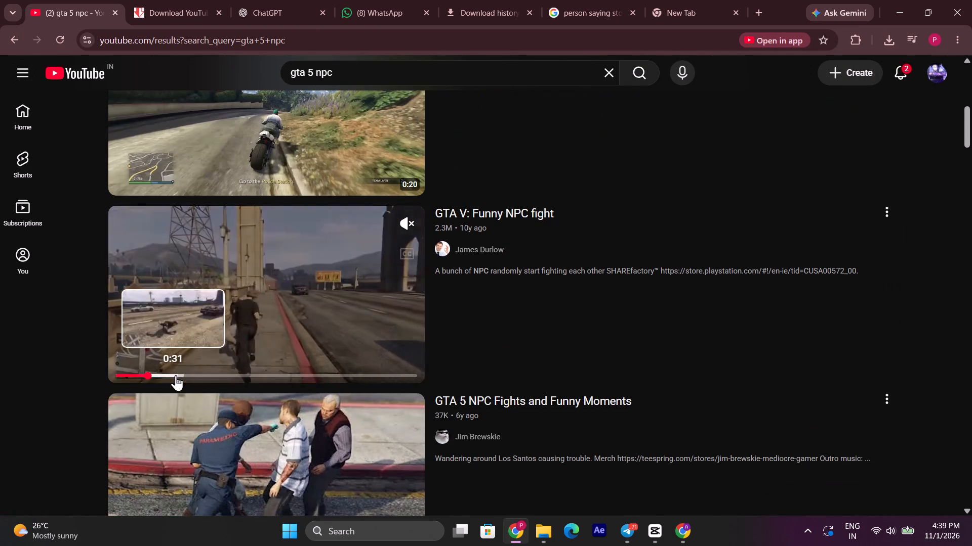
click(199, 377)
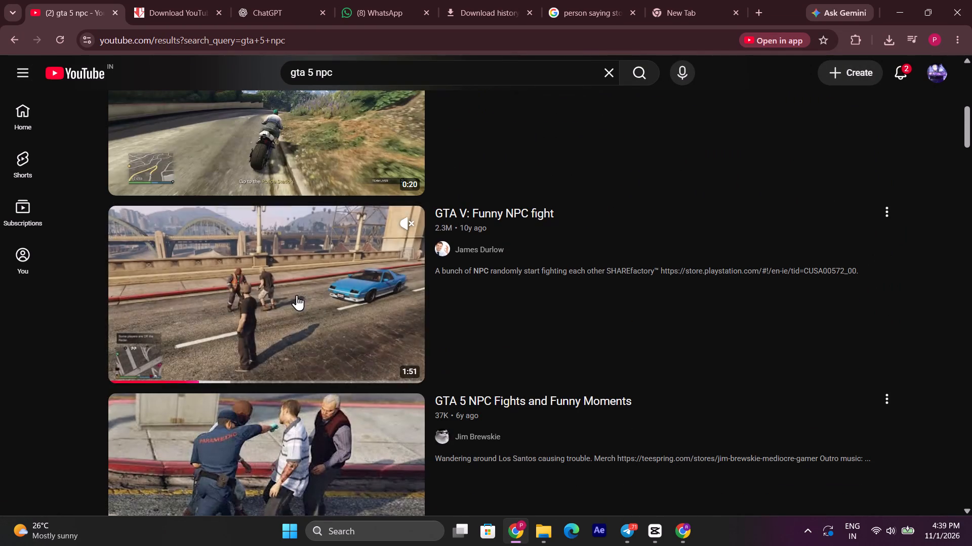
click(297, 301)
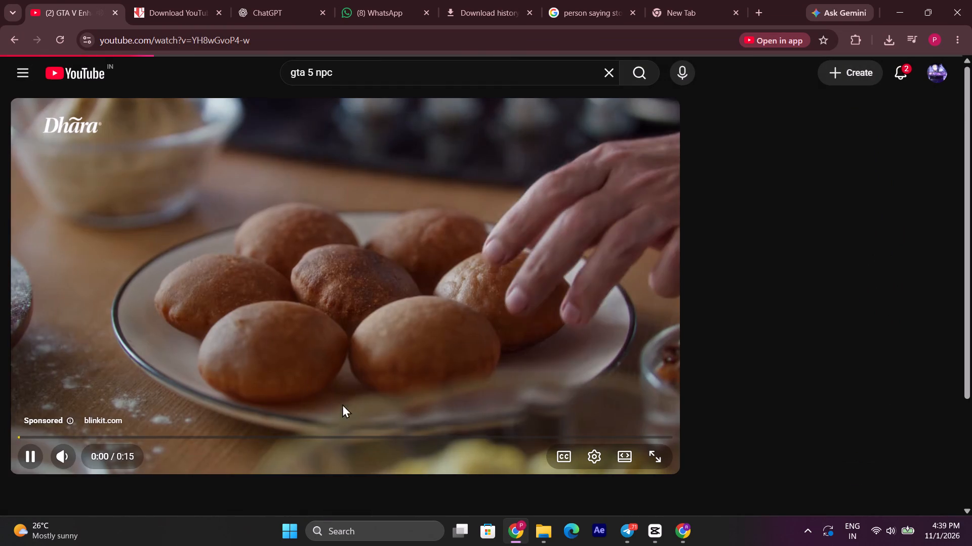
Copy the share link of the "GTA V: Funny NPC fight" video.
scroll(472, 390, down, 3)
scroll(531, 420, down, 1)
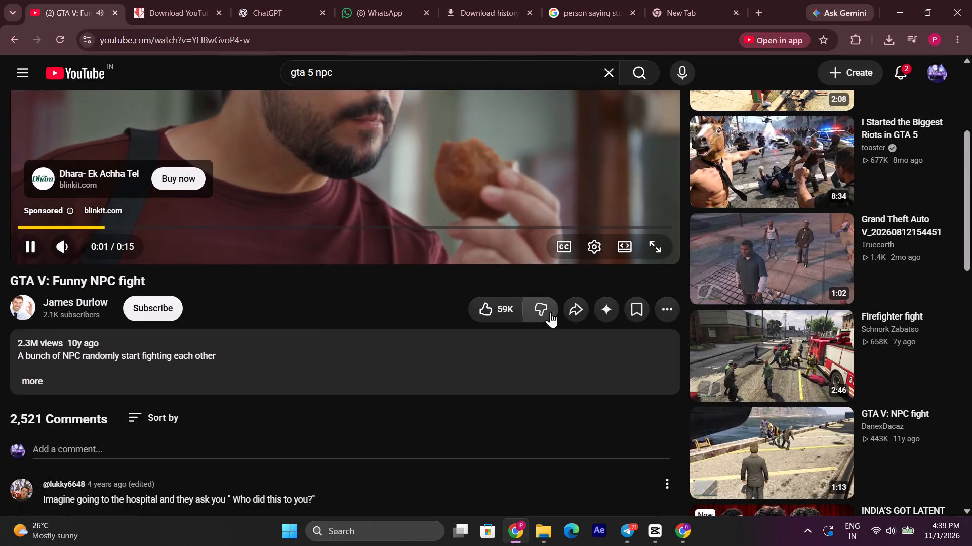
click(568, 310)
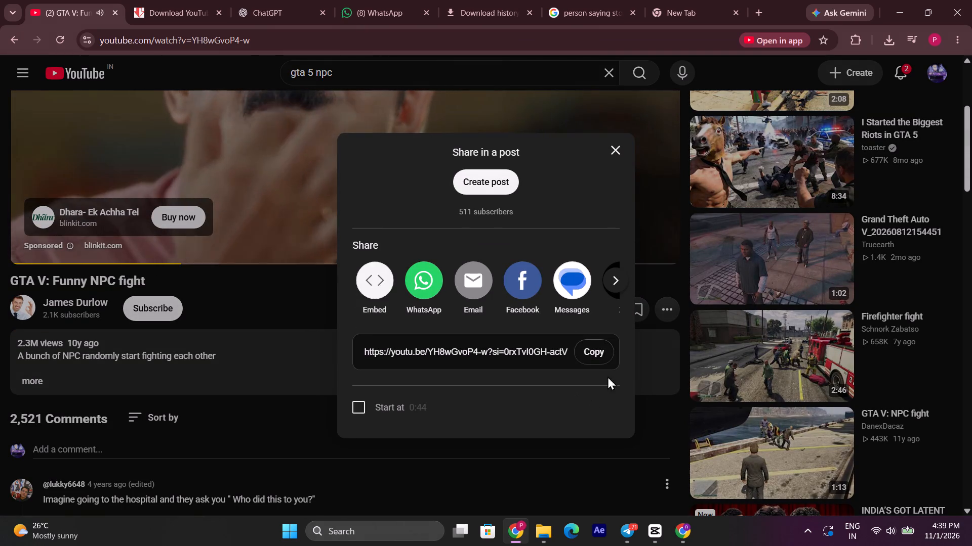
click(596, 350)
click(314, 331)
Replace the old link in the VD6S YouTube Video Downloader with the copied NPC fight link.
click(470, 0)
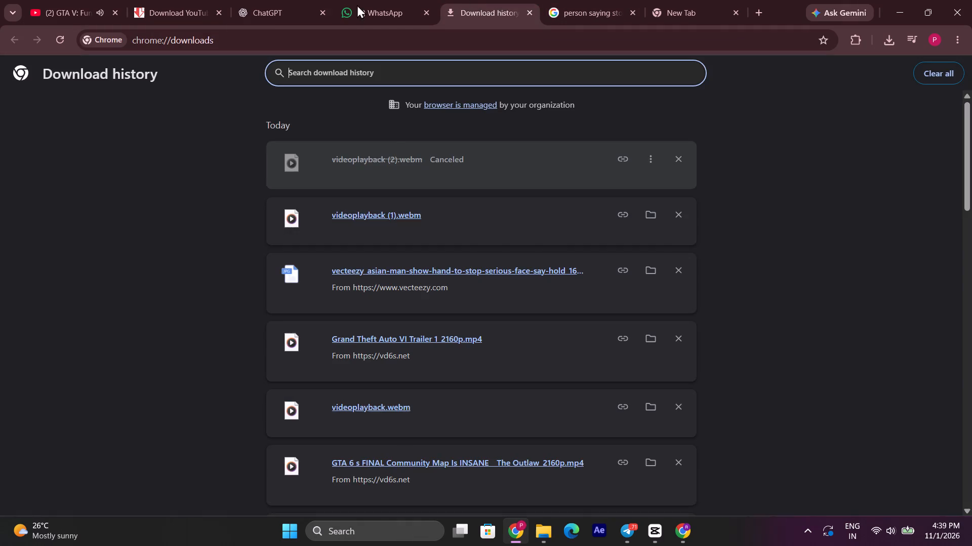
click(185, 0)
scroll(510, 248, up, 9)
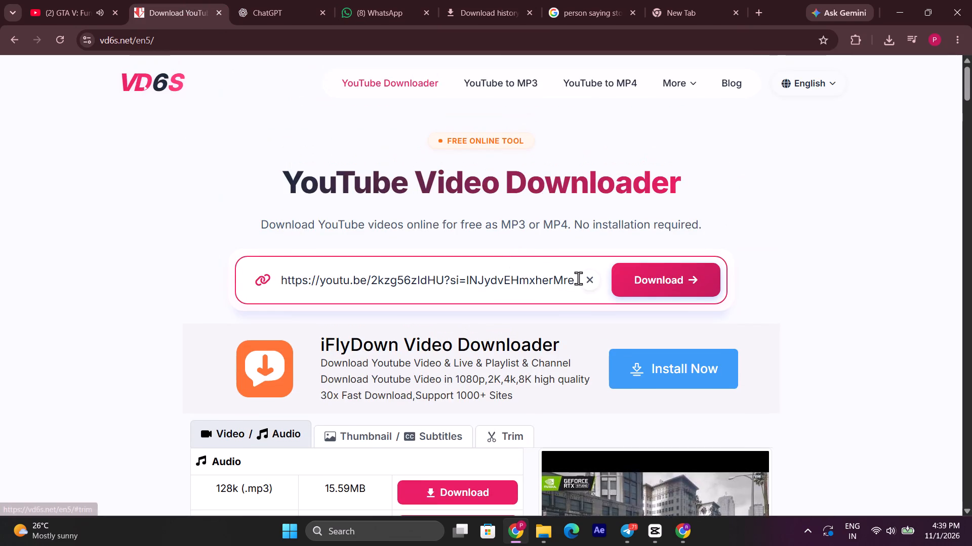
click(588, 285)
click(490, 271)
key(ctrl+v)
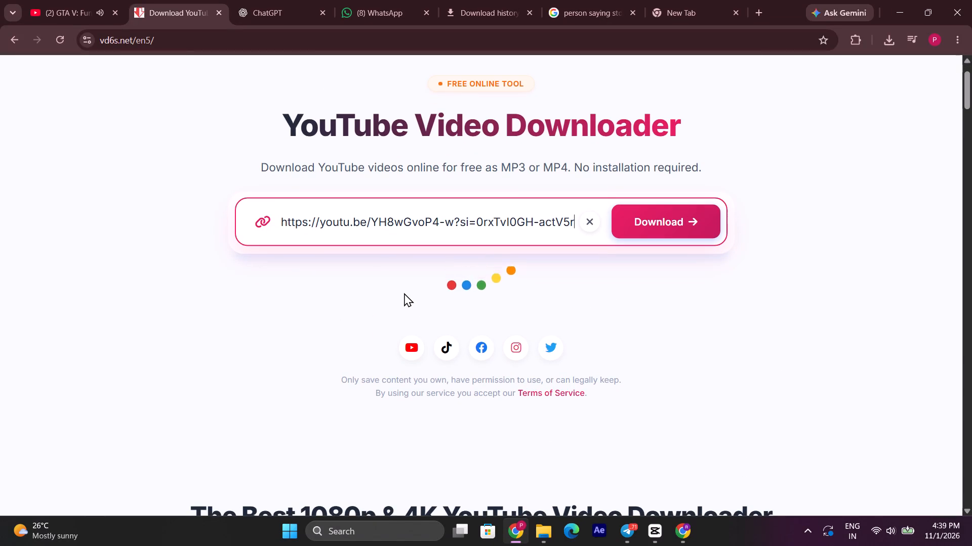
Download the NPC fight video as a 720p MP4, stopping the YouTube playback while the file is prepared.
scroll(393, 313, down, 4)
click(419, 321)
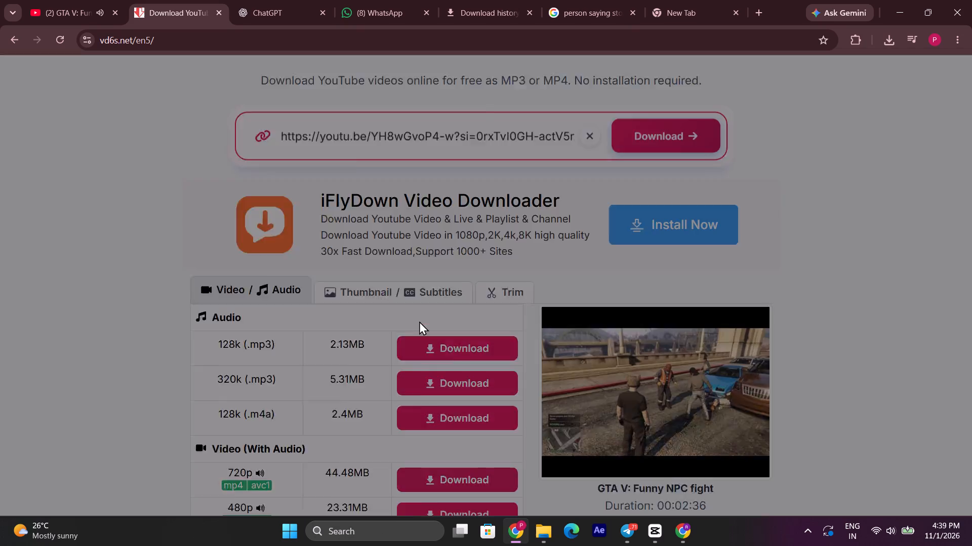
click(1, 0)
click(37, 0)
scroll(192, 197, up, 3)
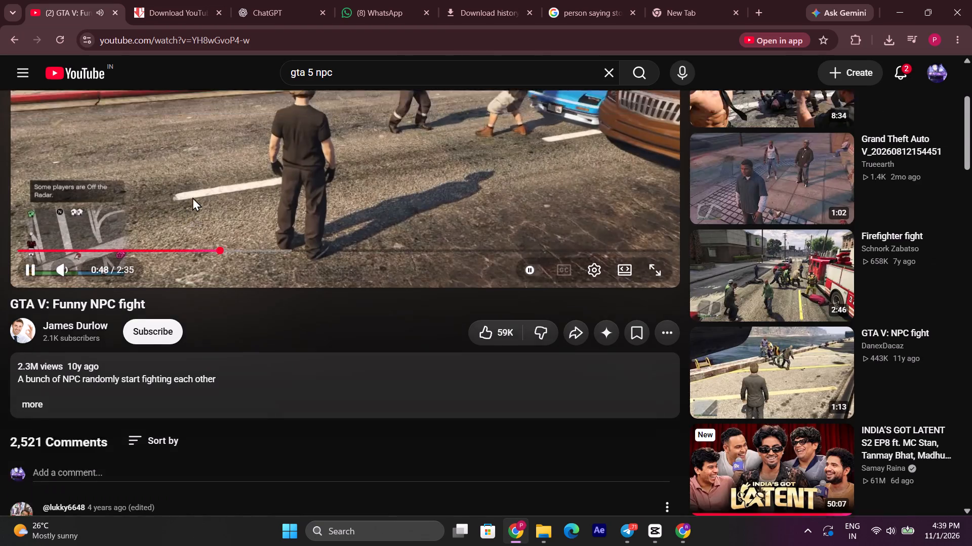
click(264, 294)
click(195, 0)
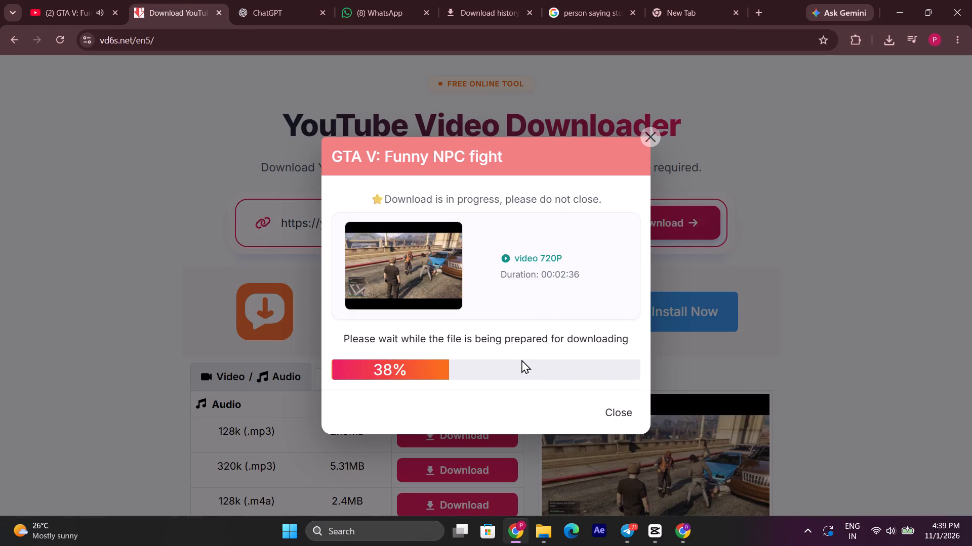
click(486, 252)
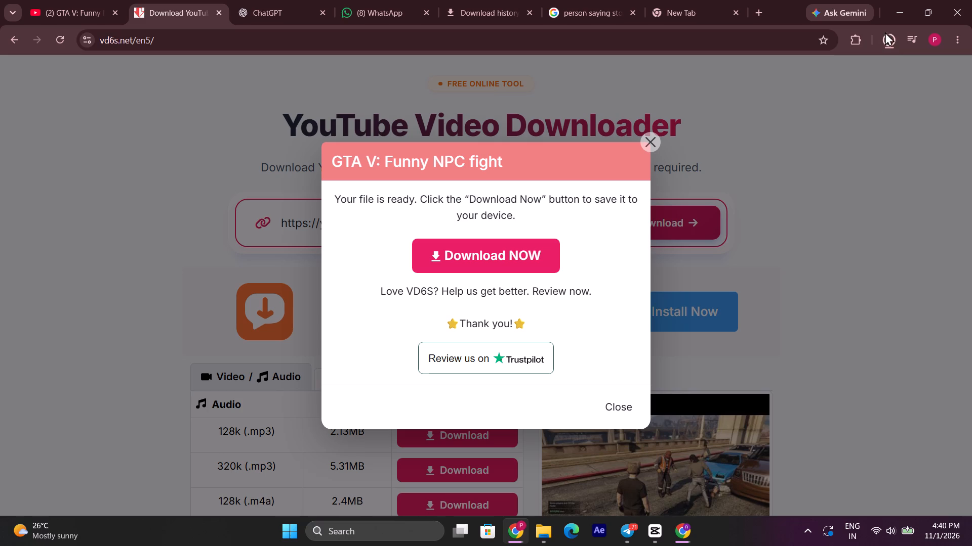
Switch to CapCut and replay the voice-over from about 00:02:21, 00:02:12 and 00:02:02 to examine the uncovered section.
click(658, 534)
key(space)
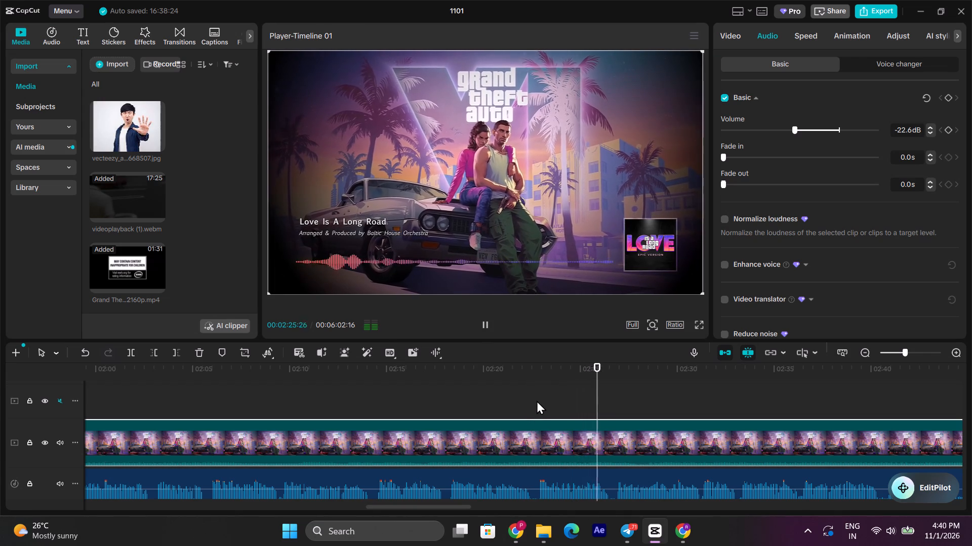
click(503, 393)
key(space)
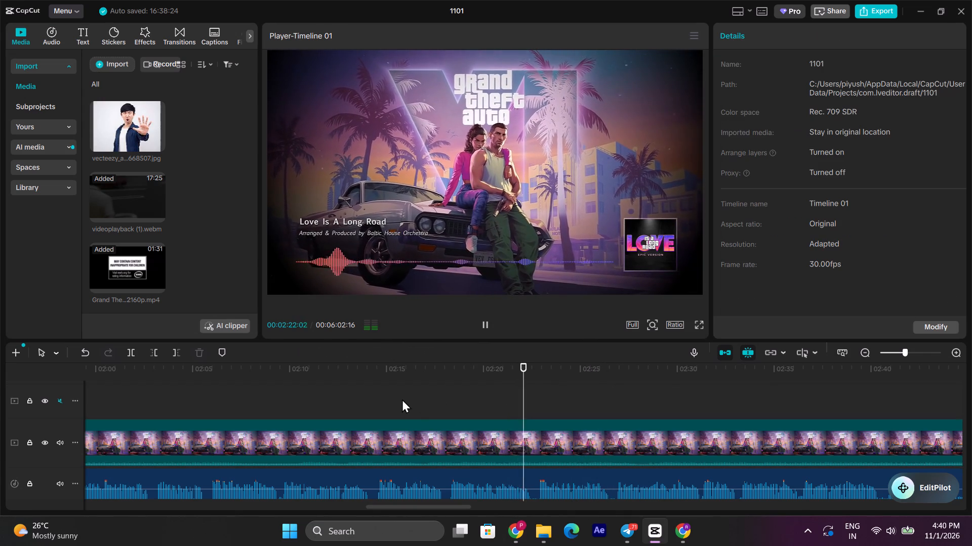
click(323, 392)
key(space)
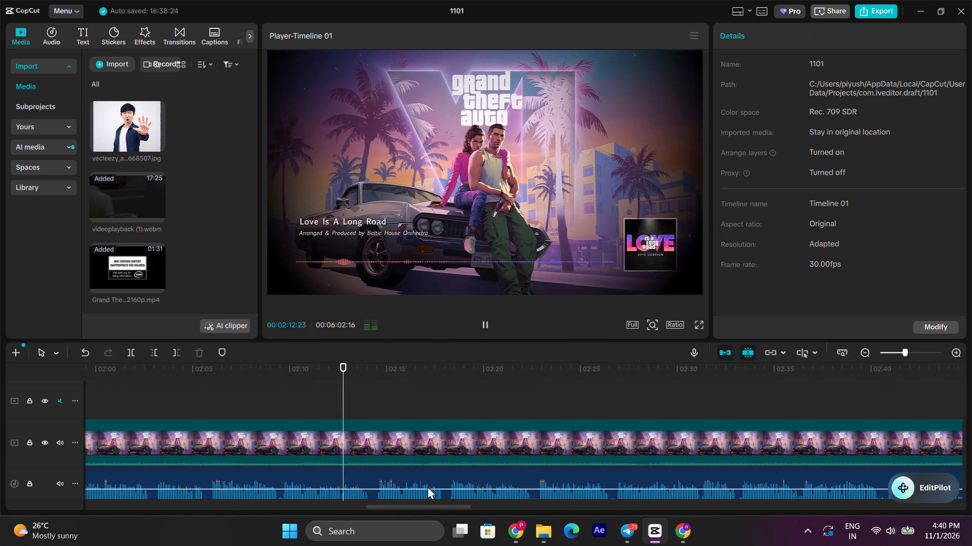
drag(417, 508, 388, 506)
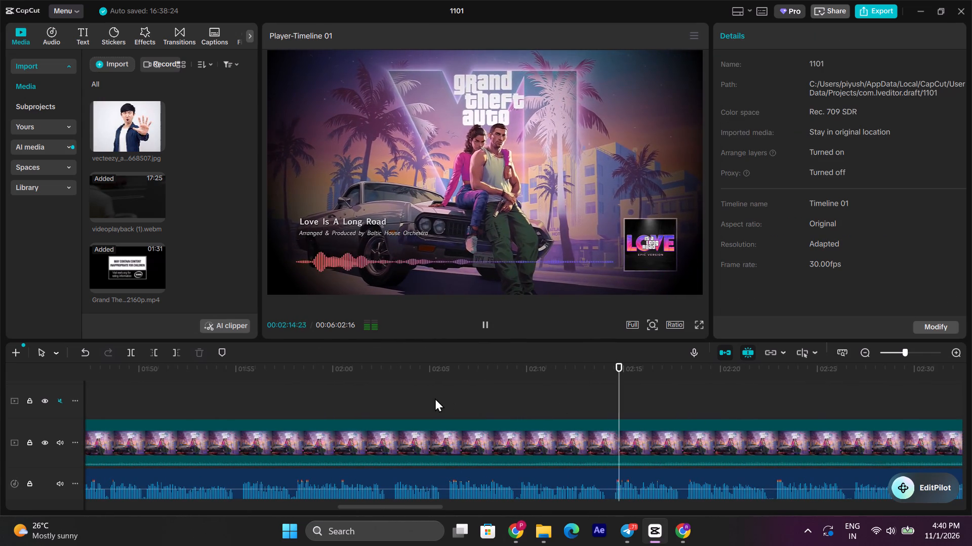
click(377, 394)
key(space)
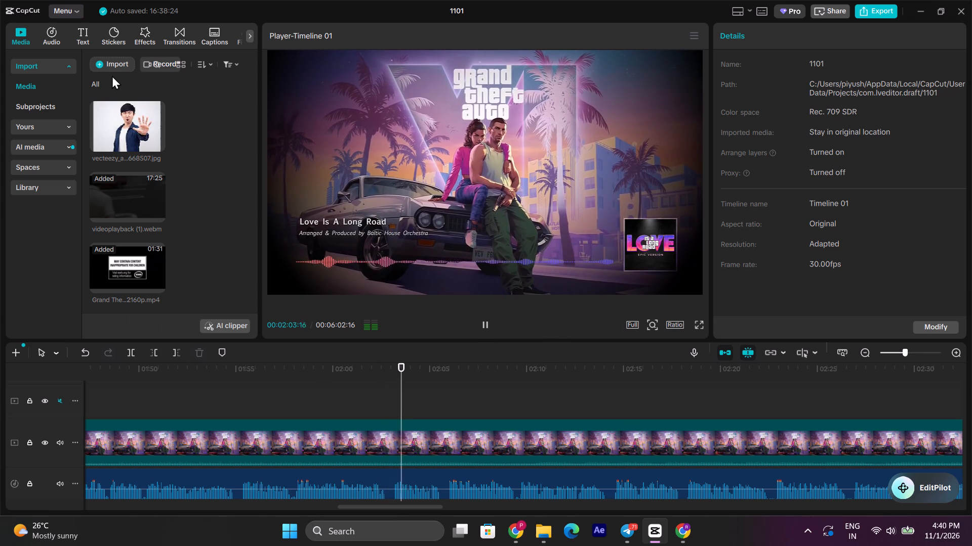
Import the downloaded GTA V_ Funny NPC fight_720p video from Downloads into the project media.
click(109, 61)
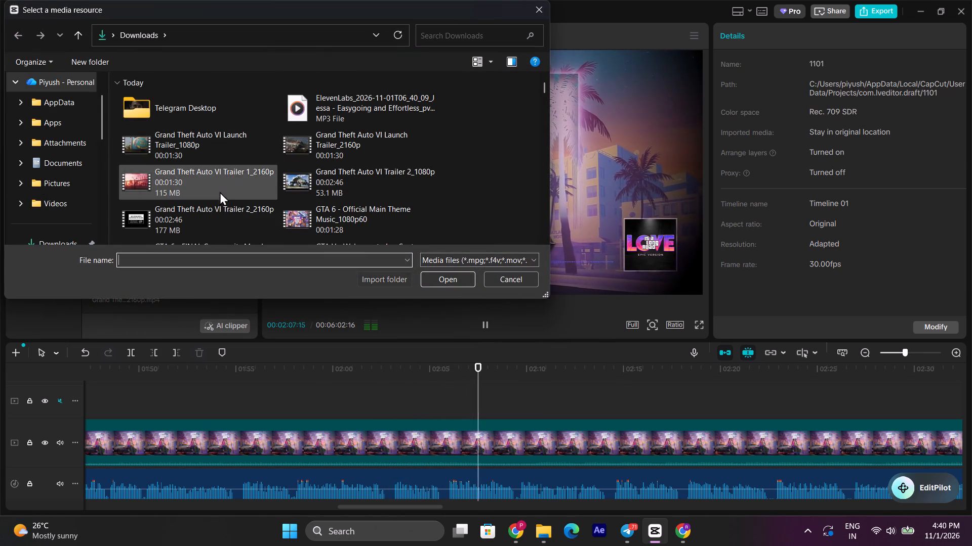
scroll(220, 194, down, 2)
key(space)
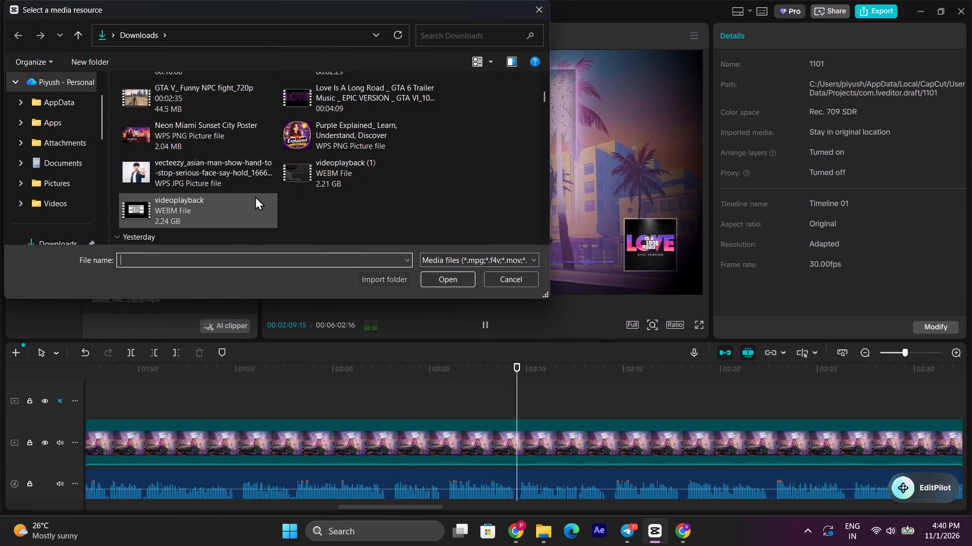
scroll(236, 202, up, 2)
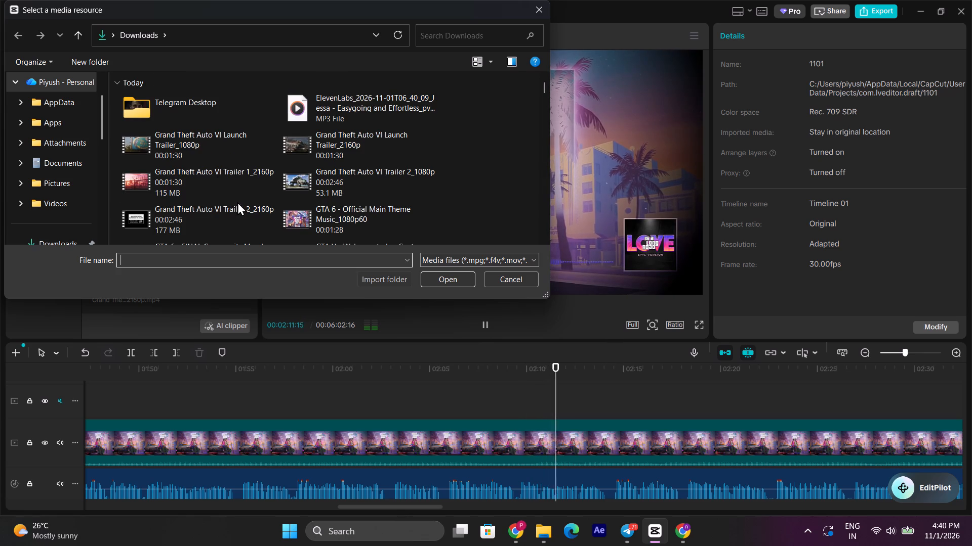
scroll(233, 207, up, 1)
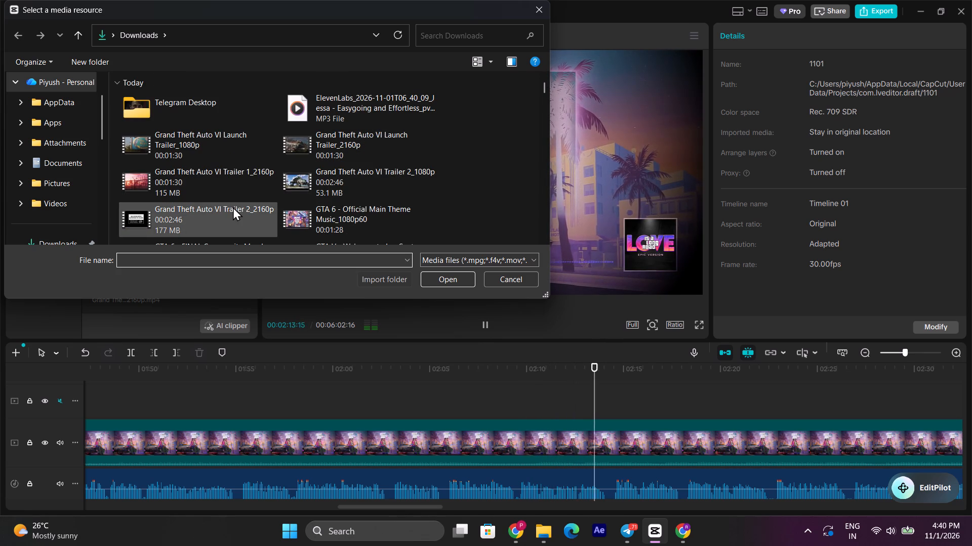
scroll(269, 201, down, 1)
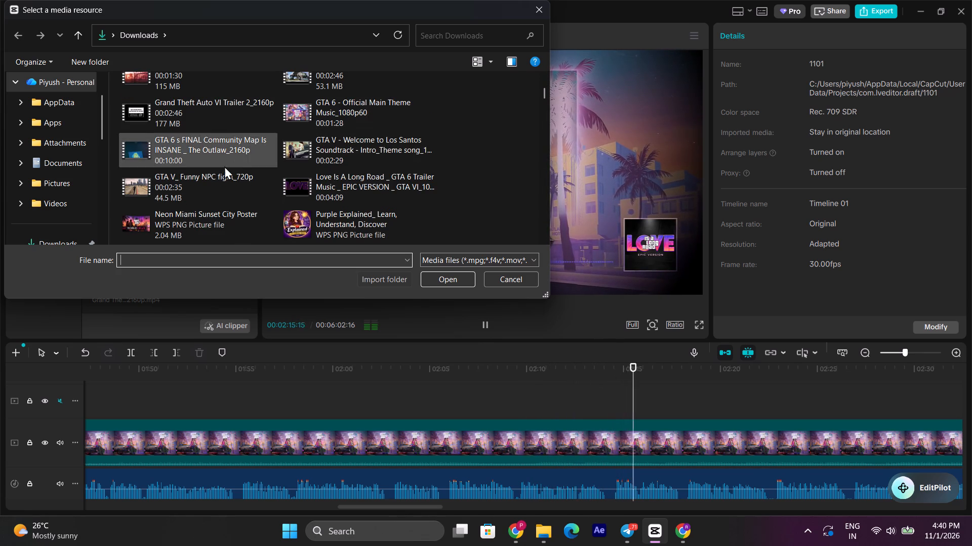
scroll(216, 188, down, 1)
double_click(210, 94)
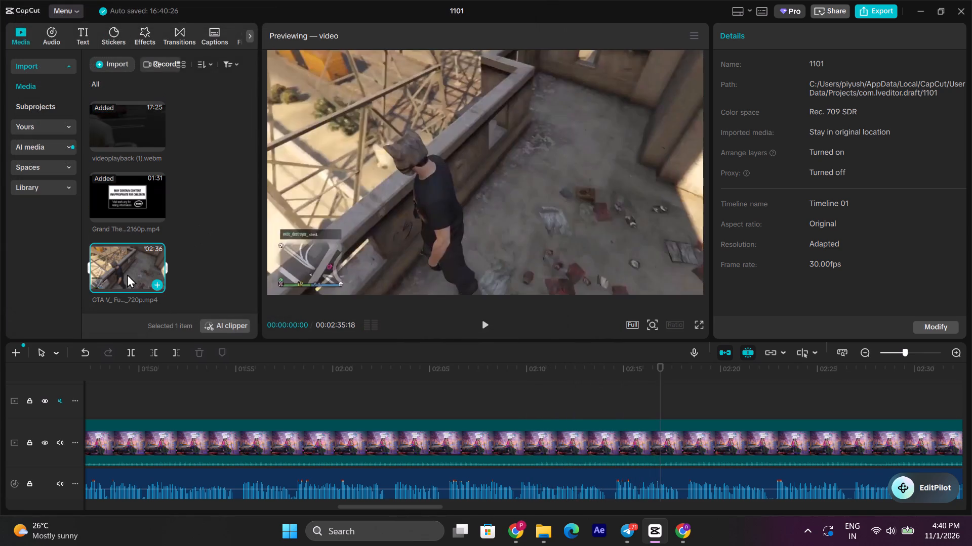
Place the NPC fight clip on the overlay track at about 00:02:09 and cue the voice-over at 00:02:06:04.
drag(127, 274, 514, 396)
click(448, 392)
key(space)
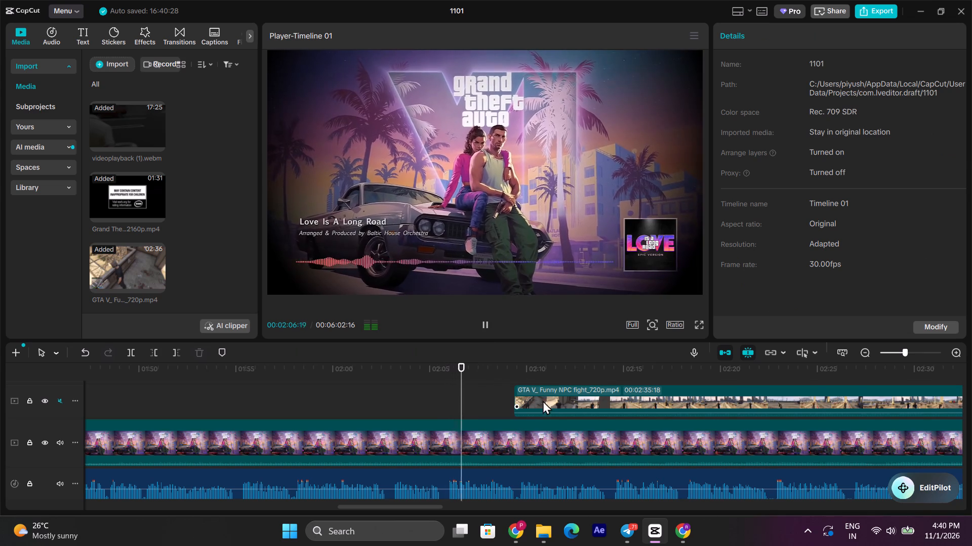
click(441, 379)
key(space)
key(space)
key(space)
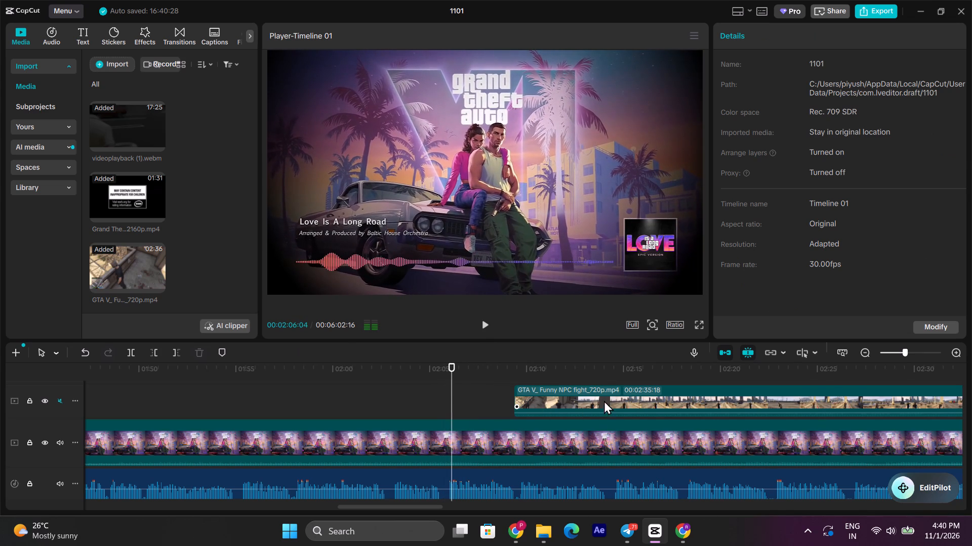
Slide the NPC fight clip earlier until the fight beside the bridge wall sits at 00:02:06:04, and delete the footage before that point.
drag(604, 400, 339, 396)
drag(572, 406, 503, 410)
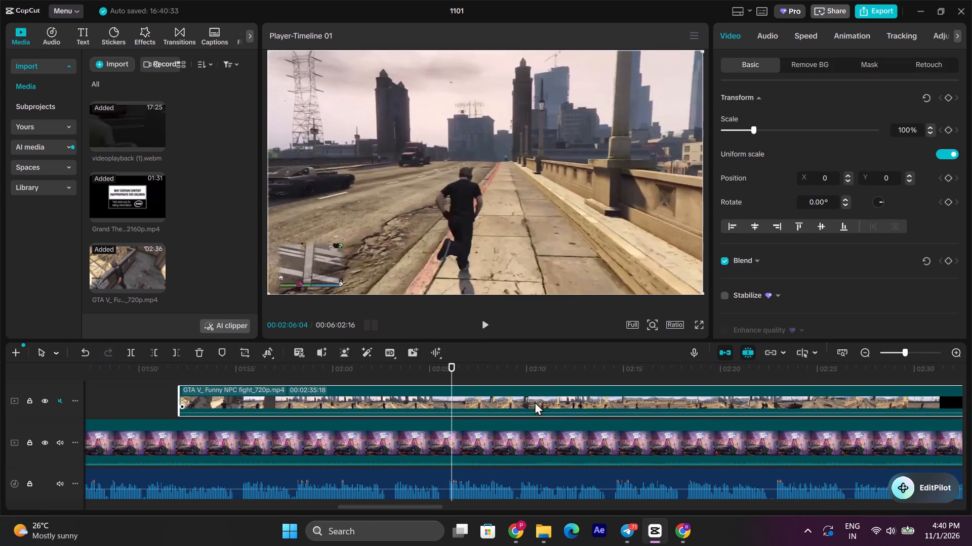
drag(626, 400, 509, 402)
scroll(570, 415, up, 2)
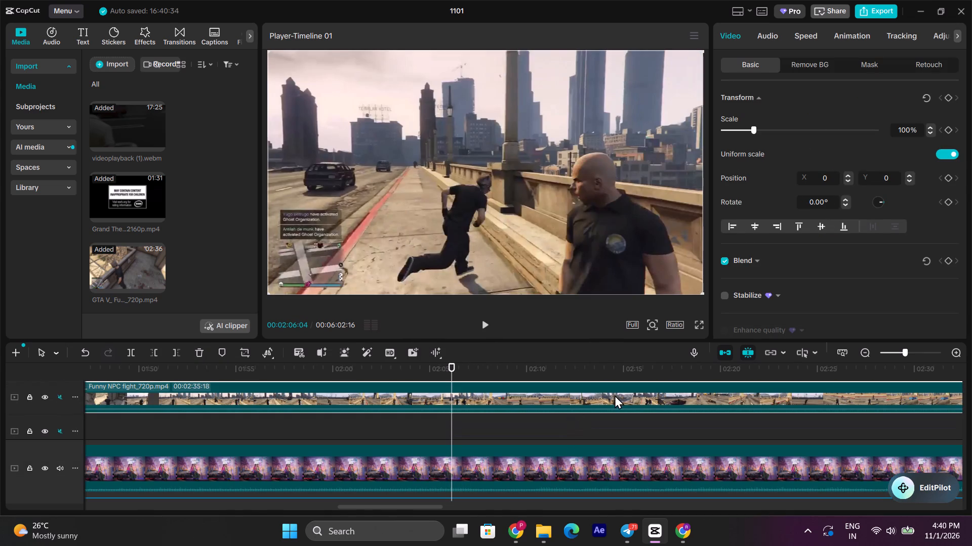
drag(619, 394, 484, 412)
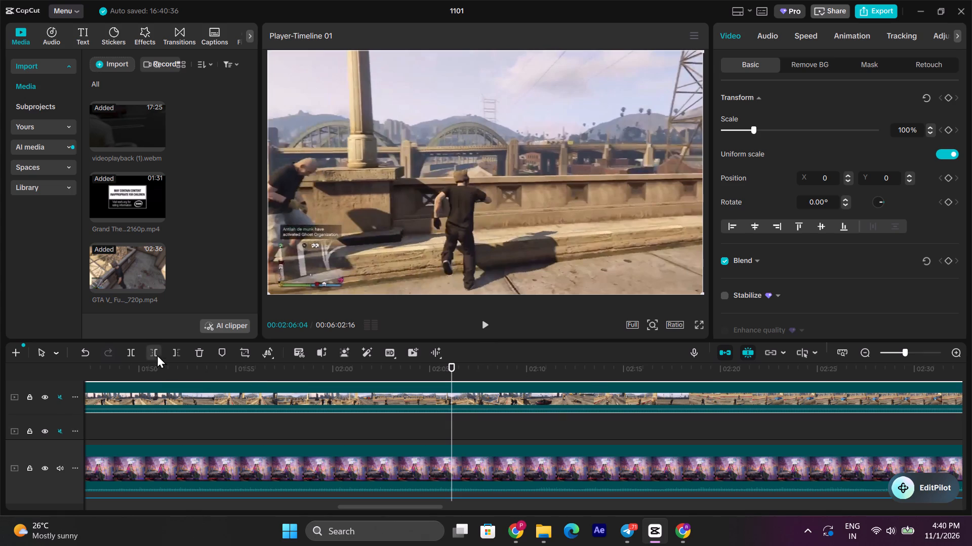
click(157, 354)
Slide the clip to the orange-vested NPC standing near the man on the road at 00:02:06:13, and trim off everything before it.
drag(605, 408, 518, 415)
drag(617, 397, 482, 414)
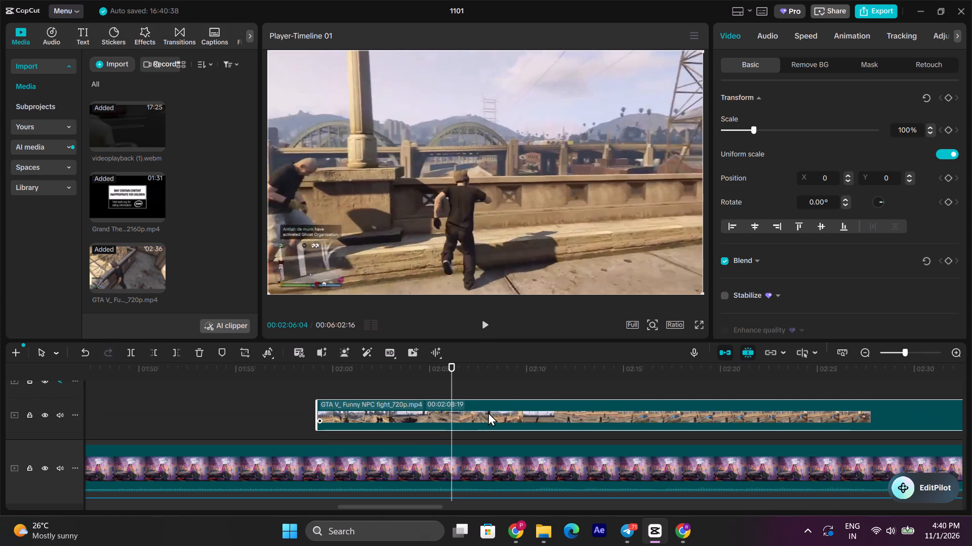
drag(582, 417, 526, 419)
key(space)
key(space)
drag(612, 415, 605, 415)
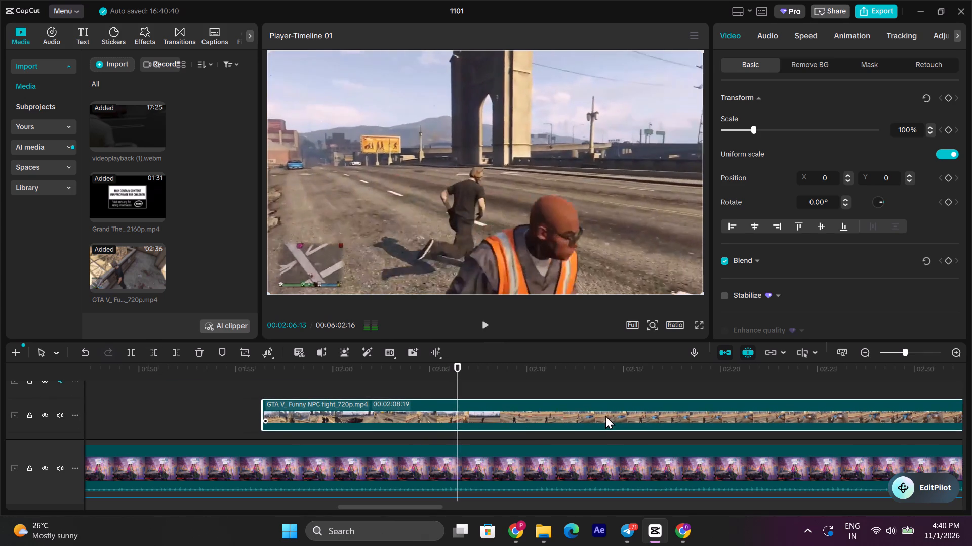
drag(605, 415, 530, 416)
drag(485, 406, 525, 413)
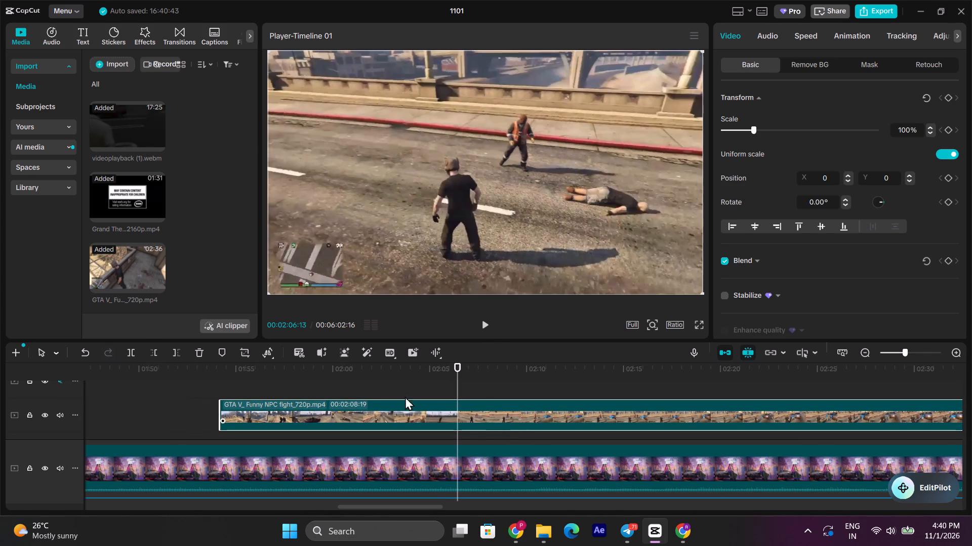
click(149, 349)
Replay the NPC shot against the voice-over and split it at 00:02:08:11.
key(space)
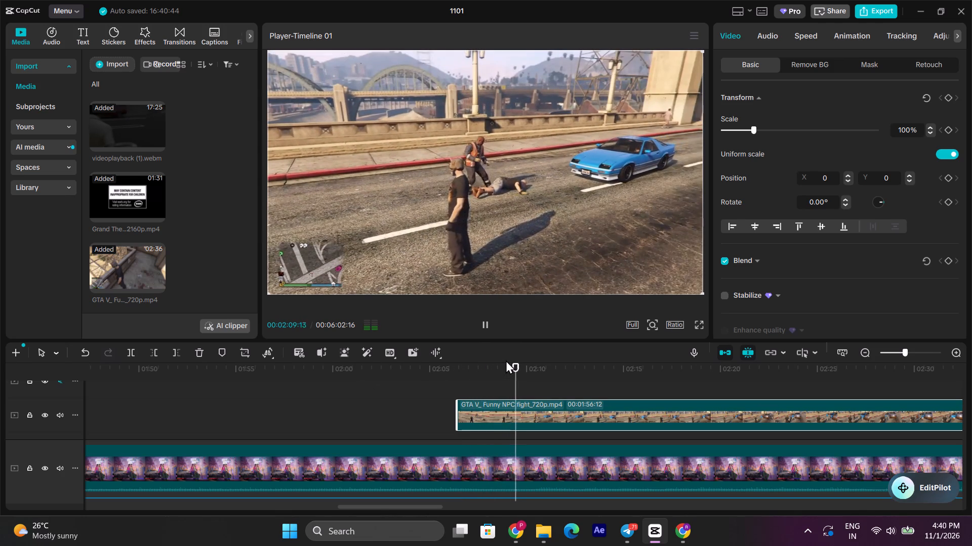
key(space)
key(space)
key(space)
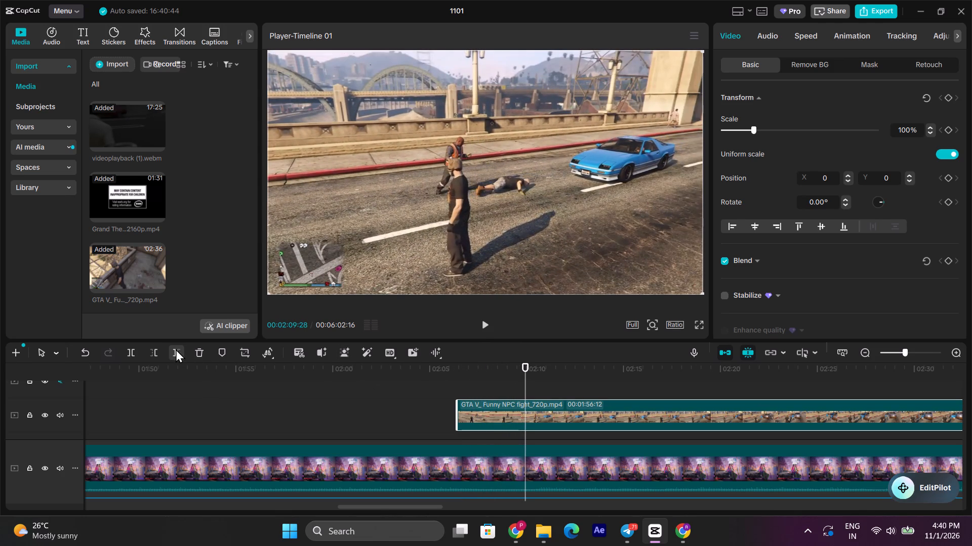
click(468, 391)
key(space)
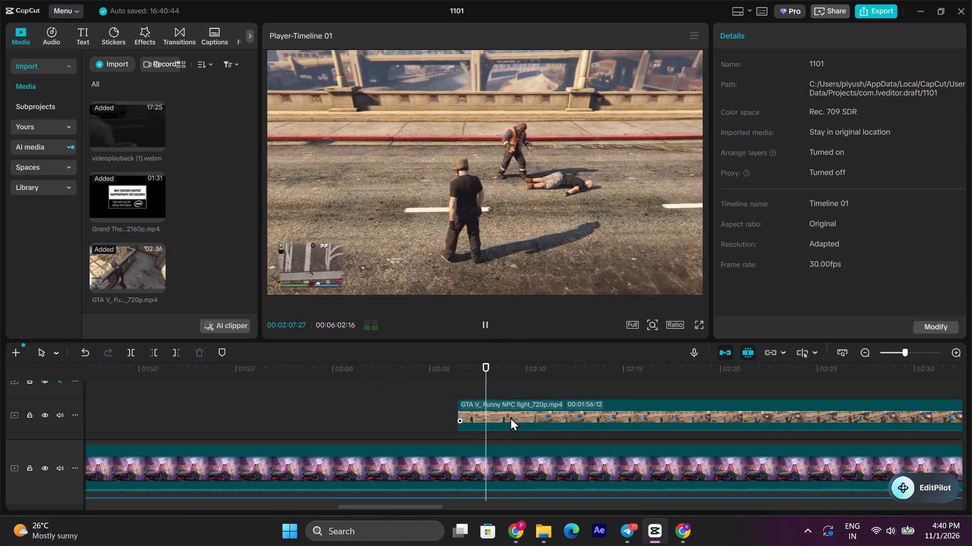
key(space)
key(space)
key(space)
click(517, 420)
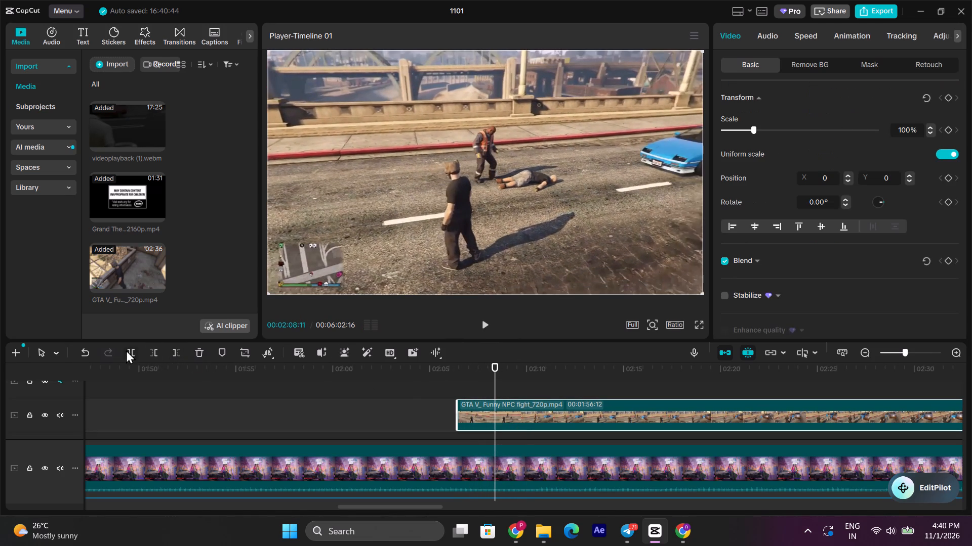
click(127, 350)
Enlarge the second NPC part to 473% and reposition it to X -301, Y 39, framing the man lying on the road.
drag(758, 130, 771, 130)
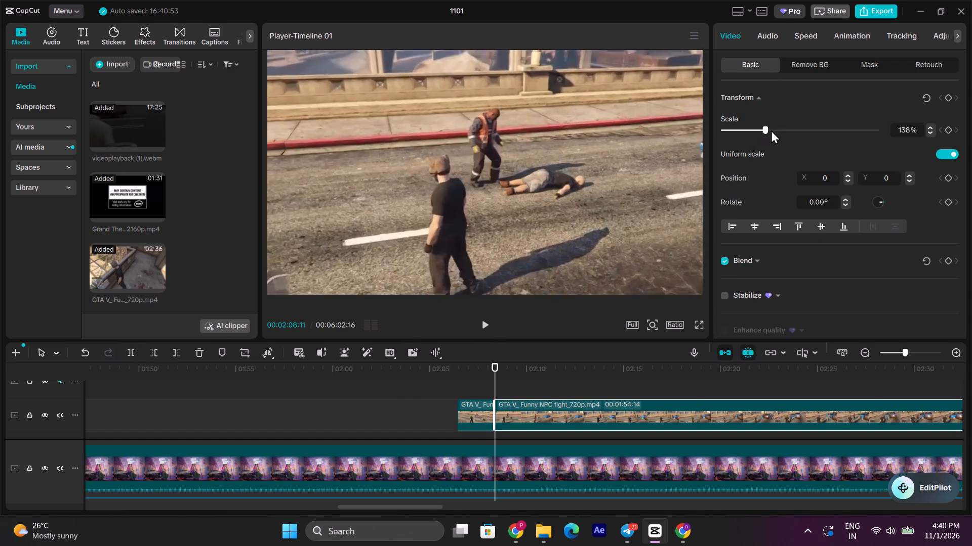
drag(771, 130, 816, 136)
drag(542, 216, 441, 229)
key(space)
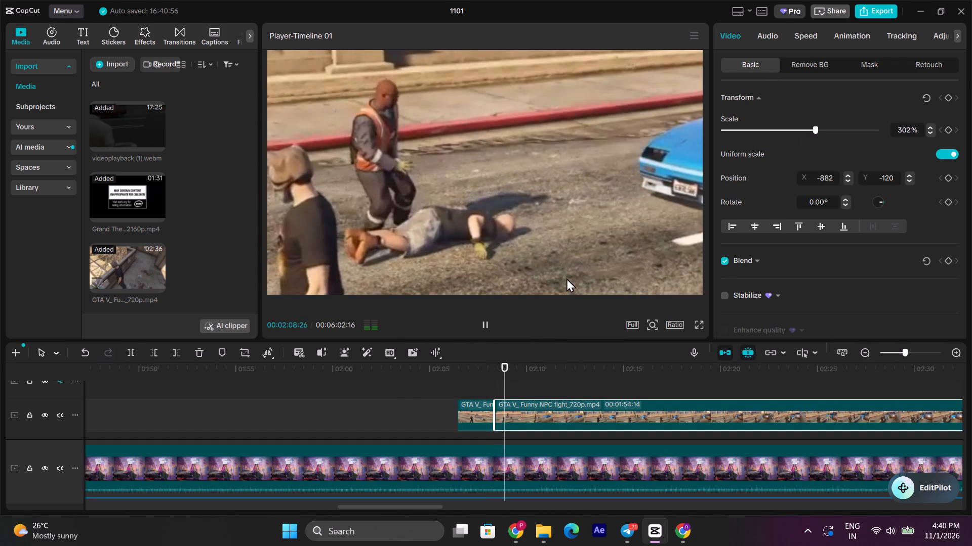
key(space)
drag(526, 228, 592, 209)
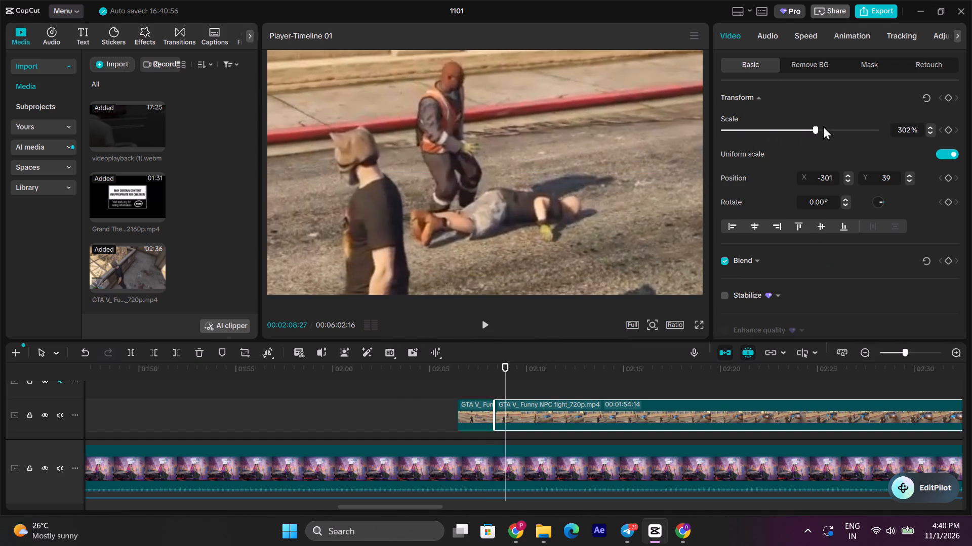
drag(823, 128, 868, 134)
key(space)
key(space)
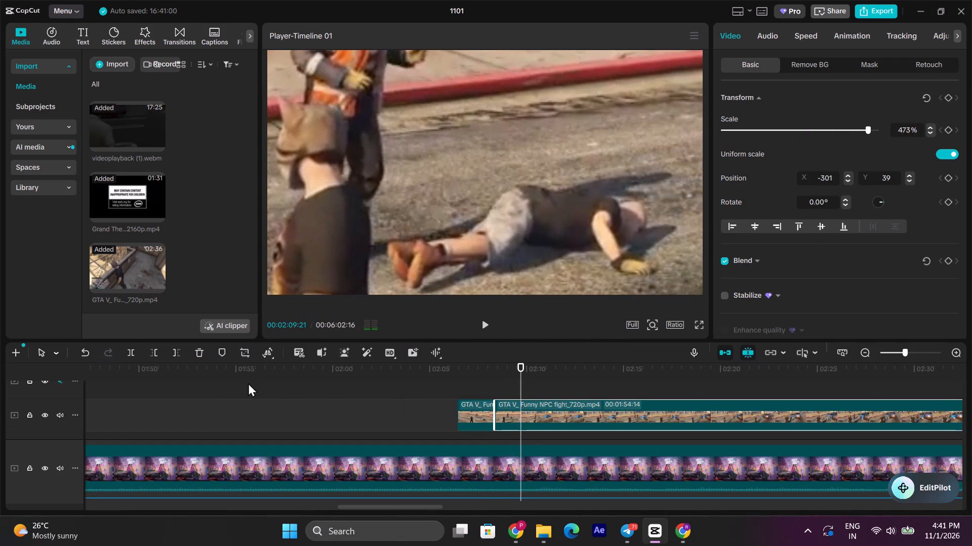
Trim off the enlarged NPC shot after about 00:02:10 and replay the result.
key(space)
key(space)
click(179, 353)
click(430, 392)
key(space)
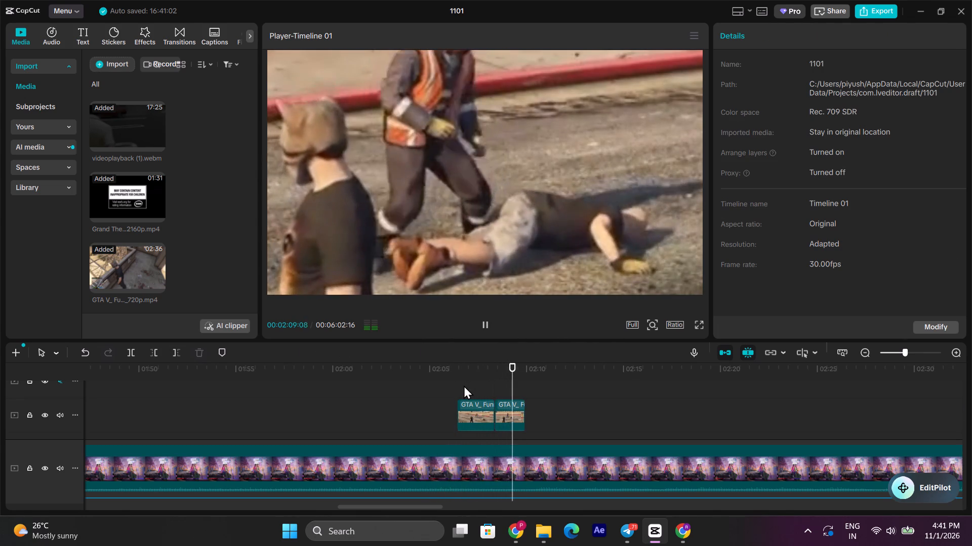
key(space)
Listen to the following voice-over, and place the Grand Theft Auto VI Trailer 1 clip on the overlay track just after the NPC shots.
scroll(616, 401, down, 1)
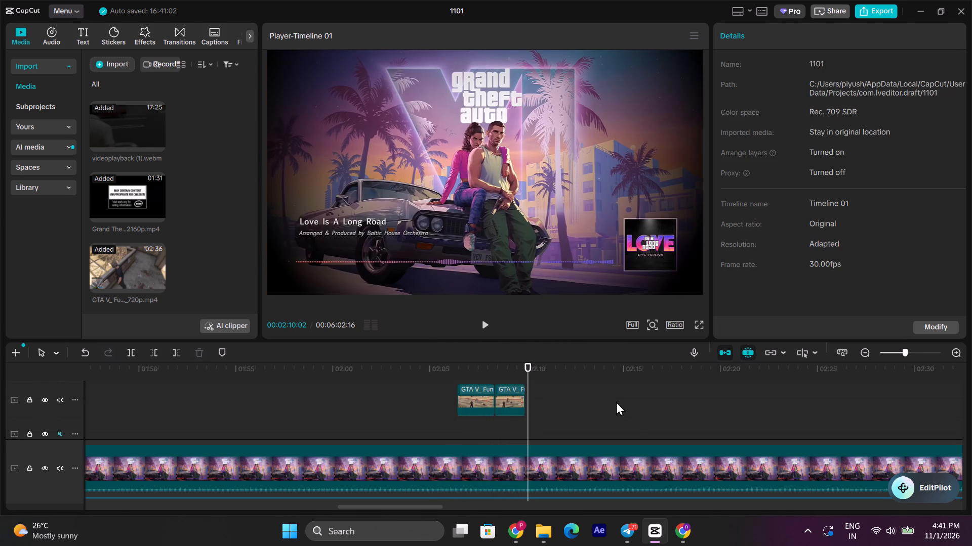
key(space)
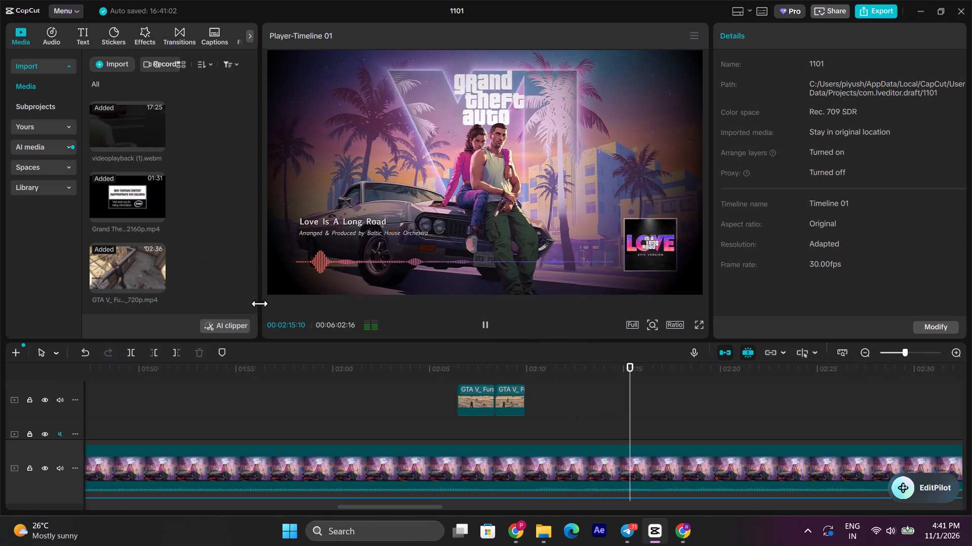
click(120, 188)
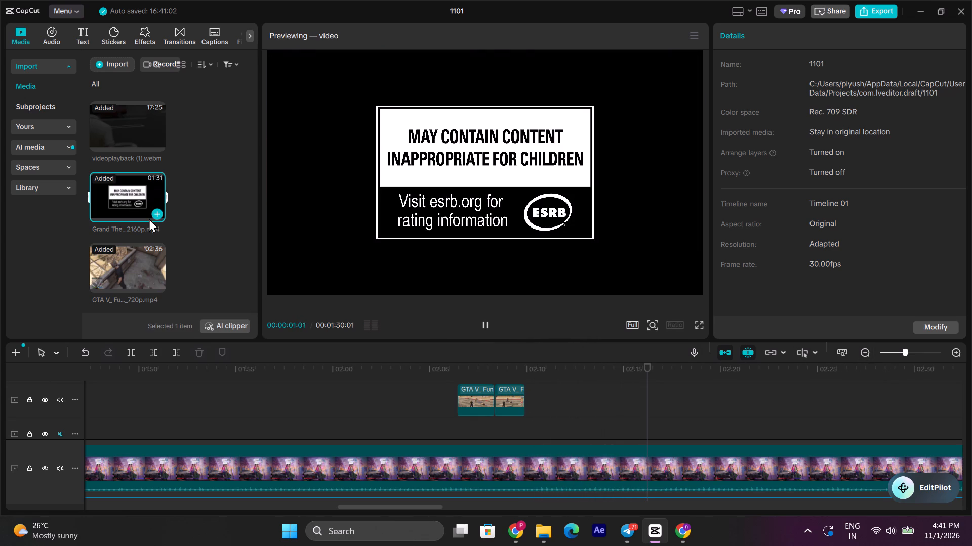
drag(129, 195, 225, 239)
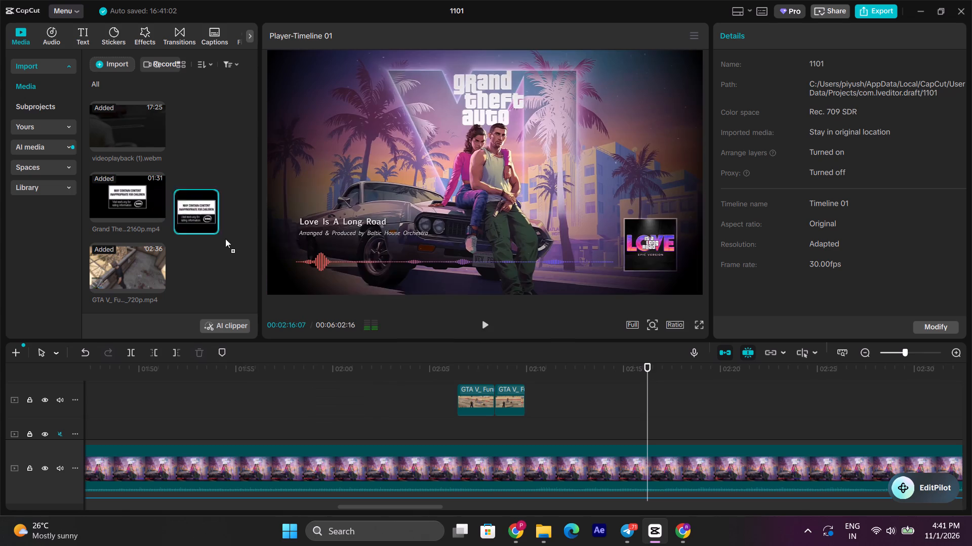
drag(225, 239, 535, 399)
Mute the overlay track that holds the NPC shots and the trailer.
scroll(642, 384, up, 1)
click(724, 371)
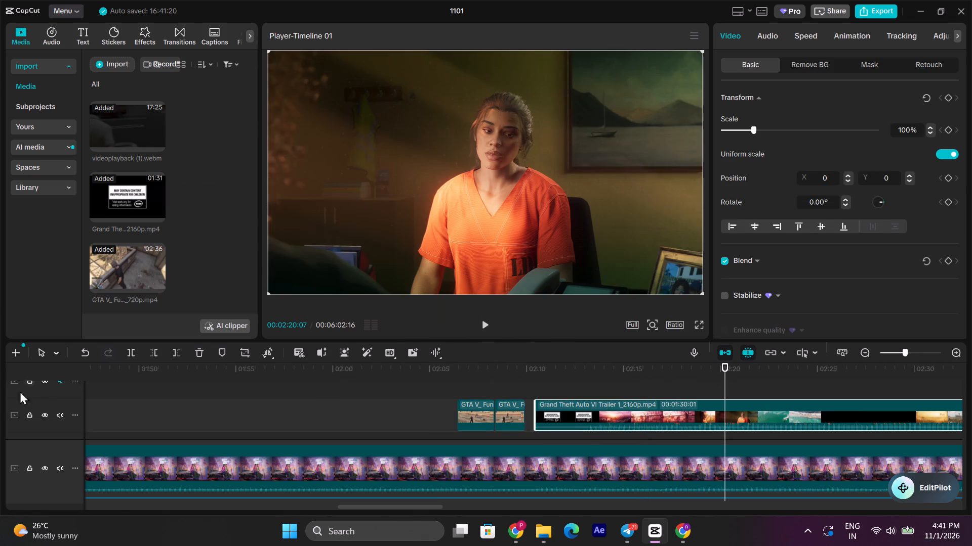
click(59, 412)
Find the street scene with the blue and pink cars at 00:02:38:15 and trim off the trailer footage before it.
click(736, 381)
drag(737, 381, 971, 393)
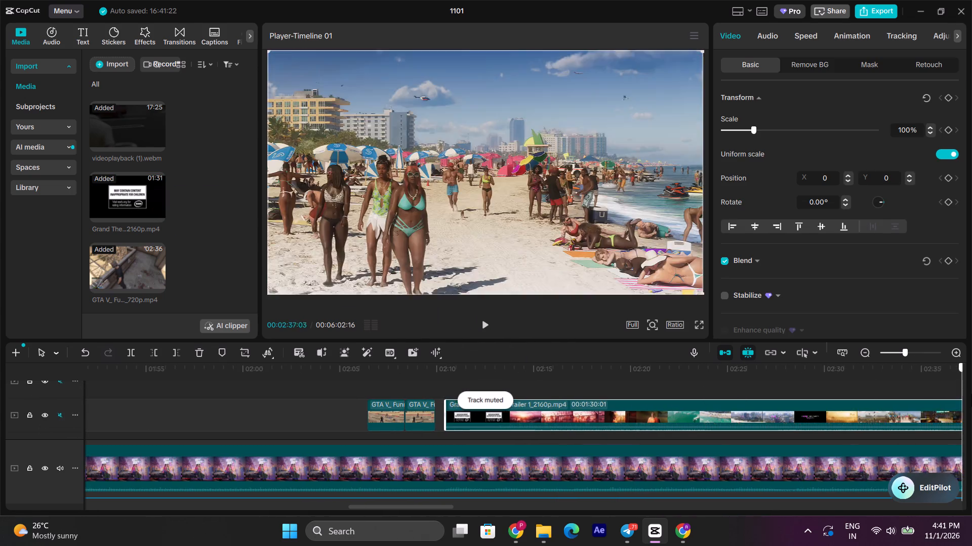
drag(971, 393, 437, 402)
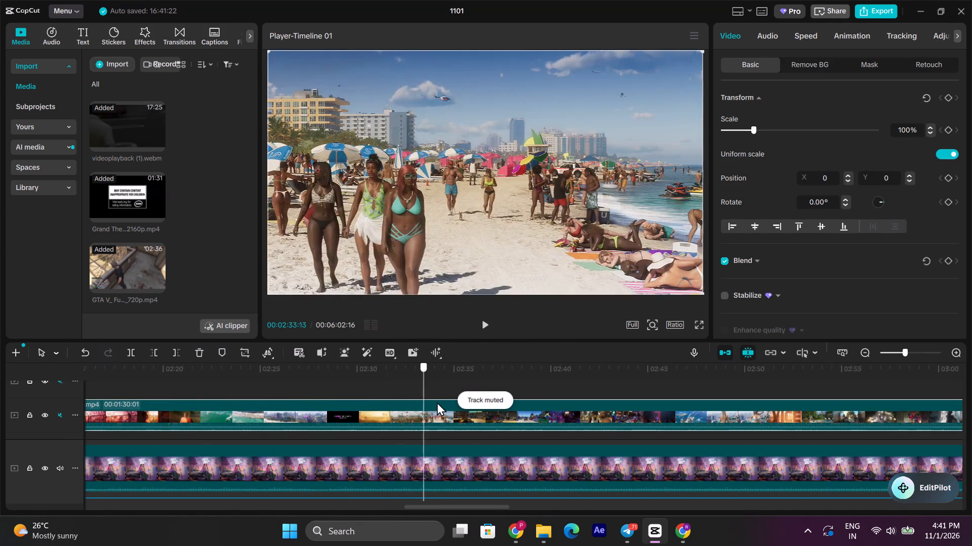
drag(437, 402, 552, 399)
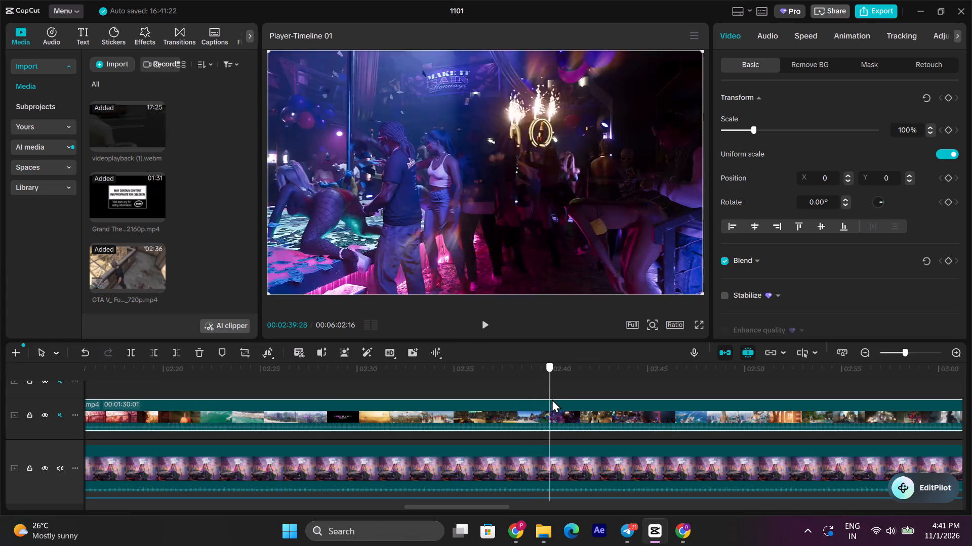
drag(552, 399, 518, 405)
key(space)
key(space)
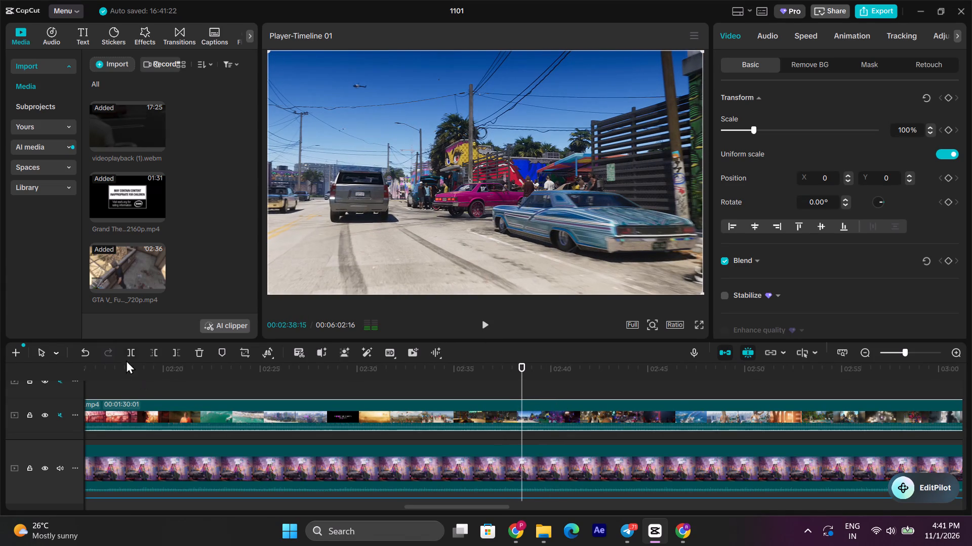
click(149, 350)
Play the trailer through the nightclub and night city shots and split it at 00:02:41:29.
key(space)
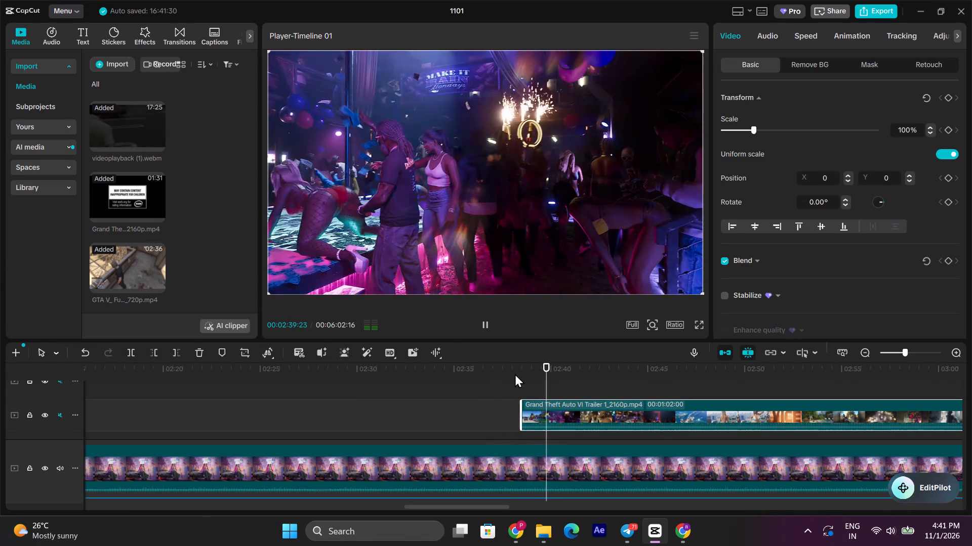
key(space)
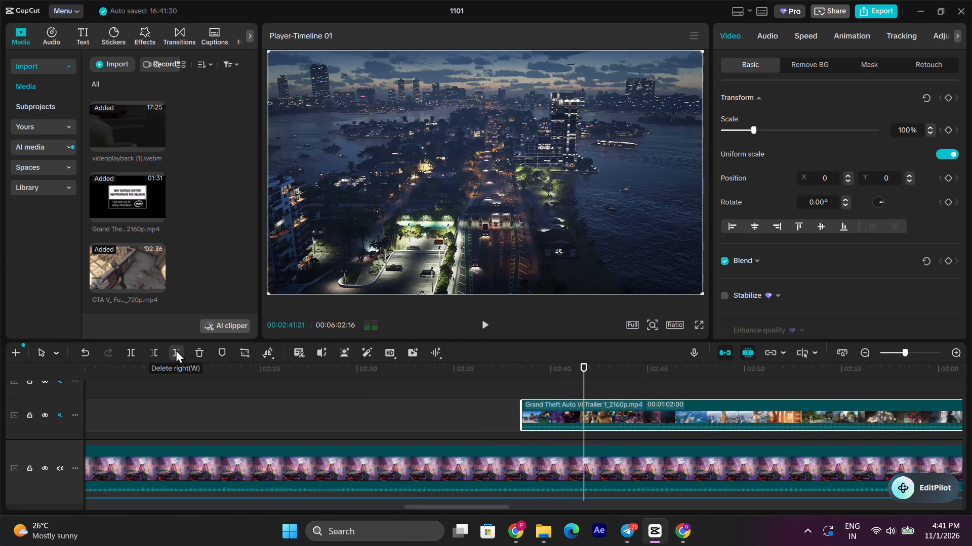
key(space)
key(space)
click(128, 353)
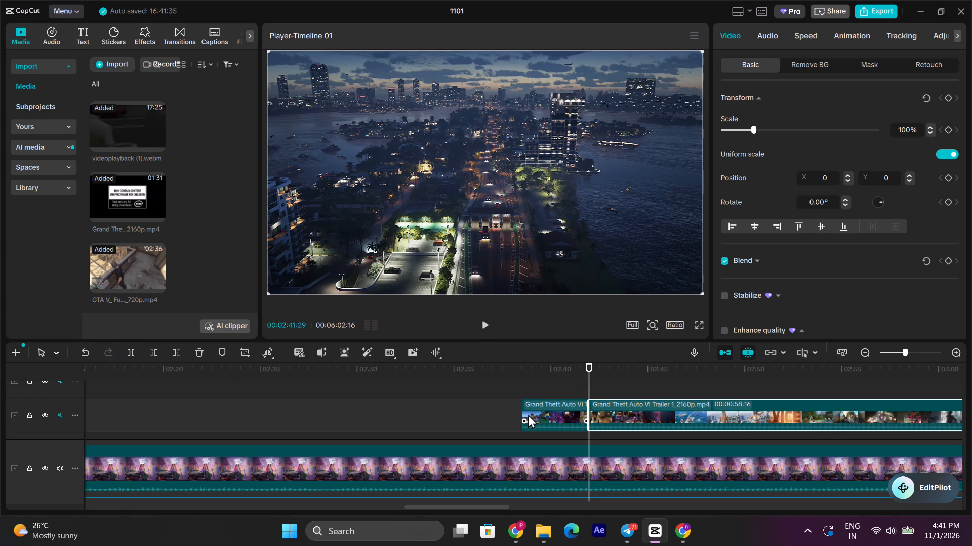
Move the short split-off trailer shot directly behind the second NPC shot at about 00:02:10 and replay it.
drag(559, 415, 361, 428)
click(321, 386)
click(313, 385)
key(space)
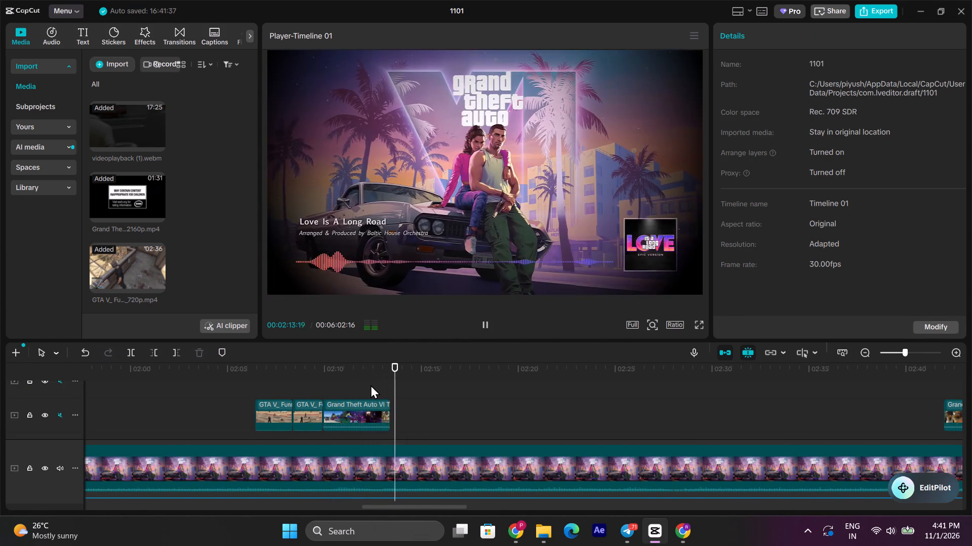
Extend the end of the moved trailer shot to about 00:02:14 and play the voice-over on to about 00:02:20.
click(373, 384)
key(space)
click(384, 414)
drag(390, 407, 408, 407)
key(space)
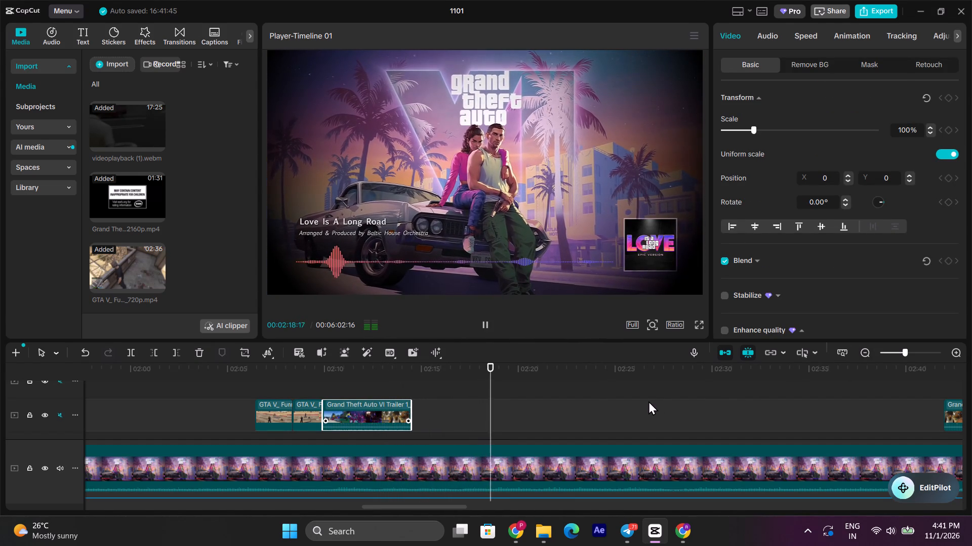
click(488, 324)
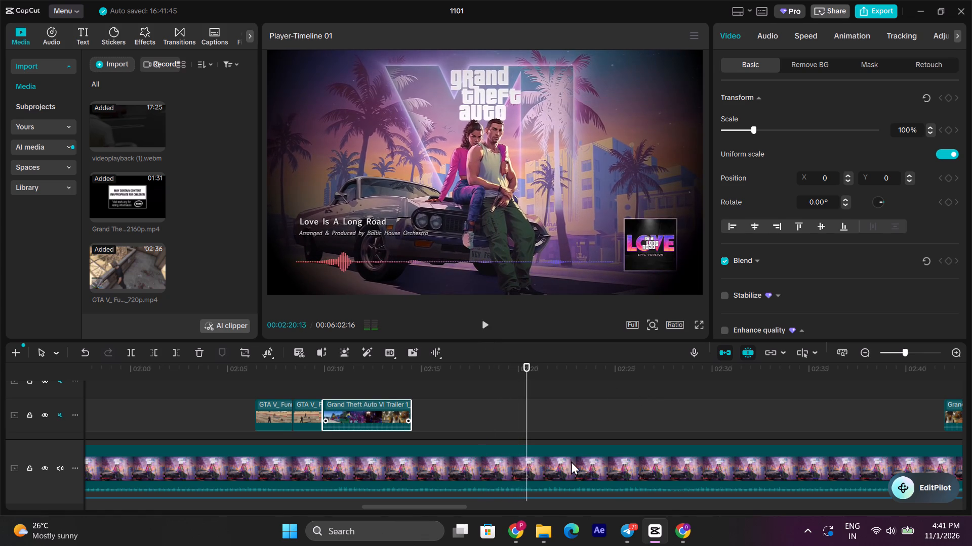
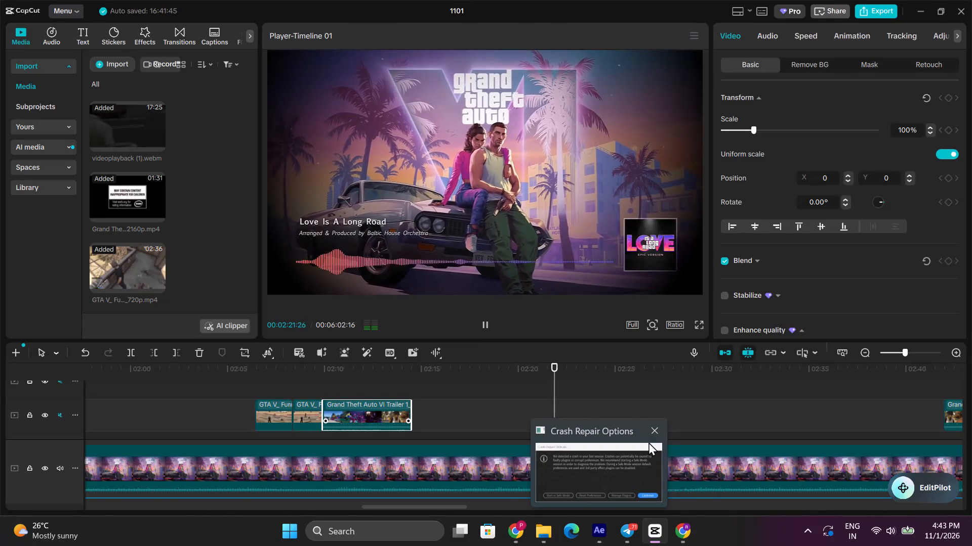
Close the After Effects Crash Repair Options window.
click(655, 434)
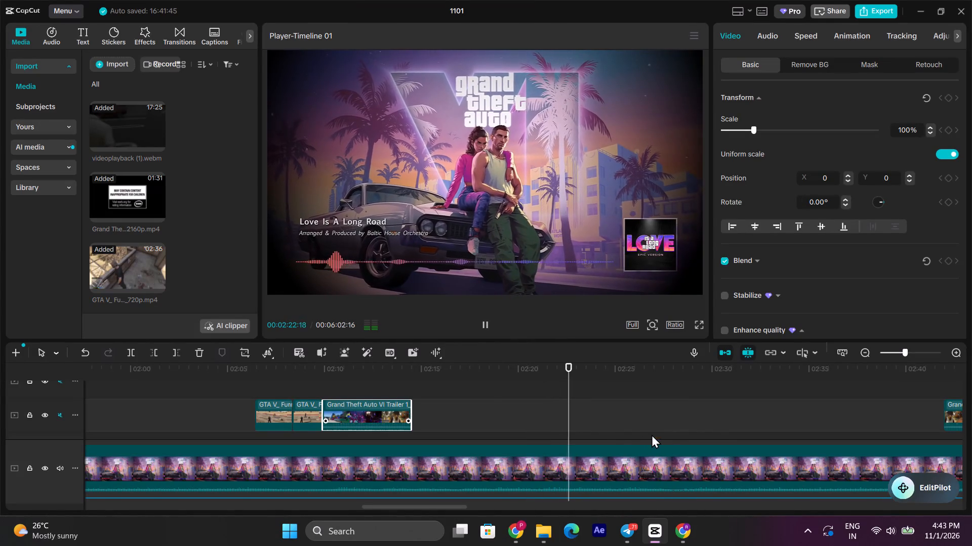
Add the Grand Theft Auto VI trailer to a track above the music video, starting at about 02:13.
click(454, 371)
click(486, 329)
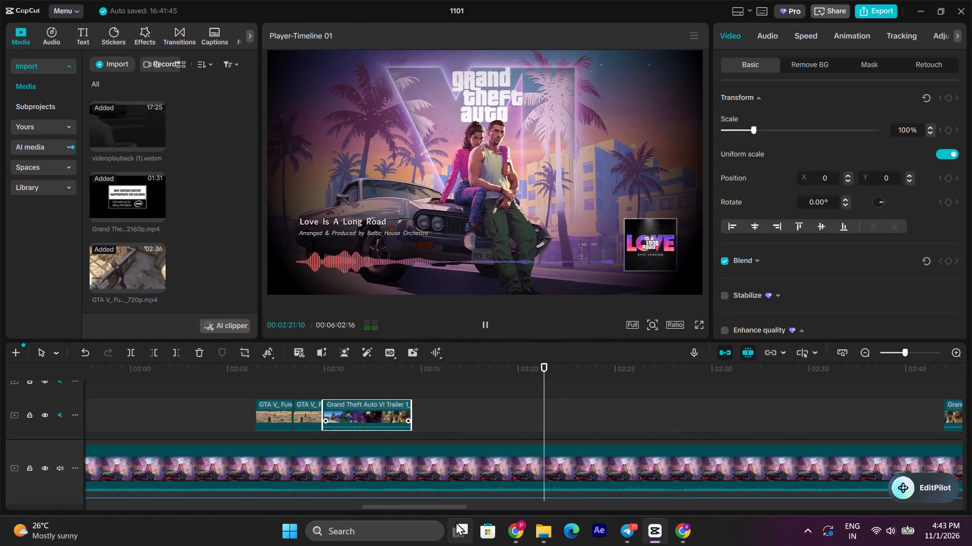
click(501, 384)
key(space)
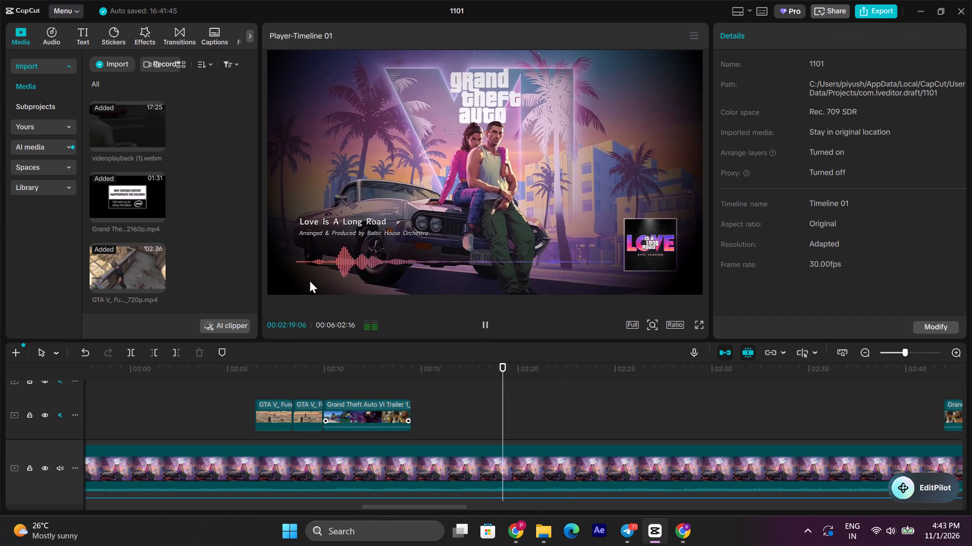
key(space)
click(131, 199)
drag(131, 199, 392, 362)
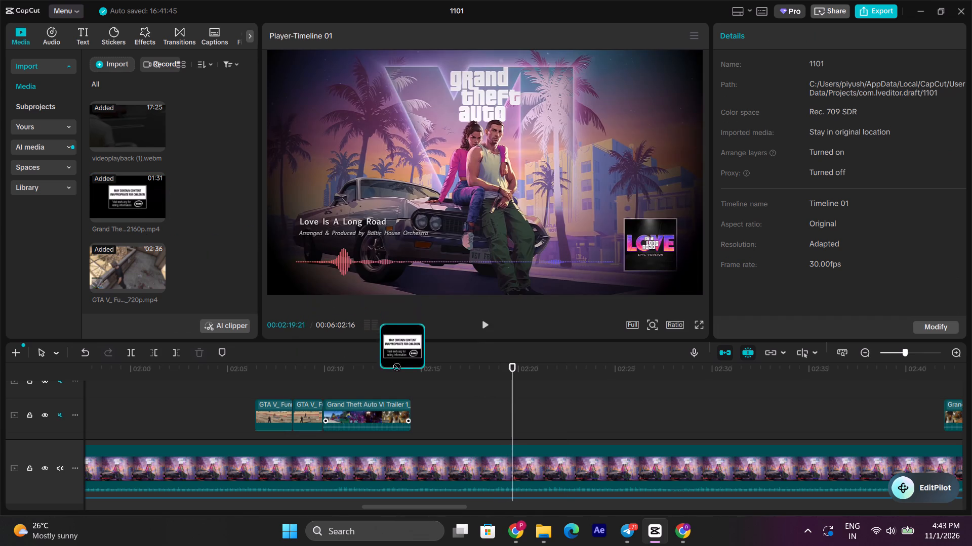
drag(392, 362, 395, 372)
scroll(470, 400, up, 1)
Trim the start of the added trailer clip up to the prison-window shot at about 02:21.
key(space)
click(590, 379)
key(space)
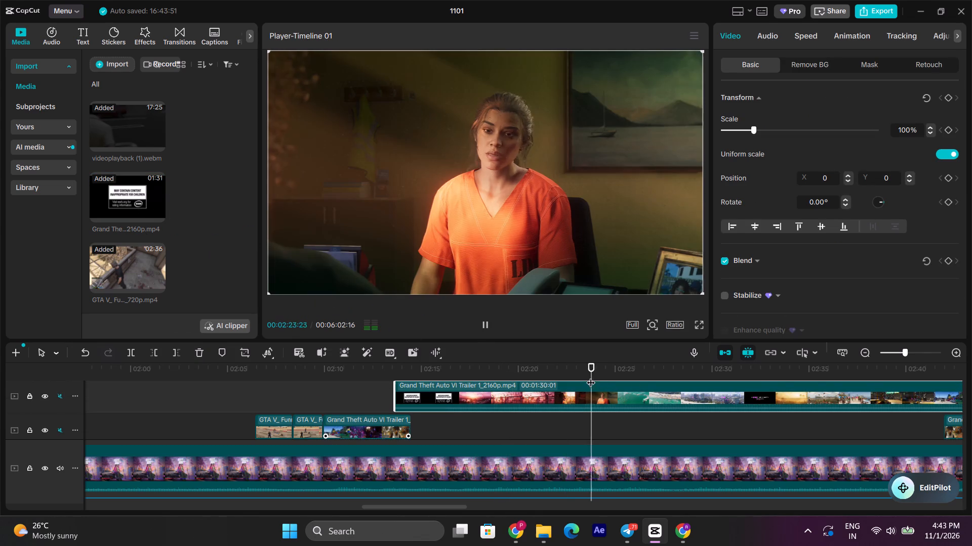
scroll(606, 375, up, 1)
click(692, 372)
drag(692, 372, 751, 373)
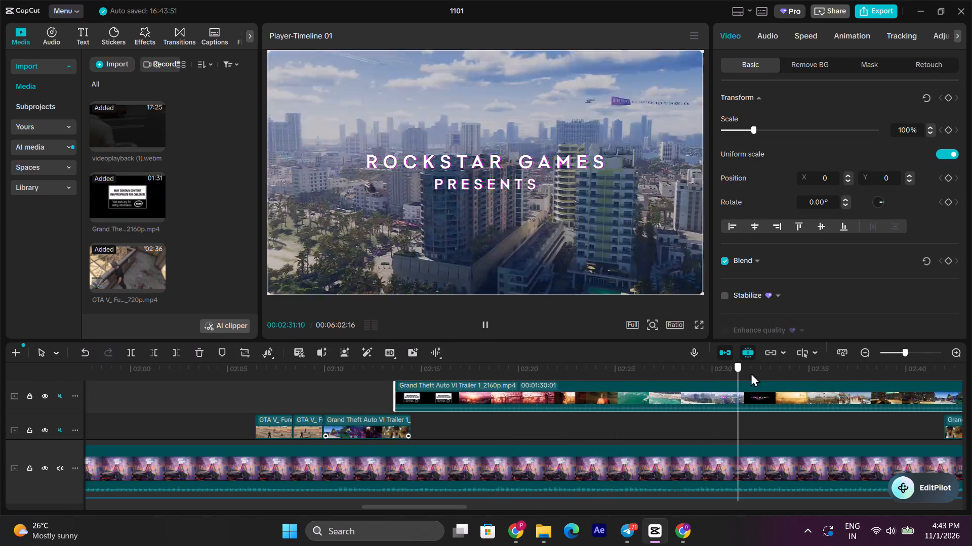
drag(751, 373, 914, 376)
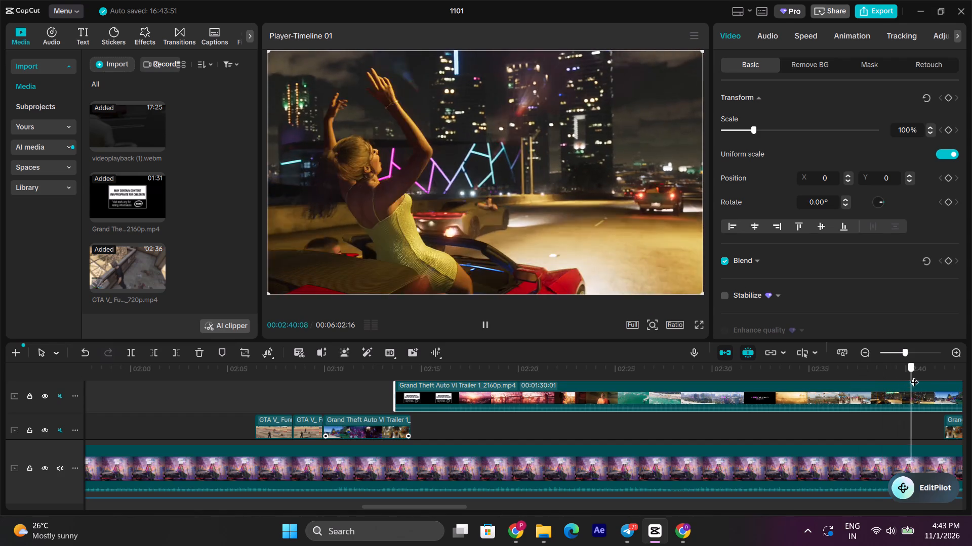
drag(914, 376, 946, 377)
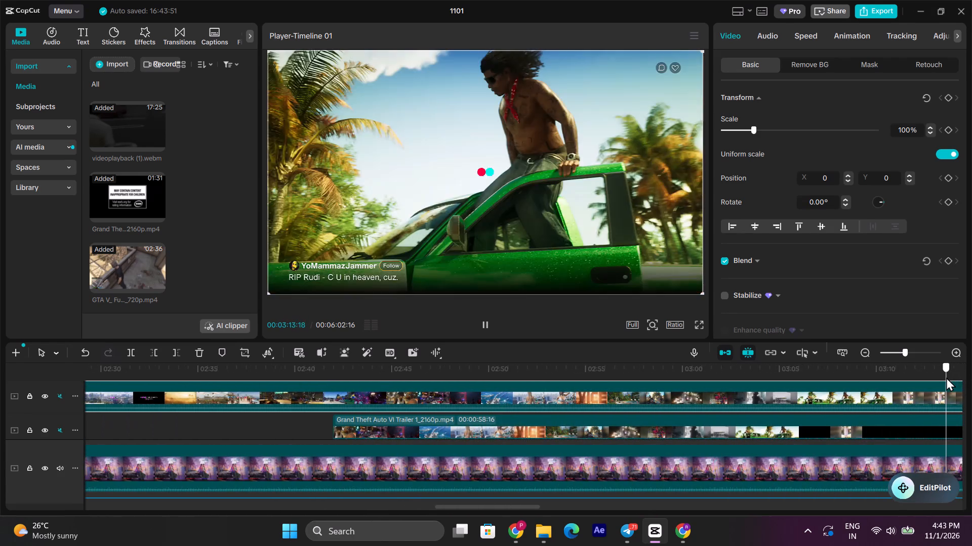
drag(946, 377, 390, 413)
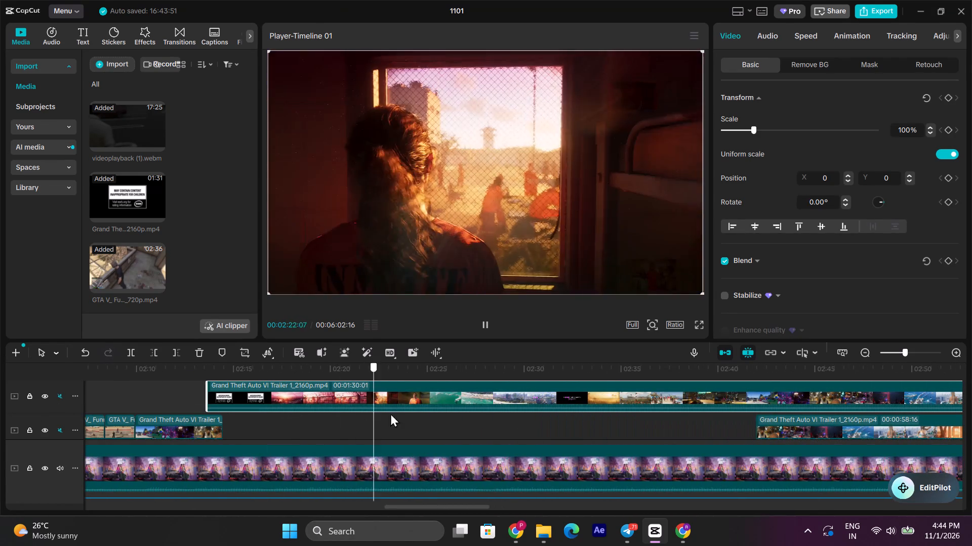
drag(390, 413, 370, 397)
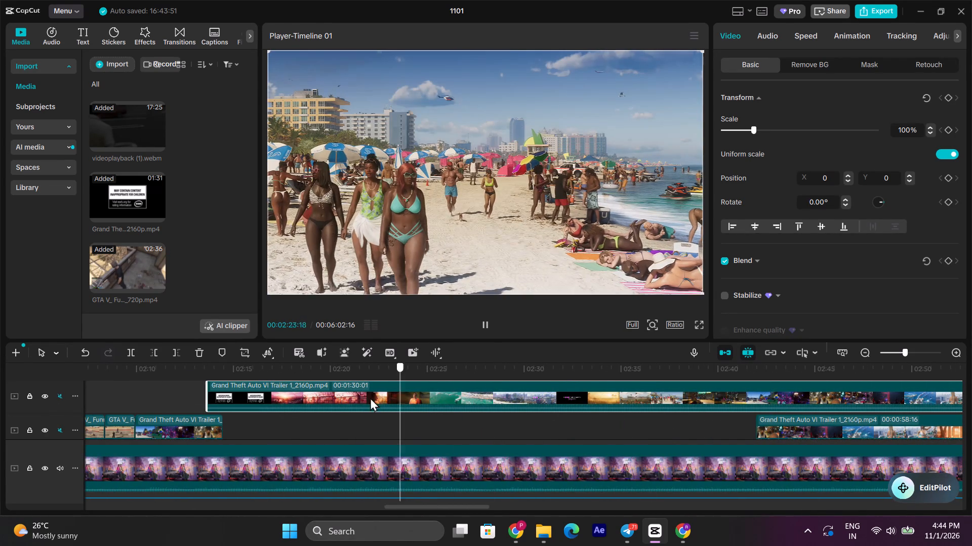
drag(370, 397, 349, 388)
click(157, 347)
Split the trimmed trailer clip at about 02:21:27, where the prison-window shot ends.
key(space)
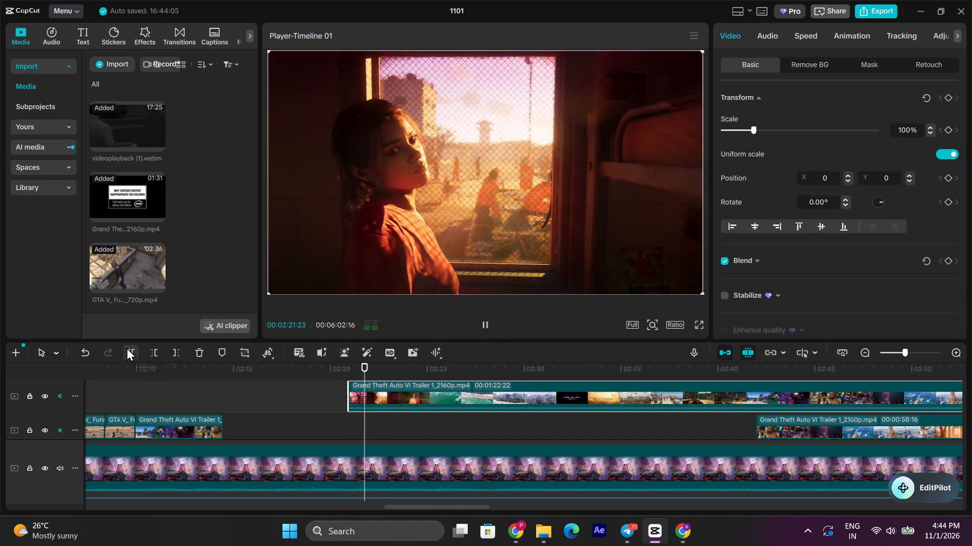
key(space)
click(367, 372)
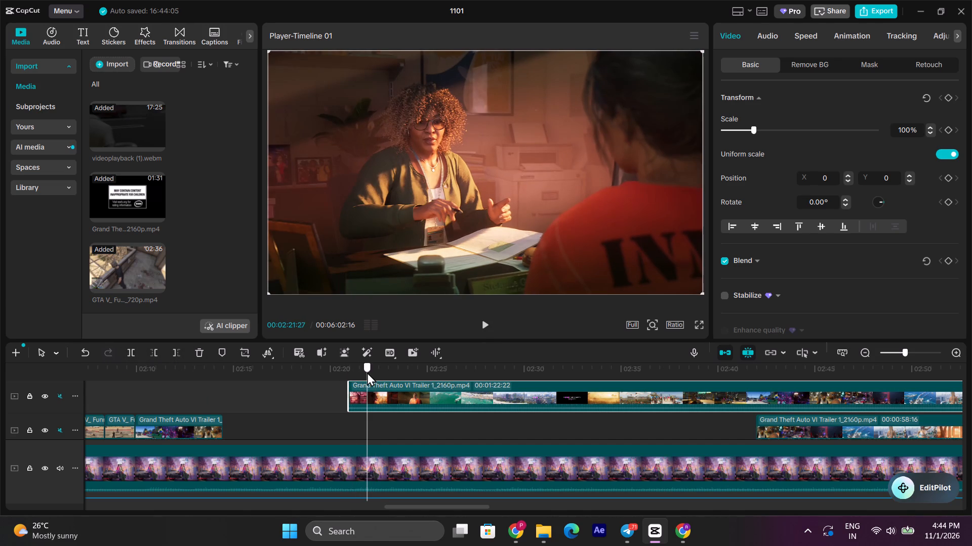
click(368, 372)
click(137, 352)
Scrub through the rest of the trailer clip to review its remaining shots.
key(space)
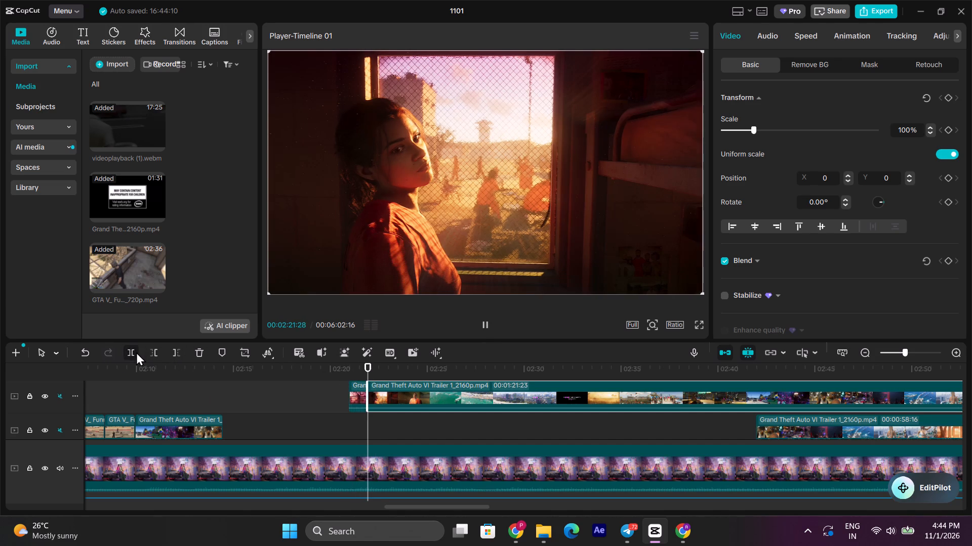
click(797, 373)
drag(797, 373, 916, 373)
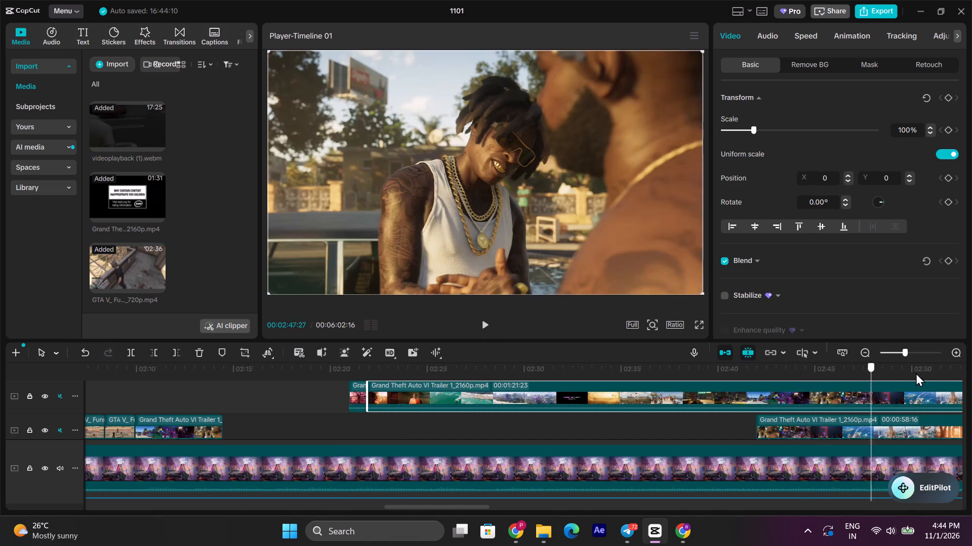
drag(916, 373, 966, 372)
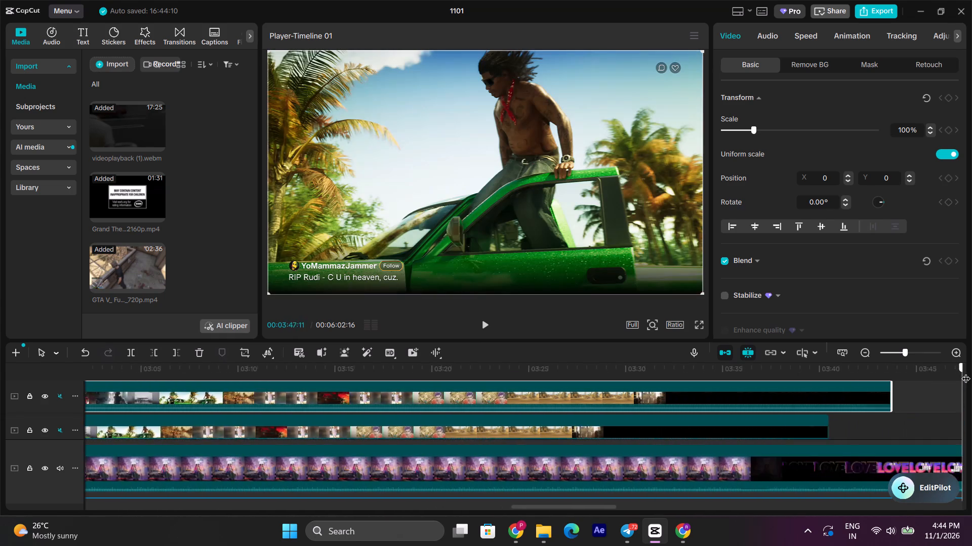
drag(966, 372, 761, 371)
Delete the split trailer pieces after 02:20 together with the long trailer clip on the track beneath them.
scroll(756, 375, up, 2)
triple_click(856, 348)
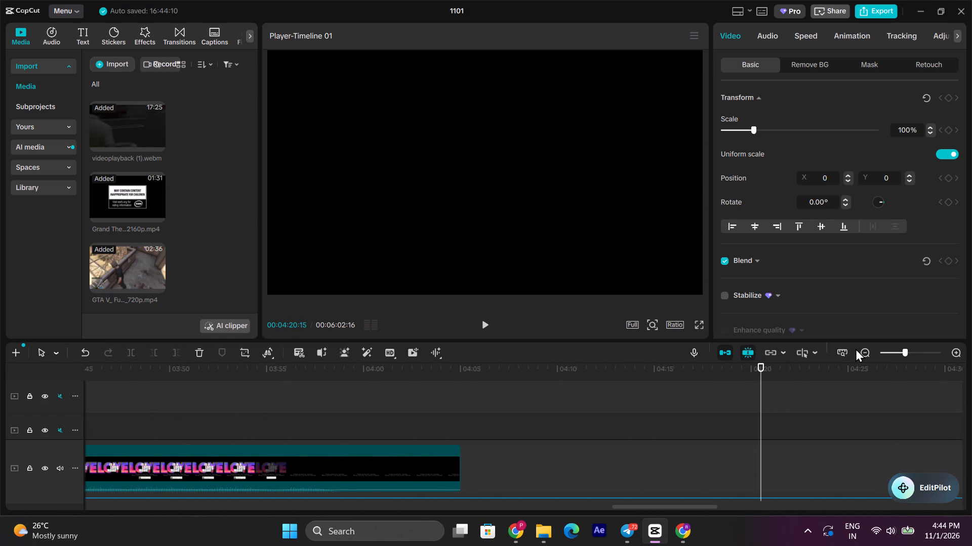
triple_click(856, 348)
click(857, 348)
click(874, 351)
triple_click(869, 352)
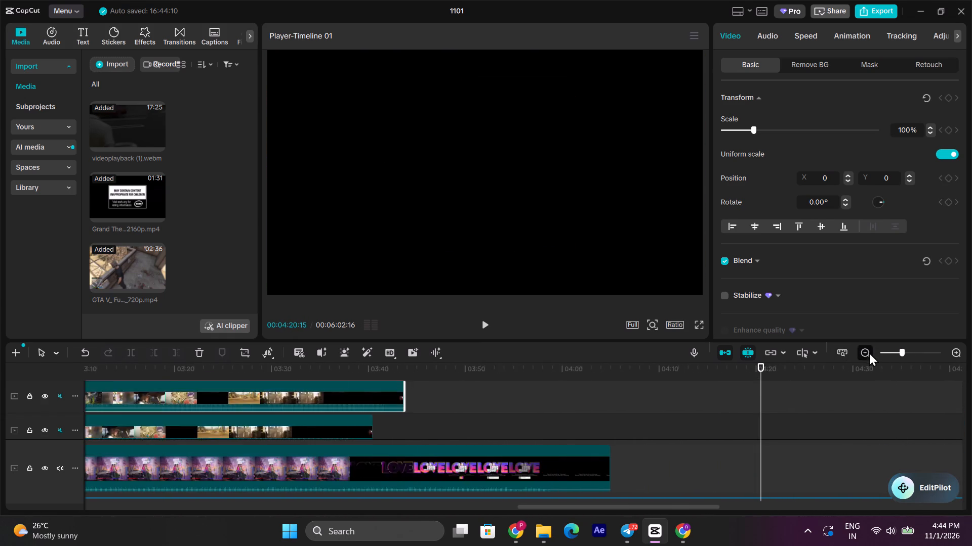
scroll(545, 413, up, 2)
click(497, 386)
scroll(497, 386, up, 5)
scroll(497, 385, down, 2)
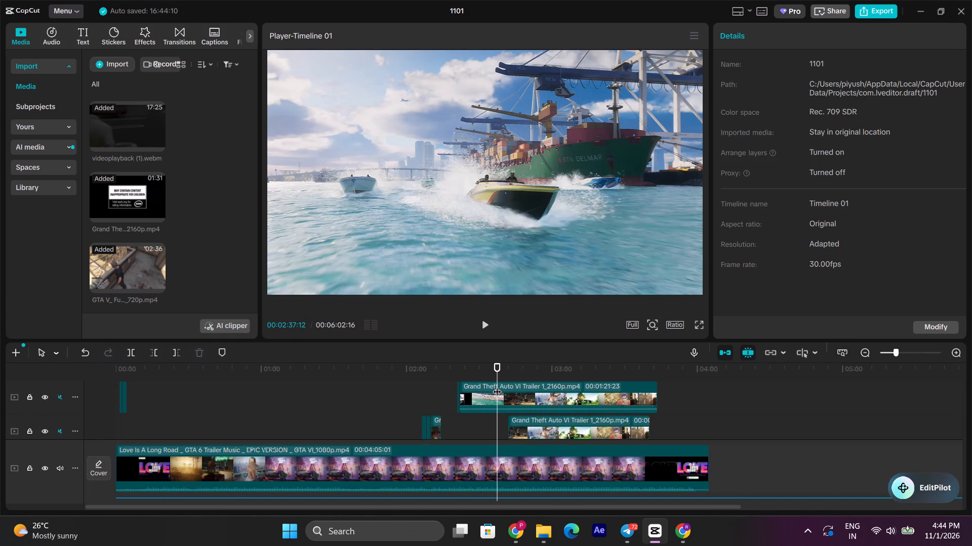
click(477, 359)
scroll(511, 391, down, 2)
click(566, 402)
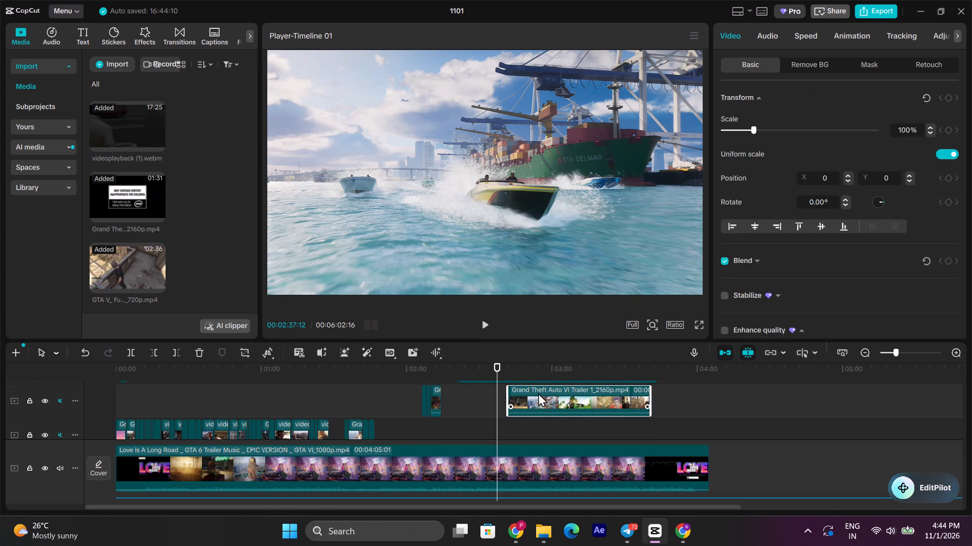
scroll(476, 384, up, 2)
scroll(476, 384, down, 3)
scroll(461, 391, up, 2)
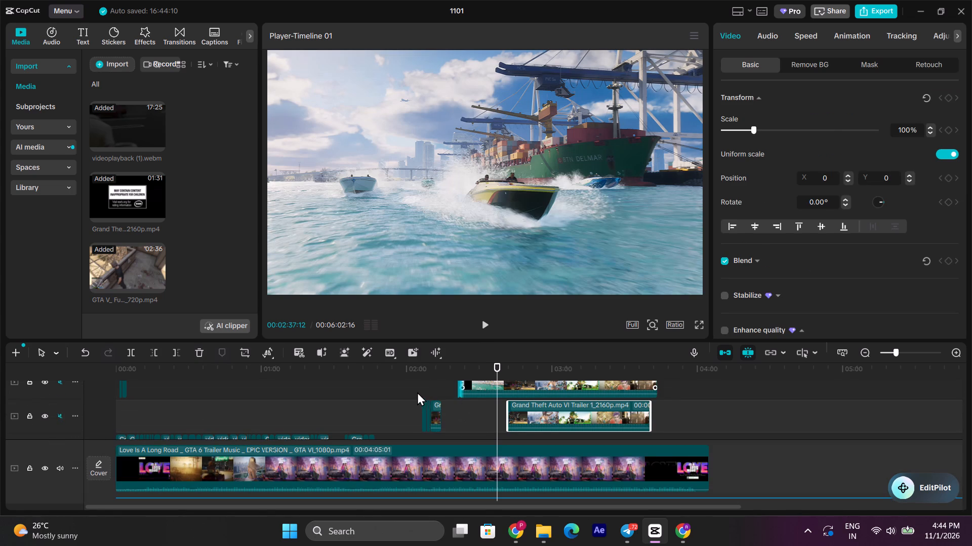
drag(450, 384, 582, 426)
click(198, 351)
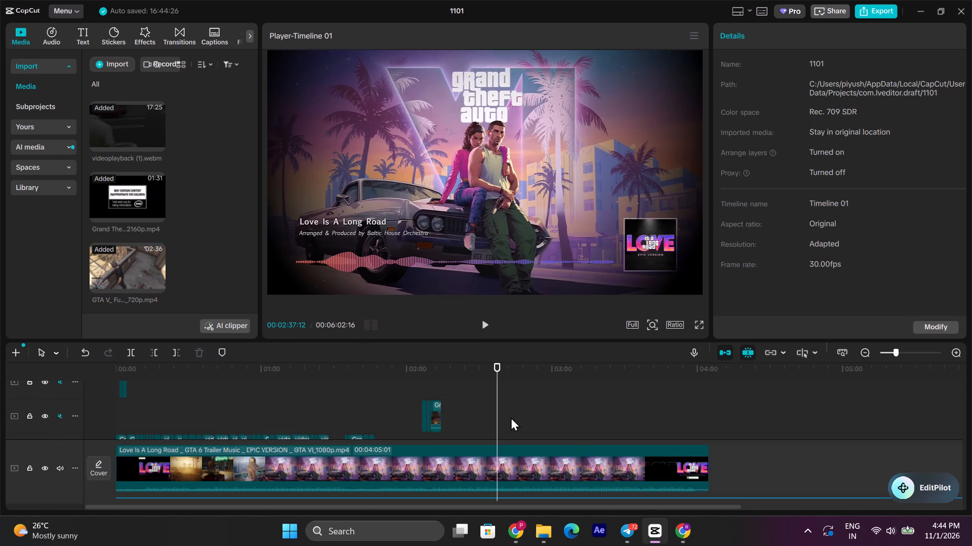
Add the Grand Theft Auto VI trailer to the upper track again, starting at about 02:25.
scroll(511, 417, up, 2)
drag(126, 194, 468, 404)
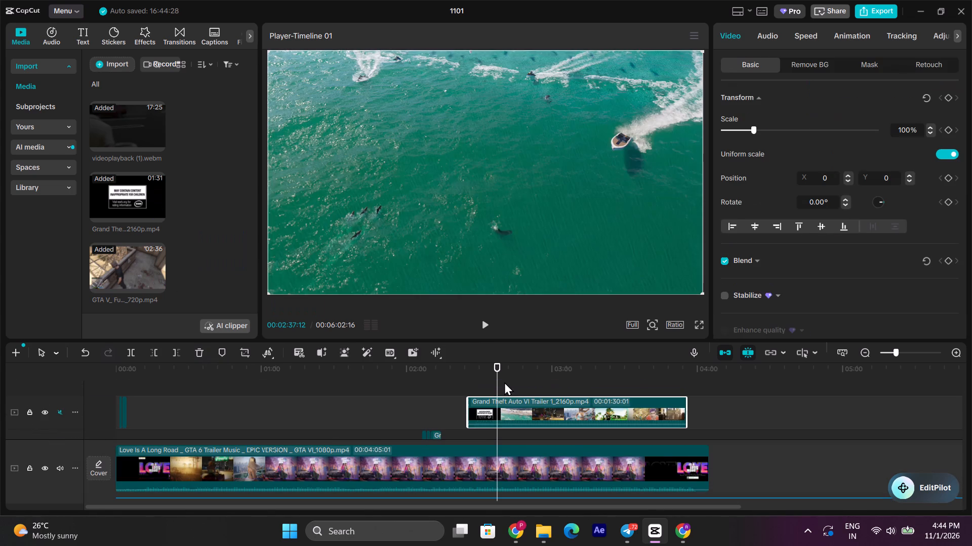
Trim the start of the trailer clip up to the lamp-lit bedroom shot at 03:38:12.
click(503, 377)
drag(503, 377, 548, 375)
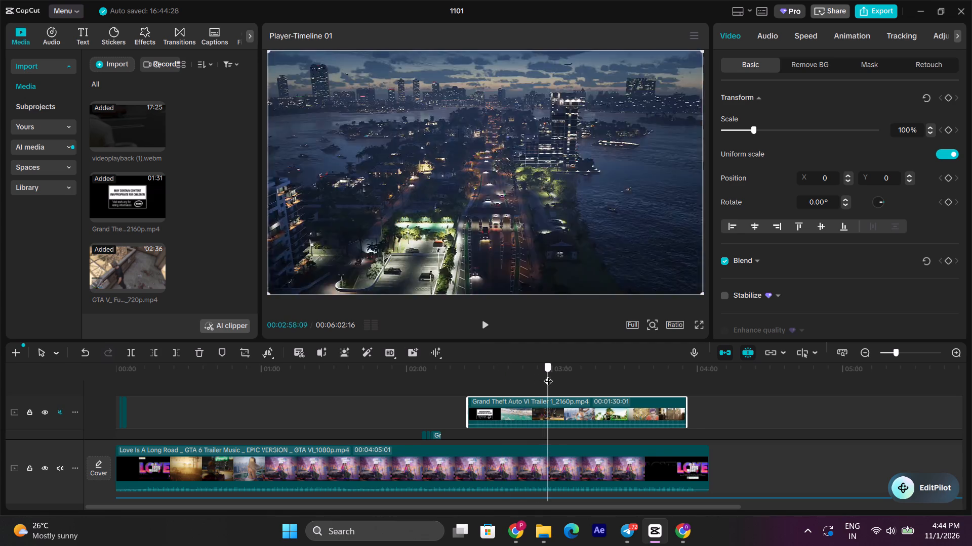
drag(548, 375, 582, 371)
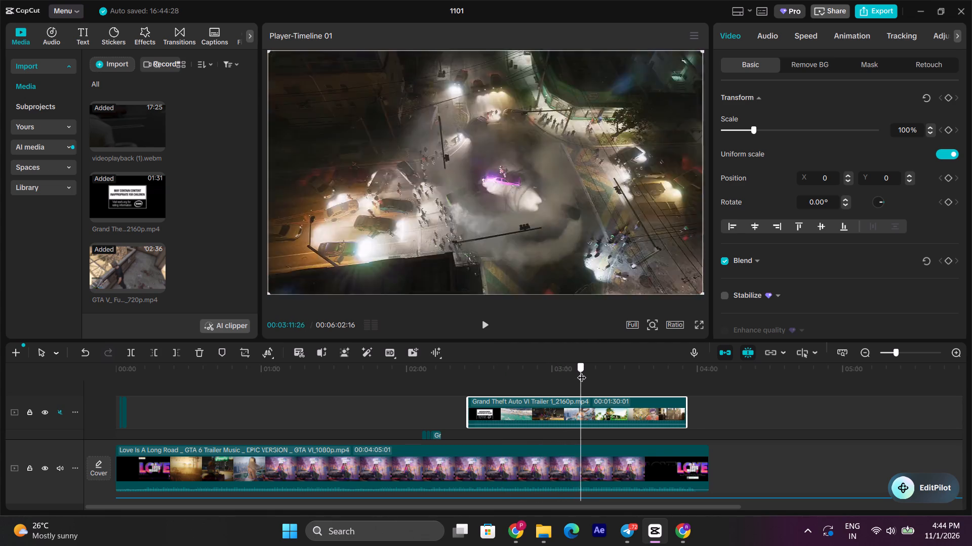
drag(582, 371, 614, 364)
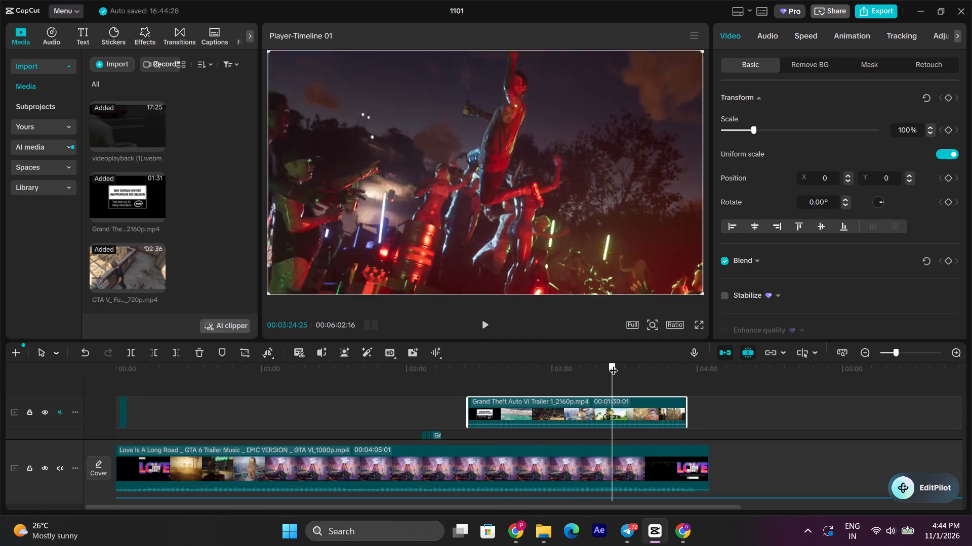
drag(614, 364, 625, 362)
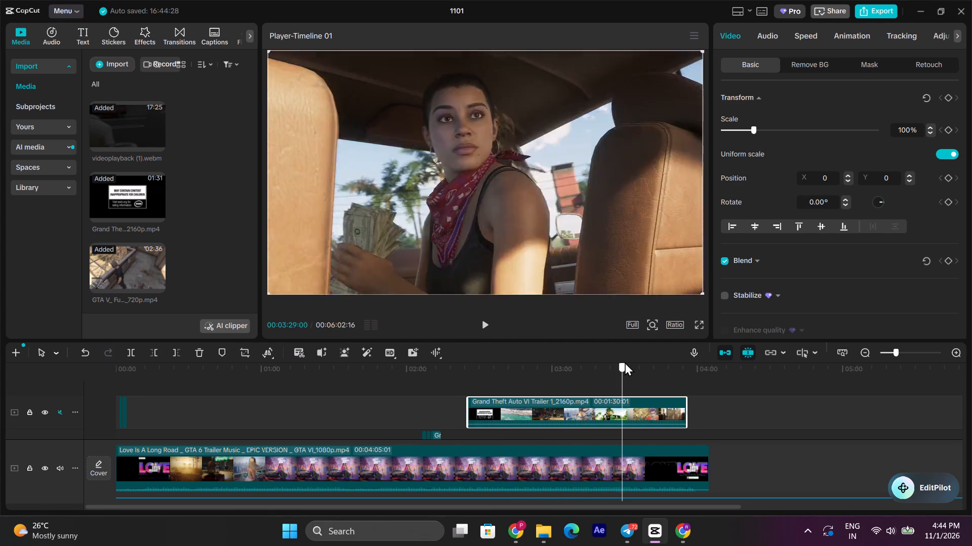
drag(625, 362, 638, 360)
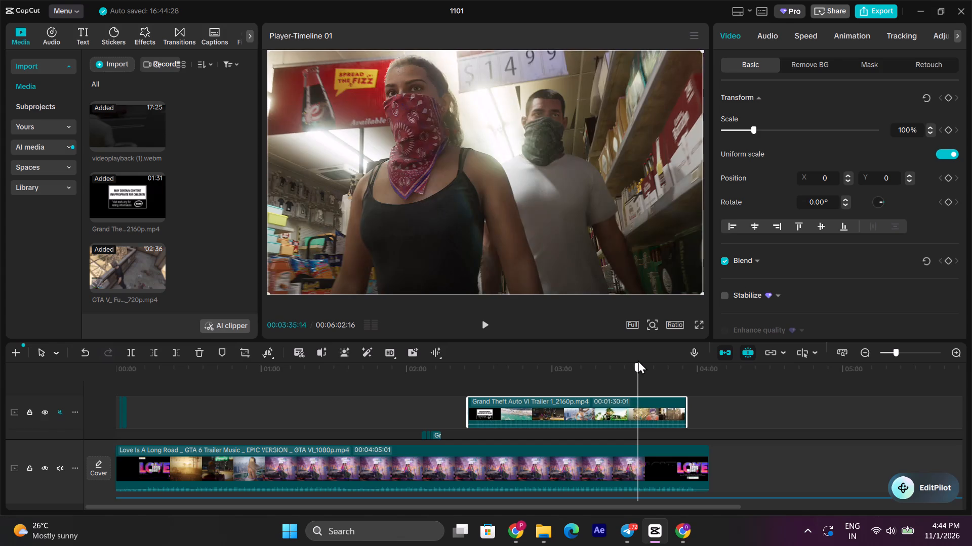
drag(638, 360, 650, 358)
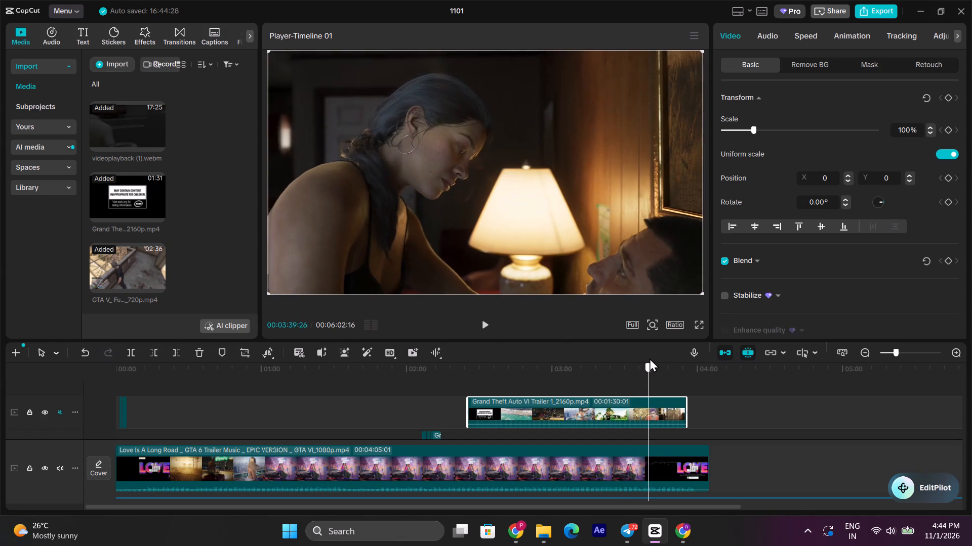
drag(650, 358, 645, 357)
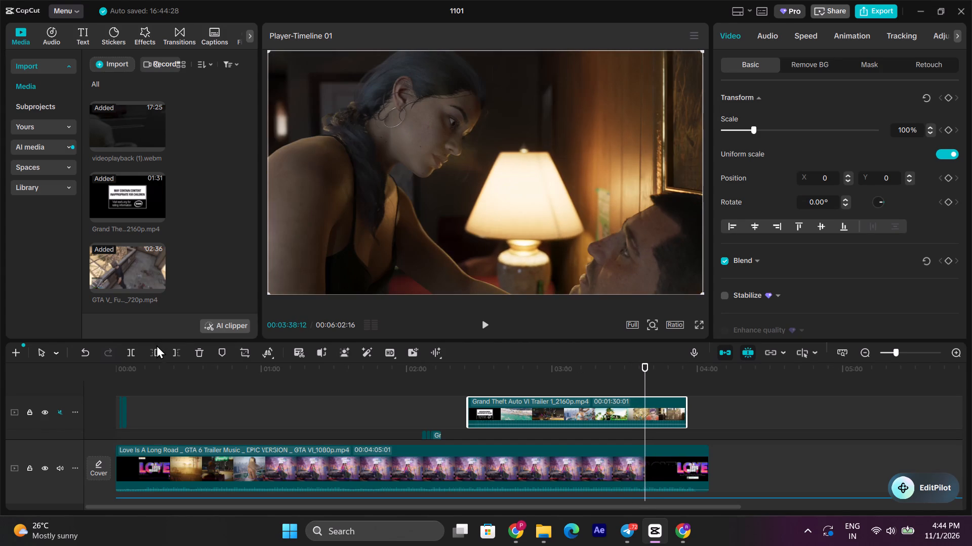
click(156, 351)
Split the trimmed trailer clip at about 03:40, at the end of the bedroom shot.
key(space)
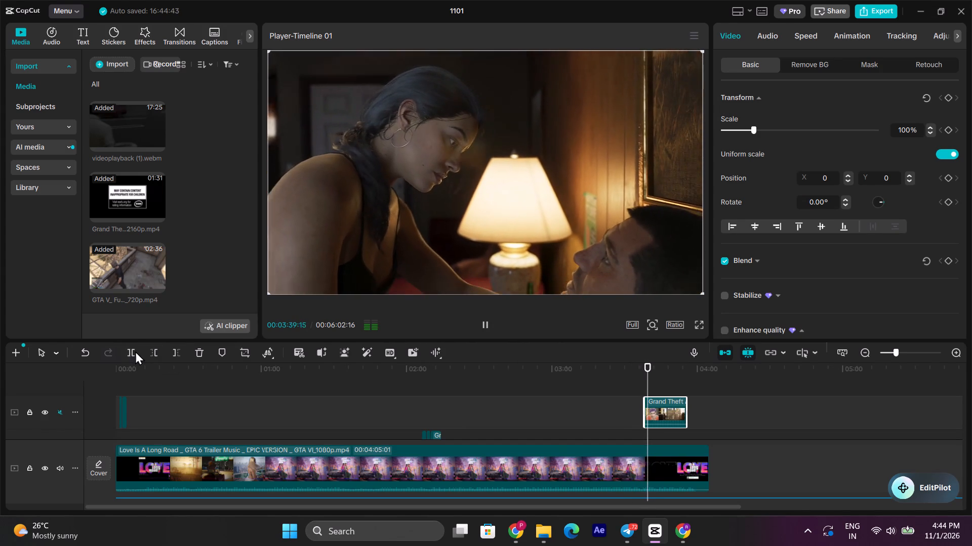
key(space)
click(137, 351)
key(space)
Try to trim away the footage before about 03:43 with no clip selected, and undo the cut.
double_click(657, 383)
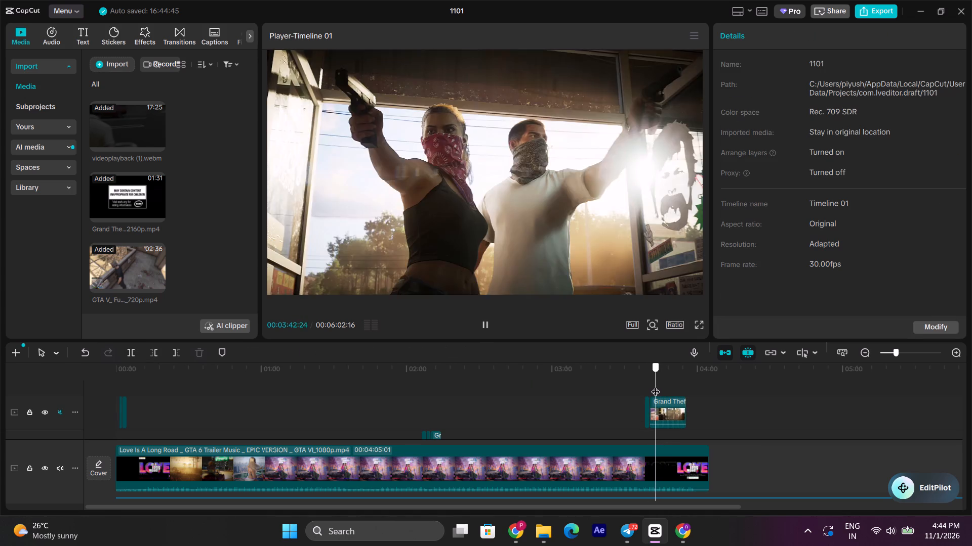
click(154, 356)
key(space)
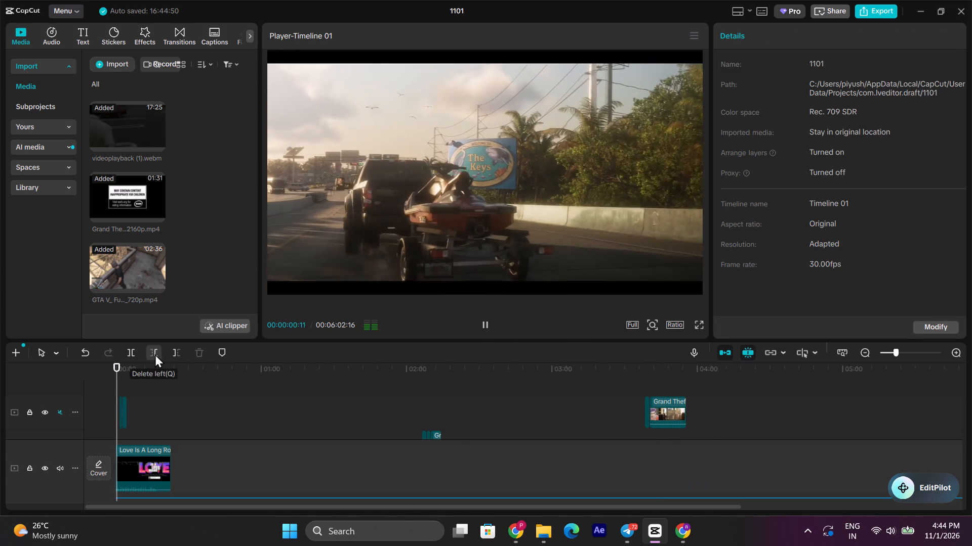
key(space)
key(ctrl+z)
Trim the start of the remaining trailer clip up to the masked couple bursting through the store doors at about 03:42.
click(660, 380)
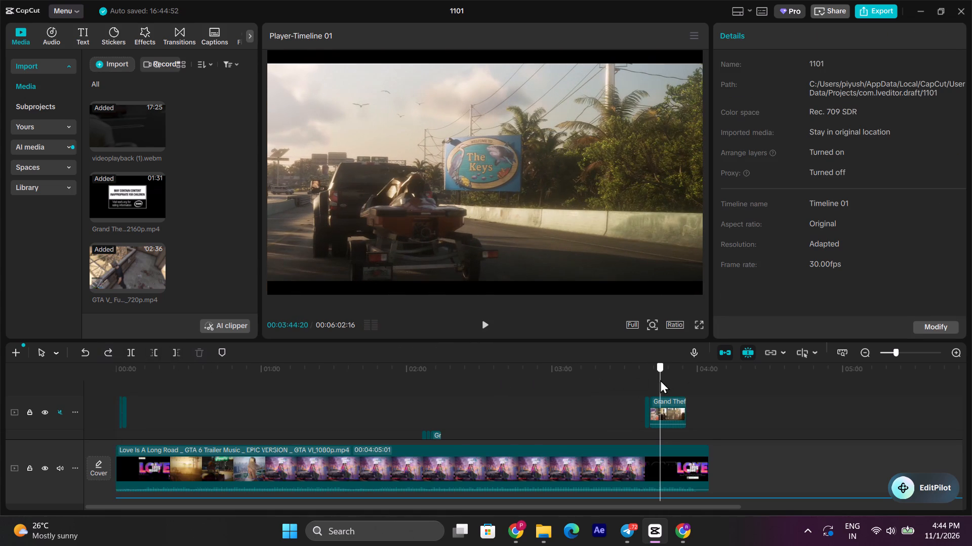
drag(660, 380, 653, 382)
triple_click(959, 353)
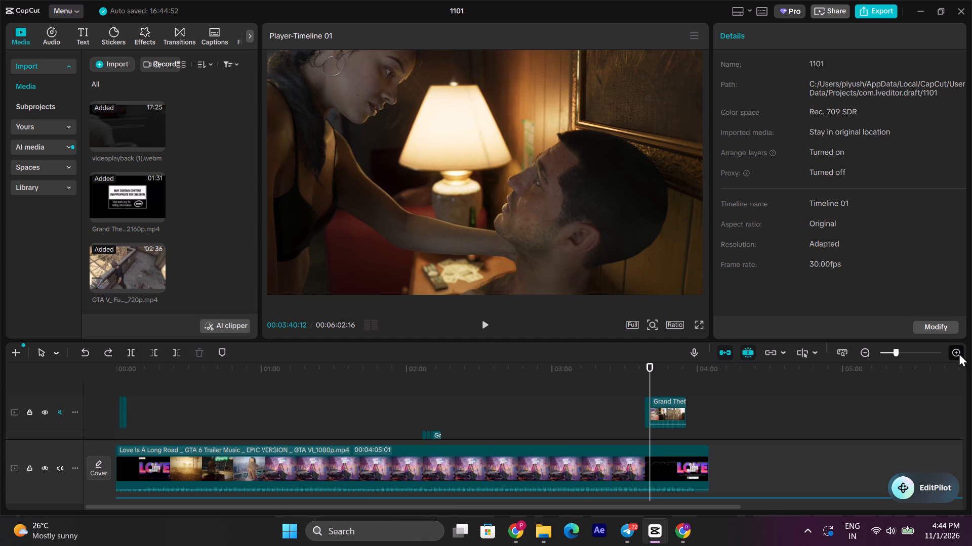
click(959, 353)
key(space)
click(698, 374)
drag(698, 374, 737, 374)
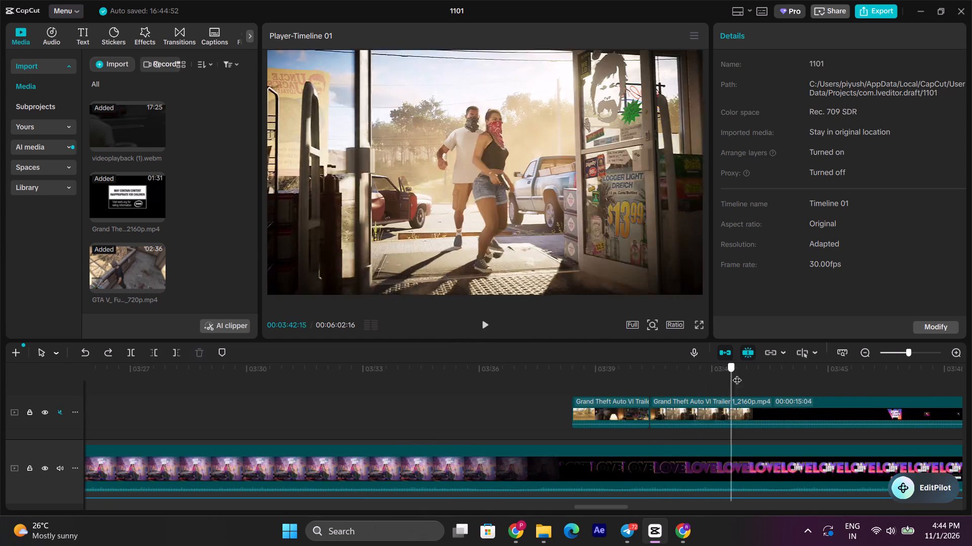
drag(737, 374, 723, 374)
click(732, 394)
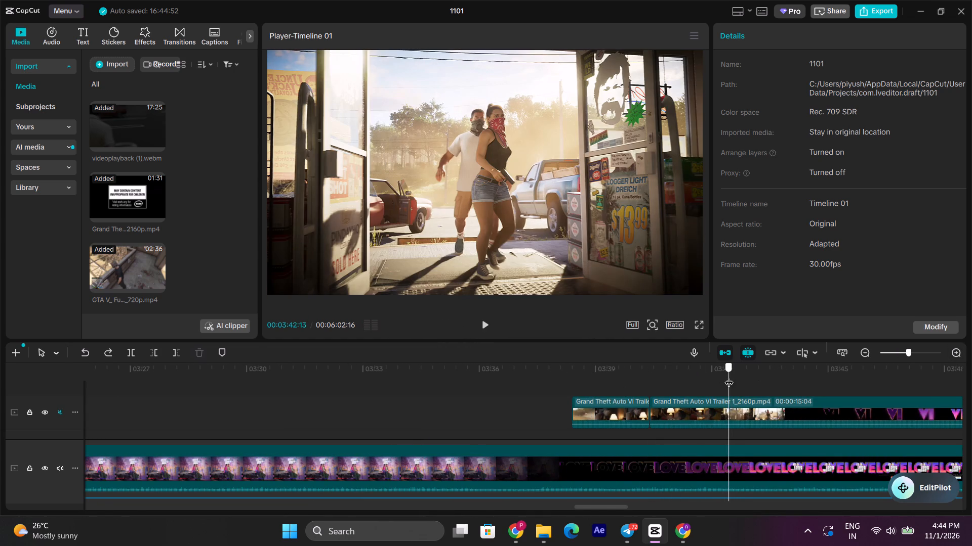
click(729, 376)
drag(712, 376, 705, 377)
click(715, 400)
key(space)
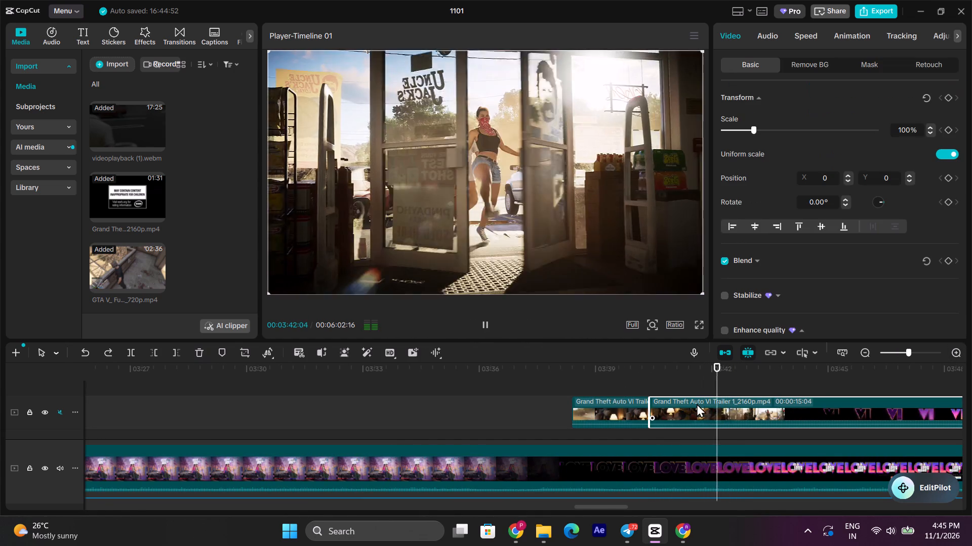
key(space)
click(153, 350)
Split the trimmed trailer clip at 03:43:16, at the end of the store robbery shot.
key(space)
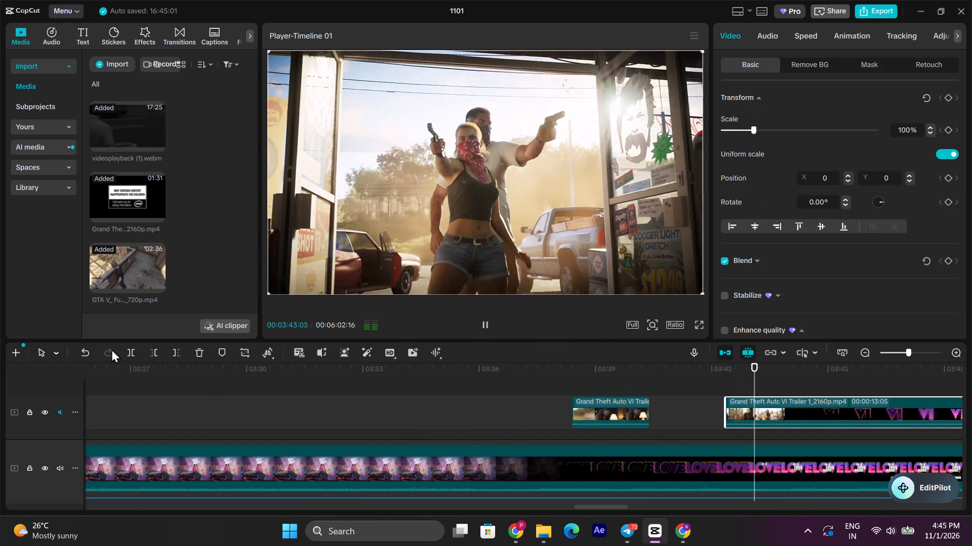
key(space)
click(129, 350)
Move the store robbery piece so it directly follows the lamp-lit bedroom shot on the upper track.
click(741, 402)
drag(726, 407, 705, 407)
drag(743, 412, 688, 420)
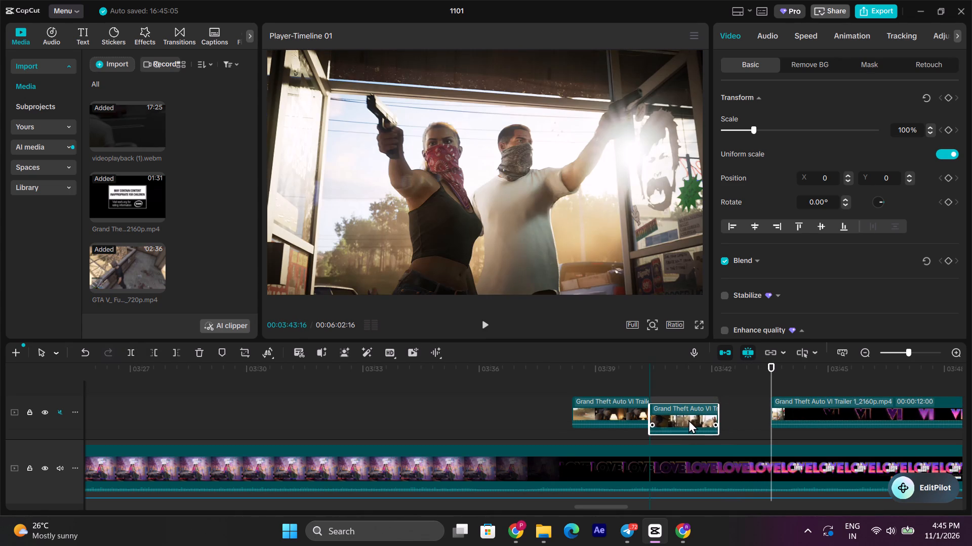
drag(688, 420, 687, 420)
Delete the leftover Trailer 1 clip after the store robbery shot.
click(643, 375)
key(space)
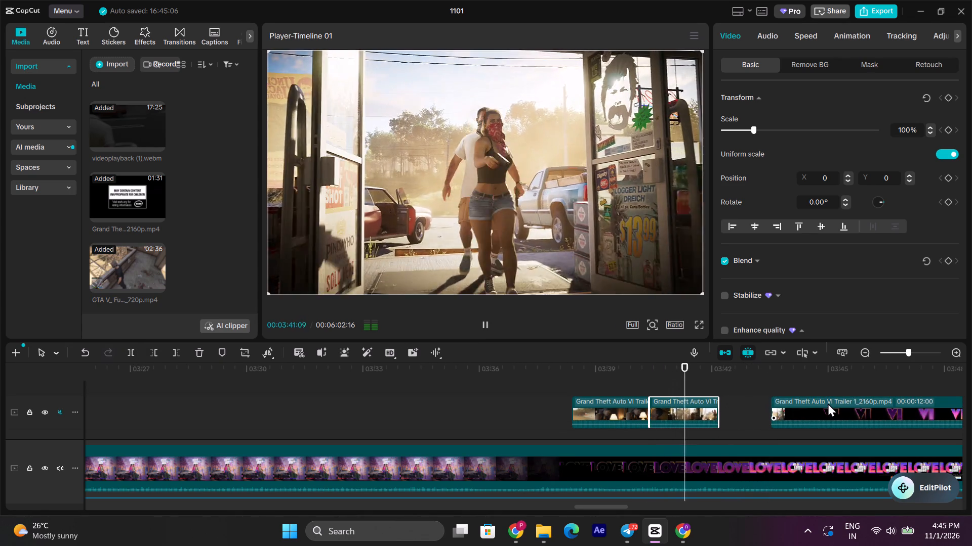
click(826, 406)
key(space)
click(196, 354)
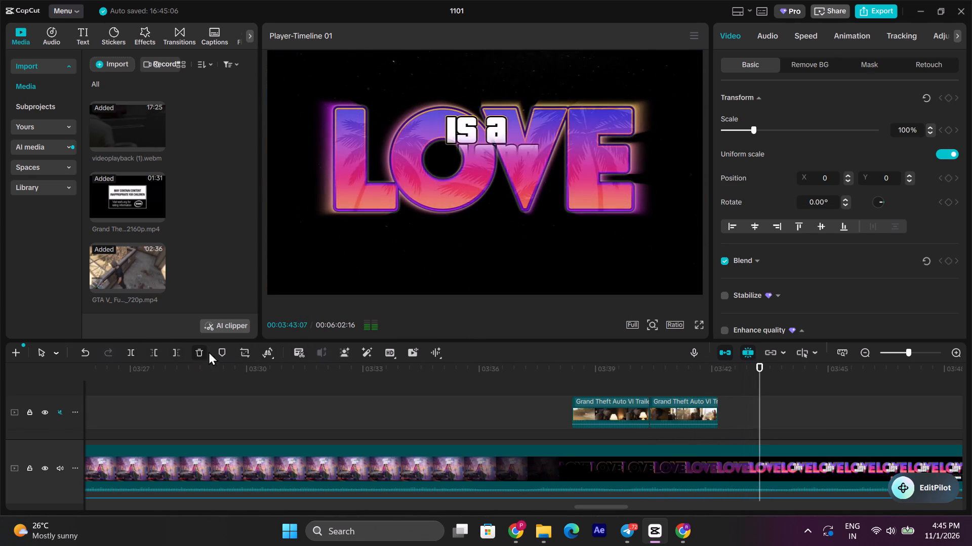
Add the Grand Theft Auto VI Trailer 2 video to the upper track, starting at about 03:29.
click(545, 373)
scroll(171, 243, up, 1)
scroll(135, 200, up, 2)
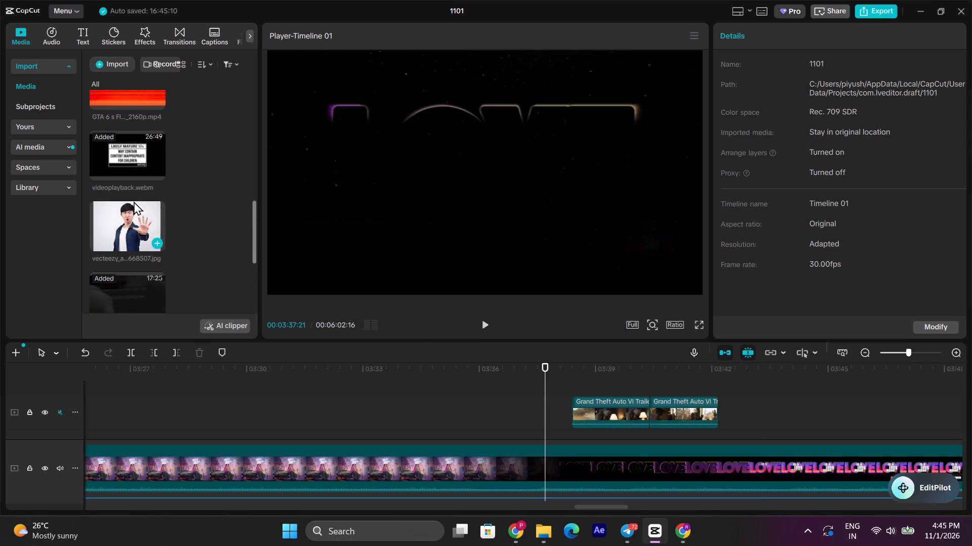
click(137, 157)
scroll(139, 217, up, 1)
click(136, 160)
scroll(140, 195, up, 2)
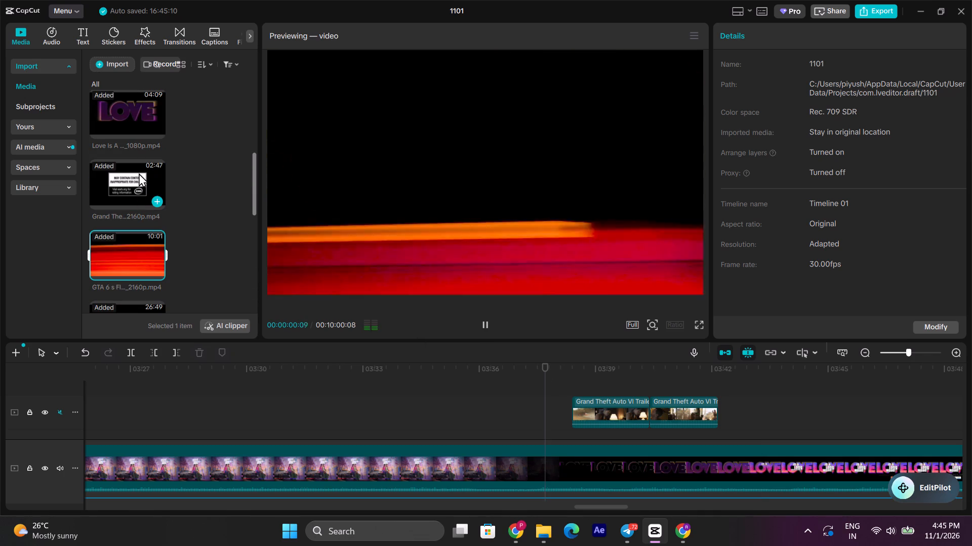
click(139, 173)
drag(126, 188, 227, 392)
key(space)
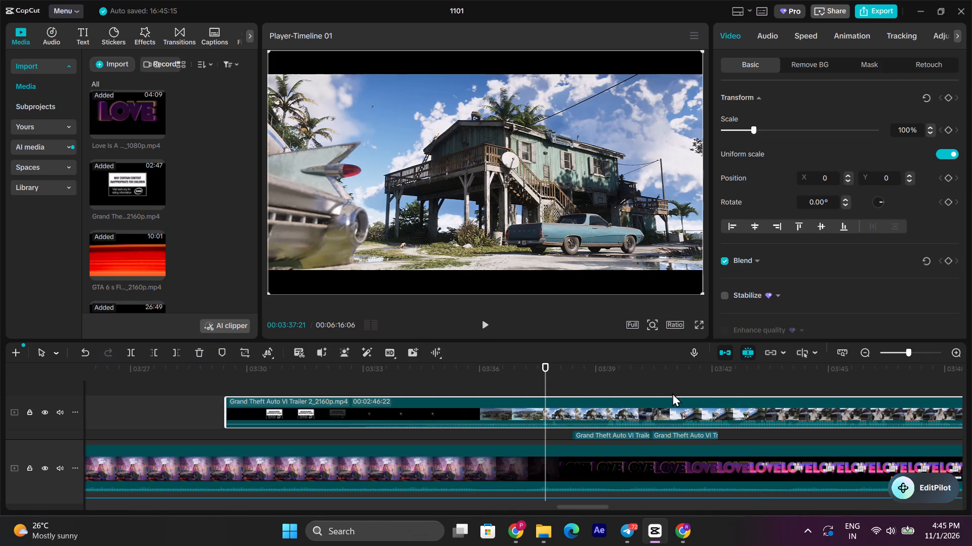
Trim the start of the Trailer 2 clip up to the woman at the prison fence at 04:33:28.
click(734, 393)
drag(734, 389, 971, 398)
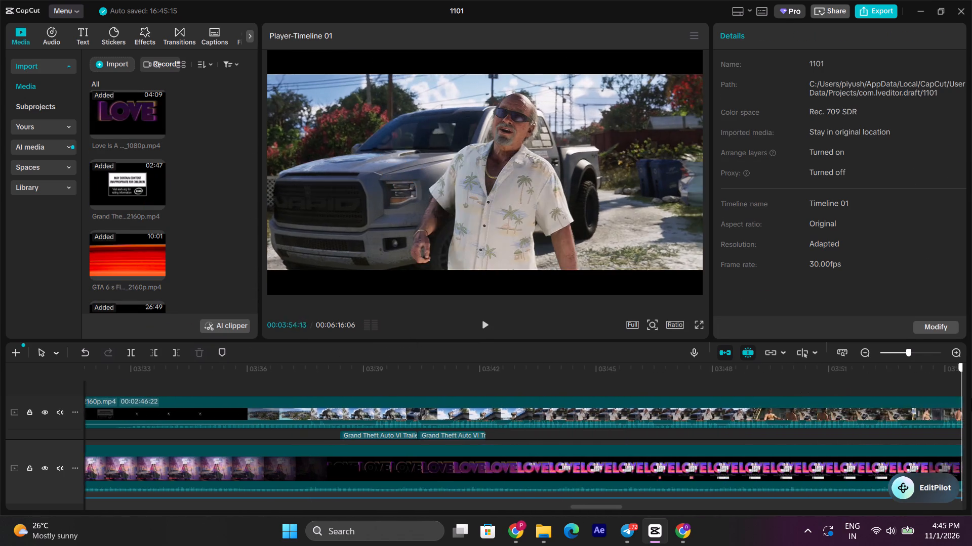
drag(971, 398, 954, 403)
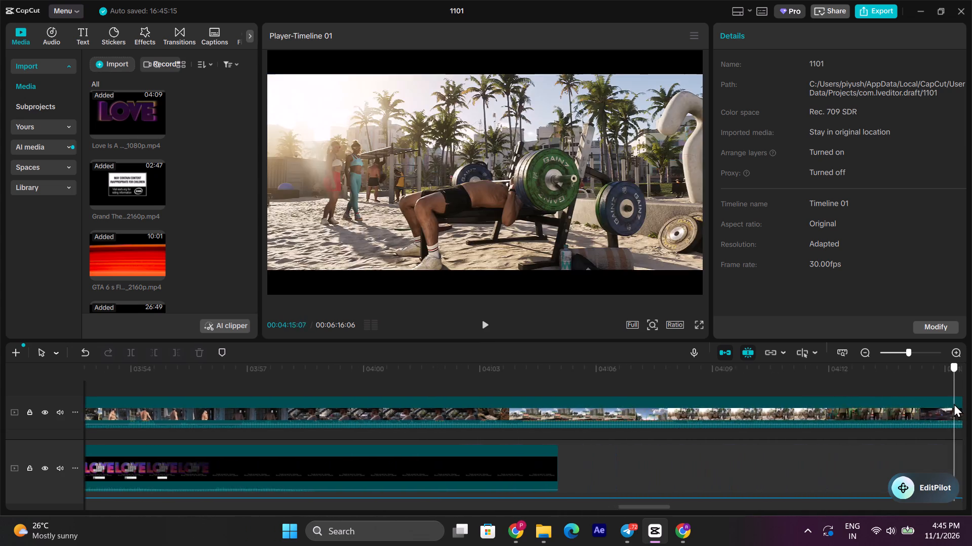
drag(954, 403, 958, 414)
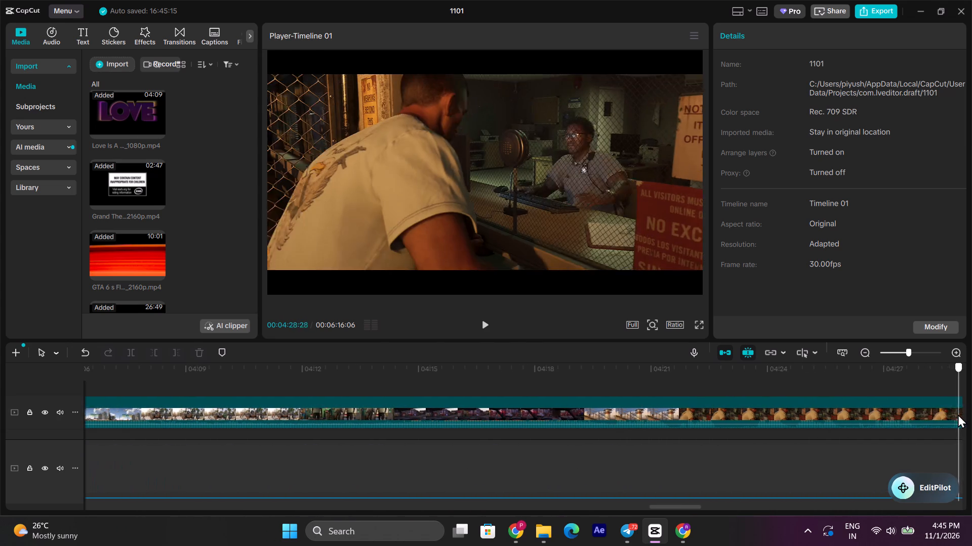
drag(958, 414, 632, 415)
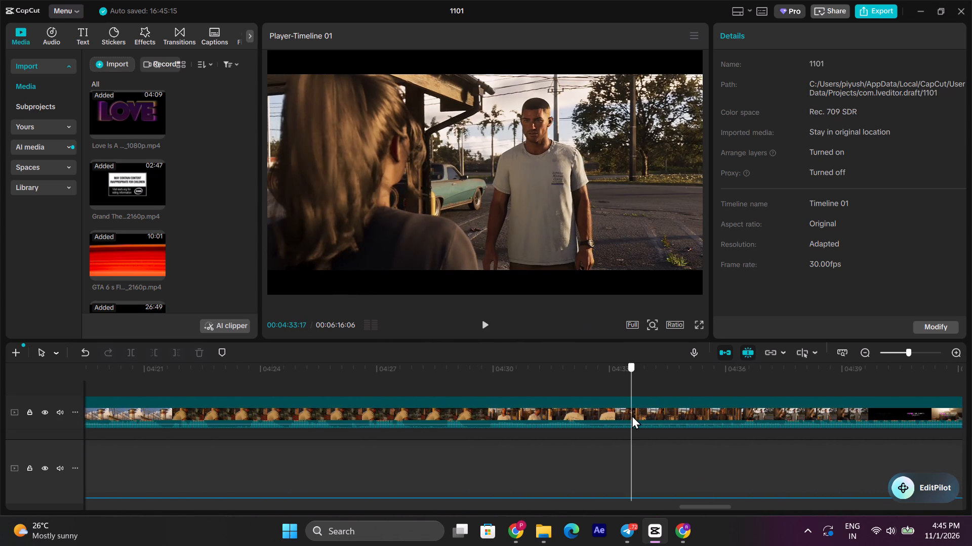
drag(632, 415, 692, 405)
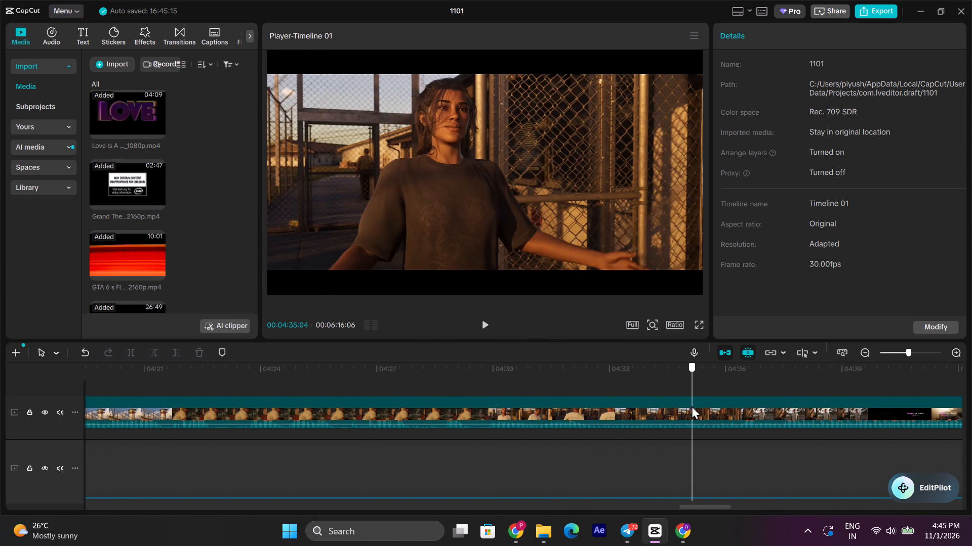
drag(692, 405, 646, 409)
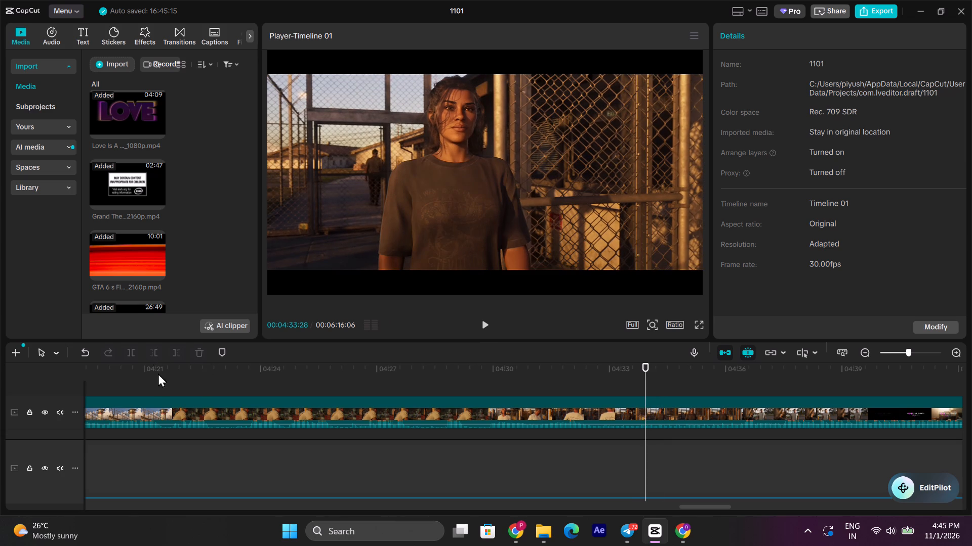
click(166, 400)
click(151, 348)
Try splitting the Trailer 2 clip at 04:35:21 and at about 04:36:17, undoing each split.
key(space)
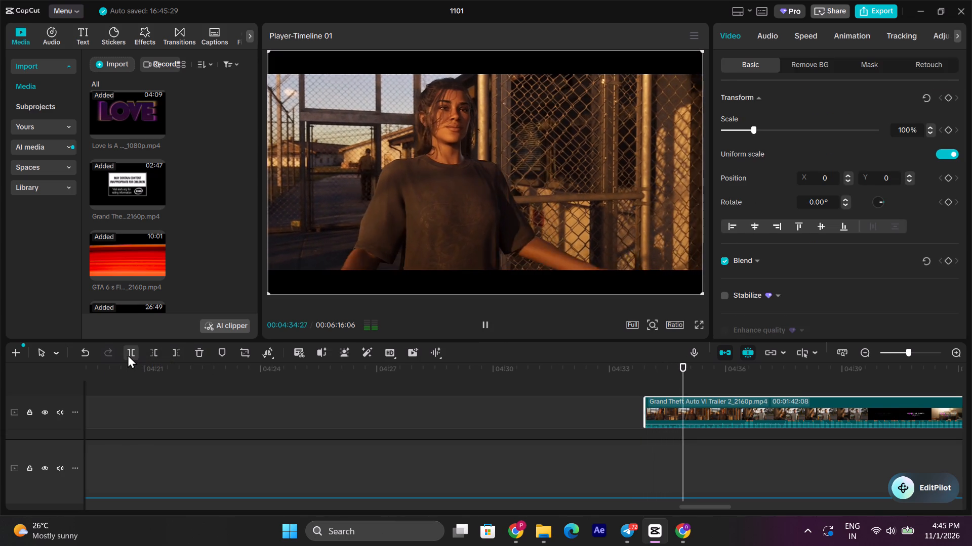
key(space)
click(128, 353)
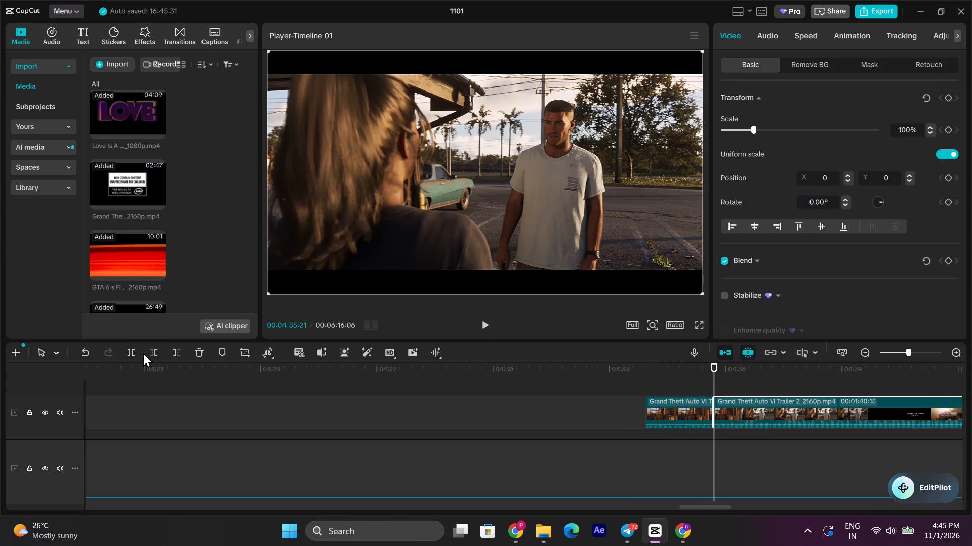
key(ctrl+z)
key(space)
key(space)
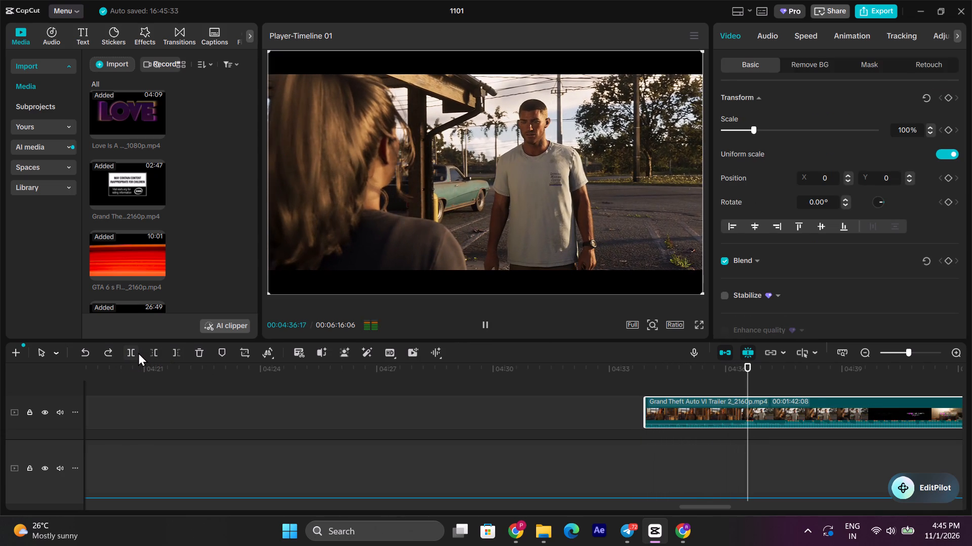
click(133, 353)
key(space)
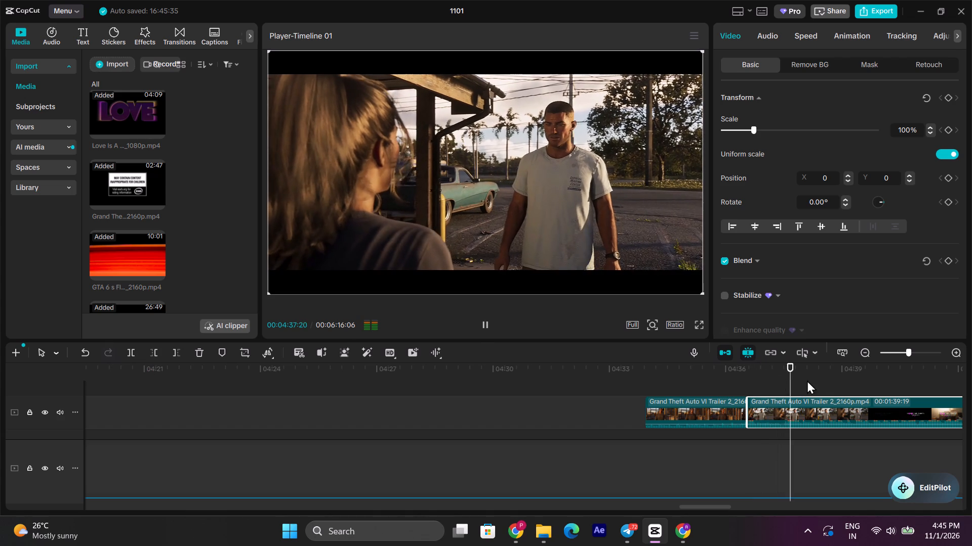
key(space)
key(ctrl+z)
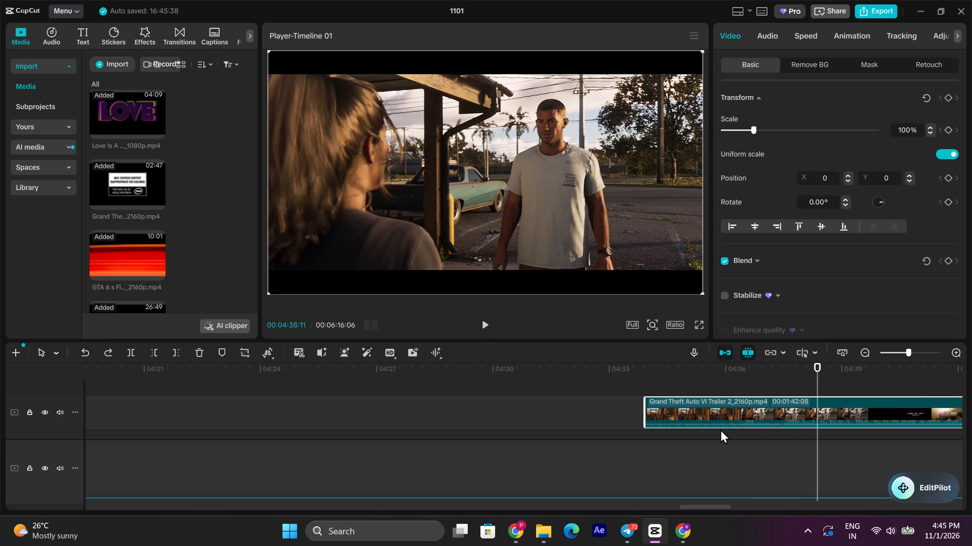
Split the Trailer 2 clip at about 04:38:18, at the end of the shot of the couple facing each other.
key(space)
key(space)
click(131, 351)
Trim the start of the remaining Trailer 2 clip up to the couple drinking beer at about 04:49.
key(space)
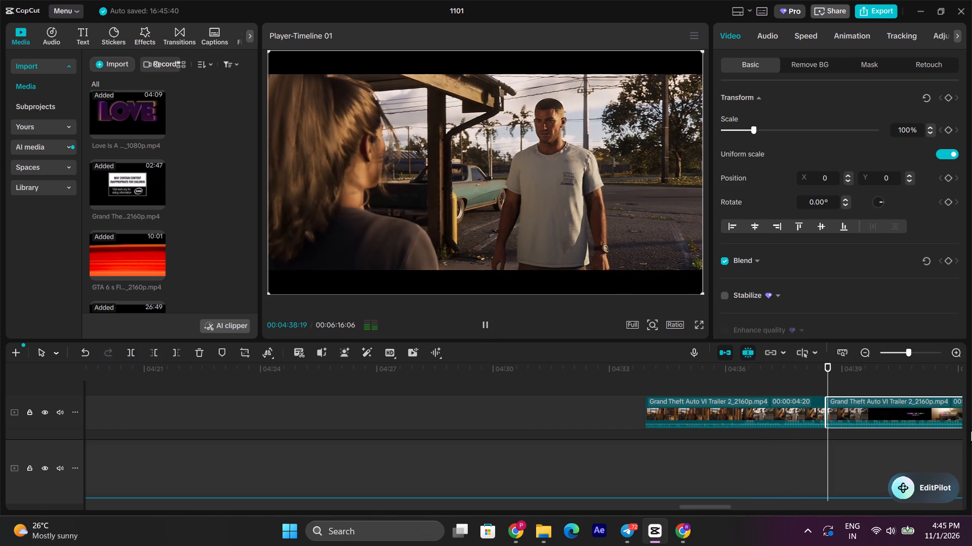
click(871, 386)
drag(871, 386, 920, 388)
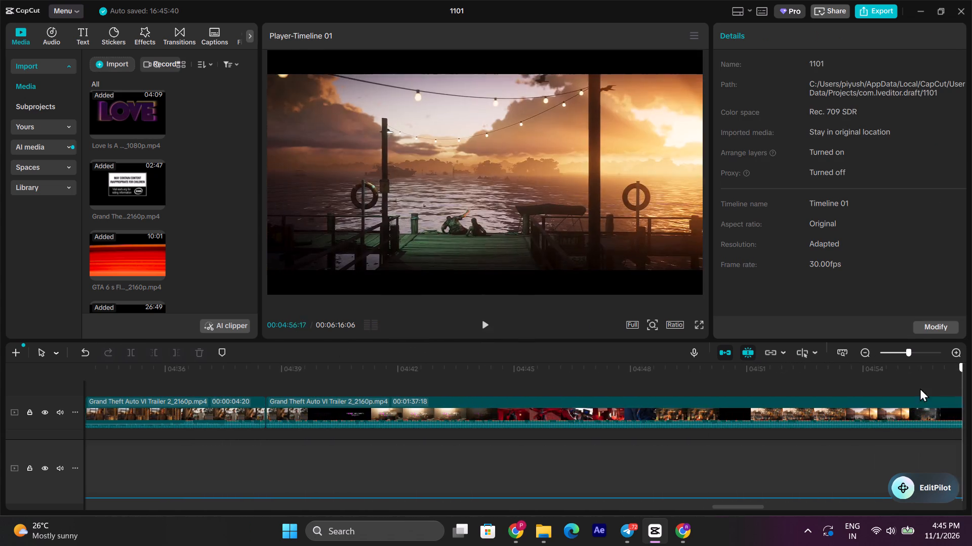
drag(920, 388, 670, 382)
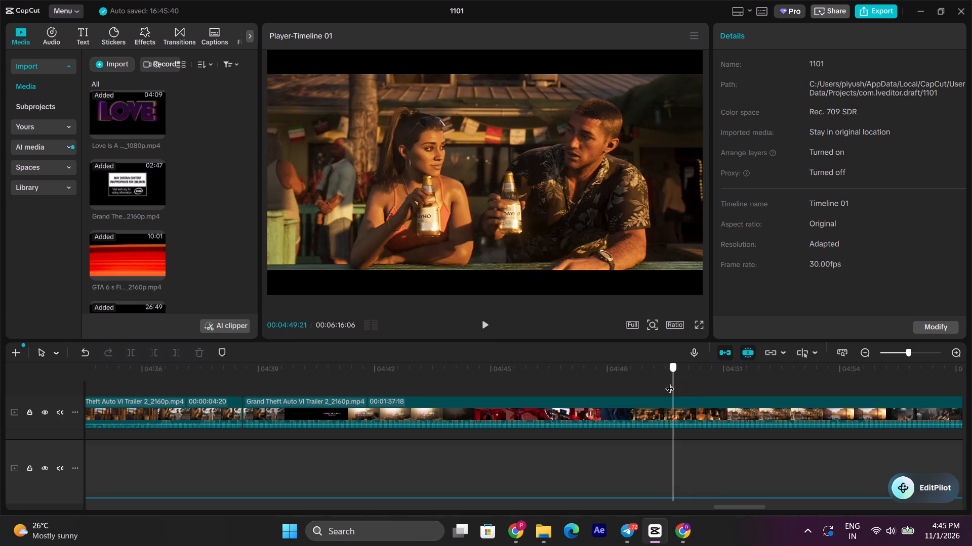
drag(670, 382, 669, 383)
click(668, 406)
click(159, 348)
Split the trimmed Trailer 2 clip at 04:51:05, at the end of the beer-drinking shot.
key(space)
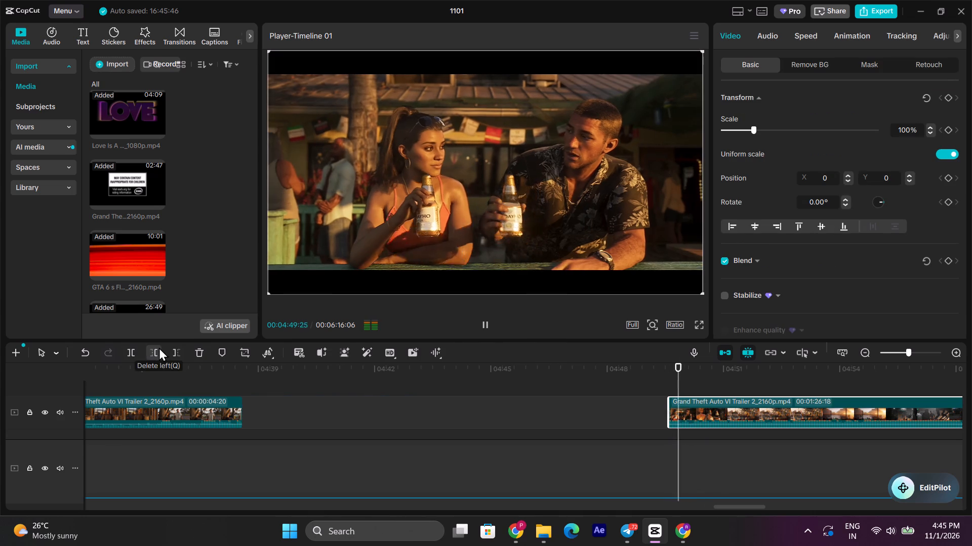
key(space)
click(125, 349)
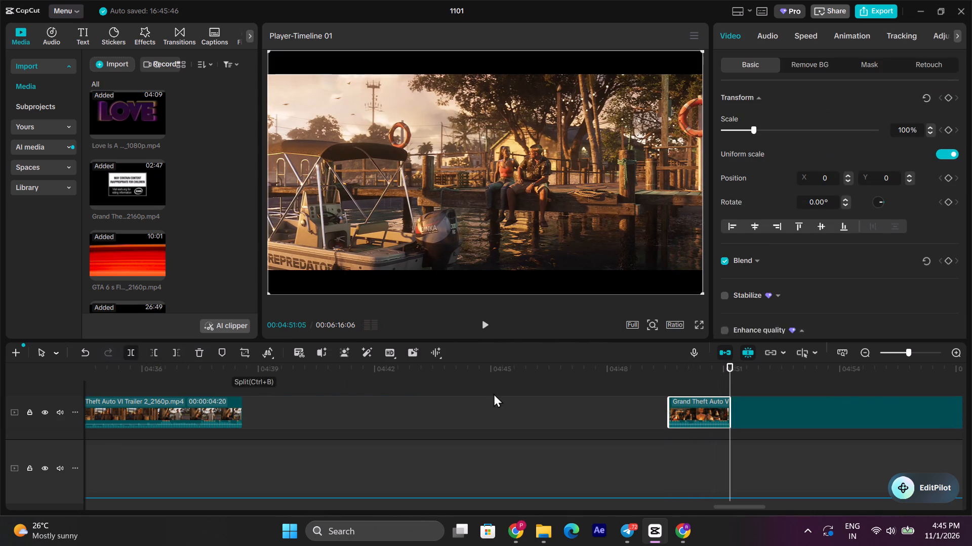
Move the beer-drinking piece so it directly follows the prison reunion piece on the same track.
click(690, 406)
drag(705, 411, 309, 414)
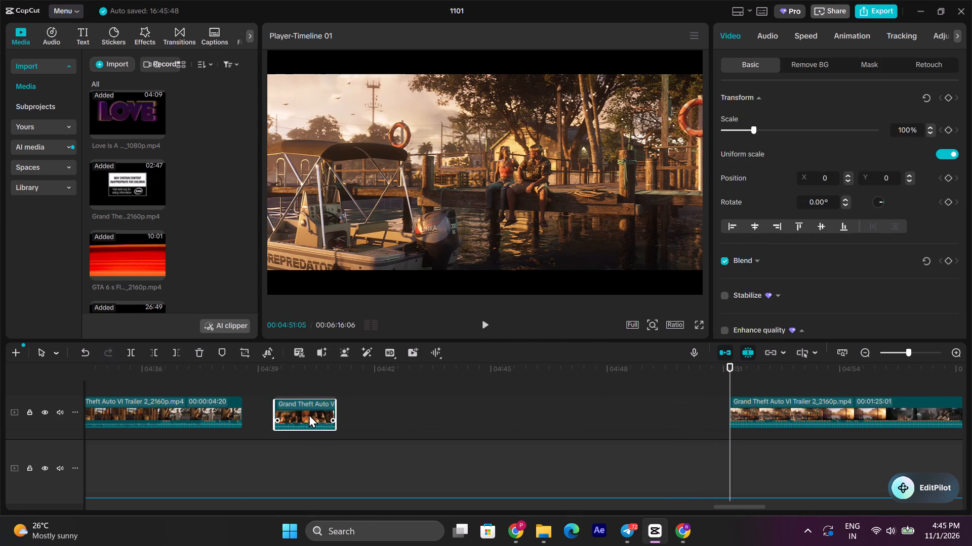
drag(309, 414, 275, 413)
key(space)
key(space)
scroll(340, 401, down, 1)
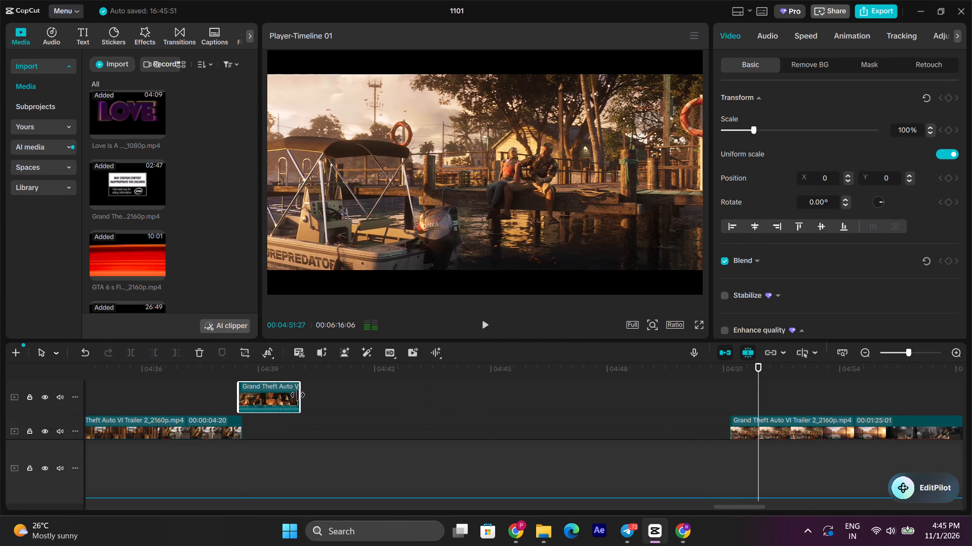
drag(263, 390, 268, 421)
Trim the start of the remaining Trailer 2 clip up to the couple holding hands at 05:08:00.
key(space)
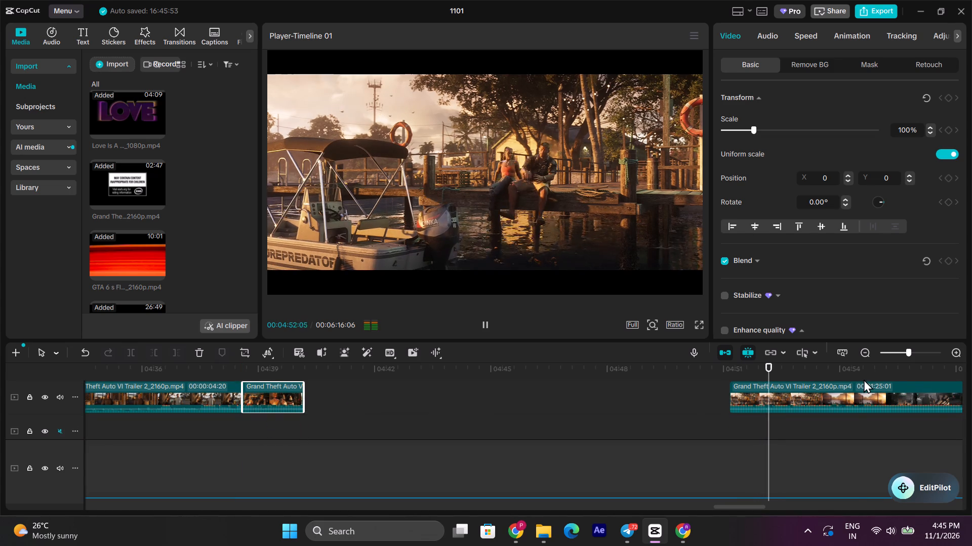
click(857, 376)
drag(857, 376, 971, 379)
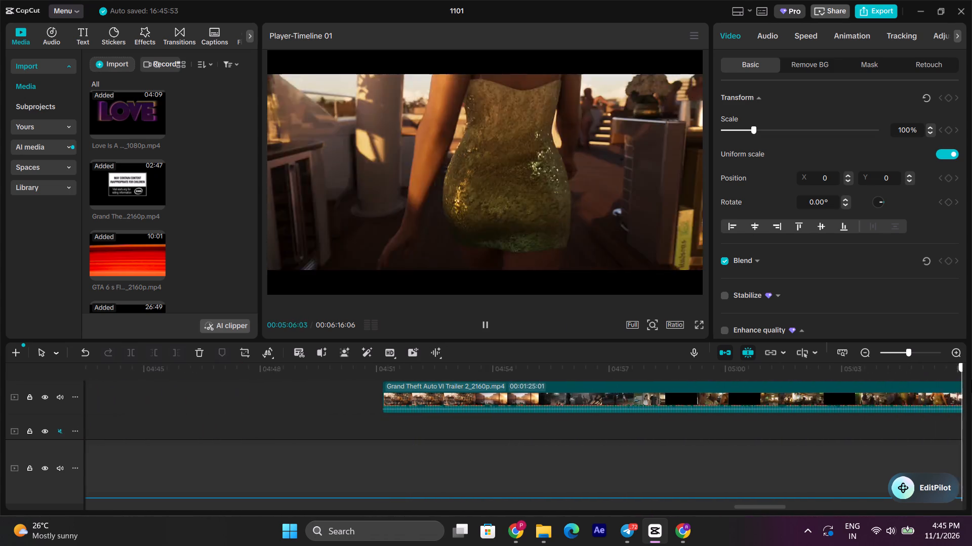
drag(971, 379, 412, 394)
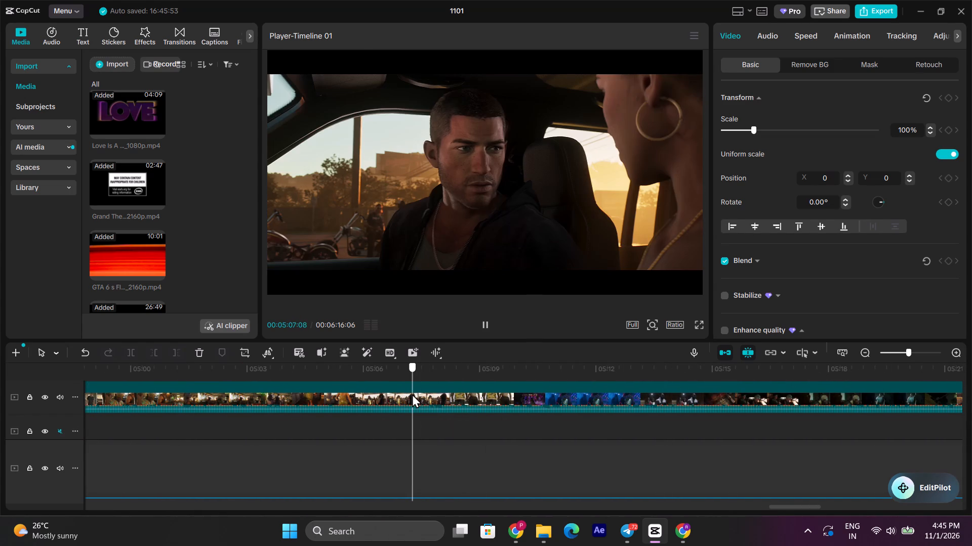
drag(412, 394, 261, 401)
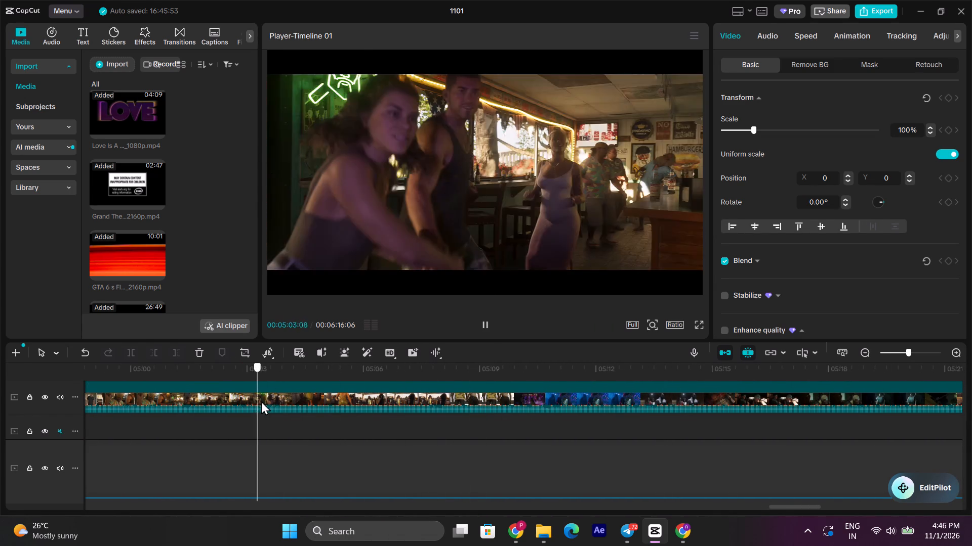
drag(261, 401, 467, 387)
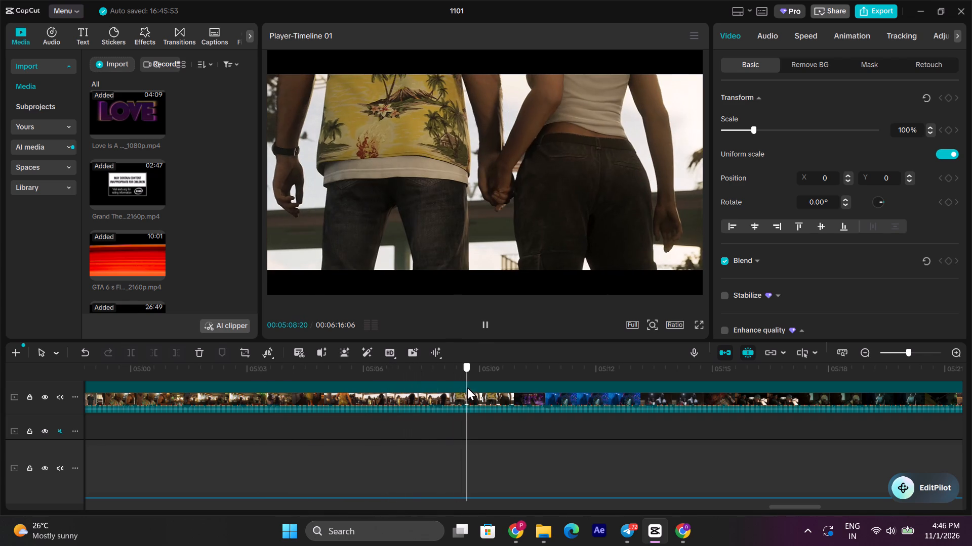
drag(467, 387, 443, 388)
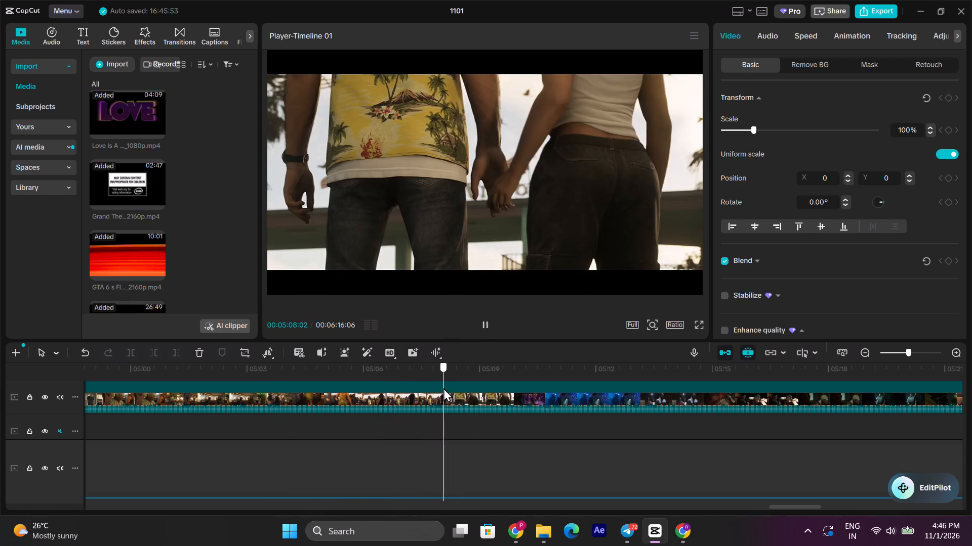
drag(443, 388, 440, 387)
click(158, 383)
click(154, 354)
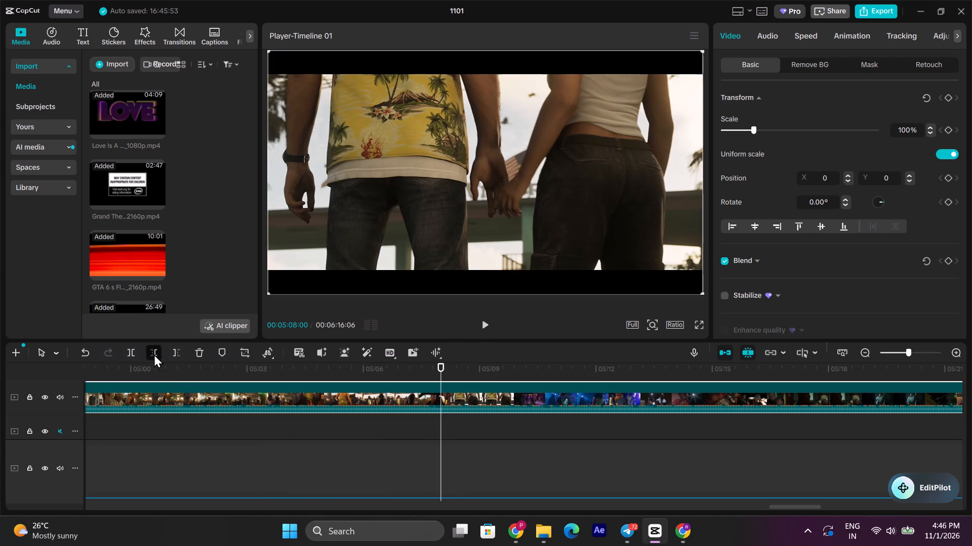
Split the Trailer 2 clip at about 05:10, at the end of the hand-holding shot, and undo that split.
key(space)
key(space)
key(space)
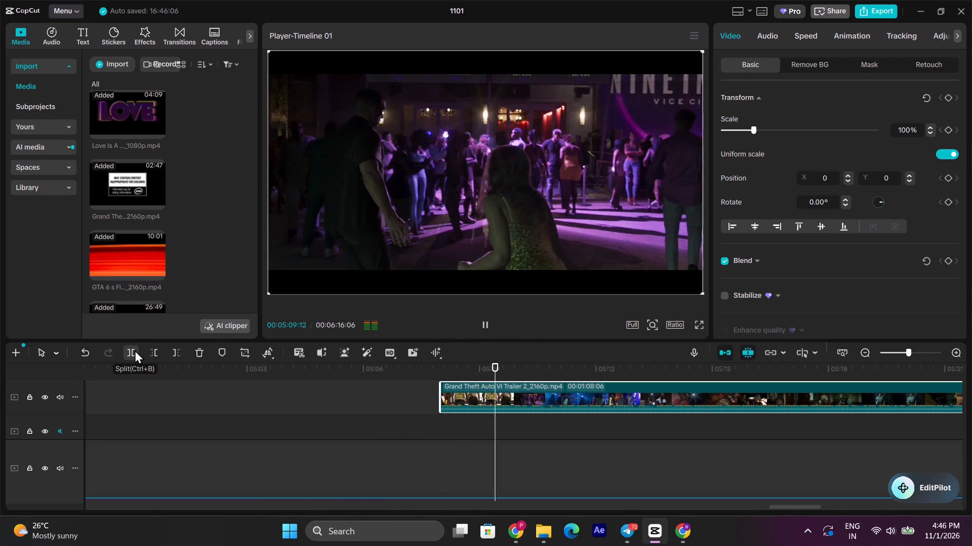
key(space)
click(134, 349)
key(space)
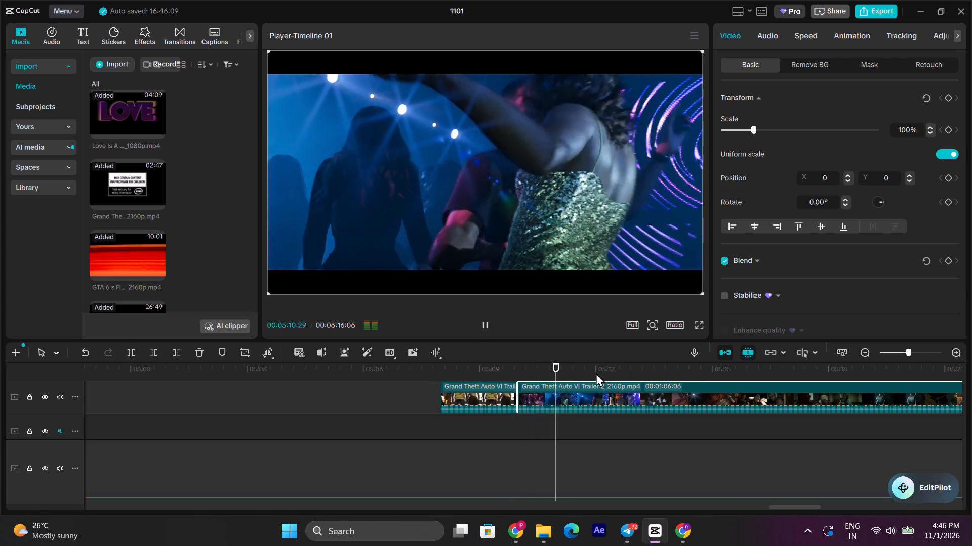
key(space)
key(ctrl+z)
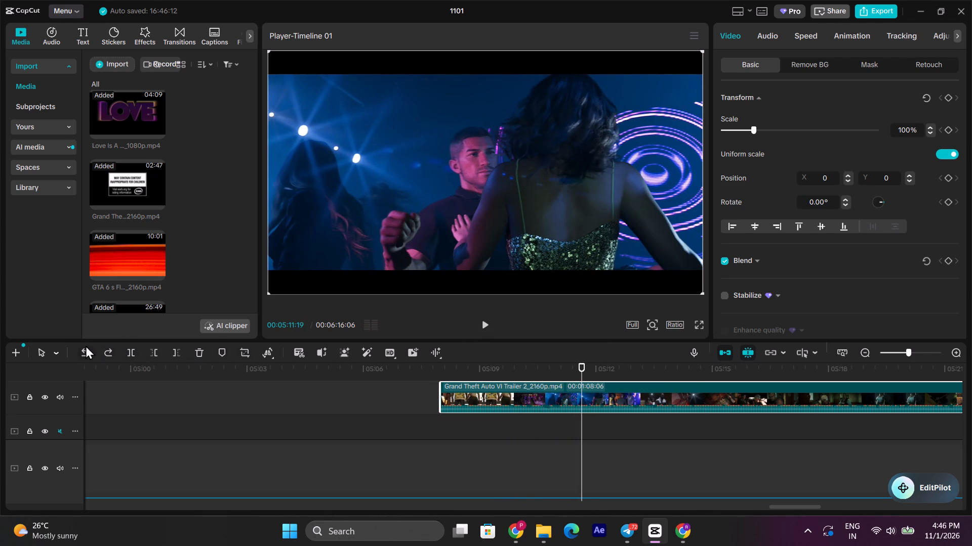
Split the Trailer 2 clip at 05:12:01, at the end of the couple's nightclub dance shot.
key(space)
click(130, 349)
key(space)
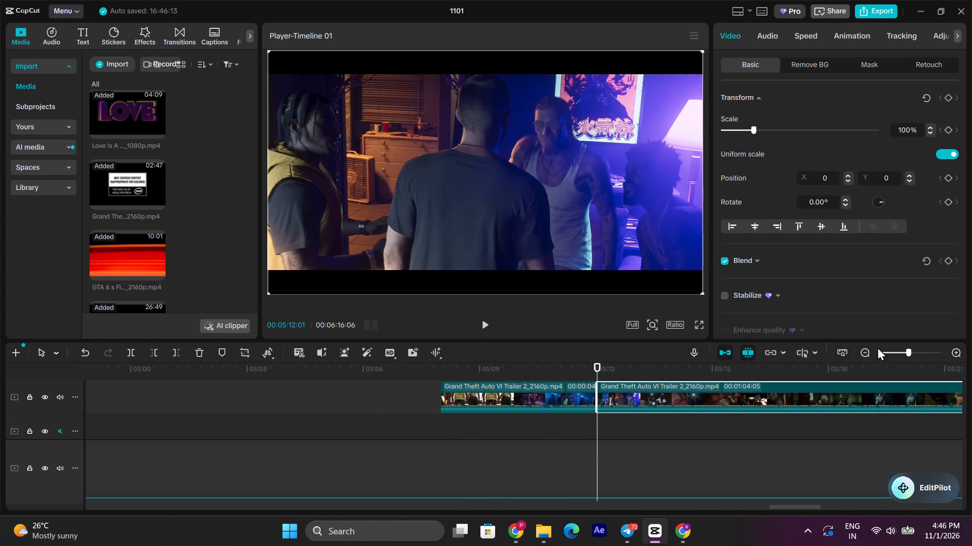
Move the hand-holding and nightclub piece so it directly follows the beer-drinking piece on the same track.
click(857, 352)
key(space)
click(864, 352)
click(860, 354)
key(space)
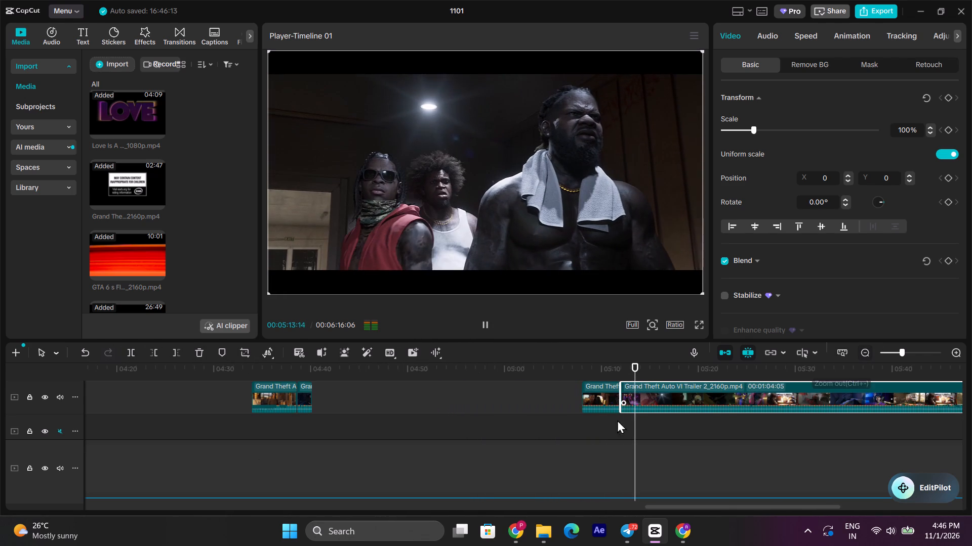
drag(603, 399, 333, 409)
drag(429, 398, 424, 396)
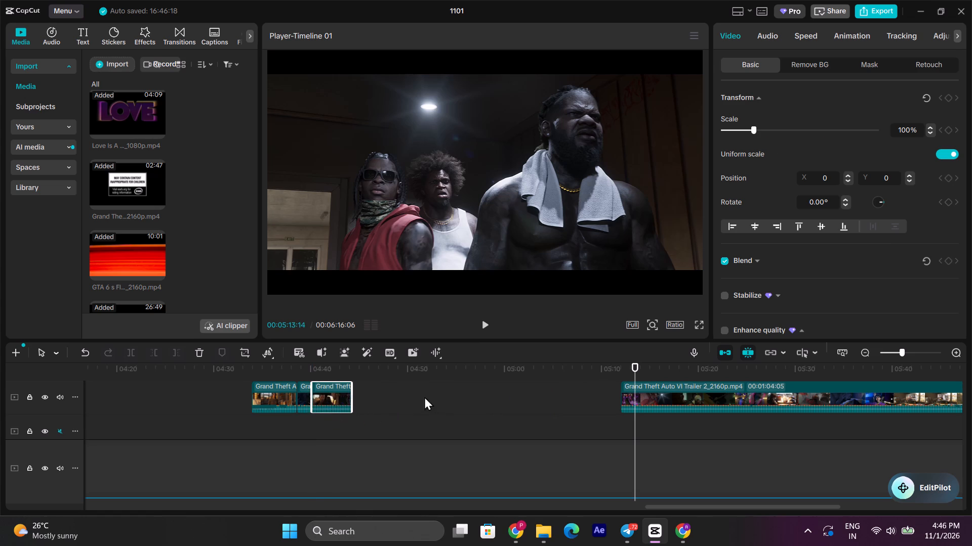
Move the three Trailer 2 pieces together above the "Love Is A Long Road" video, directly after the Trailer 1 piece.
drag(424, 396, 206, 412)
drag(333, 391, 0, 406)
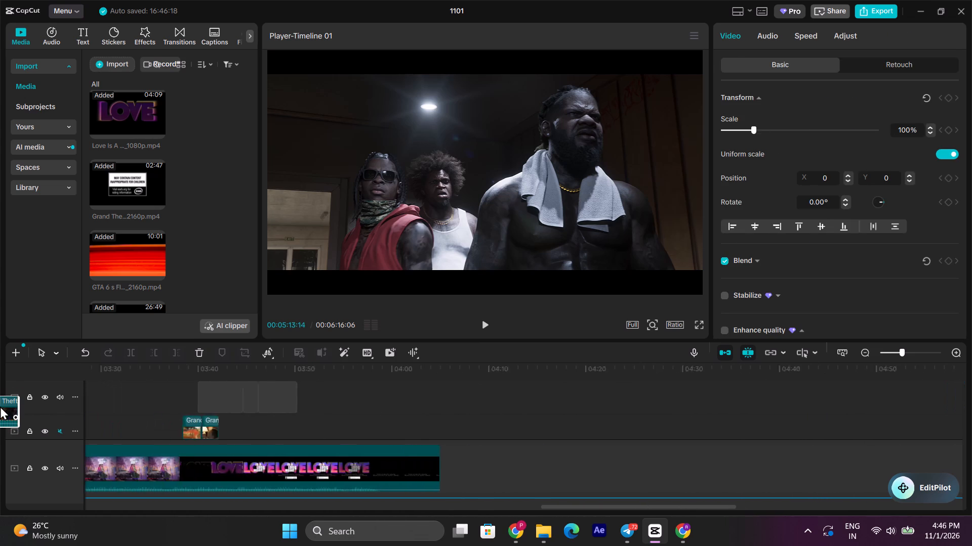
drag(0, 406, 51, 419)
scroll(527, 428, down, 2)
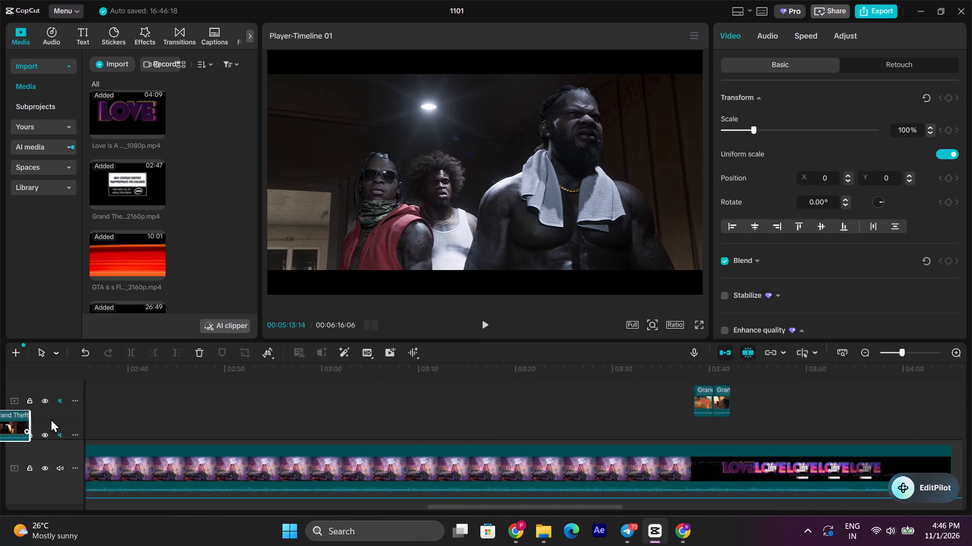
drag(51, 419, 408, 397)
scroll(423, 424, down, 3)
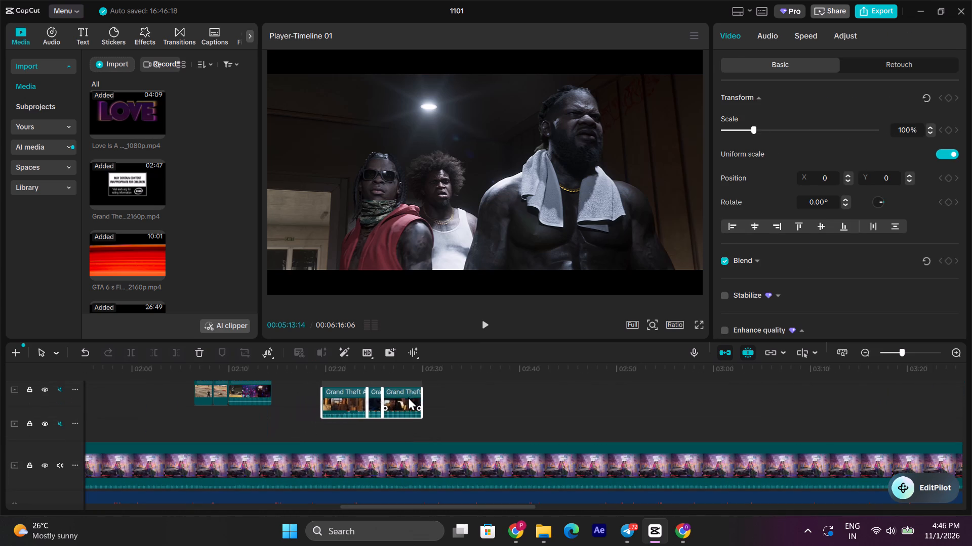
drag(408, 397, 367, 397)
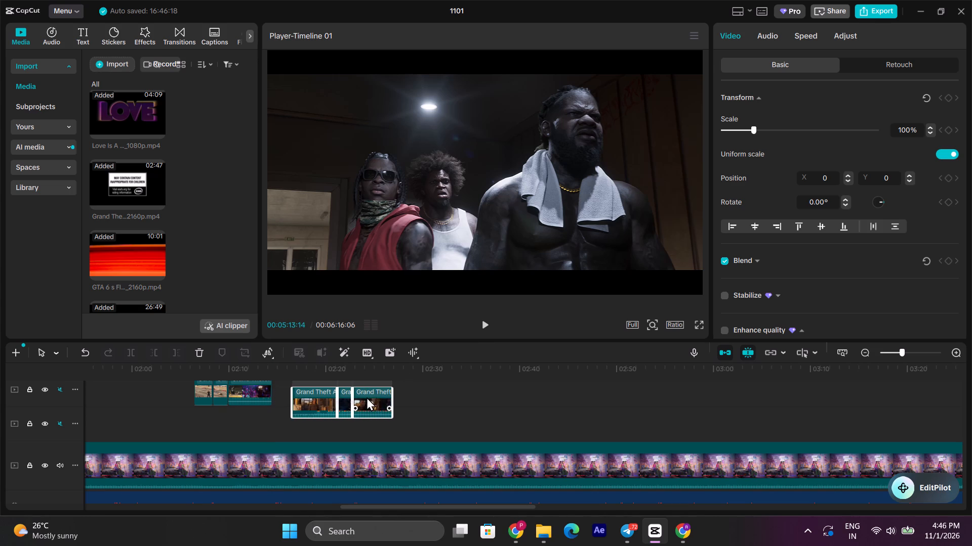
drag(367, 397, 352, 397)
scroll(304, 409, up, 2)
click(280, 386)
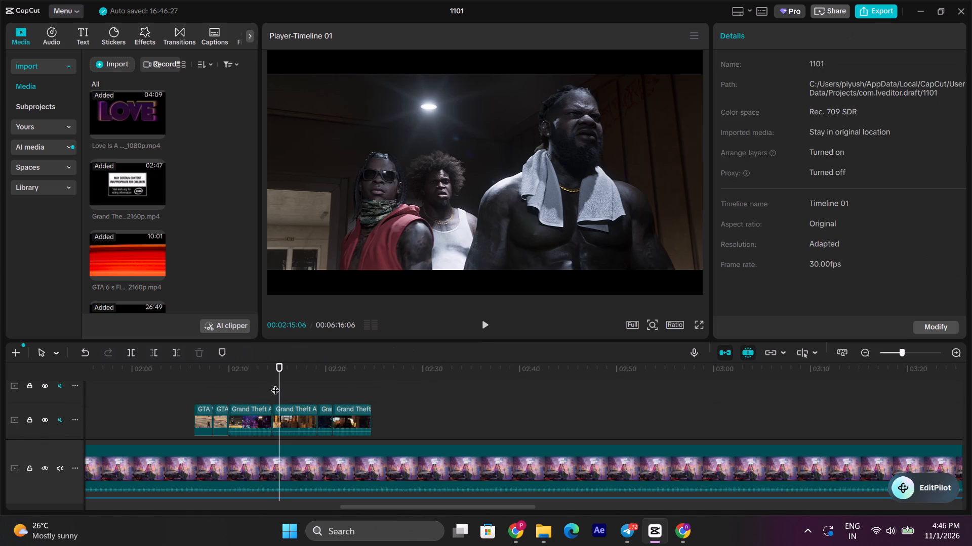
Play back the prison reunion piece and shift the three Trailer 2 pieces together so they start at 02:18:15.
key(space)
click(961, 344)
triple_click(960, 349)
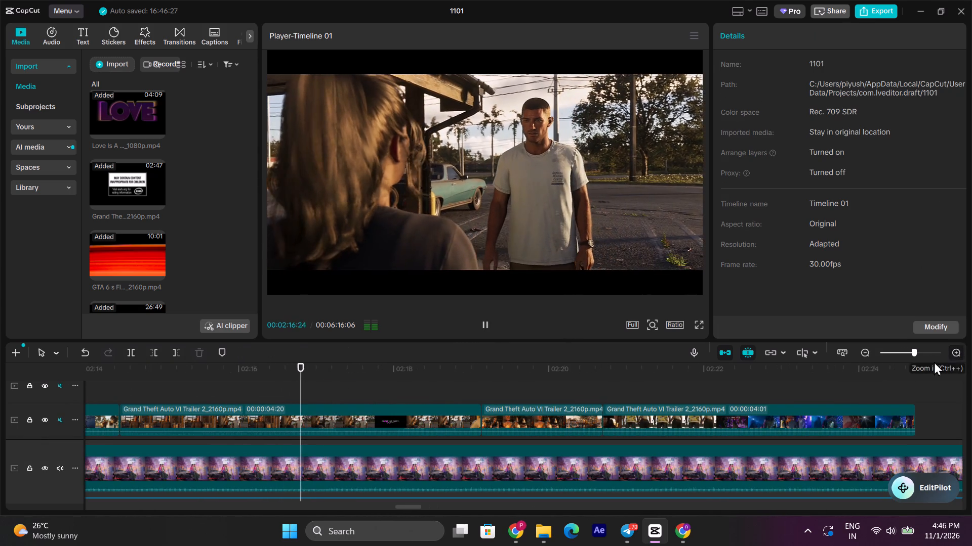
double_click(863, 349)
key(space)
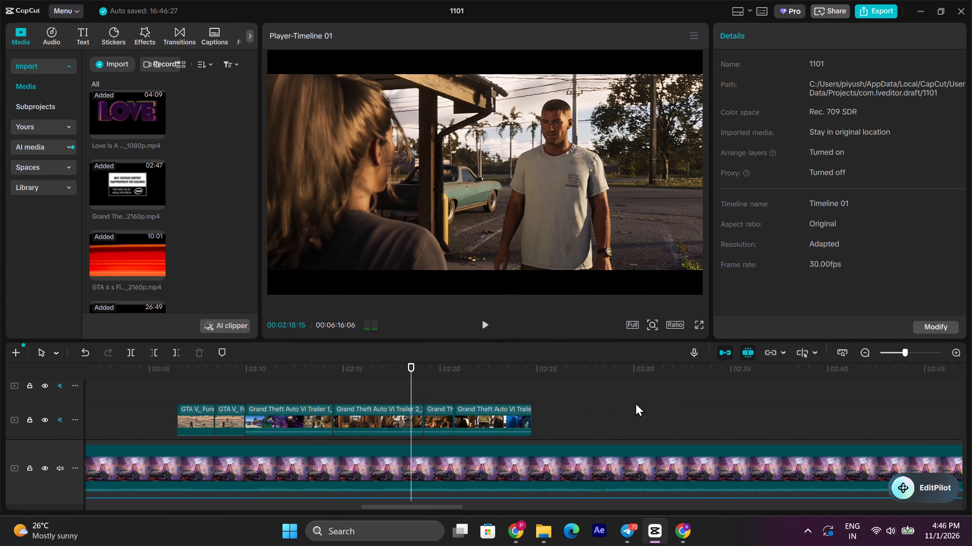
drag(630, 404, 392, 427)
drag(475, 420, 554, 421)
key(space)
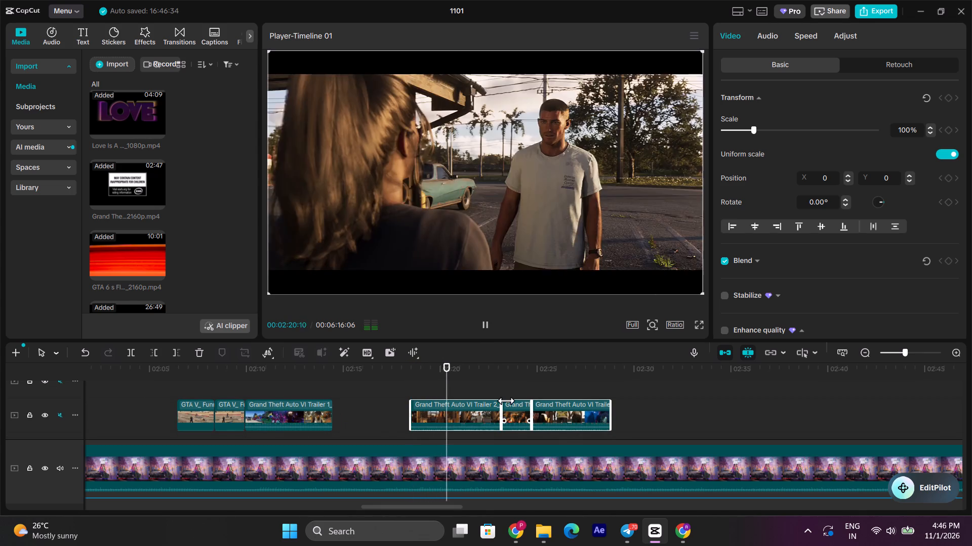
Review the prison reunion piece against the music and trim its end back to 02:22:13.
click(390, 380)
key(space)
key(space)
key(space)
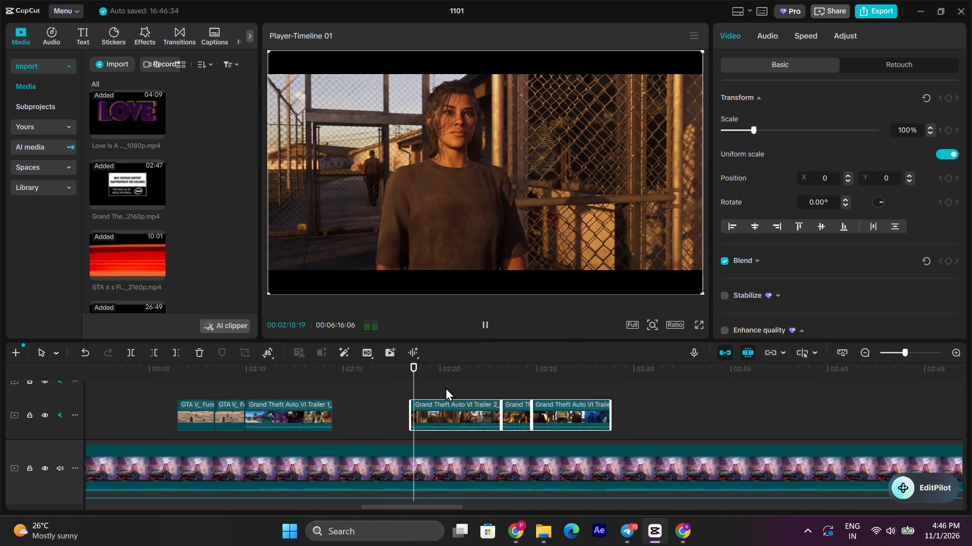
key(space)
triple_click(956, 351)
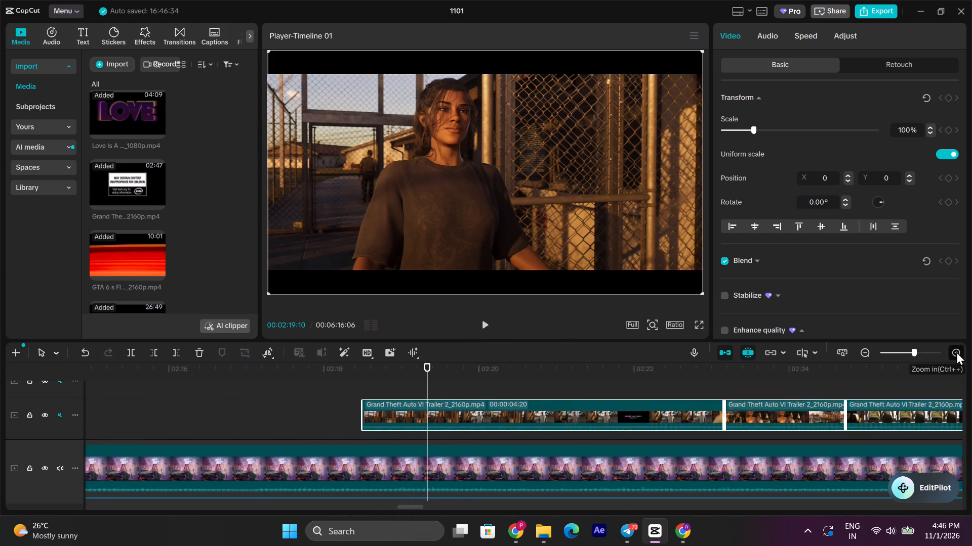
click(430, 380)
click(426, 414)
key(space)
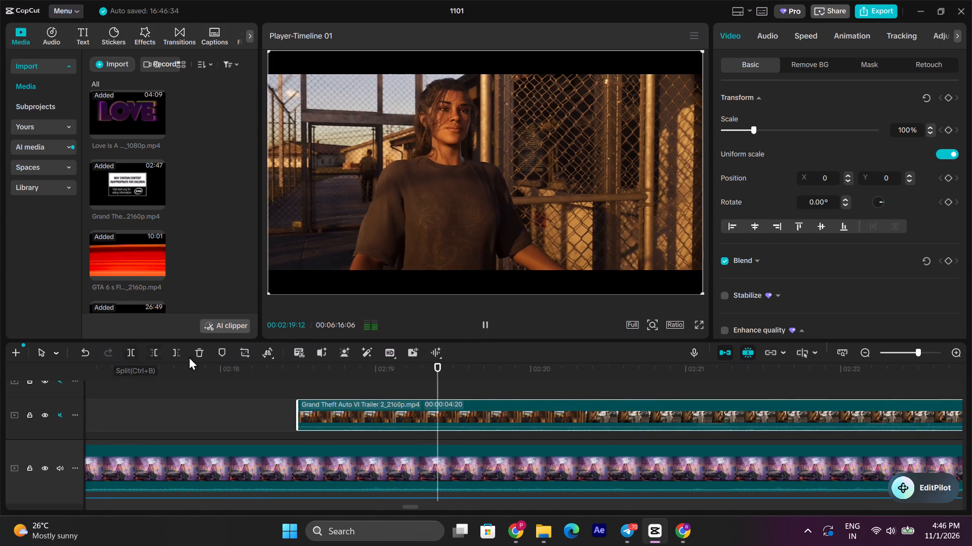
triple_click(868, 348)
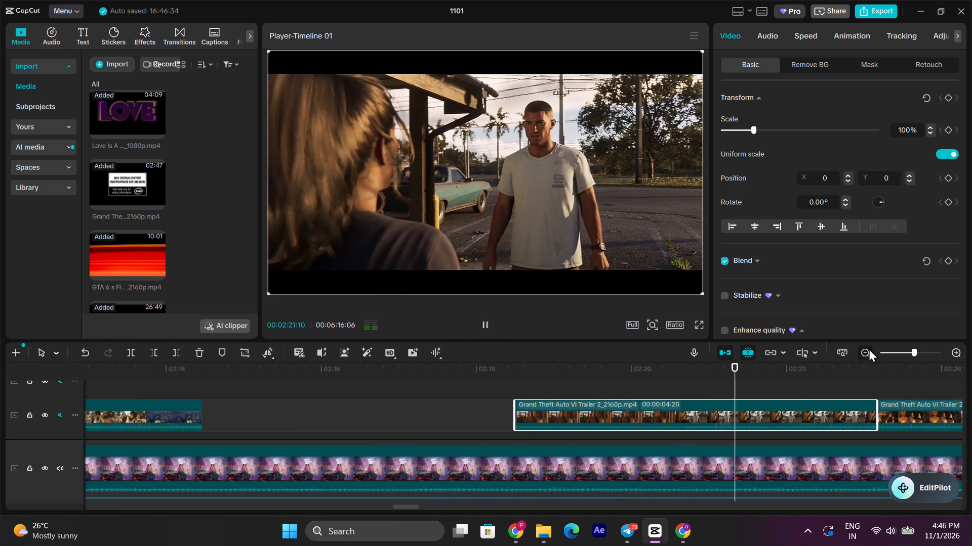
key(space)
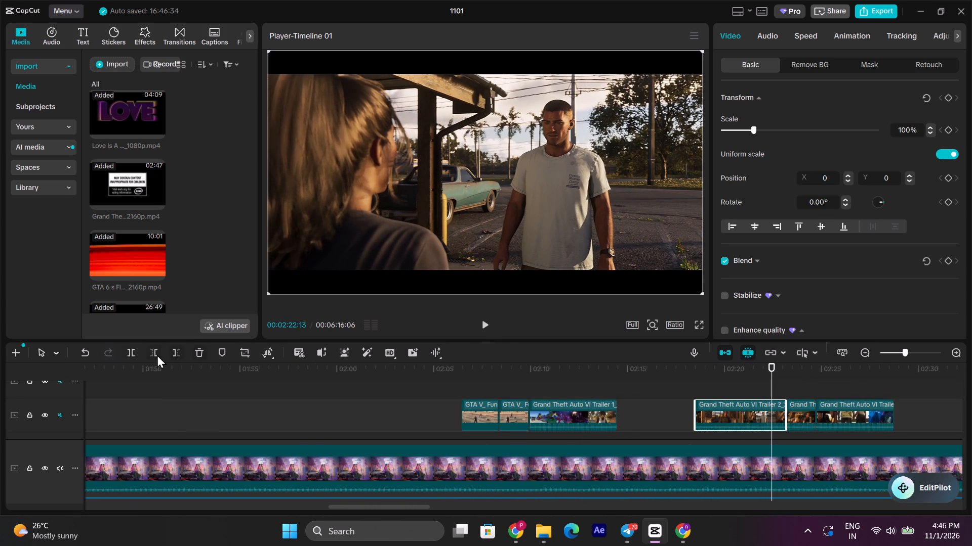
click(177, 349)
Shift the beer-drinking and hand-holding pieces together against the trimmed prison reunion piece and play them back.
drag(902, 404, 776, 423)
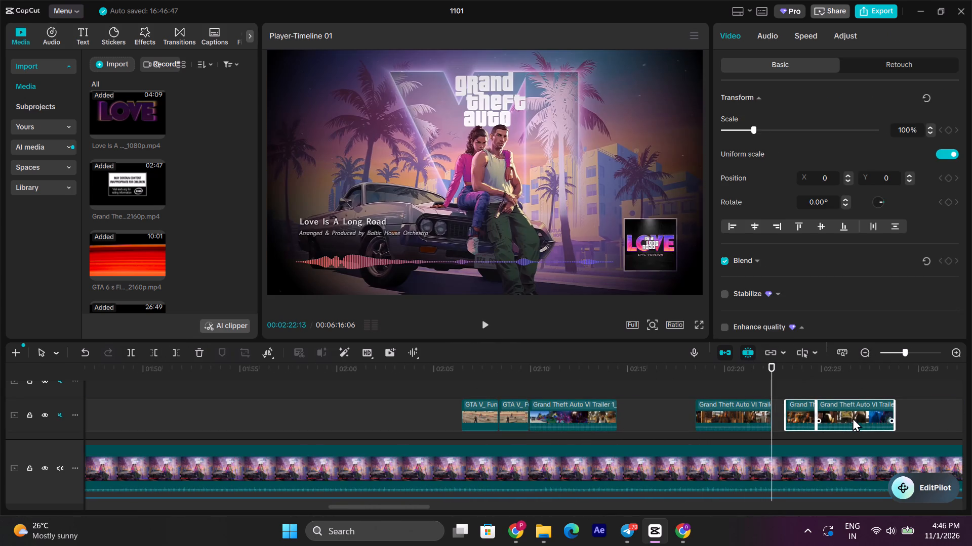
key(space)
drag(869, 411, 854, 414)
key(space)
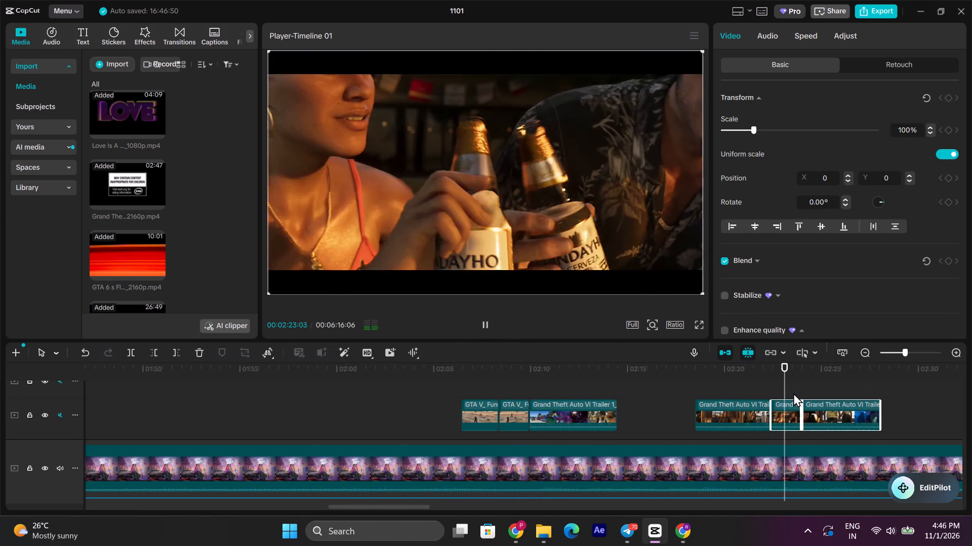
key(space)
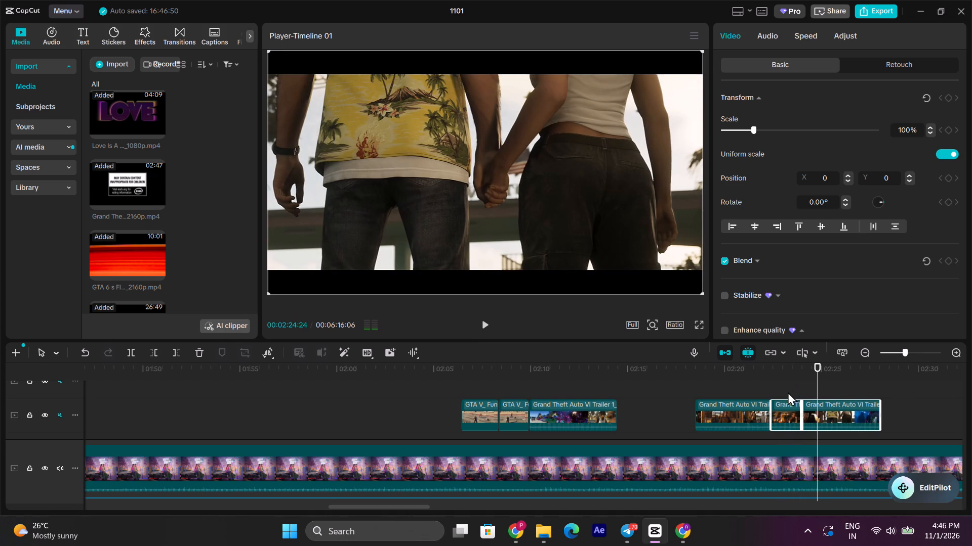
Replace the beer-drinking piece by deleting it and moving the hand-holding piece directly after the prison reunion piece.
click(780, 404)
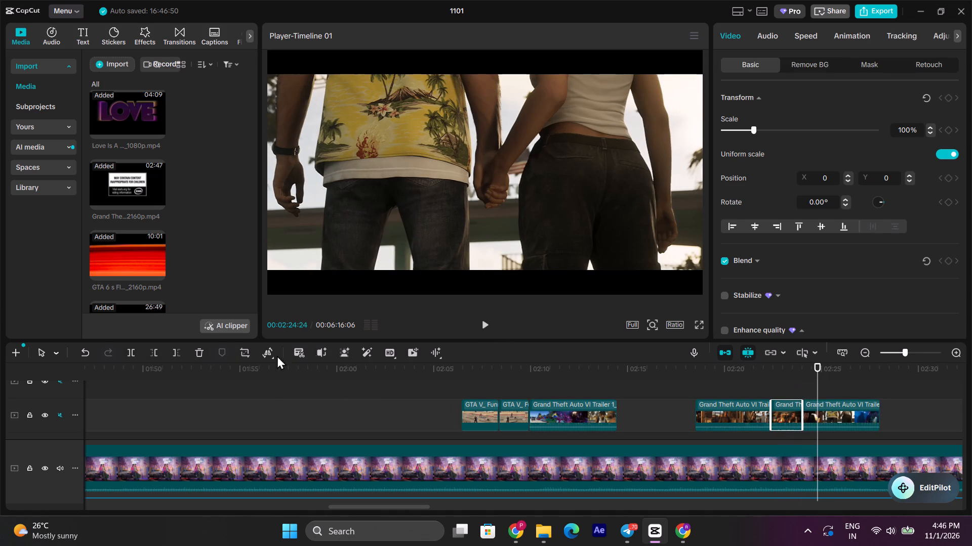
click(194, 350)
drag(828, 411, 790, 412)
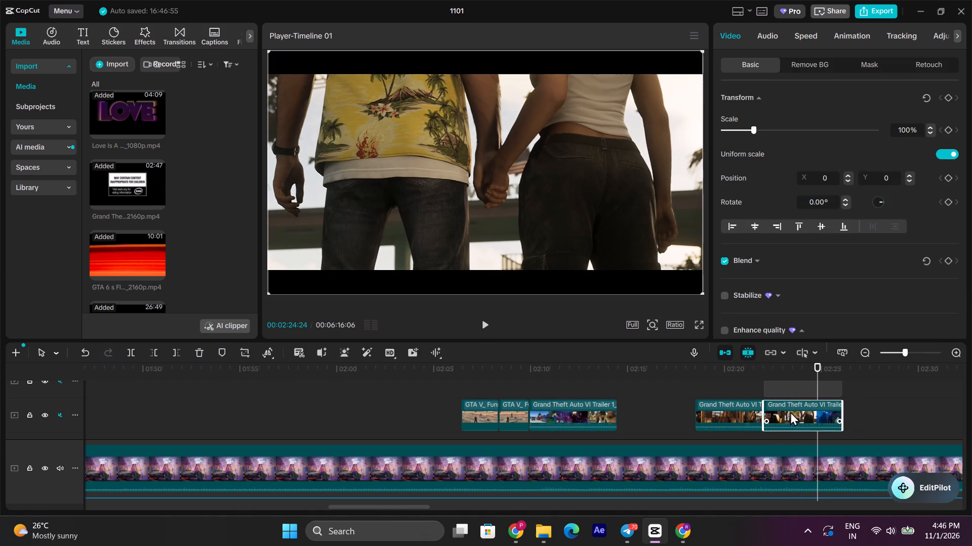
drag(790, 412, 798, 414)
Split the prison reunion piece at 02:19:05, during the shot of the woman by the fence.
click(774, 376)
click(702, 377)
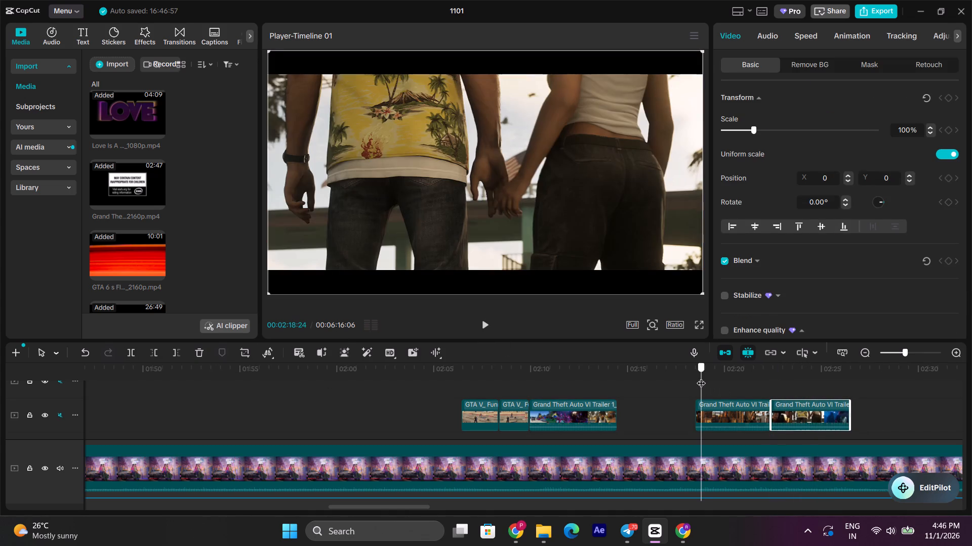
click(698, 374)
key(space)
key(space)
triple_click(958, 353)
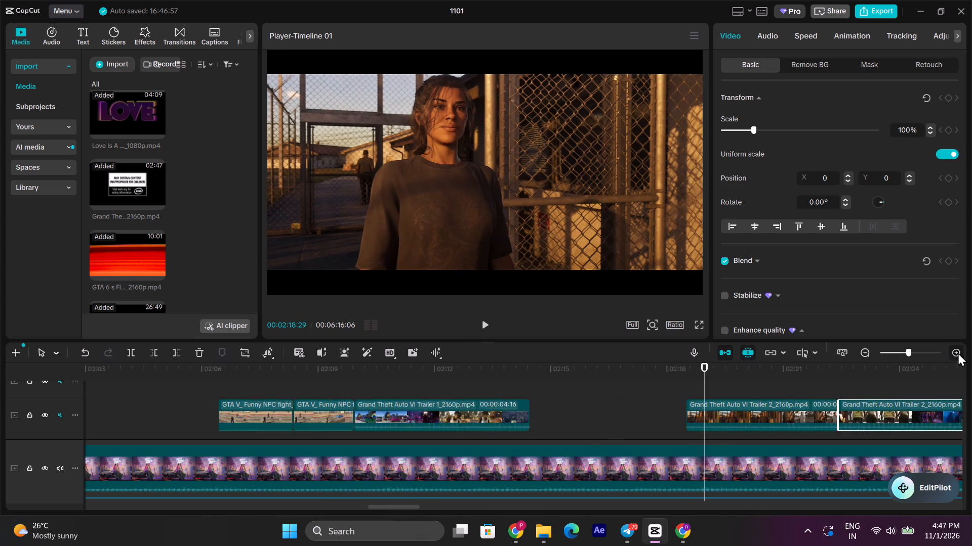
click(702, 403)
key(space)
key(space)
click(131, 350)
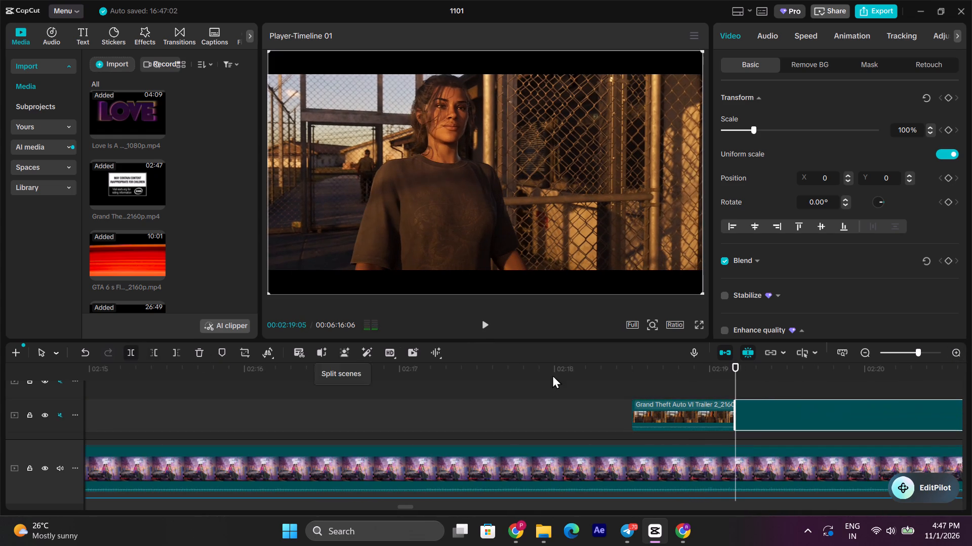
Trim the start of the split-off prison reunion piece and place it as the man's shot directly before the woman-by-the-fence piece.
drag(789, 405, 386, 387)
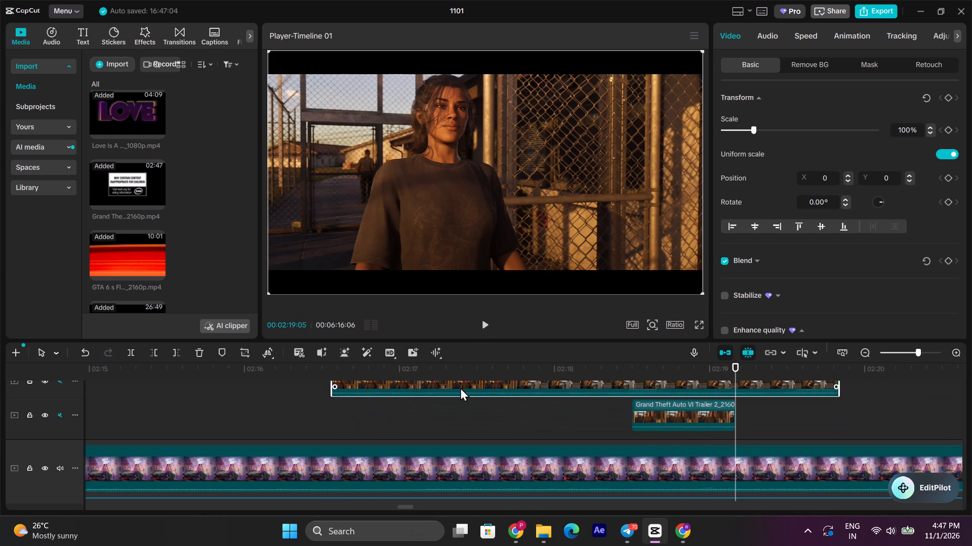
scroll(267, 396, up, 1)
click(151, 350)
drag(772, 388, 724, 399)
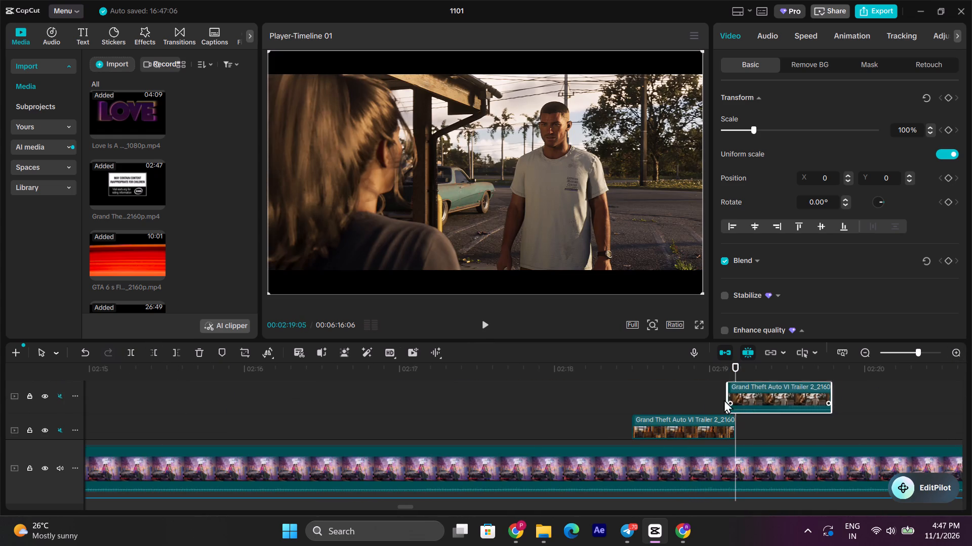
drag(724, 399, 565, 431)
Play back the two prison reunion pieces and shift both slightly later, keeping the man's shot directly before the woman's shot.
click(564, 383)
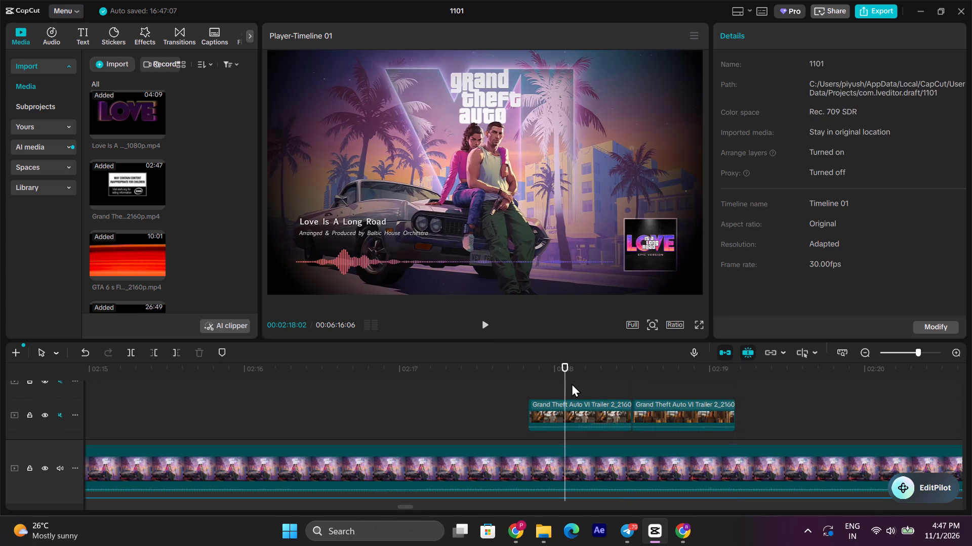
key(space)
key(space)
click(595, 379)
key(space)
key(space)
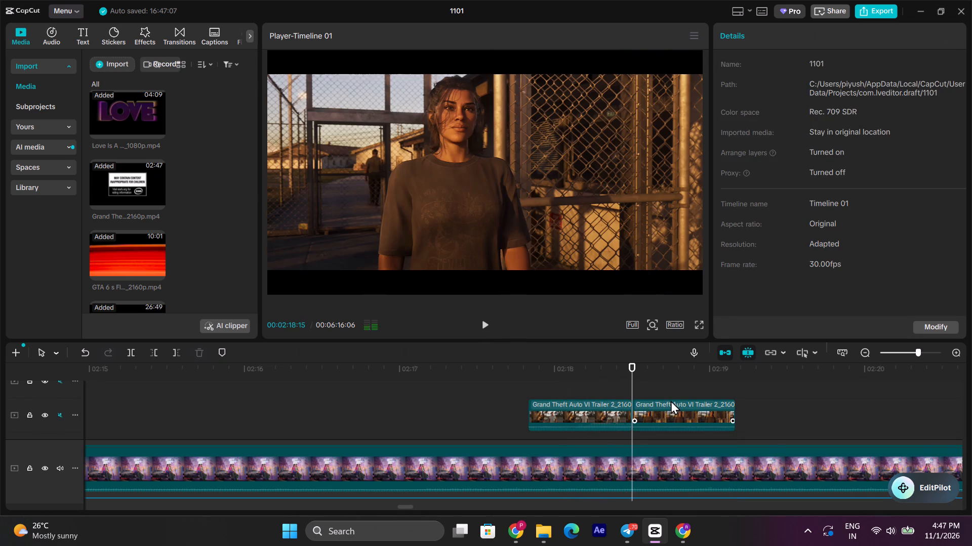
drag(672, 409, 693, 411)
key(space)
drag(601, 412, 607, 411)
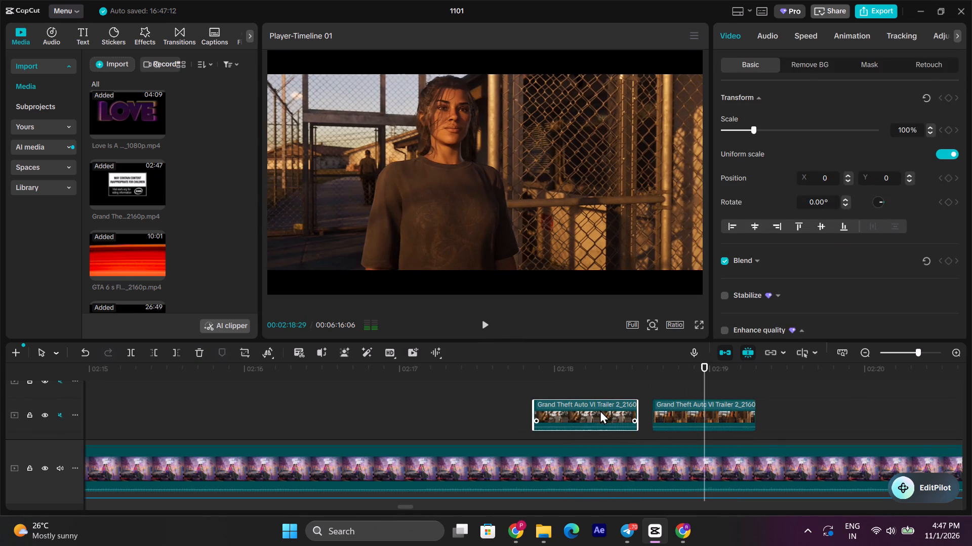
drag(602, 410, 611, 412)
click(623, 389)
drag(617, 415, 624, 419)
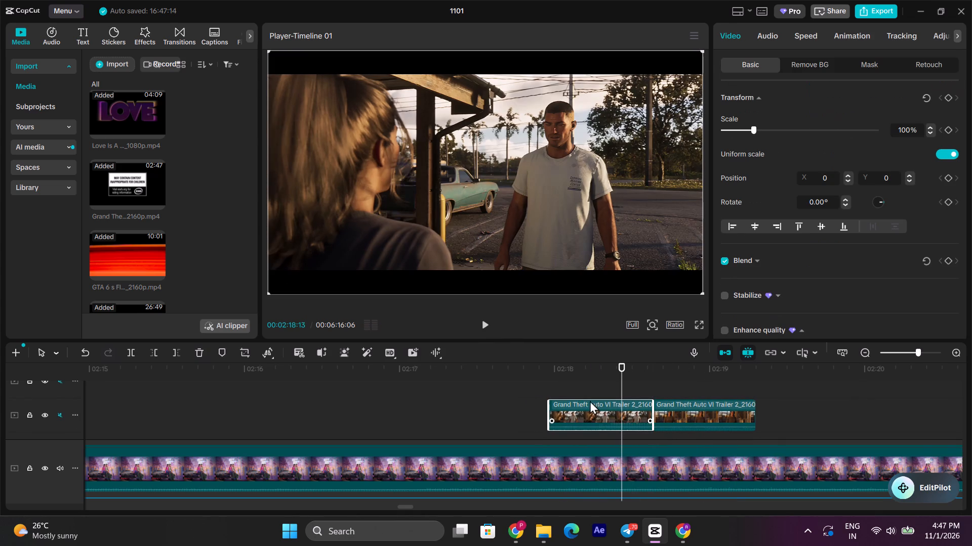
Trim the start of the man's shot to 02:18:13 and play back the cut.
click(144, 354)
click(155, 353)
key(space)
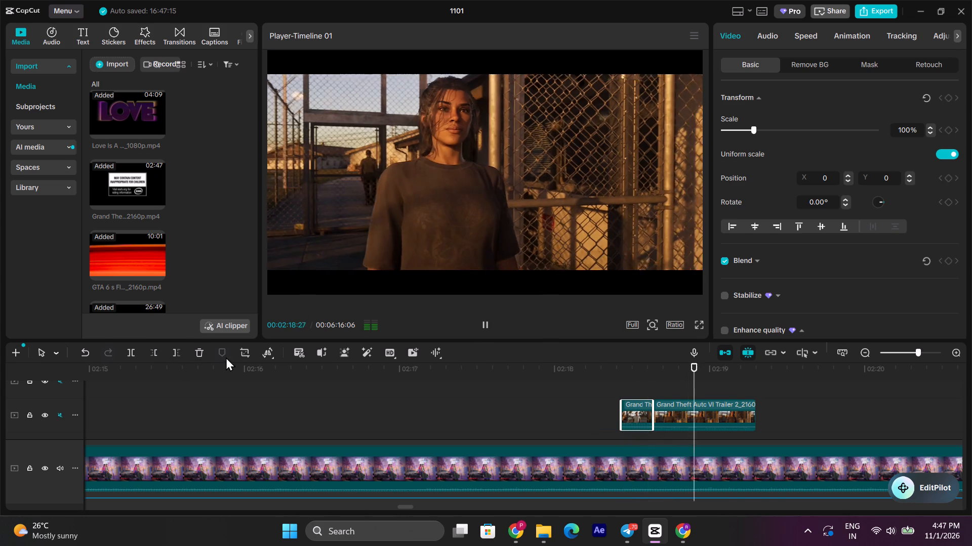
click(545, 378)
key(space)
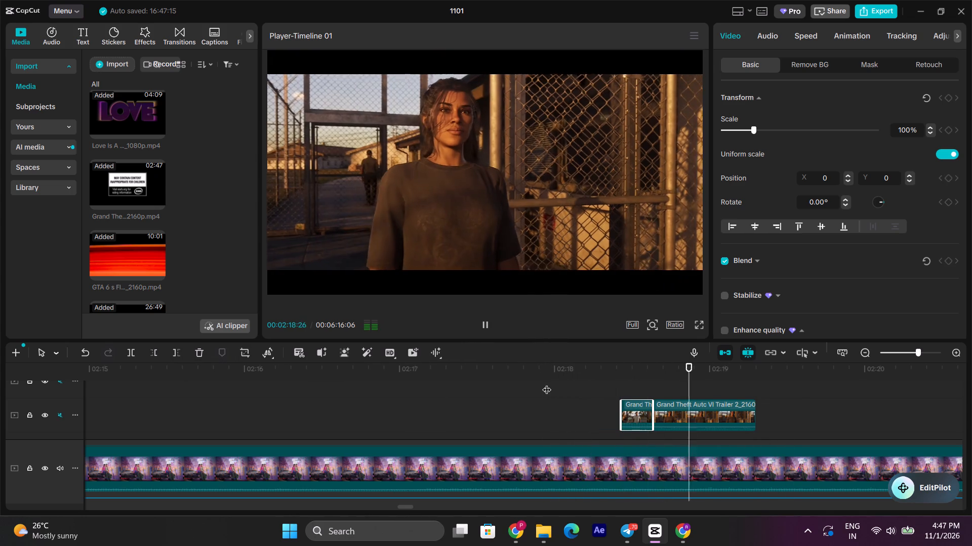
key(space)
Shift the woman-by-the-fence piece later, extend the end of the man's shot to meet it, and play back the cut.
drag(675, 411, 692, 411)
click(645, 413)
drag(653, 411, 656, 411)
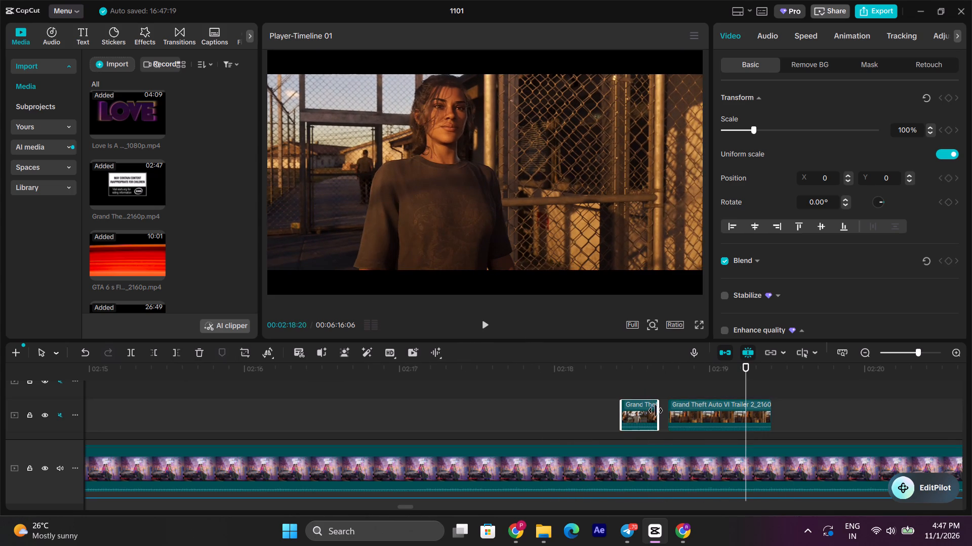
drag(656, 411, 665, 411)
click(611, 391)
key(space)
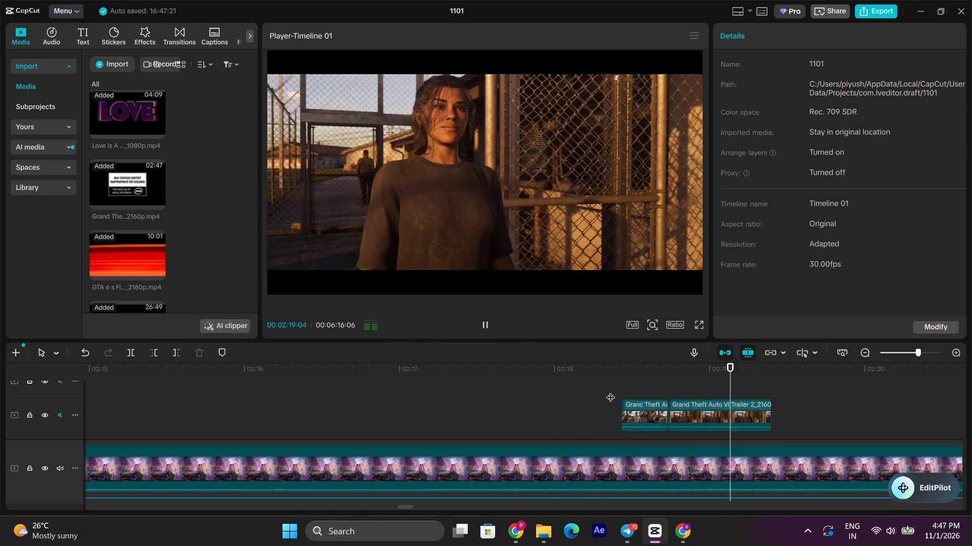
key(space)
click(577, 379)
key(space)
key(space)
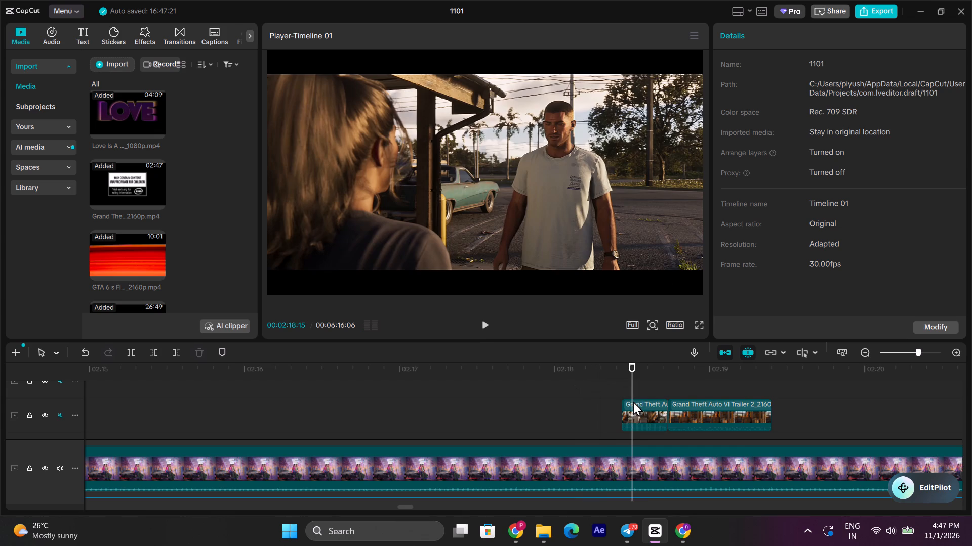
key(space)
key(space)
Lengthen the end of the man's shot further, place the woman-by-the-fence piece directly after it, and check the timing.
drag(709, 410, 770, 410)
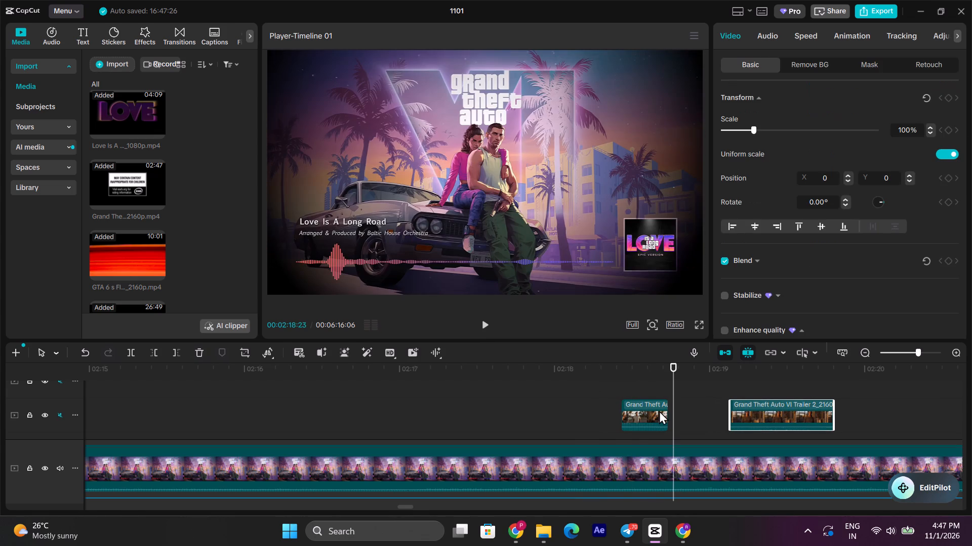
click(659, 411)
drag(668, 409, 684, 409)
drag(752, 411, 716, 415)
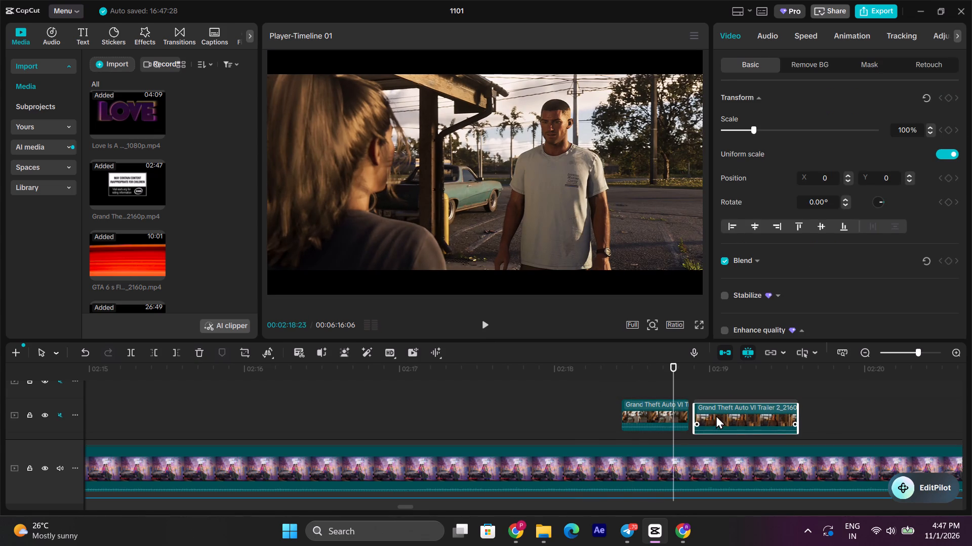
drag(716, 415, 712, 415)
click(559, 381)
key(space)
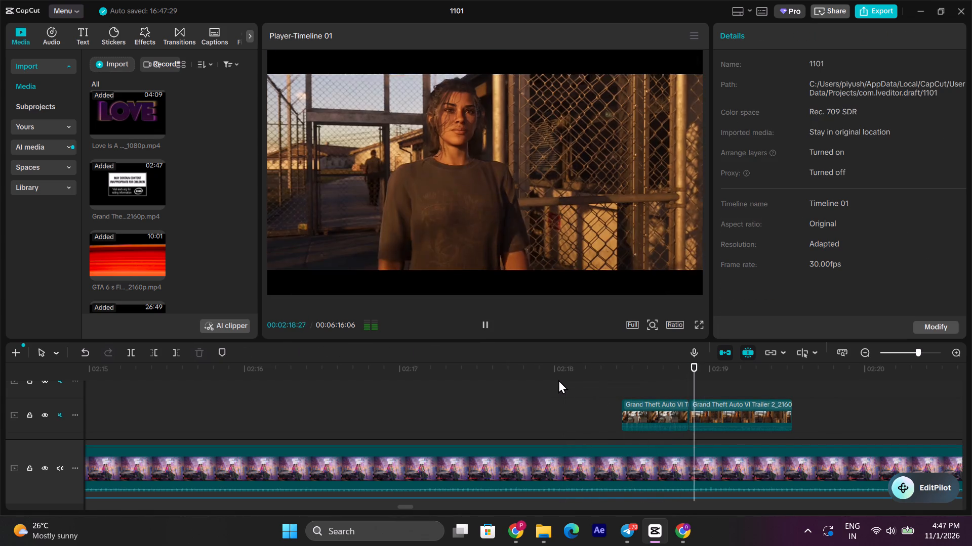
key(space)
click(558, 380)
key(space)
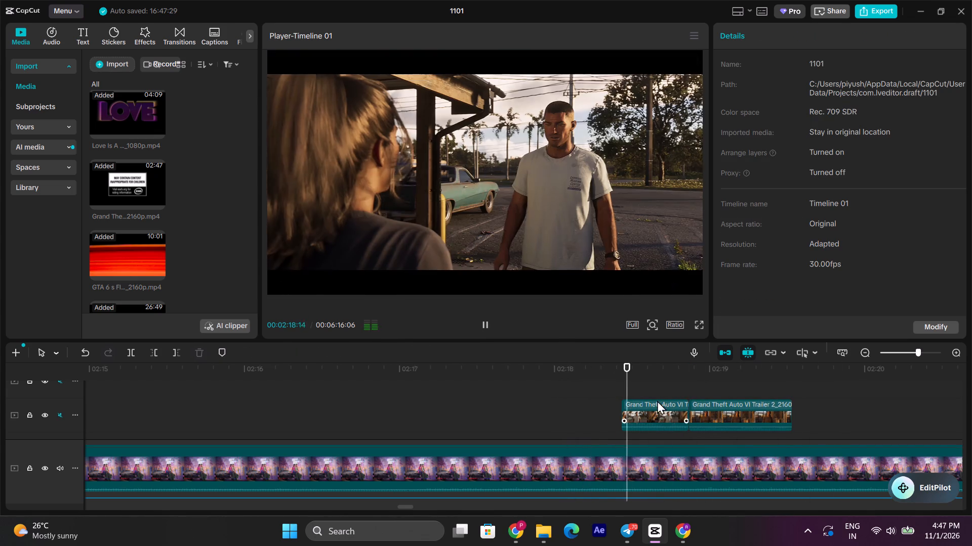
key(space)
key(space)
key(space)
Extend the man's shot slightly at its end, rejoin the woman-by-the-fence piece to it, and replay the cut.
drag(727, 416, 749, 416)
click(658, 406)
click(690, 404)
drag(728, 415, 720, 417)
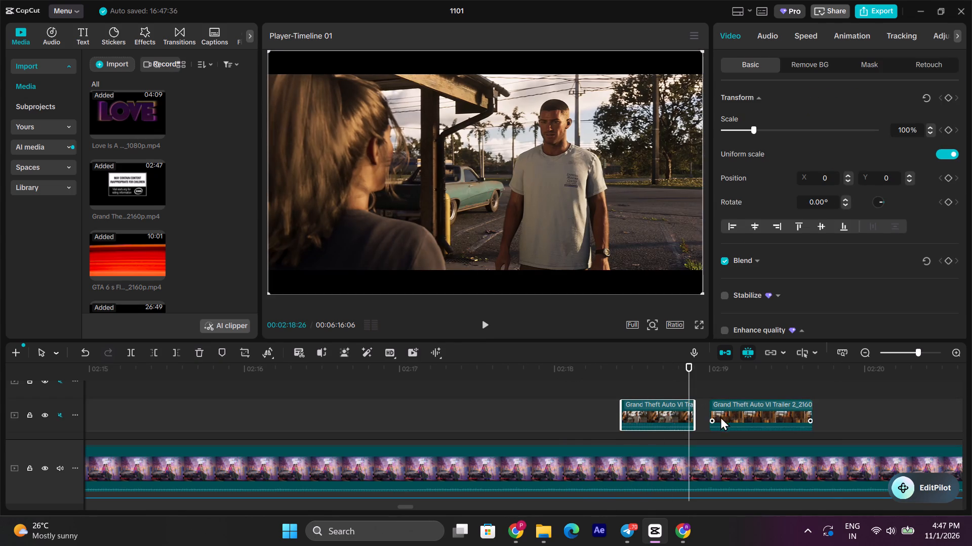
drag(720, 417, 713, 417)
click(539, 376)
key(space)
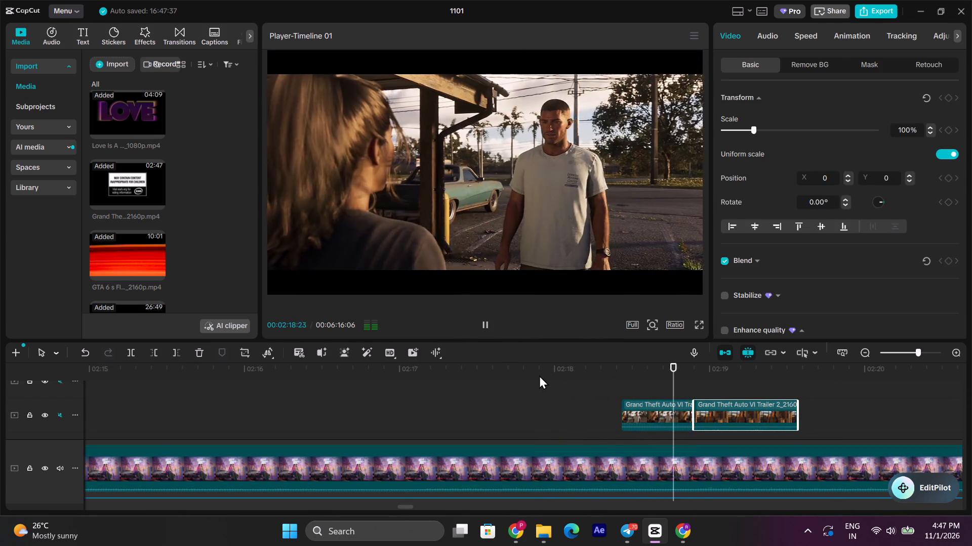
Move the hand-holding and nightclub piece directly after the woman-by-the-fence piece and play it back.
triple_click(868, 348)
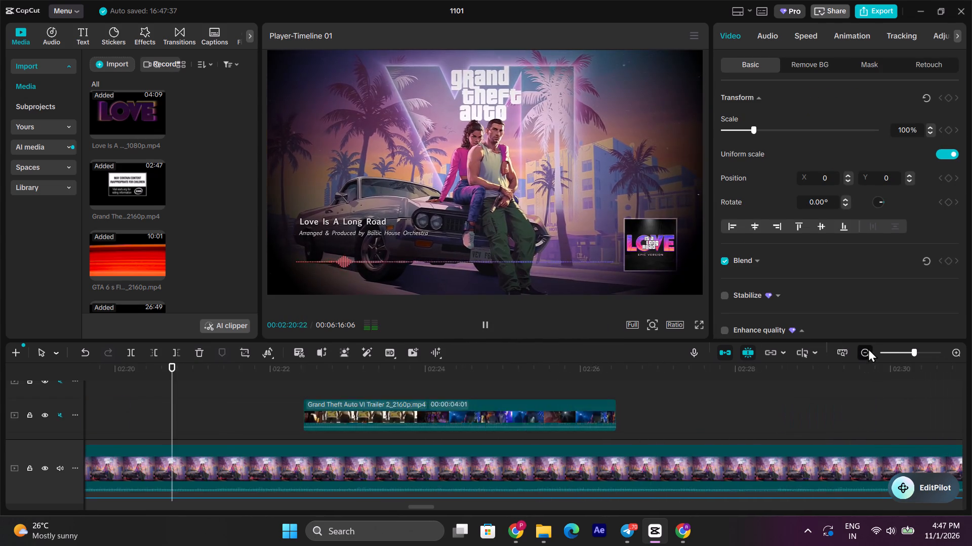
key(space)
double_click(959, 355)
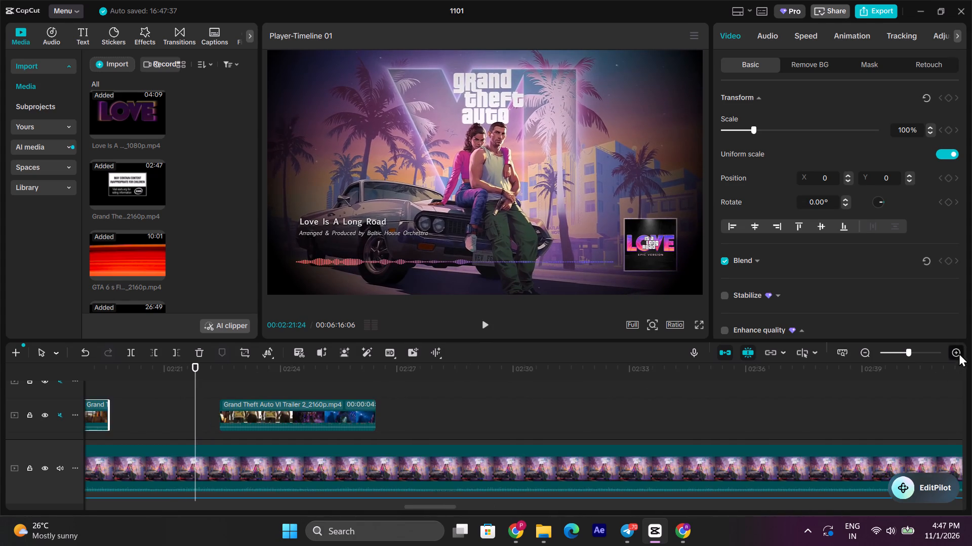
click(256, 380)
key(space)
key(space)
drag(282, 418, 94, 420)
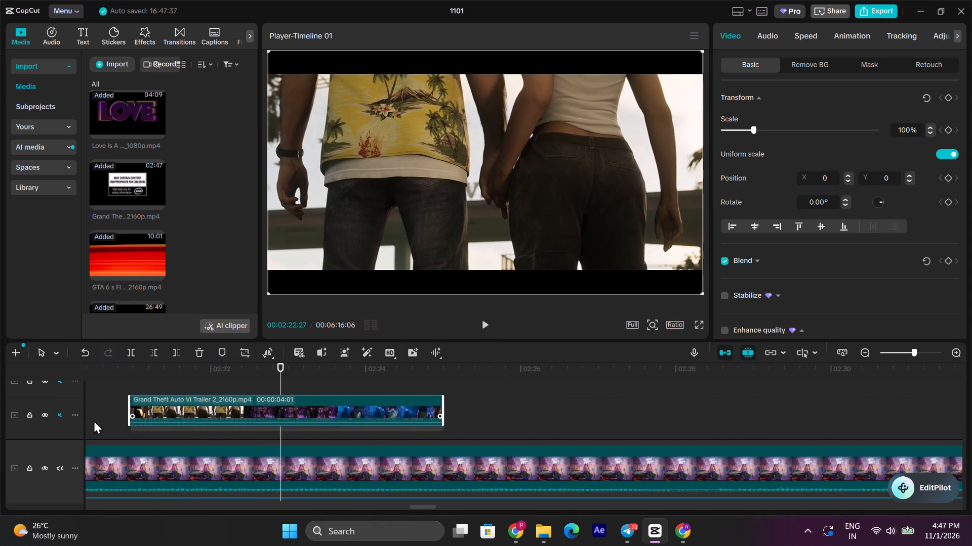
drag(94, 420, 291, 426)
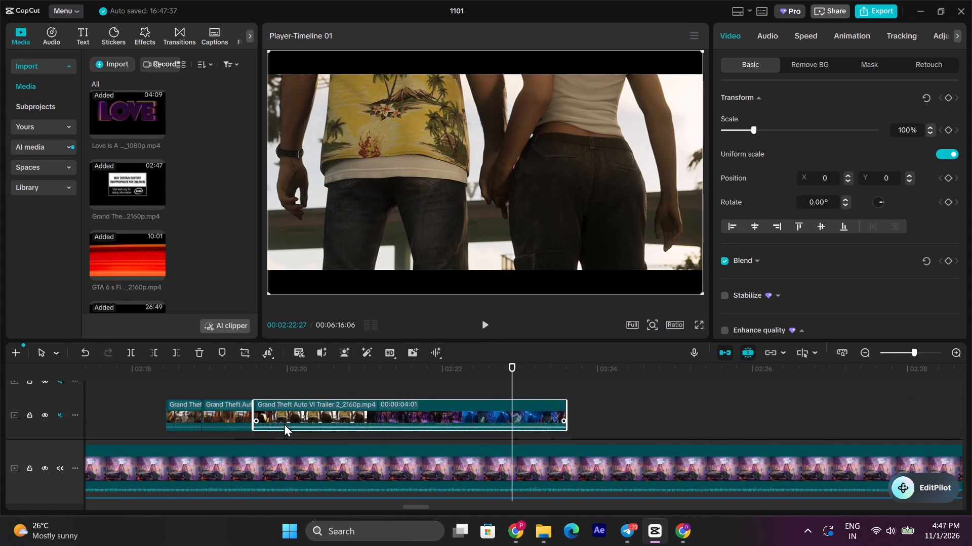
key(space)
click(257, 384)
key(space)
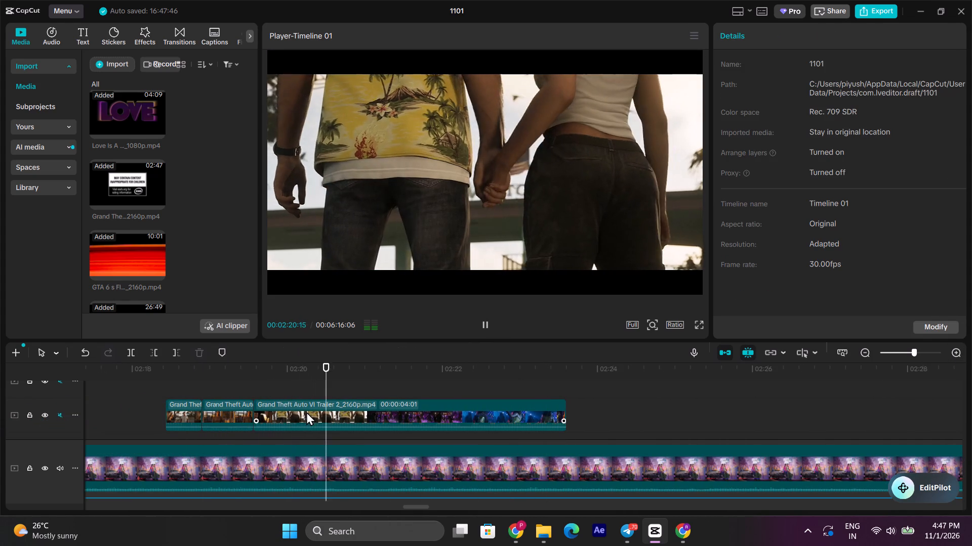
Review the hand-holding and nightclub piece against the music and trim its end back to 02:23:08.
click(306, 412)
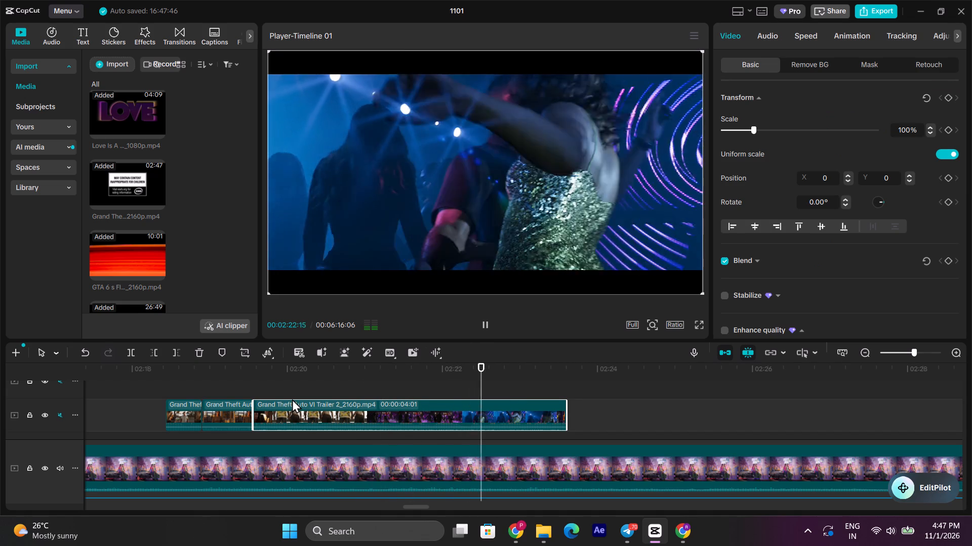
key(space)
key(space)
key(space)
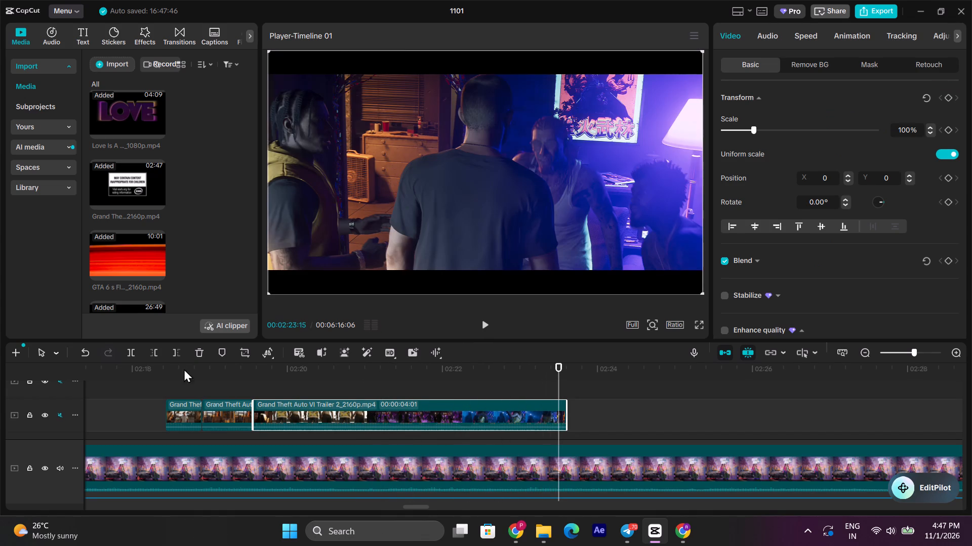
click(559, 395)
click(541, 387)
click(543, 412)
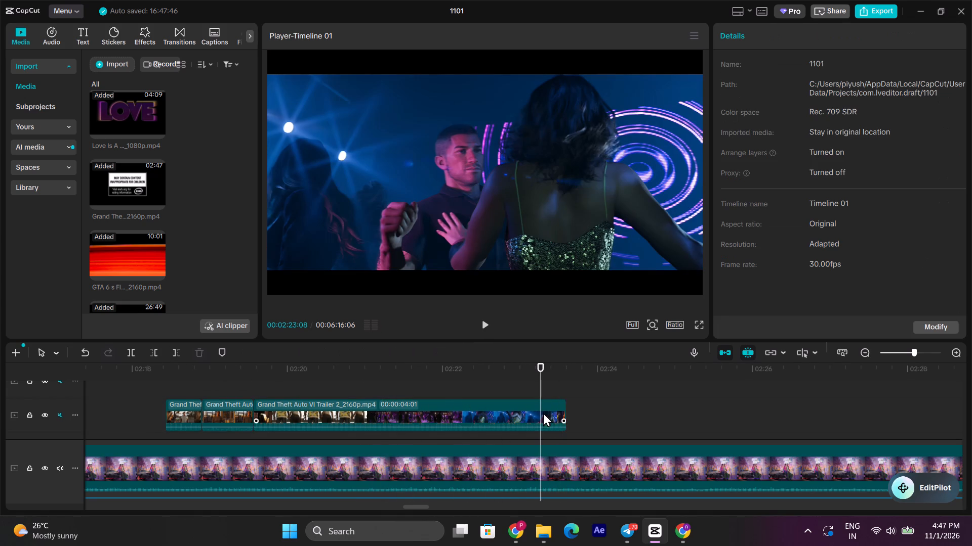
click(172, 351)
key(space)
key(space)
Move the two Trailer 1 pieces, the bedside lamp and store entrance shots, directly after the hand-holding and nightclub piece.
double_click(865, 355)
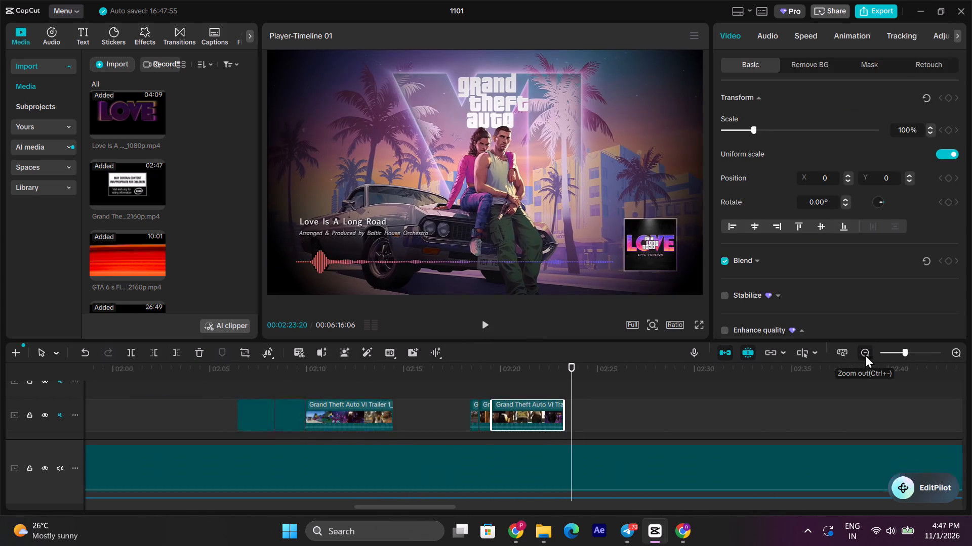
scroll(767, 409, up, 3)
drag(386, 506, 654, 508)
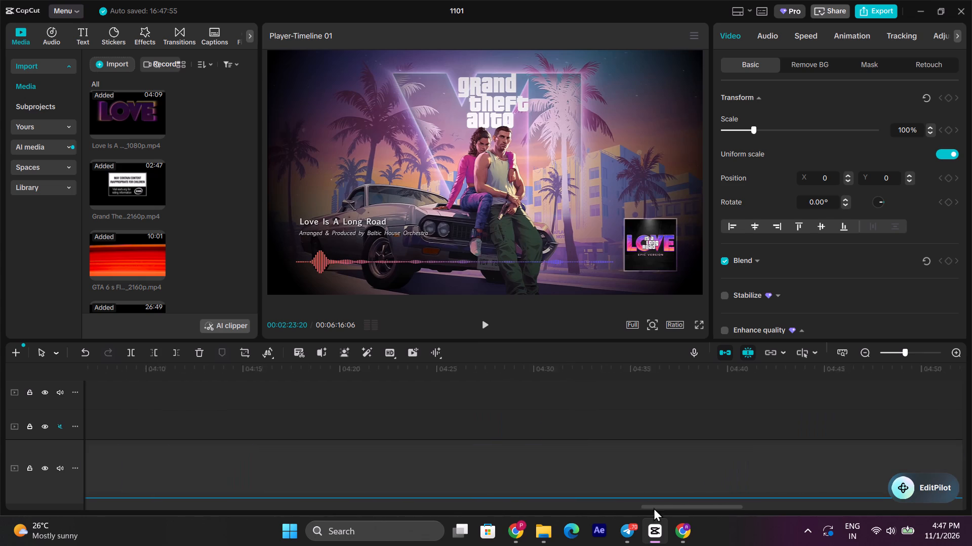
drag(654, 508, 574, 502)
drag(557, 419, 376, 435)
drag(455, 428, 0, 417)
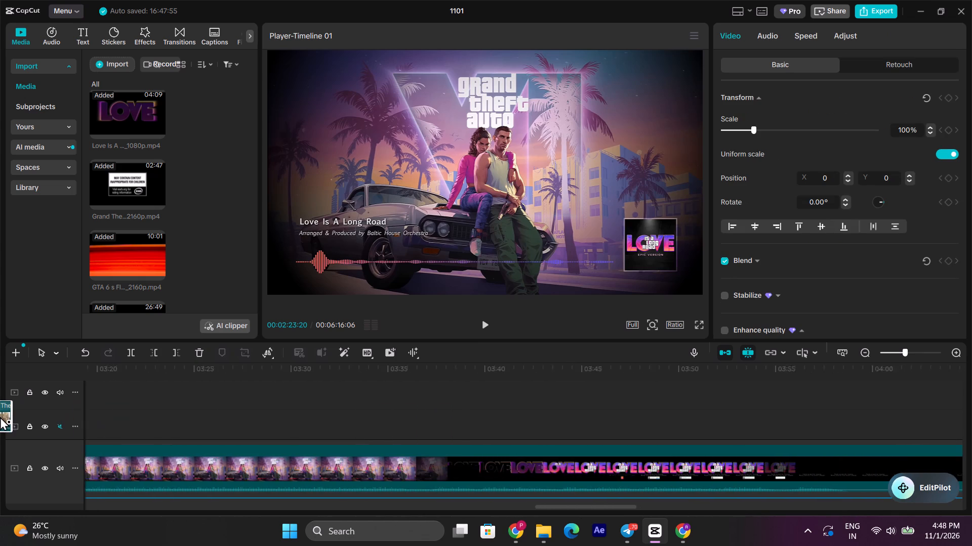
drag(0, 417, 285, 424)
scroll(254, 394, down, 4)
scroll(303, 423, down, 4)
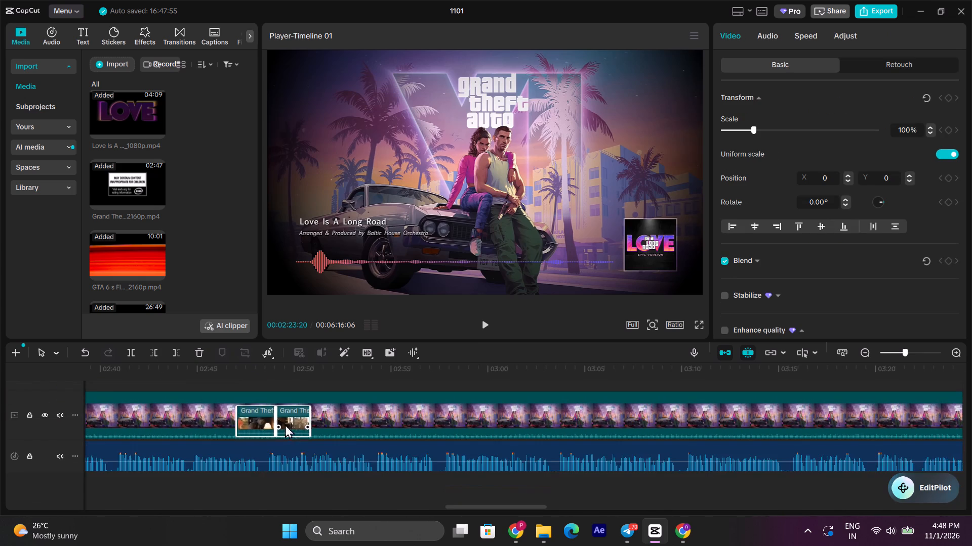
drag(285, 424, 159, 403)
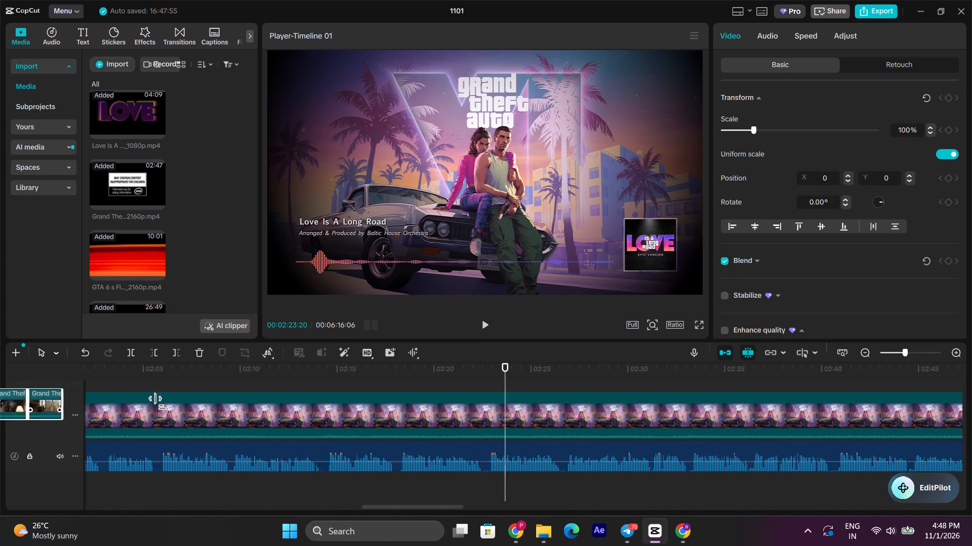
drag(159, 403, 559, 400)
scroll(258, 399, up, 4)
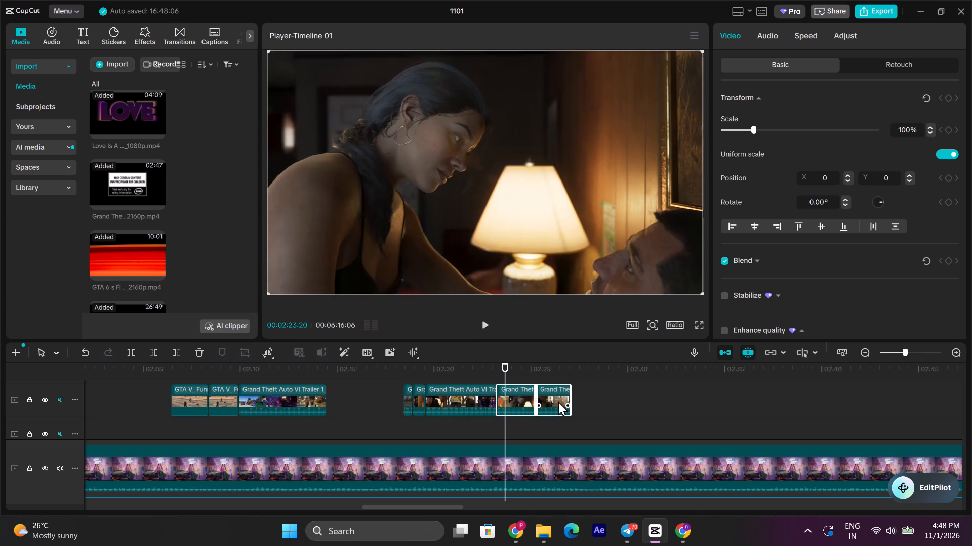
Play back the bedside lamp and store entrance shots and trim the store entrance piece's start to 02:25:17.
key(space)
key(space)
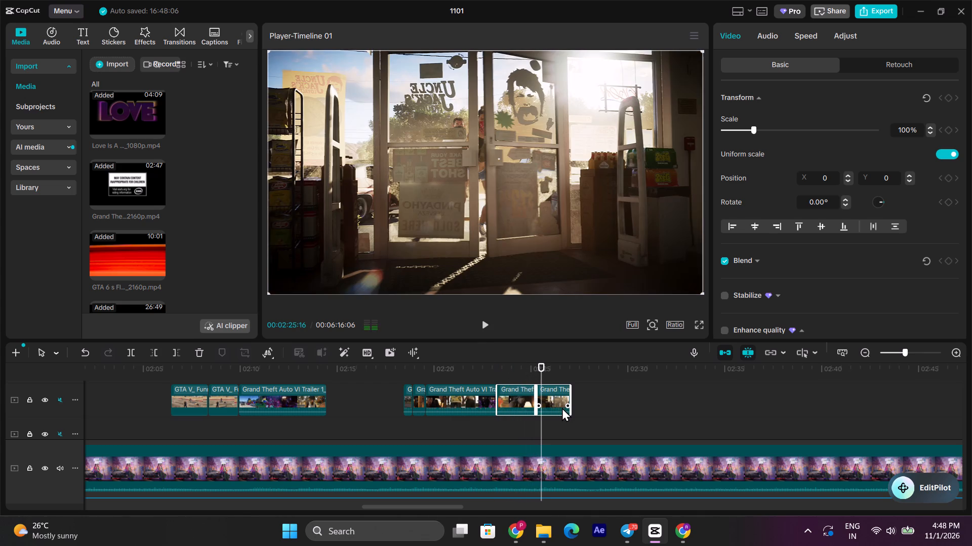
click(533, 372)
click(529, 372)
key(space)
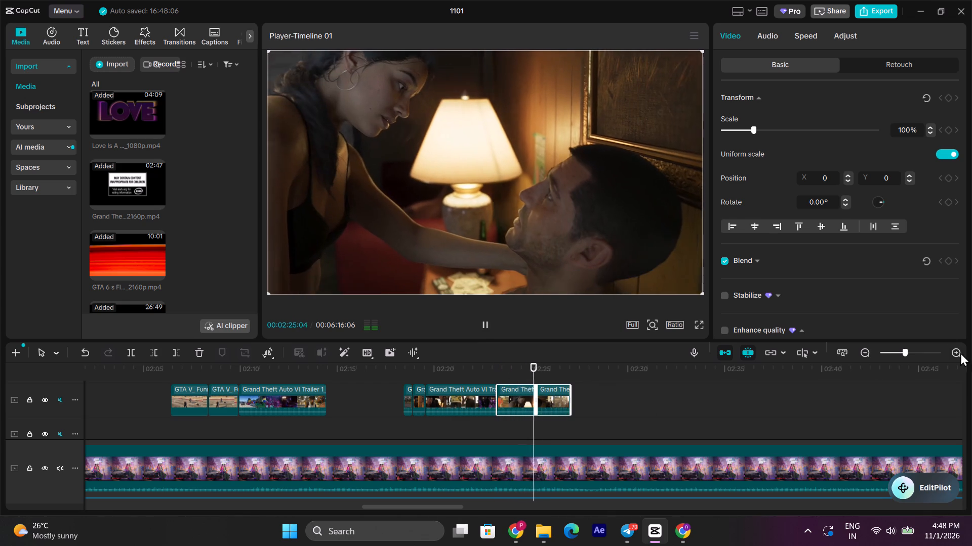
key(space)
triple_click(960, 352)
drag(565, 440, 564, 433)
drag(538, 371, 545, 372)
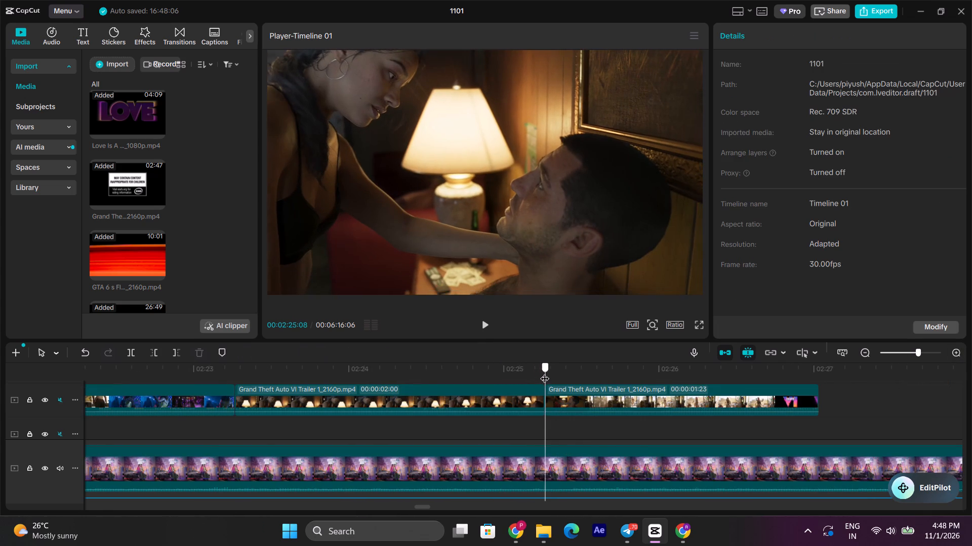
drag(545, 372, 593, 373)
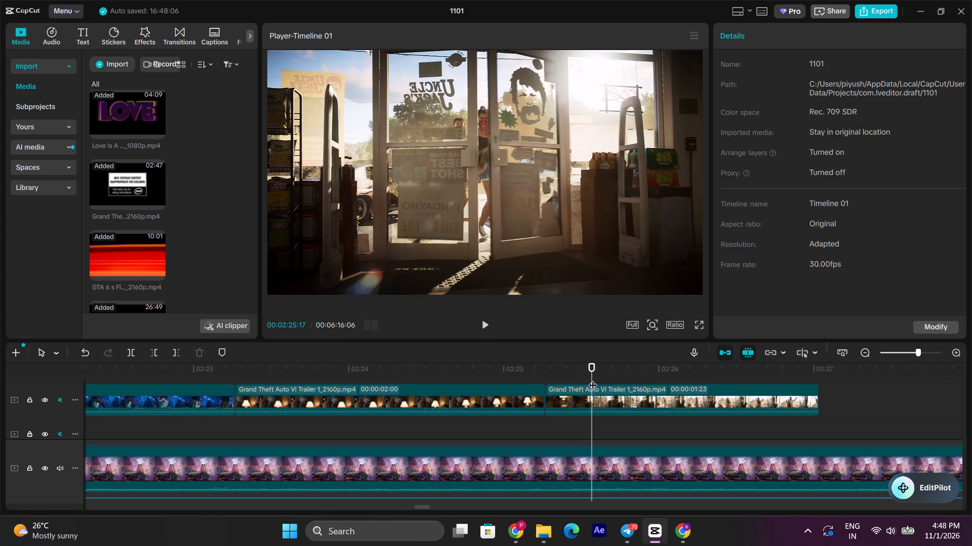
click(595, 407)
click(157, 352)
Replay the bedside lamp shot and delete the store entrance piece after it.
click(240, 376)
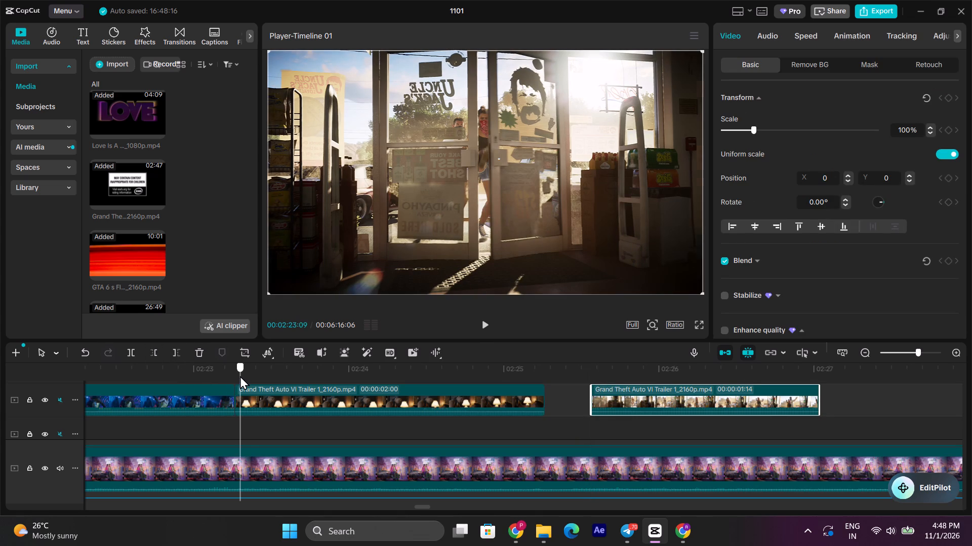
key(space)
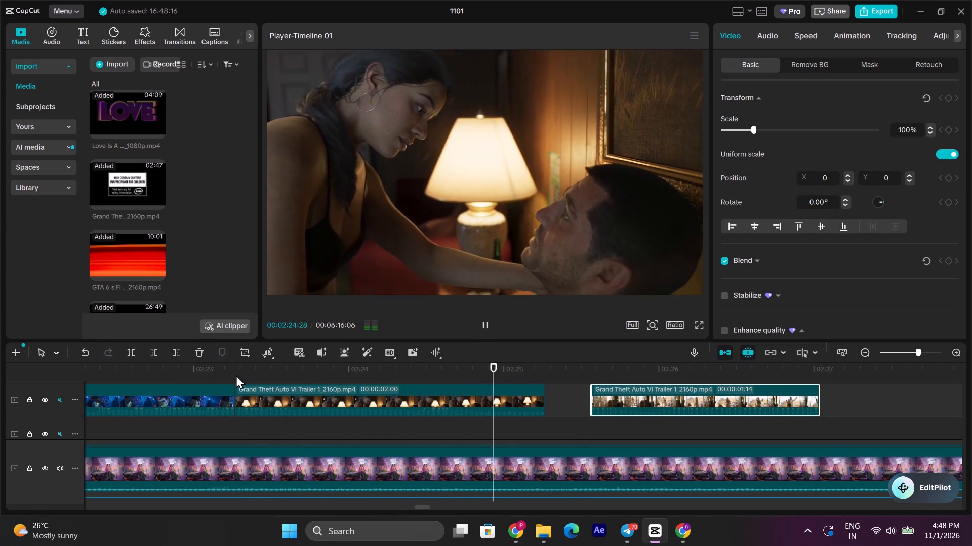
key(space)
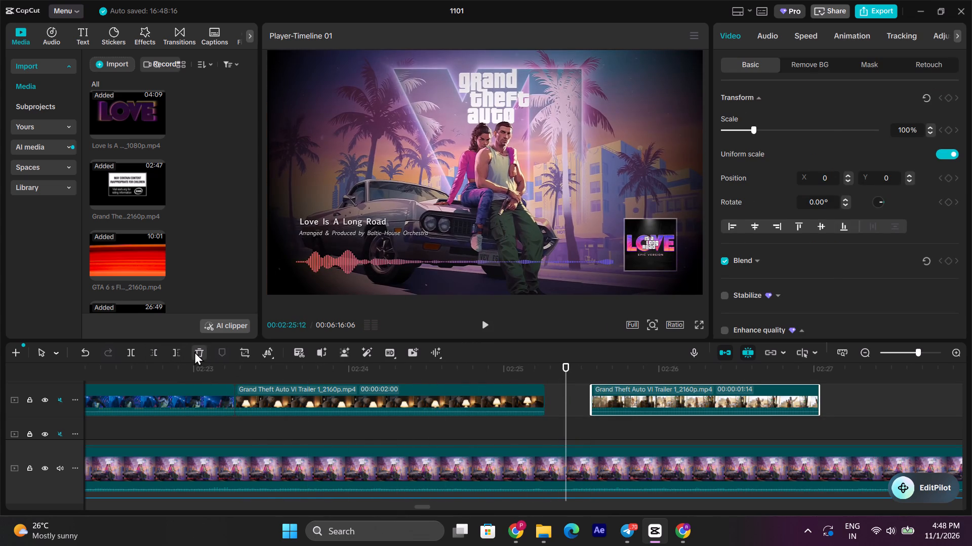
click(194, 351)
Add the 2160p Grand Theft Auto VI Launch Trailer to the timeline just after the bedside lamp piece.
scroll(140, 224, up, 6)
click(127, 186)
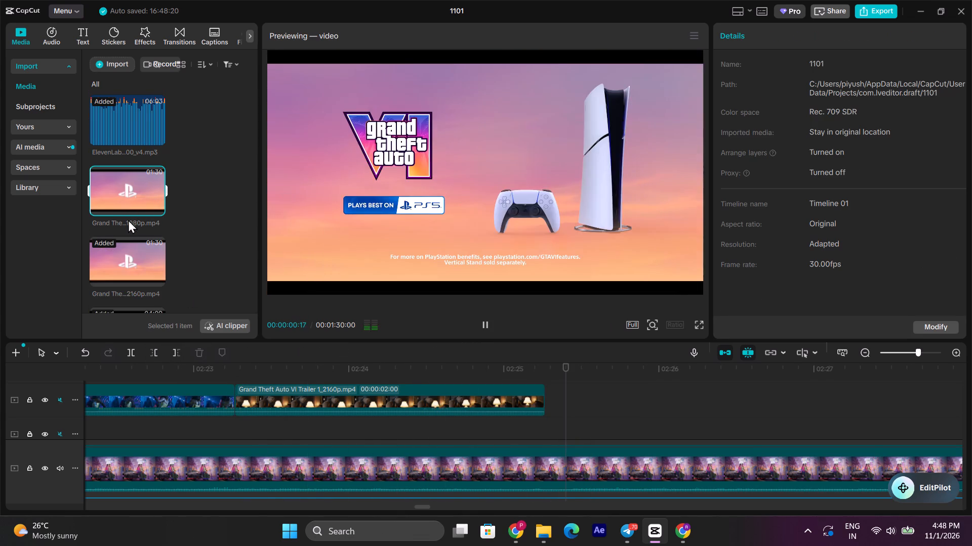
click(128, 241)
drag(126, 248, 551, 376)
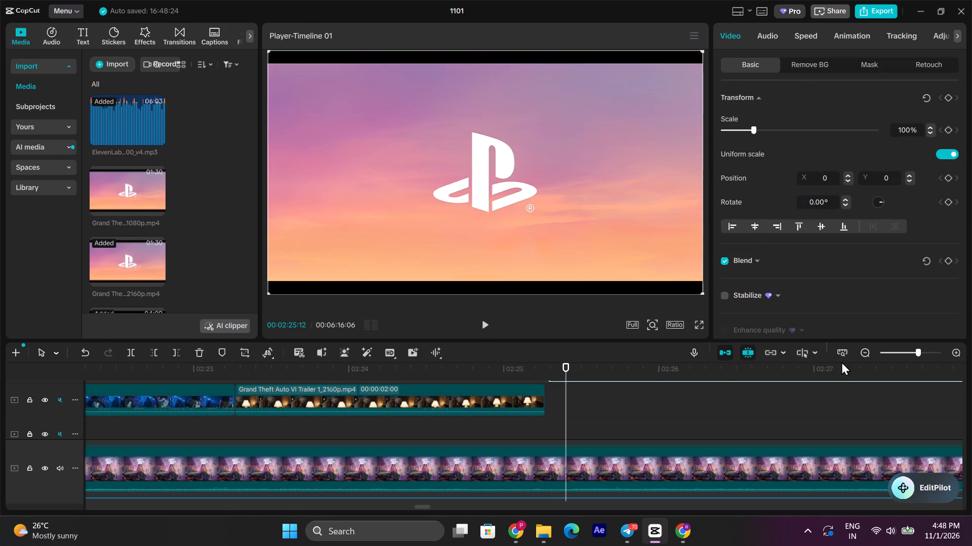
Find the couple's shower kiss in the Launch Trailer and remove everything before it, leaving a 46:17 clip.
click(862, 349)
double_click(867, 348)
scroll(662, 450, up, 2)
click(721, 380)
drag(721, 379, 971, 392)
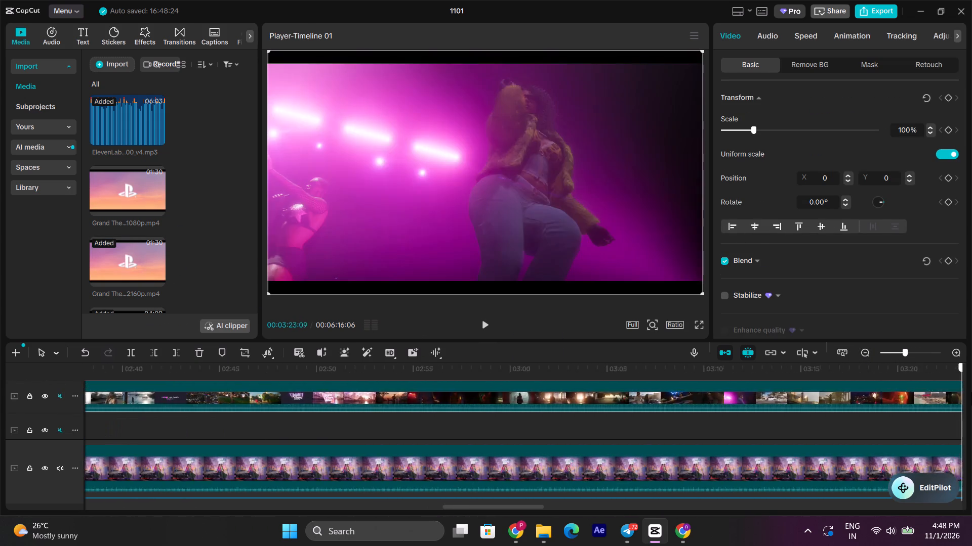
drag(971, 392, 603, 386)
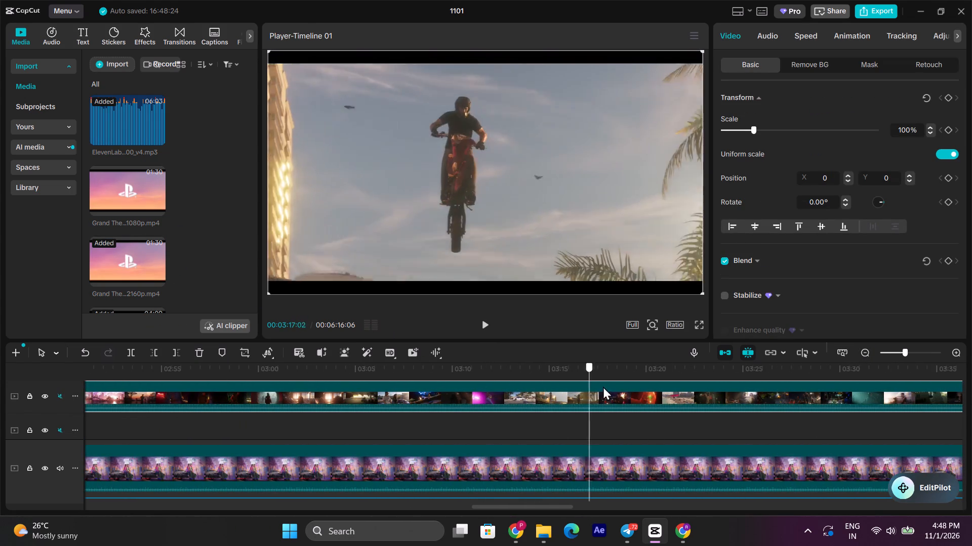
drag(603, 386, 891, 390)
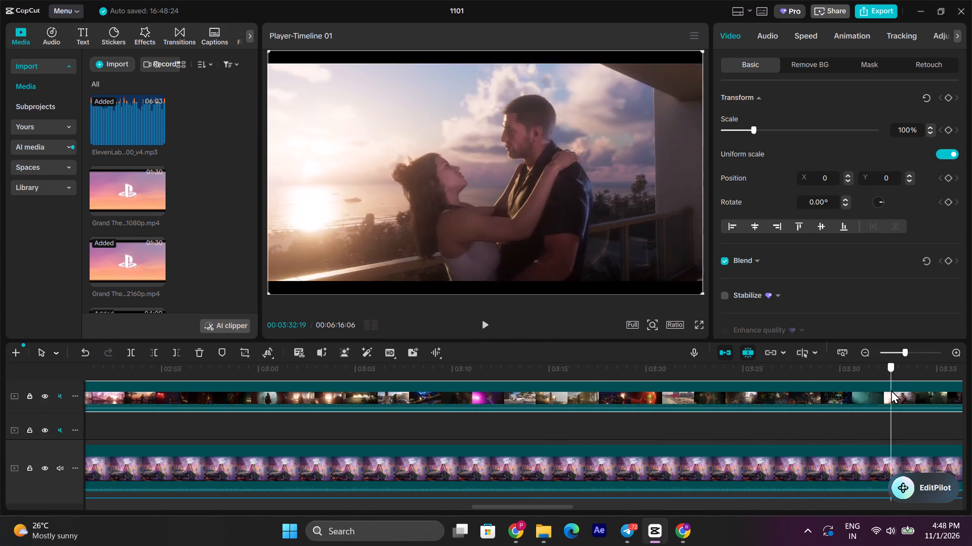
drag(891, 390, 390, 398)
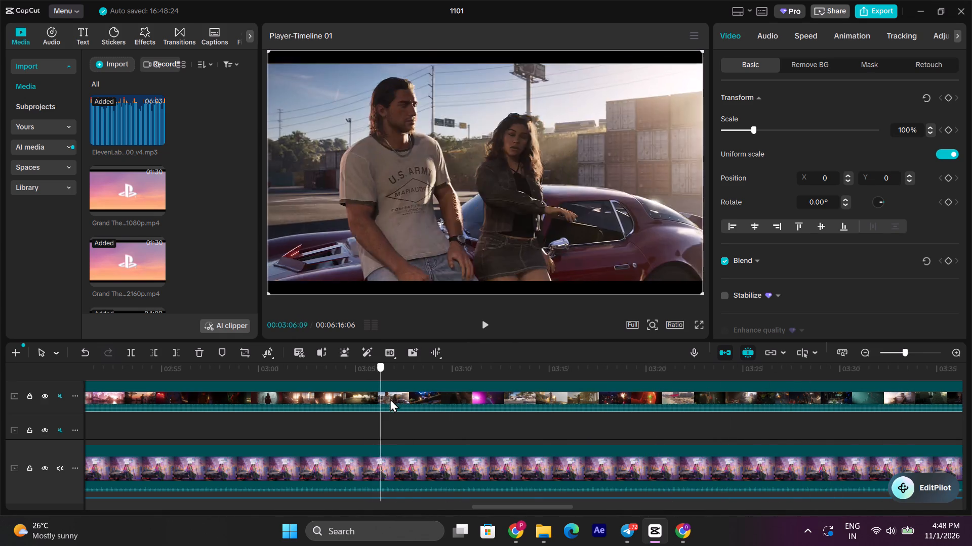
drag(390, 398, 428, 391)
click(158, 357)
Play the shower kiss shot and split the Launch Trailer at its end, at 03:09:18.
key(space)
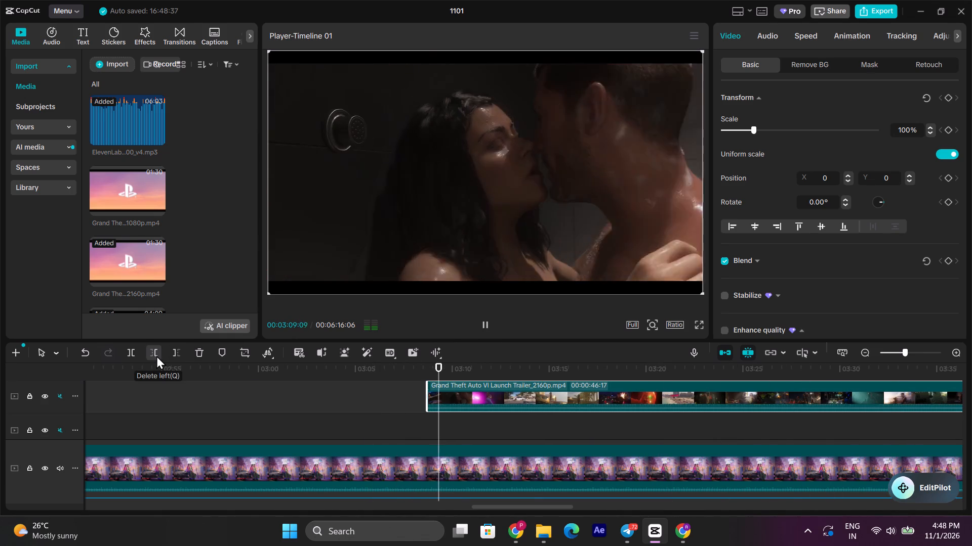
key(space)
key(space)
key(space)
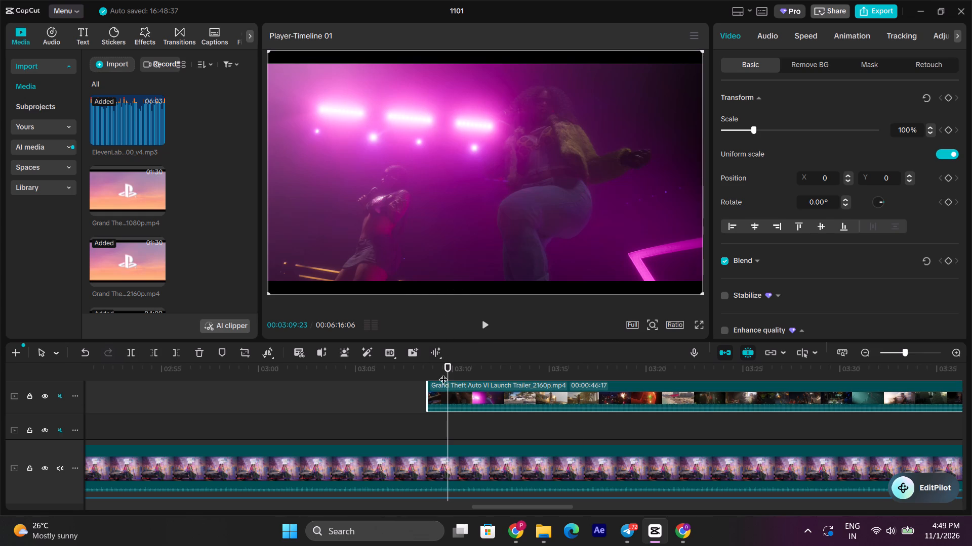
click(443, 373)
key(space)
key(space)
click(130, 345)
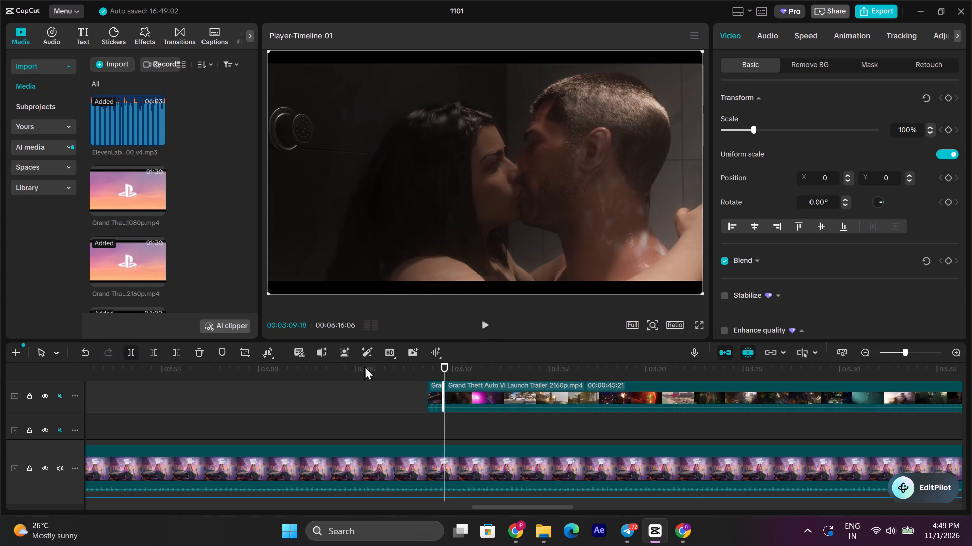
Scan the rest of the Launch Trailer for couple shots and trim its start to the shower feet shot at 03:16:05.
click(696, 366)
drag(696, 366, 699, 366)
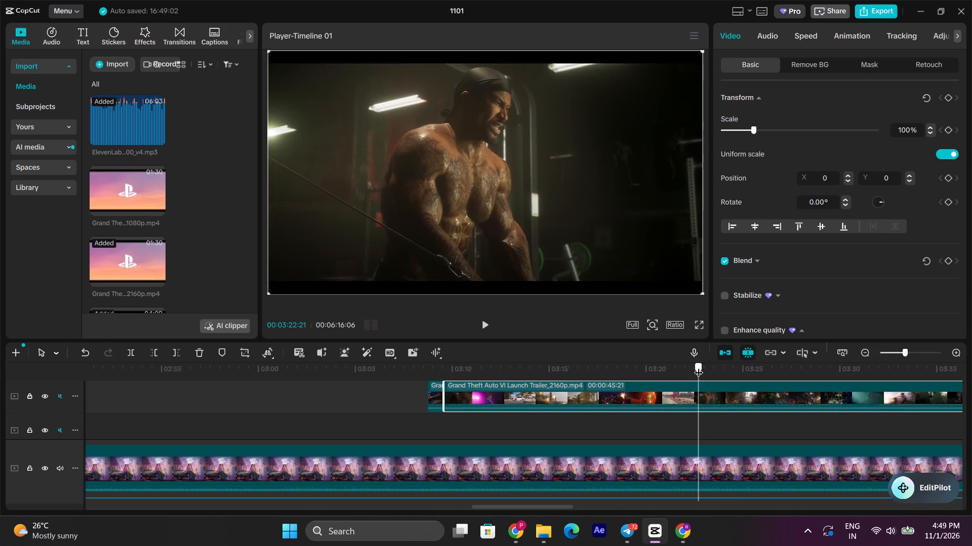
drag(699, 366, 897, 380)
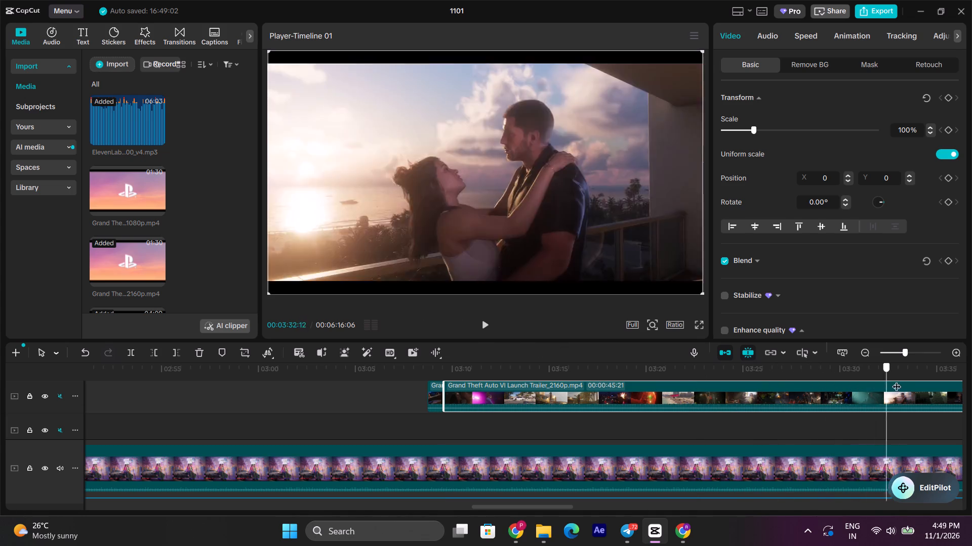
drag(897, 380, 948, 381)
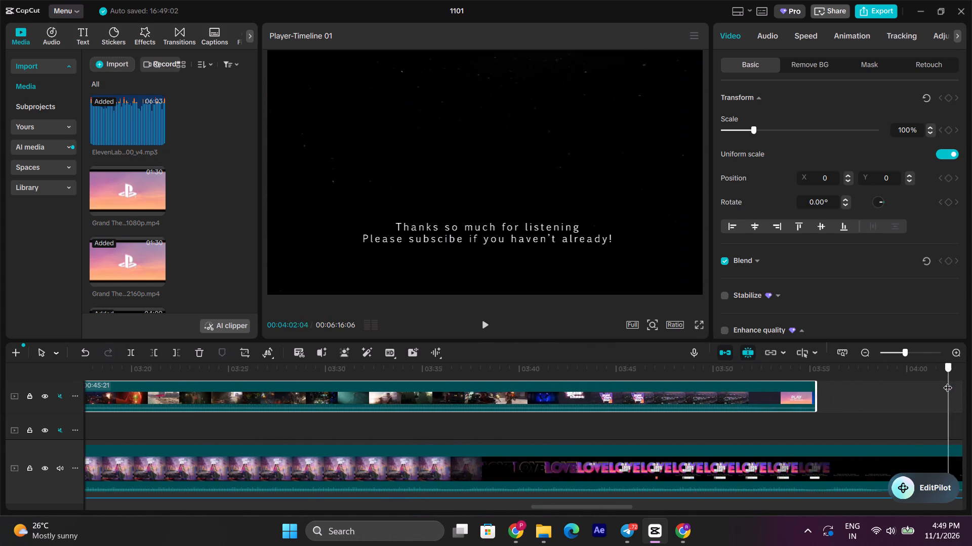
drag(948, 381, 558, 389)
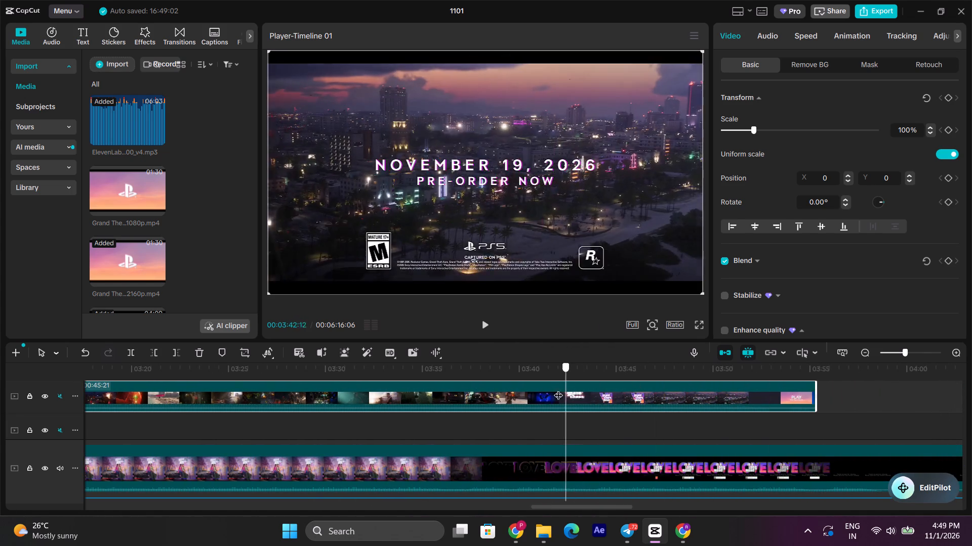
drag(558, 389, 359, 384)
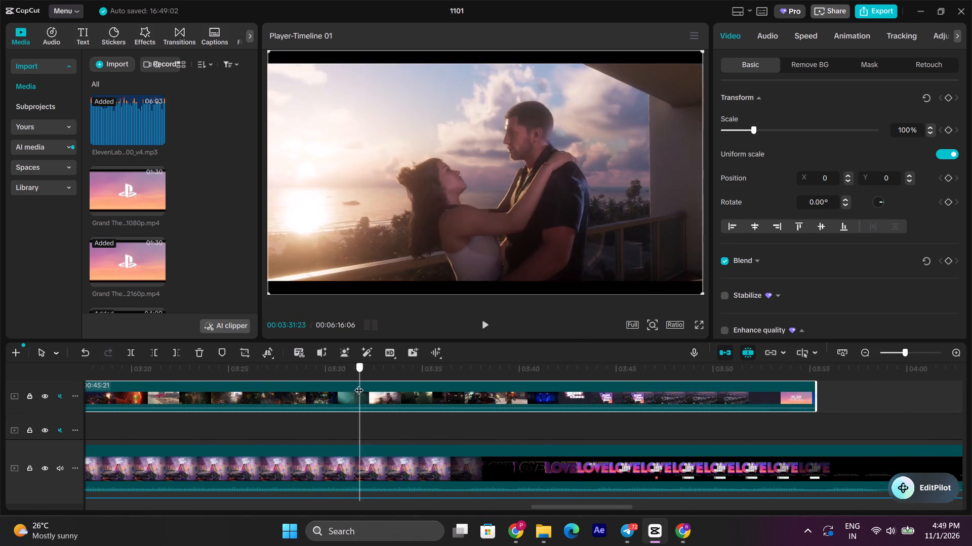
drag(359, 384, 220, 371)
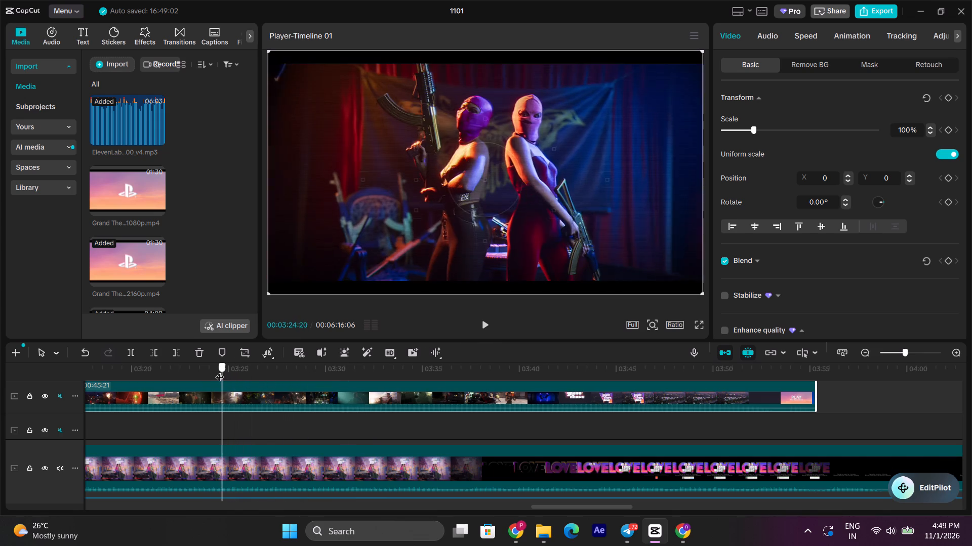
drag(220, 371, 138, 360)
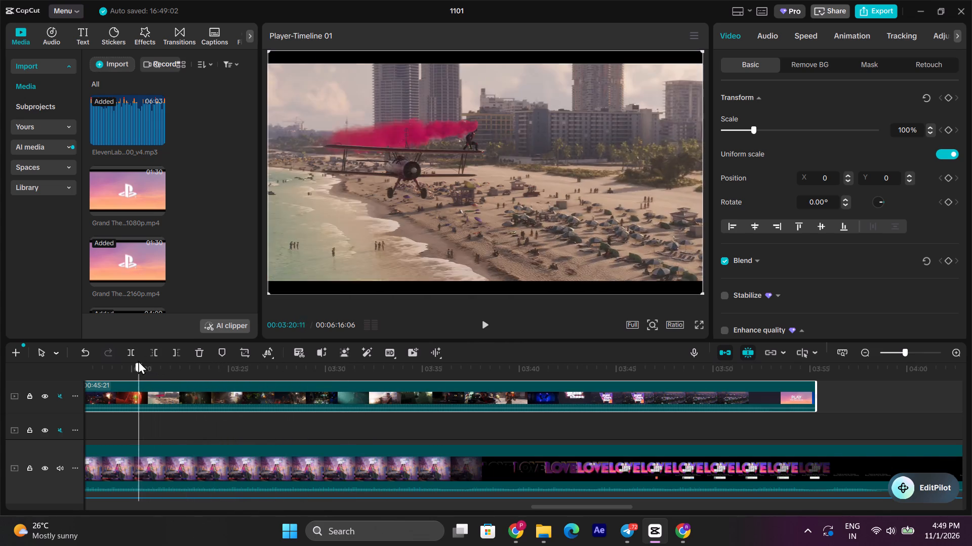
drag(138, 360, 256, 380)
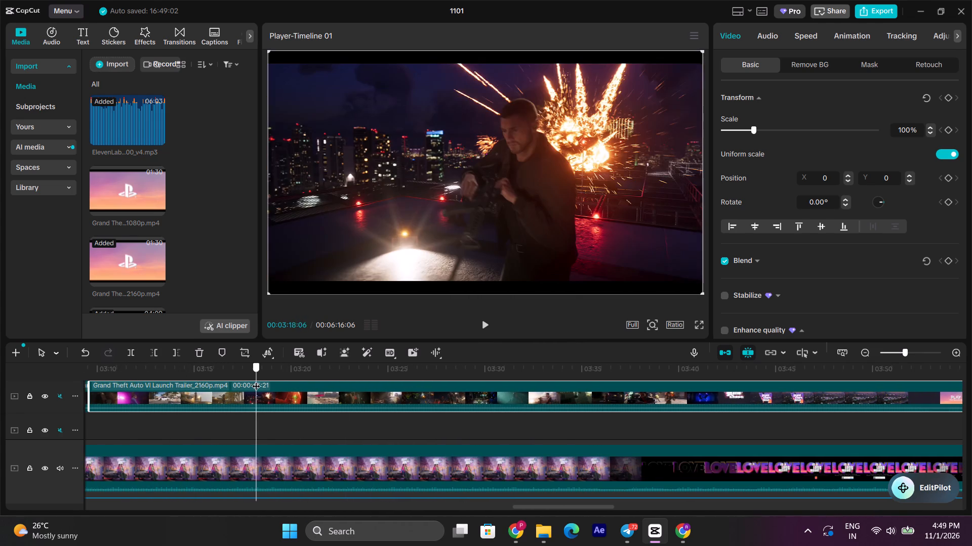
drag(256, 380, 185, 370)
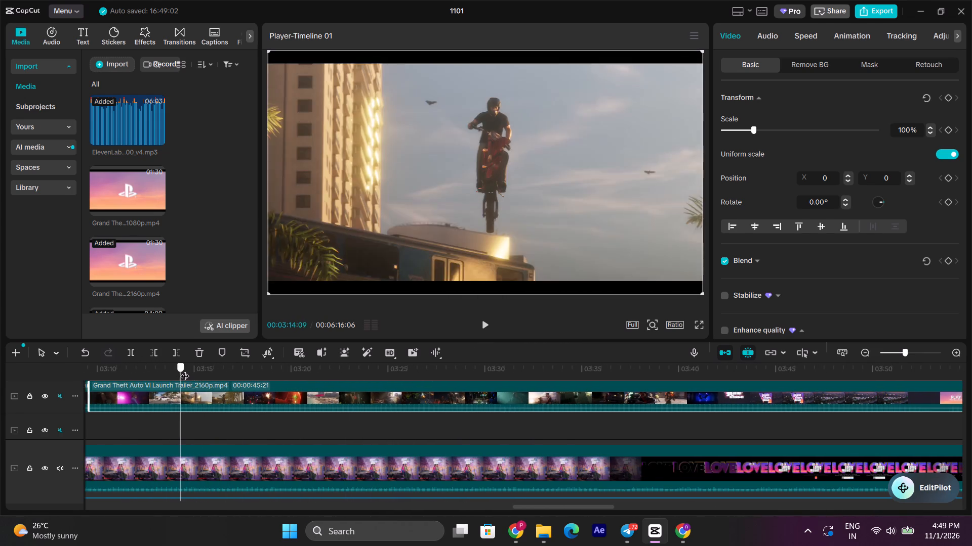
drag(185, 370, 221, 363)
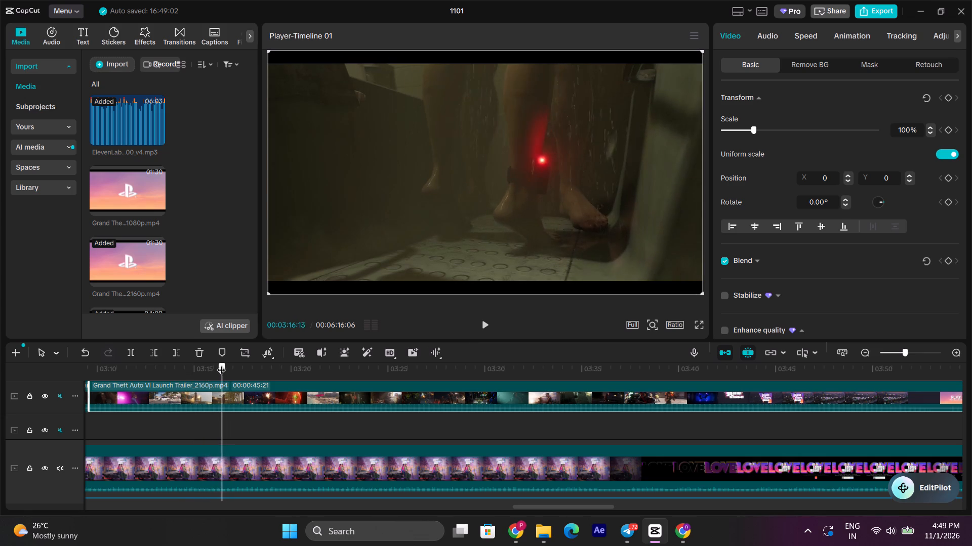
drag(221, 363, 215, 362)
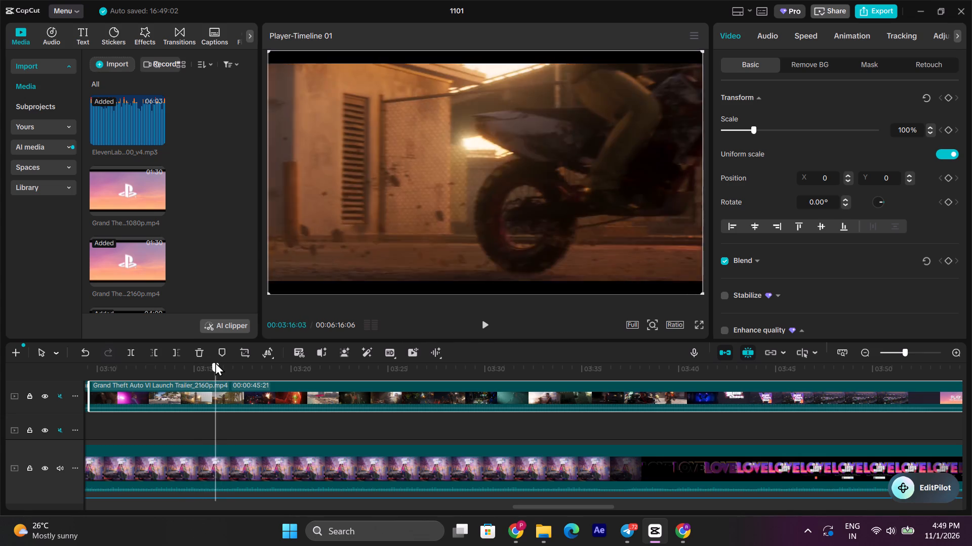
drag(215, 362, 217, 361)
click(145, 349)
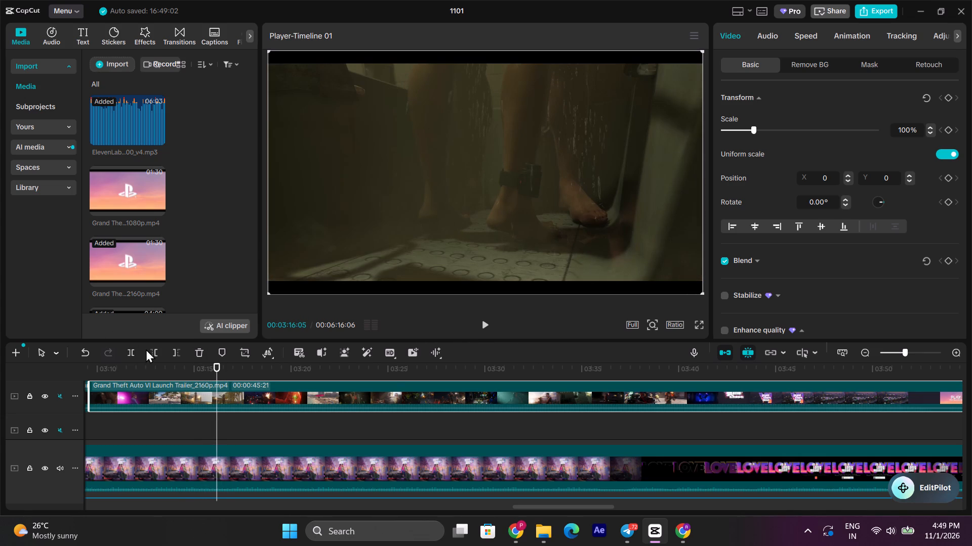
click(152, 350)
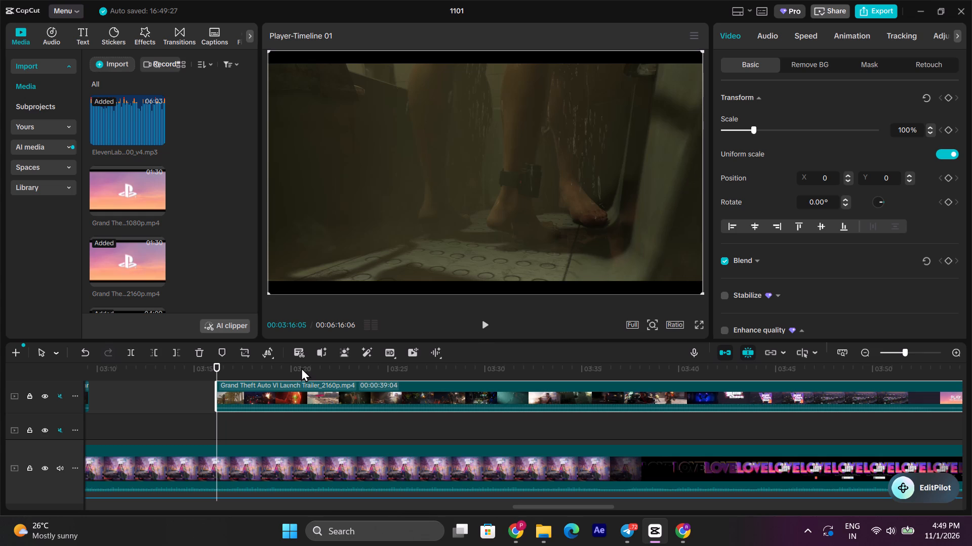
Split the Launch Trailer at the end of the shower feet shot, at about 03:17, and delete the remainder.
key(space)
key(space)
key(space)
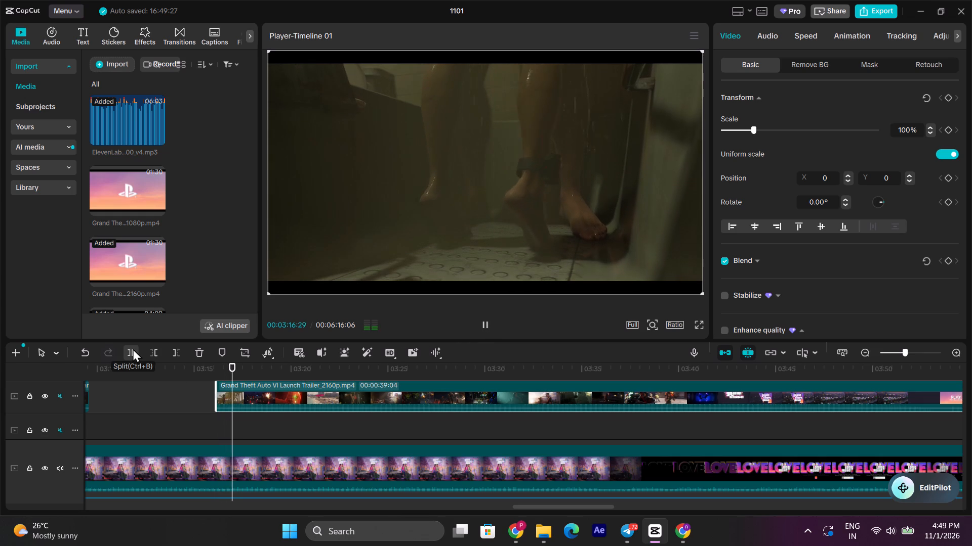
key(space)
click(133, 348)
key(space)
click(950, 354)
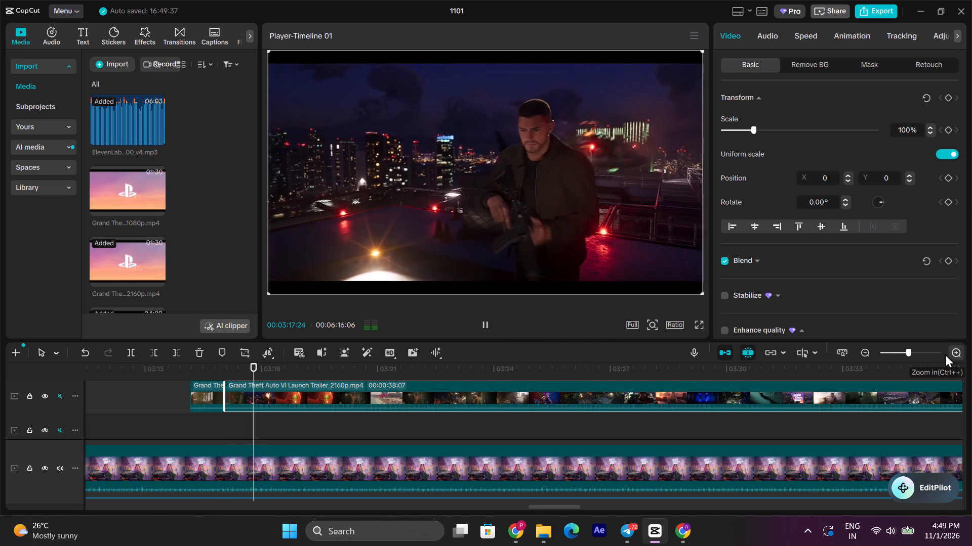
key(space)
click(316, 396)
click(198, 350)
Move the shower feet piece directly after the shower kiss piece and play both back.
drag(206, 389, 339, 397)
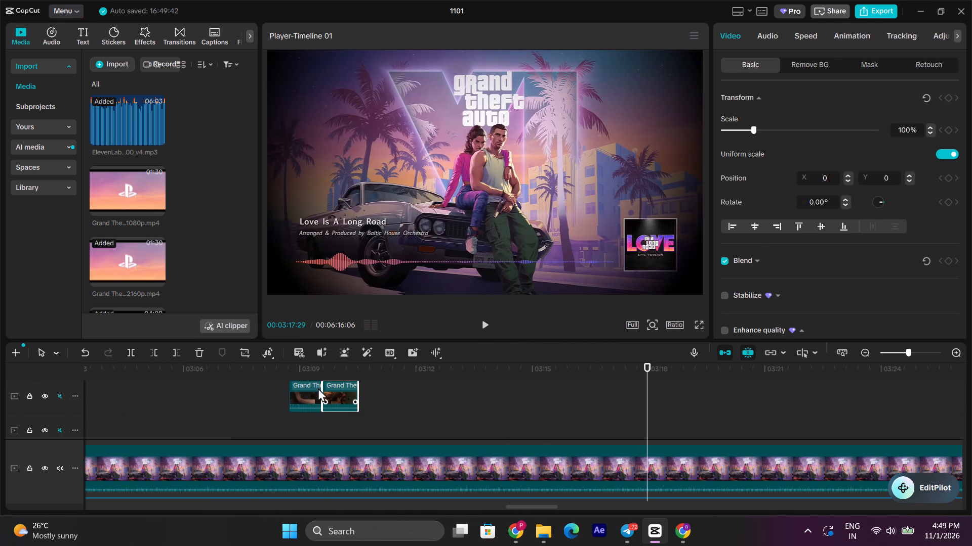
click(285, 369)
key(space)
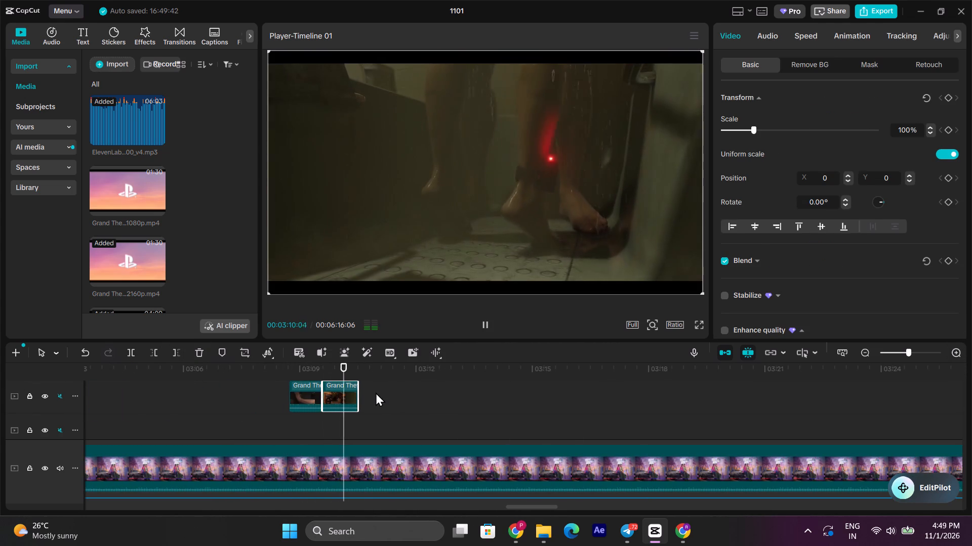
click(272, 374)
key(space)
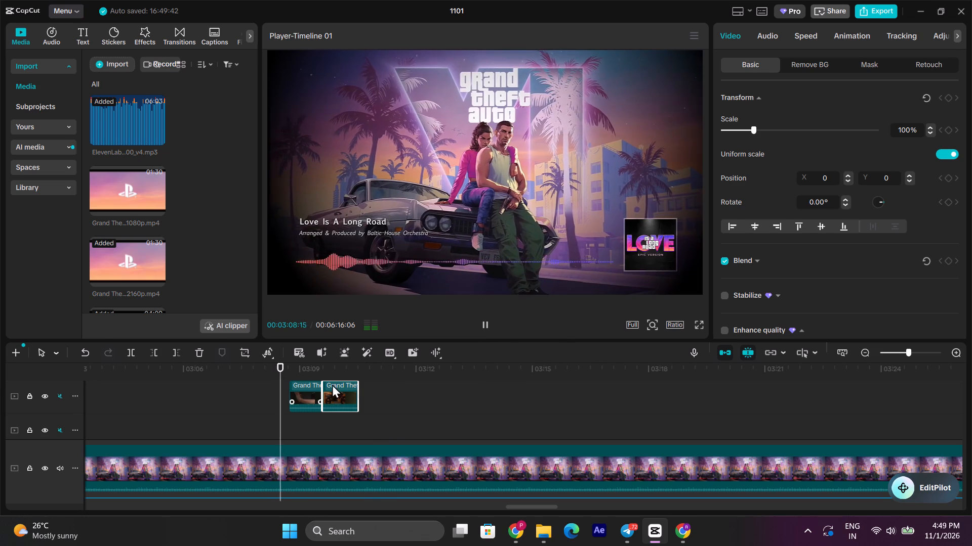
key(space)
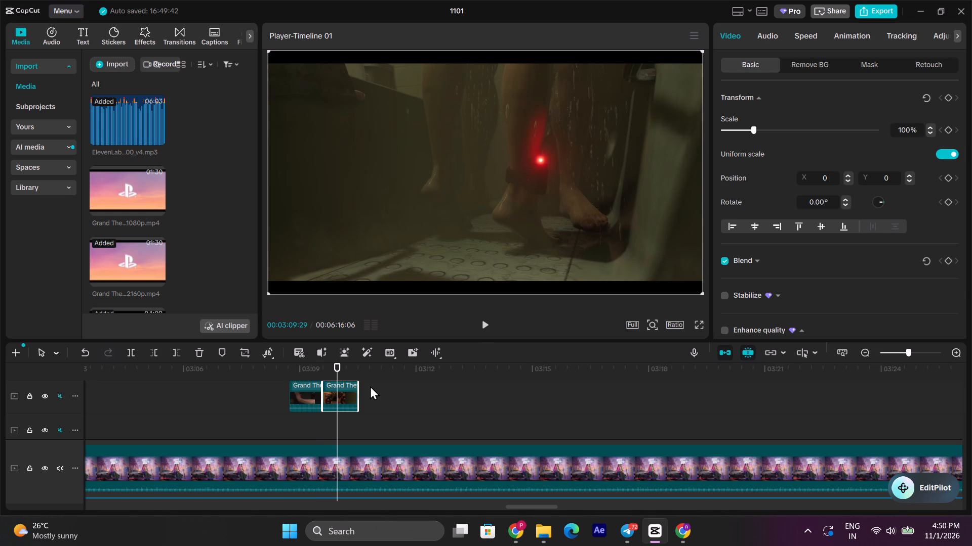
Move the shower kiss and shower feet pieces together to the end of the couple montage, at about 02:25, and play them back.
drag(394, 387, 288, 392)
drag(340, 397, 0, 420)
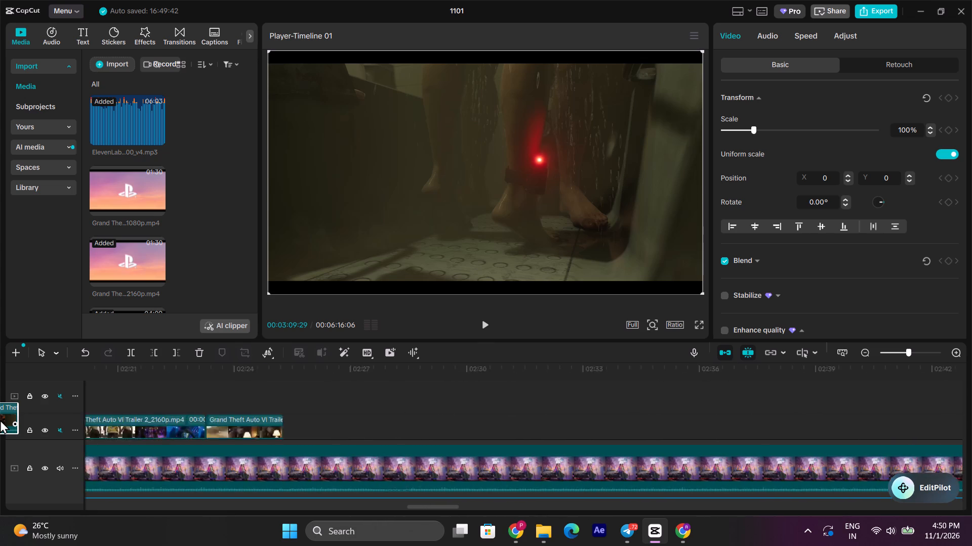
drag(0, 420, 635, 440)
click(572, 393)
key(space)
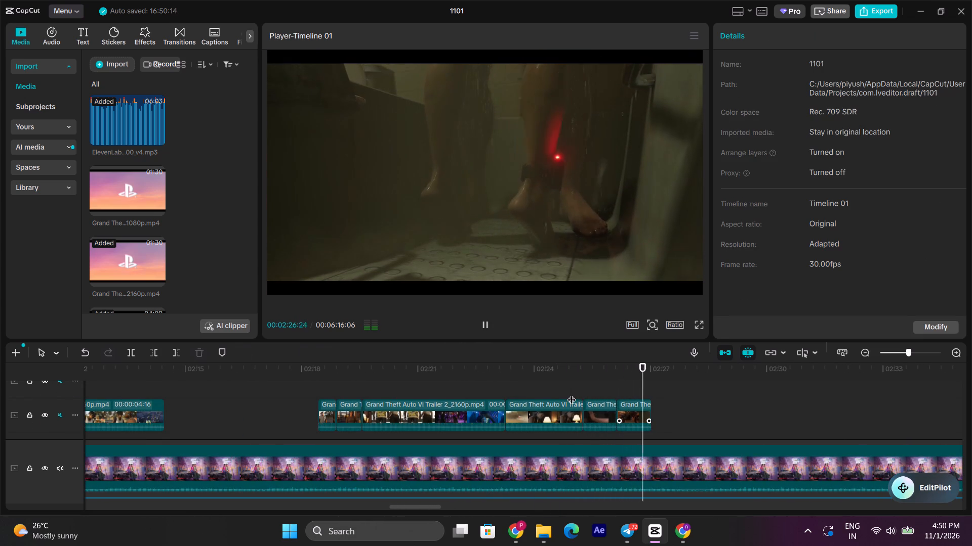
click(503, 372)
key(space)
key(space)
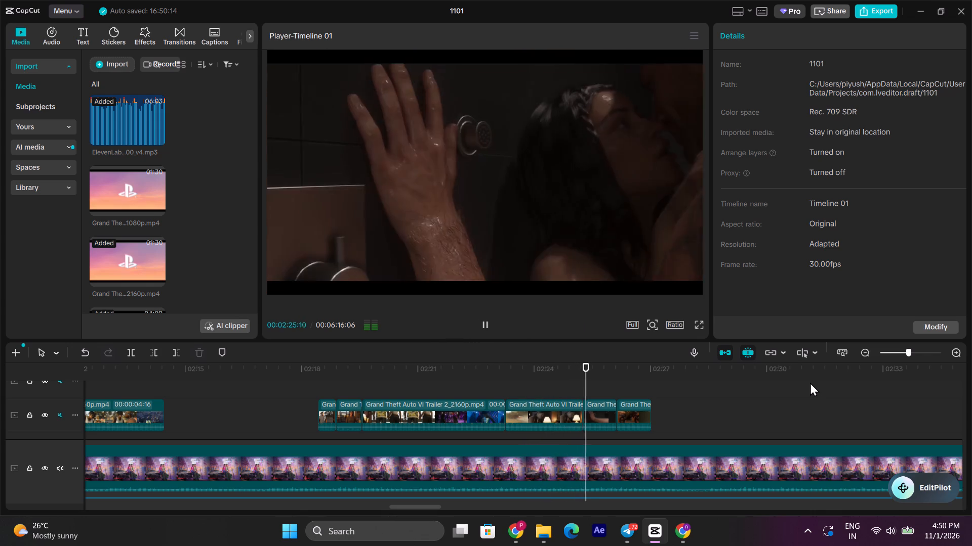
key(space)
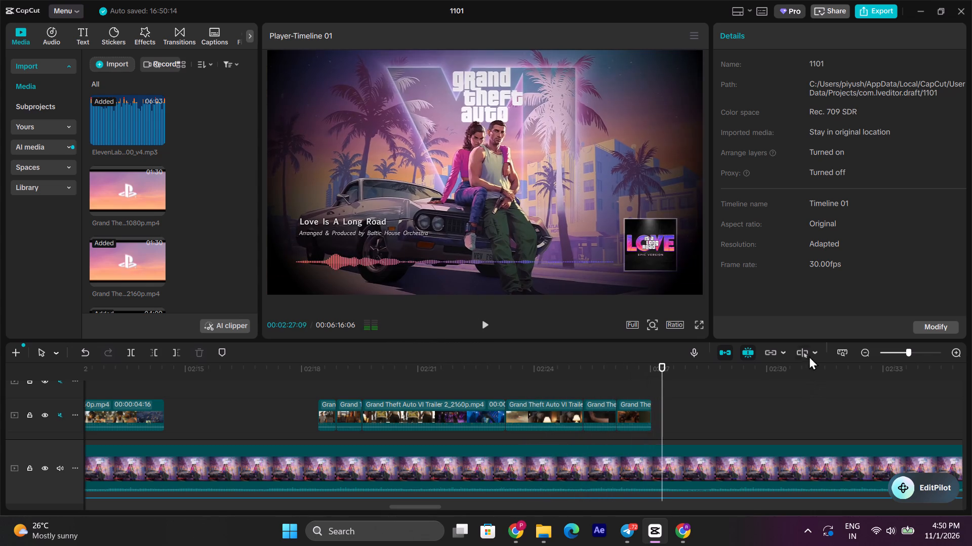
Place another copy of Grand Theft Auto VI Trailer 2 on the montage track just after the shower feet piece, at about 02:28.
click(120, 262)
scroll(120, 262, down, 1)
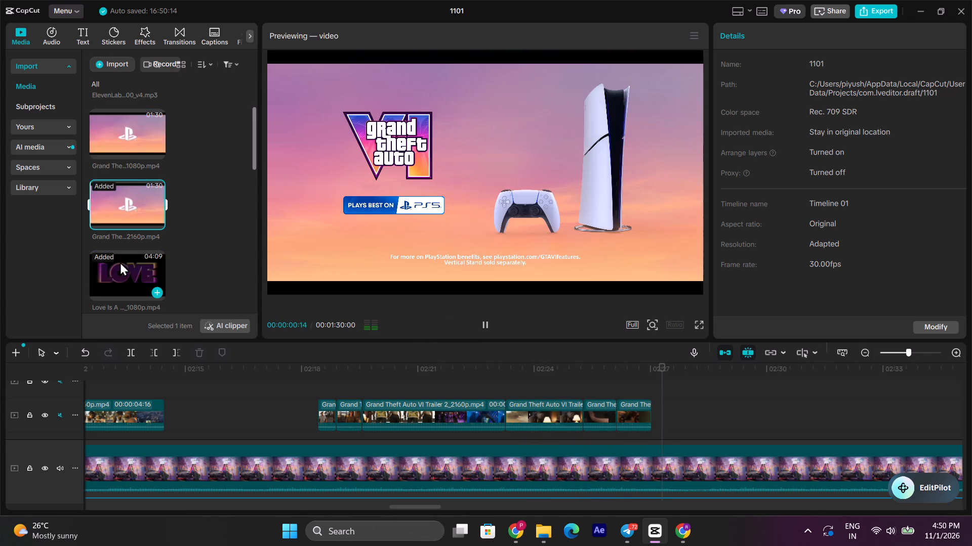
scroll(120, 262, up, 1)
scroll(120, 262, down, 3)
click(131, 242)
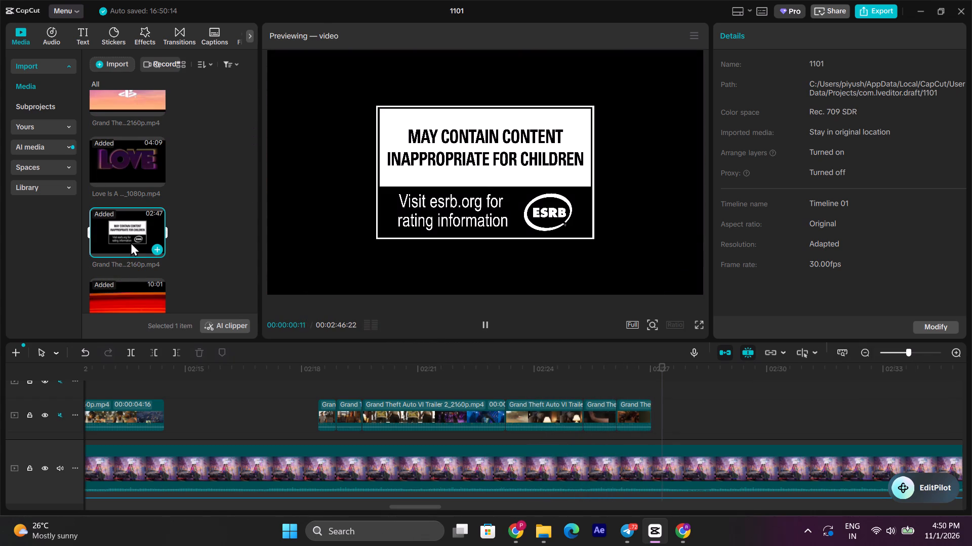
drag(120, 237, 636, 405)
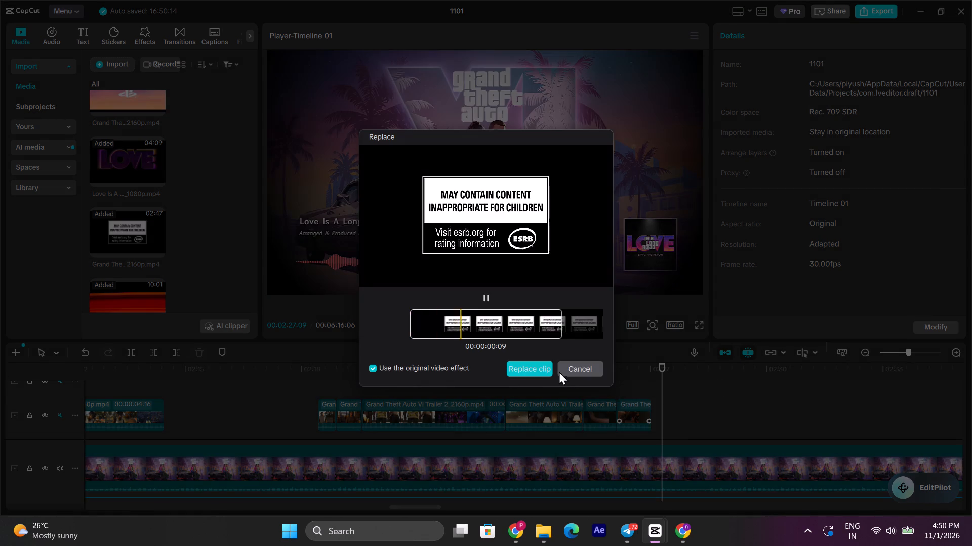
click(572, 367)
drag(117, 231, 709, 401)
Scan Trailer 2 for couple shots and trim its start to the kitchen shot of the couple at 03:56:29.
scroll(787, 398, up, 1)
click(789, 368)
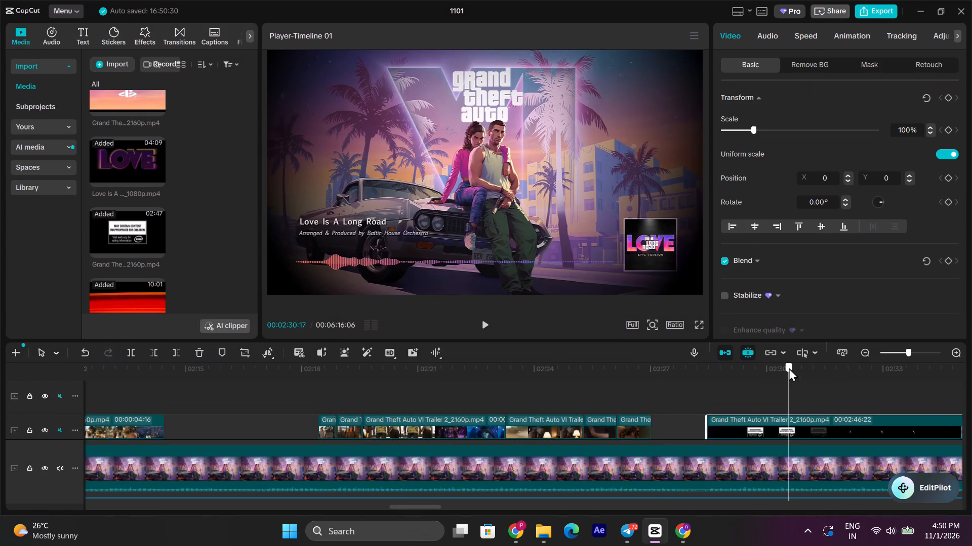
drag(788, 379, 952, 411)
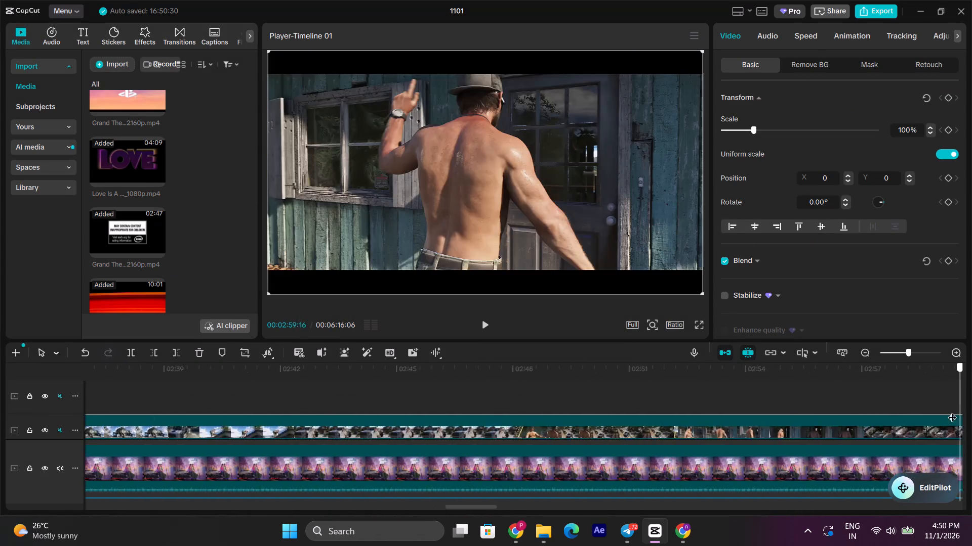
drag(952, 411, 949, 412)
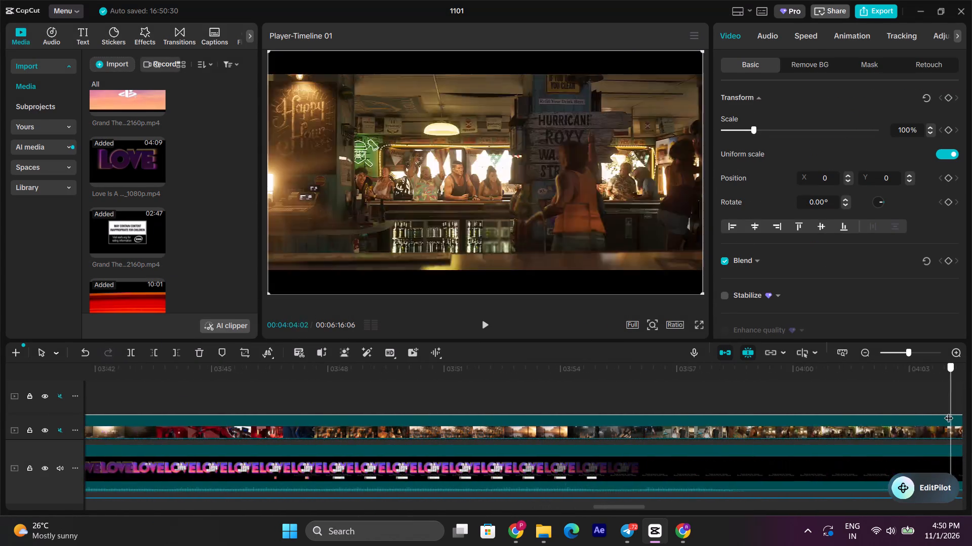
drag(949, 412, 574, 384)
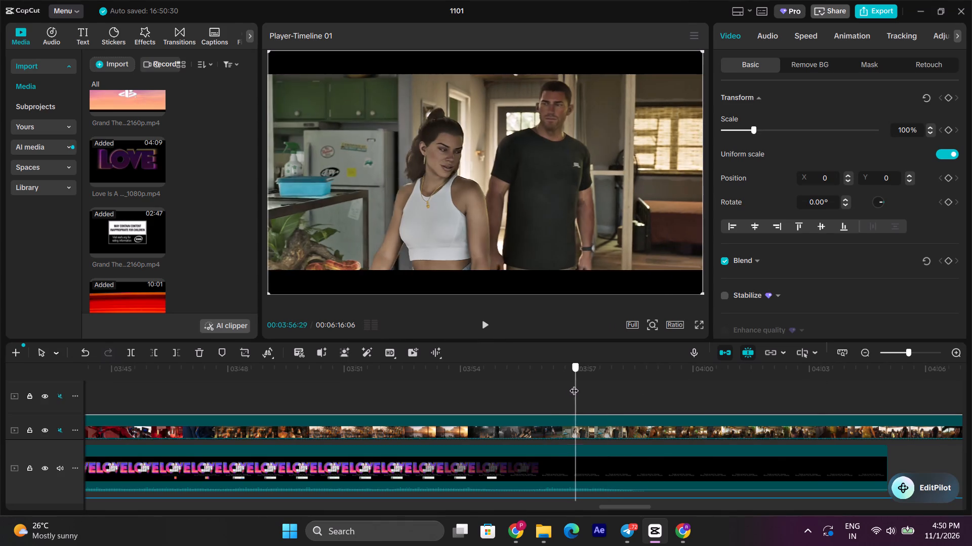
drag(574, 384, 559, 383)
key(space)
key(space)
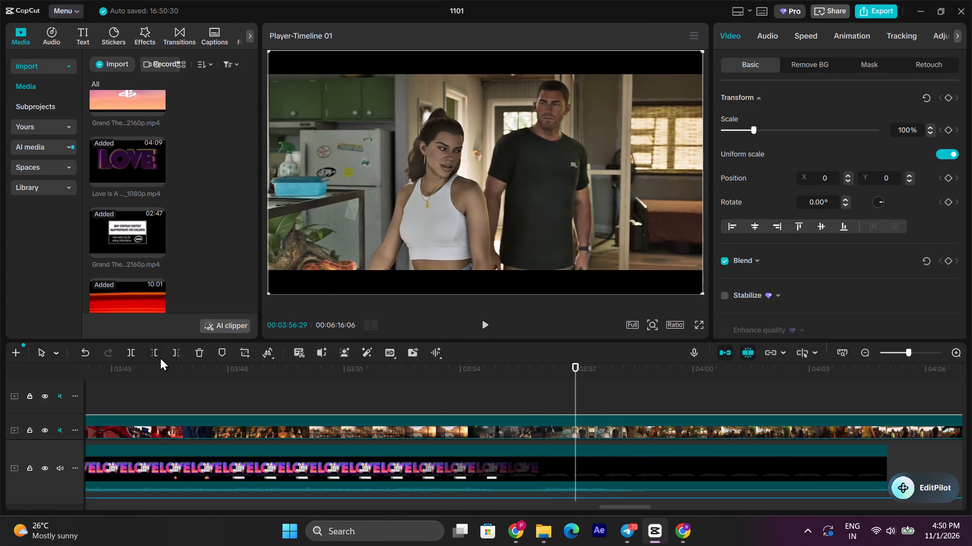
click(150, 354)
Play the kitchen couple shot and split Trailer 2 at its end, at about 03:57.
key(space)
key(space)
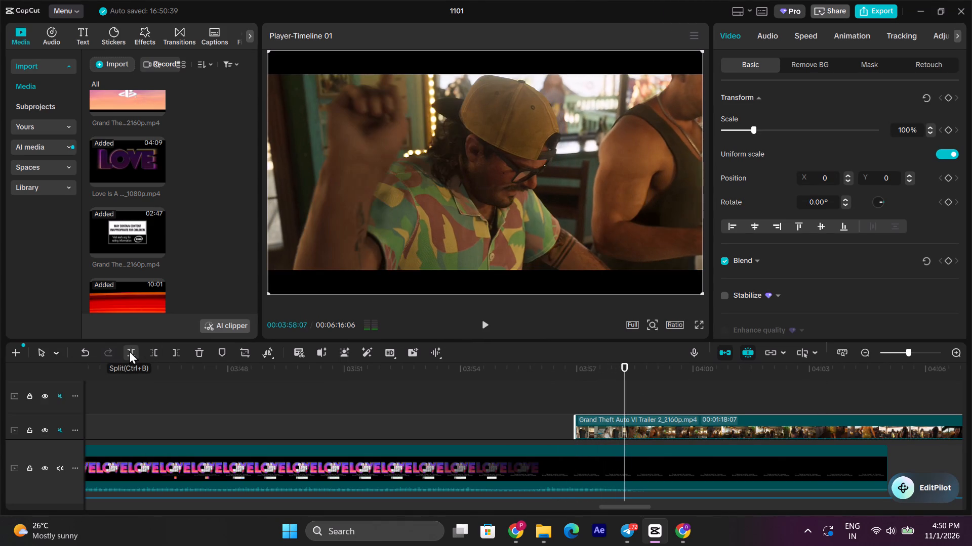
click(611, 370)
key(space)
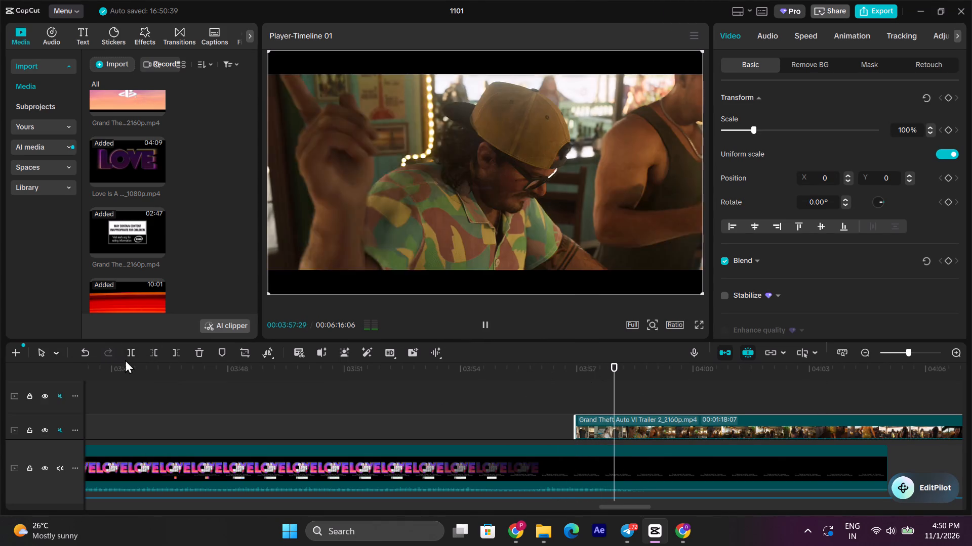
key(space)
click(613, 388)
key(space)
key(space)
click(617, 414)
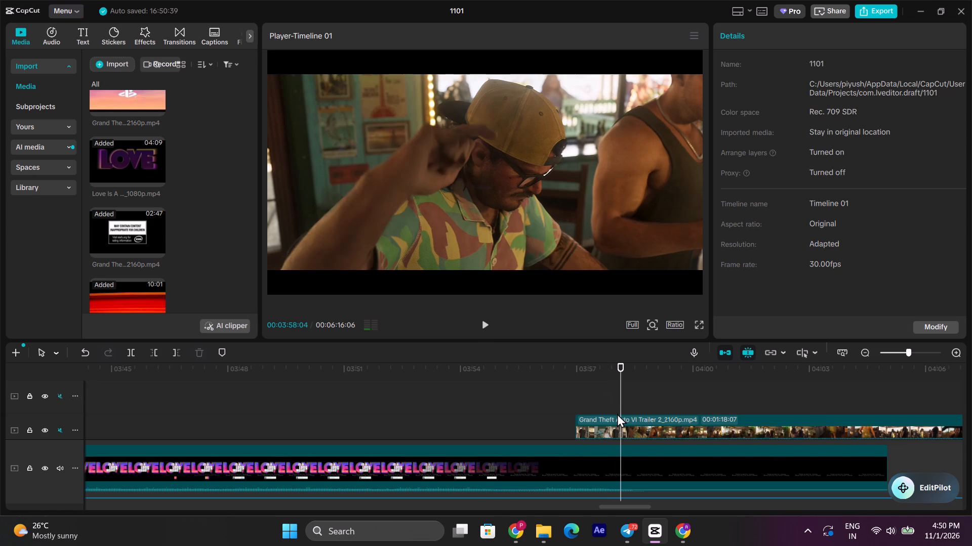
scroll(614, 401, down, 1)
click(611, 380)
click(604, 380)
click(624, 413)
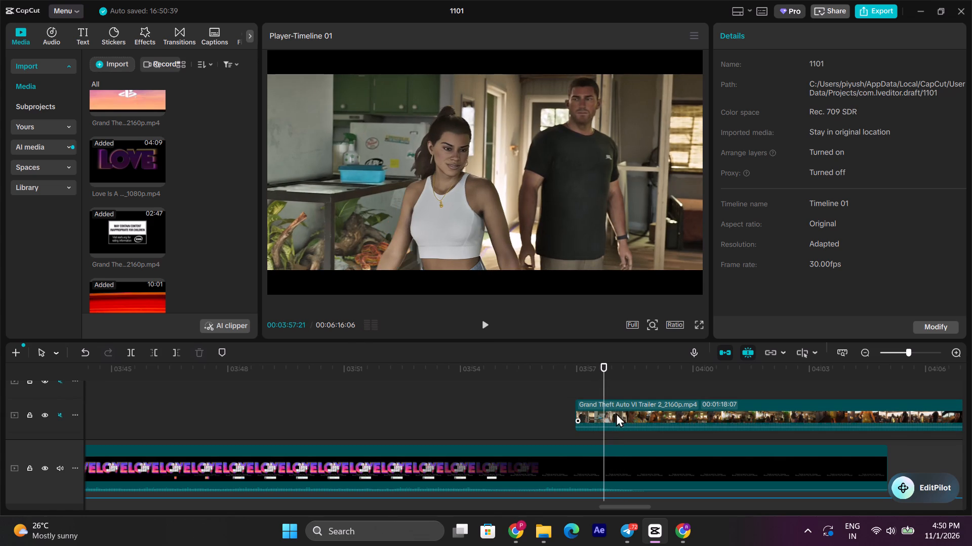
key(space)
key(space)
click(137, 349)
Scan the rest of Trailer 2 and trim its start to the living-room shot of the couple at 04:24:09.
key(space)
click(769, 377)
drag(769, 377, 963, 388)
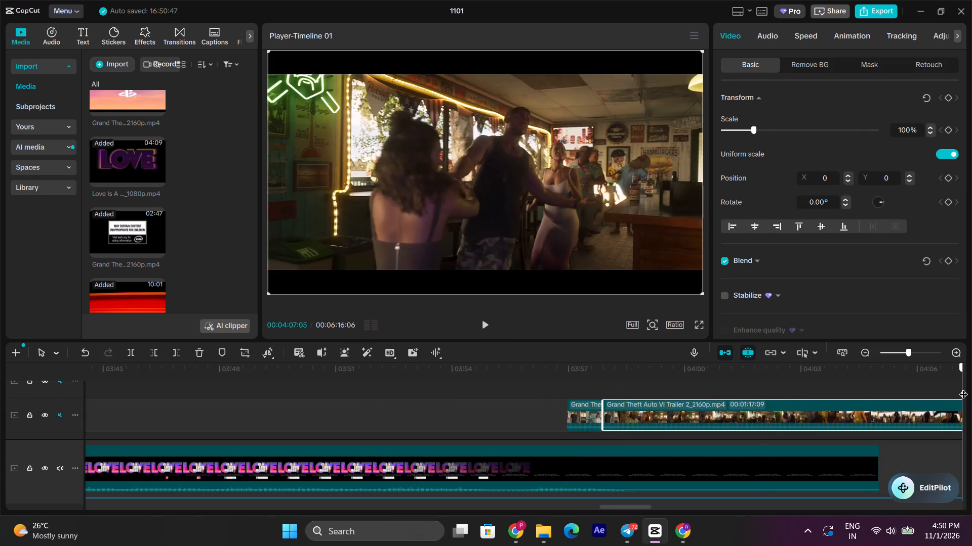
drag(963, 388, 971, 398)
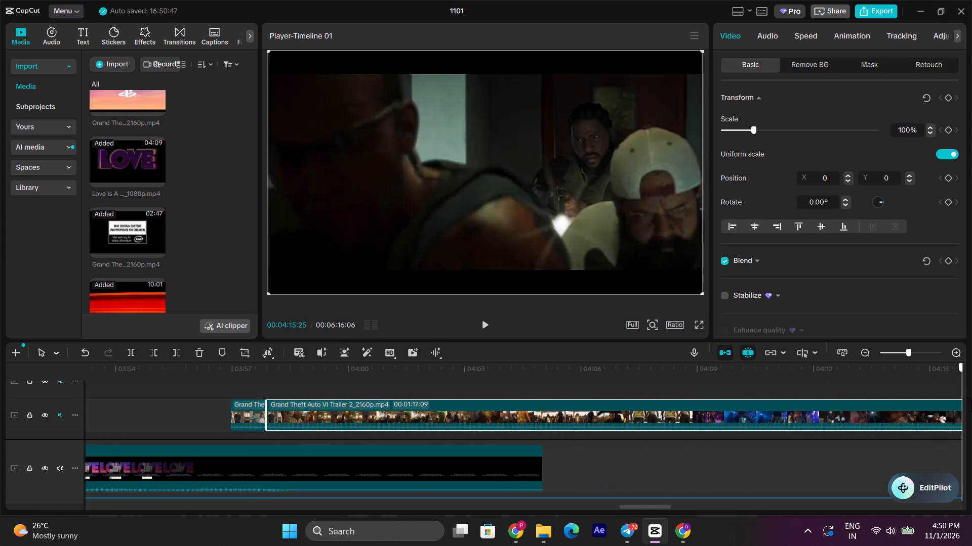
drag(971, 398, 682, 392)
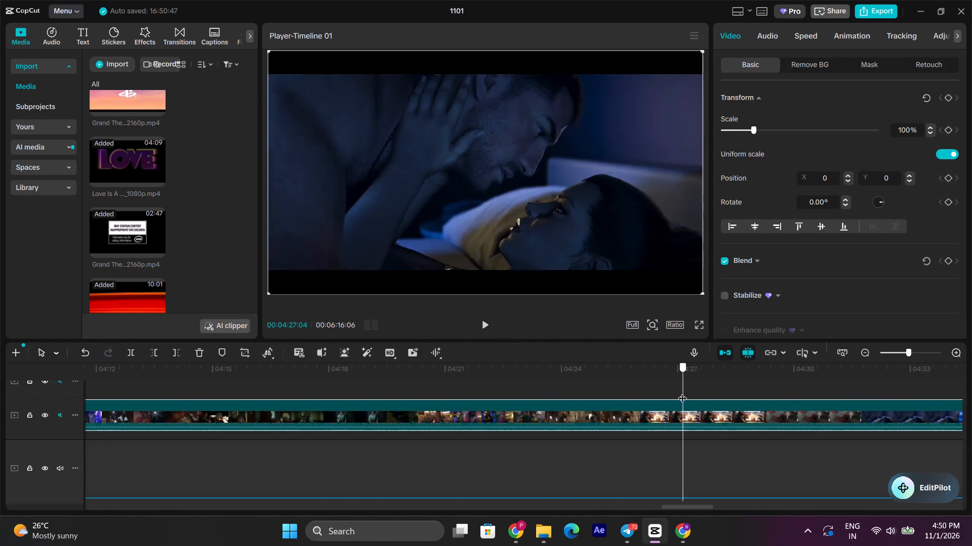
drag(682, 392, 605, 388)
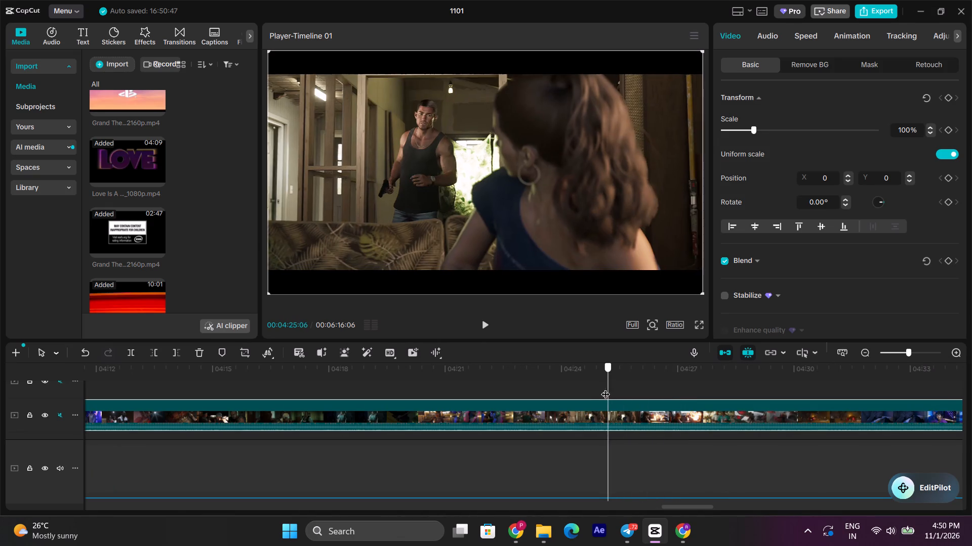
drag(605, 388, 547, 385)
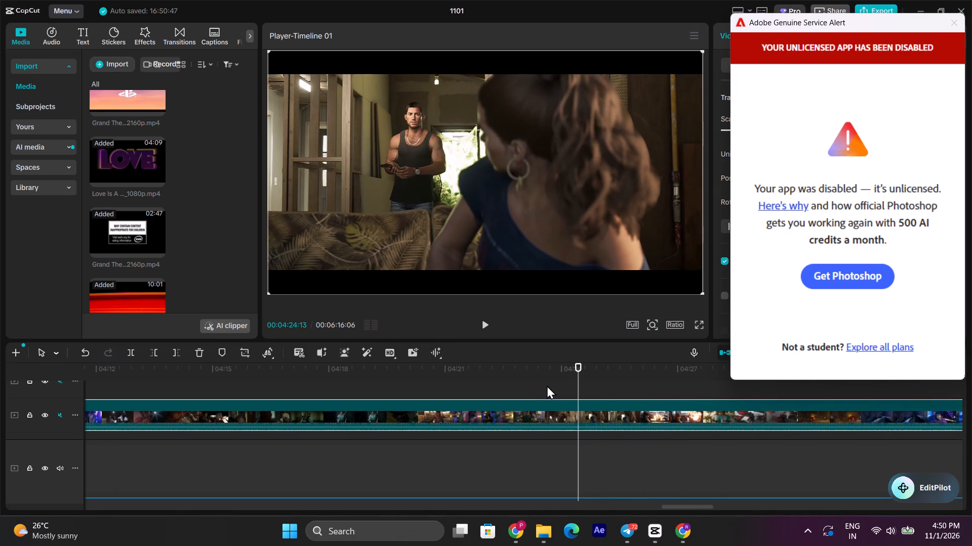
drag(547, 385, 525, 383)
click(558, 377)
key(space)
key(space)
click(577, 407)
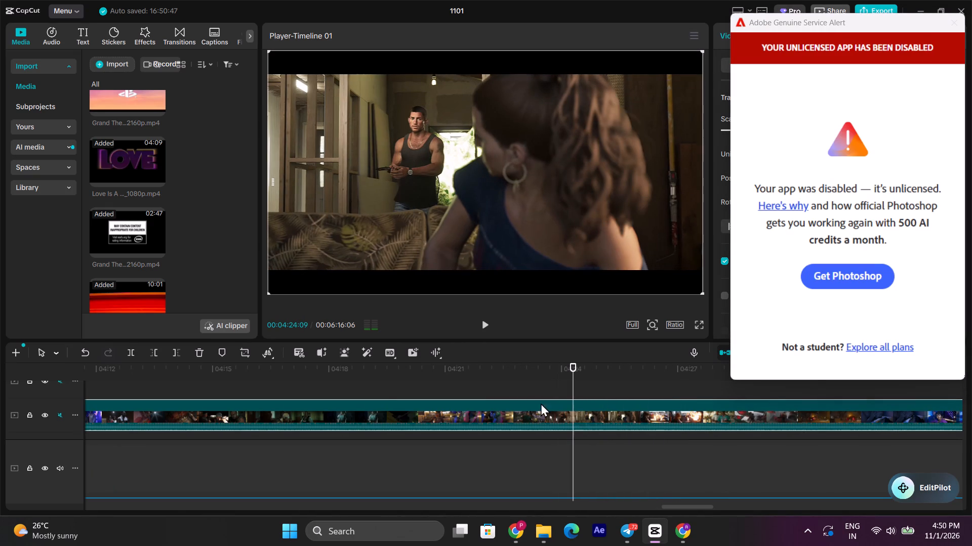
click(153, 357)
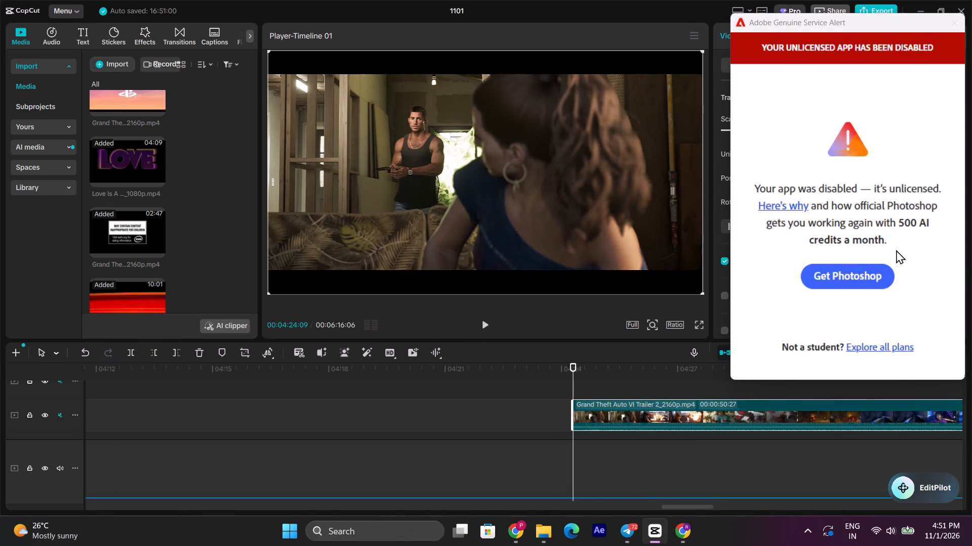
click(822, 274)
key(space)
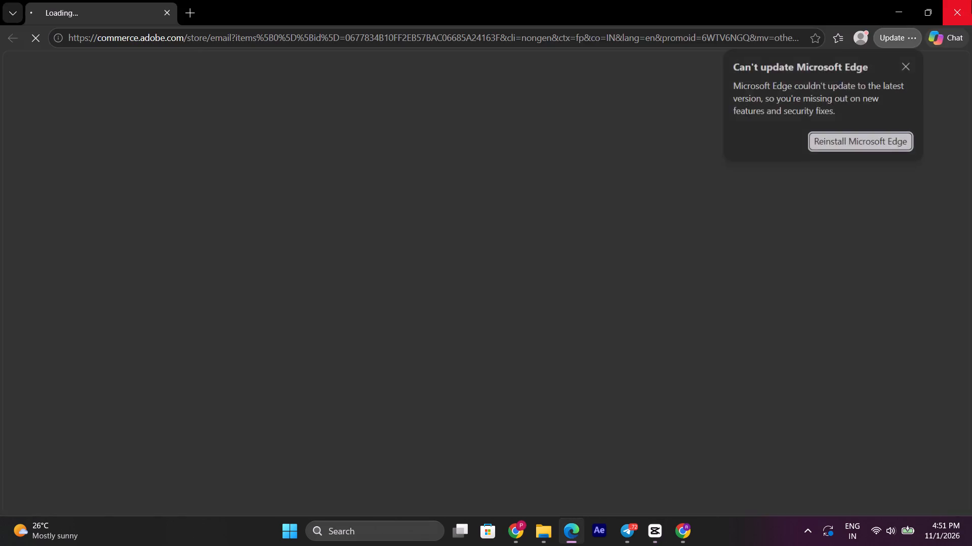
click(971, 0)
Play the living-room couple shot and split Trailer 2 at its end, at about 04:26.
key(space)
key(space)
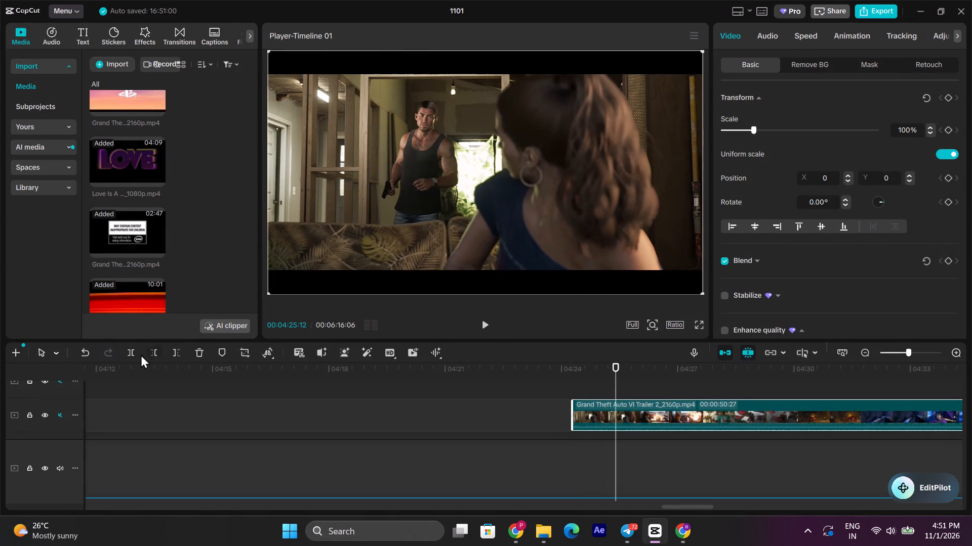
key(space)
key(space)
click(133, 354)
key(ctrl+z)
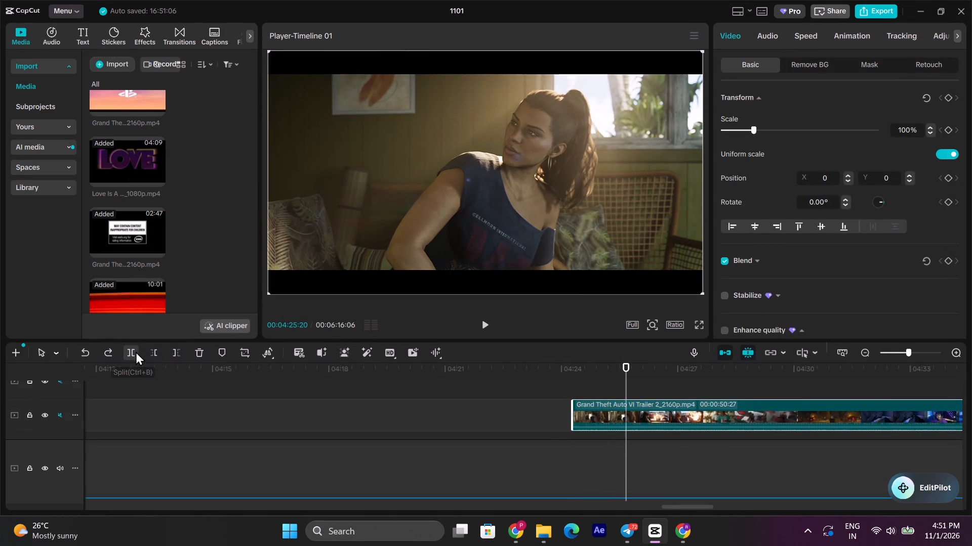
key(space)
key(space)
click(136, 351)
Scan further through Trailer 2 and trim its start to the plaza shot with the man in the Manatees jersey, at about 04:27.
key(space)
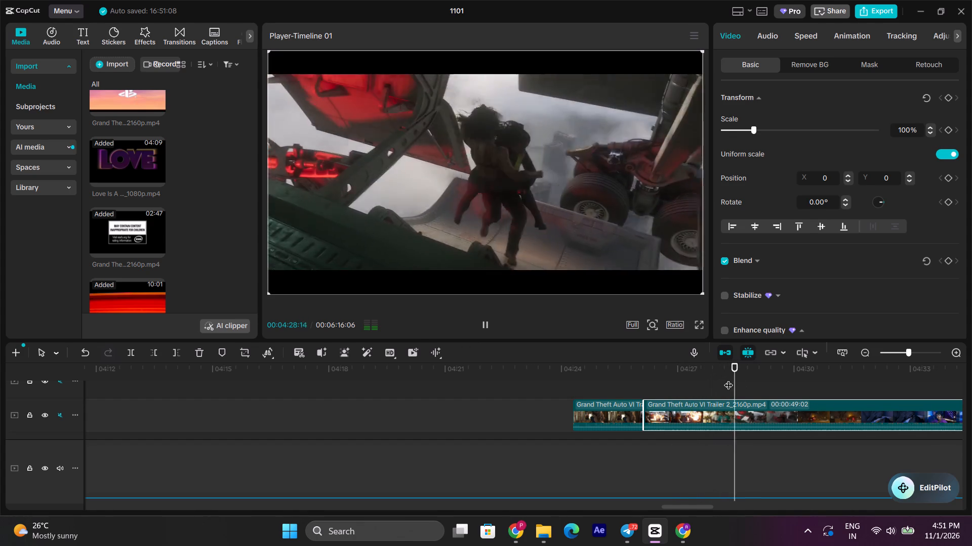
click(763, 377)
drag(763, 377, 816, 380)
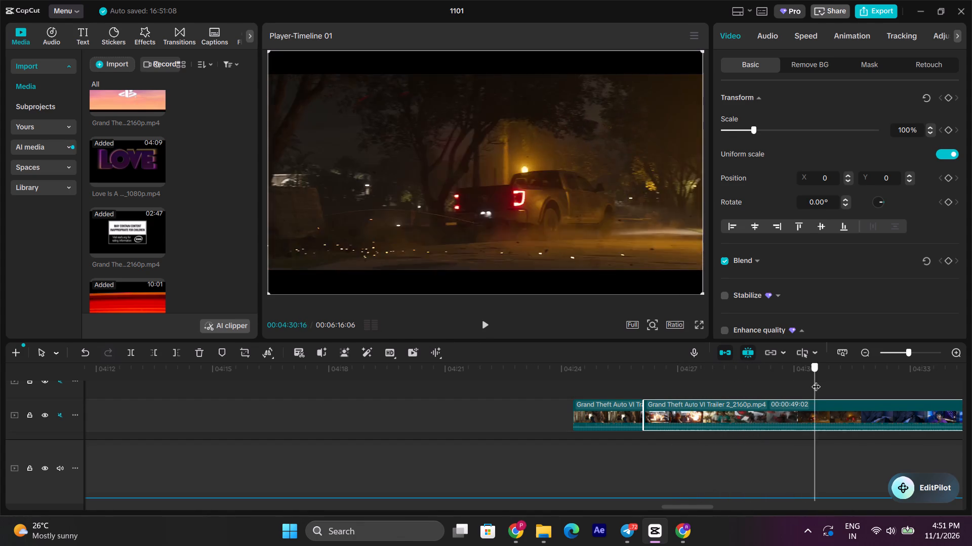
drag(816, 380, 847, 384)
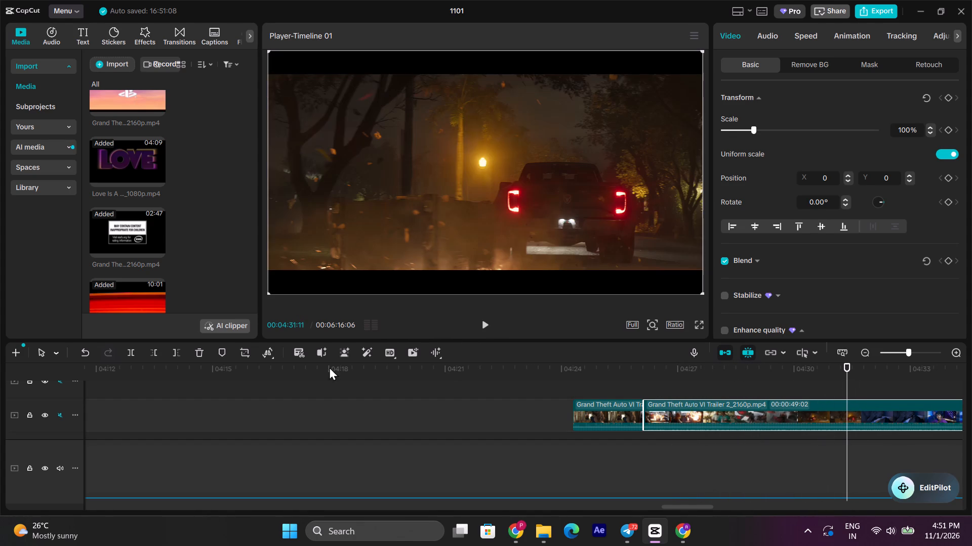
drag(671, 389, 678, 389)
double_click(710, 390)
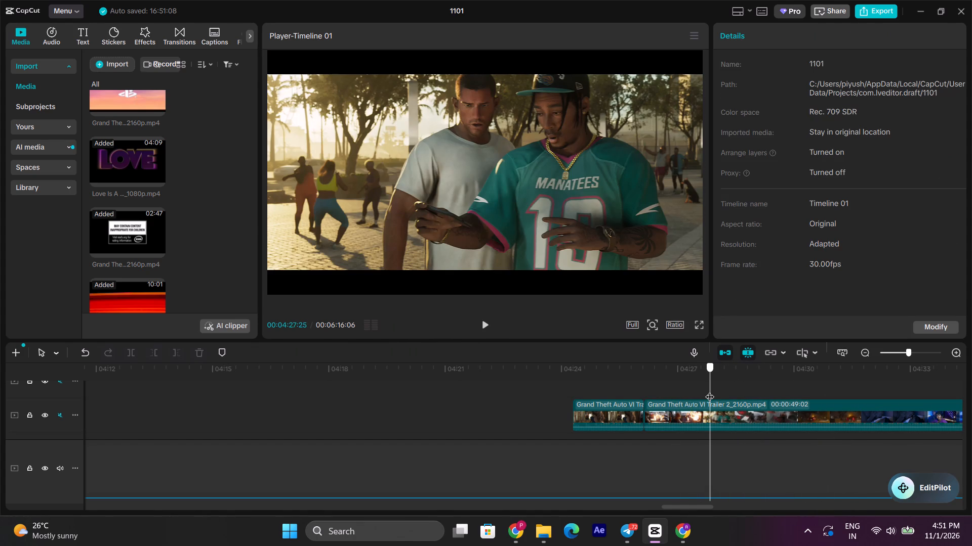
click(731, 418)
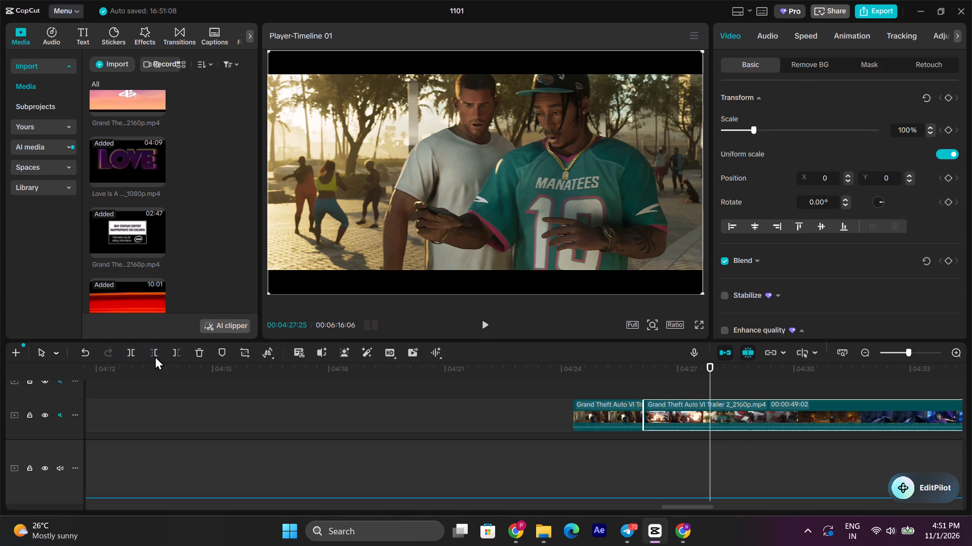
click(155, 355)
key(space)
key(space)
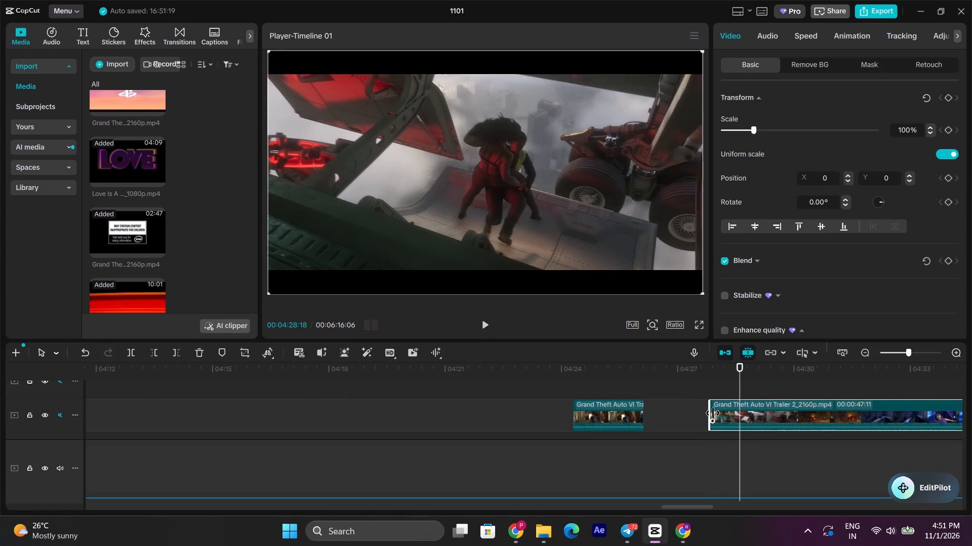
drag(707, 413, 688, 412)
Play the plaza shot, split Trailer 2 at its end at 04:28:00, and play on from there.
click(718, 381)
key(space)
key(space)
click(739, 413)
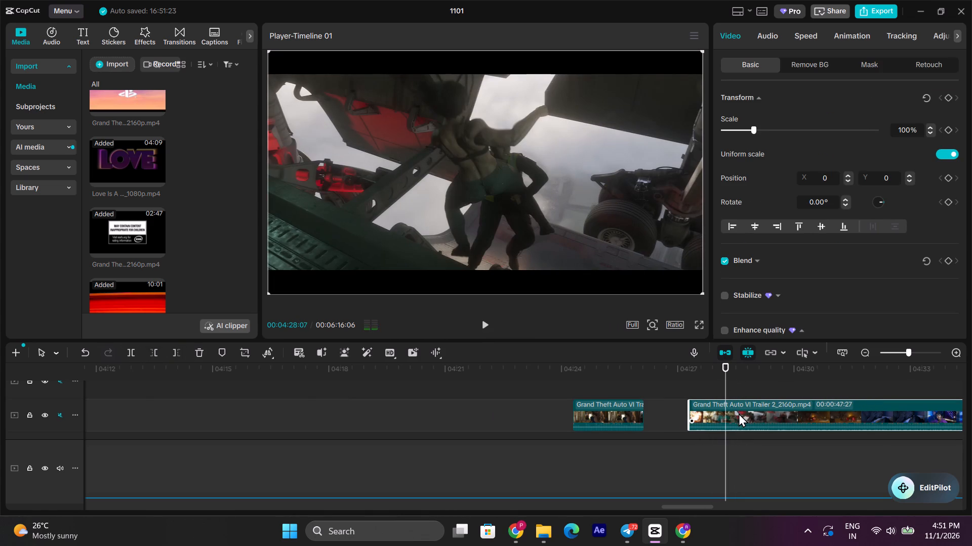
click(716, 382)
click(725, 414)
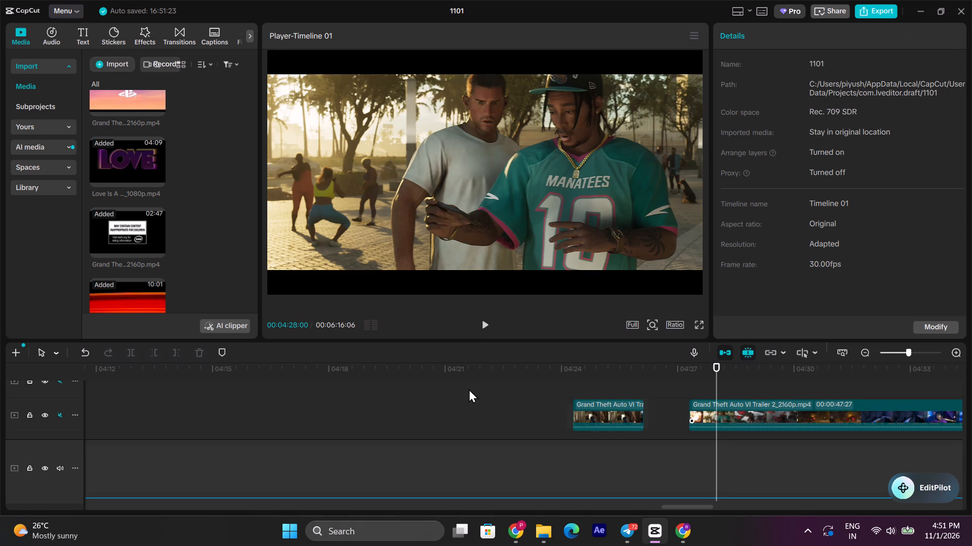
click(124, 351)
key(space)
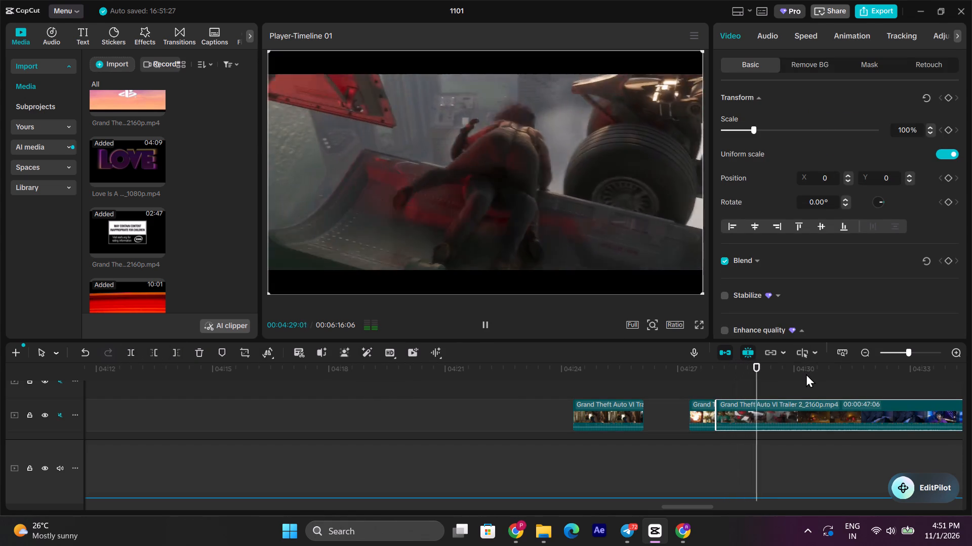
Stop playback and delete the remainder of Trailer 2 after the plaza shot.
key(space)
click(201, 352)
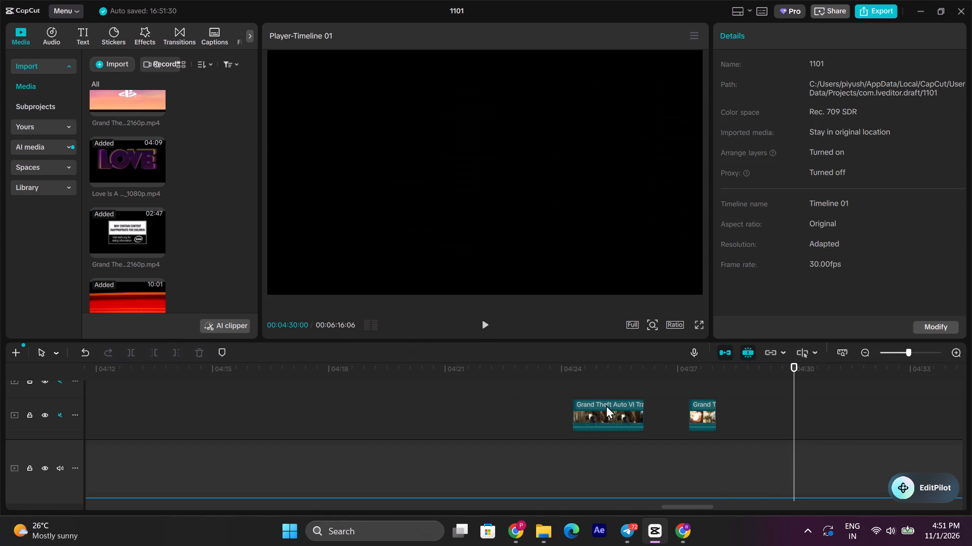
Move the living-room couple and plaza shots together to the end of the montage at about 02:27, then play from there.
drag(745, 401, 505, 422)
drag(702, 413, 0, 347)
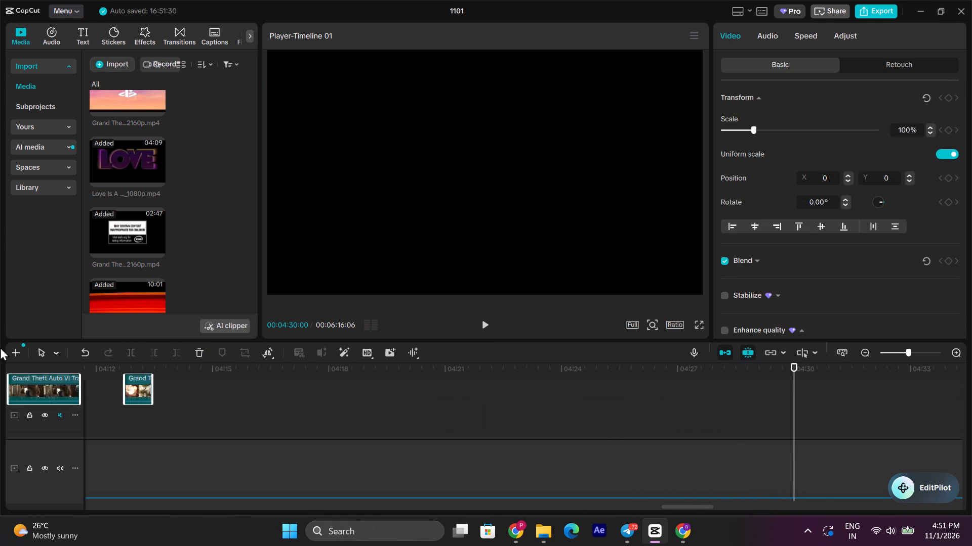
drag(0, 347, 0, 397)
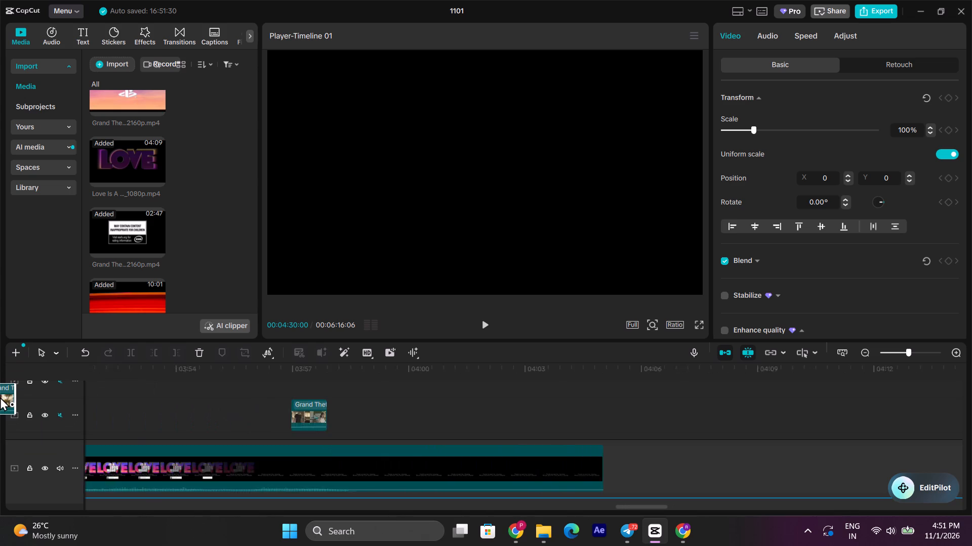
drag(0, 397, 0, 405)
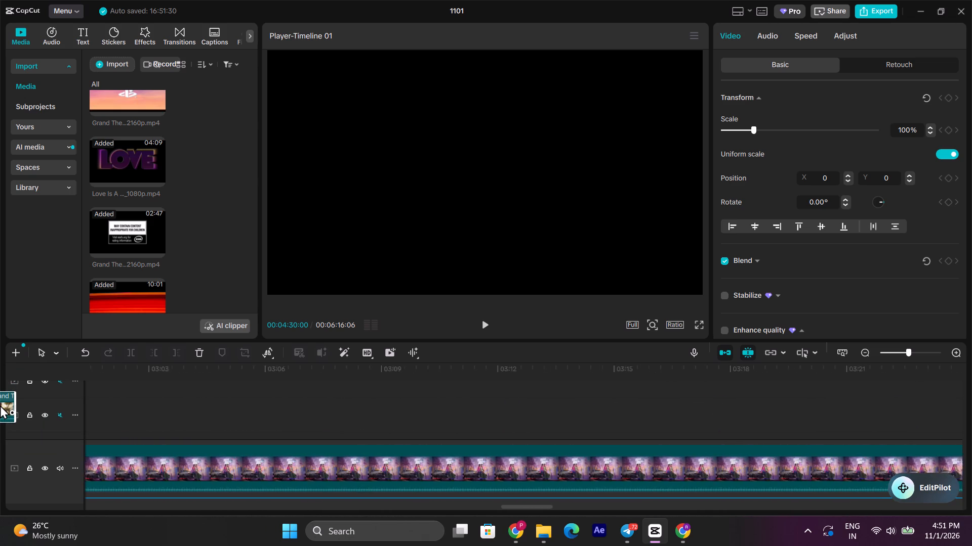
drag(0, 405, 783, 415)
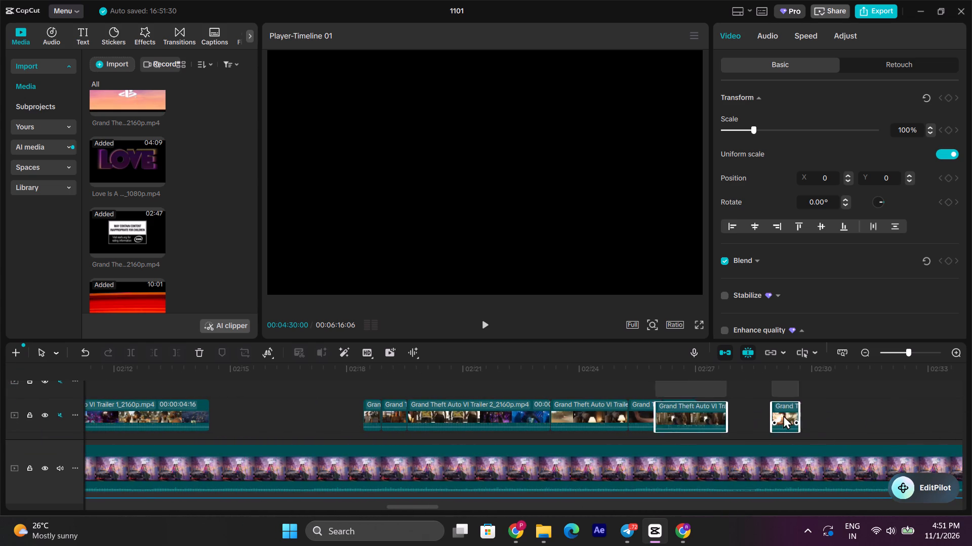
drag(783, 415, 823, 419)
click(695, 384)
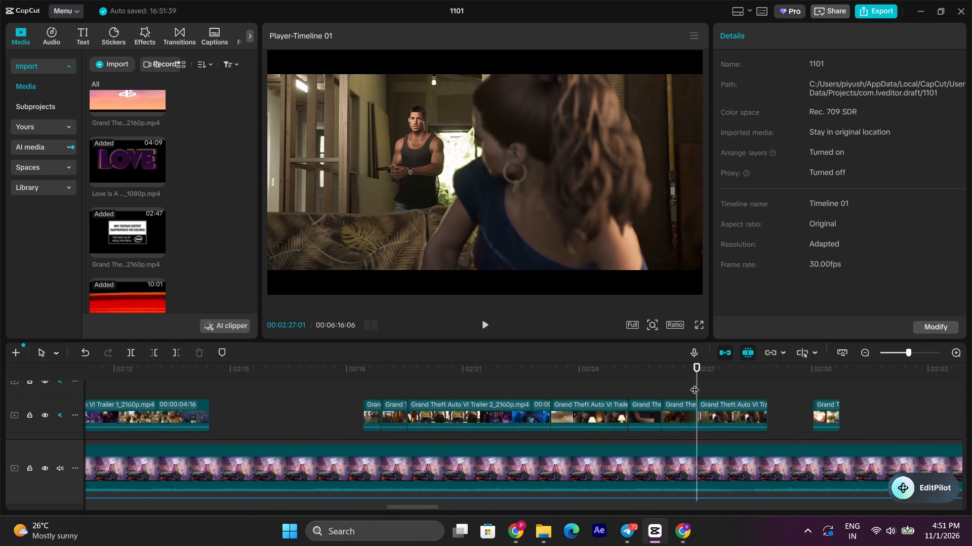
key(space)
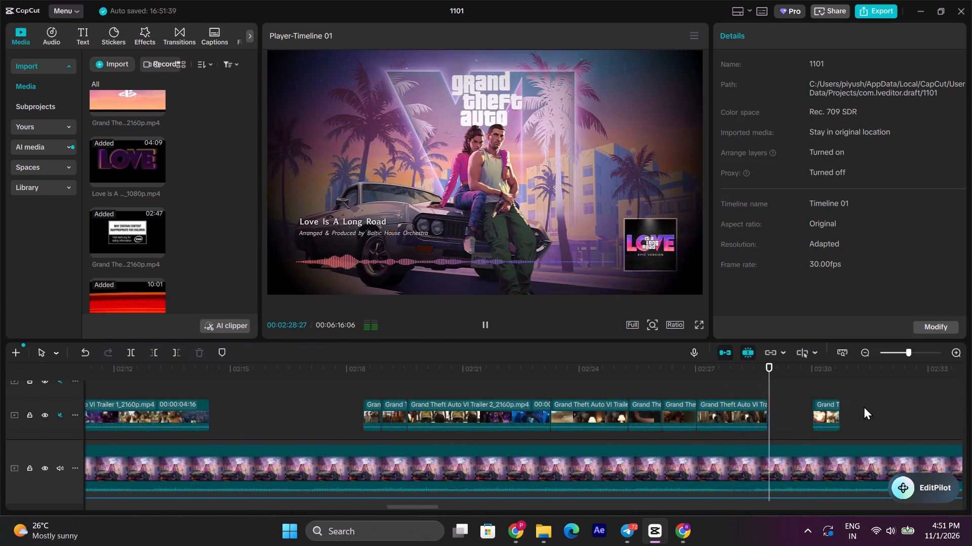
key(space)
Reorder the two shots so the plaza shot directly follows the shower shot at about 02:27, and play the join.
drag(731, 411, 871, 401)
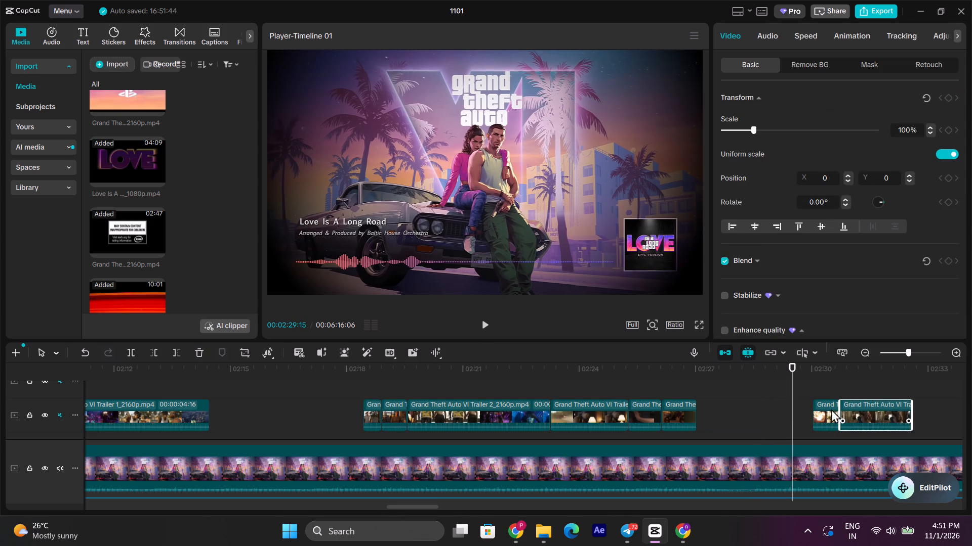
drag(821, 409, 705, 413)
click(666, 381)
key(space)
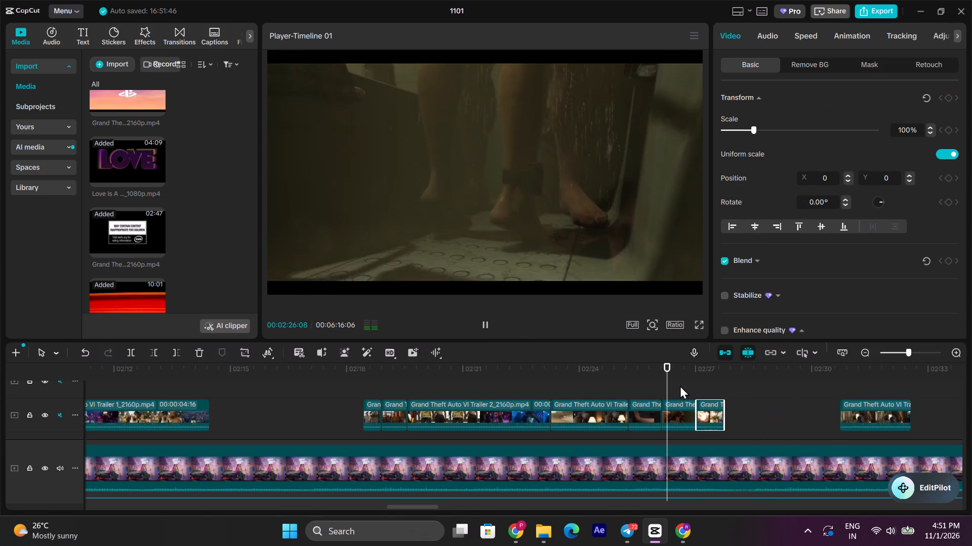
key(space)
key(space)
key(space)
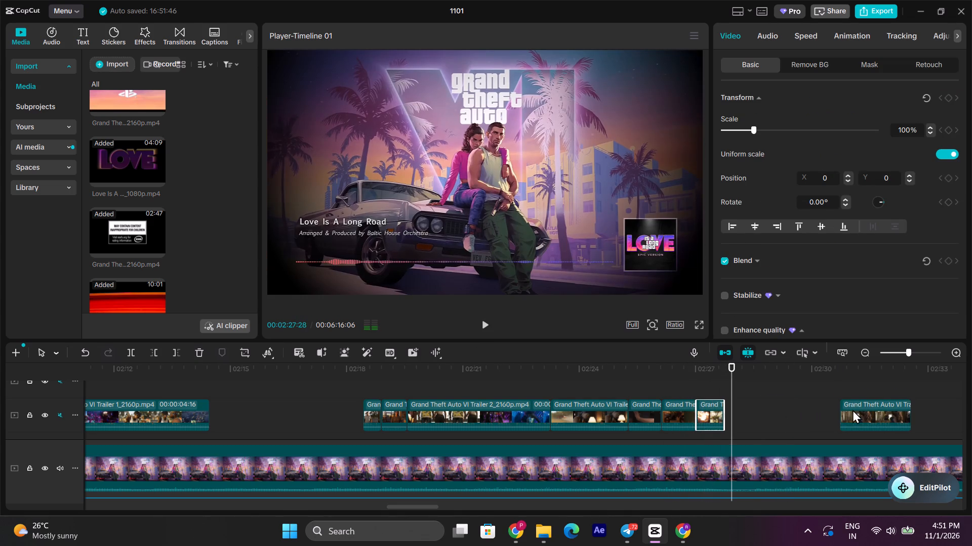
Extend the end of the plaza shot slightly to 02:27:25 and replay the transition from the shower shot.
click(728, 406)
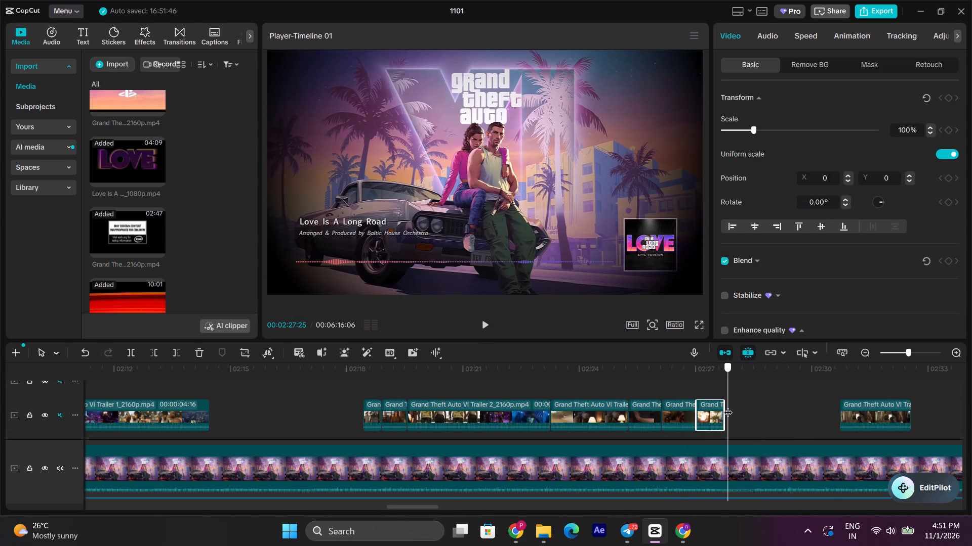
click(725, 406)
click(687, 383)
key(space)
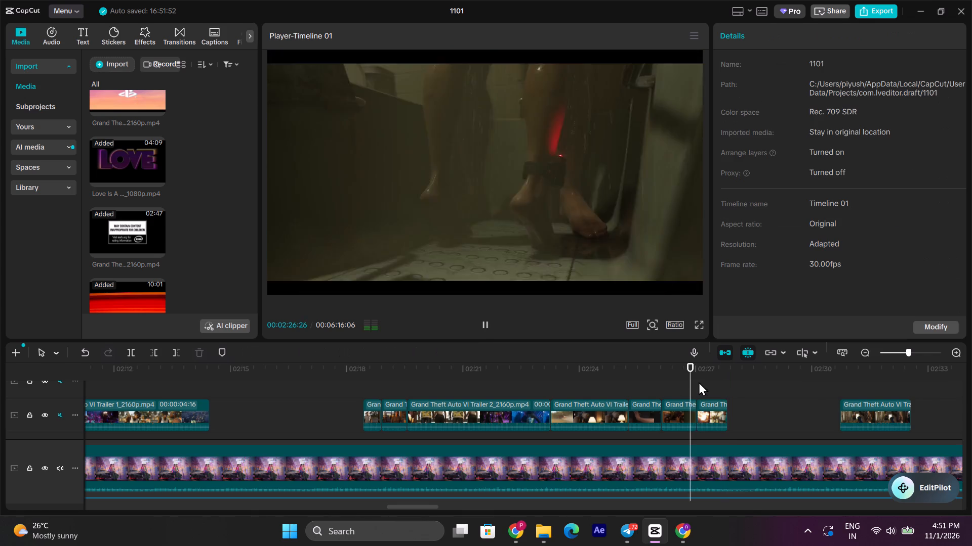
click(699, 382)
key(space)
key(space)
Move the living-room couple shot directly after the plaza shot and play it through.
drag(859, 409, 750, 409)
key(space)
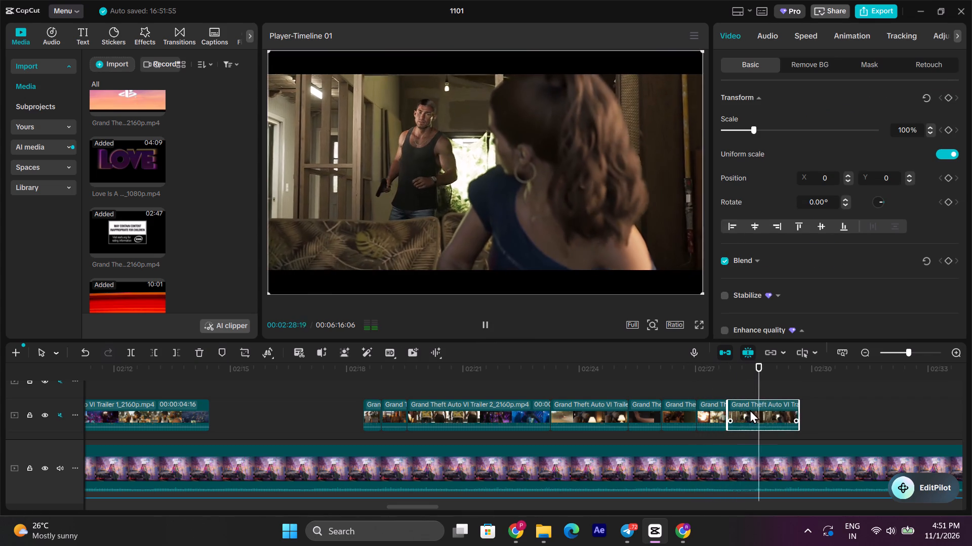
key(space)
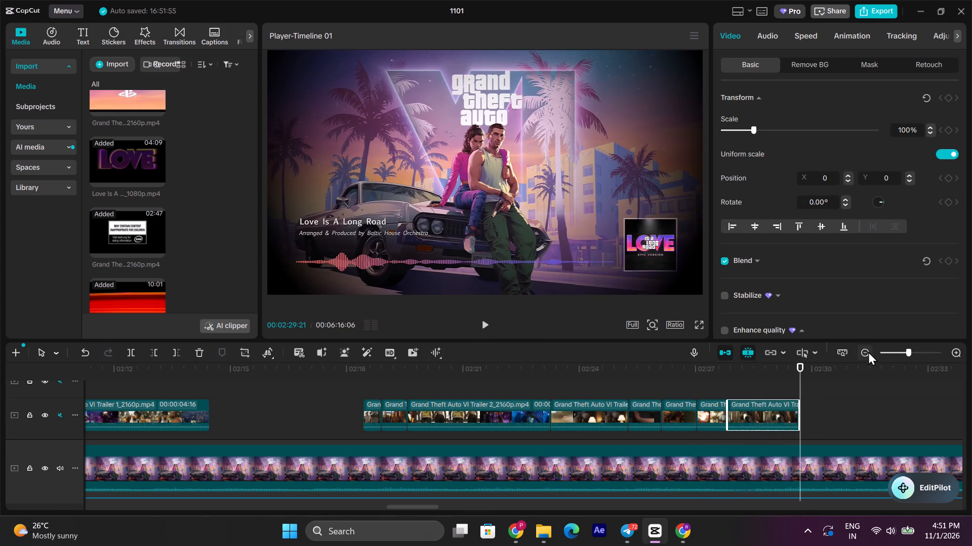
Add a fresh full copy of Trailer 2 on the track above the montage clips.
triple_click(868, 351)
drag(149, 236, 526, 377)
scroll(703, 397, up, 1)
Scan the new Trailer 2 copy and trim its start to the couple's dark bedroom shot at about 03:36.
click(858, 377)
drag(858, 377, 971, 375)
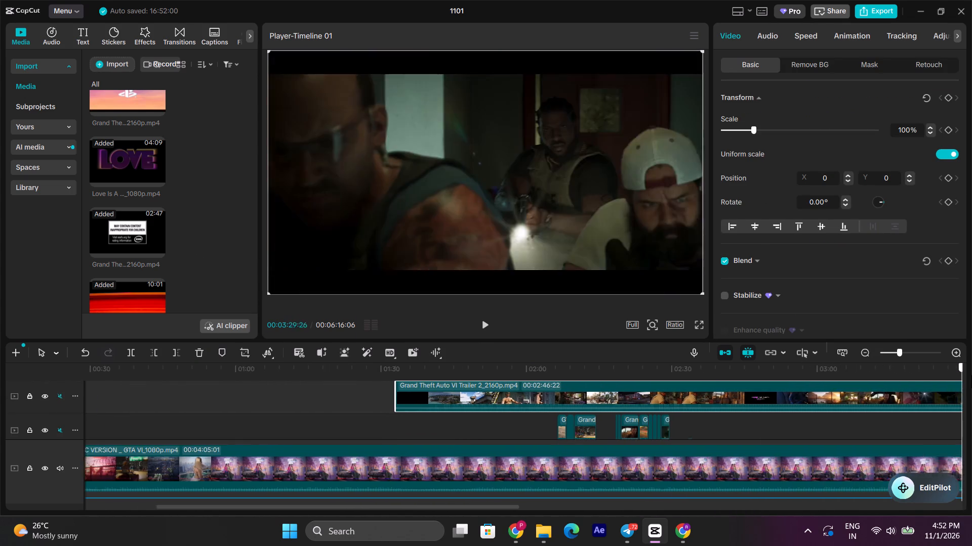
drag(971, 375, 320, 360)
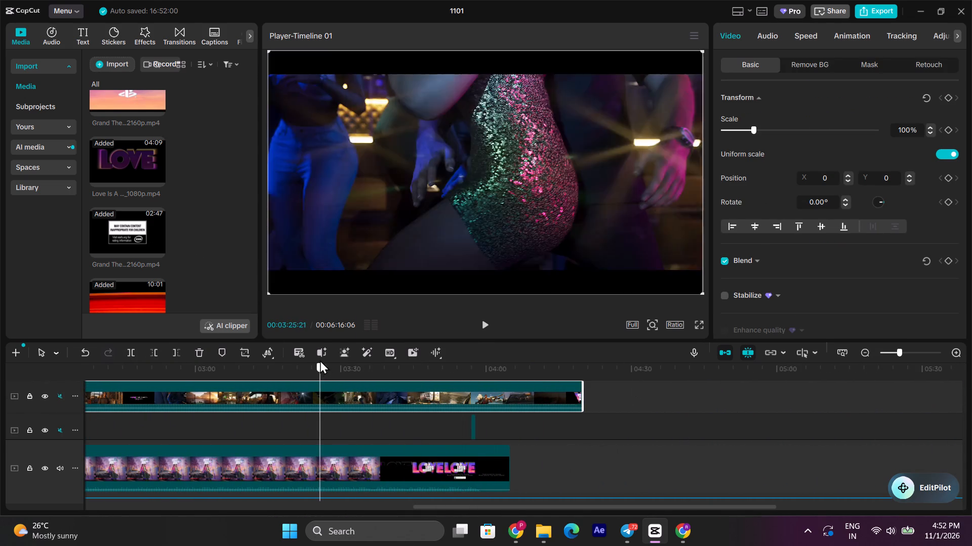
drag(320, 360, 364, 357)
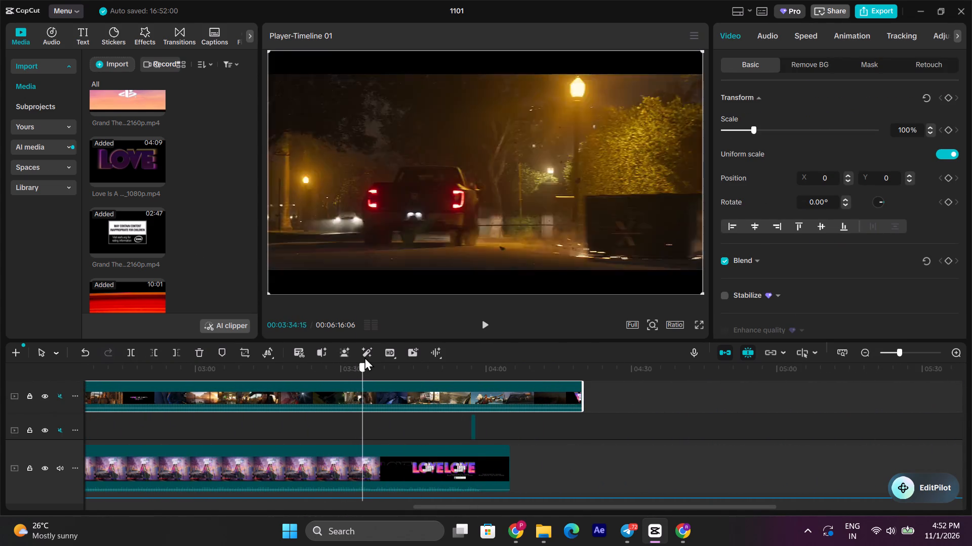
drag(364, 357, 374, 353)
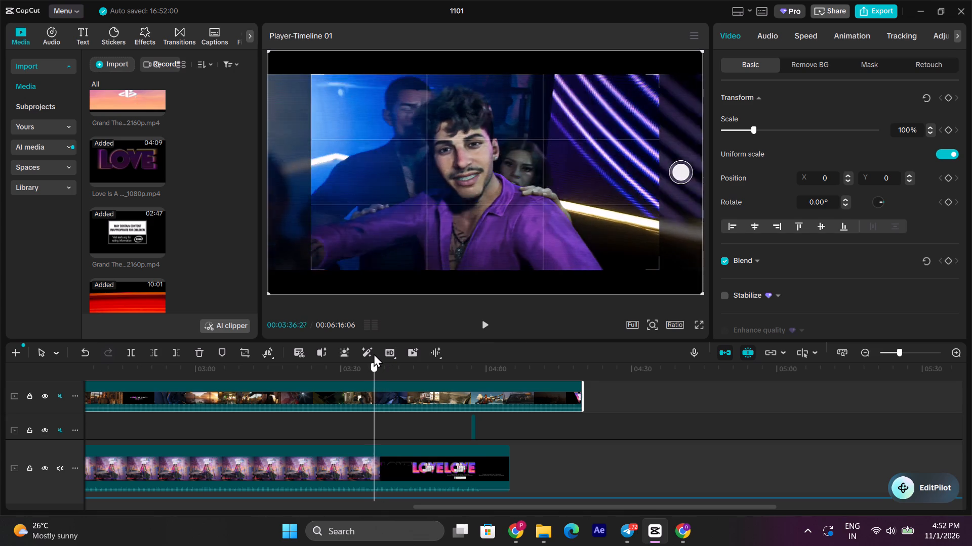
drag(374, 353, 369, 353)
key(space)
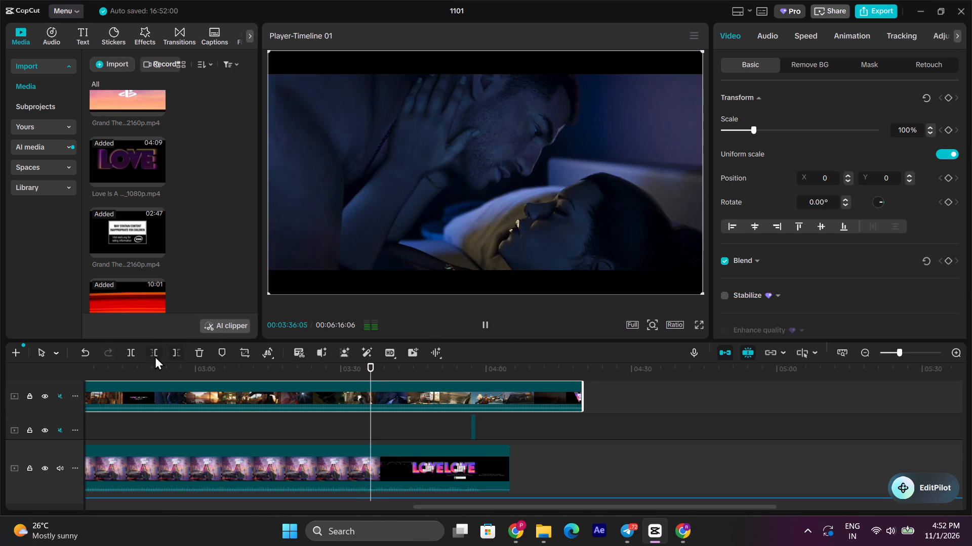
key(space)
click(154, 354)
Play the bedroom shot into the club selfie and trim the clip's end at about 03:37:29.
key(space)
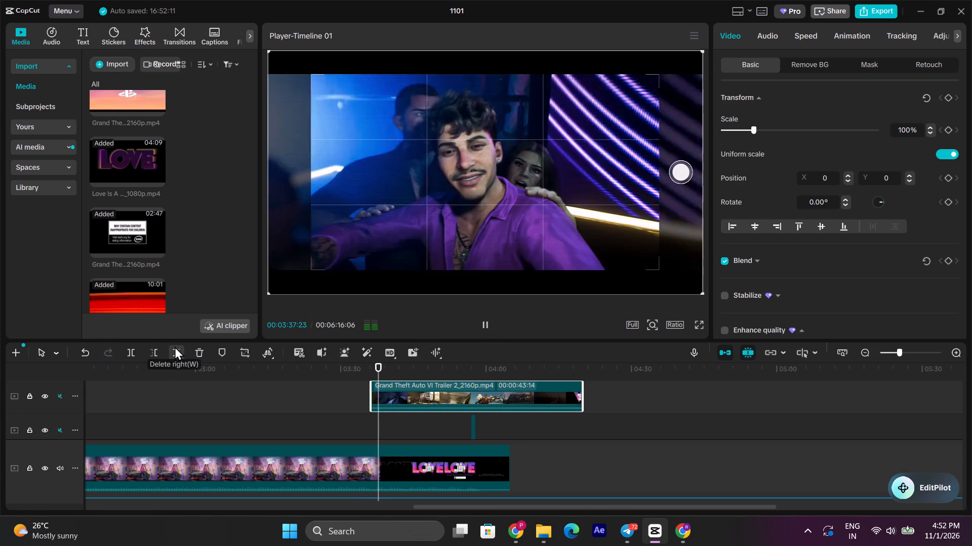
key(space)
click(175, 346)
Shift the bedroom clip slightly forward and extend its end to about 03:38:25, adding more of the club selfie, then check its end.
triple_click(960, 353)
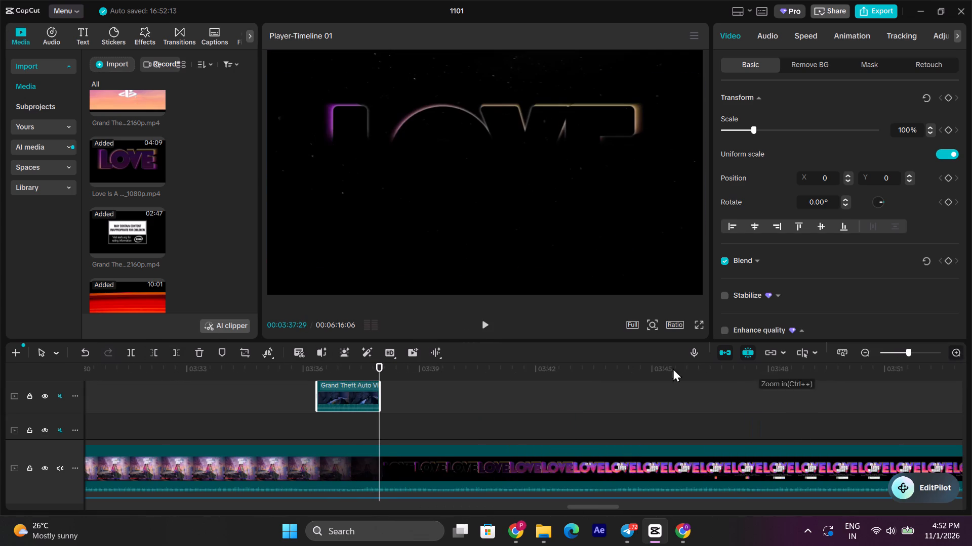
click(383, 394)
click(377, 385)
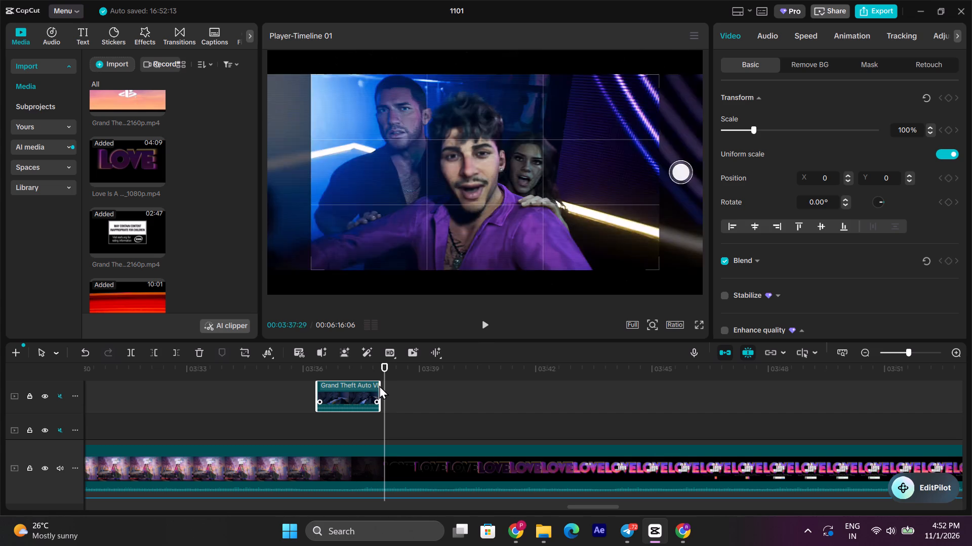
drag(380, 385, 393, 388)
drag(399, 389, 403, 389)
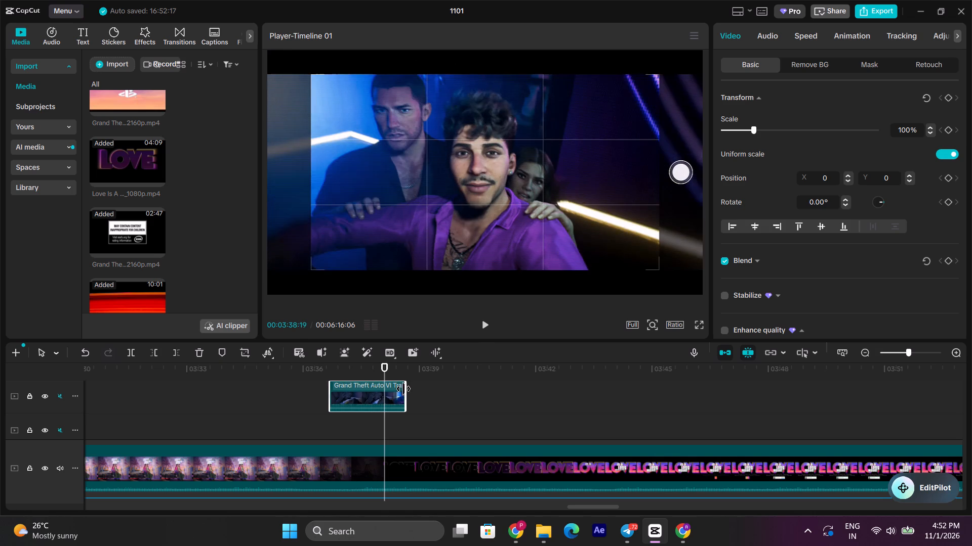
drag(403, 389, 410, 389)
key(space)
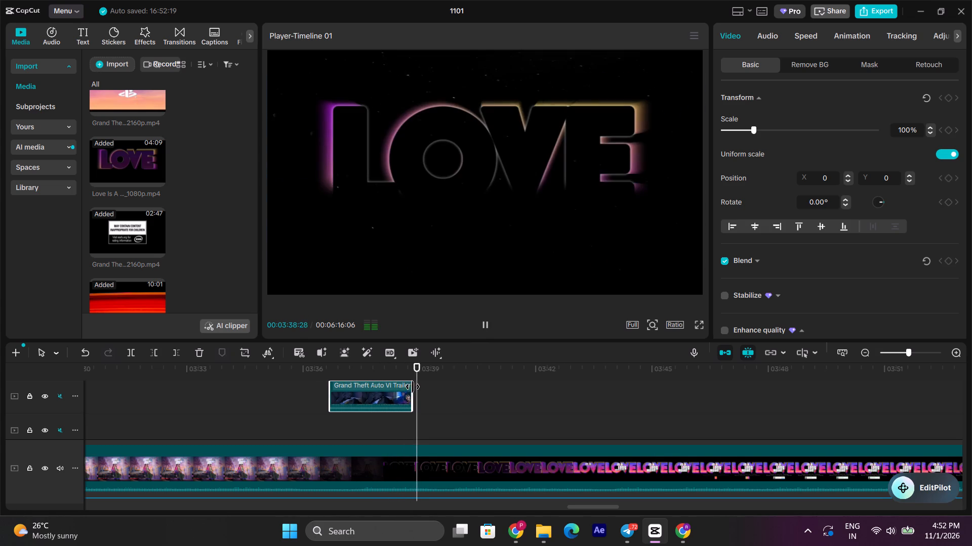
key(space)
Move the bedroom and club selfie clip to the end of the montage, directly after the living-room shot, and play it.
drag(373, 393, 24, 448)
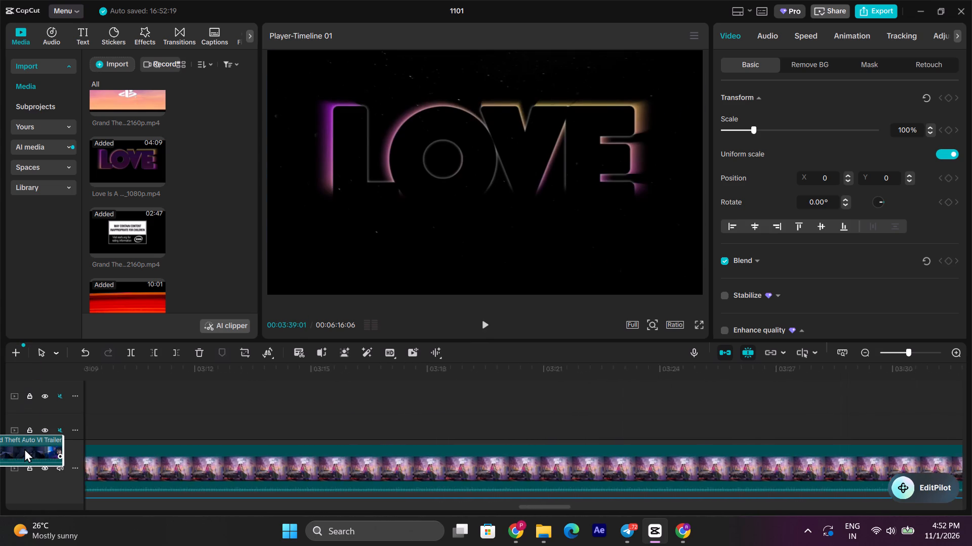
drag(24, 448, 872, 457)
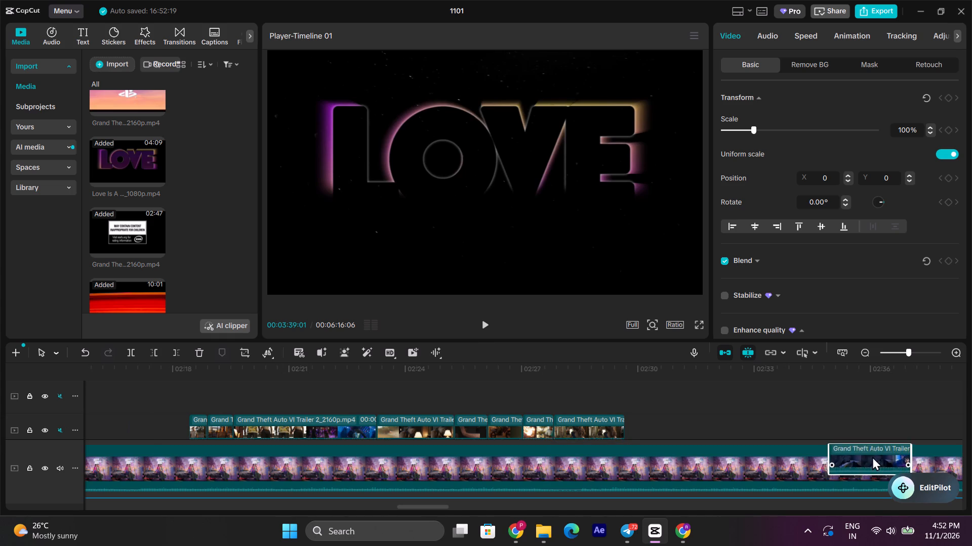
drag(872, 457, 670, 432)
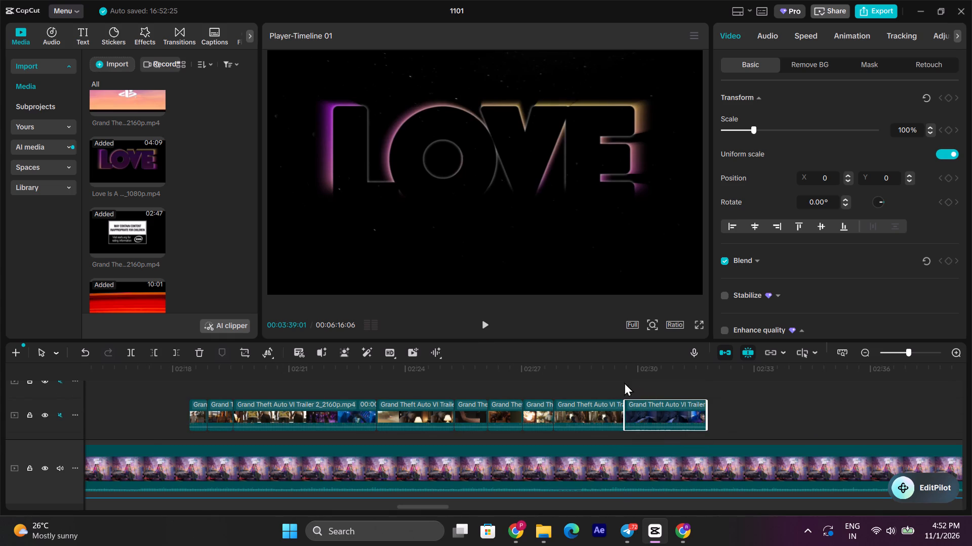
click(624, 382)
key(space)
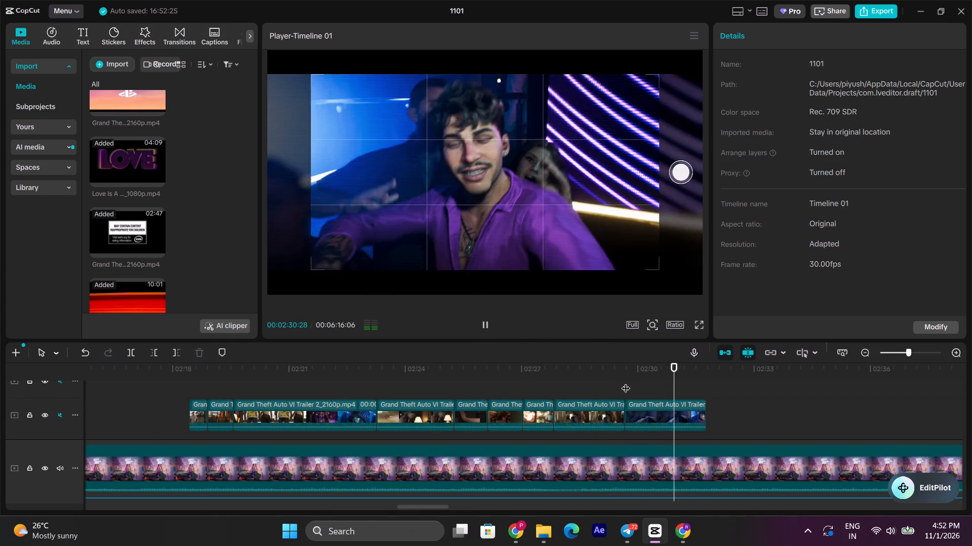
key(space)
Replay the end of the living-room couple shot and trim its end to 02:29:00.
click(625, 382)
click(597, 385)
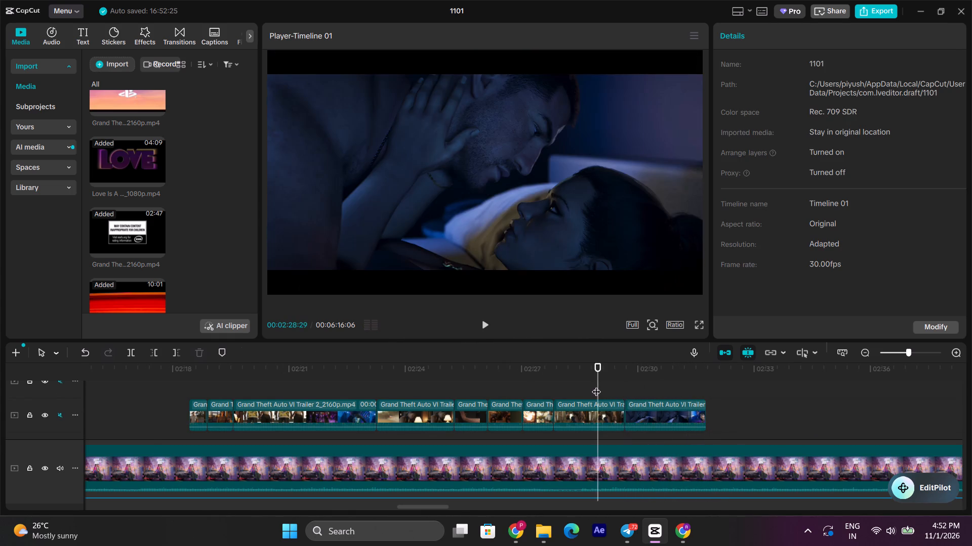
key(space)
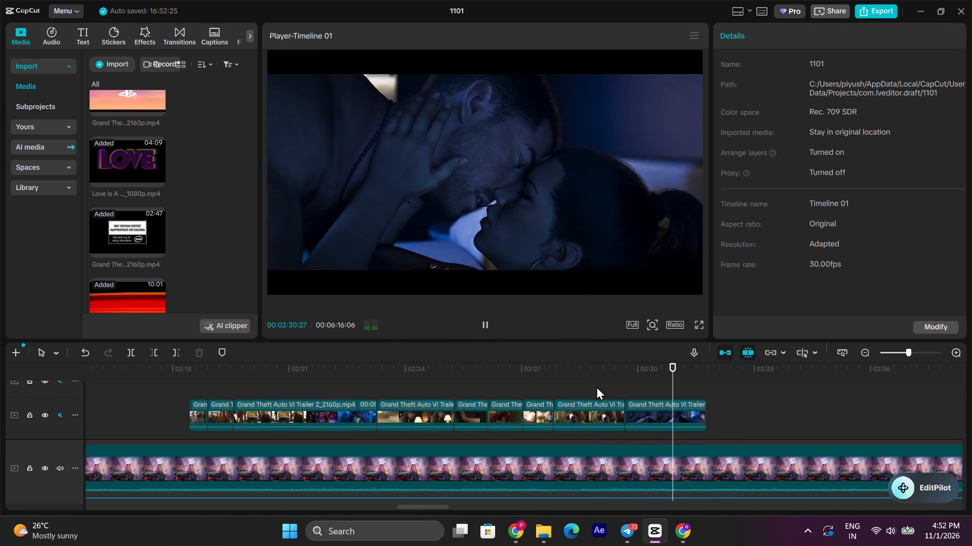
click(596, 383)
click(596, 383)
key(space)
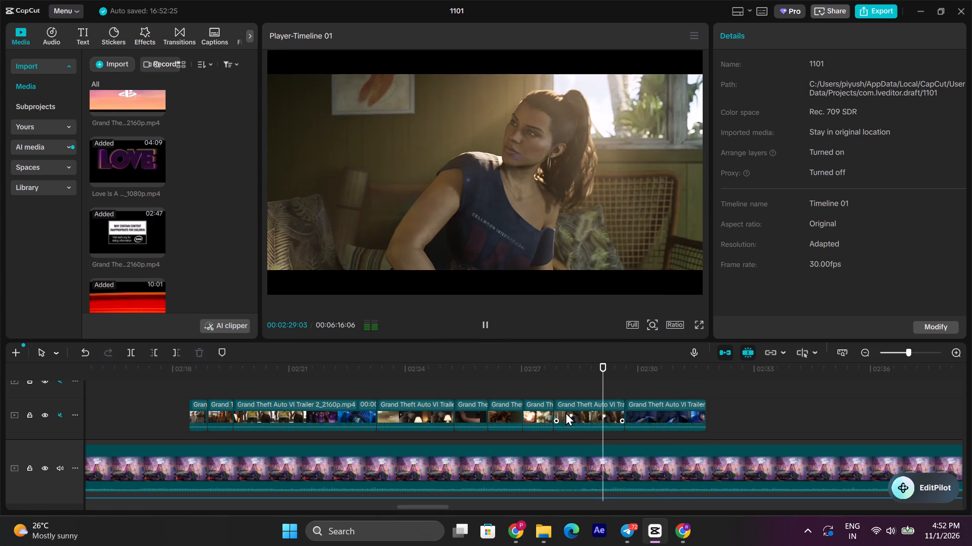
key(space)
click(599, 386)
click(601, 408)
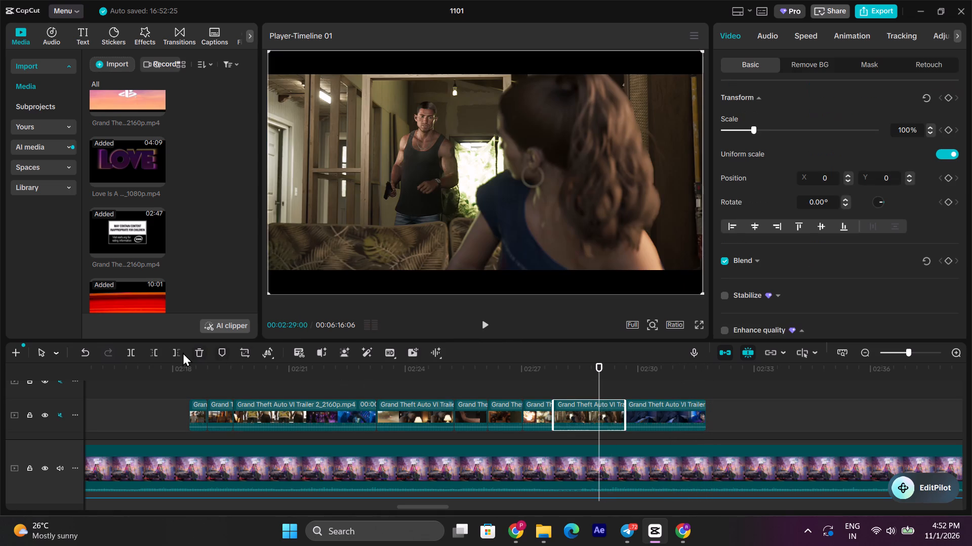
click(182, 352)
key(space)
key(space)
Move the bedroom and club selfie clip against the living-room shot's end at 02:29:00 and play it through.
drag(646, 419, 622, 423)
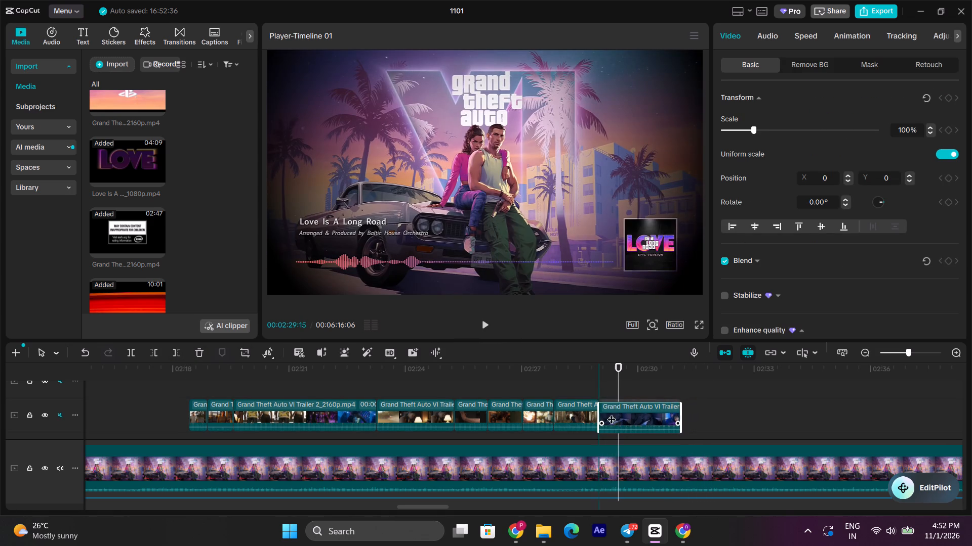
key(space)
key(space)
key(space)
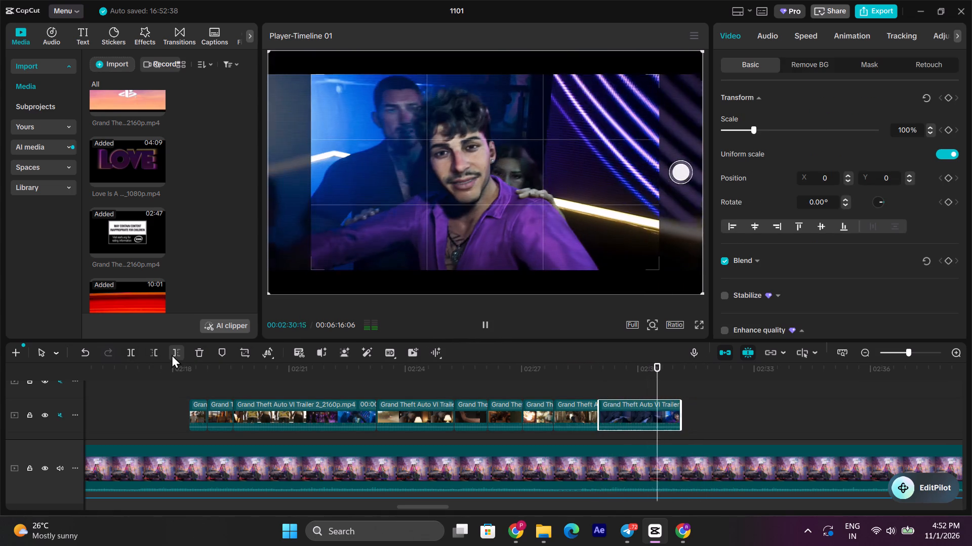
key(space)
click(686, 408)
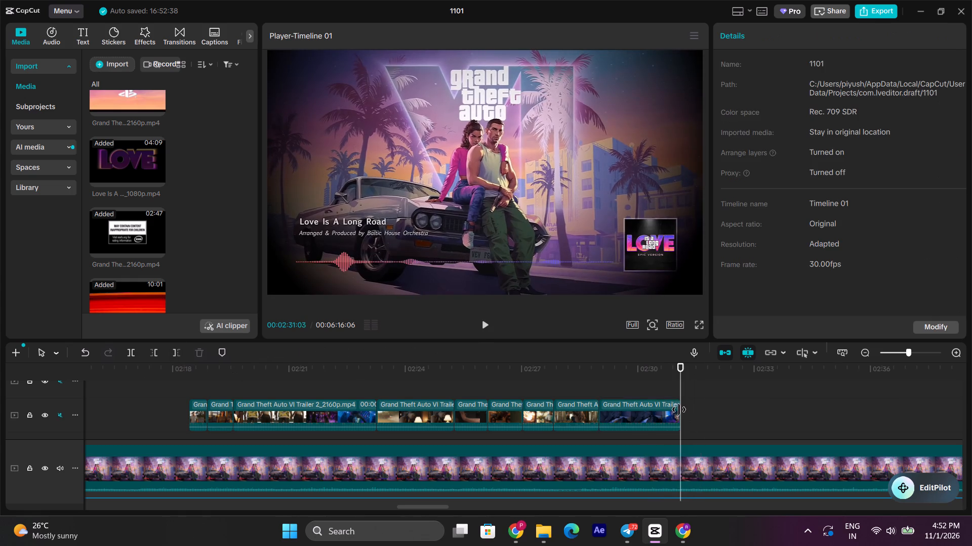
Extend the end of the bedroom and club selfie clip slightly and play the timeline past it.
drag(679, 409, 691, 412)
key(space)
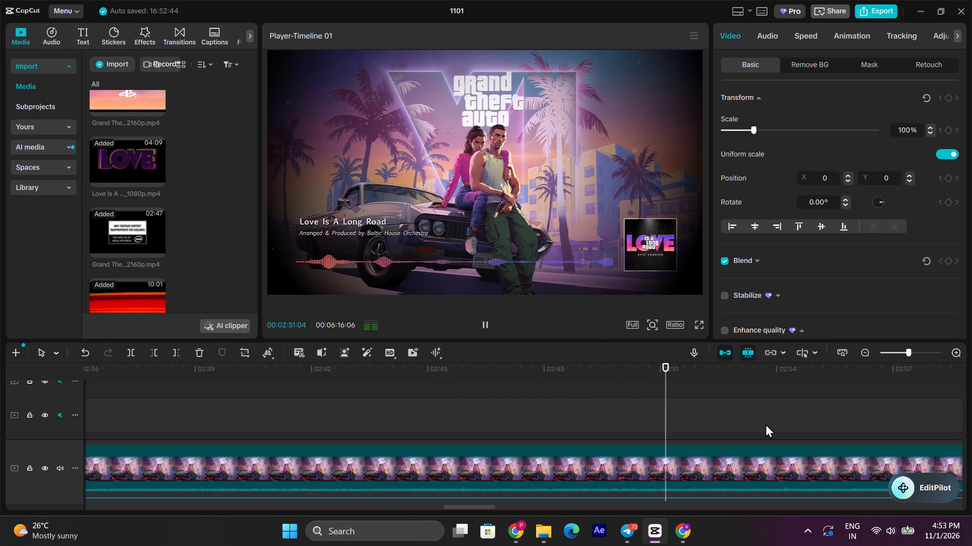
click(472, 321)
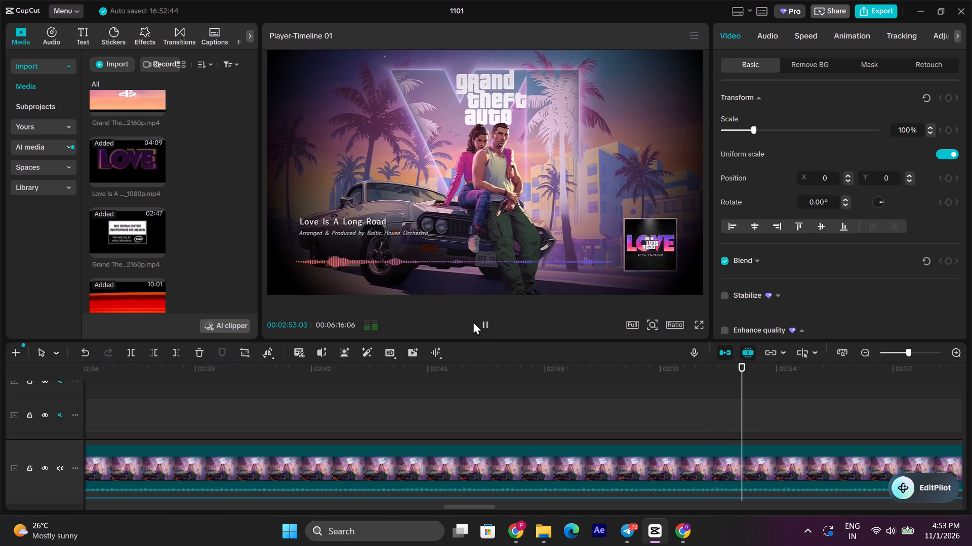
click(477, 321)
Switch to YouTube in Chrome and search for "gta 6 last mission".
click(510, 532)
click(77, 0)
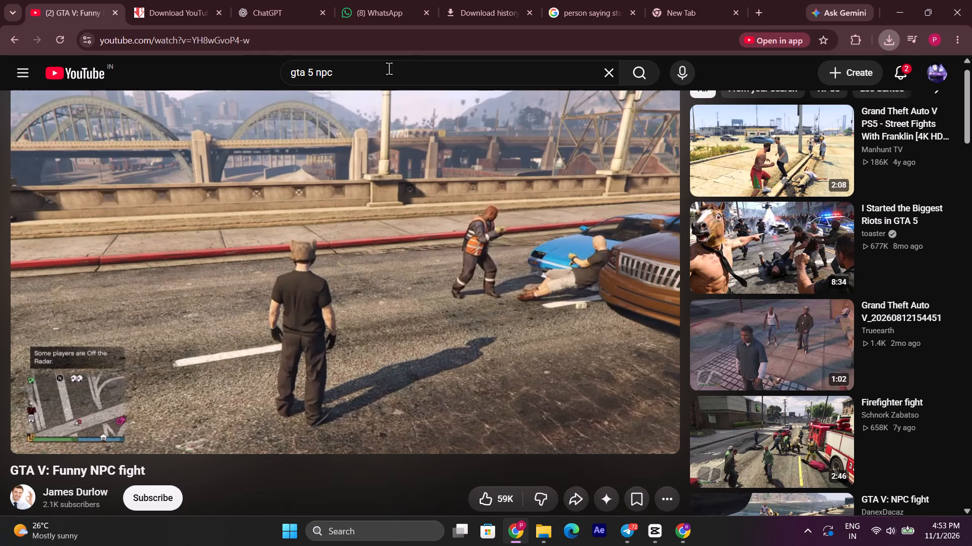
drag(402, 75, 308, 71)
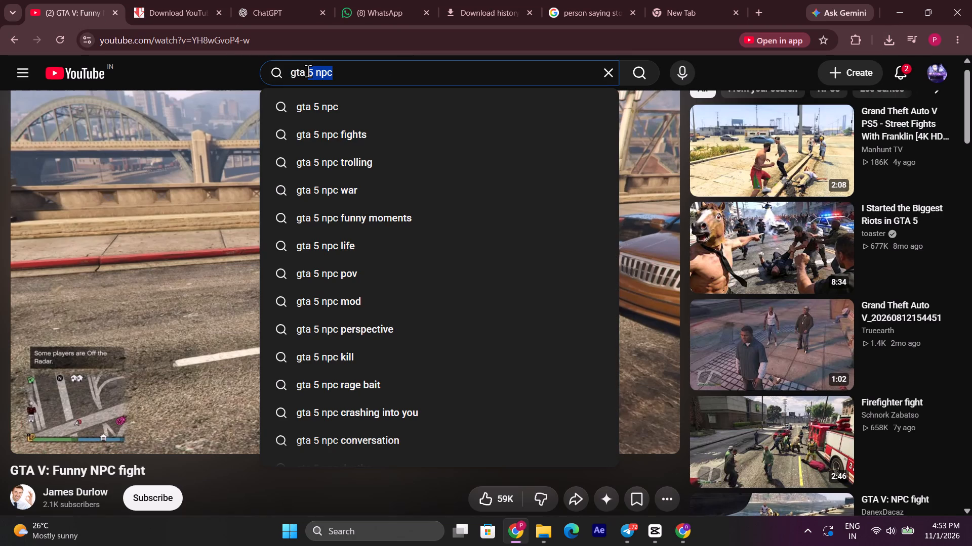
text(6 last m)
click(376, 105)
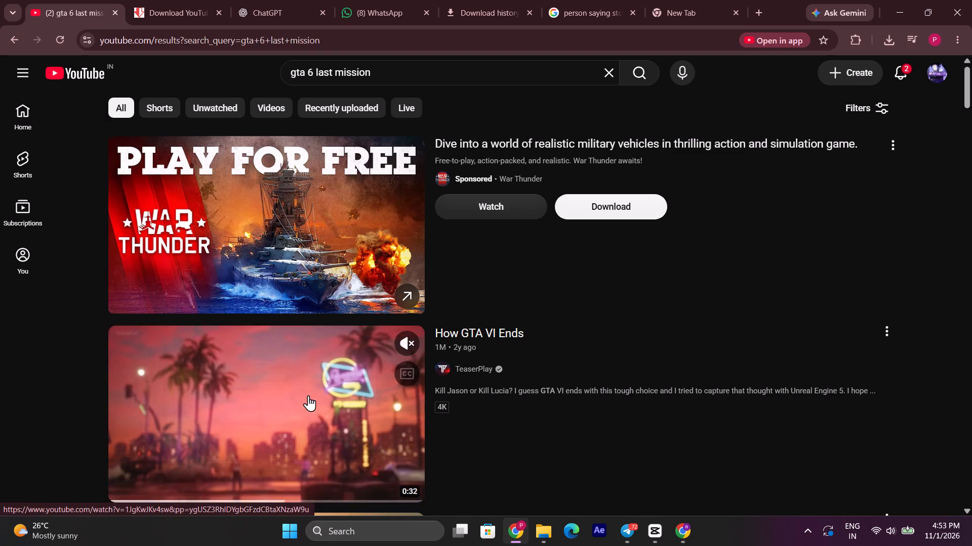
Look through the search results and preview "How GTA VI Ends" and the fan-made "Grand Theft Auto VI - Trailer 3 | 2026" for usable ending footage.
scroll(256, 432, down, 1)
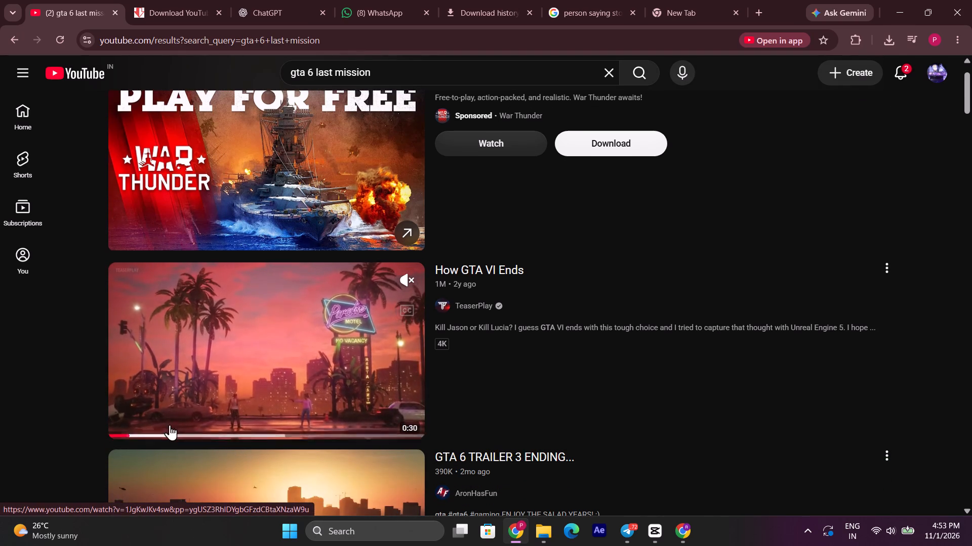
click(214, 432)
click(296, 426)
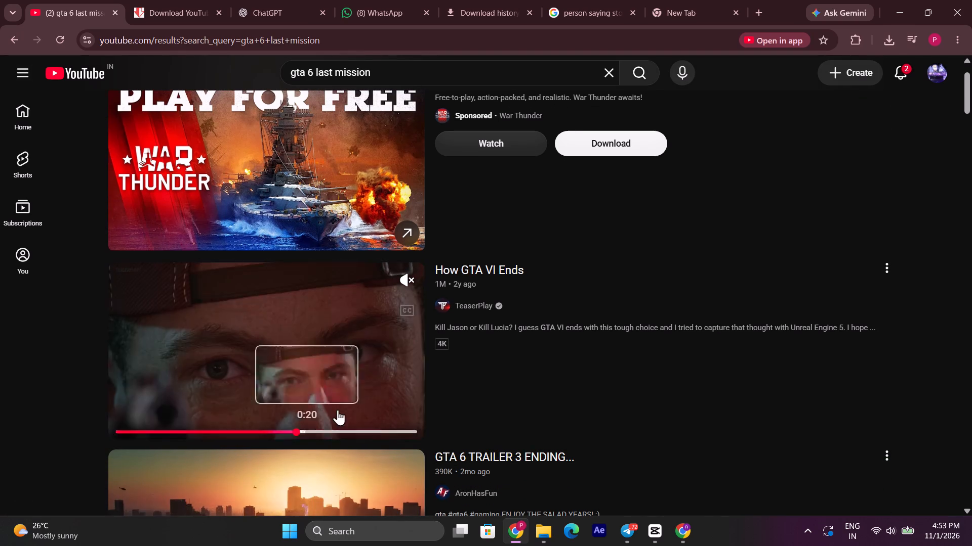
click(347, 432)
scroll(265, 352, down, 8)
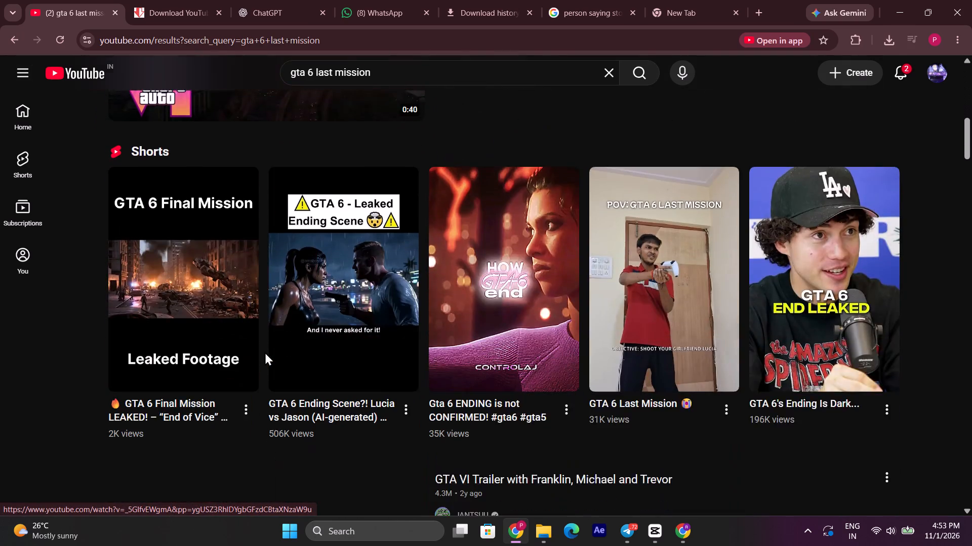
scroll(265, 352, down, 9)
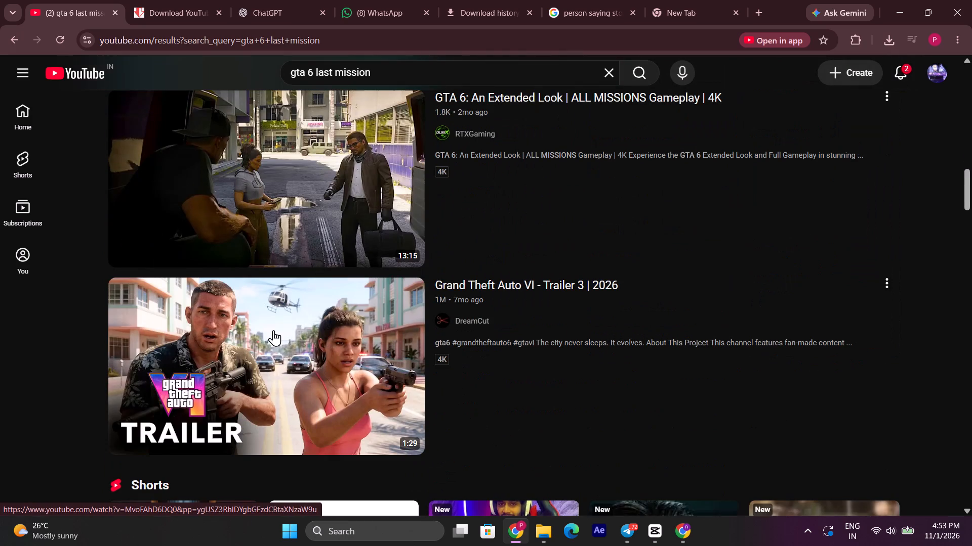
click(254, 443)
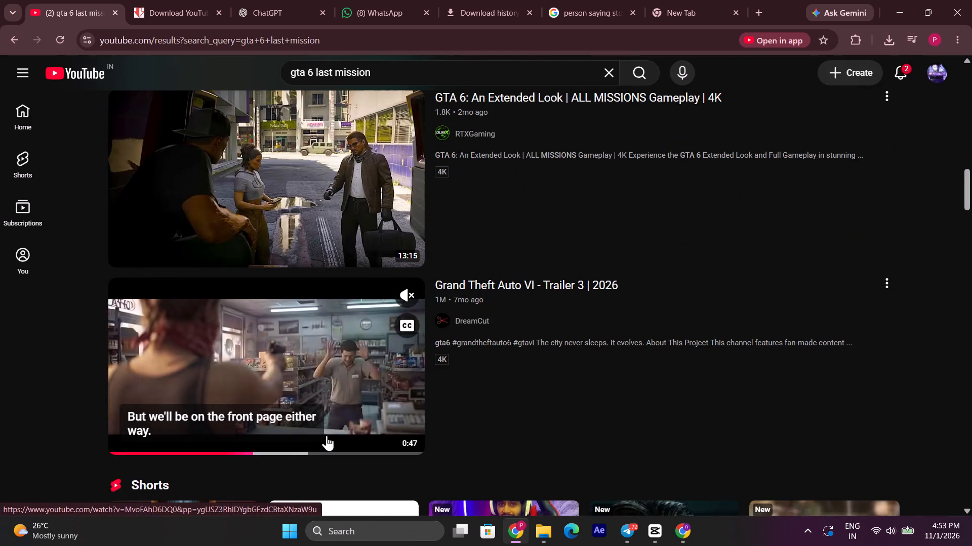
scroll(313, 349, down, 9)
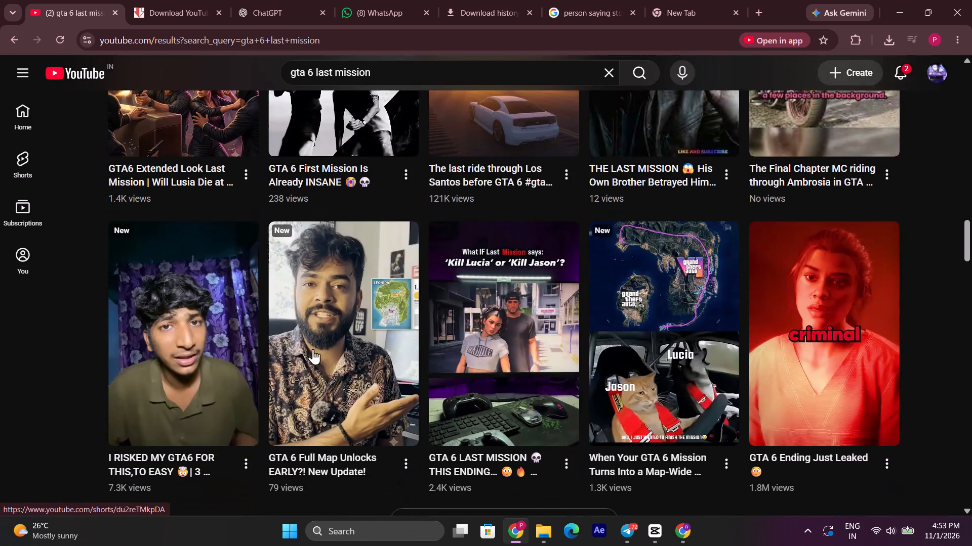
scroll(313, 349, down, 13)
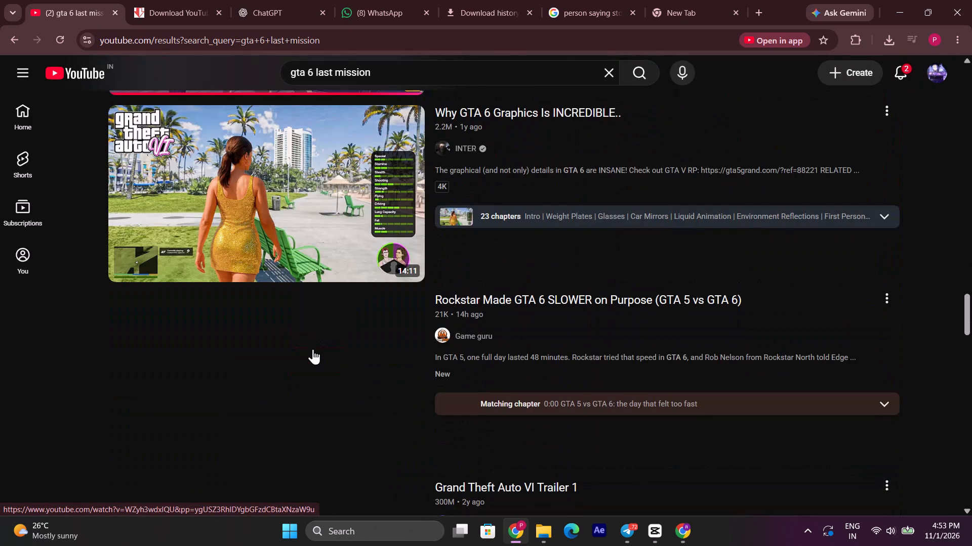
scroll(313, 349, down, 4)
scroll(313, 349, up, 20)
scroll(313, 349, up, 10)
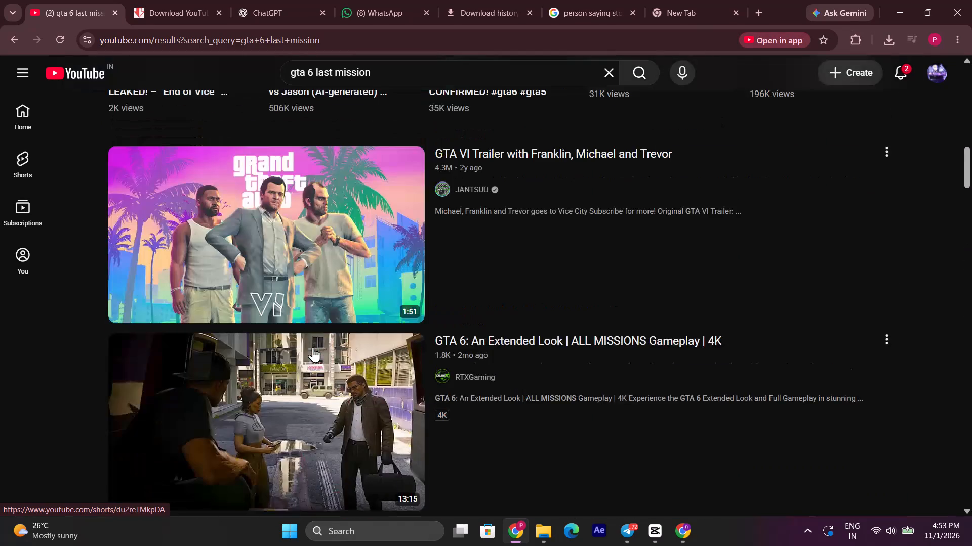
scroll(313, 351, up, 12)
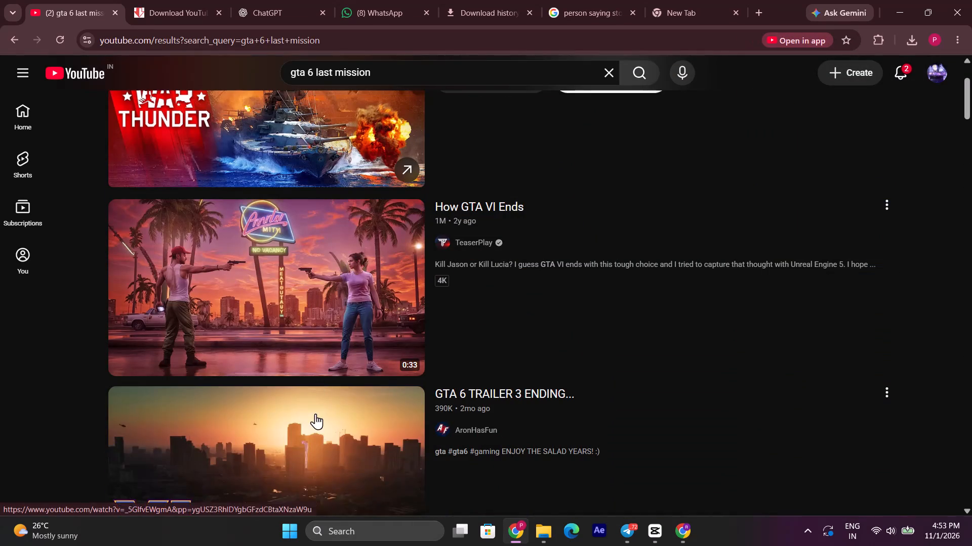
Open "GTA 6 TRAILER 3 ENDING...", get past its ads and skim through the video for usable shots.
scroll(323, 419, down, 2)
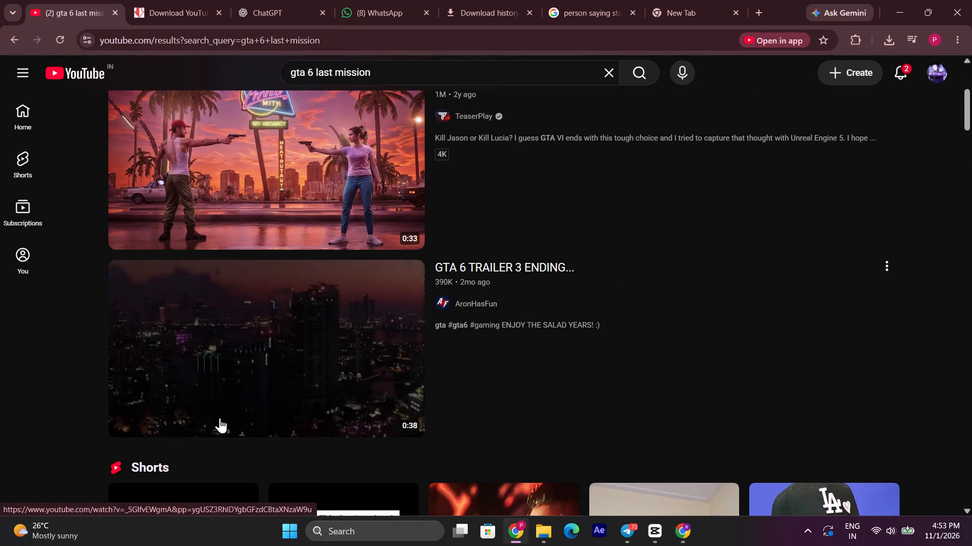
click(369, 299)
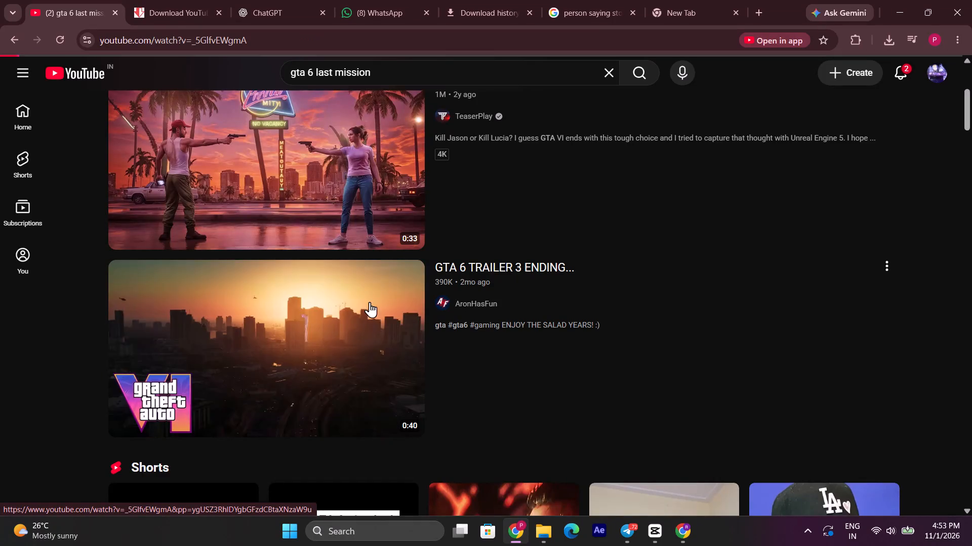
key(super+bracketright)
drag(391, 422, 400, 391)
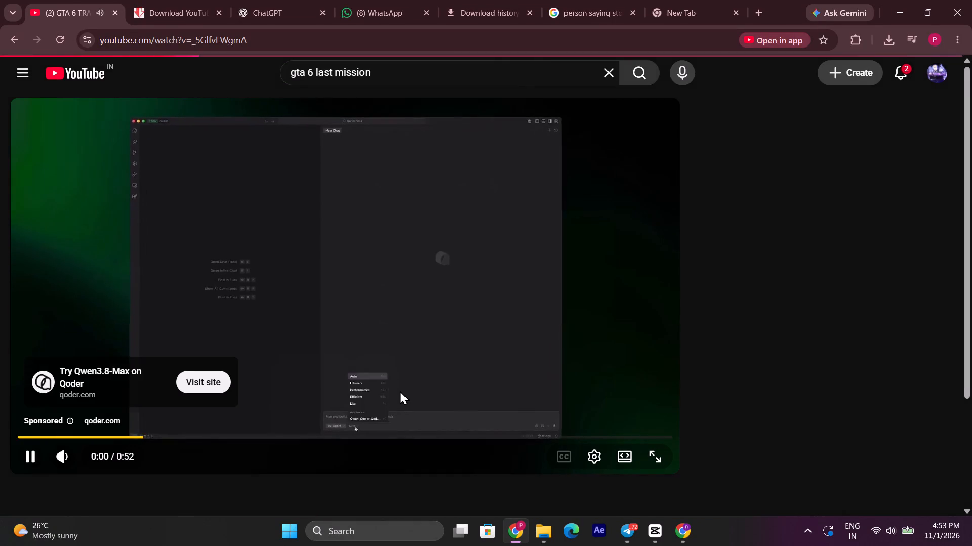
drag(400, 391, 396, 391)
click(394, 394)
key(super+bracketleft)
click(394, 394)
key(super+bracketright)
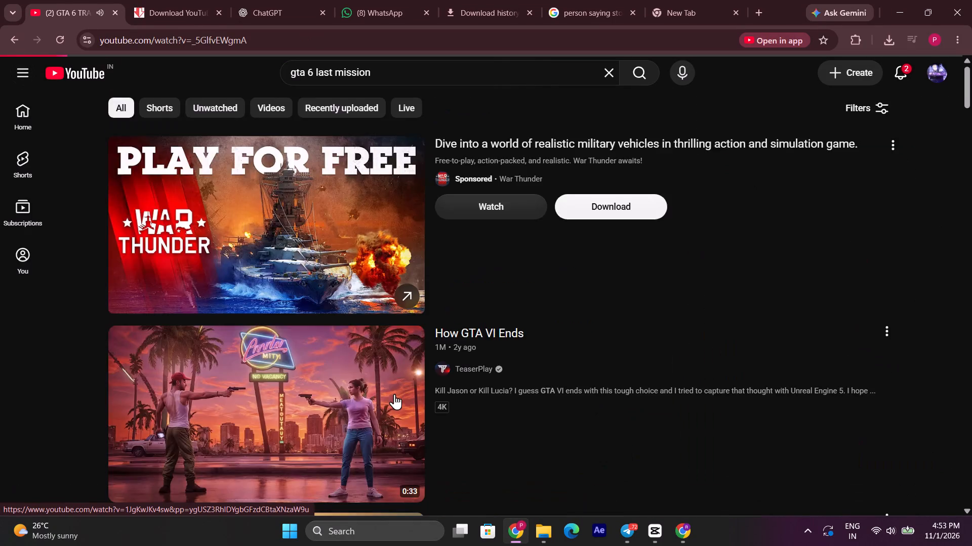
key(super+bracketleft)
drag(351, 419, 352, 414)
click(351, 415)
key(super+bracketright)
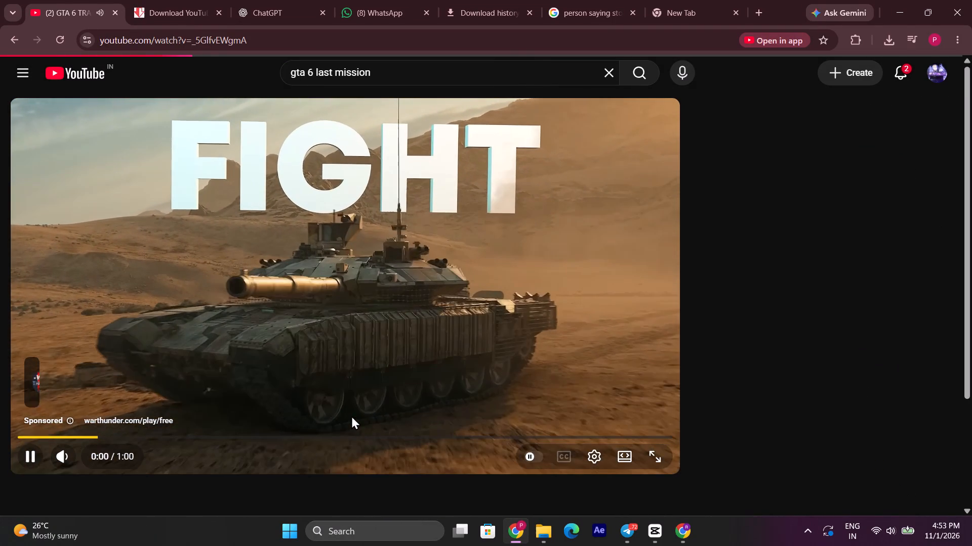
click(351, 416)
key(super+bracketright)
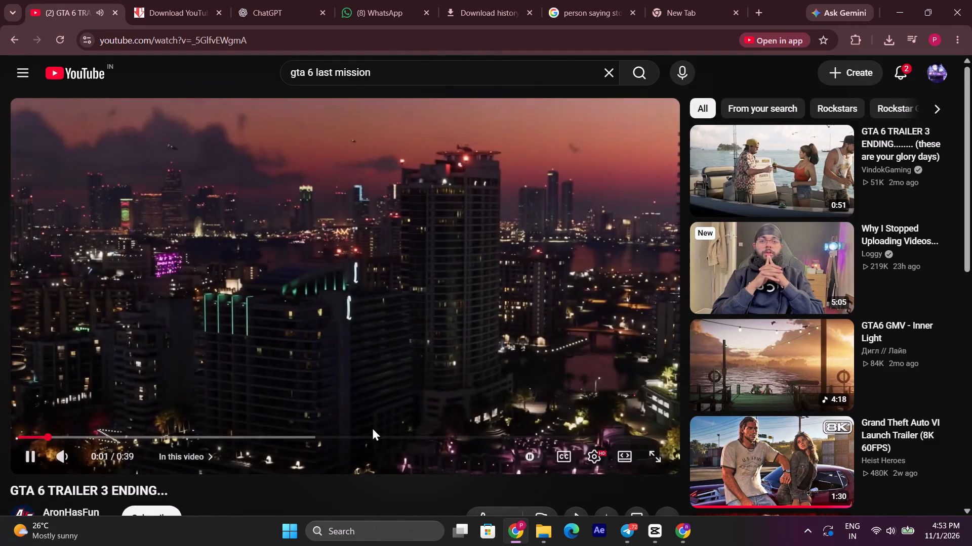
click(389, 436)
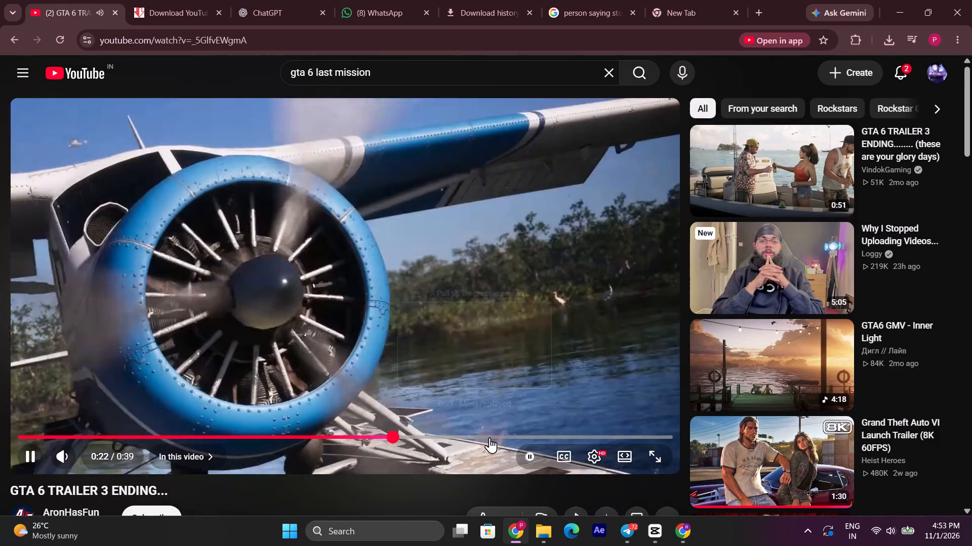
click(573, 434)
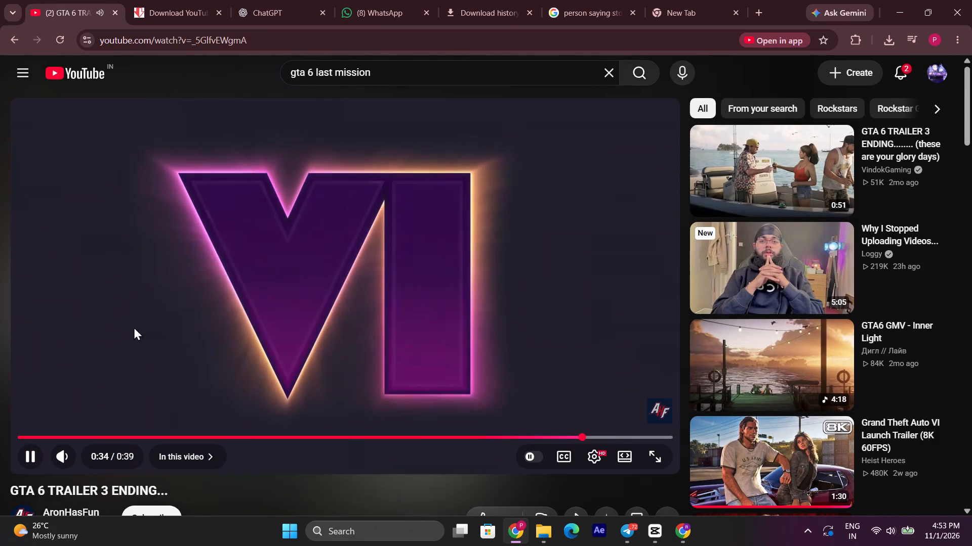
click(248, 431)
click(331, 431)
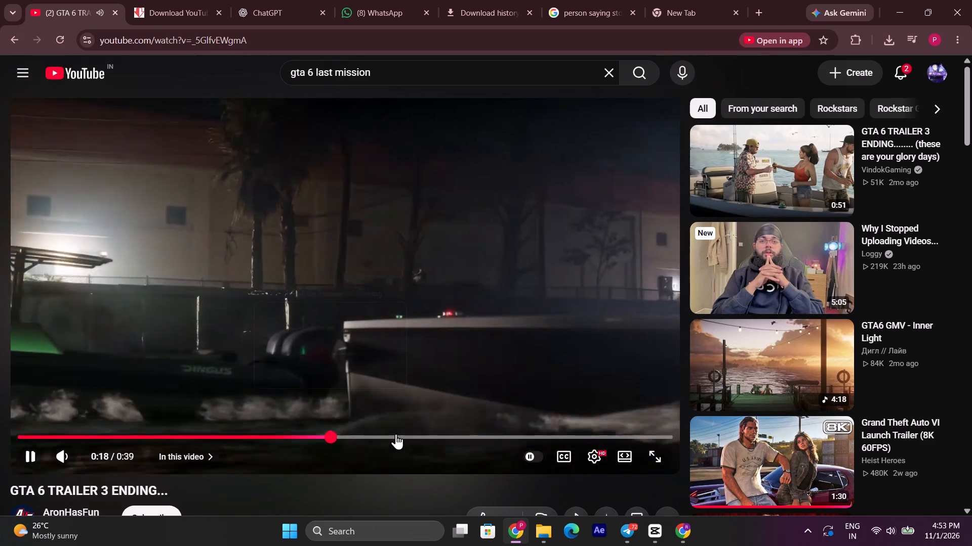
click(421, 431)
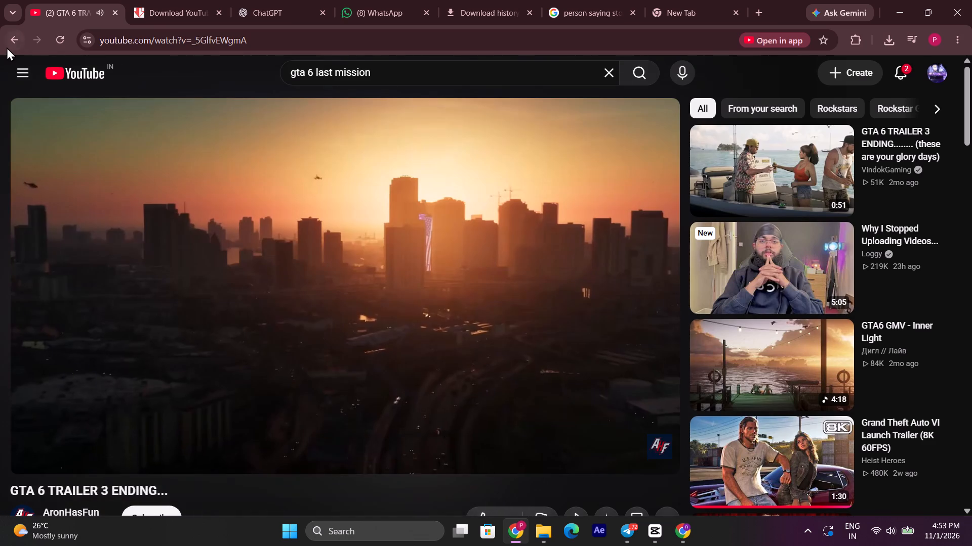
Return to the search results, open "How GTA VI Ends" by TeaserPlay, pause it and copy its share link.
click(8, 43)
click(250, 184)
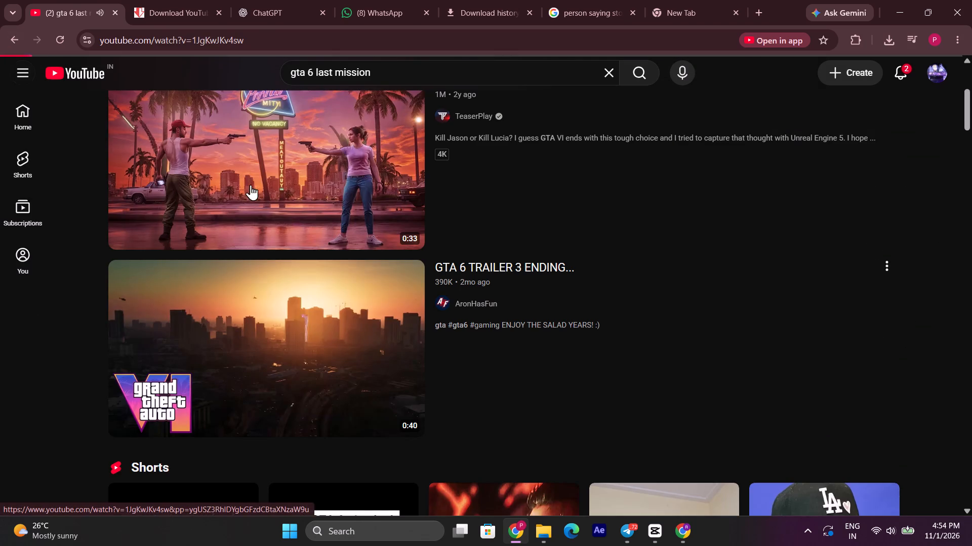
click(466, 339)
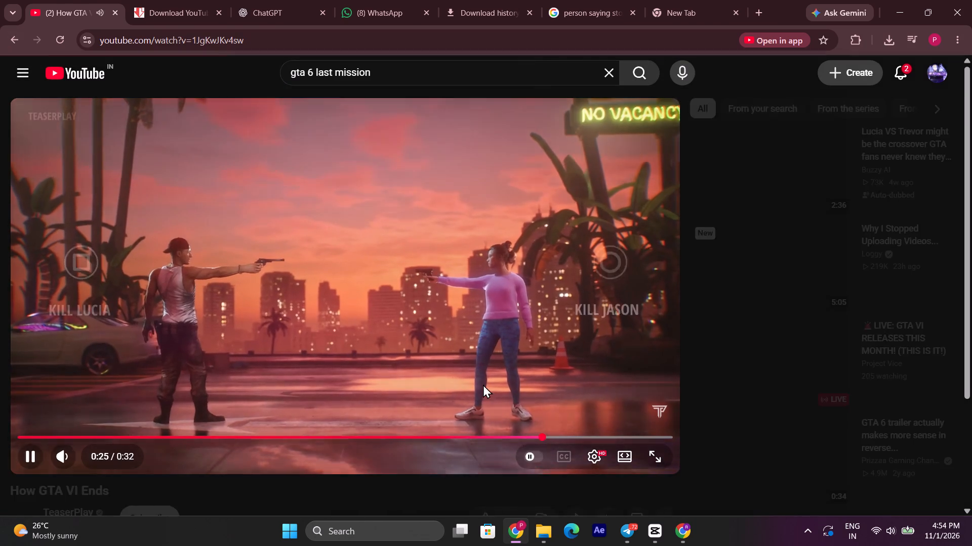
scroll(483, 386, down, 2)
click(379, 166)
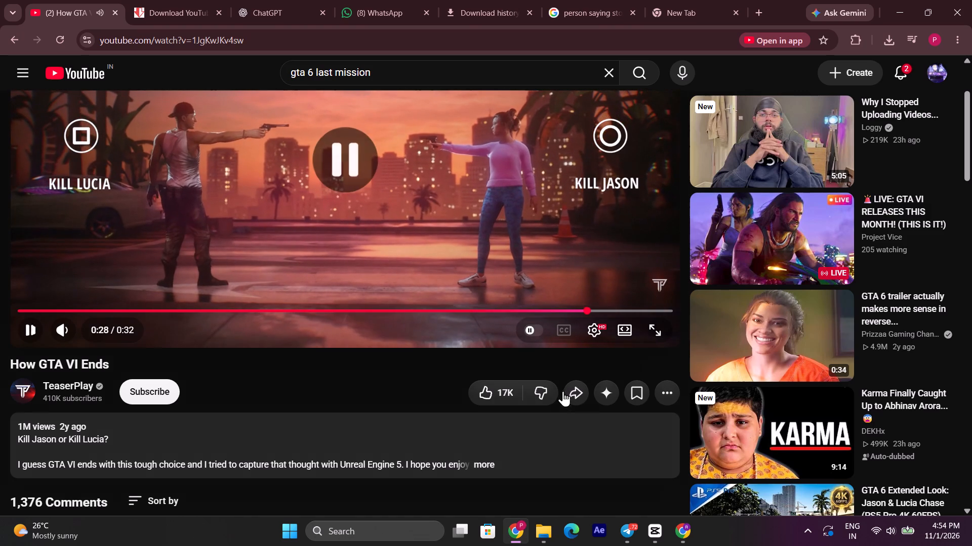
click(575, 391)
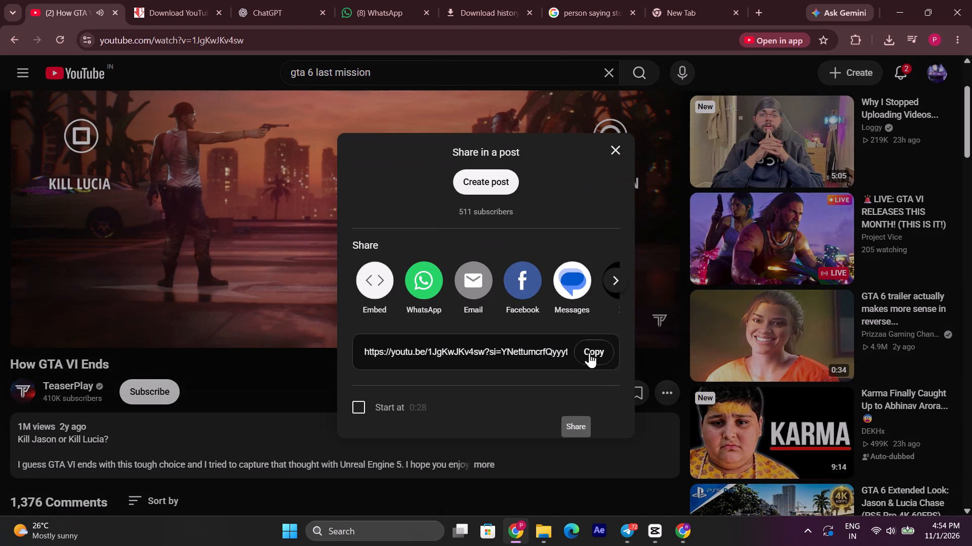
click(589, 352)
click(285, 384)
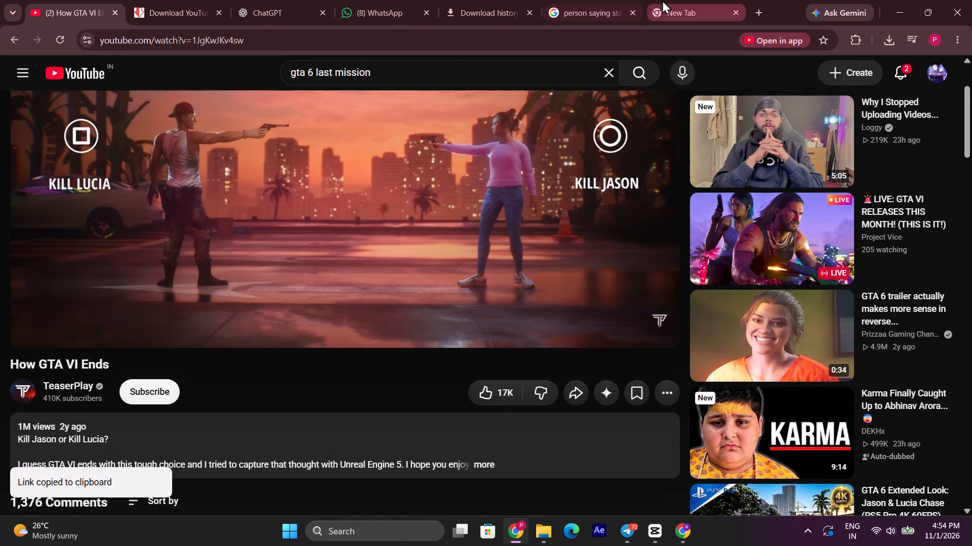
Replace the old link in the YouTube Video Downloader with the copied one and download "How GTA VI Ends" as a video.
click(173, 0)
click(635, 147)
click(655, 138)
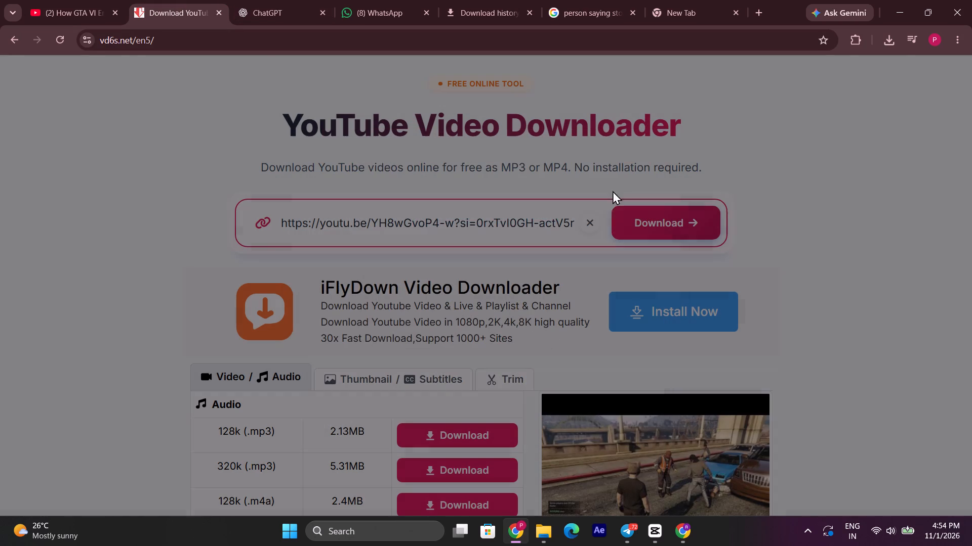
click(592, 222)
click(559, 228)
key(ctrl+v)
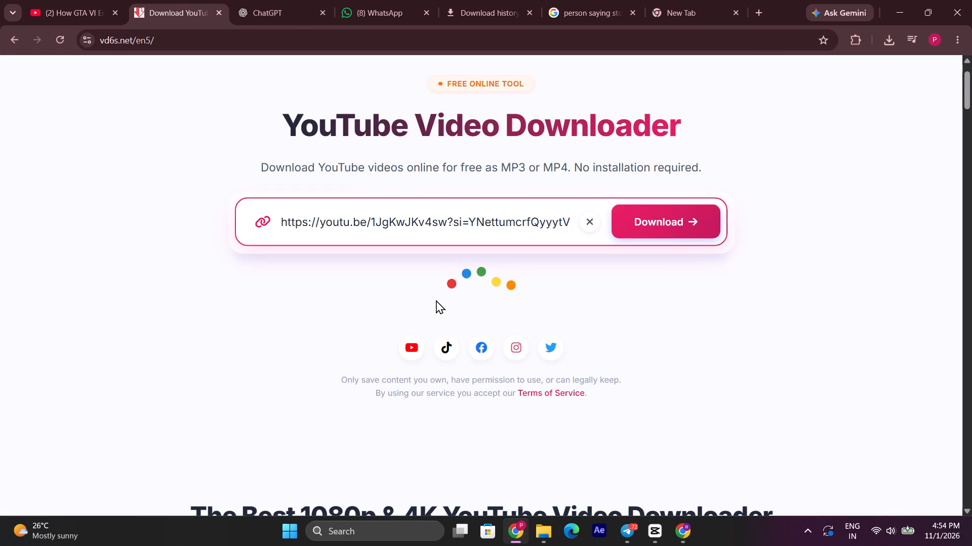
scroll(421, 415, down, 4)
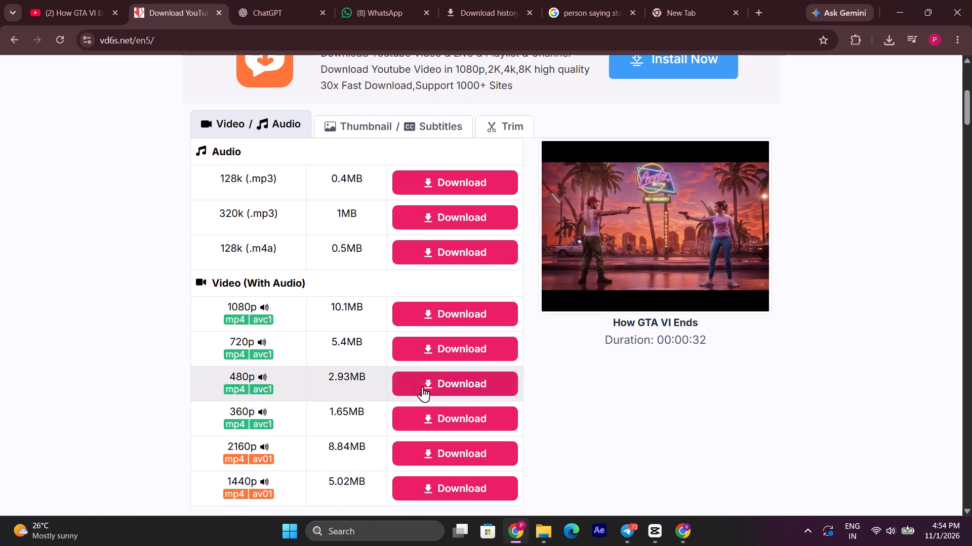
scroll(436, 341, down, 1)
click(442, 396)
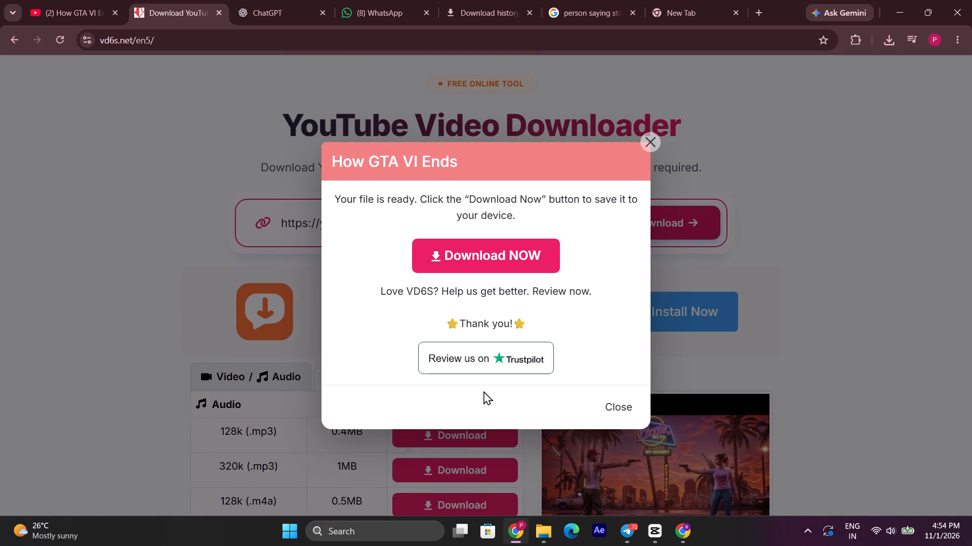
click(472, 258)
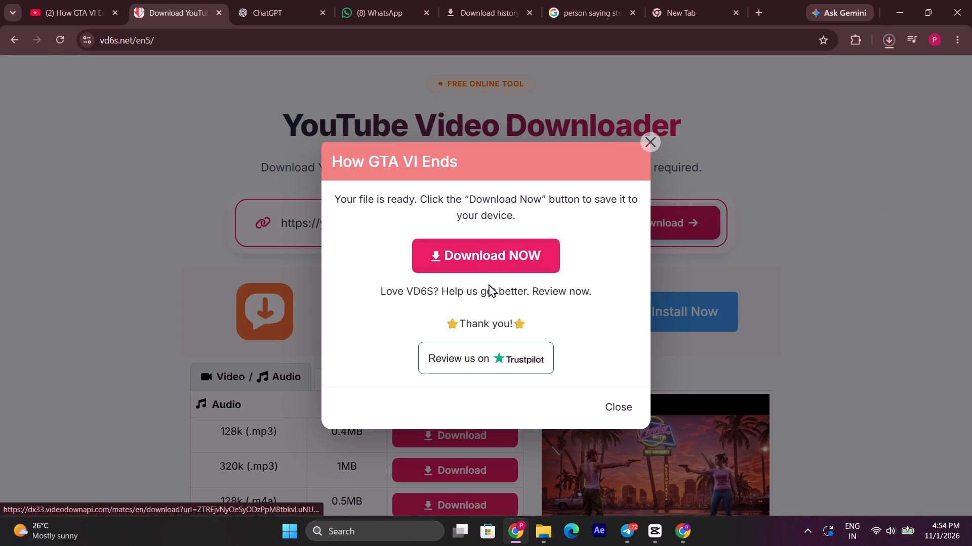
Switch back to CapCut, zoom the timeline out and replay the last montage clips up to the club selfie clip's end.
click(651, 541)
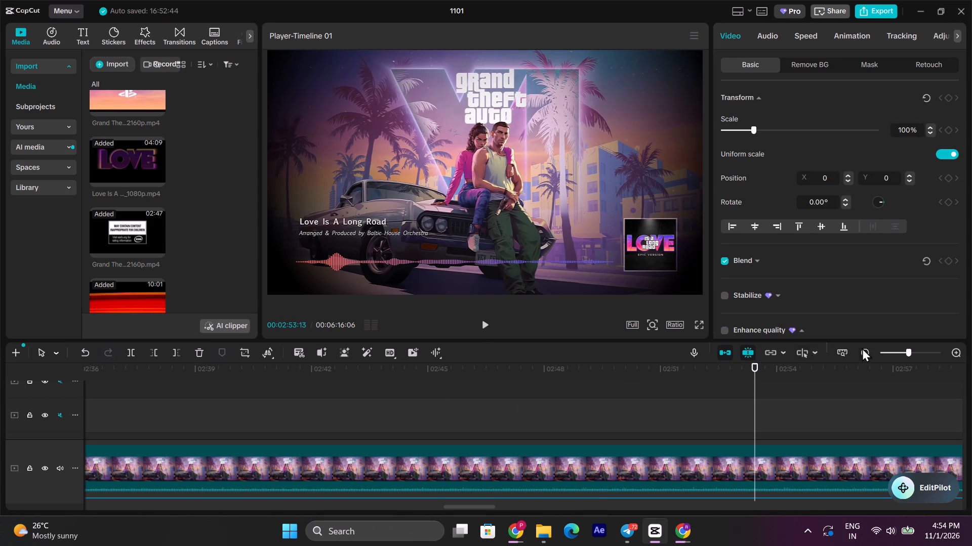
triple_click(869, 353)
scroll(614, 393, down, 1)
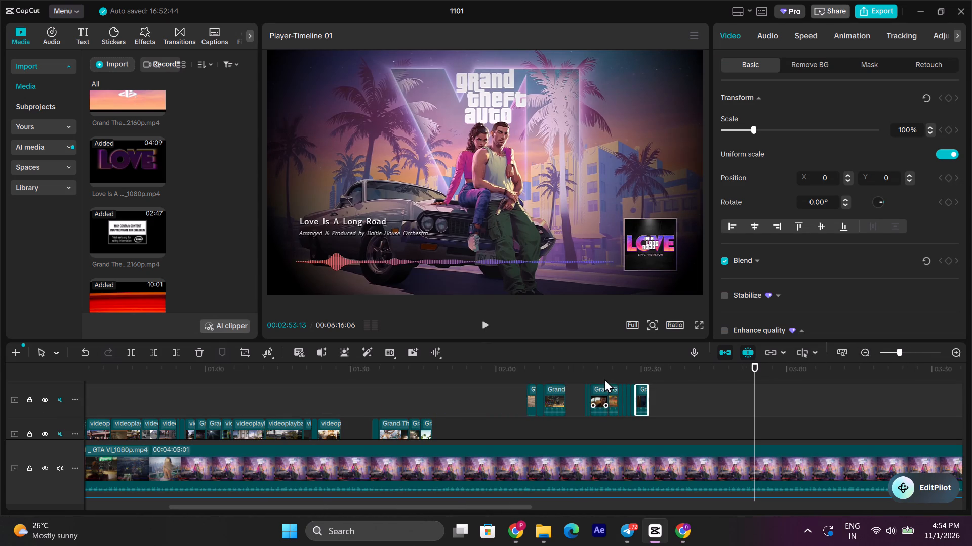
click(604, 379)
key(space)
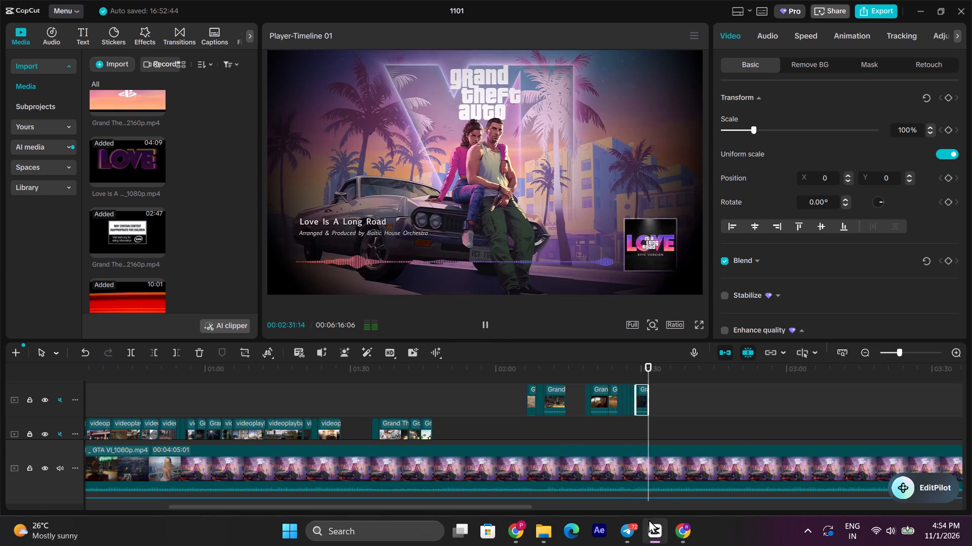
key(space)
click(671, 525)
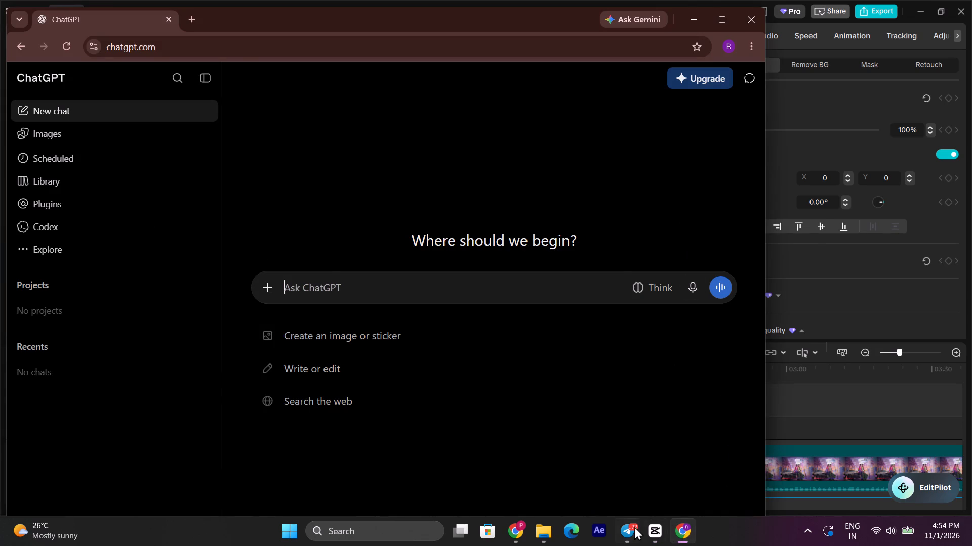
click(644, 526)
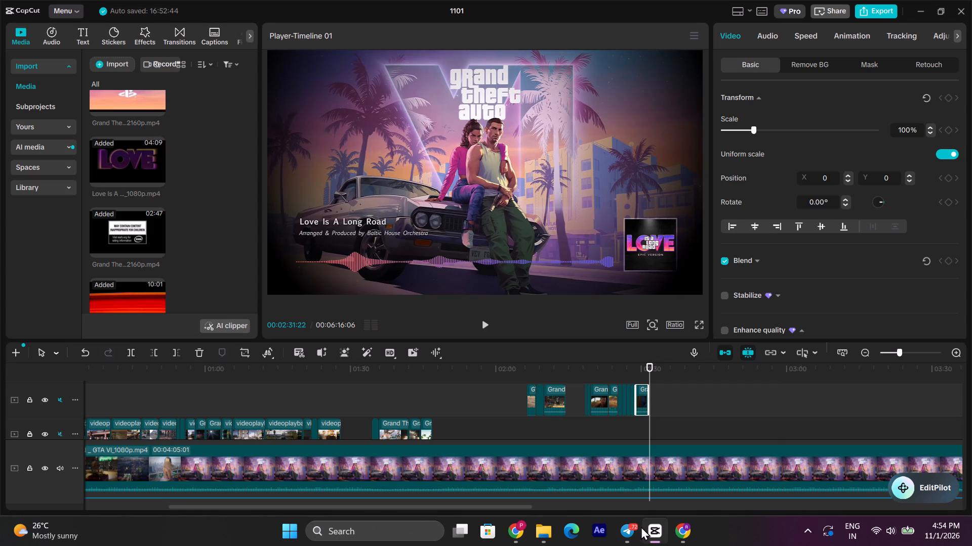
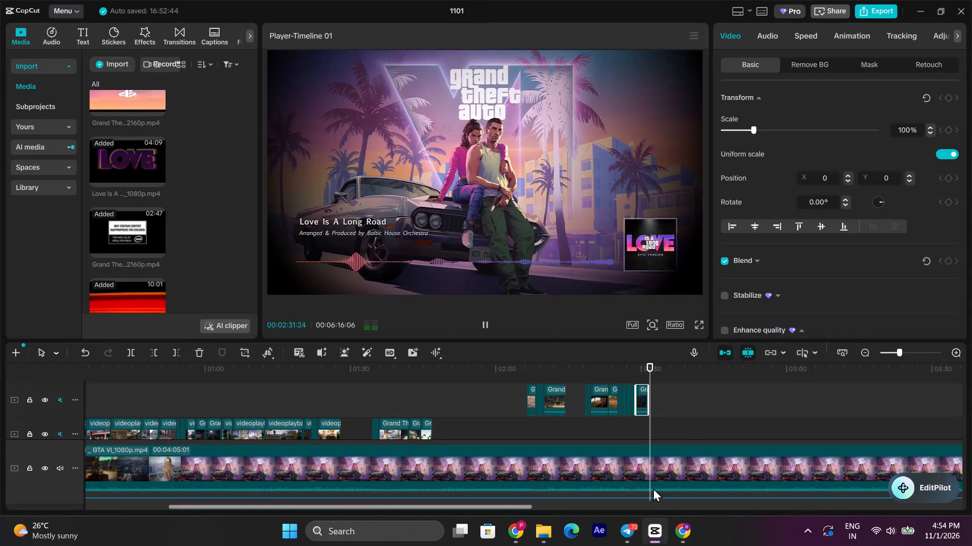
Import the downloaded video "How GTA VI Ends_2160p" from the Downloads folder into the project media.
click(108, 60)
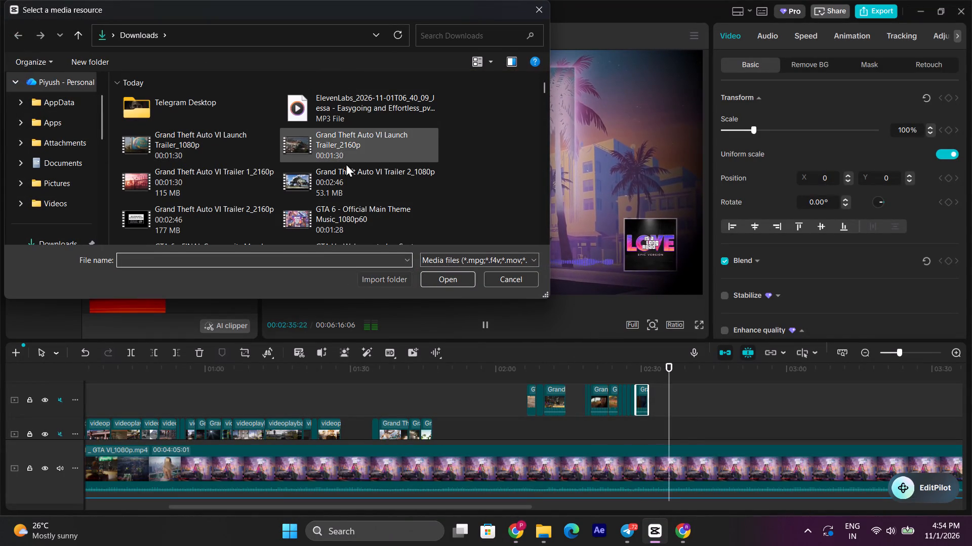
scroll(229, 214, down, 1)
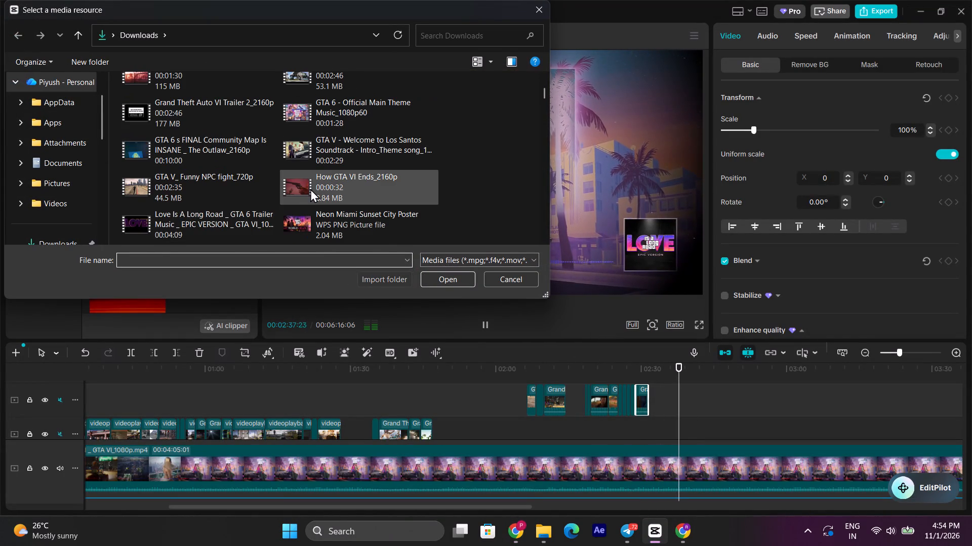
click(311, 188)
click(425, 270)
click(427, 277)
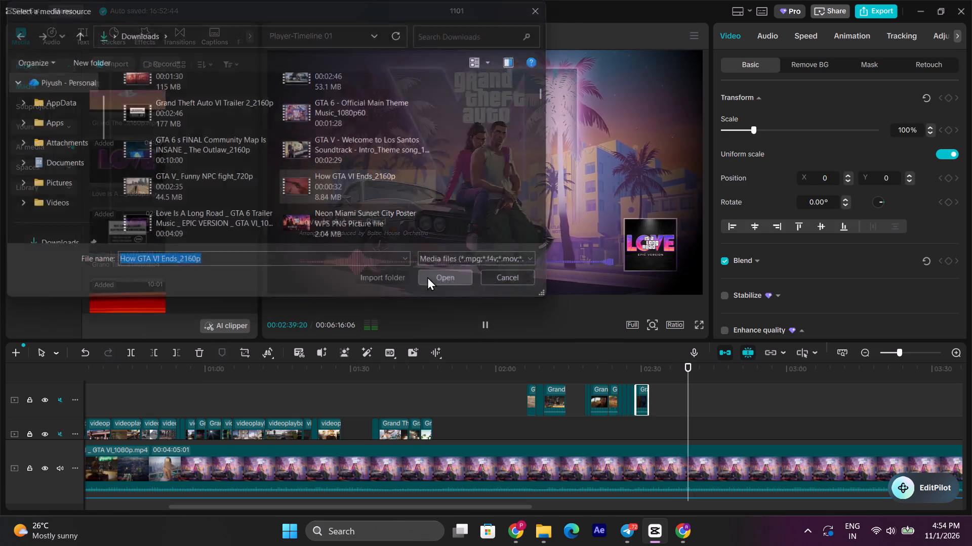
Listen on past the last montage clip and place How GTA VI Ends on the overlay track, starting at about 02:36.
click(677, 376)
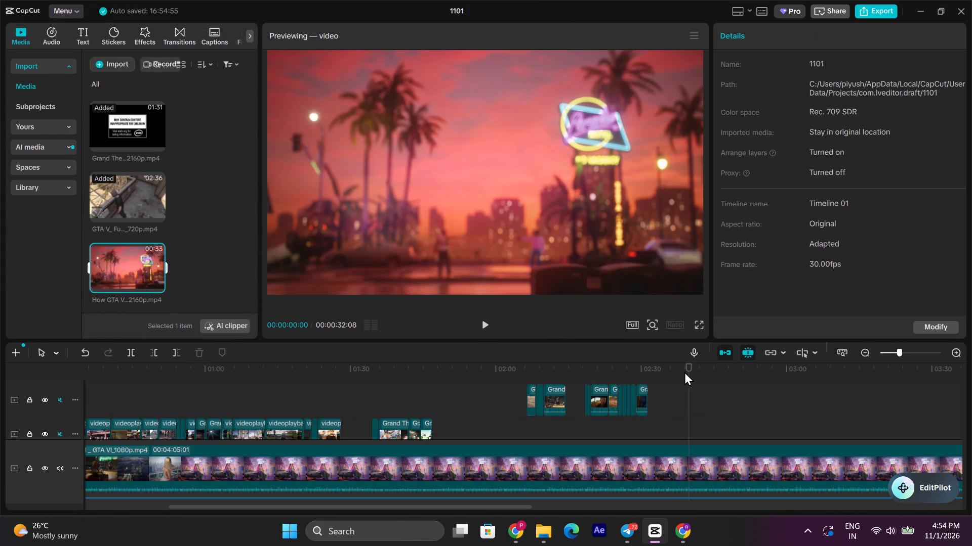
click(685, 371)
click(687, 368)
click(656, 470)
click(493, 334)
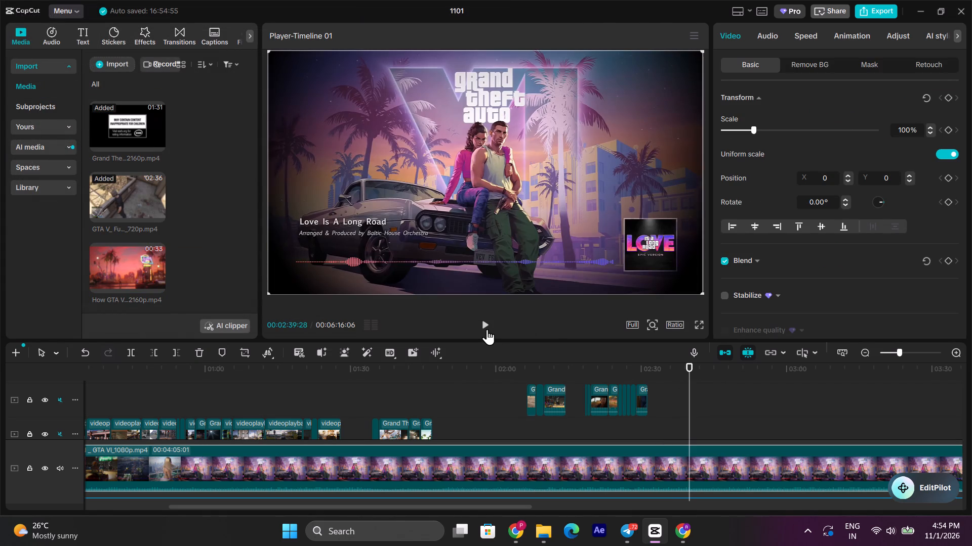
click(484, 327)
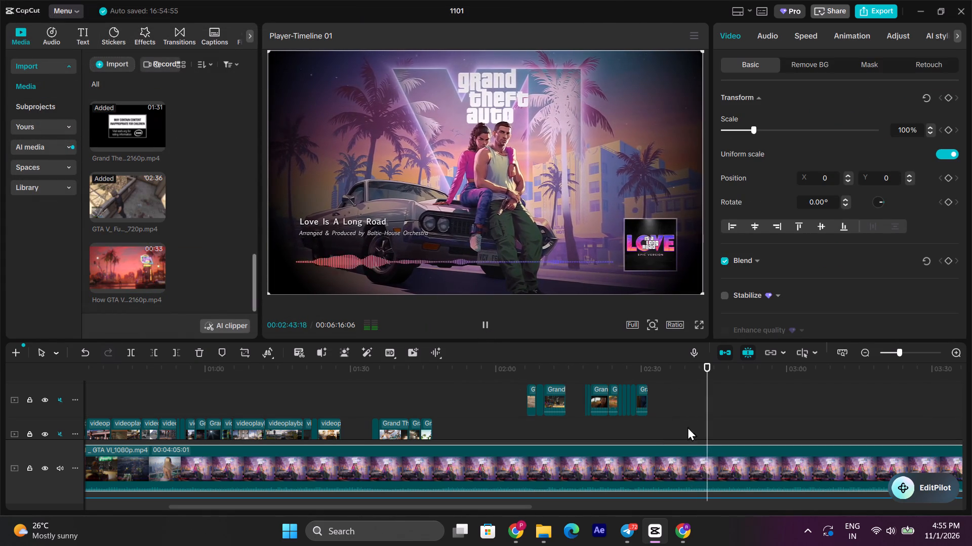
drag(506, 509, 585, 500)
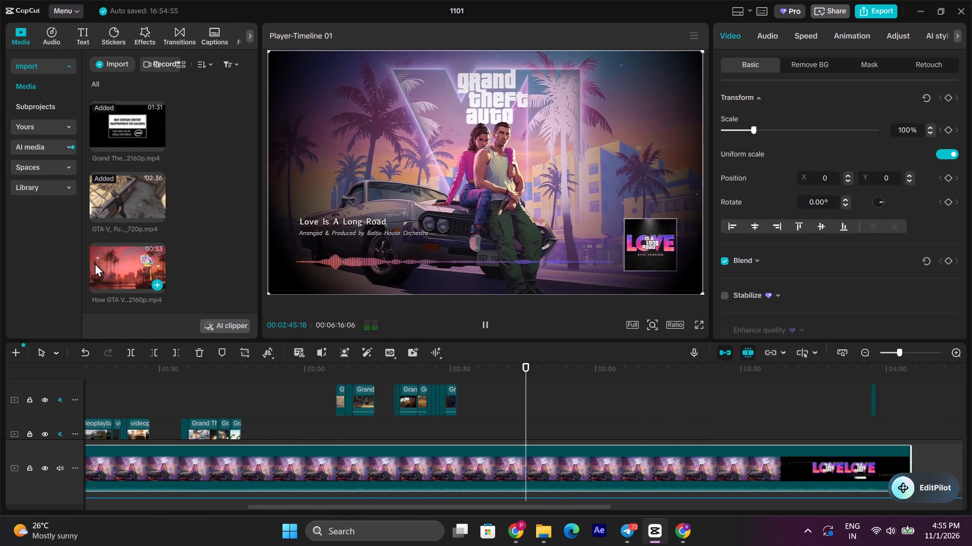
drag(106, 262, 268, 311)
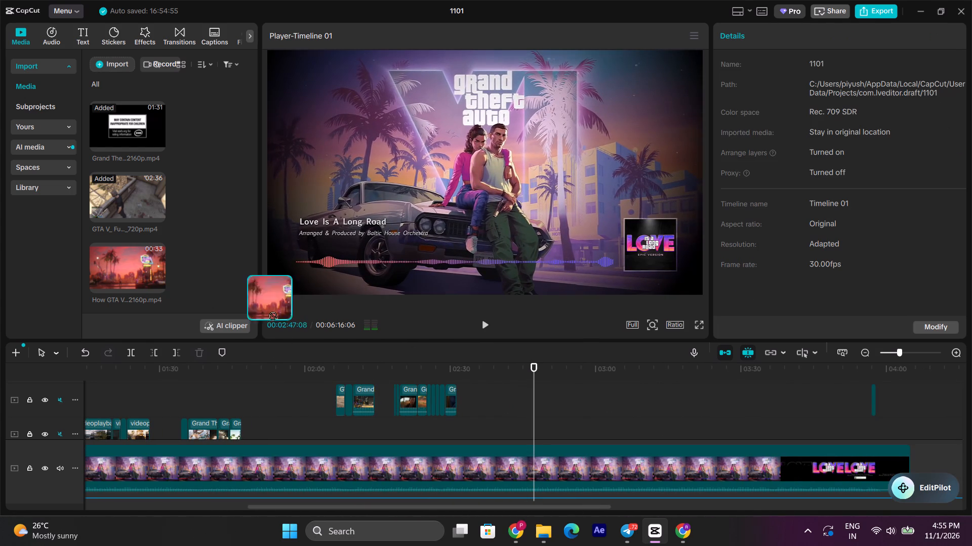
drag(268, 311, 488, 389)
Find the Jason and Lucia gun standoff in How GTA VI Ends and delete everything before 00:03:03:11.
key(space)
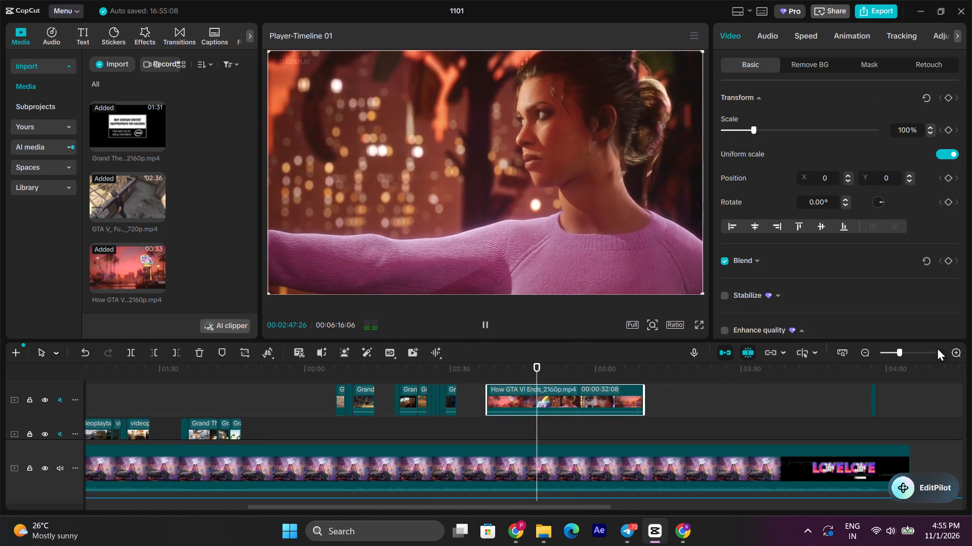
key(space)
double_click(957, 350)
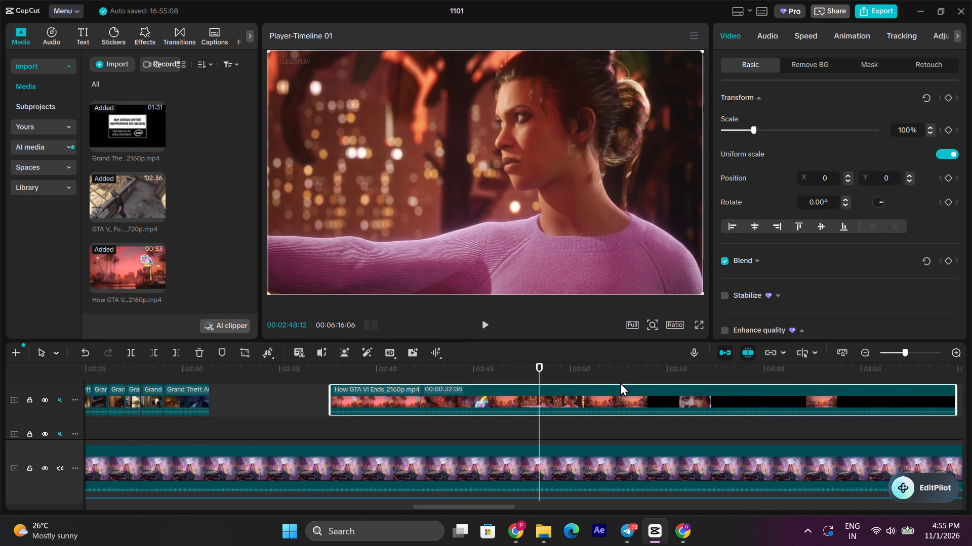
click(620, 382)
drag(620, 382, 808, 387)
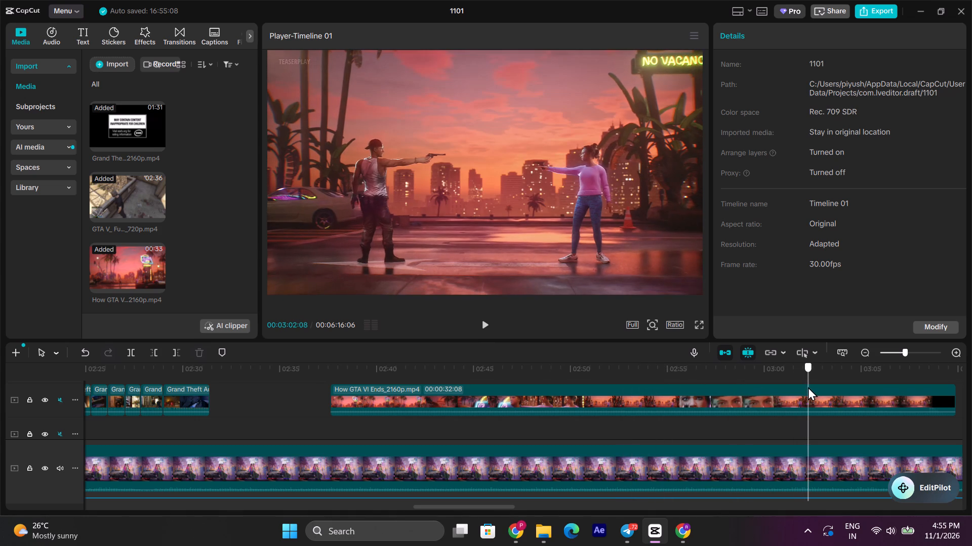
drag(808, 387, 808, 386)
key(space)
click(842, 376)
click(837, 398)
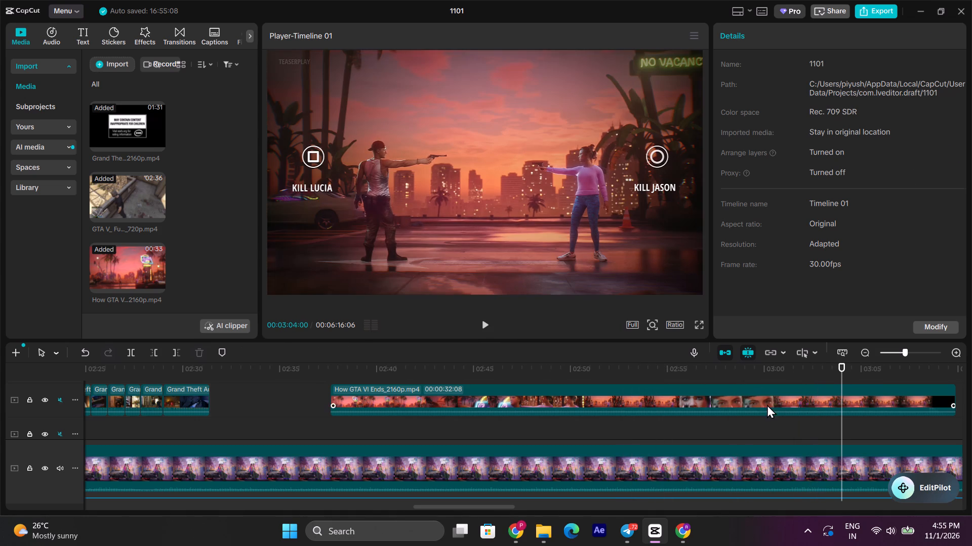
click(829, 374)
click(151, 352)
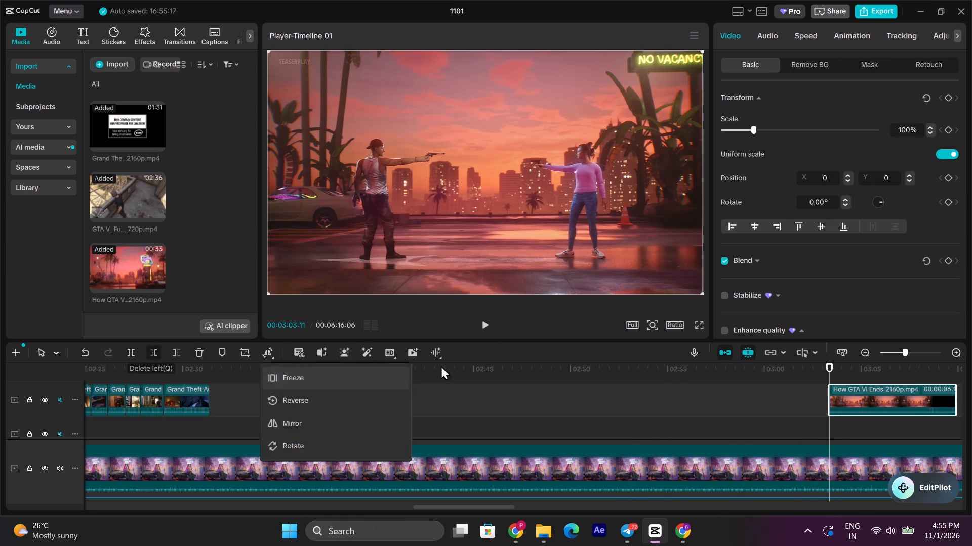
Move the remaining standoff clip earlier on its track so it starts at about 00:02:46:08.
click(475, 388)
key(space)
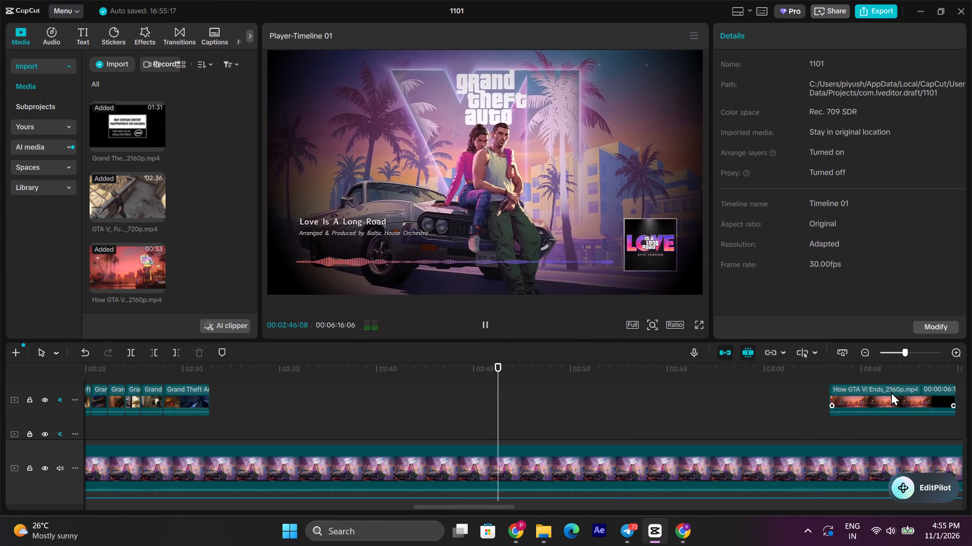
drag(891, 392, 565, 390)
key(space)
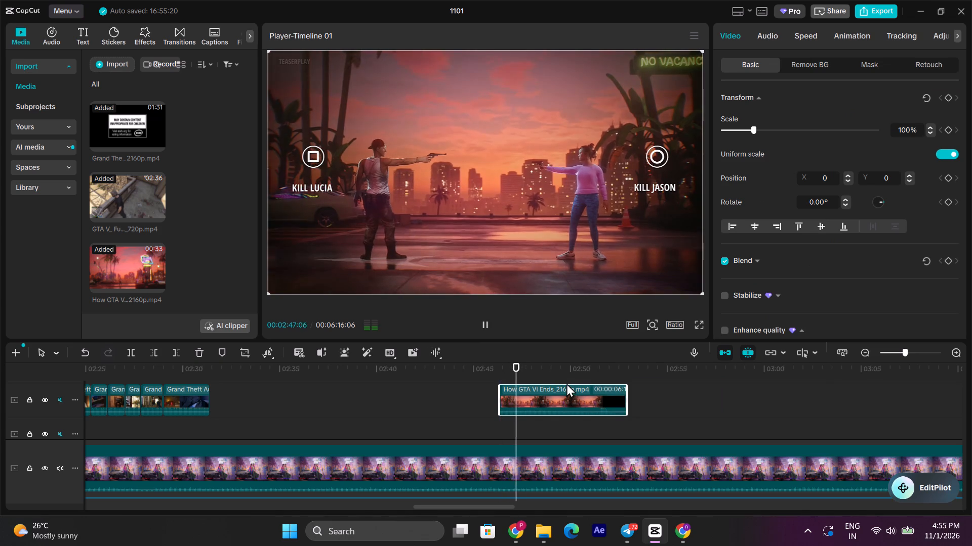
Trim the standoff clip's end to the music so that it finishes at 00:02:48:29.
key(space)
key(space)
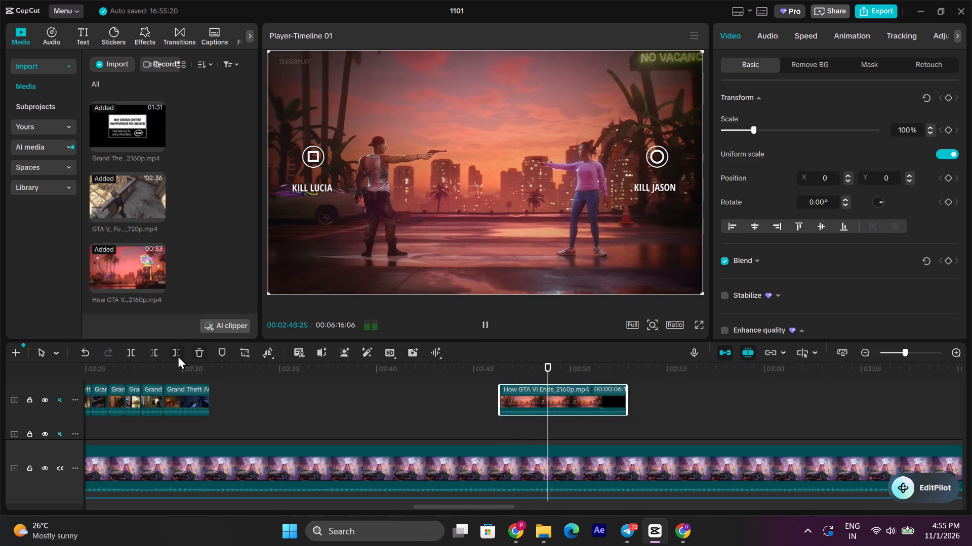
click(178, 354)
key(space)
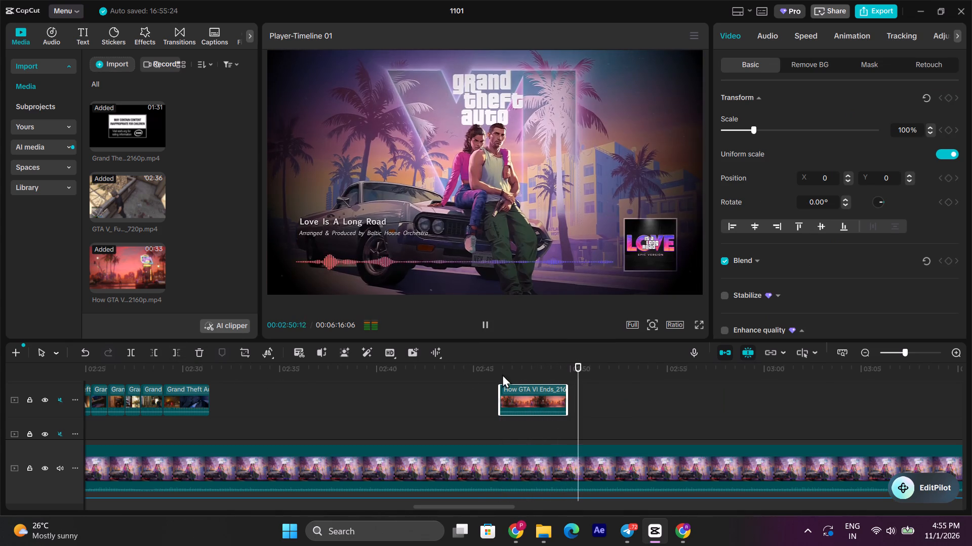
click(478, 375)
key(space)
key(space)
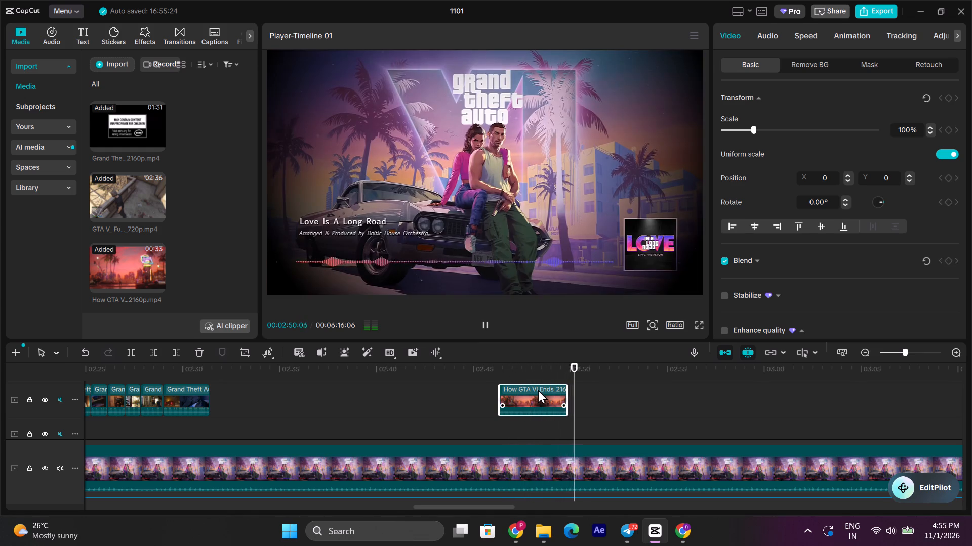
click(542, 372)
key(space)
key(space)
key(space)
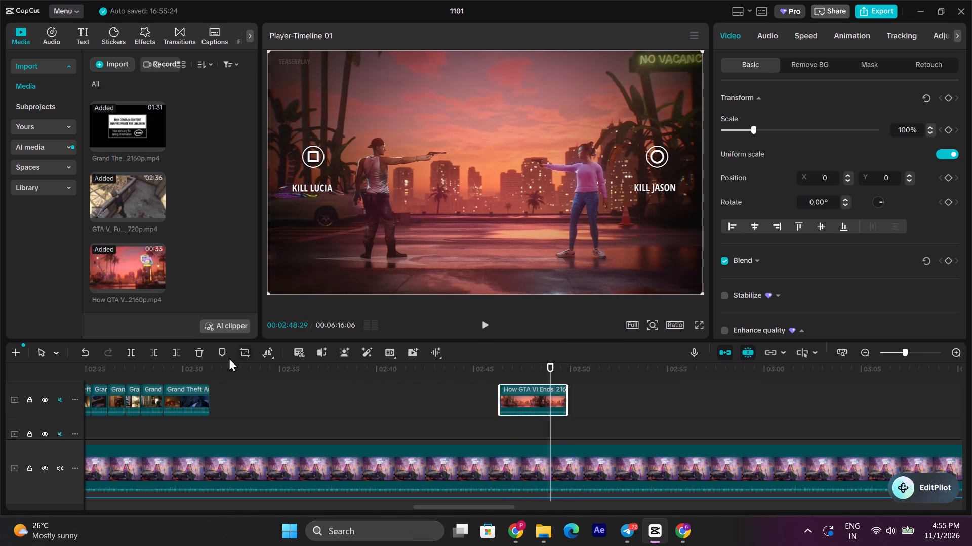
click(181, 353)
Add "videoplayback (1).webm" to an overlay track, starting right where the standoff clip ends at 00:02:48:29.
key(space)
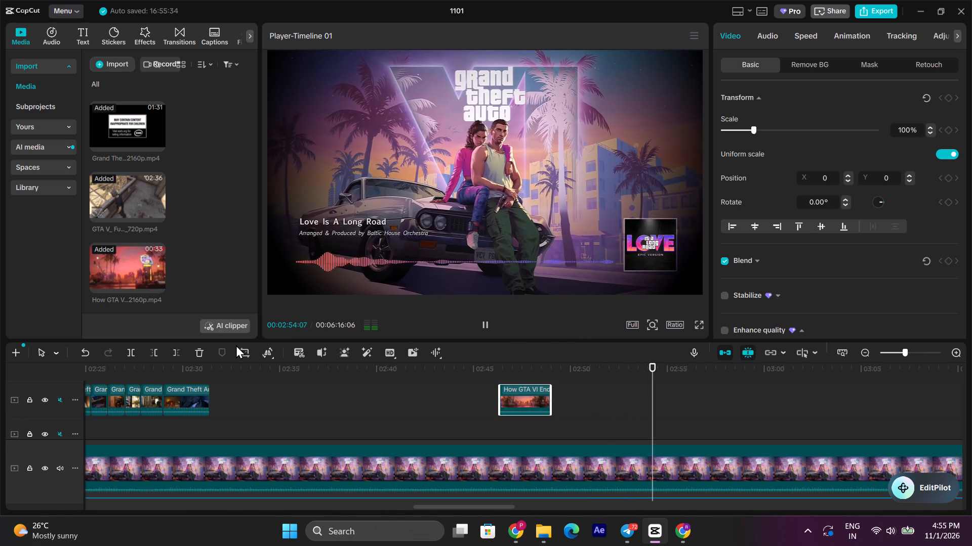
click(551, 370)
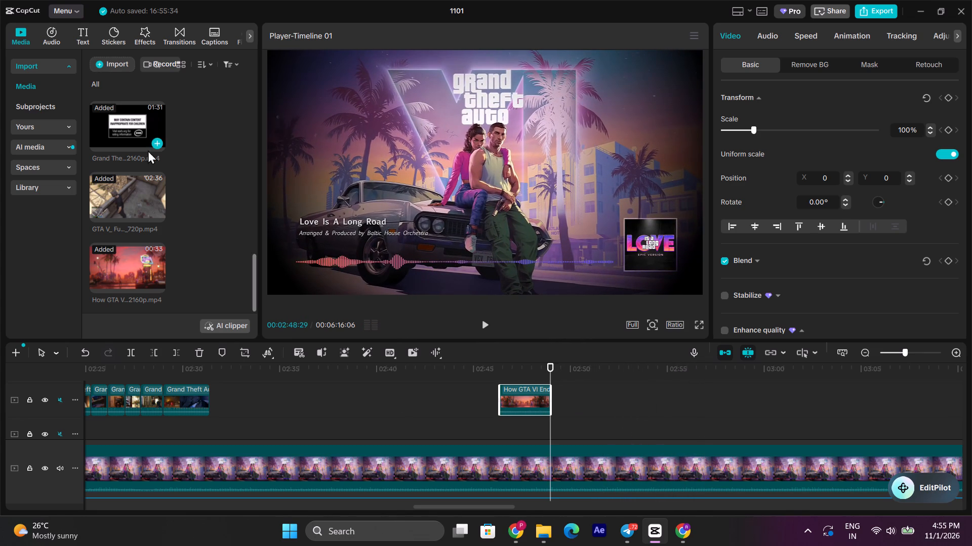
scroll(149, 194, up, 2)
drag(133, 171, 556, 396)
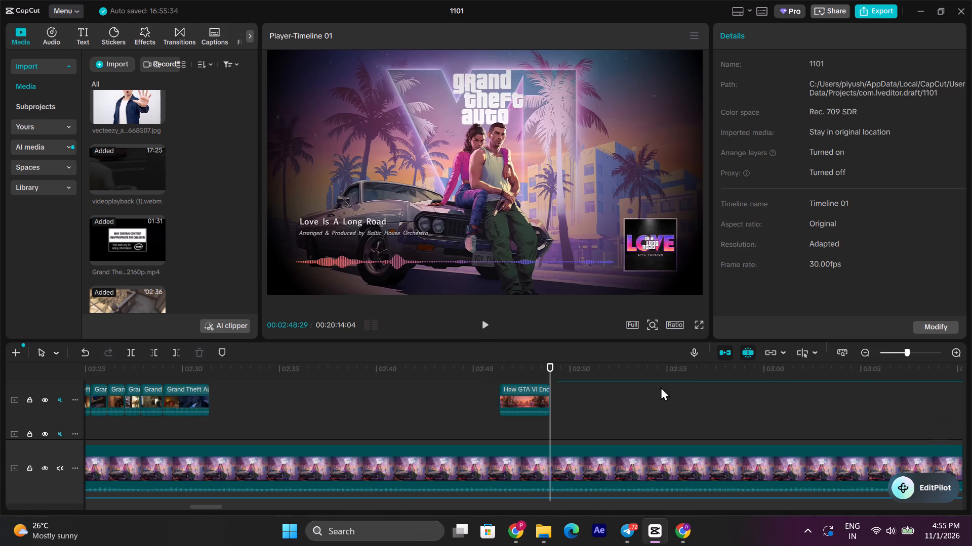
scroll(735, 400, up, 2)
Find the shot of the long-haired man walking along the sidewalk in videoplayback (1) and delete everything before 00:11:34:16.
triple_click(863, 350)
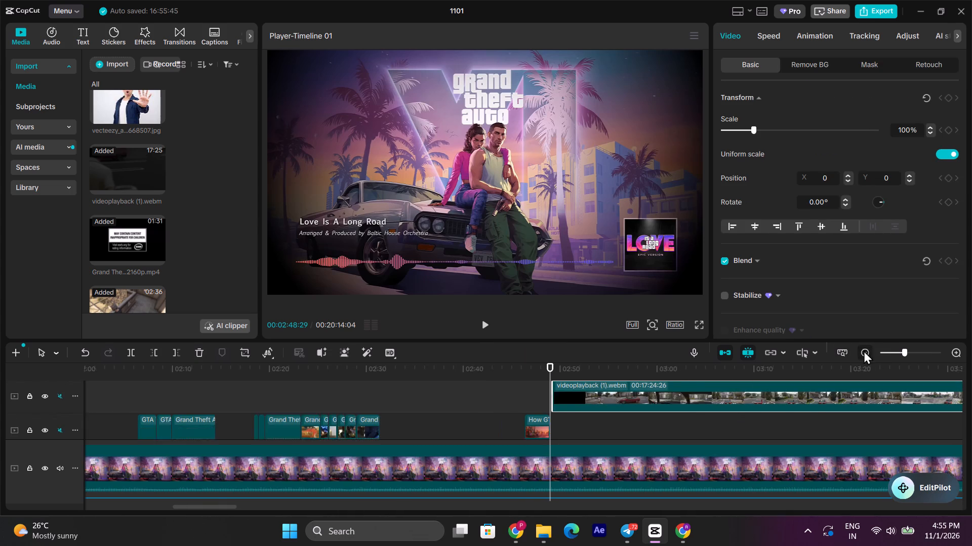
triple_click(865, 350)
click(442, 374)
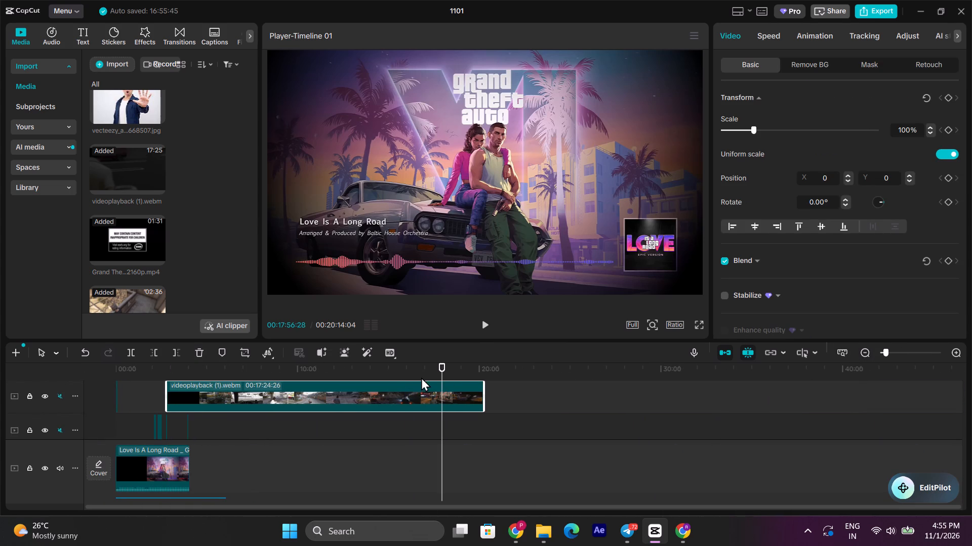
click(425, 372)
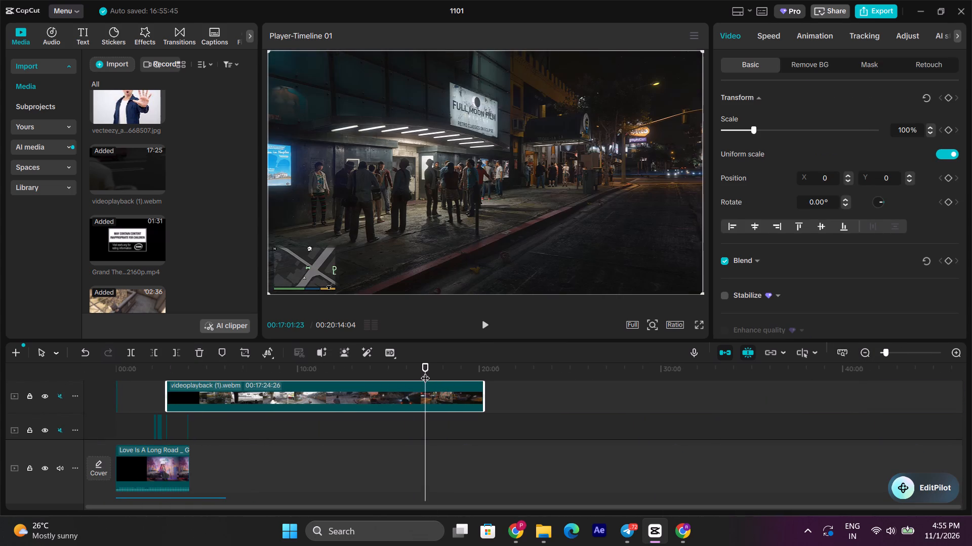
key(space)
click(423, 376)
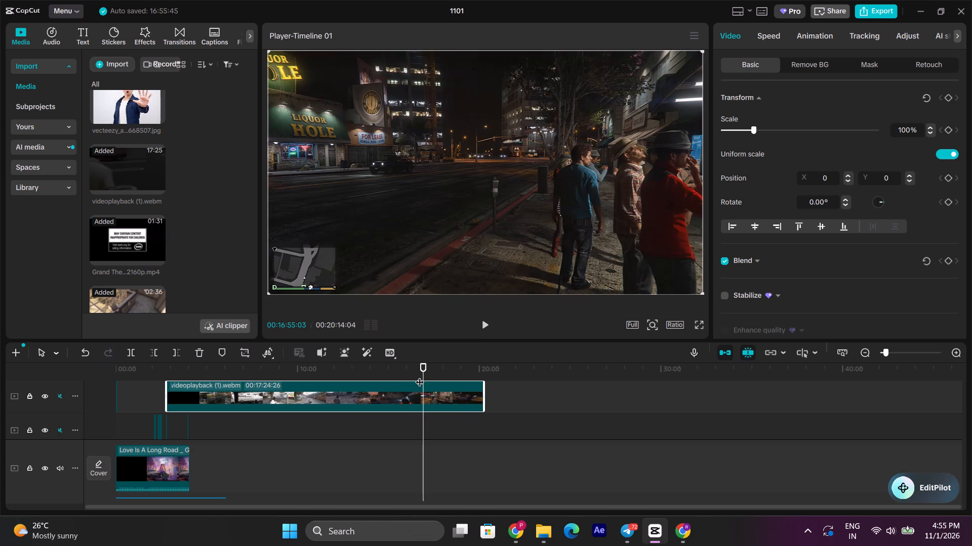
click(420, 376)
double_click(955, 351)
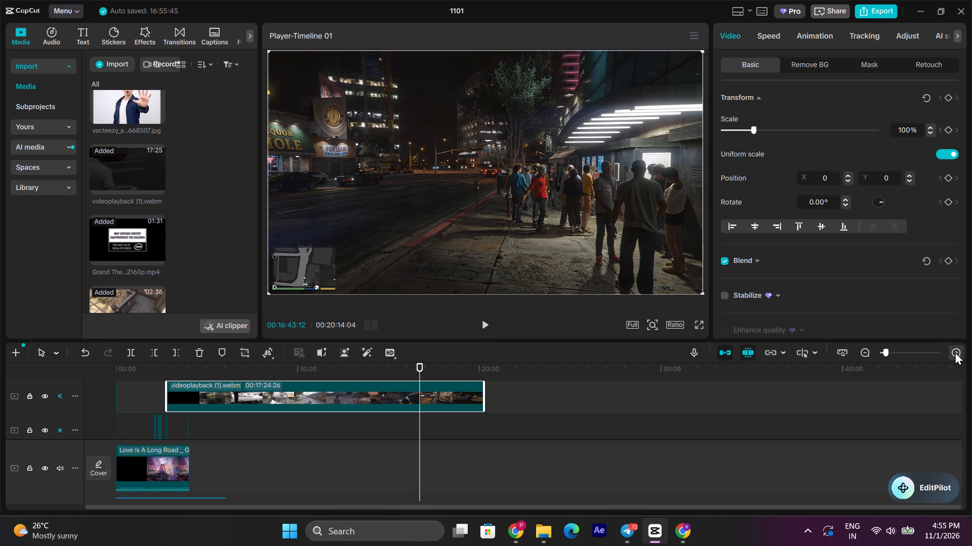
click(371, 379)
click(229, 368)
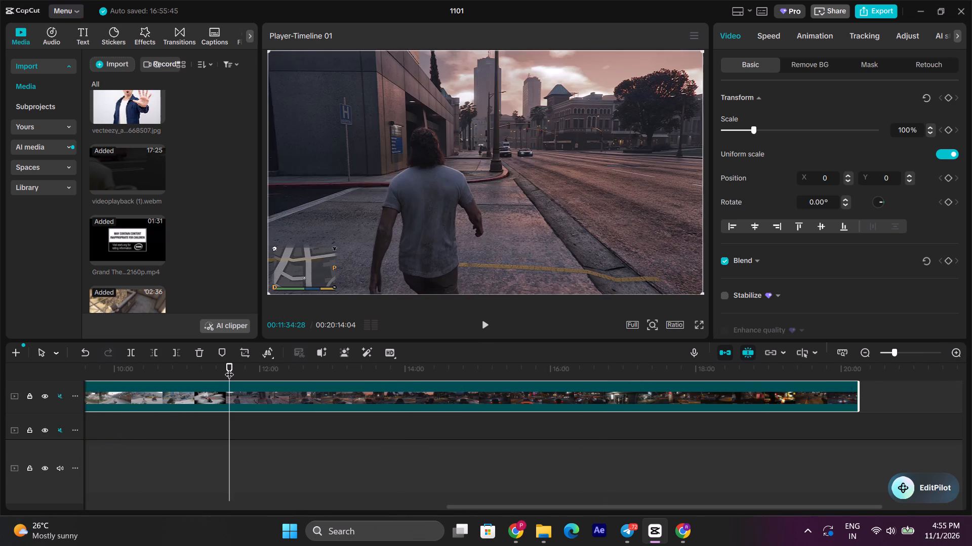
key(space)
click(229, 368)
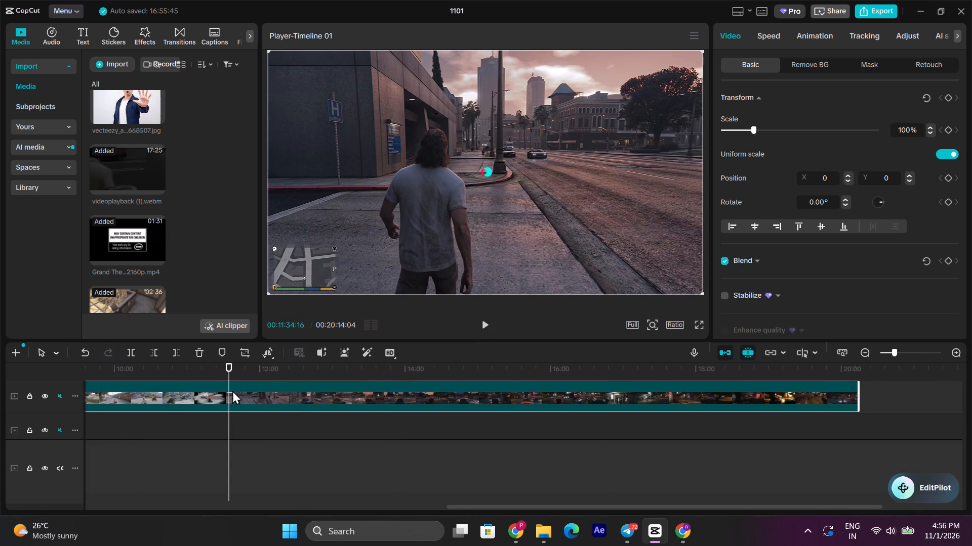
click(260, 399)
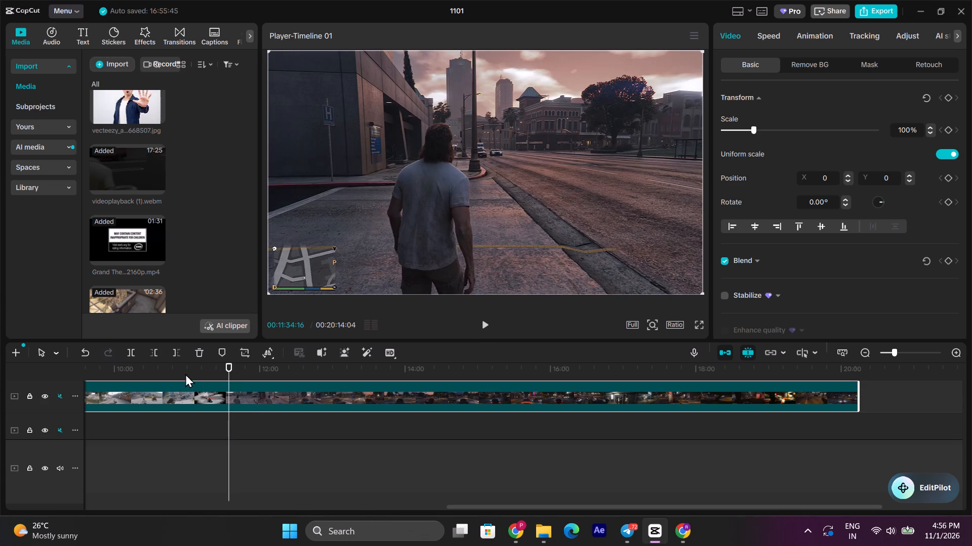
click(158, 356)
Play the sidewalk walking shot and delete the rest of videoplayback (1) after 00:11:39:27.
key(space)
key(space)
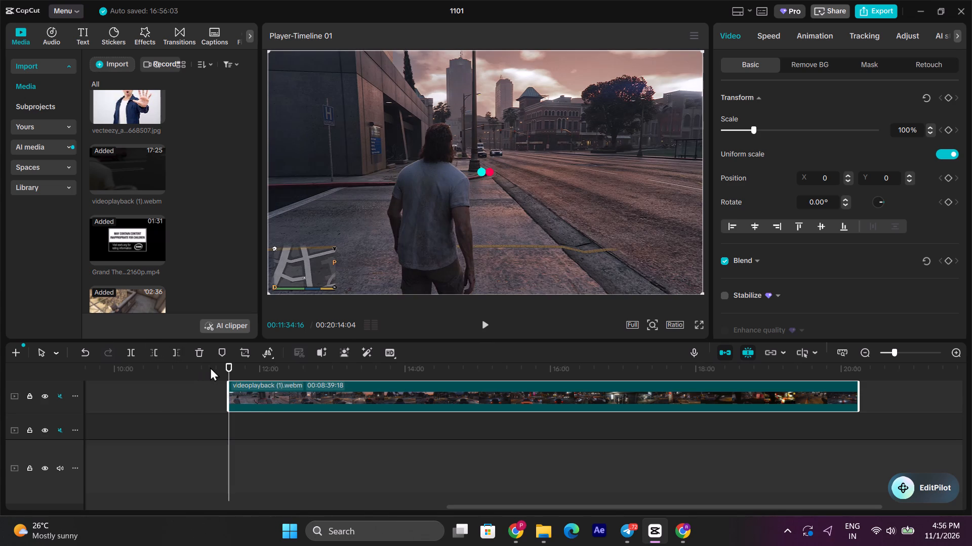
key(space)
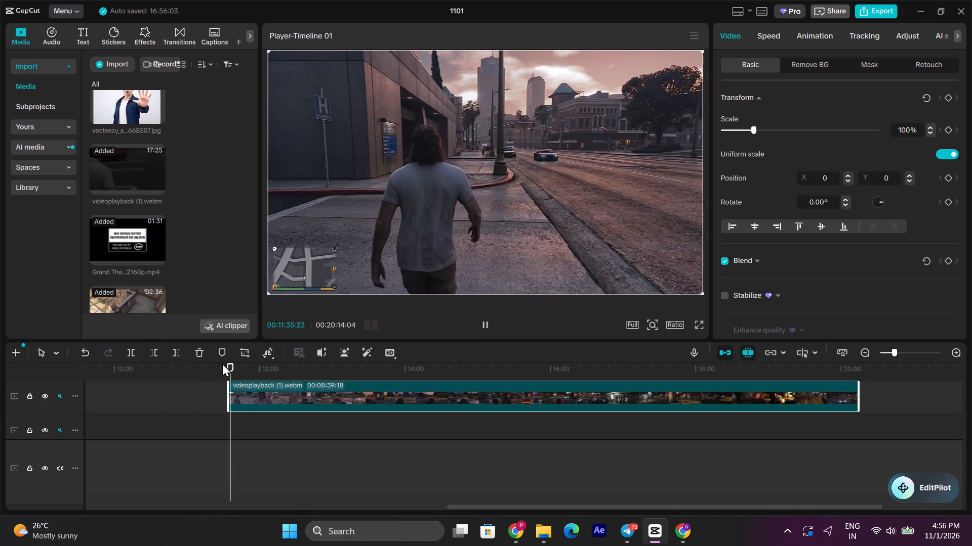
click(184, 351)
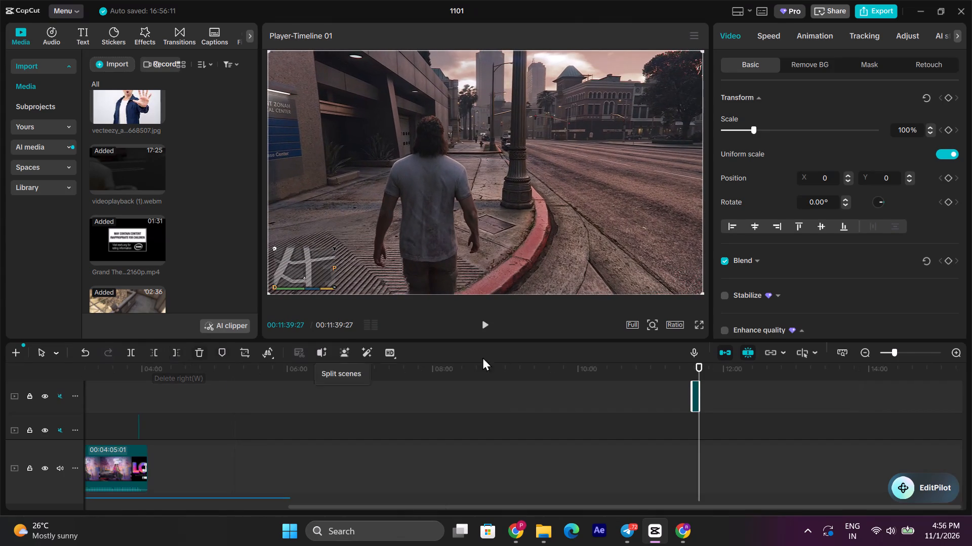
Move the sidewalk walking clip back along the timeline to just after the standoff clip, starting at about 00:02:53 on the same overlay track.
double_click(965, 350)
click(958, 350)
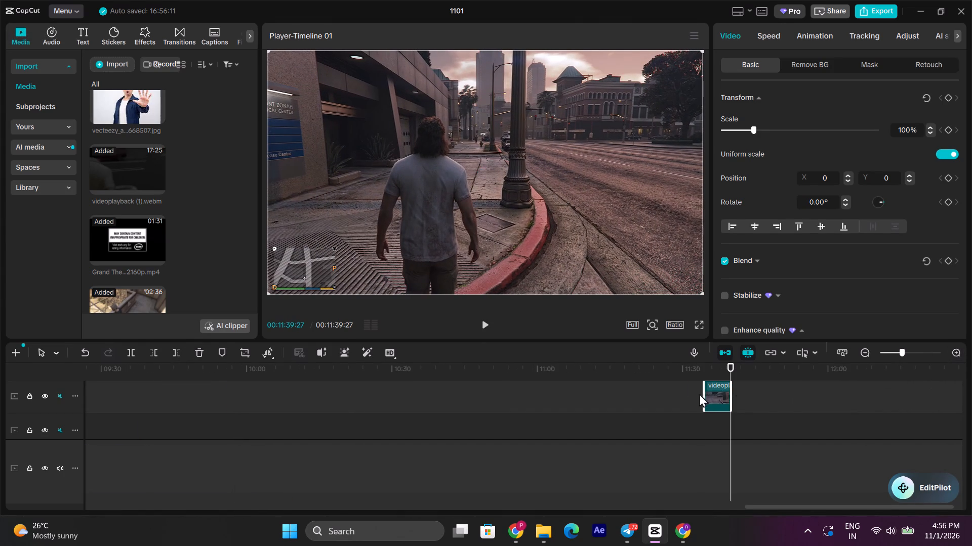
drag(720, 391, 0, 421)
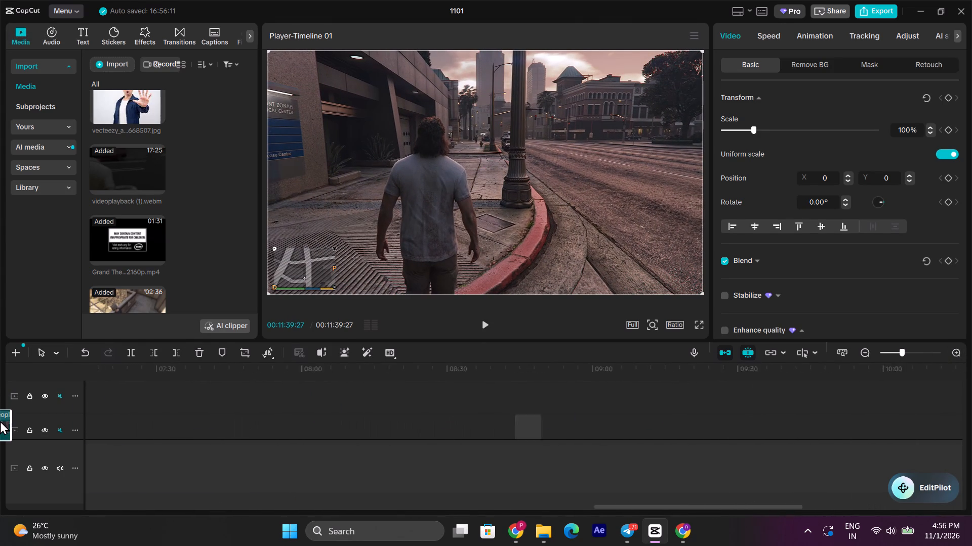
drag(0, 421, 0, 433)
scroll(163, 409, down, 5)
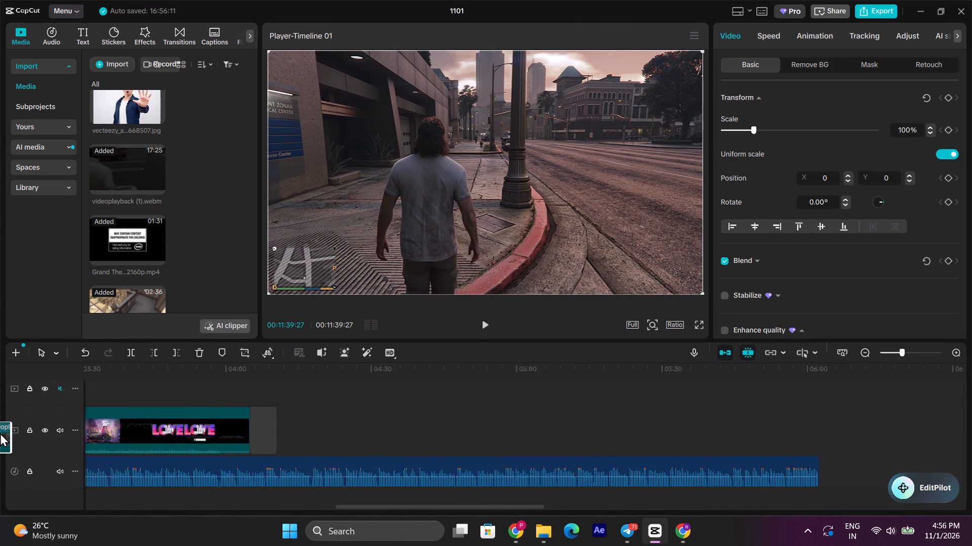
drag(0, 433, 701, 429)
scroll(436, 423, up, 2)
scroll(701, 429, up, 1)
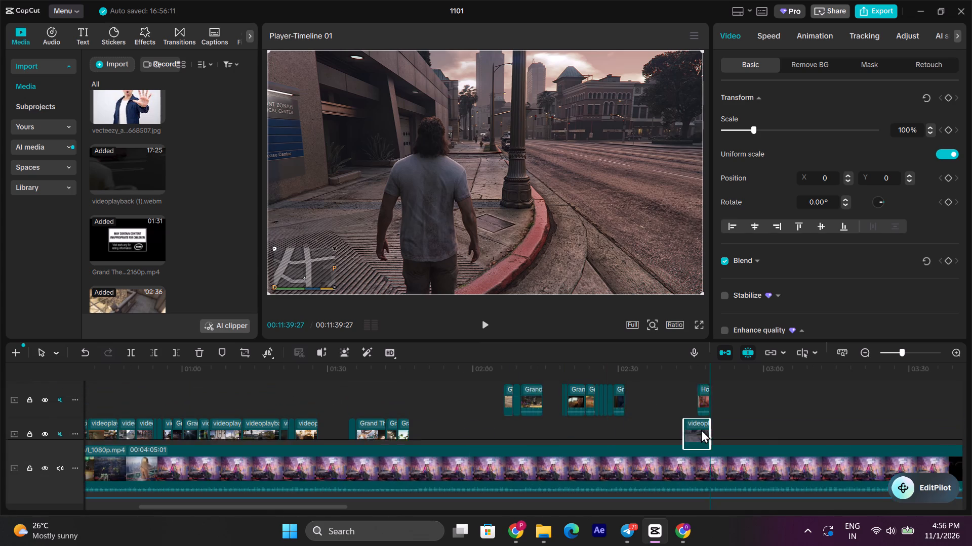
scroll(701, 429, up, 1)
drag(701, 429, 746, 418)
Play the stretch after the standoff clip and shift the sidewalk walking clip earlier, starting at about 00:02:52:16.
click(720, 382)
key(space)
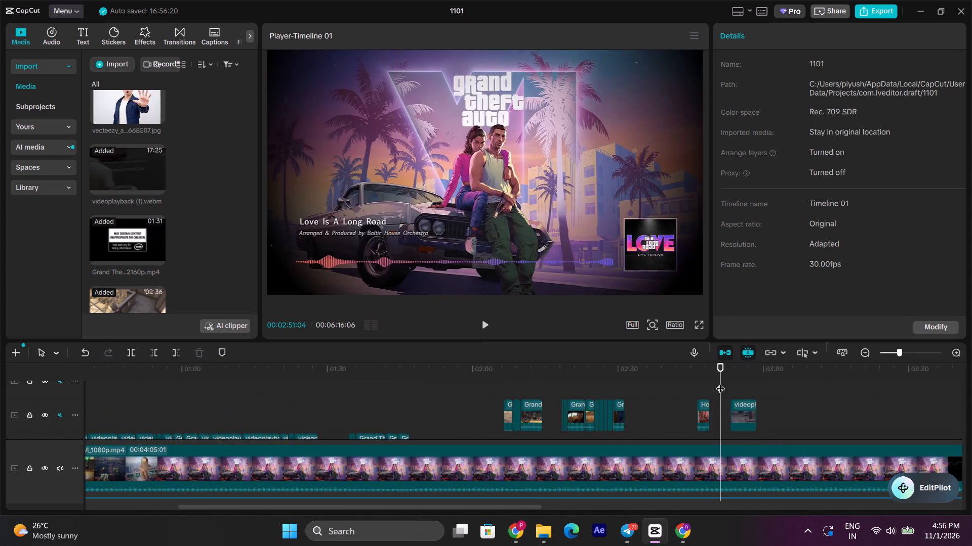
click(955, 350)
click(961, 350)
click(961, 350)
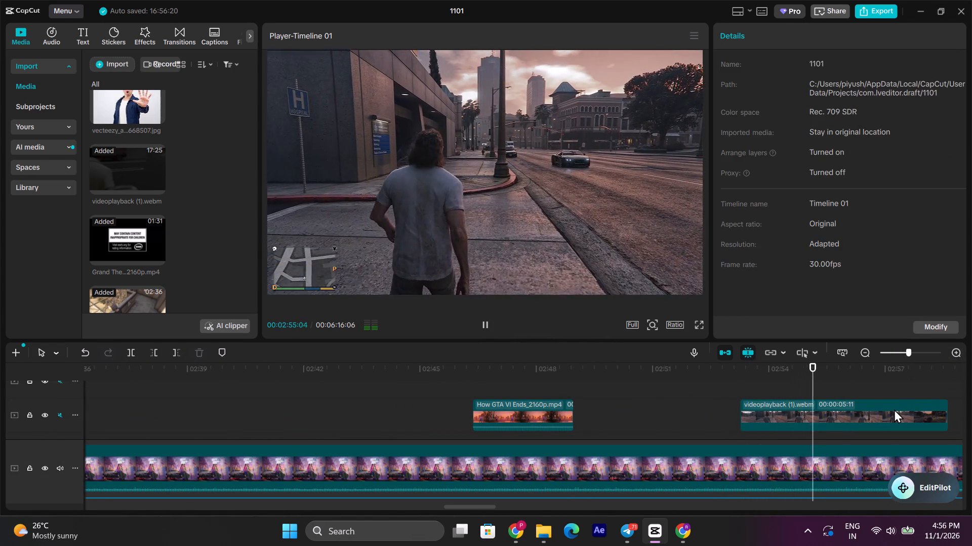
click(894, 409)
key(space)
click(704, 385)
click(667, 378)
key(space)
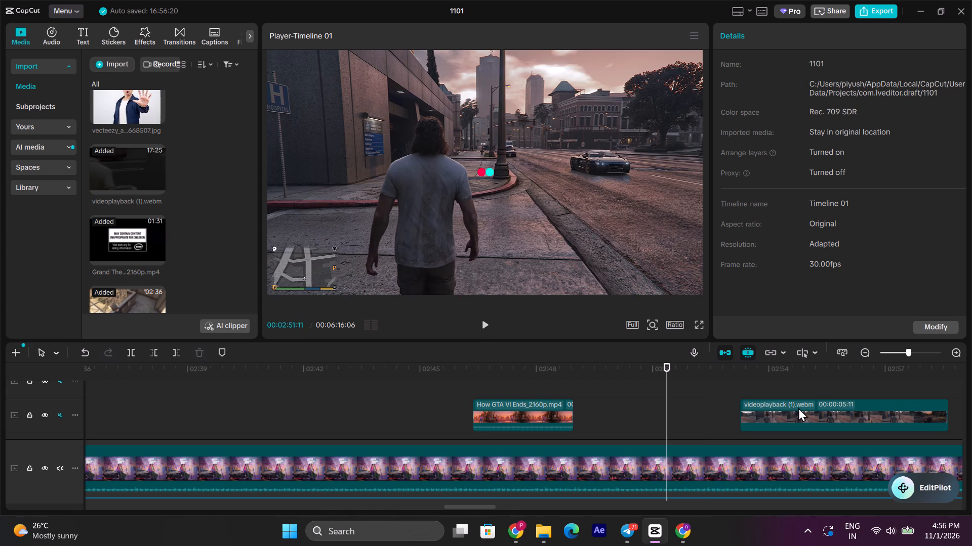
key(space)
key(space)
drag(800, 409, 785, 407)
key(space)
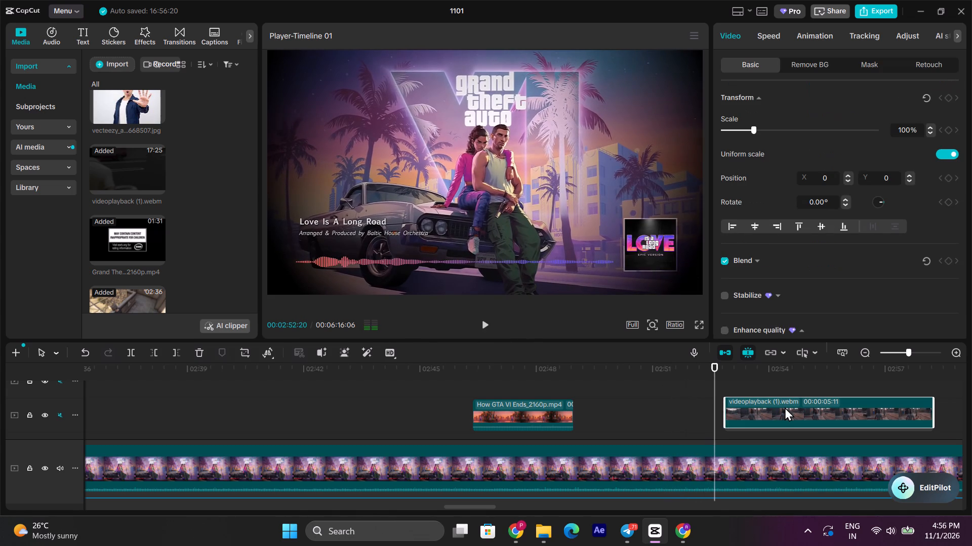
drag(785, 407, 770, 412)
Play the sidewalk walking clip against the narration and delete its part after 00:02:54:19.
key(space)
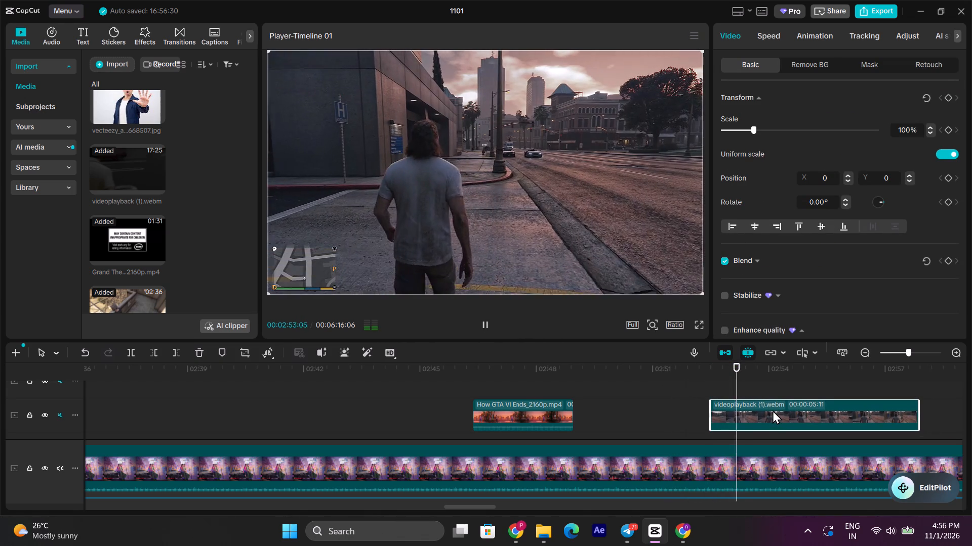
key(space)
key(space)
key(space)
click(180, 359)
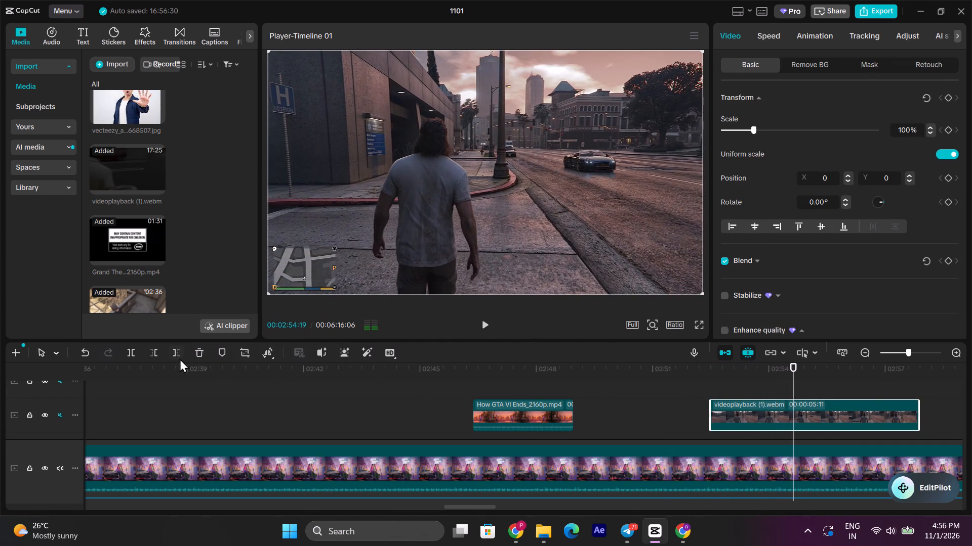
Play onward past the sidewalk clip and split the ElevenLabs narration audio at 00:03:30:00.
key(space)
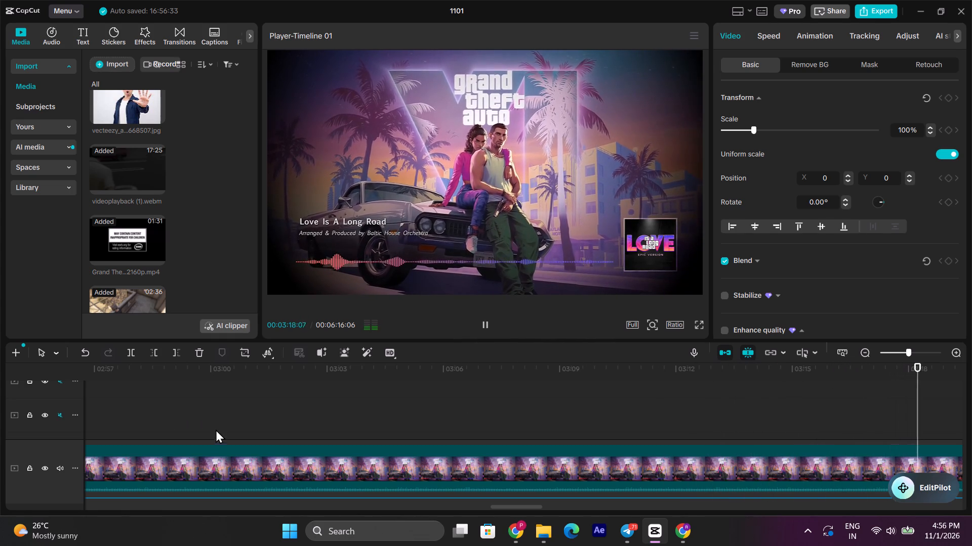
scroll(757, 409, down, 2)
click(862, 355)
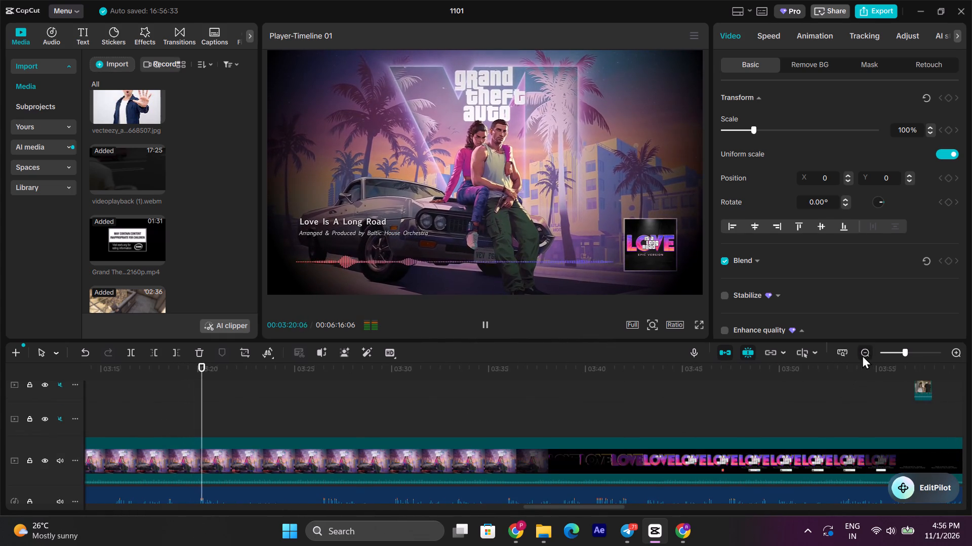
click(862, 355)
scroll(523, 422, down, 1)
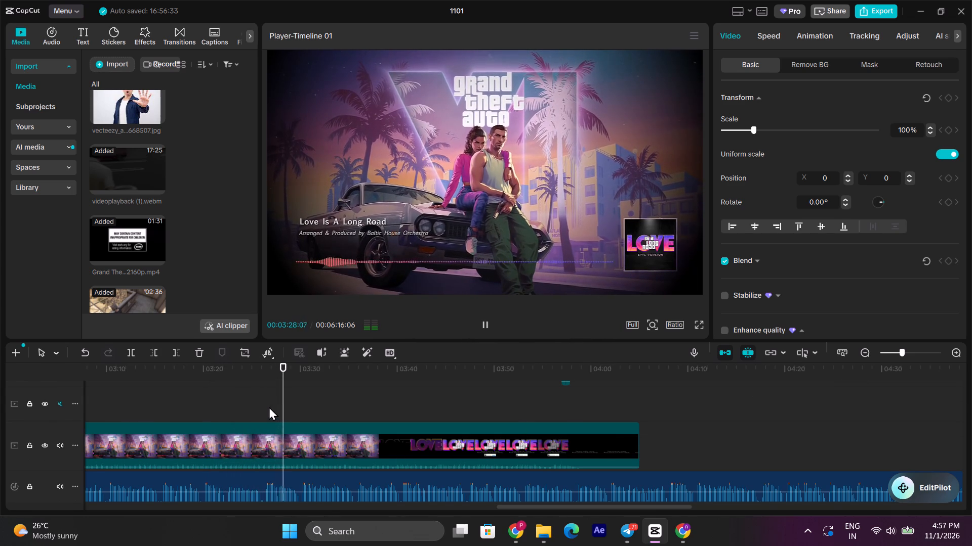
click(865, 350)
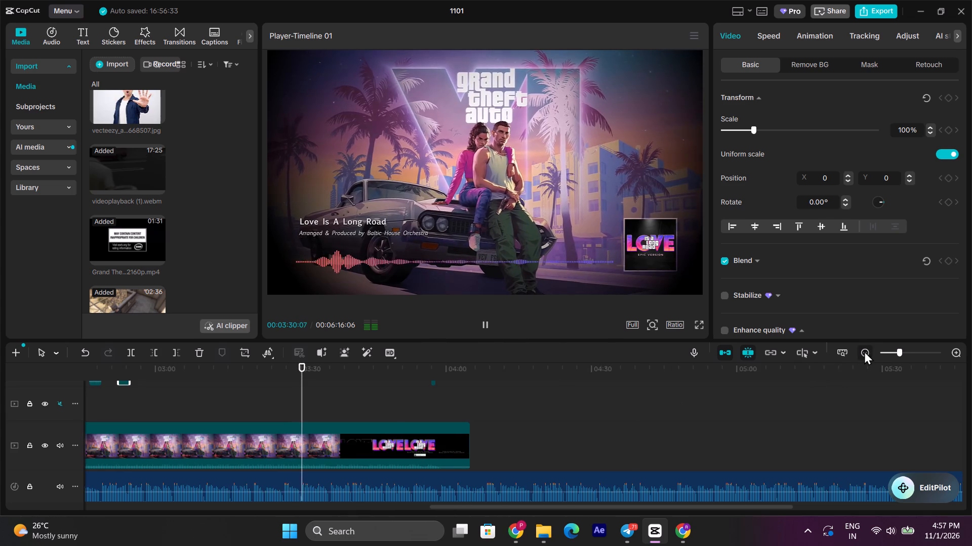
click(864, 351)
triple_click(962, 353)
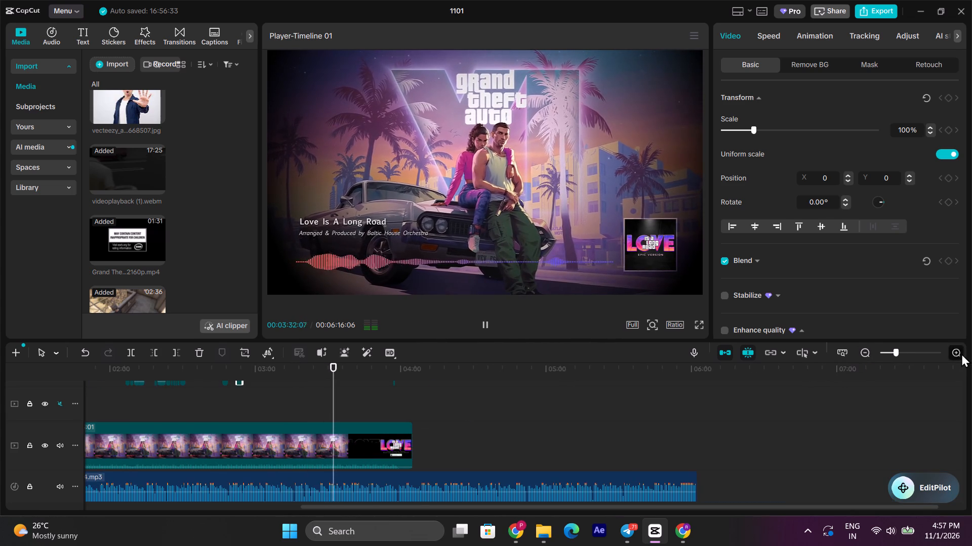
click(286, 395)
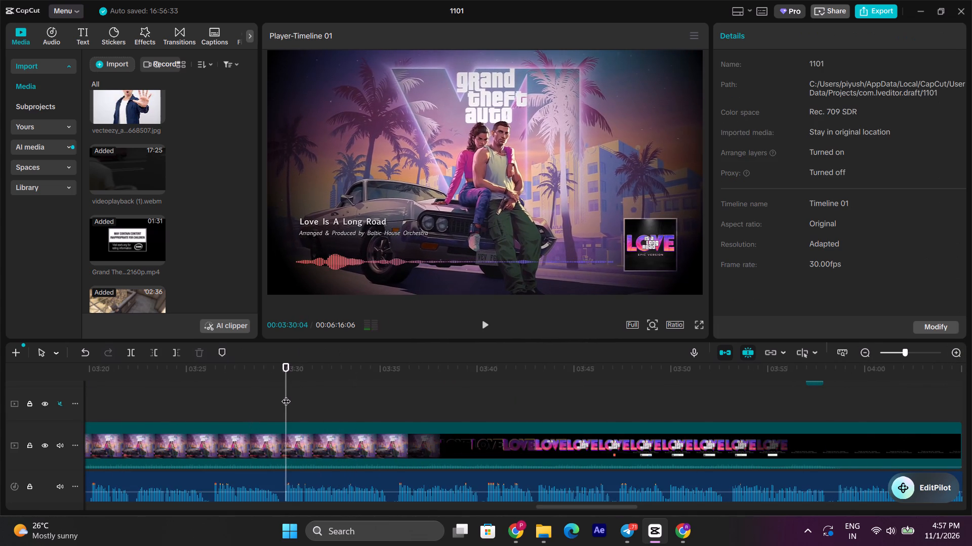
drag(286, 395, 283, 401)
scroll(315, 445, down, 2)
click(315, 445)
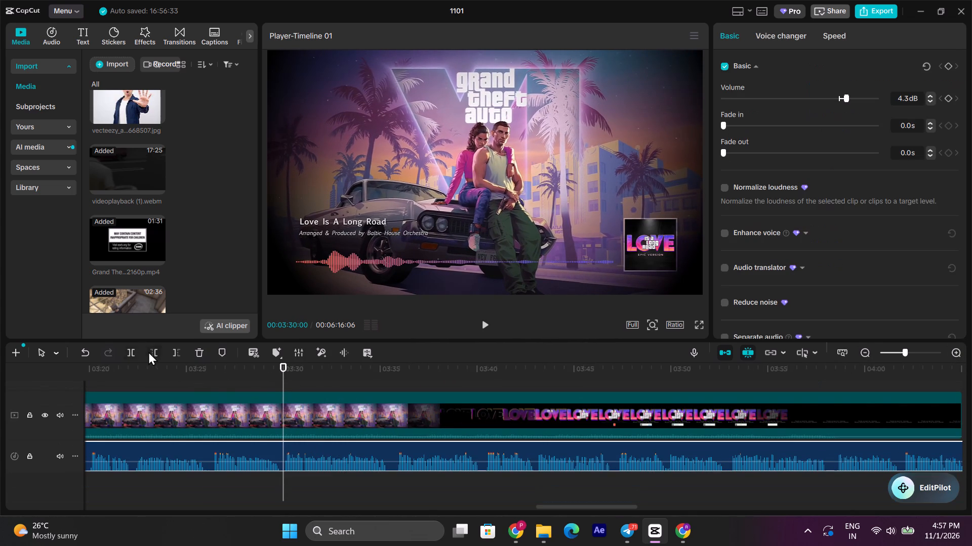
click(136, 351)
Play the narration from about 00:02:32 and again from the sidewalk clip's end to locate where the cut should begin.
scroll(257, 411, up, 1)
click(264, 389)
drag(264, 388, 253, 424)
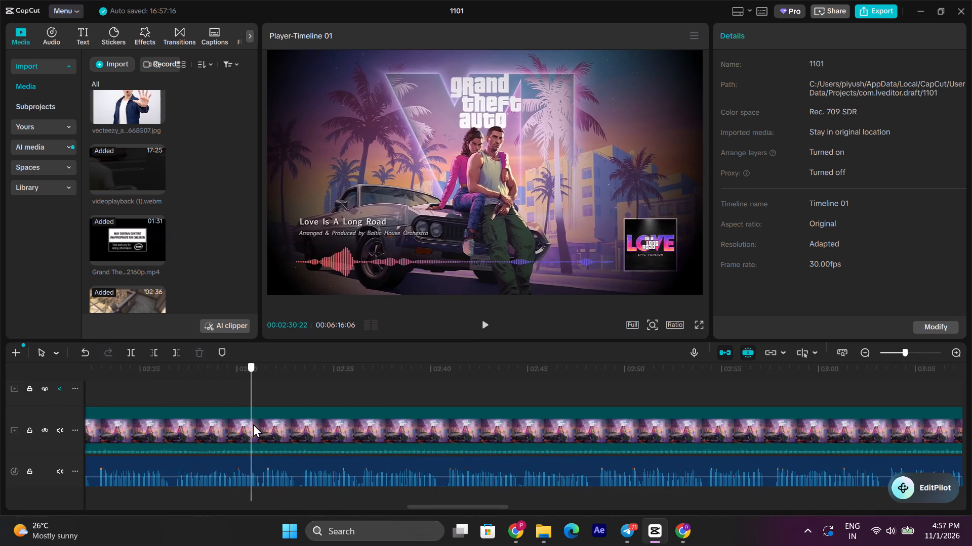
drag(253, 424, 281, 418)
key(space)
double_click(866, 355)
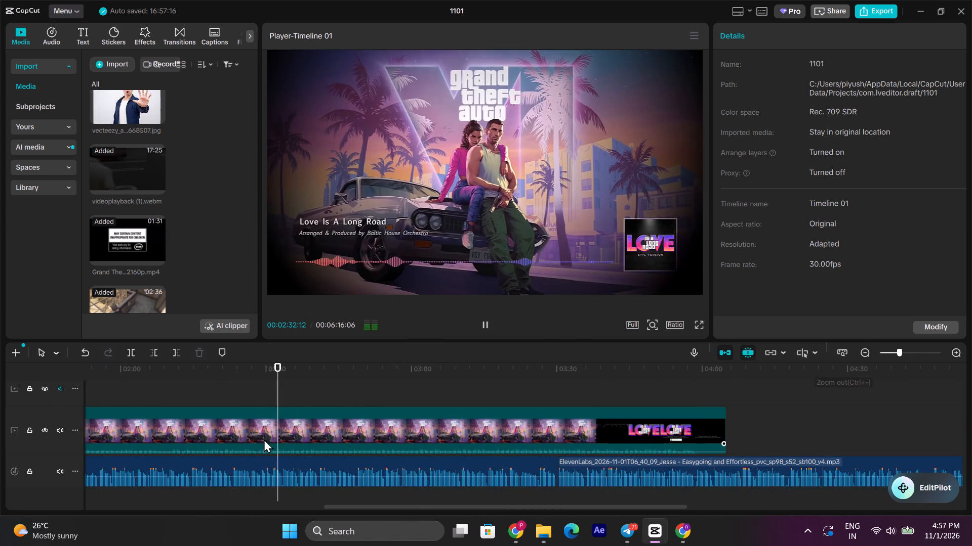
scroll(262, 439, up, 2)
click(382, 377)
key(space)
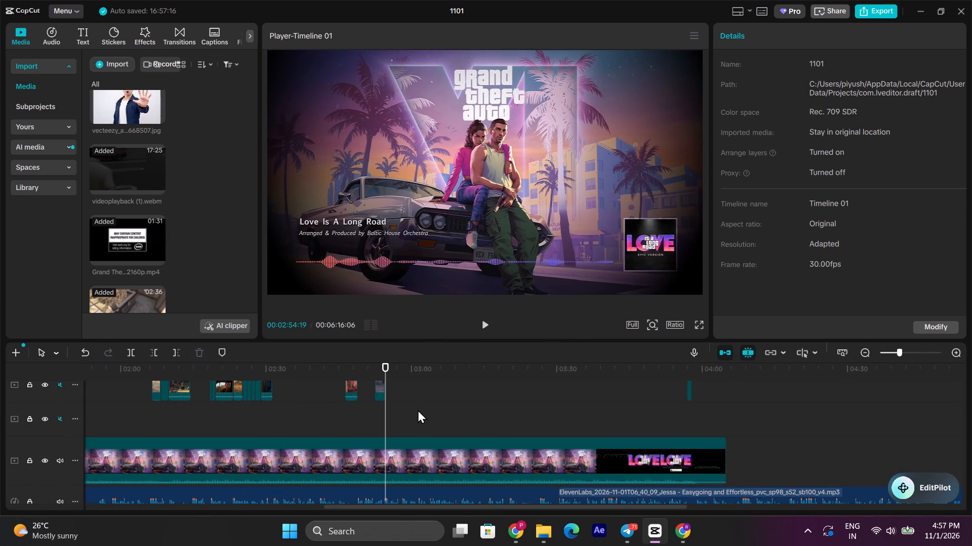
scroll(419, 414, down, 1)
key(space)
scroll(807, 389, down, 1)
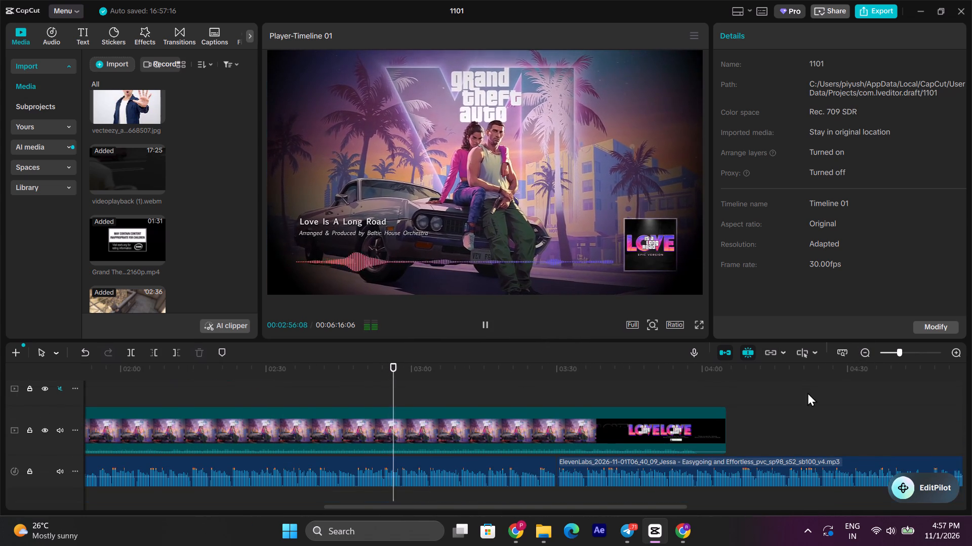
scroll(807, 392, down, 1)
double_click(958, 350)
scroll(438, 435, up, 1)
scroll(341, 419, up, 2)
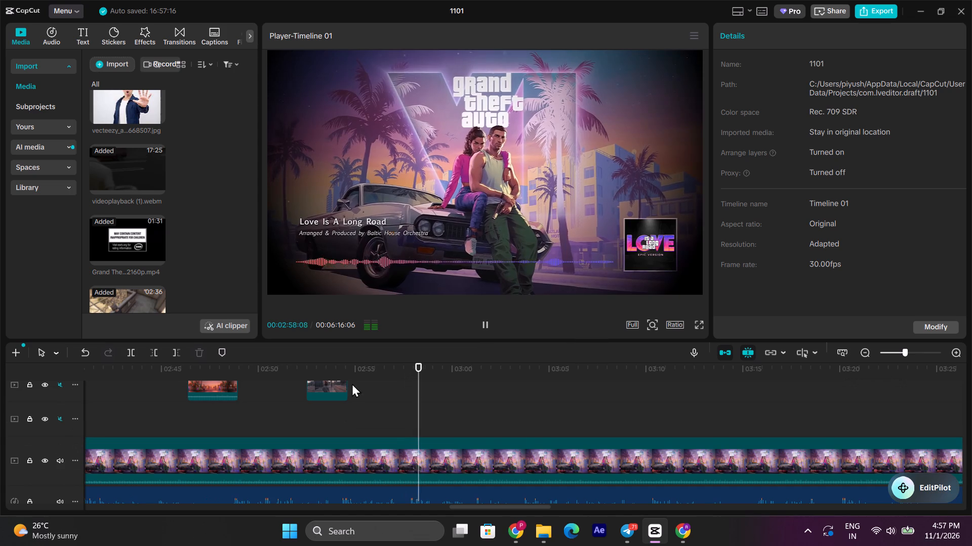
Find the pause near the sidewalk clip's end and delete the narration segment from 00:02:54:04 up to the split at 00:03:30:00.
click(329, 370)
key(space)
key(space)
scroll(379, 423, down, 1)
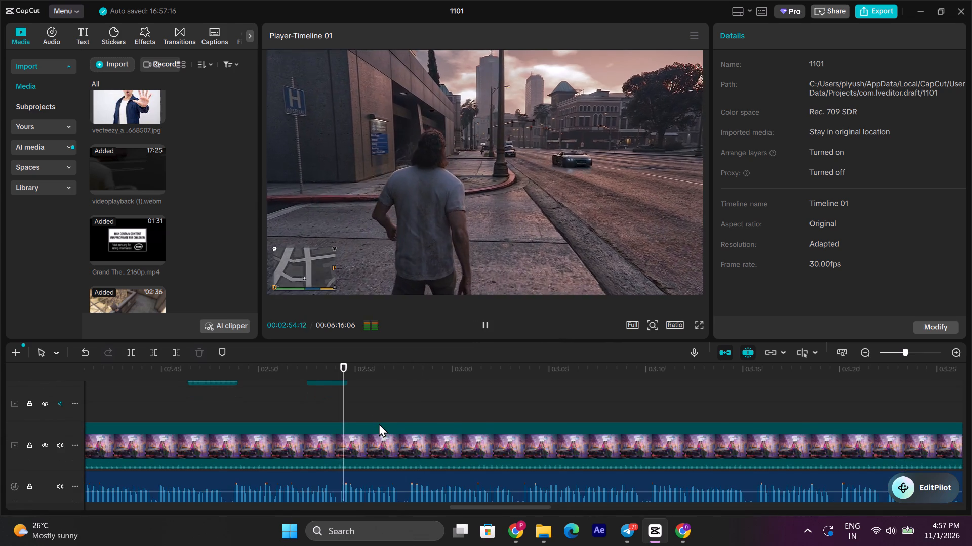
key(space)
click(334, 363)
key(space)
key(space)
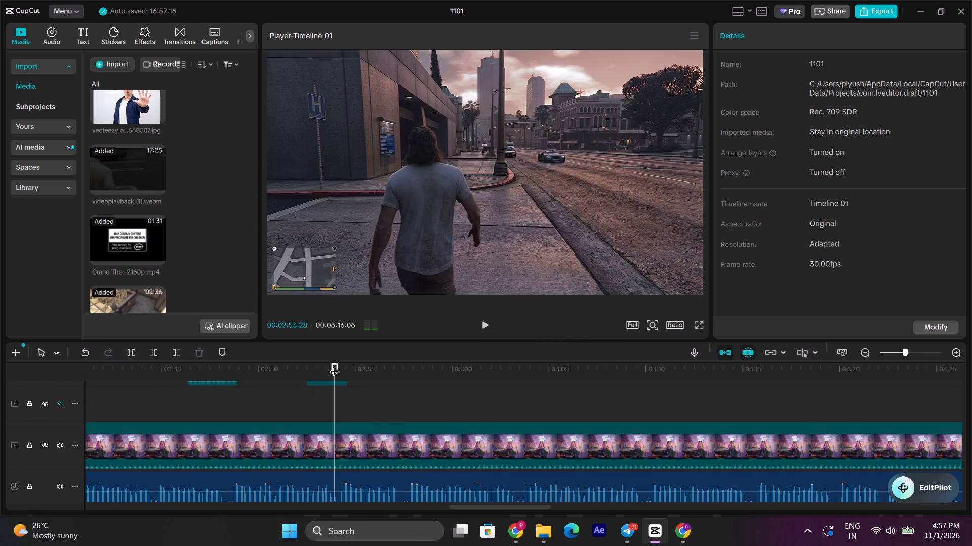
key(space)
click(337, 372)
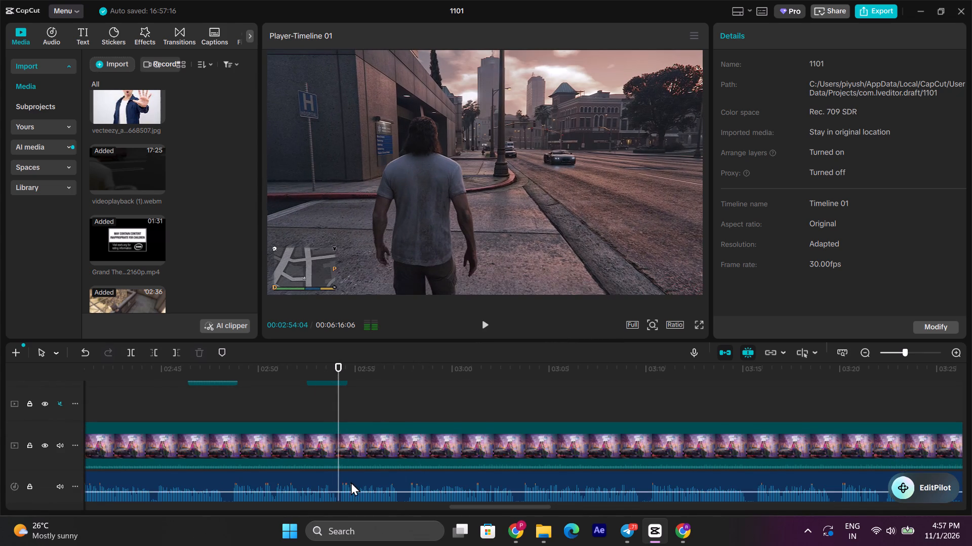
click(351, 482)
click(181, 355)
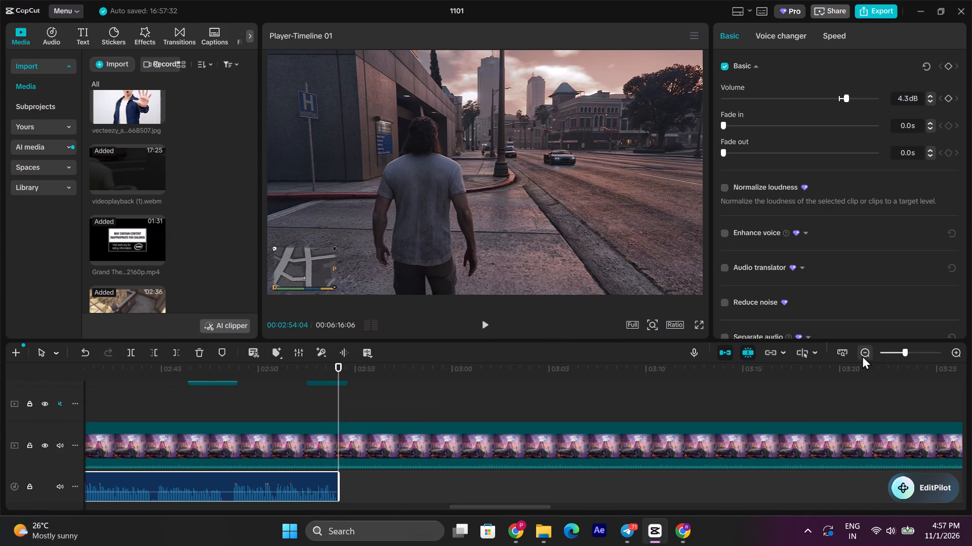
Move the remaining narration back to close the gap, starting it at 00:02:54:04.
triple_click(863, 355)
drag(581, 477, 497, 480)
triple_click(950, 348)
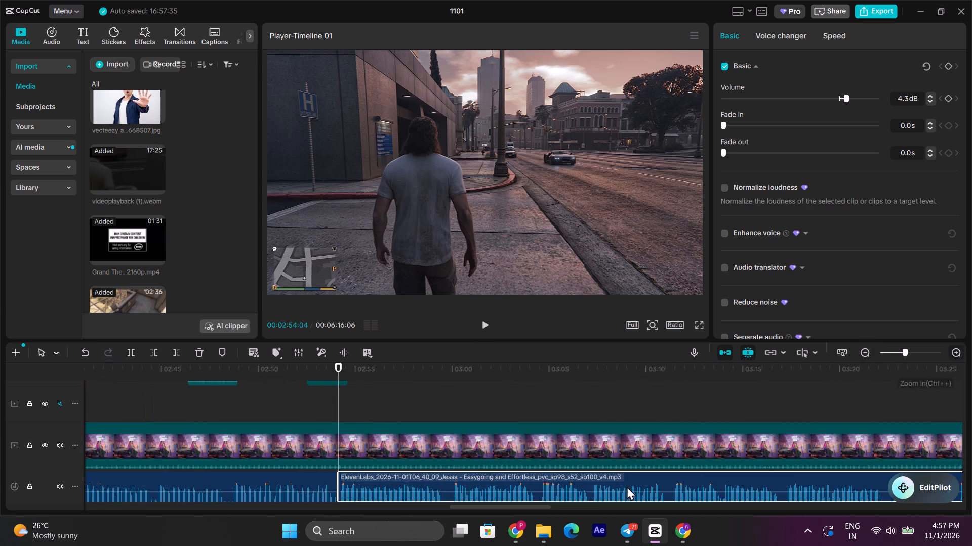
Play across the narration join and shift the second segment slightly later, leaving a short pause of about a quarter second.
click(378, 408)
click(320, 403)
key(space)
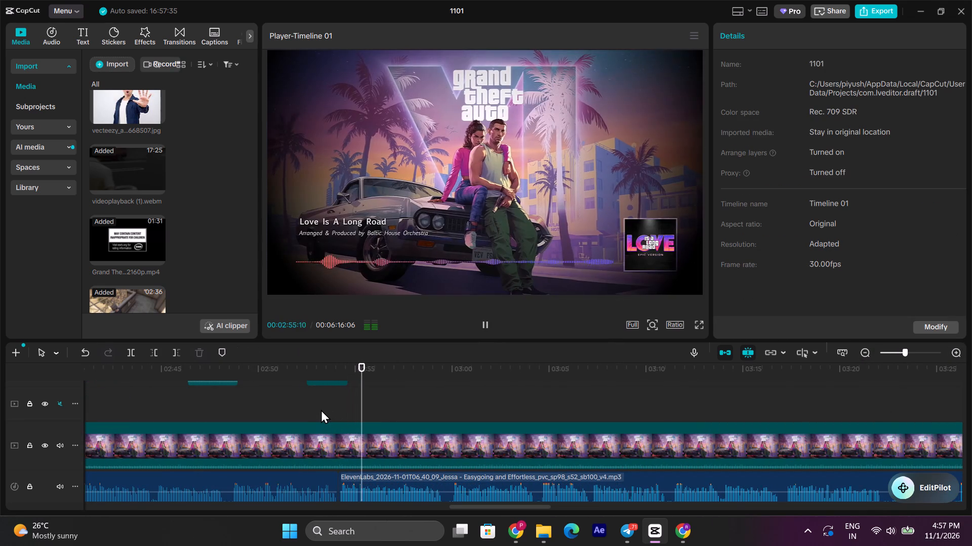
click(317, 409)
key(space)
key(space)
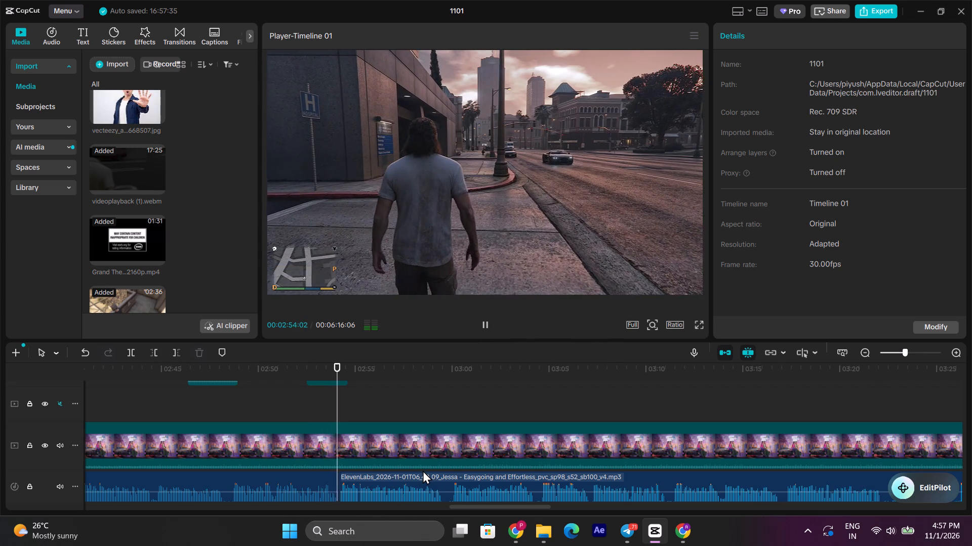
key(space)
key(space)
key(space)
click(963, 355)
drag(472, 488, 481, 486)
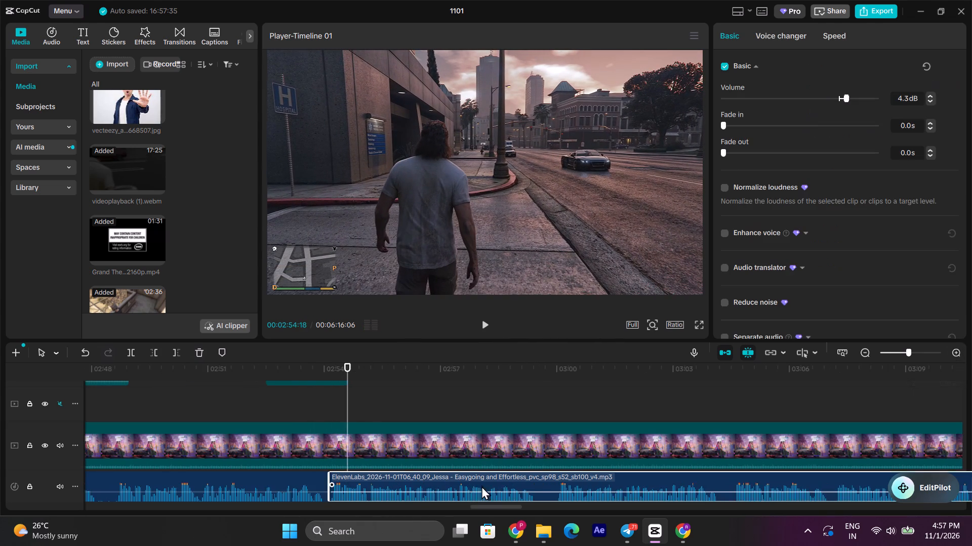
drag(481, 486, 485, 485)
drag(344, 479, 339, 479)
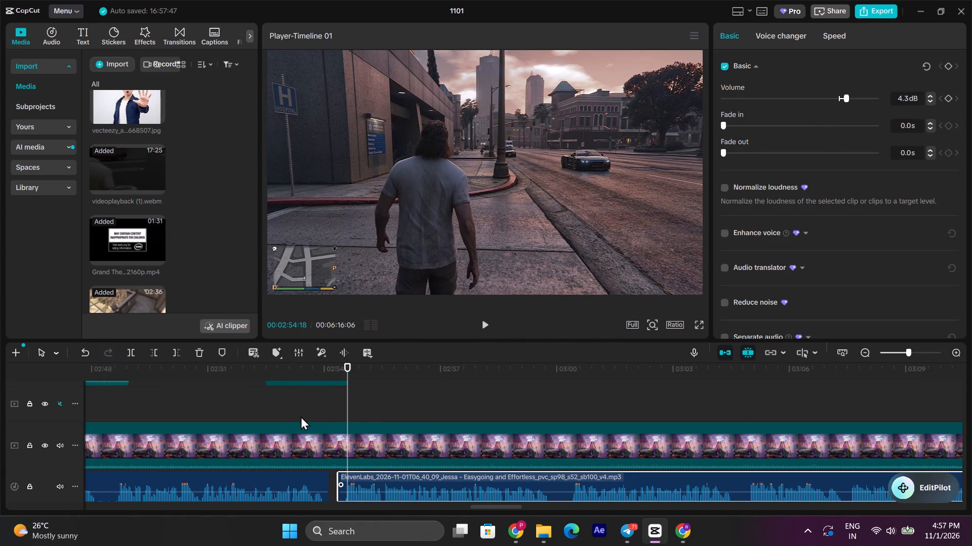
Play across the adjusted narration join, check where the narration ends, and continue listening from about 00:03:04.
click(301, 390)
key(space)
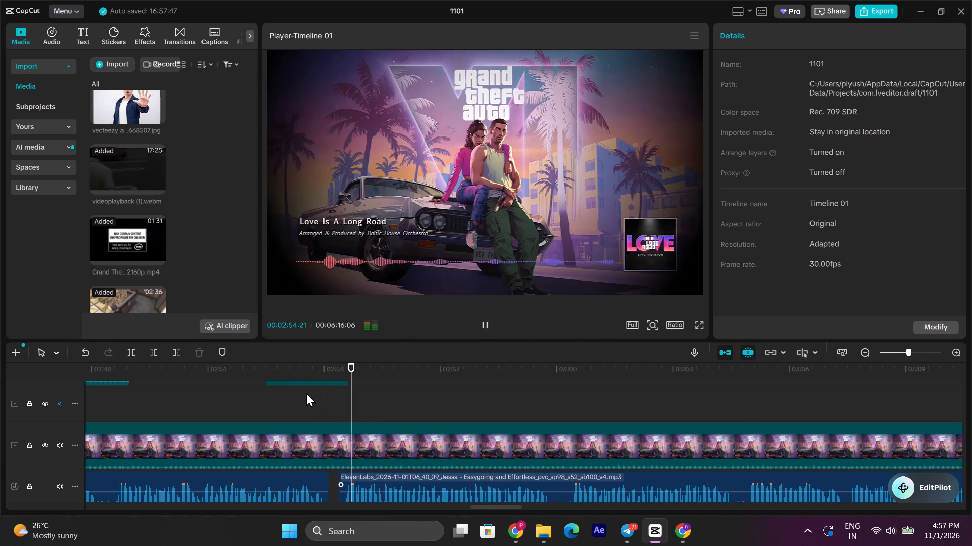
triple_click(863, 351)
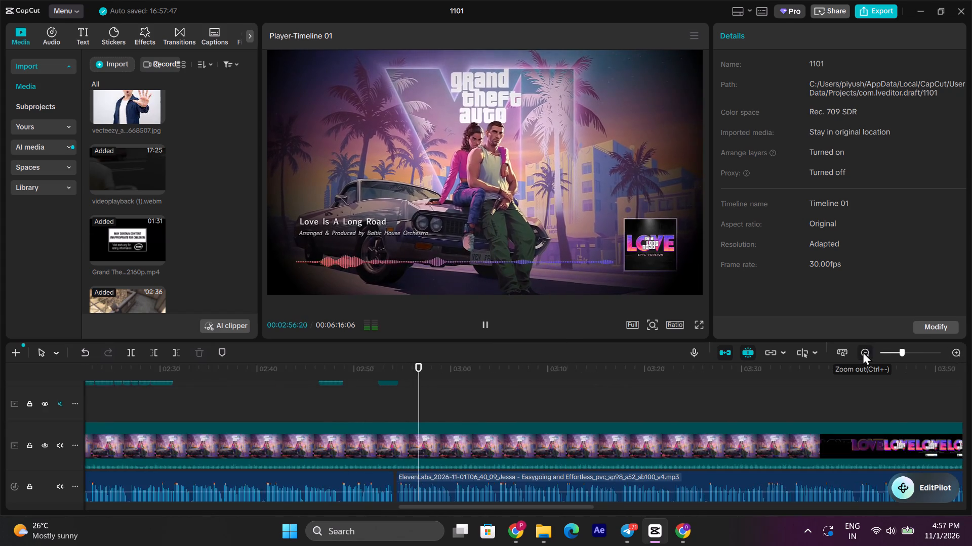
click(863, 351)
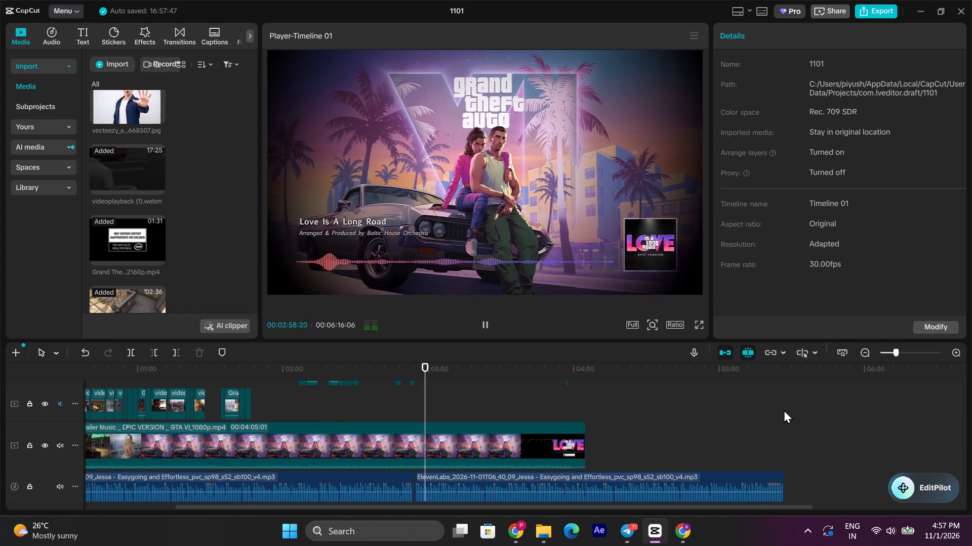
click(784, 409)
drag(784, 409, 782, 418)
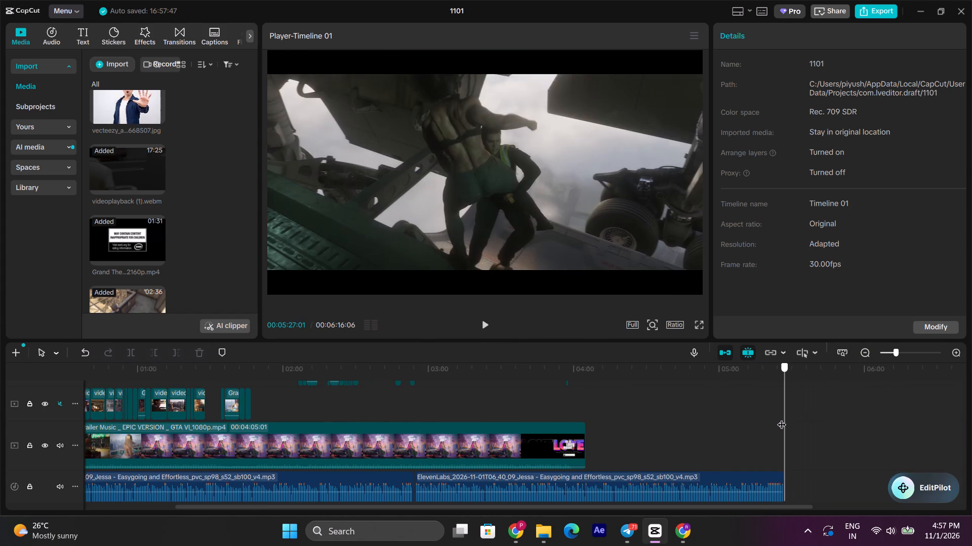
drag(782, 418, 439, 412)
key(space)
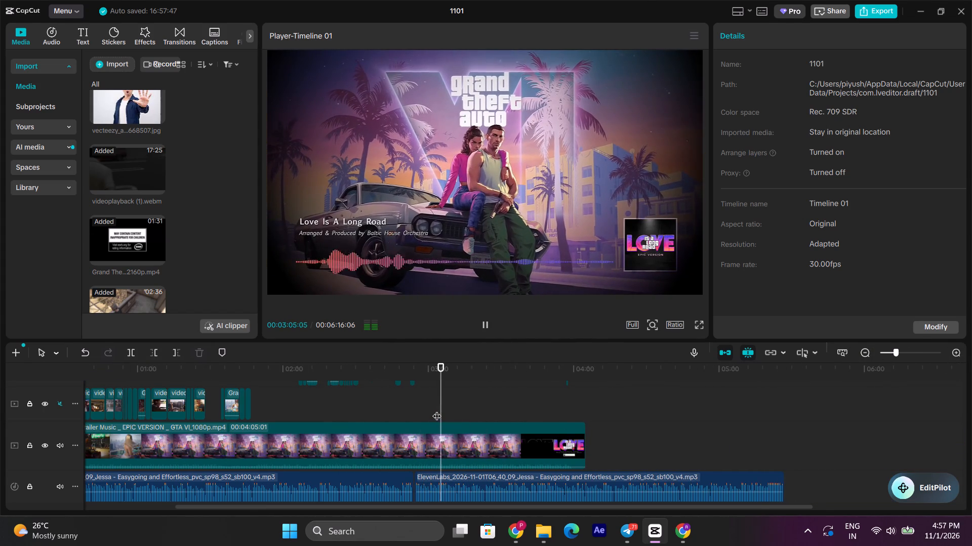
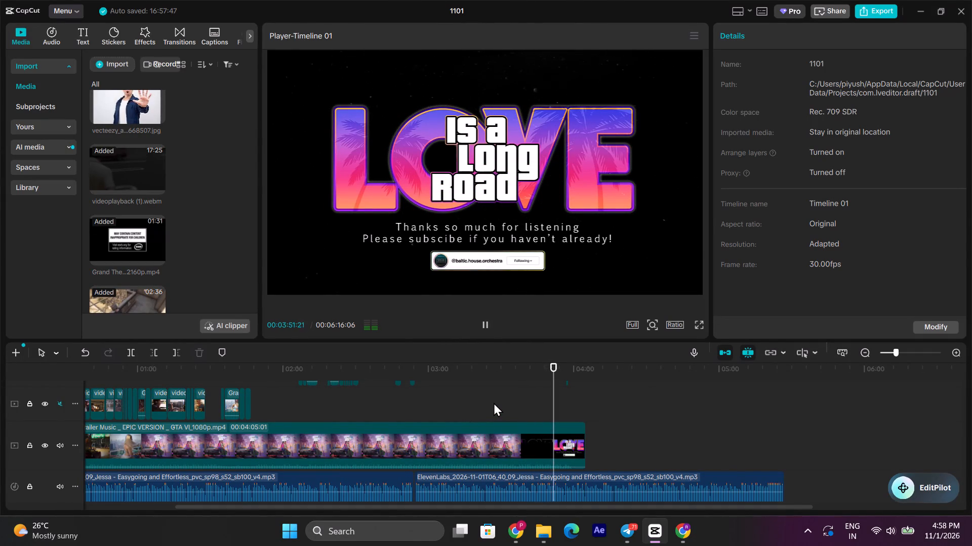
Play the montage from its beginning to check the opening shots up to the underwater diver clip at about 00:00:09.
scroll(494, 402, up, 2)
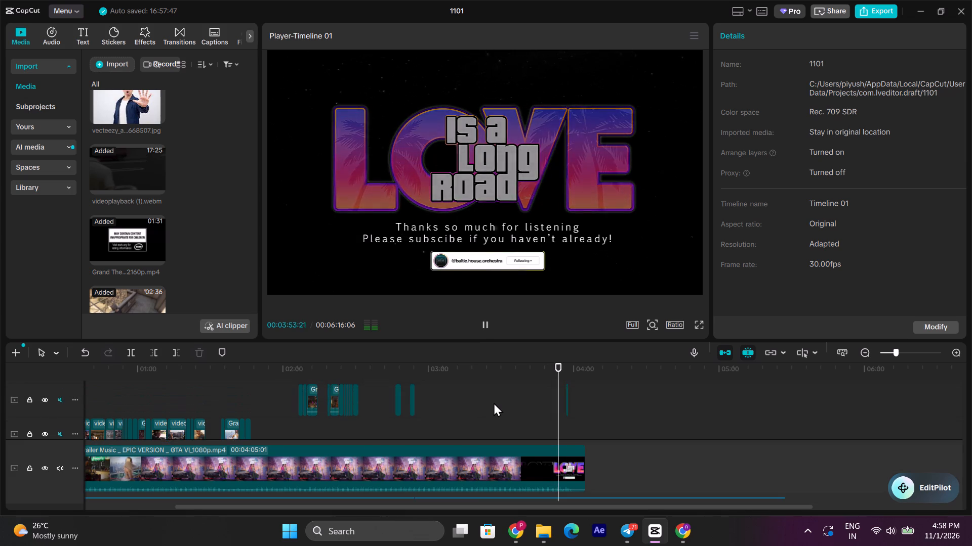
click(477, 396)
drag(477, 396, 0, 411)
key(space)
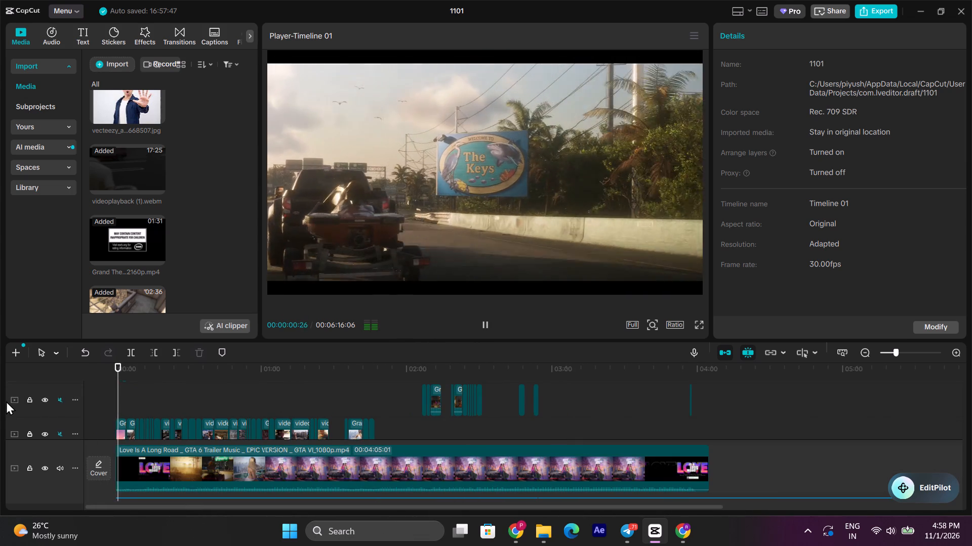
drag(6, 402, 27, 441)
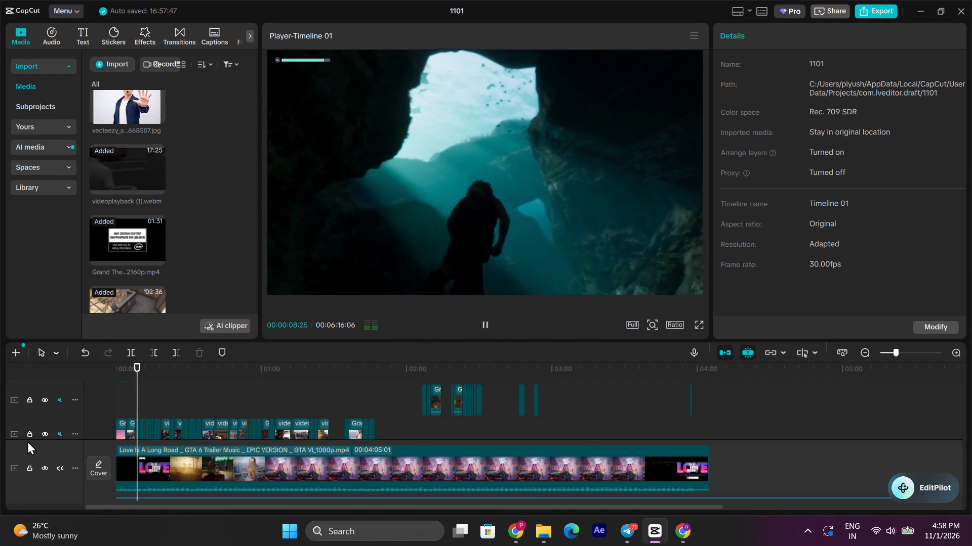
key(space)
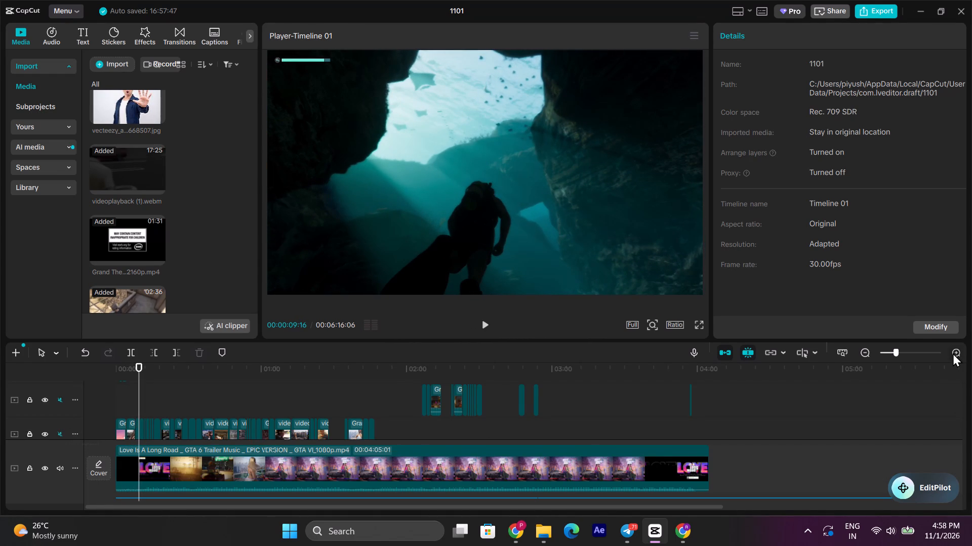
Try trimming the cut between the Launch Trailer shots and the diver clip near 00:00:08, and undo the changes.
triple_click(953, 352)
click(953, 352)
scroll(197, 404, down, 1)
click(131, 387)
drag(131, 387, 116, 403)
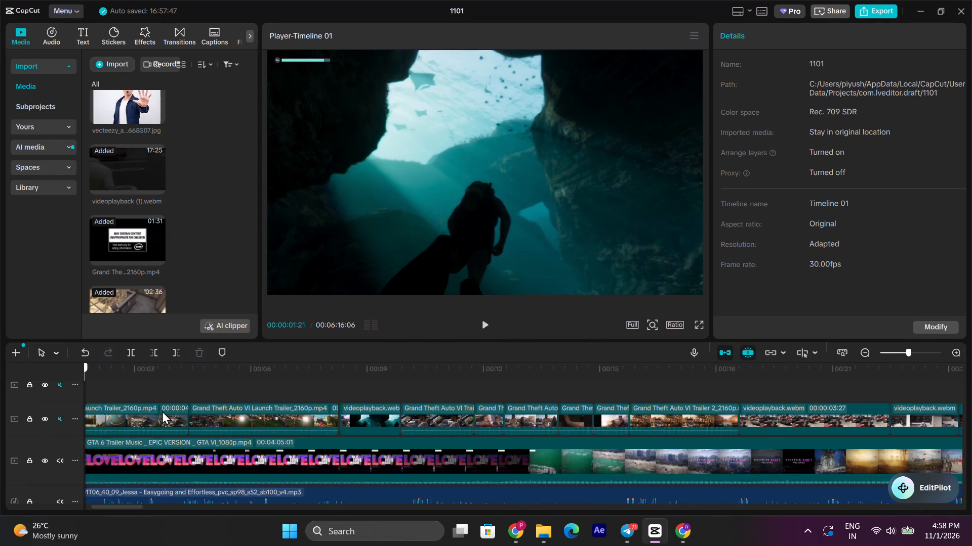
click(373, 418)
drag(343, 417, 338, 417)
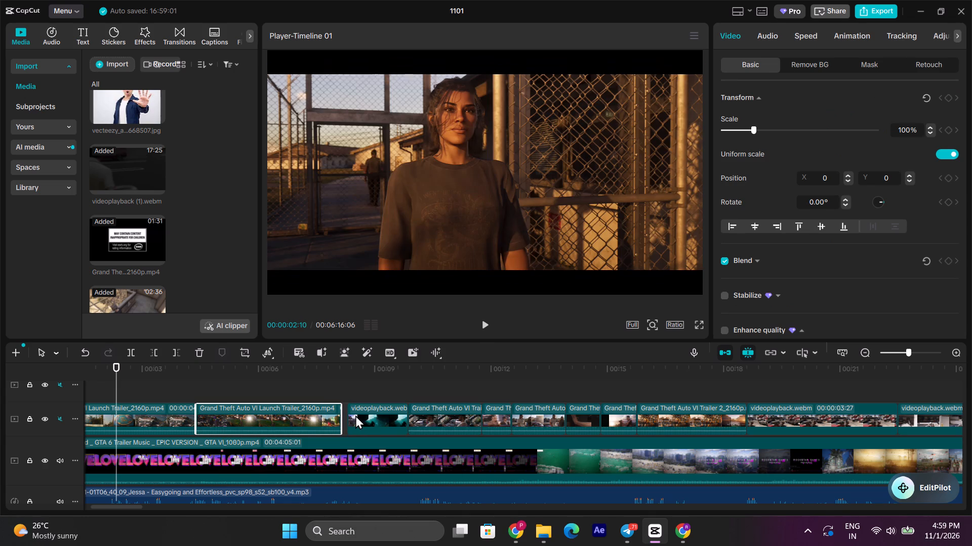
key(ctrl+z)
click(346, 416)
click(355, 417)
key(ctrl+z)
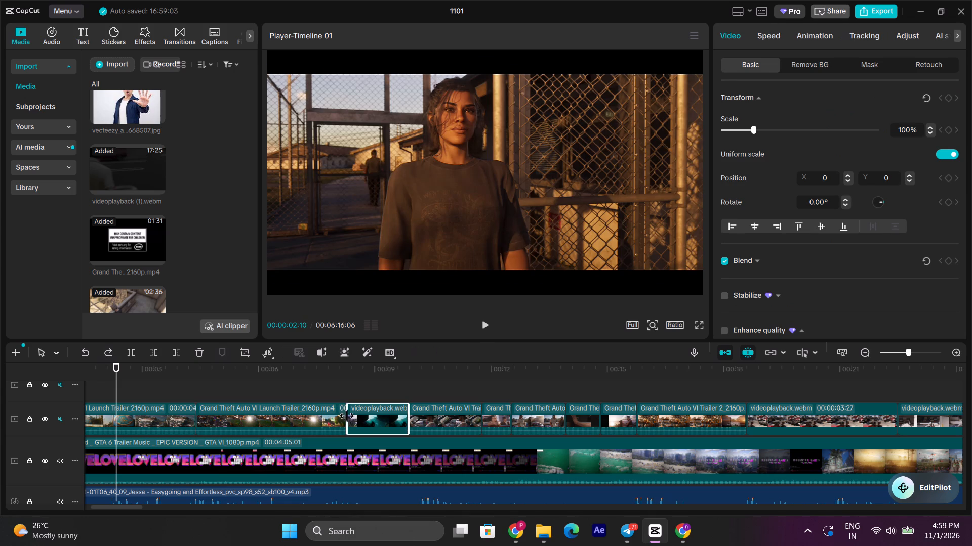
Try to extend the diver clip's start slightly earlier, near 00:00:08, and play across the cut.
drag(347, 416, 329, 407)
click(334, 387)
key(space)
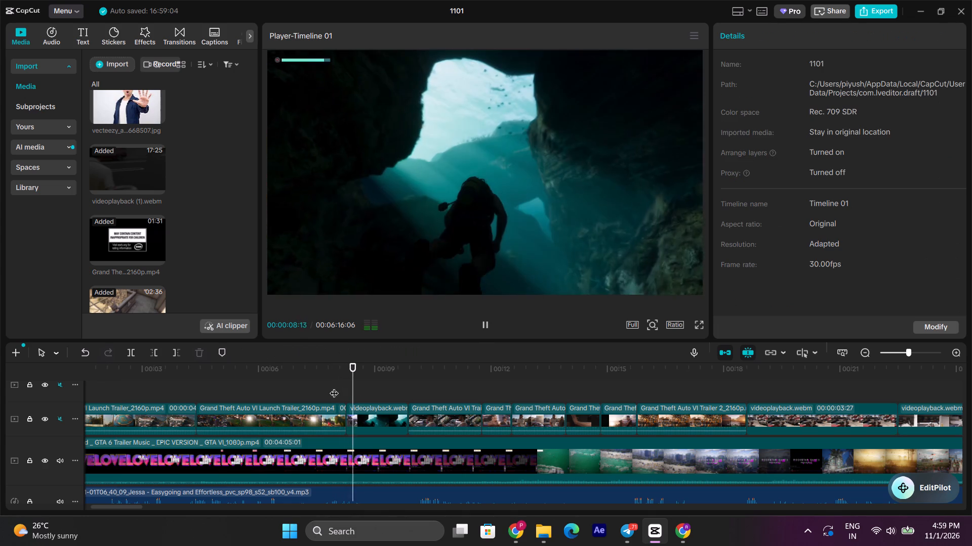
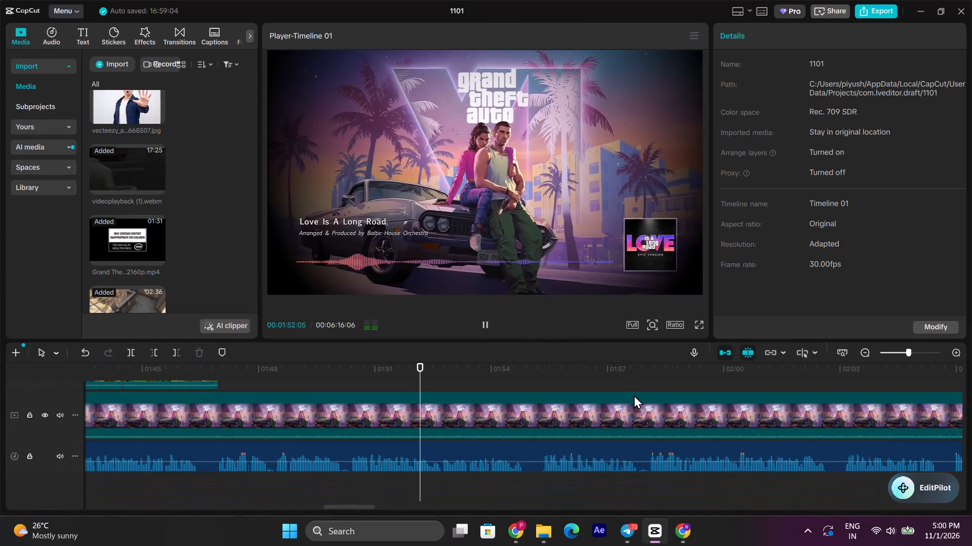
Examine the gap between the trailer shots and the following clips around 00:01:54 while the montage plays.
scroll(636, 395, up, 3)
triple_click(859, 354)
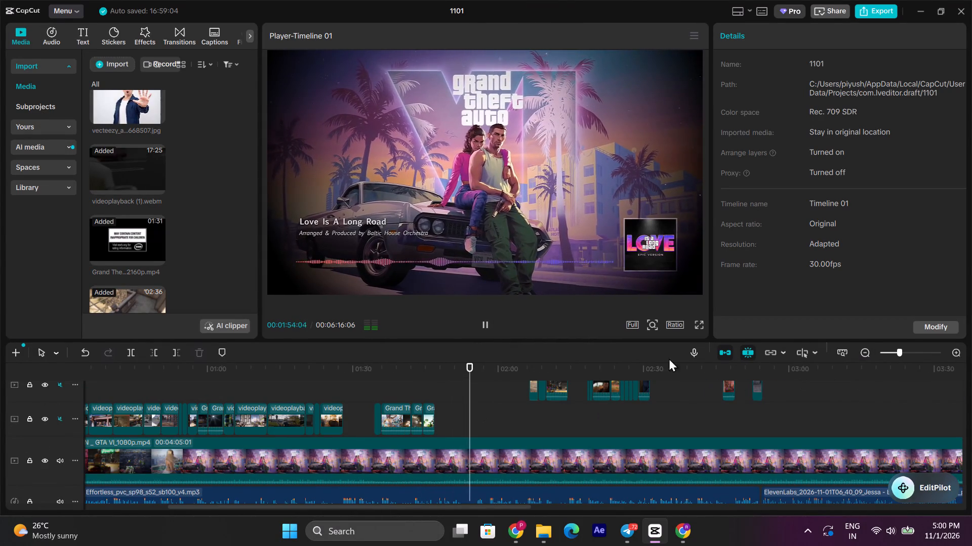
click(959, 351)
click(959, 351)
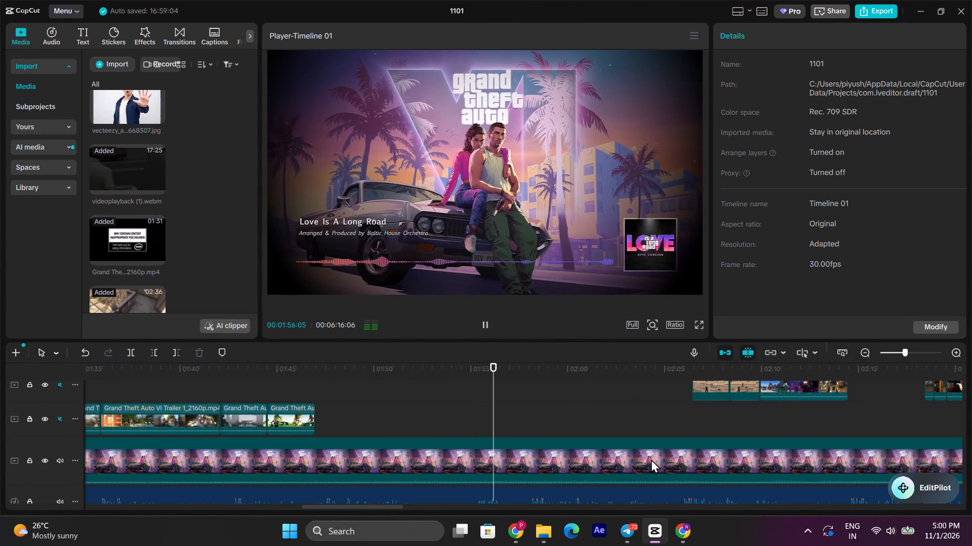
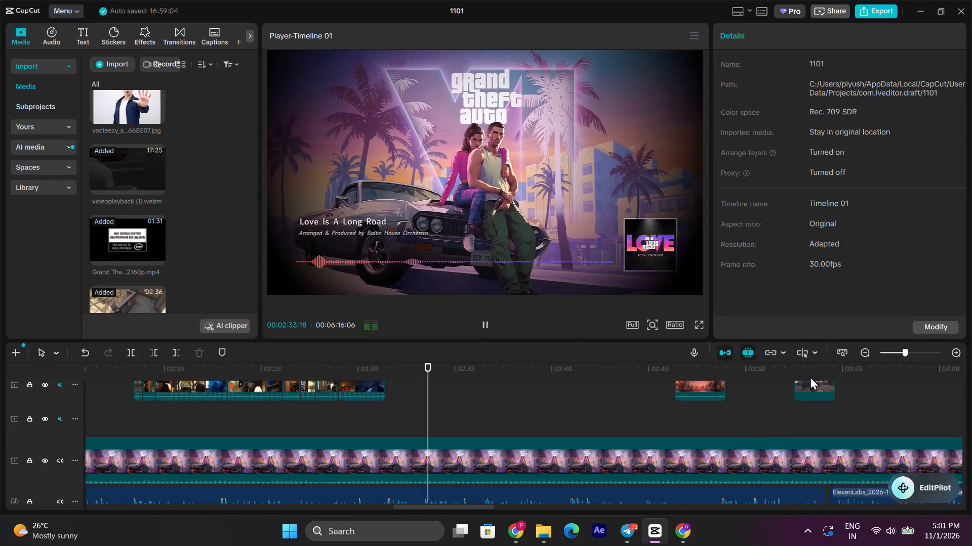
Review the montage around the end of the last trailer shot near 00:01:47 and listen to the narration following it.
scroll(306, 411, up, 1)
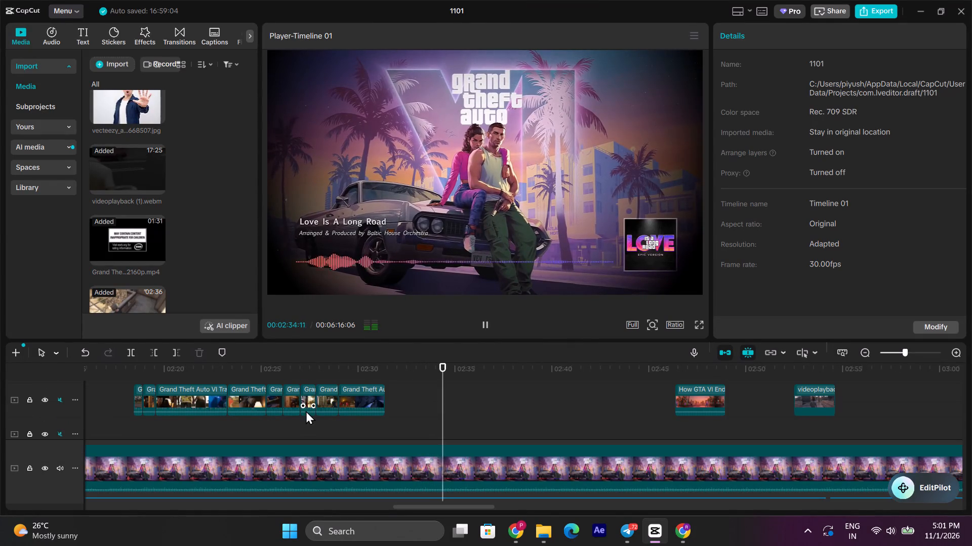
click(149, 373)
drag(149, 373, 75, 379)
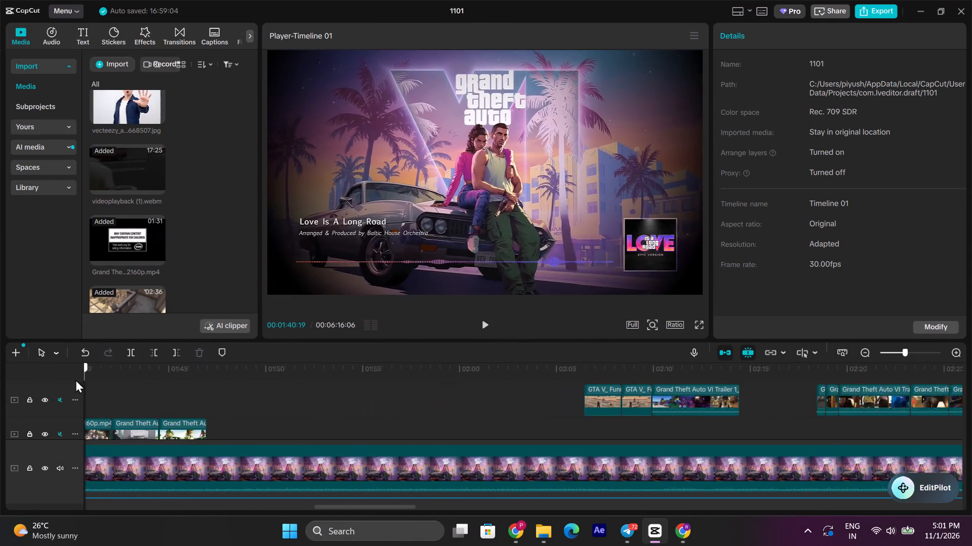
drag(75, 379, 263, 382)
key(space)
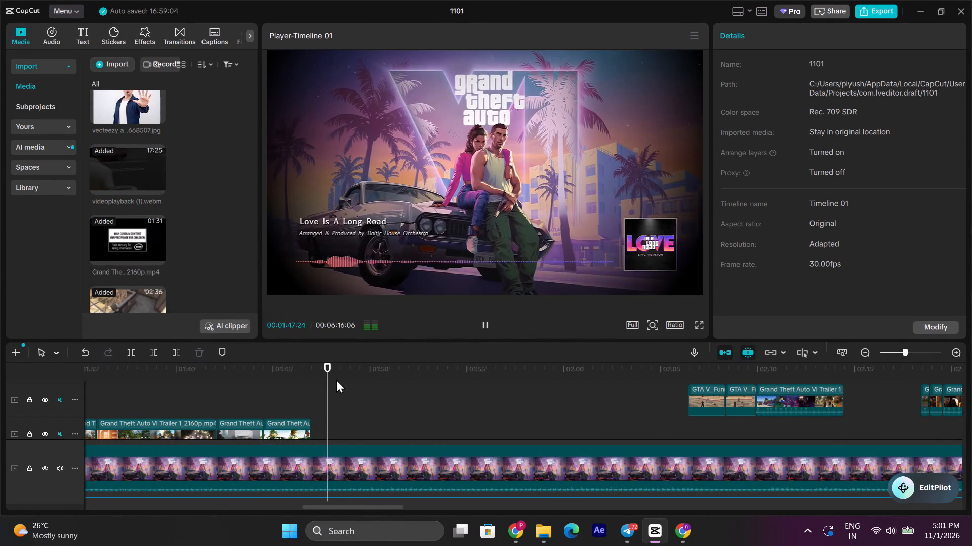
scroll(341, 379, down, 2)
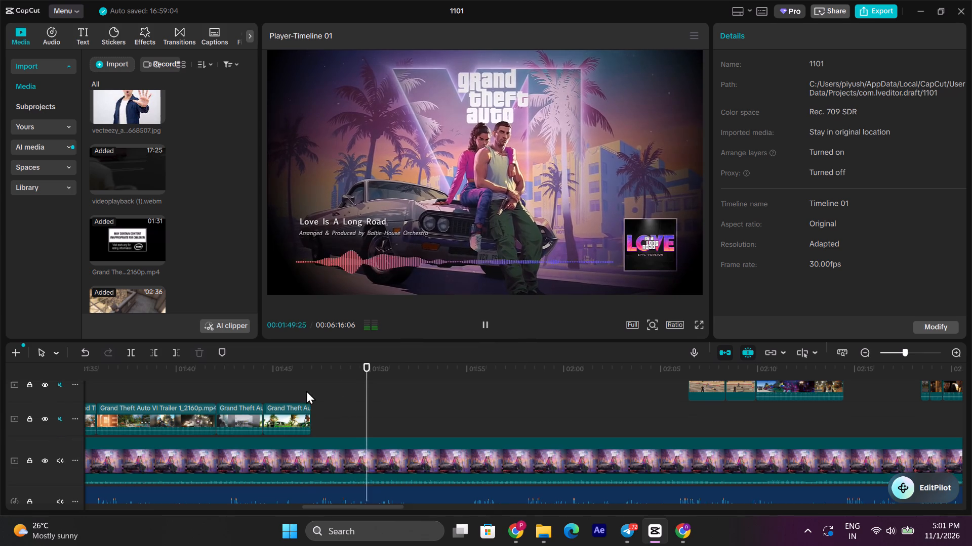
double_click(306, 377)
key(space)
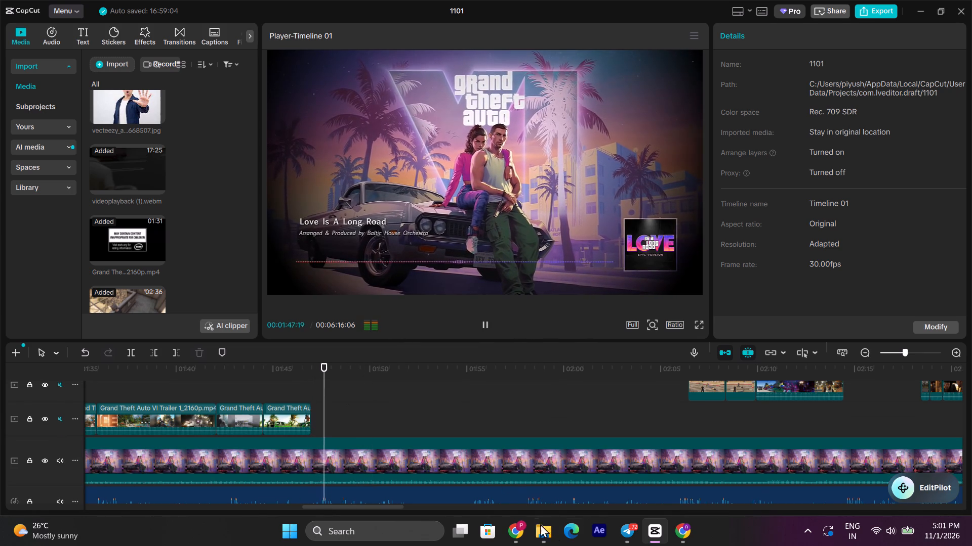
key(space)
Add the Grand Theft Auto VI Trailer 1 video on a track above the montage clips, starting about 00:01:39.
click(132, 245)
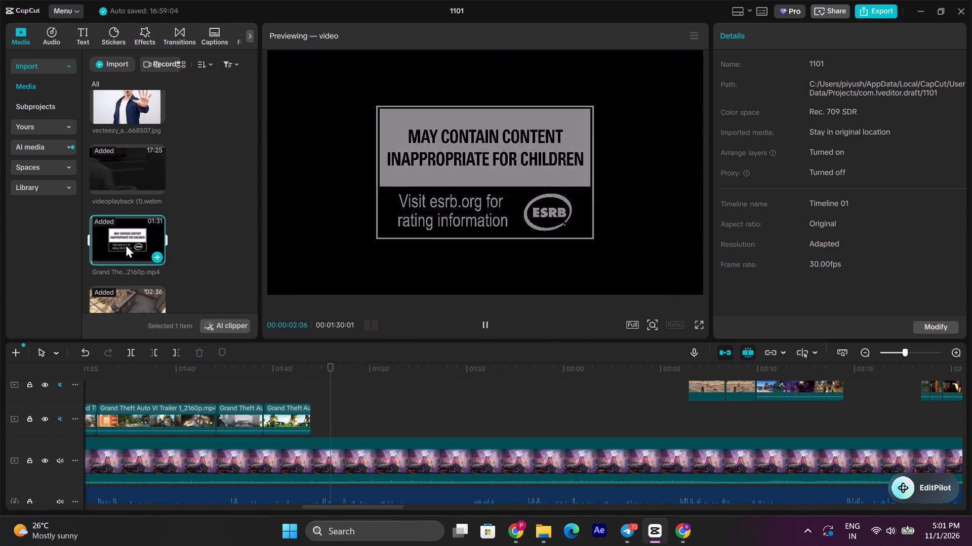
drag(126, 244, 164, 389)
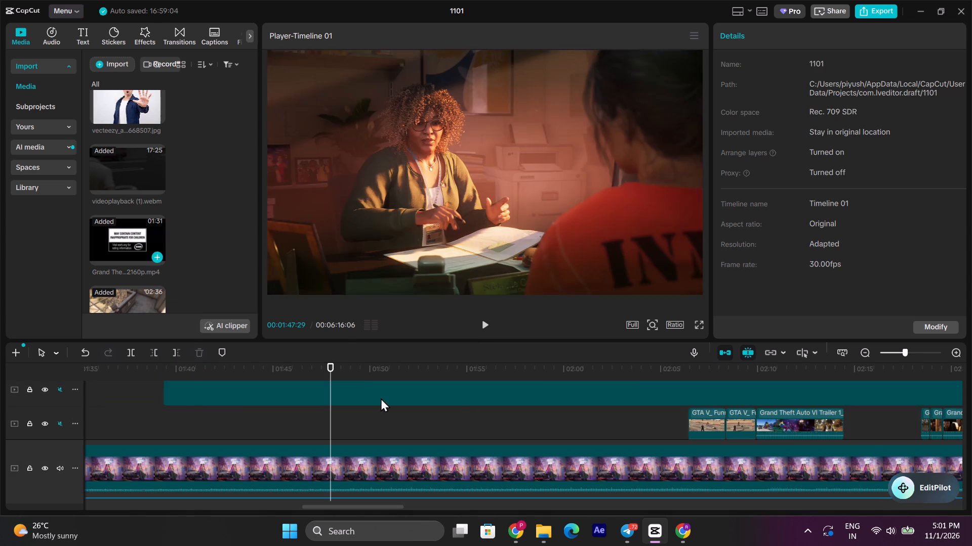
Find the gold-chained man's handshake shot in the added trailer and cut away everything before 00:02:09:16.
key(space)
click(393, 361)
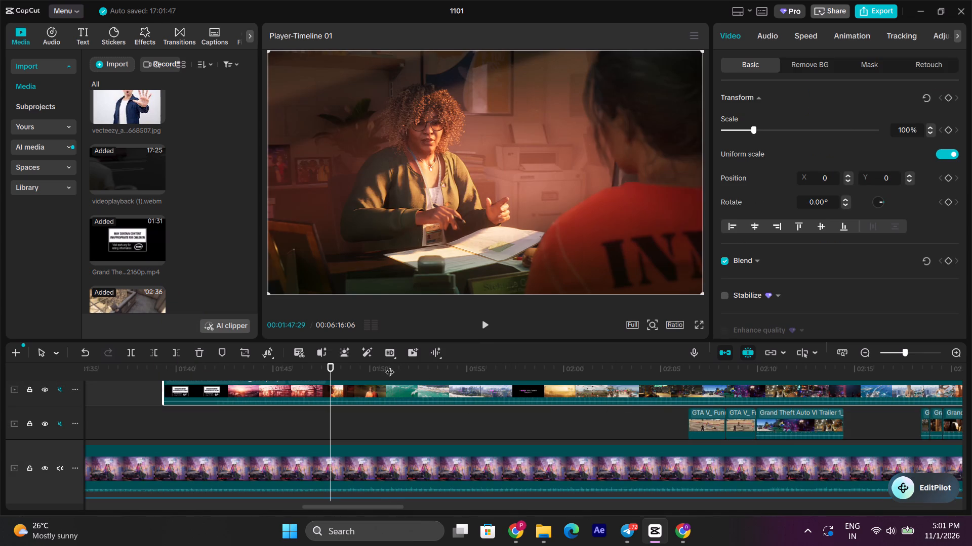
click(390, 365)
drag(389, 372, 514, 383)
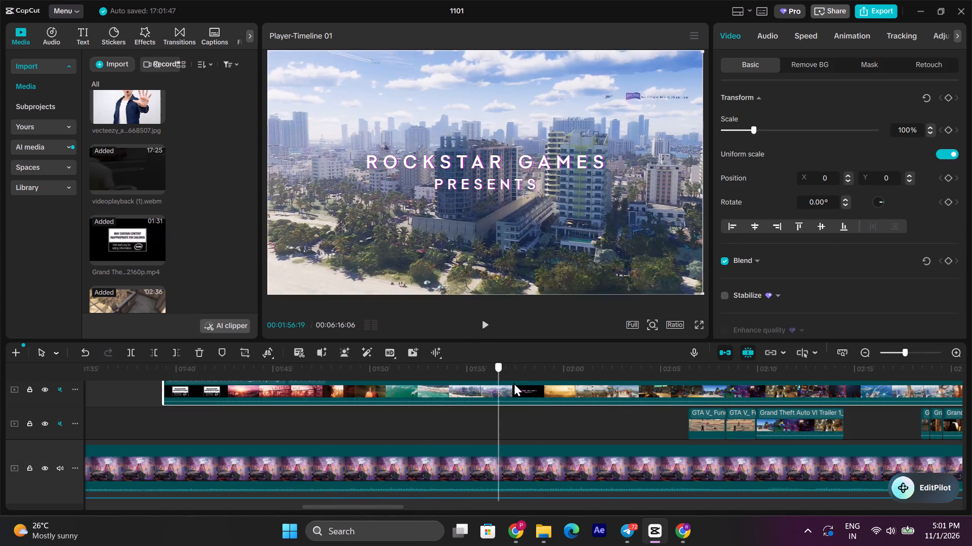
drag(514, 383, 749, 378)
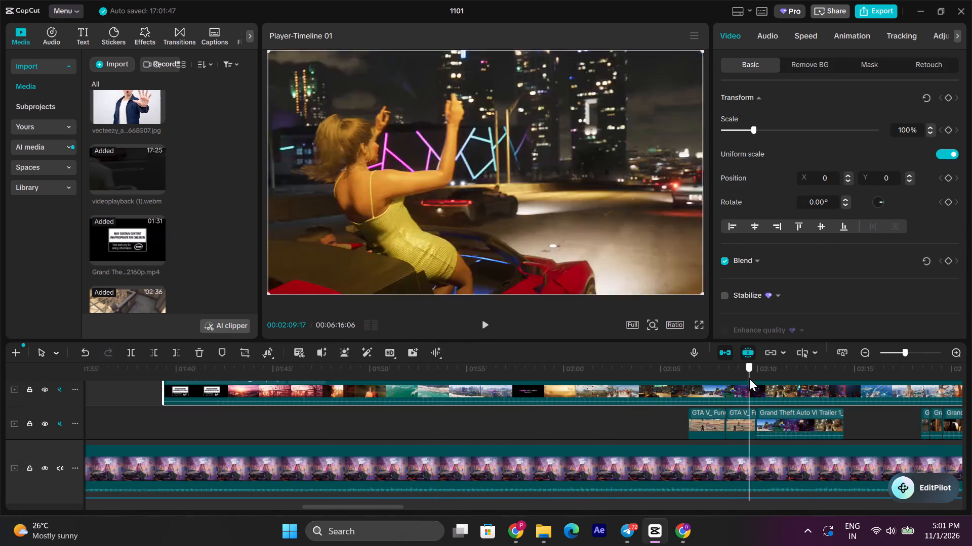
drag(749, 378, 668, 386)
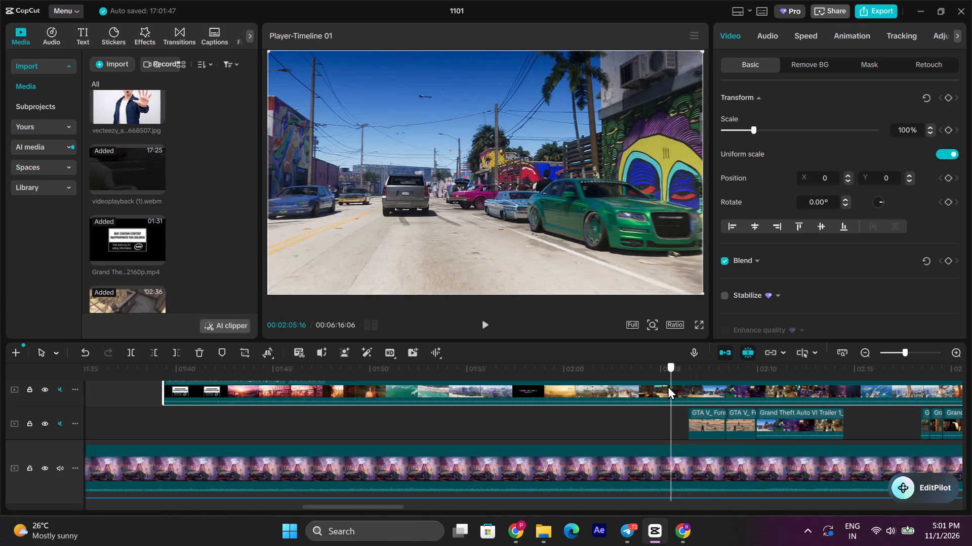
drag(668, 386, 740, 383)
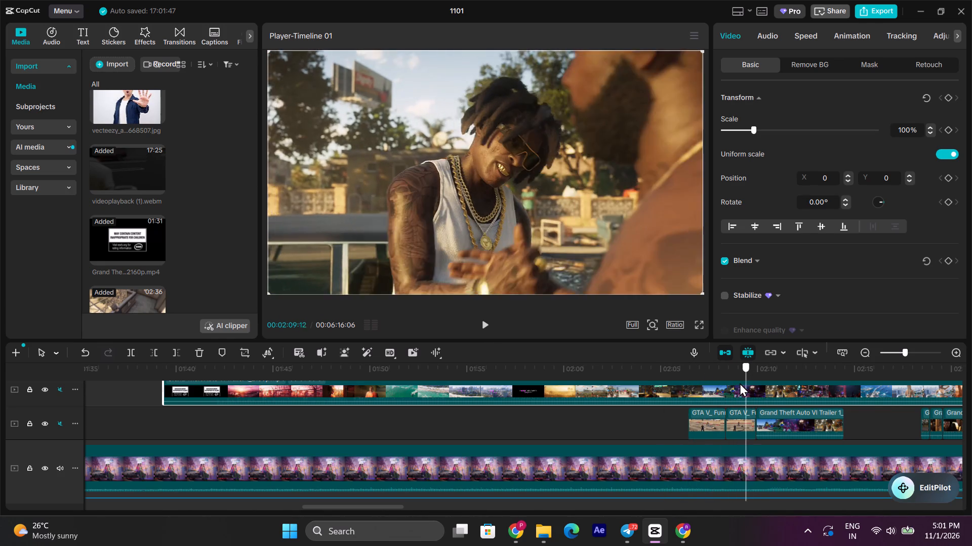
drag(740, 383, 749, 383)
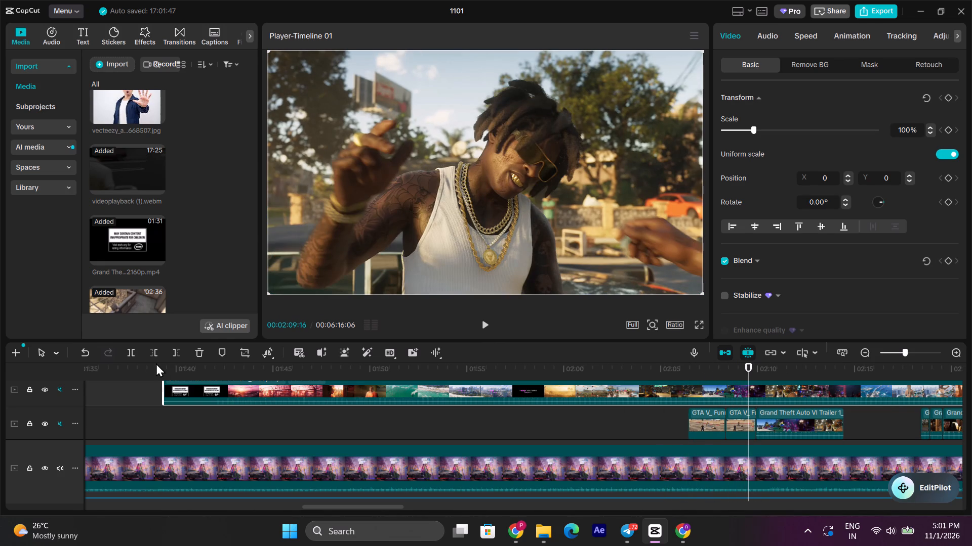
click(152, 352)
Split the trailer at 00:02:10:12 and move the short handshake piece into the gap after the last montage trailer shot.
key(space)
key(space)
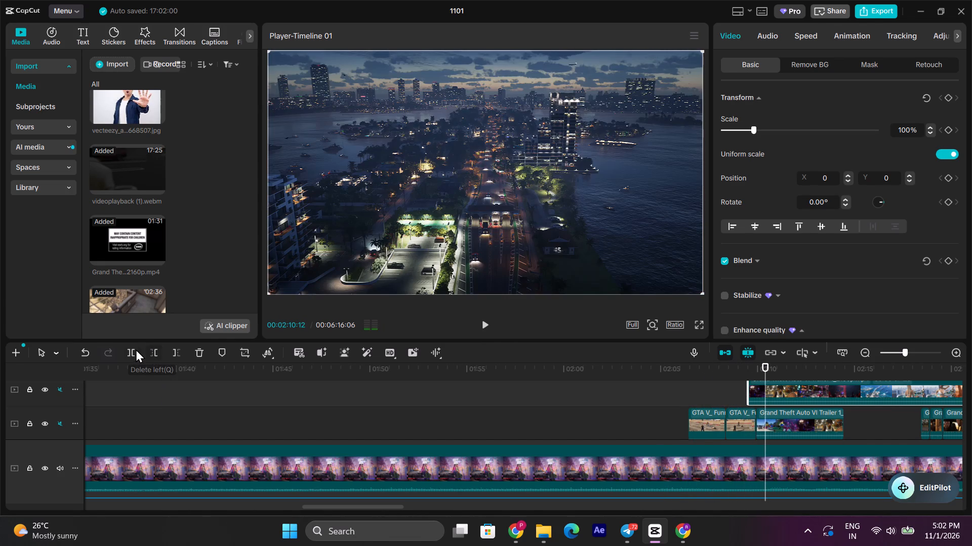
click(133, 348)
drag(756, 388, 223, 417)
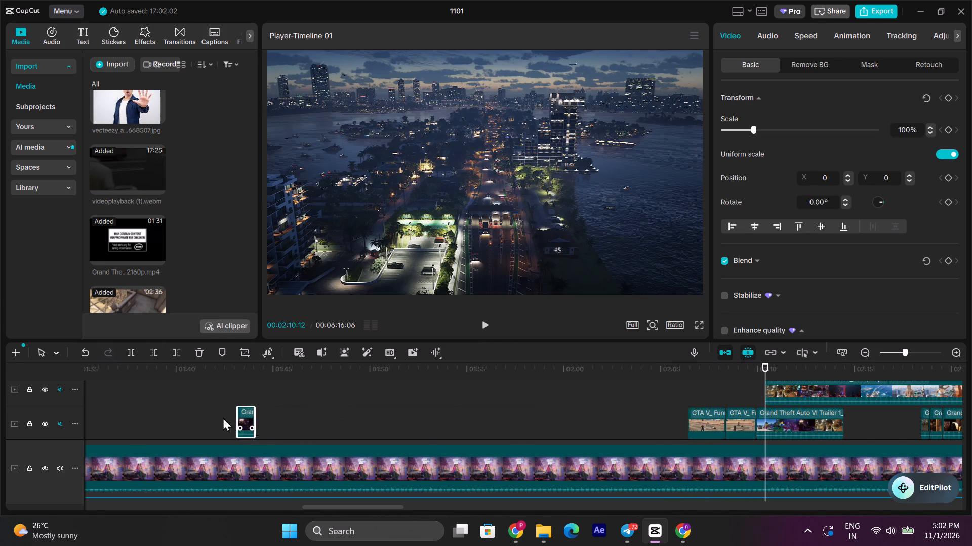
drag(223, 417, 357, 409)
Listen to the narration after the last trailer shot and move the handshake clip earlier, starting about 00:01:47.
scroll(222, 417, down, 3)
click(299, 383)
click(322, 382)
key(space)
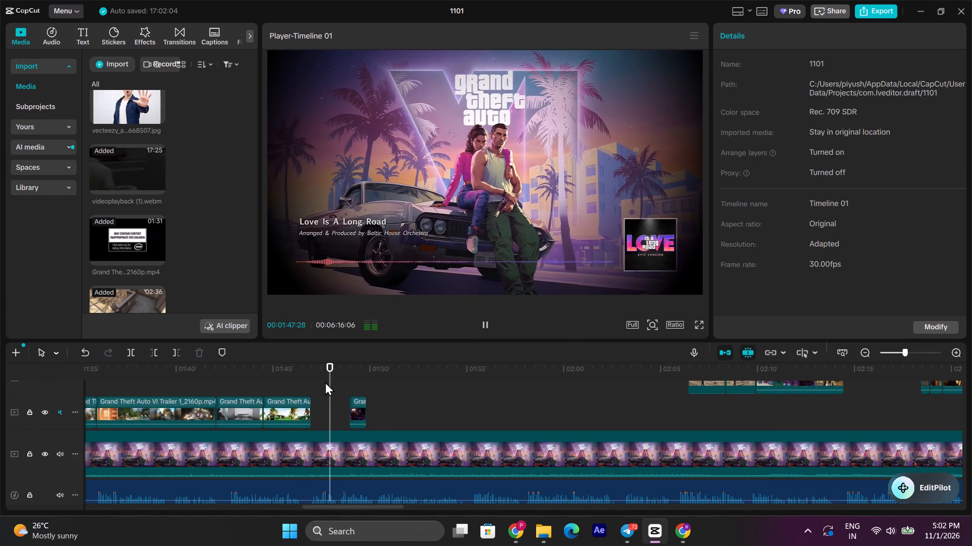
click(321, 385)
click(309, 383)
key(space)
key(space)
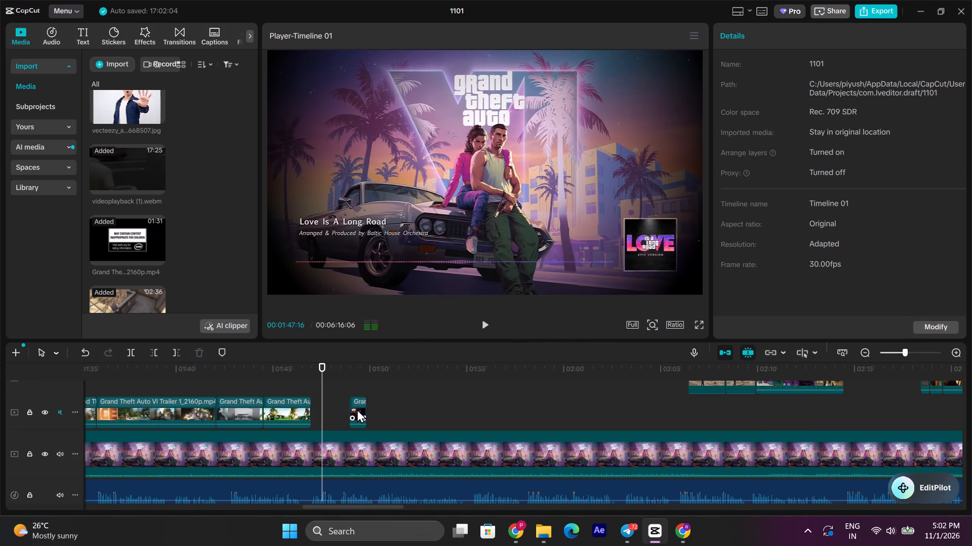
key(space)
key(space)
drag(357, 409, 326, 413)
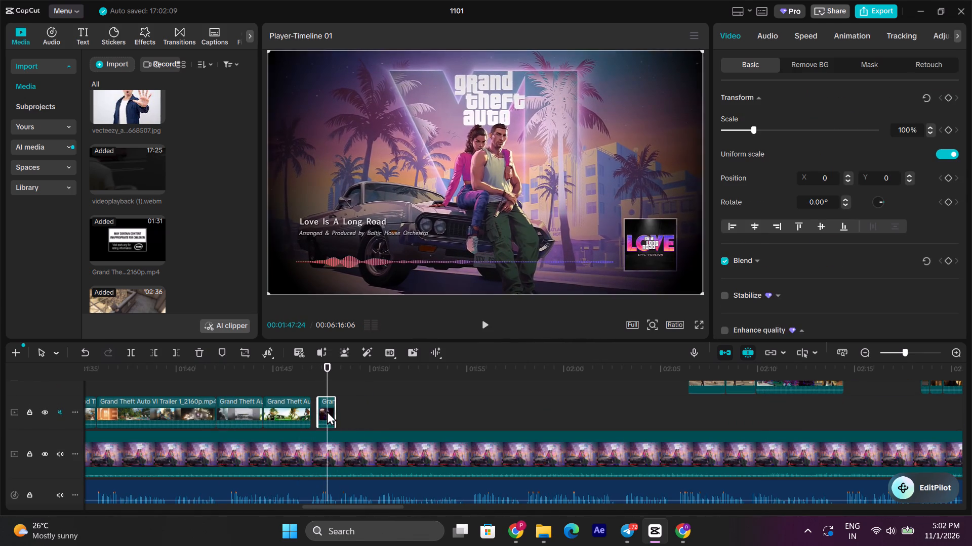
Extend the start of the handshake clip back to meet the preceding trailer shot and check the join.
key(space)
key(space)
drag(316, 407, 301, 397)
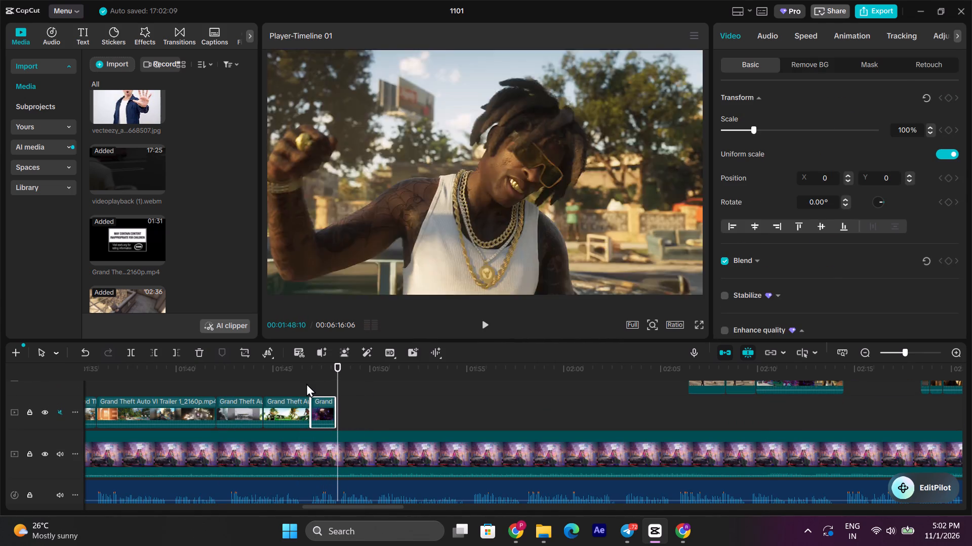
click(306, 382)
key(space)
click(314, 379)
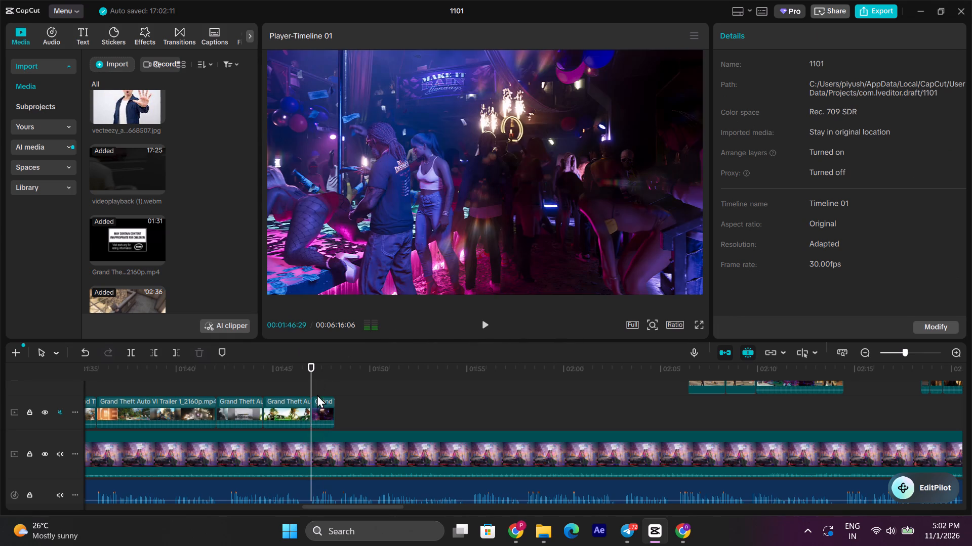
Trim the nightclub frames from the start of the handshake clip, making it 00:00:01:01 long.
click(318, 401)
triple_click(955, 355)
click(954, 356)
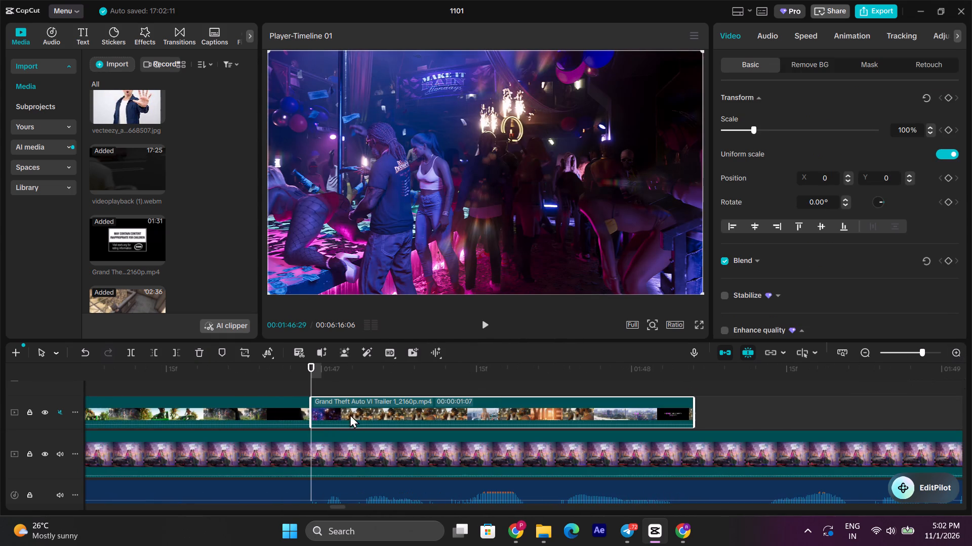
drag(310, 407, 366, 406)
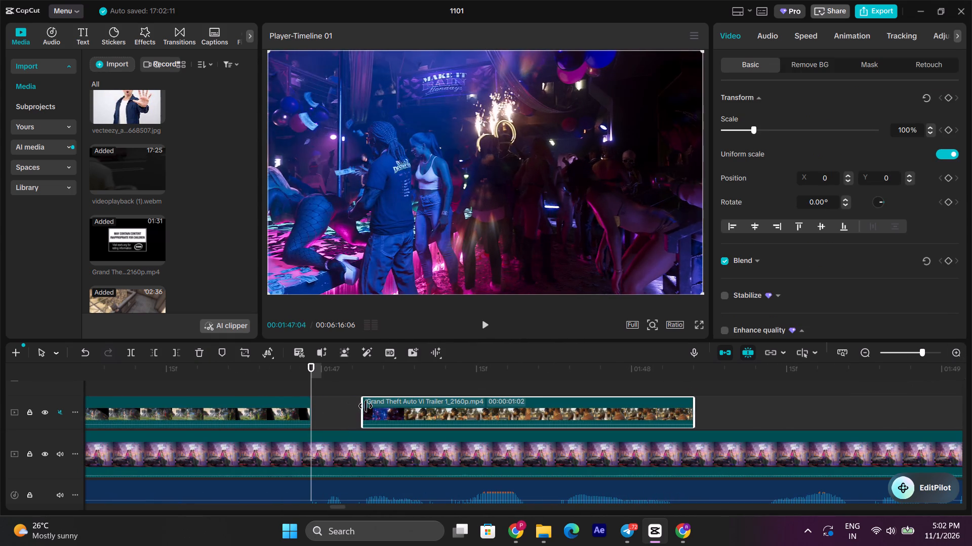
drag(366, 406, 376, 406)
Reposition the handshake clip against the narration so it starts about 00:01:47:11, playing it back between moves.
drag(409, 411, 349, 420)
key(space)
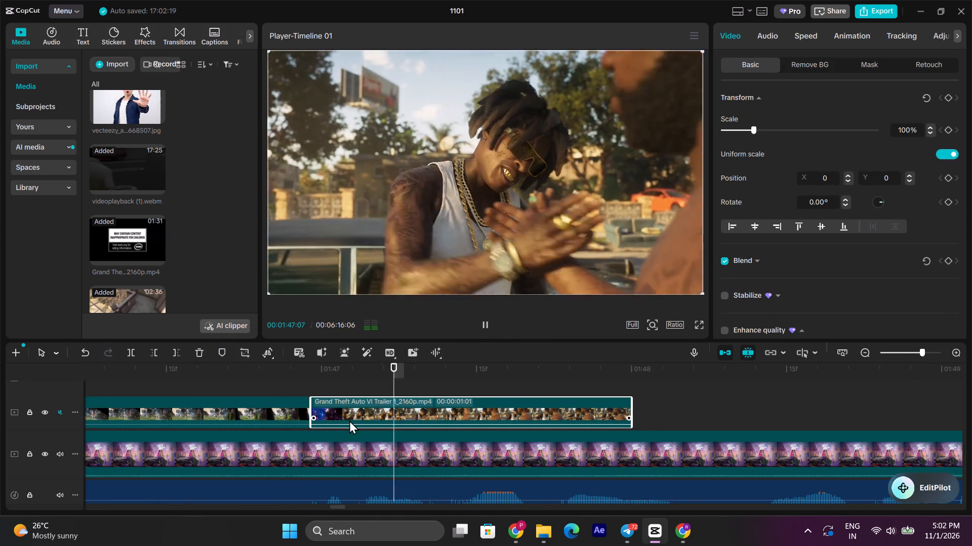
key(space)
drag(478, 414, 504, 414)
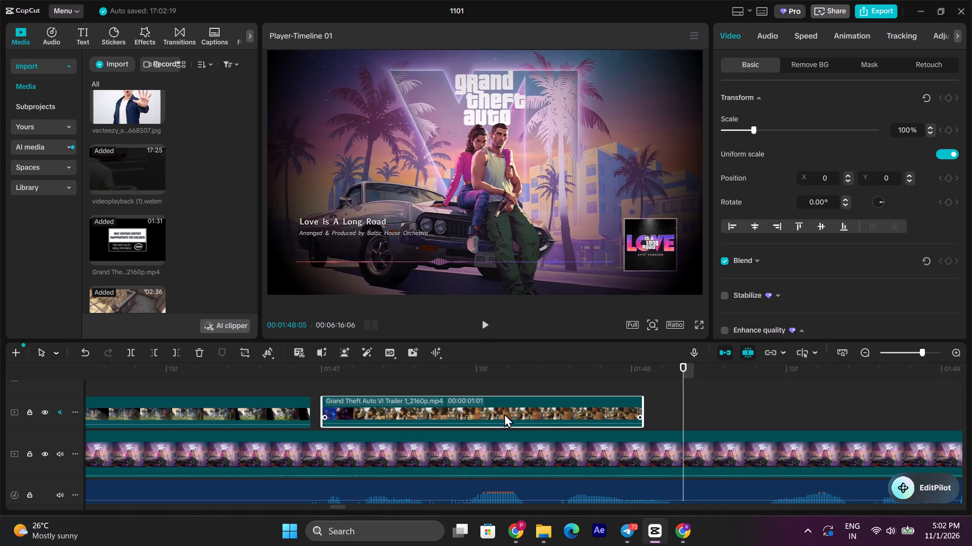
drag(504, 414, 513, 413)
click(343, 386)
key(space)
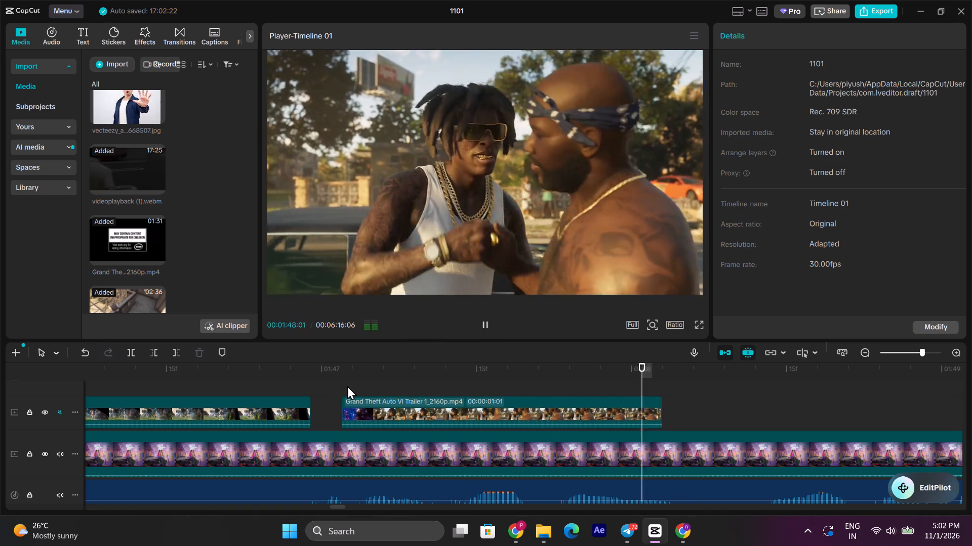
key(space)
drag(386, 405, 480, 414)
key(space)
key(space)
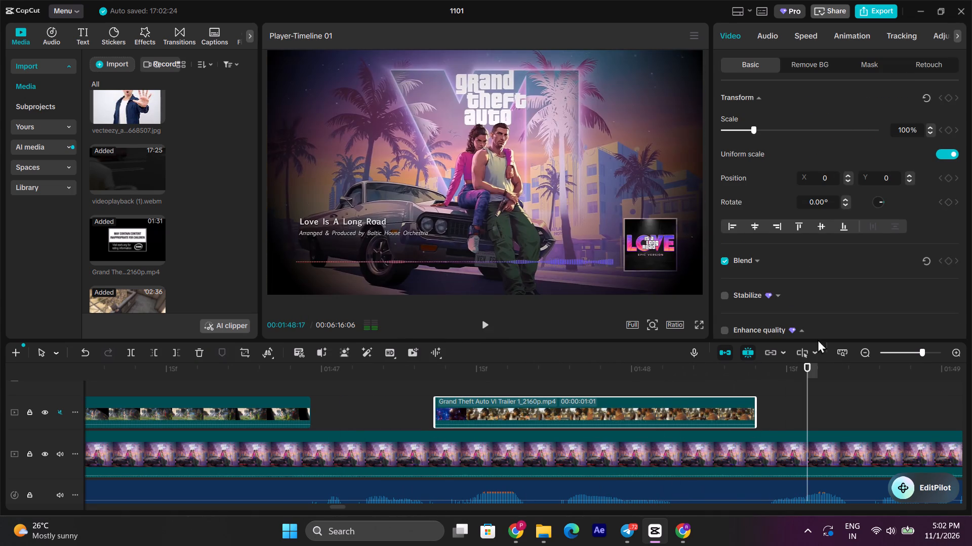
Move the remaining 59-second Trailer 1 clip earlier on the upper track so it starts about 00:01:43.
triple_click(866, 352)
key(space)
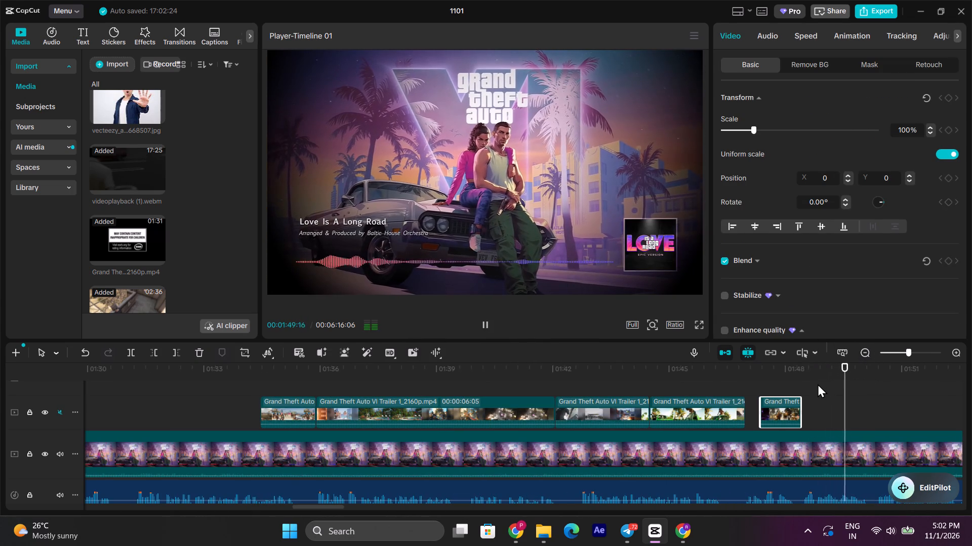
click(804, 376)
drag(804, 376, 532, 401)
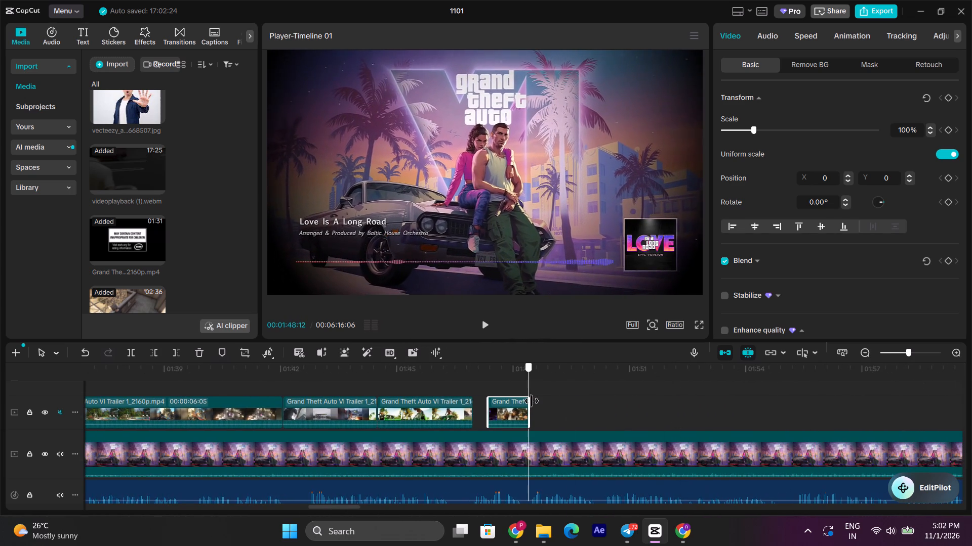
drag(532, 401, 531, 400)
scroll(537, 393, up, 8)
scroll(537, 393, down, 7)
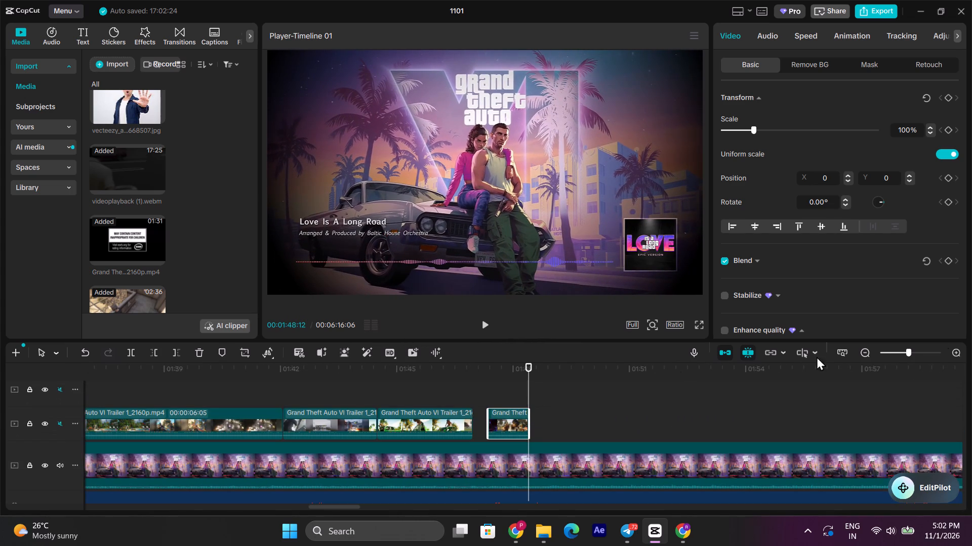
triple_click(867, 355)
scroll(786, 400, up, 3)
drag(673, 390, 670, 391)
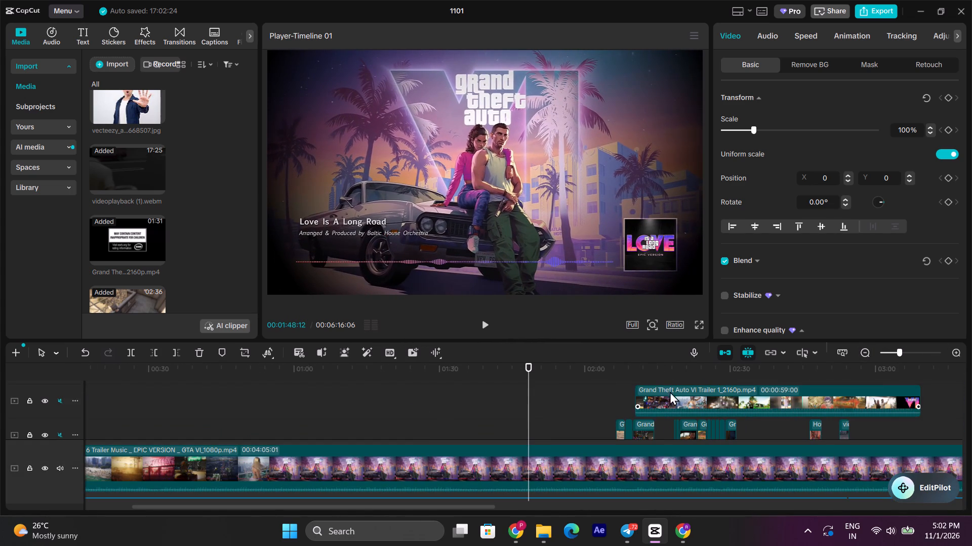
drag(670, 391, 541, 395)
Trim the start of the upper-track Trailer 1 clip up to the muddy Thrillbilly Mud Club shot, leaving 00:00:34:19.
click(513, 370)
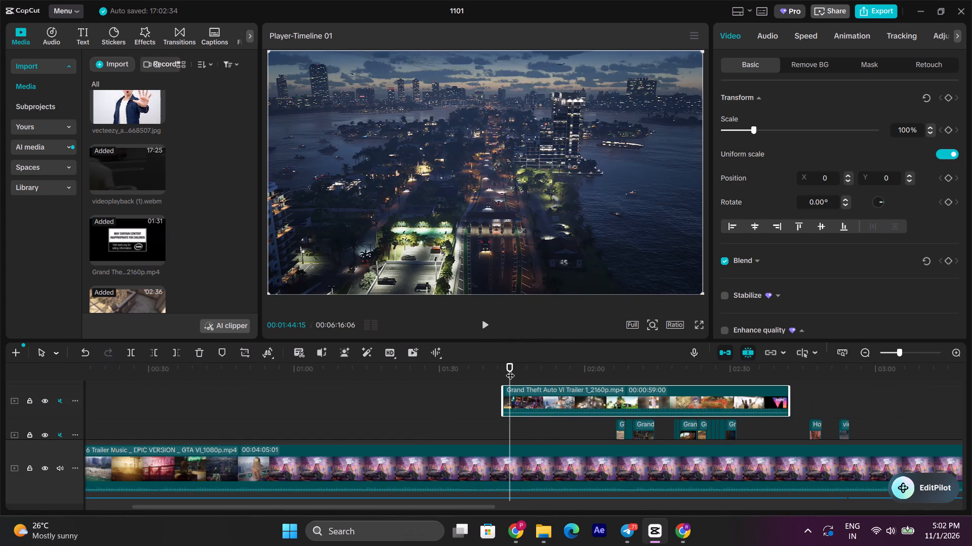
drag(510, 369, 540, 366)
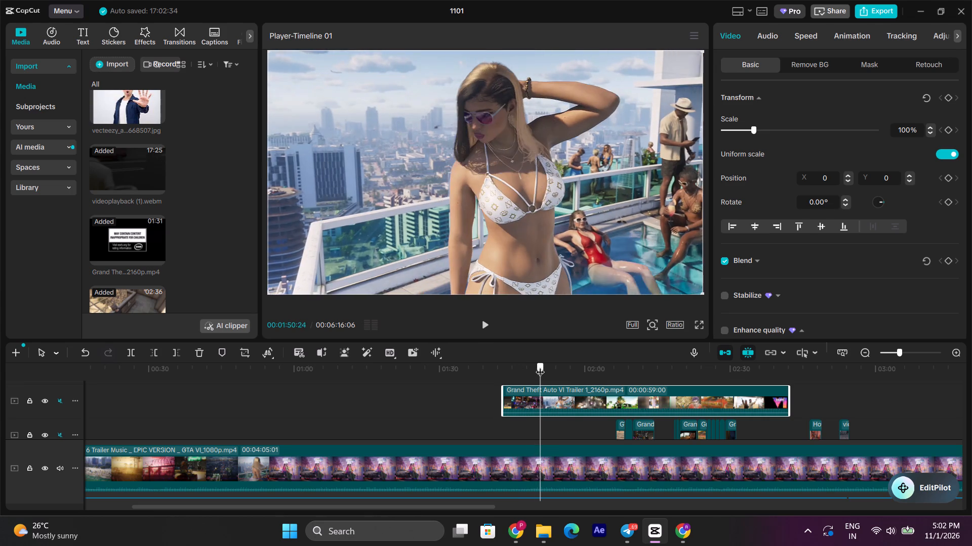
drag(540, 366, 568, 361)
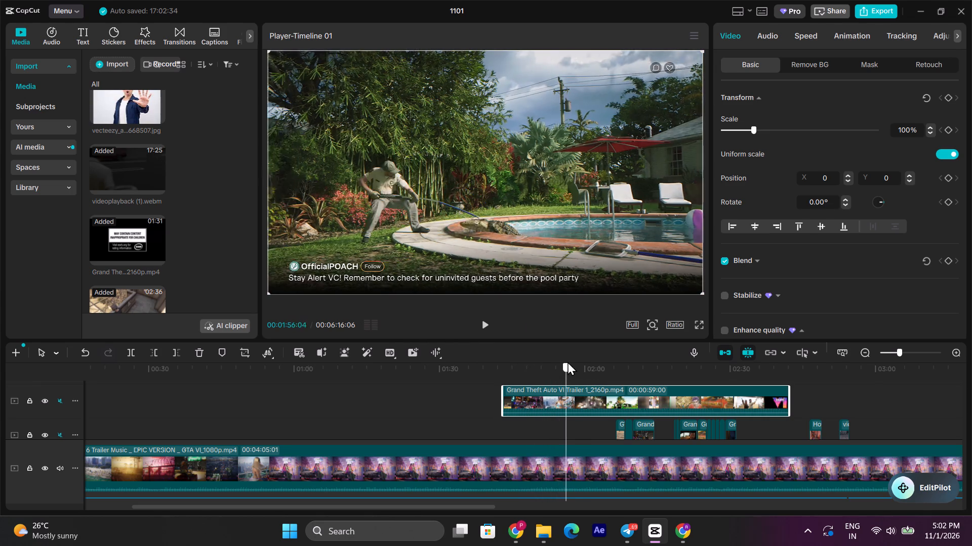
drag(568, 361, 609, 361)
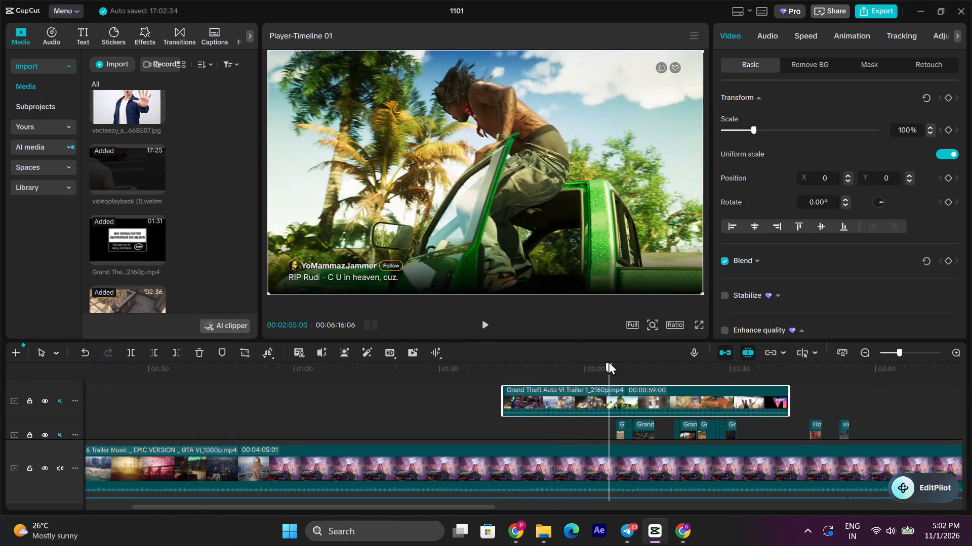
drag(609, 361, 623, 361)
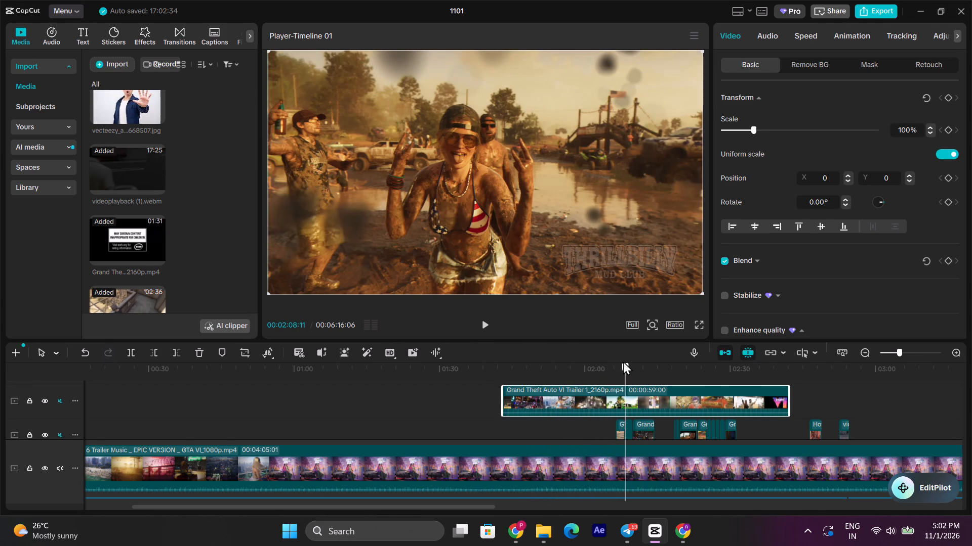
drag(623, 361, 618, 362)
key(space)
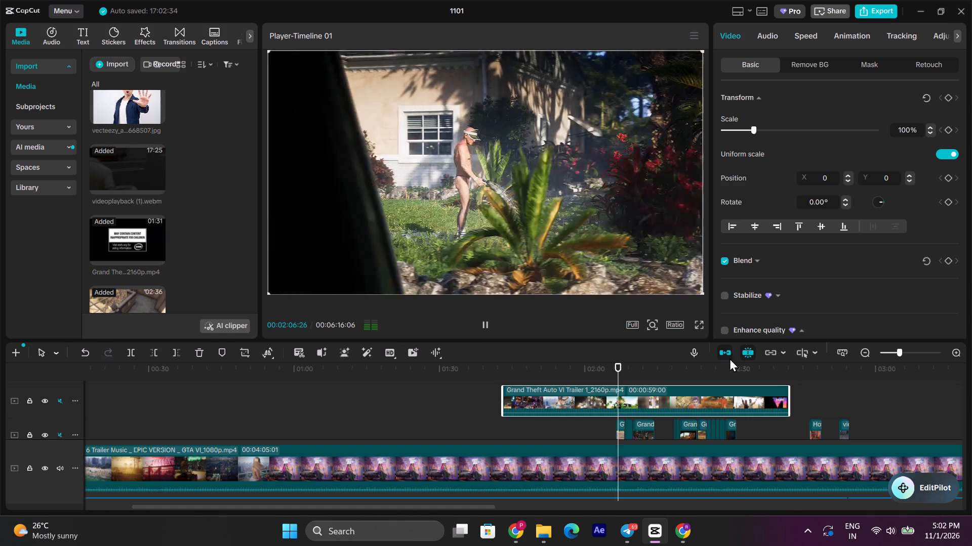
key(space)
click(154, 354)
Split the Trailer 1 clip at 00:02:09:06, at the end of the mud club shot.
key(space)
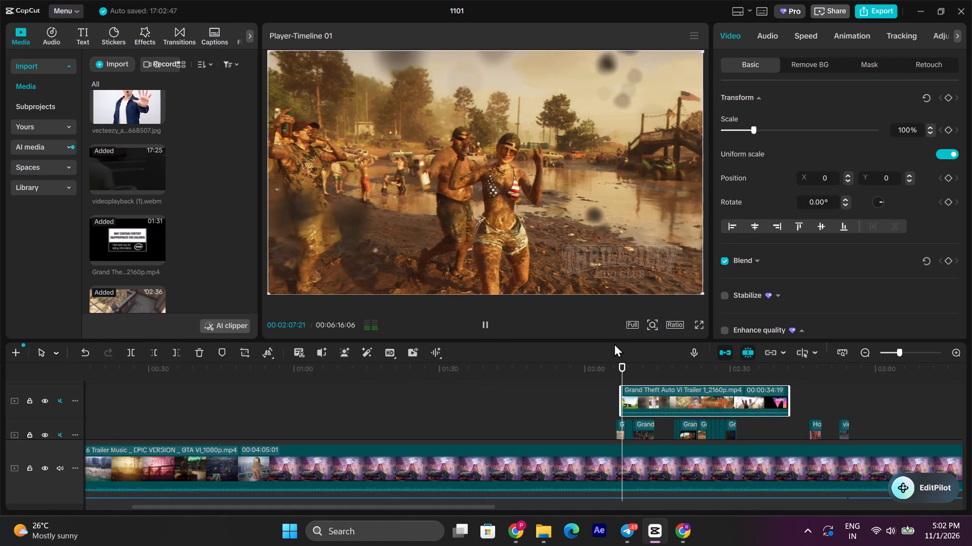
key(space)
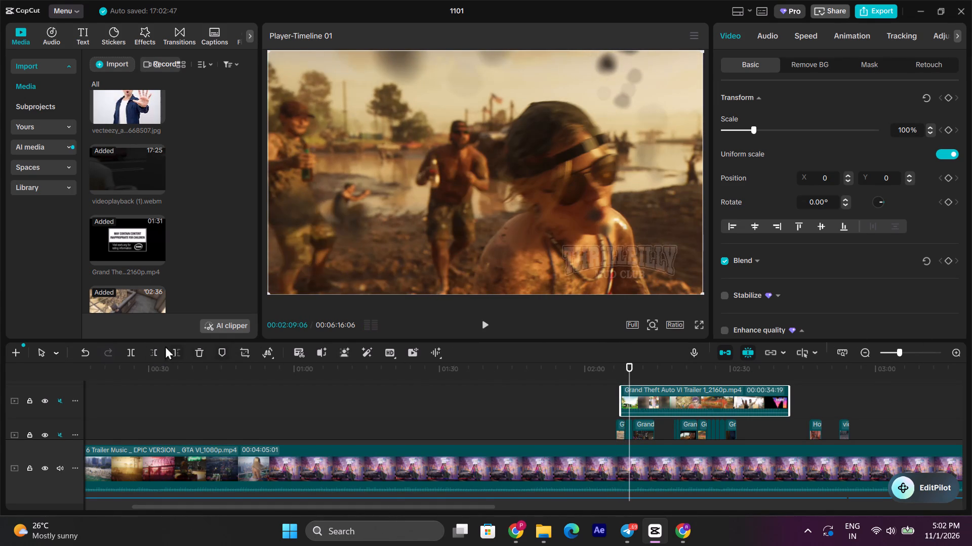
click(129, 352)
Move the short mud club clip down to the handshake clip's track, into the empty space after it.
triple_click(954, 347)
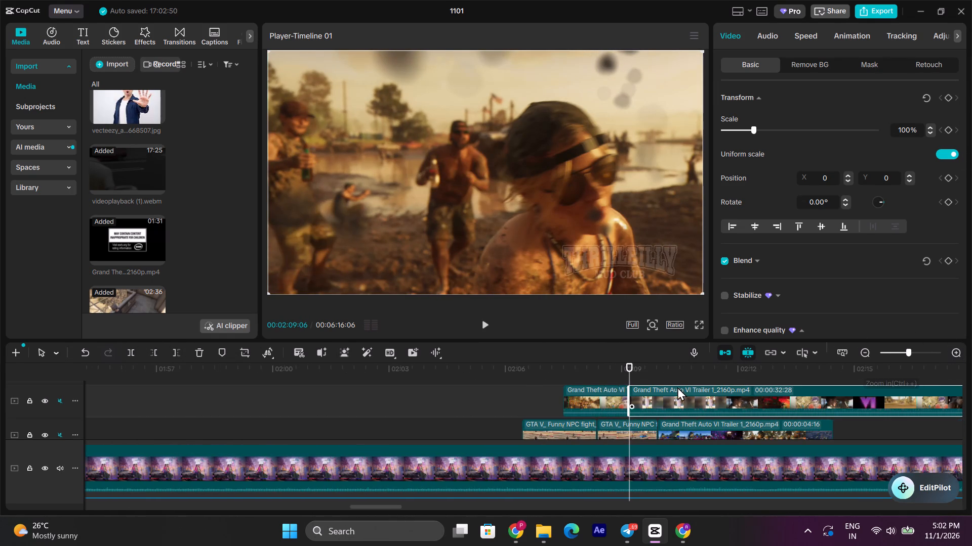
drag(599, 392, 272, 391)
scroll(272, 391, down, 2)
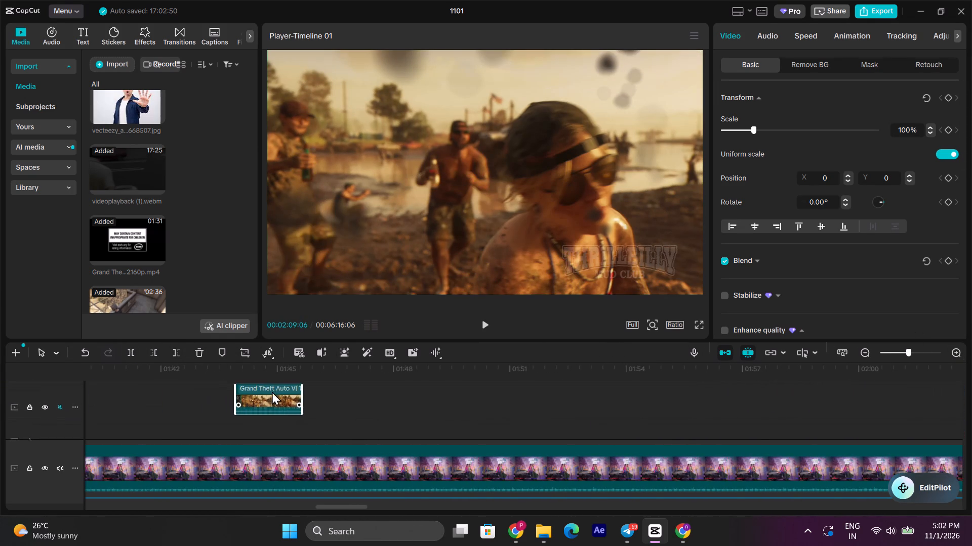
scroll(272, 391, down, 3)
drag(272, 391, 487, 409)
Shift the mud club clip earlier until it joins the end of the handshake clip, playing back the join between moves.
click(416, 379)
key(space)
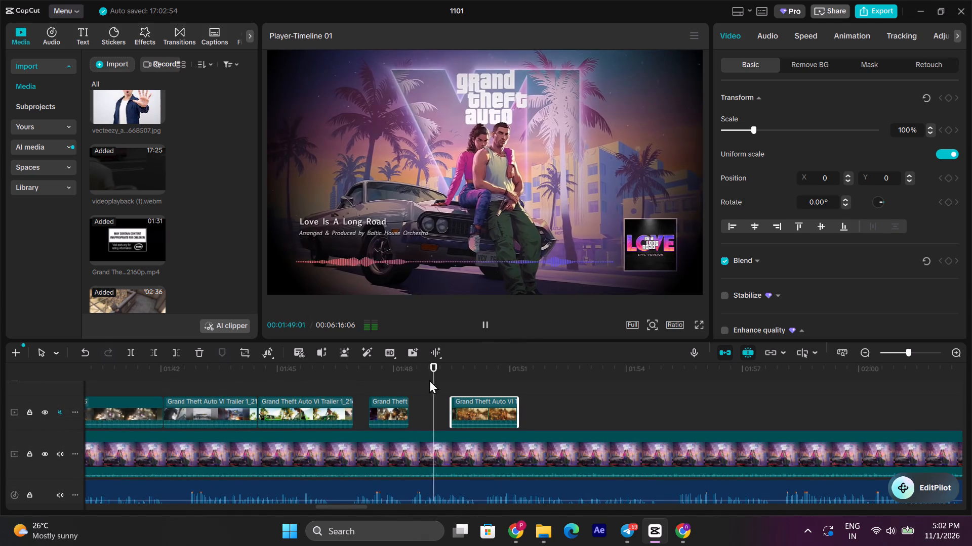
key(space)
click(420, 384)
key(space)
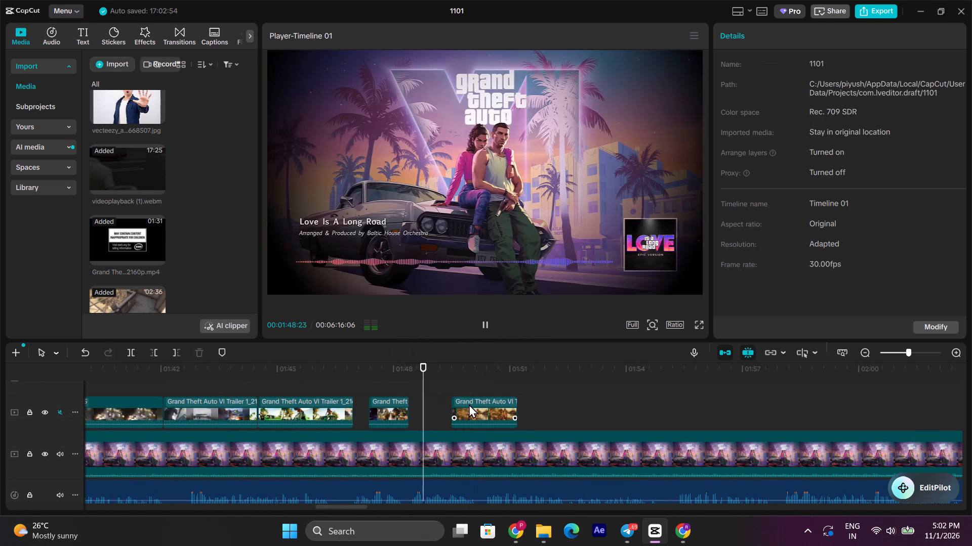
key(space)
drag(492, 415, 454, 419)
key(space)
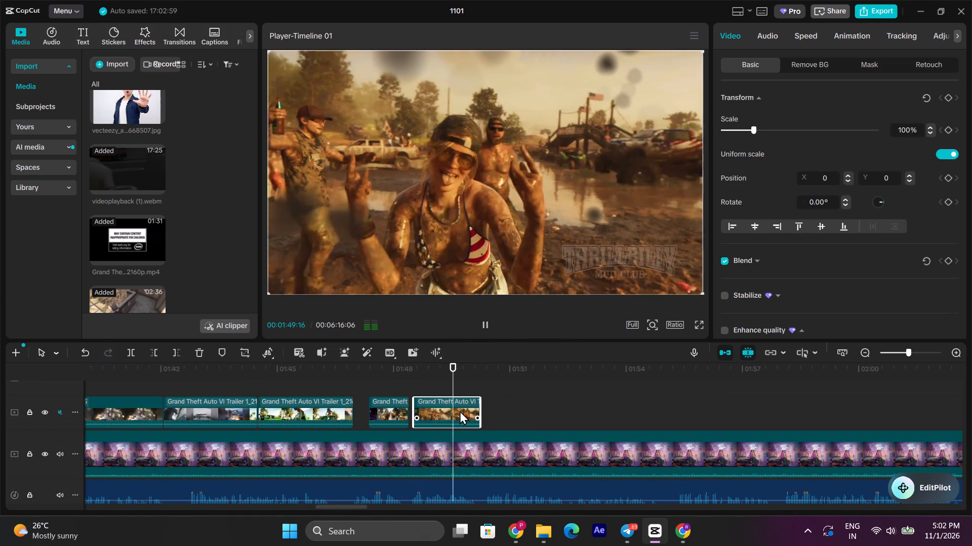
click(382, 370)
key(space)
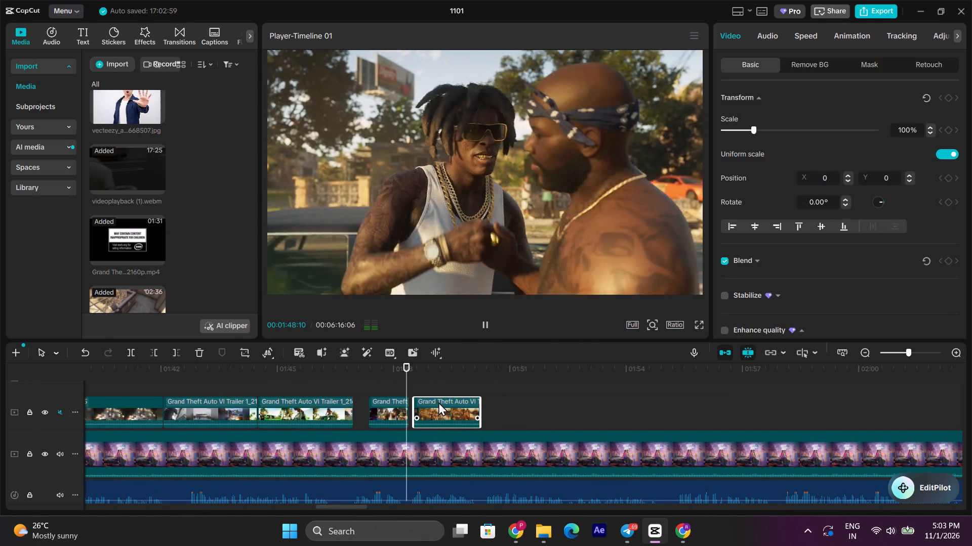
key(space)
drag(438, 403, 432, 405)
key(space)
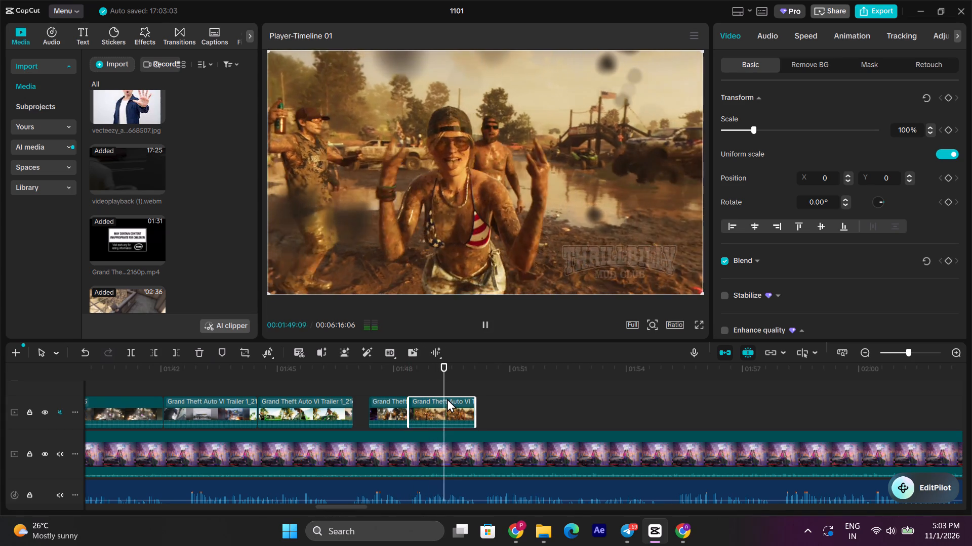
key(space)
key(space)
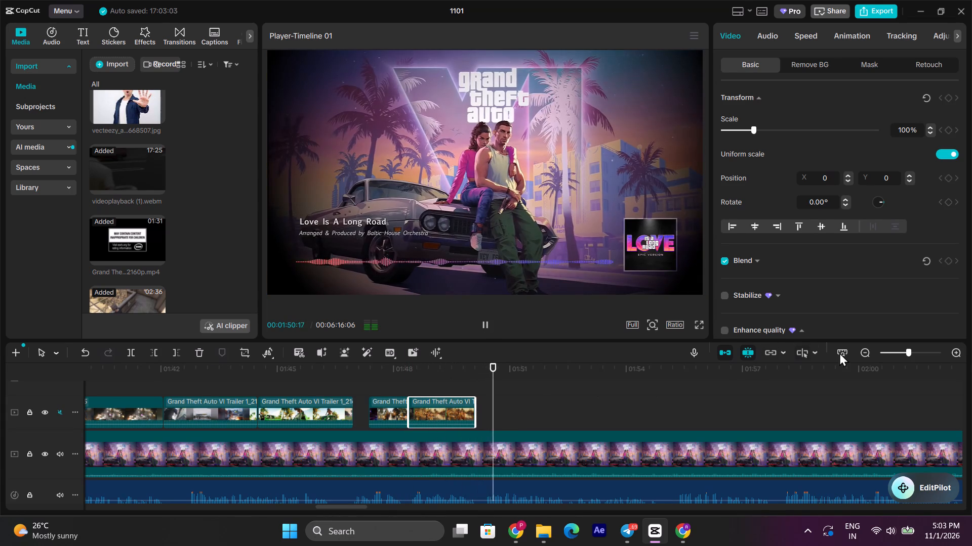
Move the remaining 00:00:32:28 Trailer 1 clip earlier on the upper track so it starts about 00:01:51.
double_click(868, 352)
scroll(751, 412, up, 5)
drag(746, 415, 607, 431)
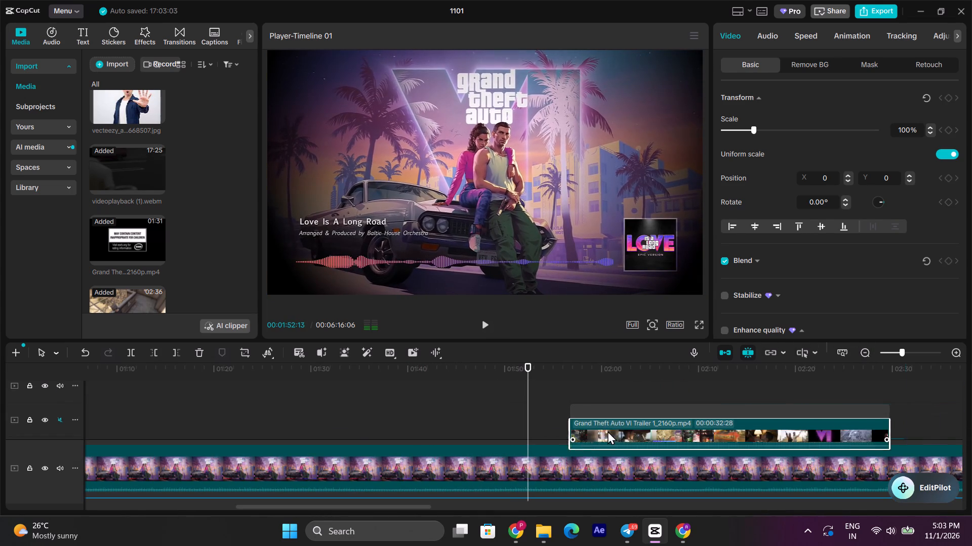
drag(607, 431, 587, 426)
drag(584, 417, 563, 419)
Look through the remaining Trailer 1 clip from start to end for another usable shot.
key(space)
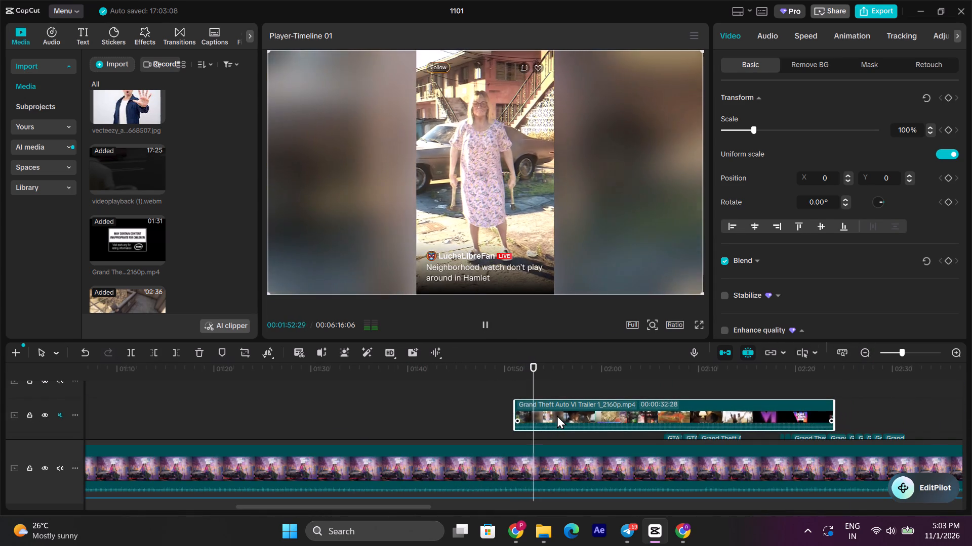
click(523, 381)
key(space)
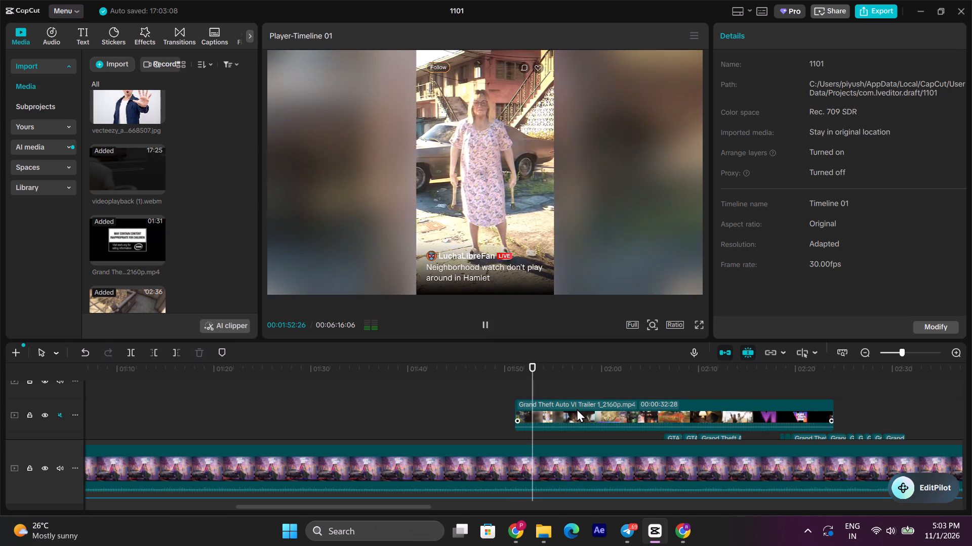
click(546, 380)
drag(546, 380, 566, 382)
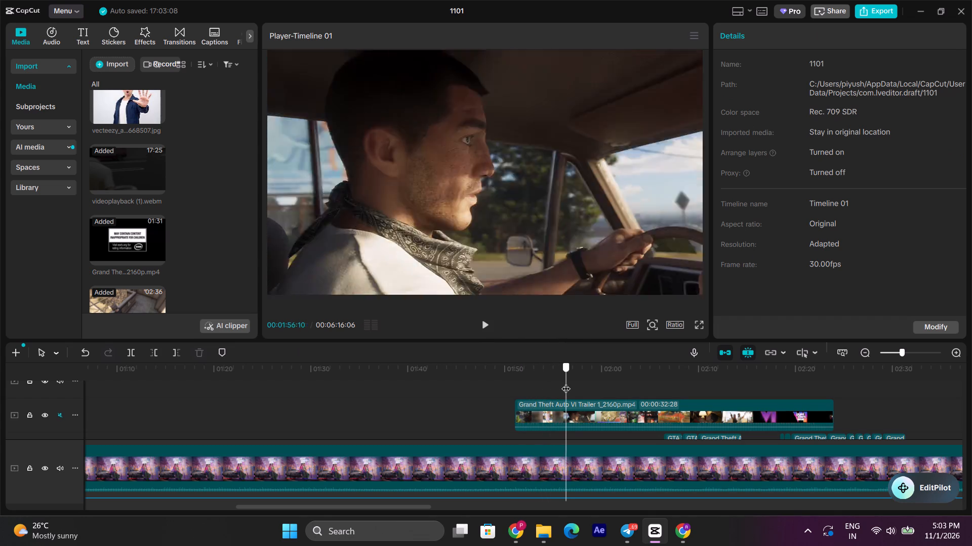
drag(566, 382, 600, 383)
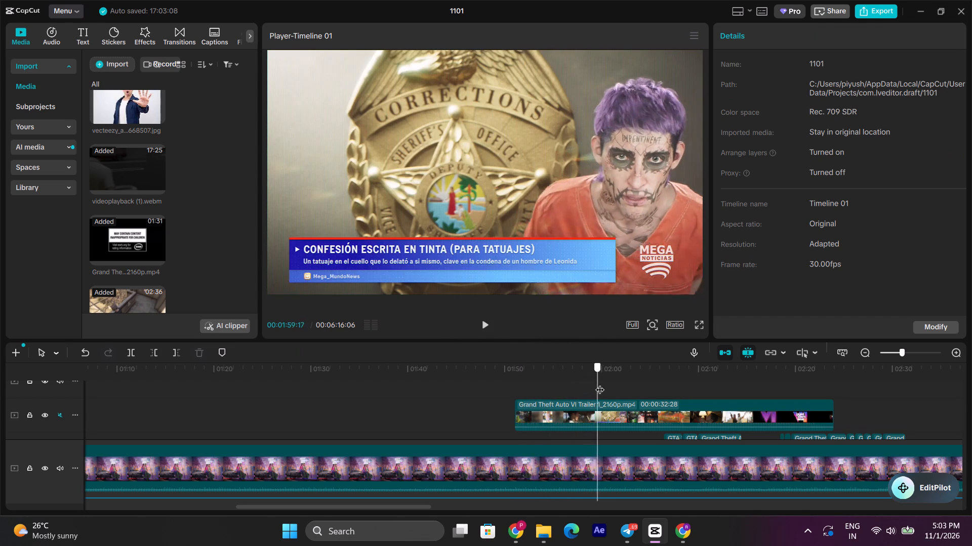
drag(600, 383, 629, 382)
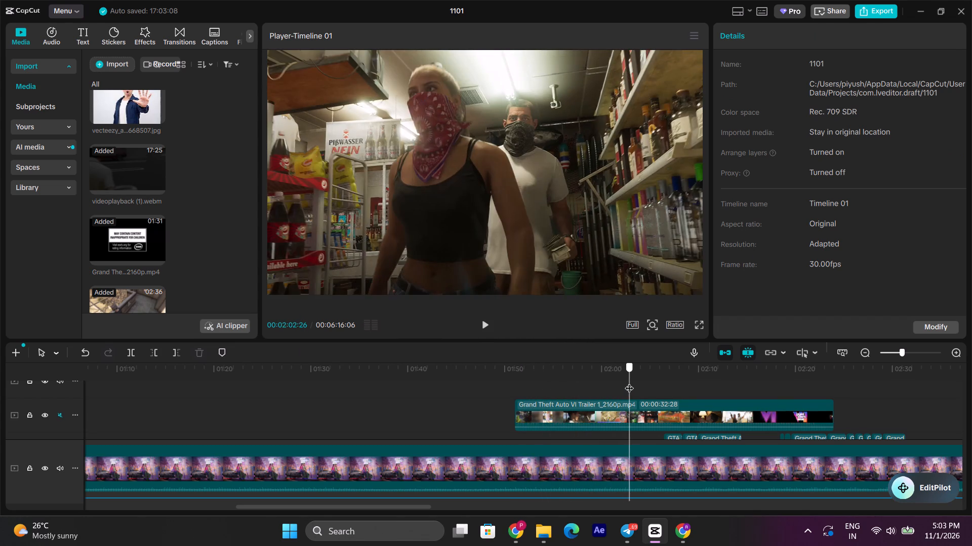
drag(629, 382, 655, 378)
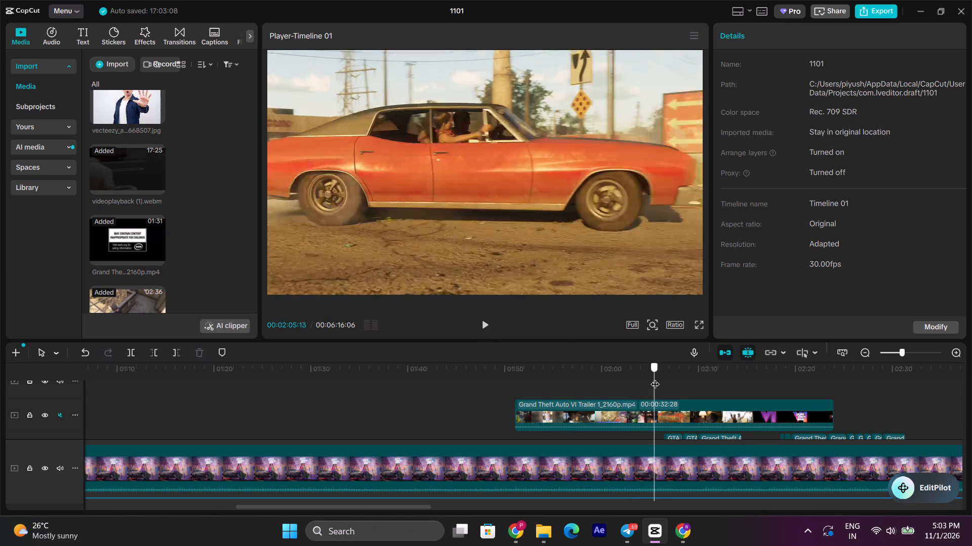
drag(655, 378, 716, 375)
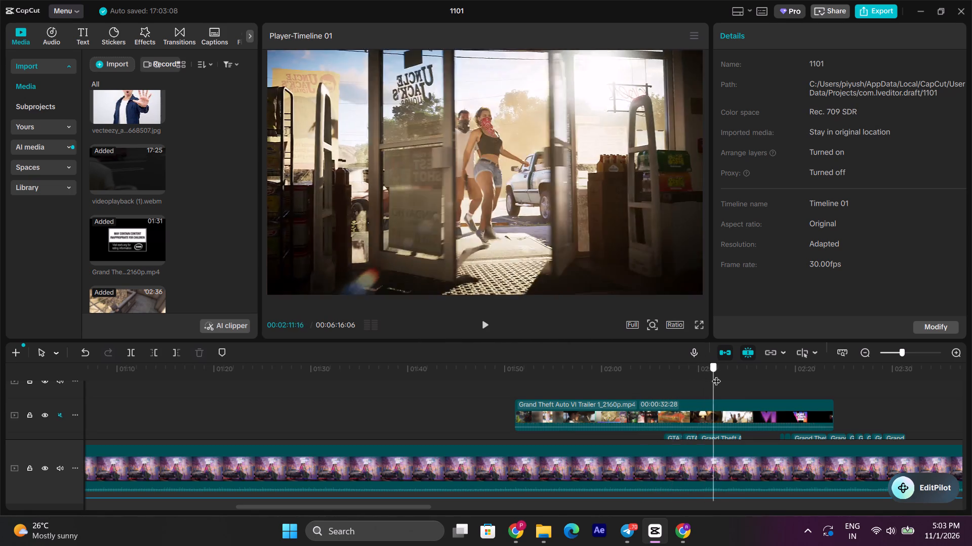
drag(716, 375, 822, 382)
Delete the remaining 00:00:32:28 Trailer 1 clip from the upper track.
click(808, 400)
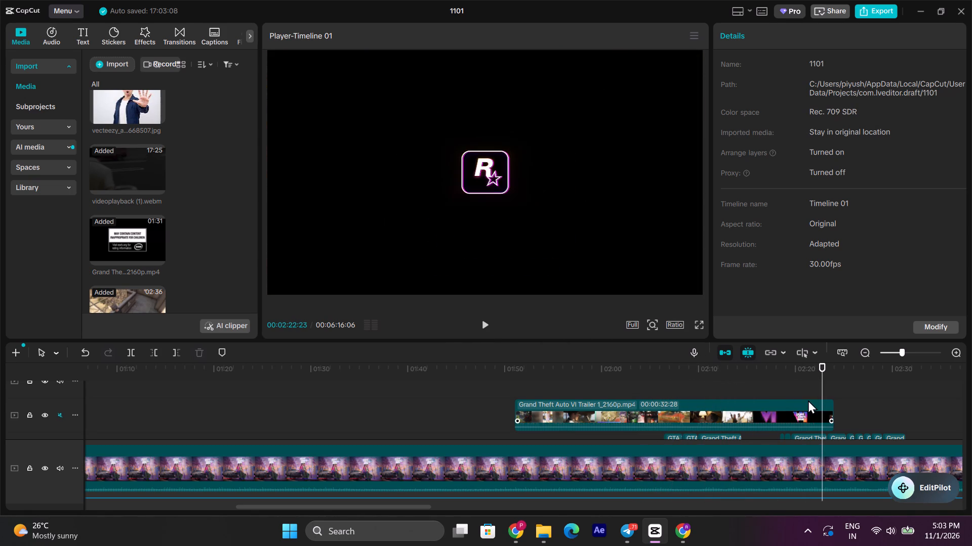
click(194, 349)
Add the 26:49 videoplayback.webm from the imported media to an upper track, starting about 00:01:18.
scroll(145, 272, down, 1)
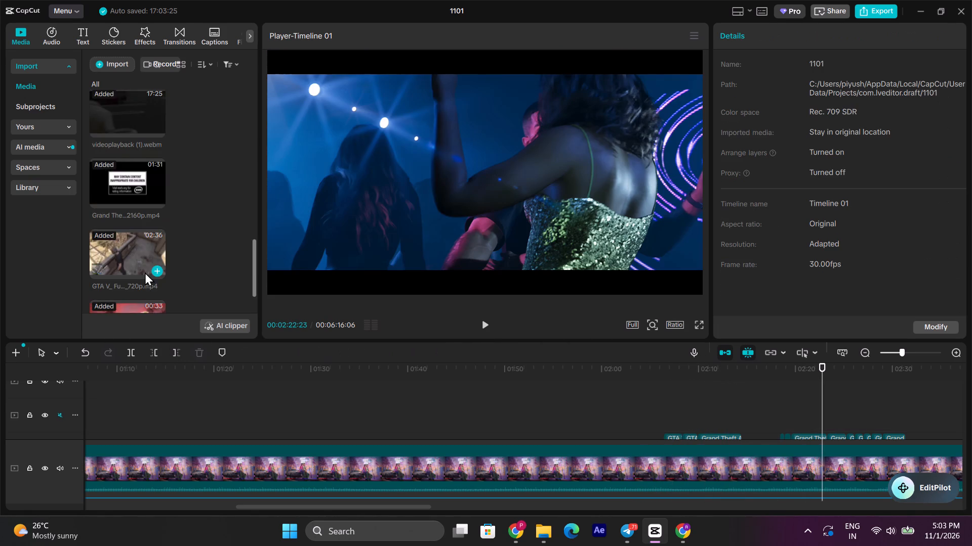
scroll(145, 272, up, 2)
scroll(134, 198, up, 1)
scroll(133, 204, down, 2)
click(138, 251)
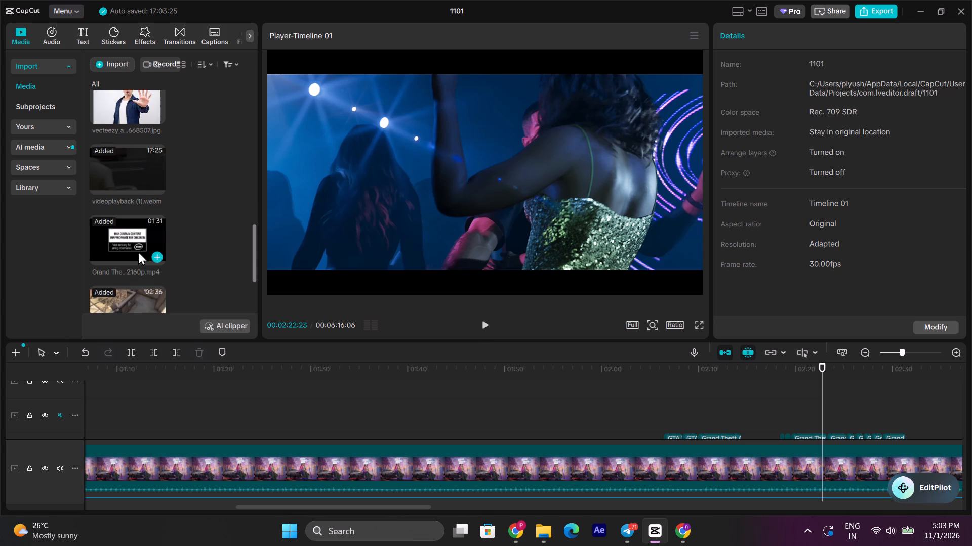
scroll(130, 229, up, 1)
click(117, 112)
scroll(120, 110, up, 2)
click(128, 128)
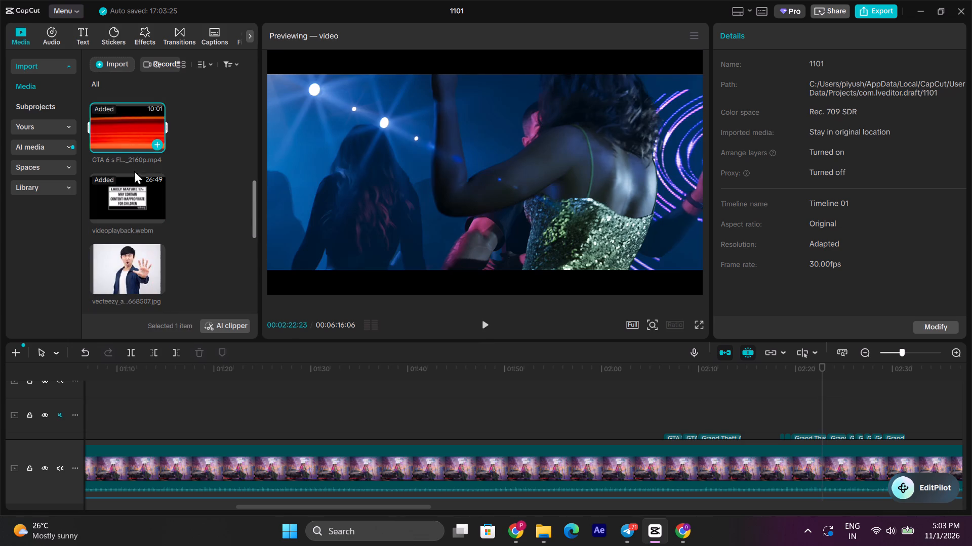
click(136, 176)
drag(125, 188, 180, 359)
drag(132, 201, 143, 220)
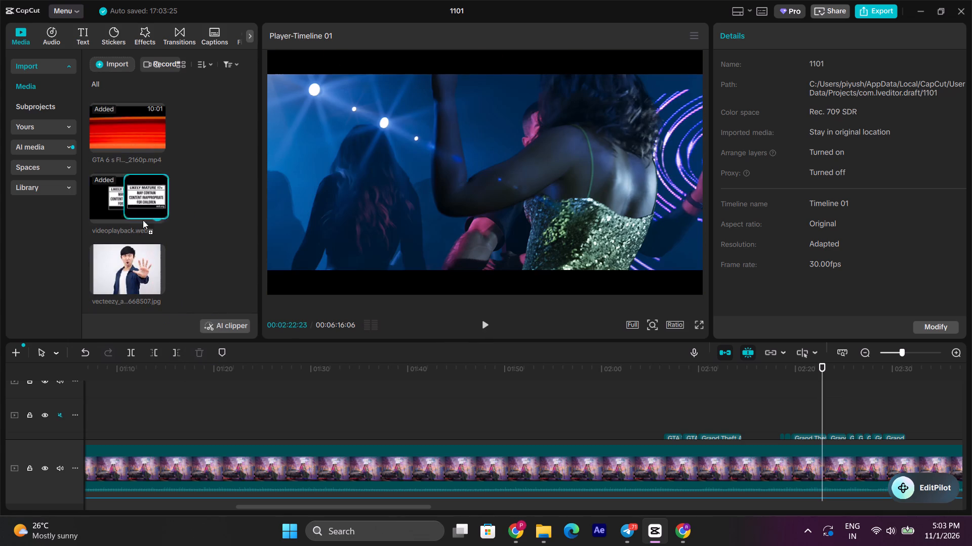
drag(143, 220, 200, 398)
Scan videoplayback.webm for usable gameplay shots, playing the section between about 00:18:40 and 00:19:15.
triple_click(868, 356)
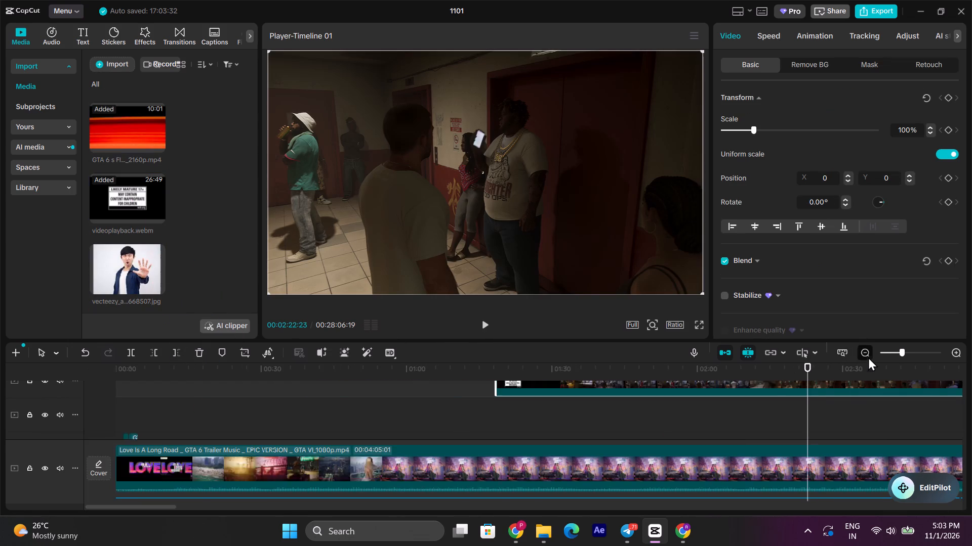
click(868, 357)
scroll(612, 456, up, 2)
click(298, 390)
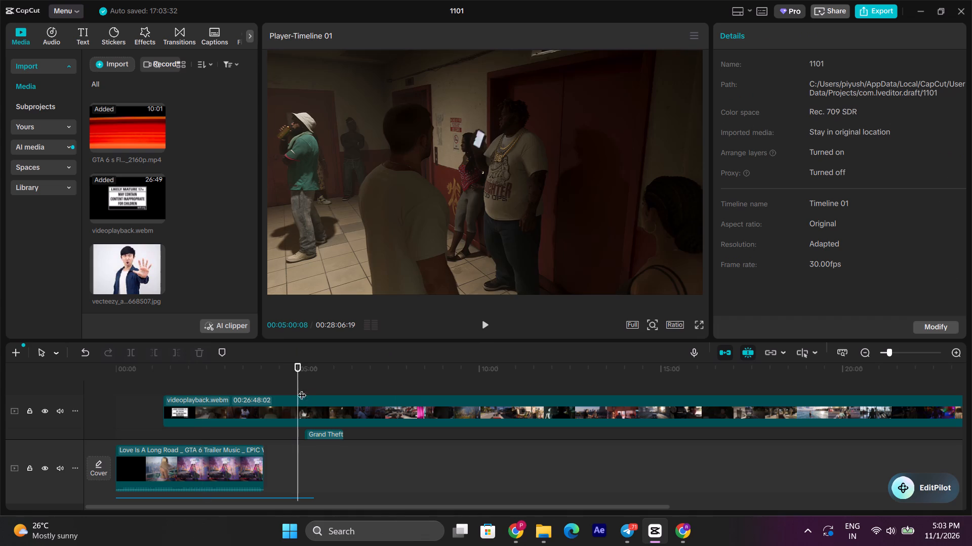
click(512, 379)
click(725, 386)
drag(725, 386, 726, 386)
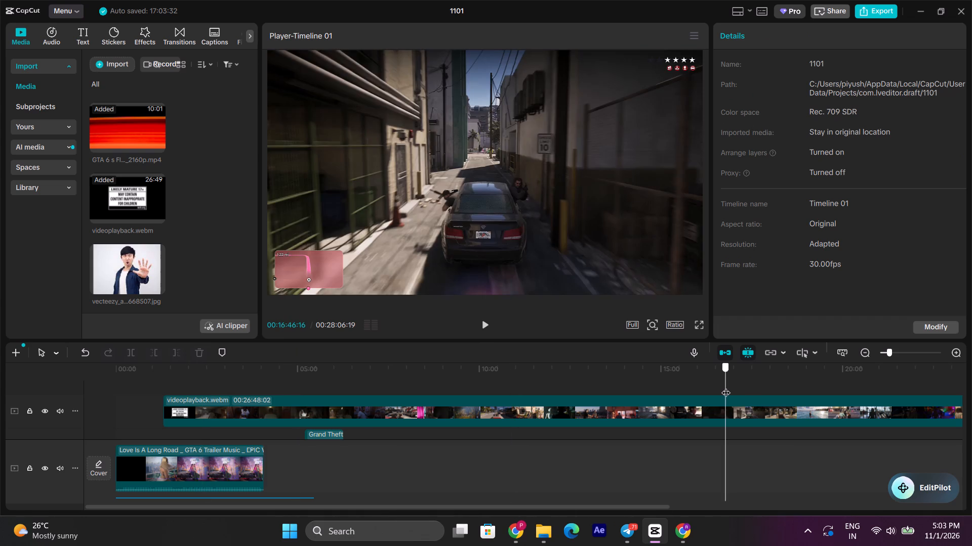
drag(726, 386, 764, 377)
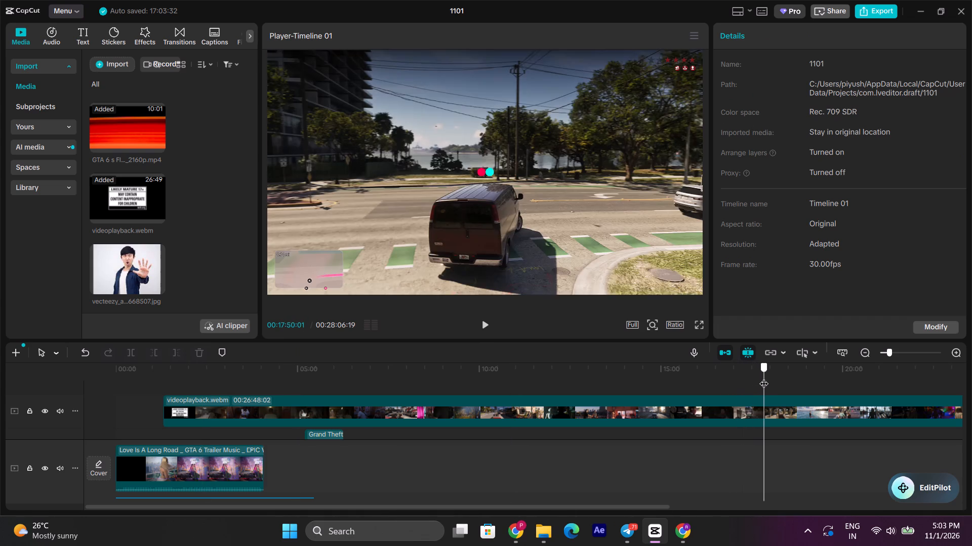
drag(764, 377, 768, 376)
click(790, 373)
click(801, 385)
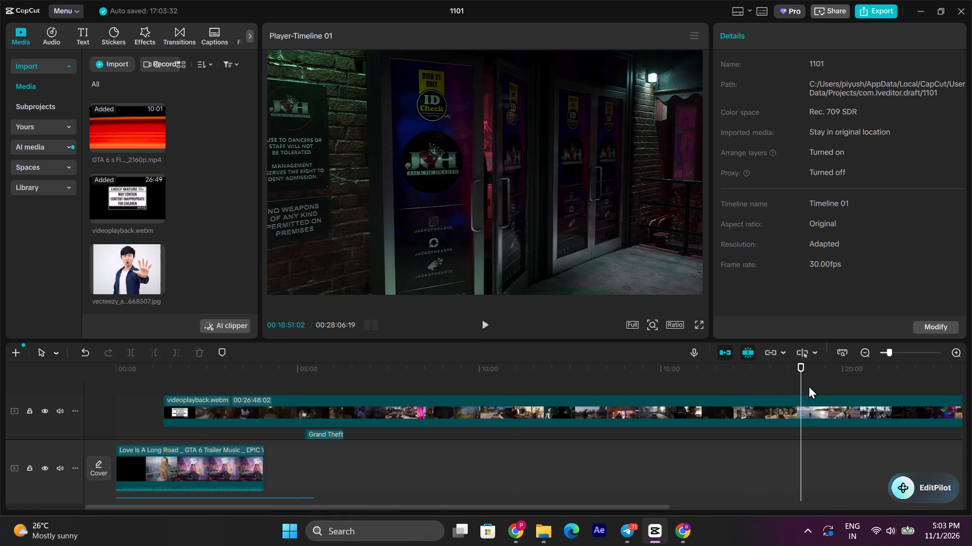
click(809, 385)
click(844, 390)
click(816, 388)
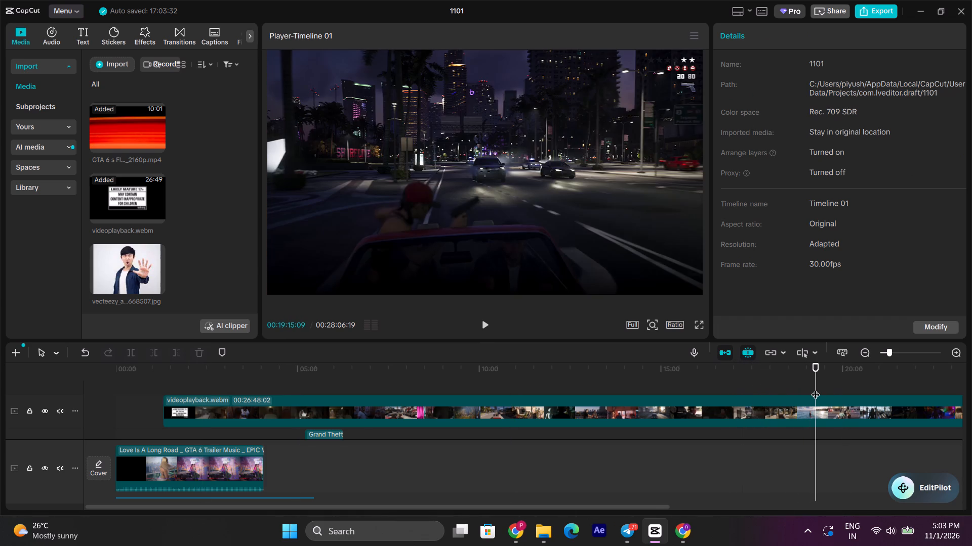
click(807, 380)
key(space)
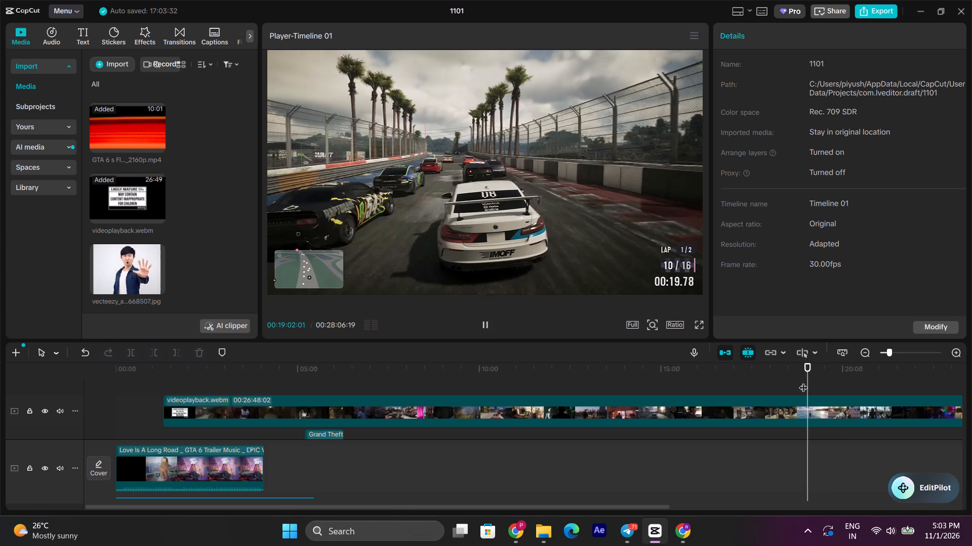
click(794, 387)
key(space)
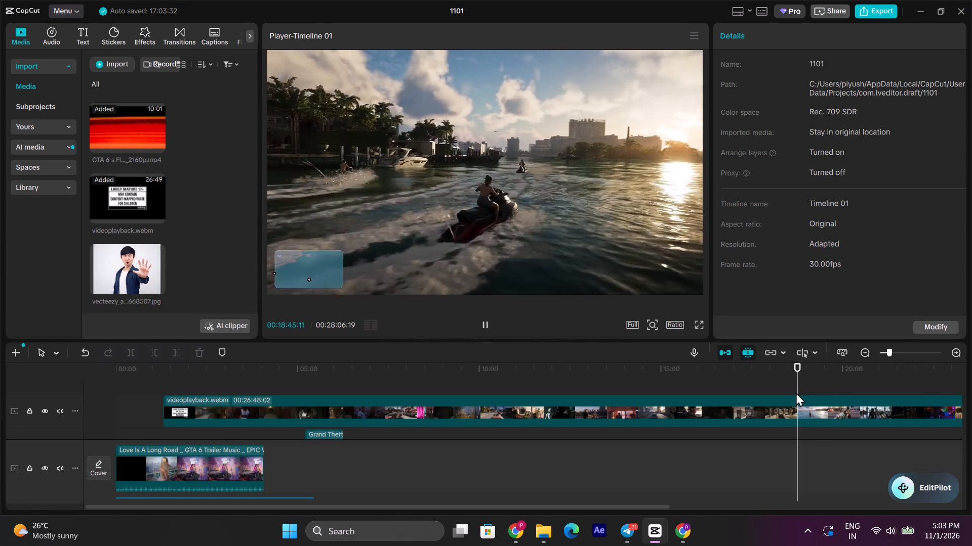
key(space)
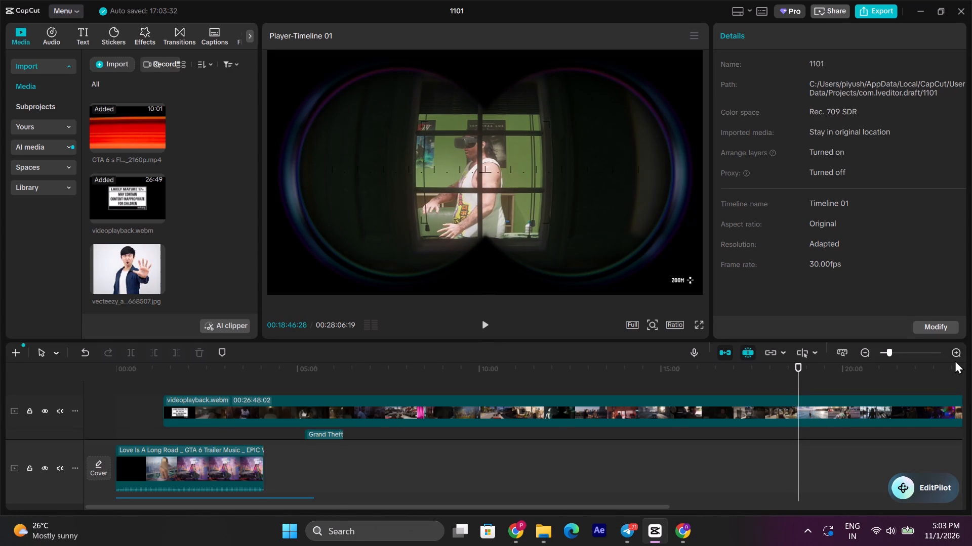
triple_click(955, 359)
click(955, 357)
click(739, 379)
key(space)
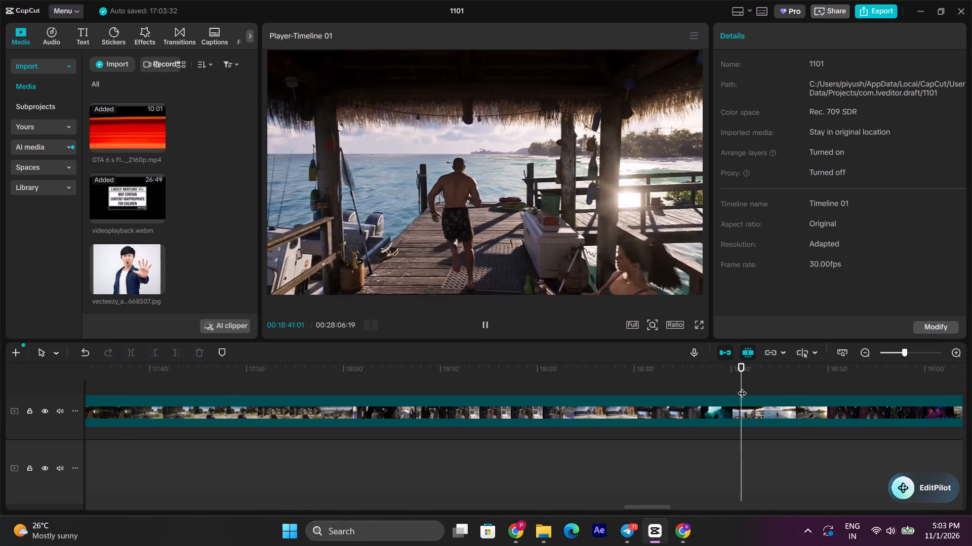
key(space)
key(space)
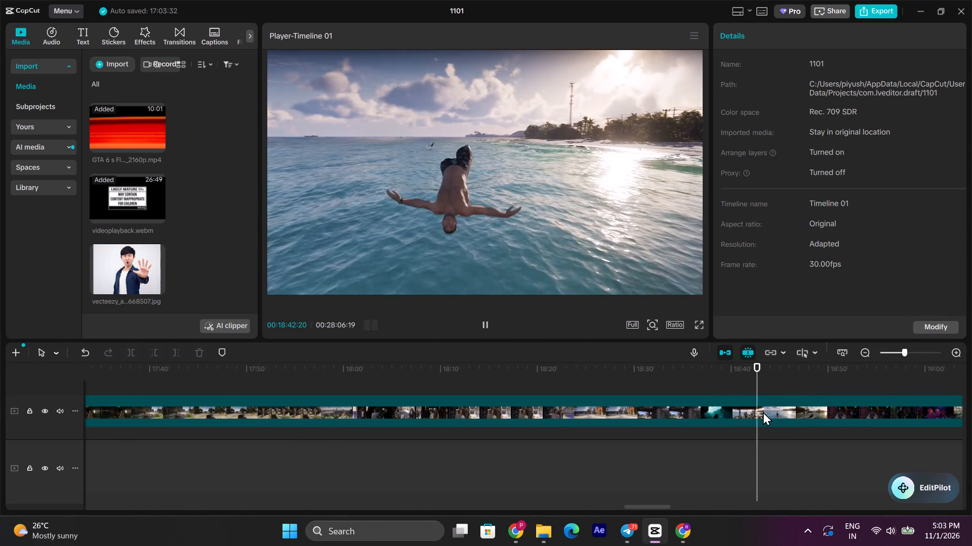
key(space)
Trim away the part of videoplayback.webm before the bench-press shot, at about 00:18:37.
click(722, 387)
click(737, 420)
key(space)
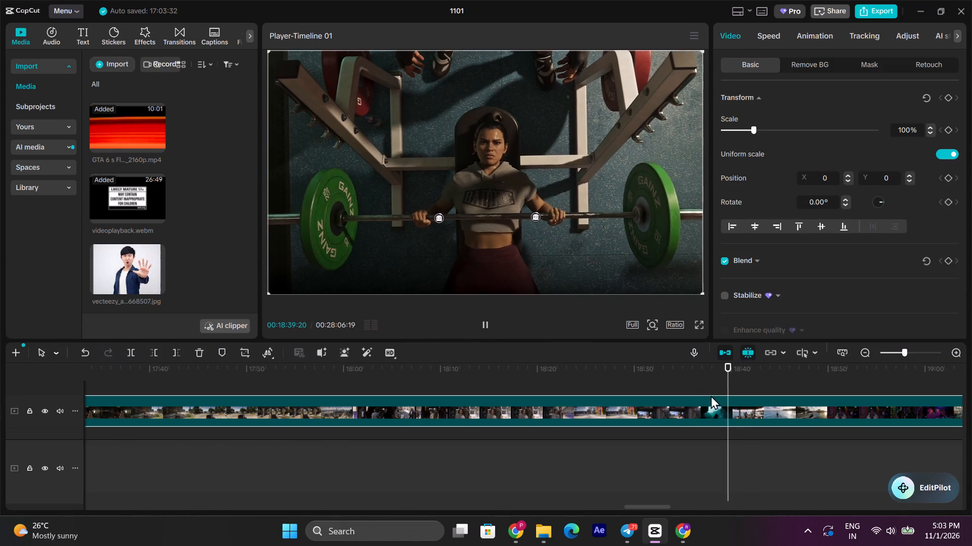
key(space)
click(688, 387)
key(space)
click(719, 378)
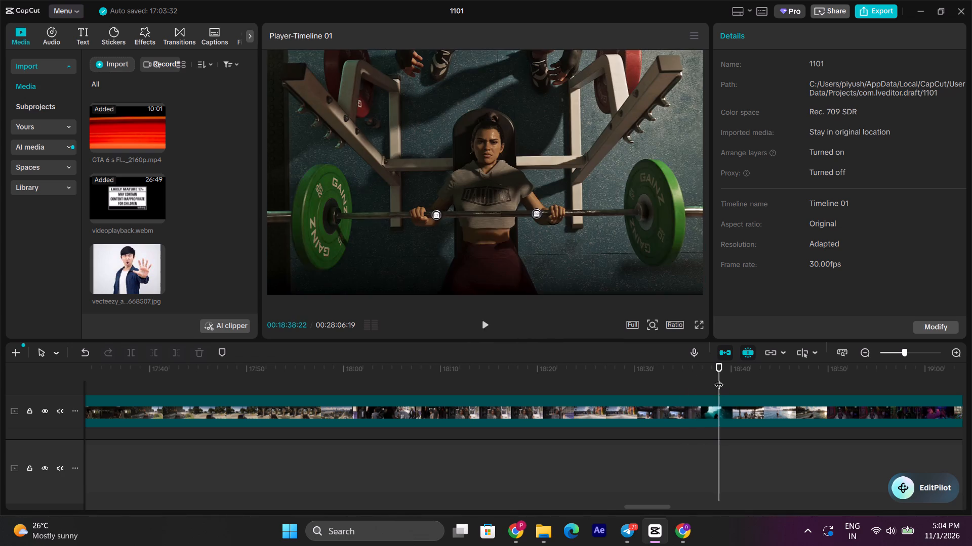
key(space)
key(space)
click(709, 389)
key(space)
click(720, 412)
click(701, 385)
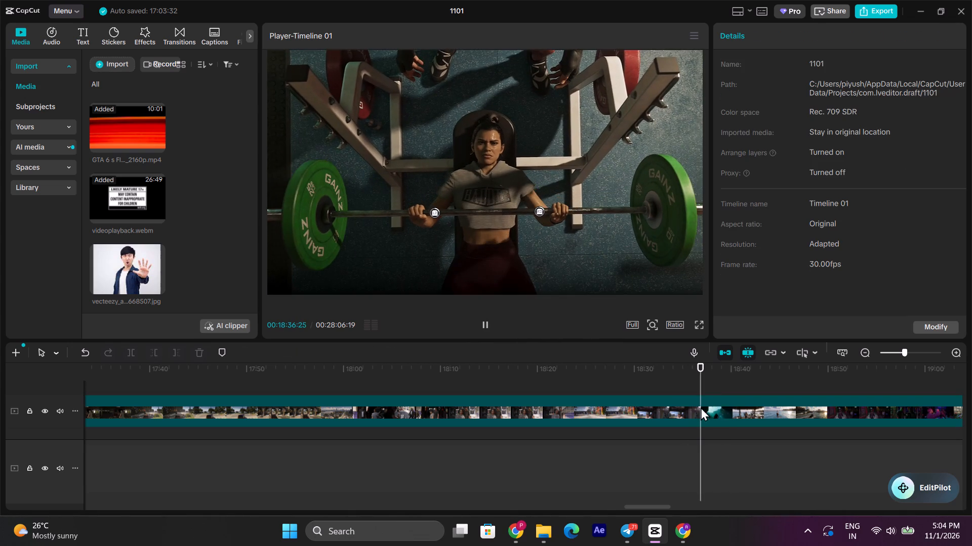
click(701, 413)
key(space)
key(space)
click(157, 356)
key(space)
key(space)
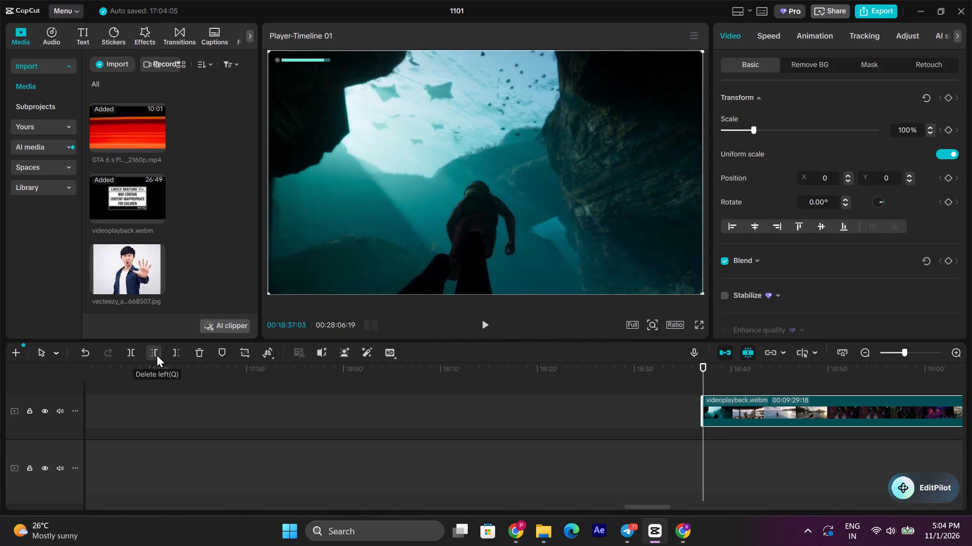
key(space)
key(space)
click(156, 354)
Split videoplayback.webm at the end of the bench-press shot, at 00:18:39:21.
key(space)
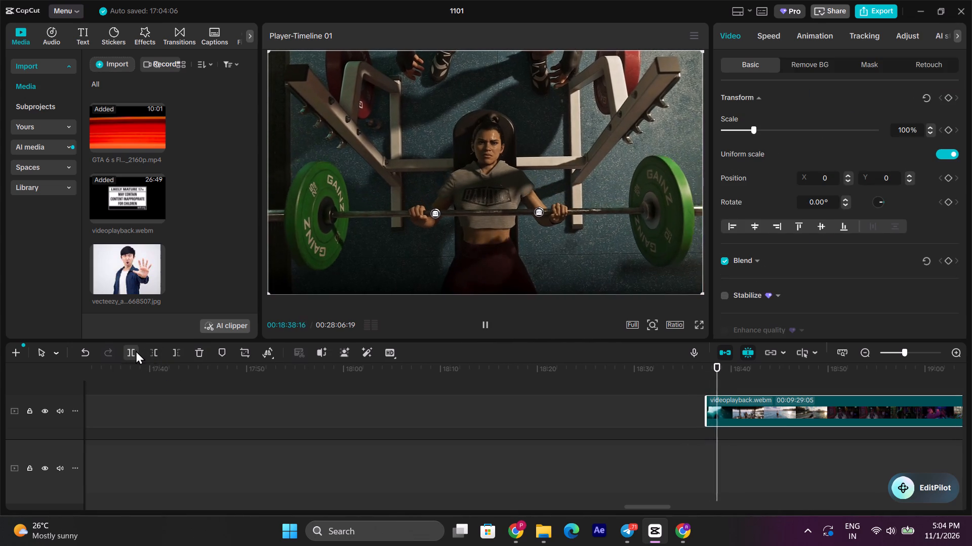
key(space)
key(space)
key(space)
key(space)
key(space)
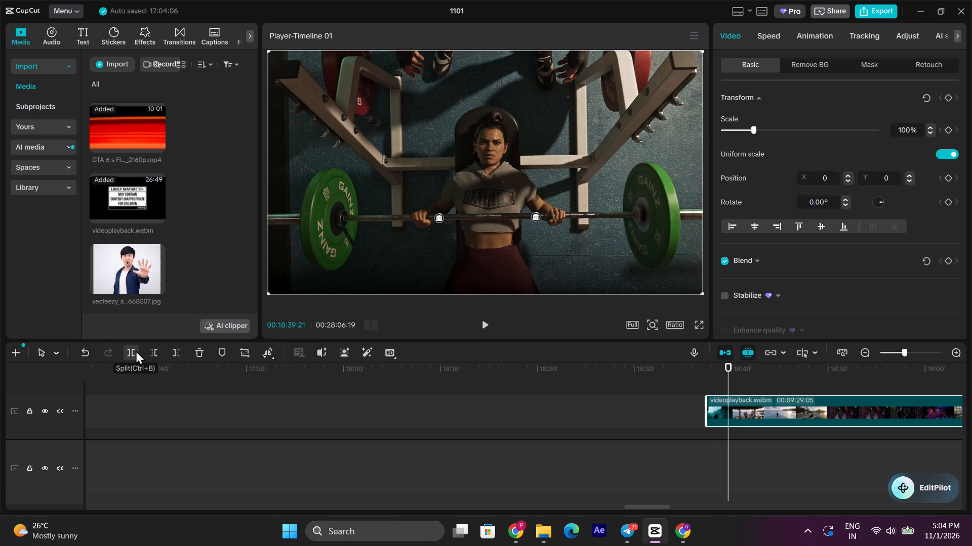
click(136, 350)
Trim the start of the remaining videoplayback.webm clip to the binocular-view shot at about 00:18:45.
key(space)
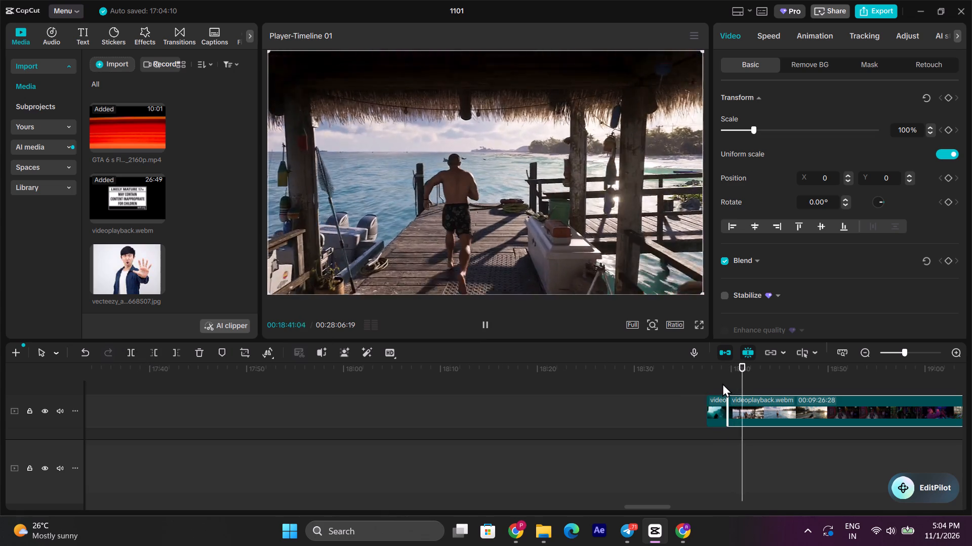
key(space)
key(space)
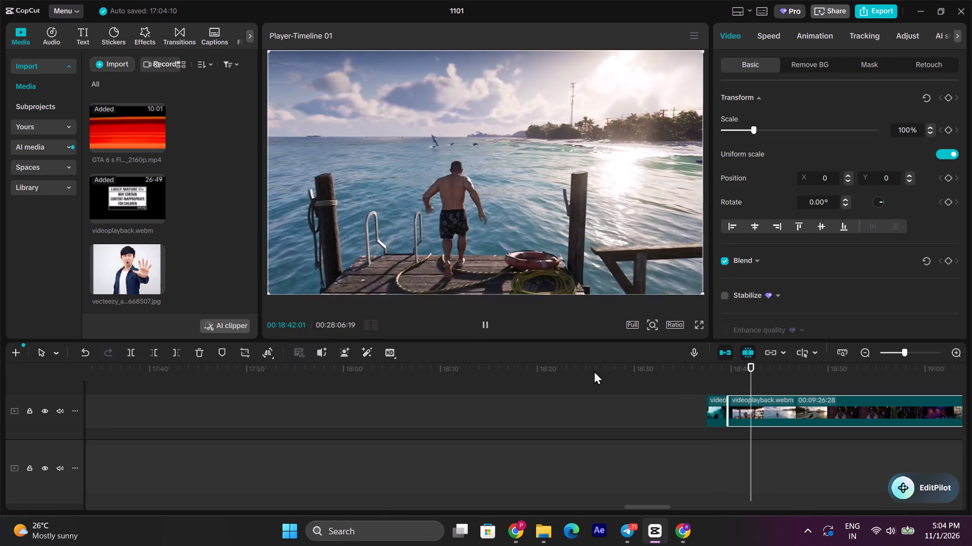
key(space)
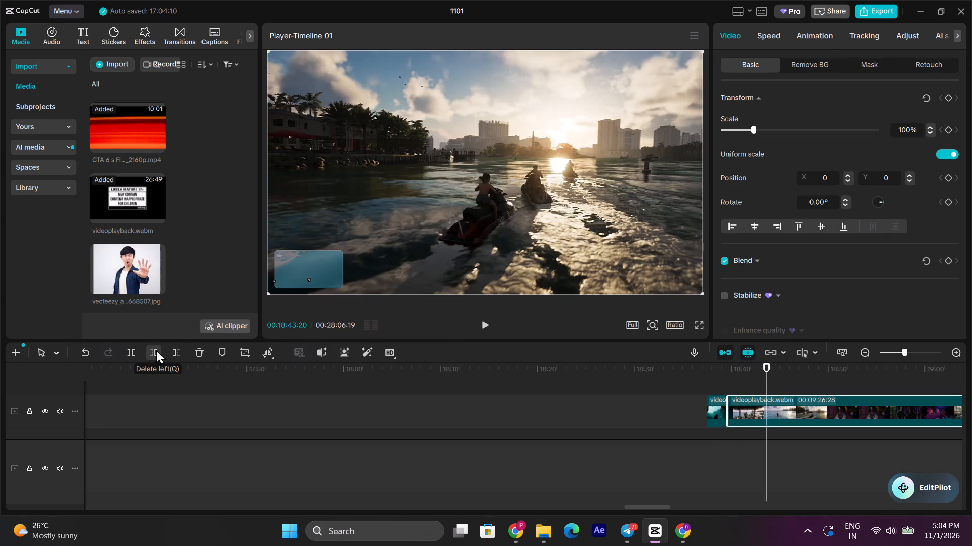
key(space)
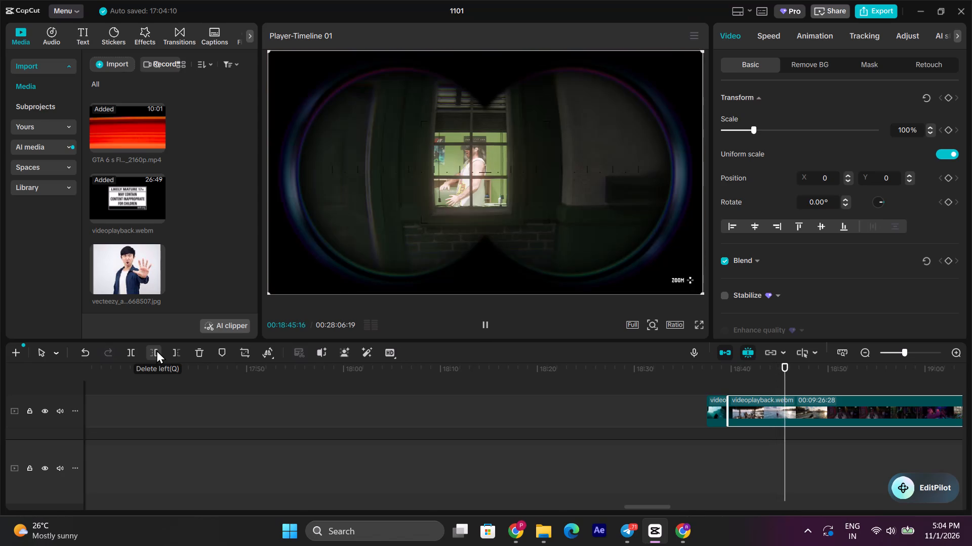
key(space)
click(156, 350)
Split videoplayback.webm at the end of the binocular-view shot, at 00:18:47:10.
key(space)
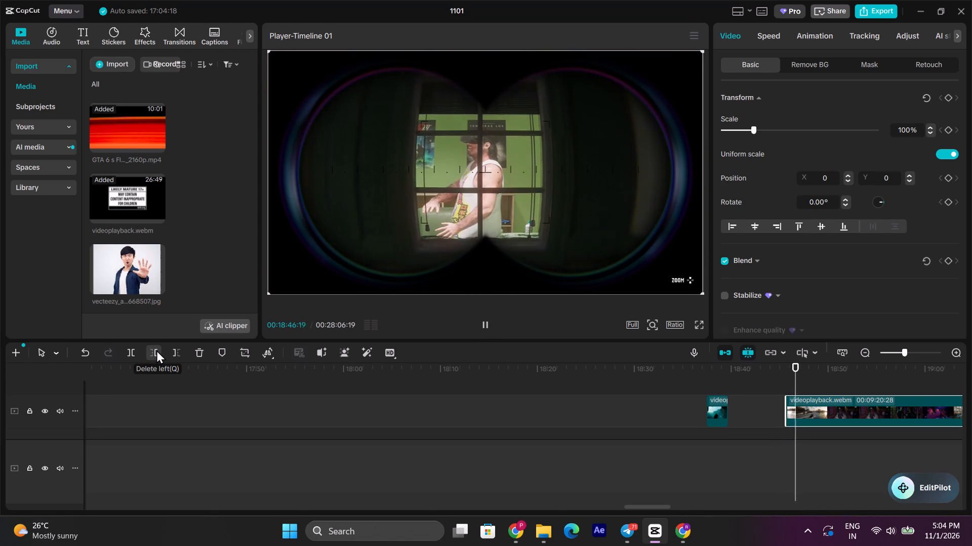
key(space)
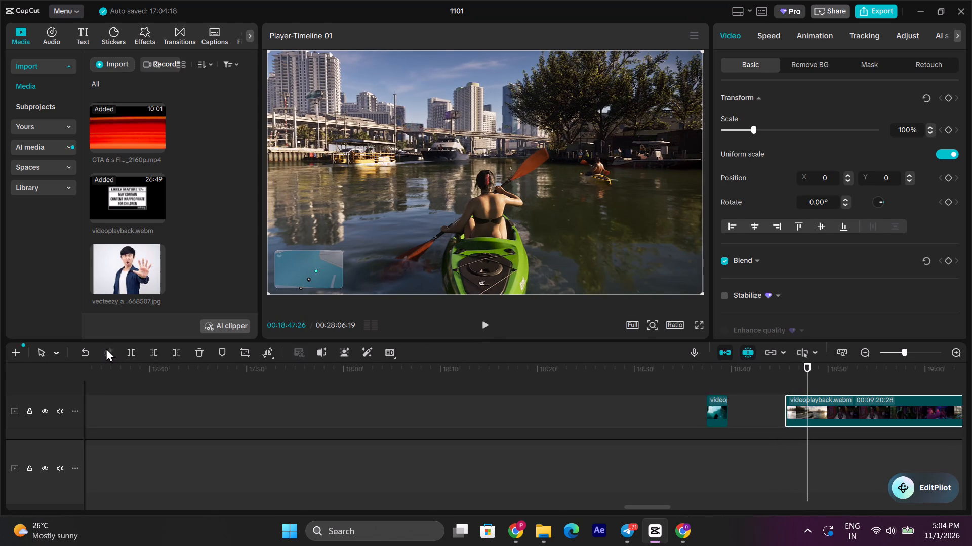
triple_click(958, 352)
click(762, 382)
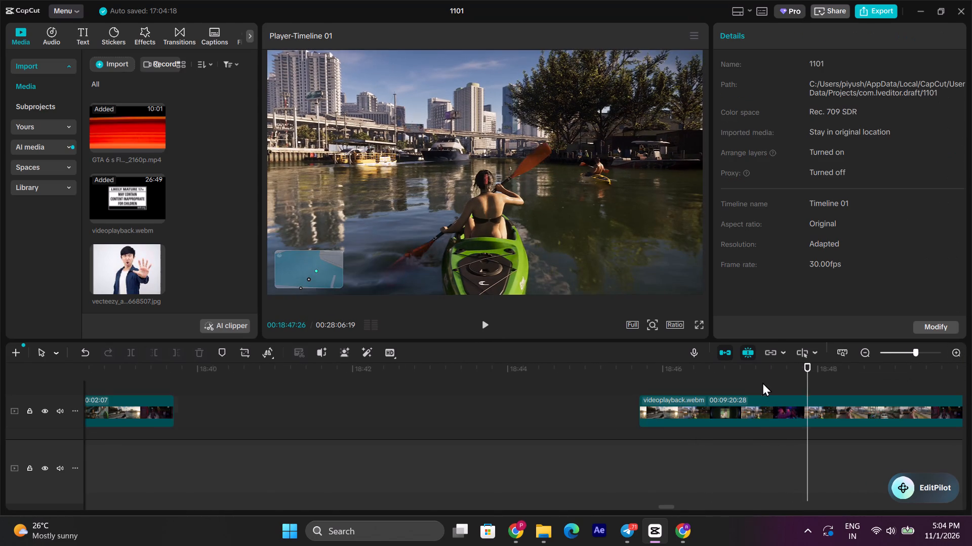
click(762, 382)
click(775, 410)
key(space)
key(space)
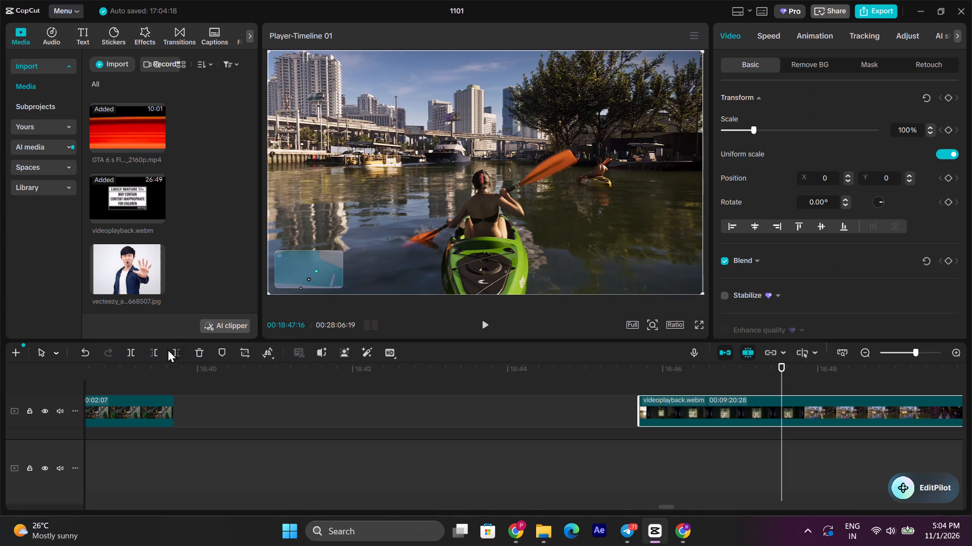
click(773, 381)
click(767, 384)
click(783, 413)
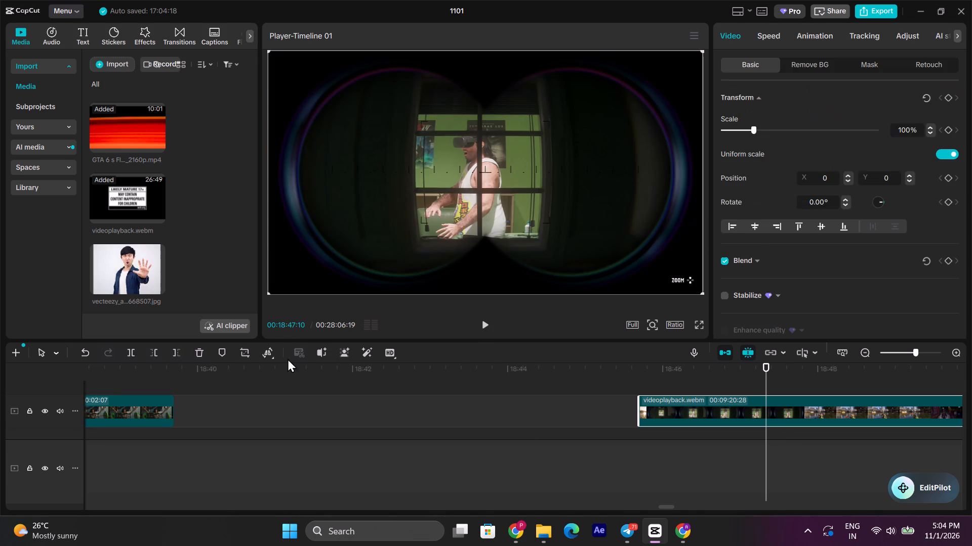
click(133, 346)
Move the 00:00:01:19 binocular-view clip earlier, placing it shortly after the bench-press clip at about 00:18:40.
drag(683, 407, 319, 408)
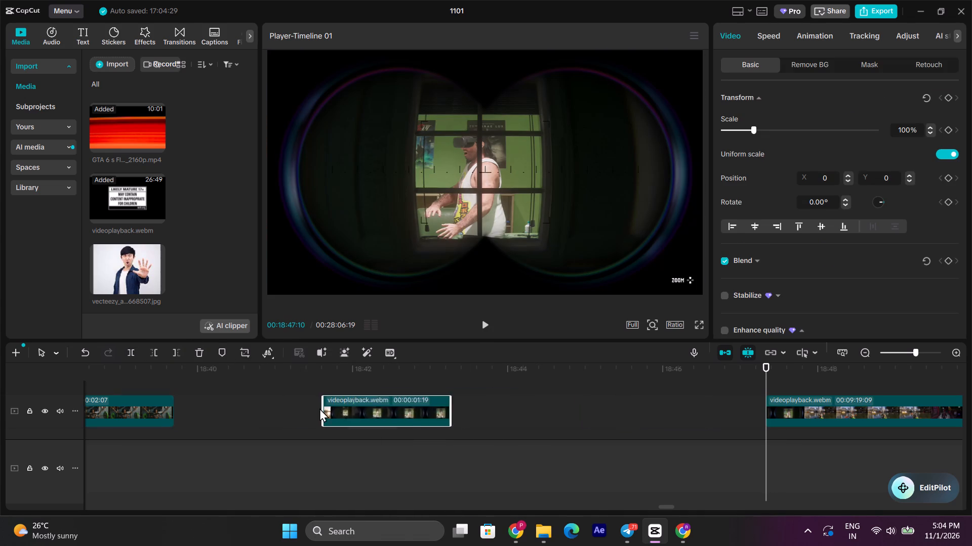
drag(319, 408, 283, 409)
Move the bench-press and binocular-view clips together back onto the montage track at about 00:02:59, after the street-walk clip.
drag(520, 412, 149, 428)
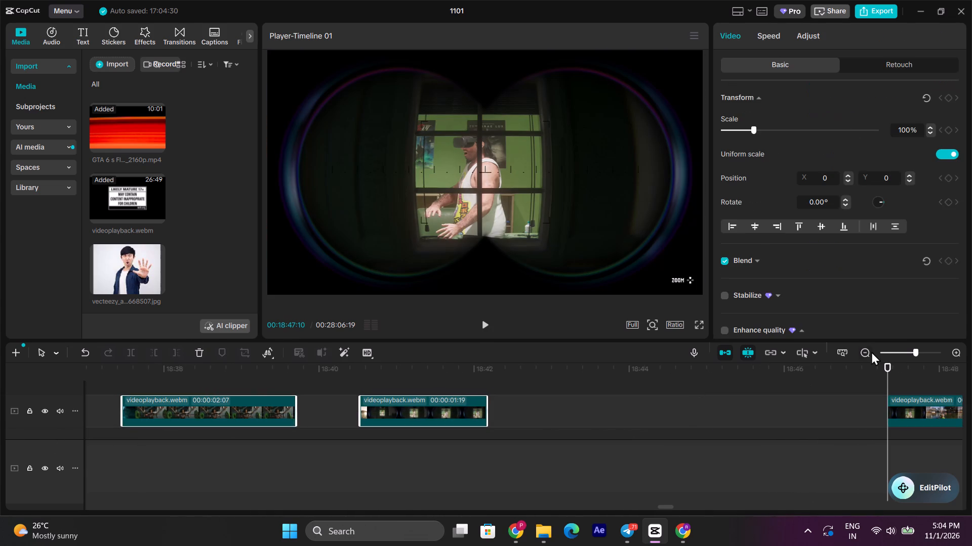
triple_click(870, 351)
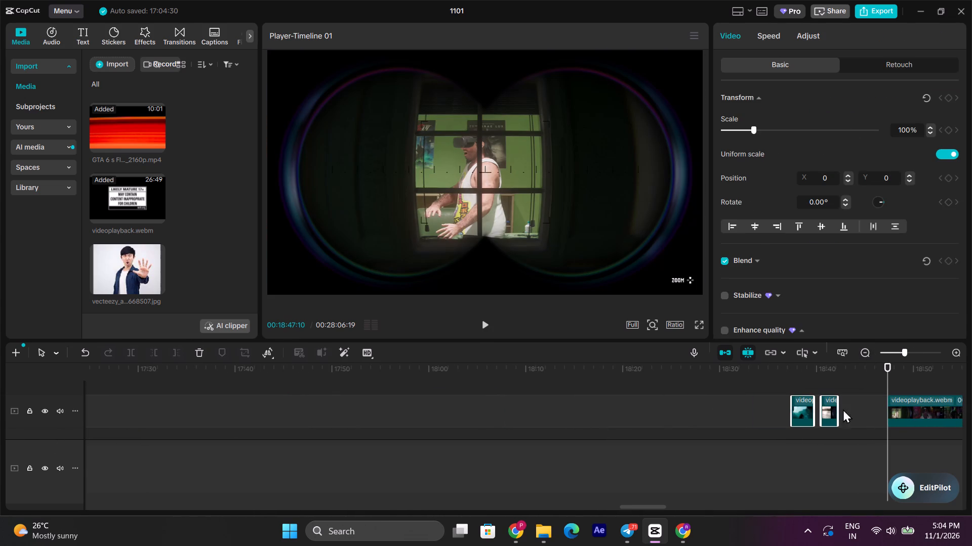
drag(830, 408, 332, 432)
scroll(0, 444, down, 5)
scroll(343, 429, down, 1)
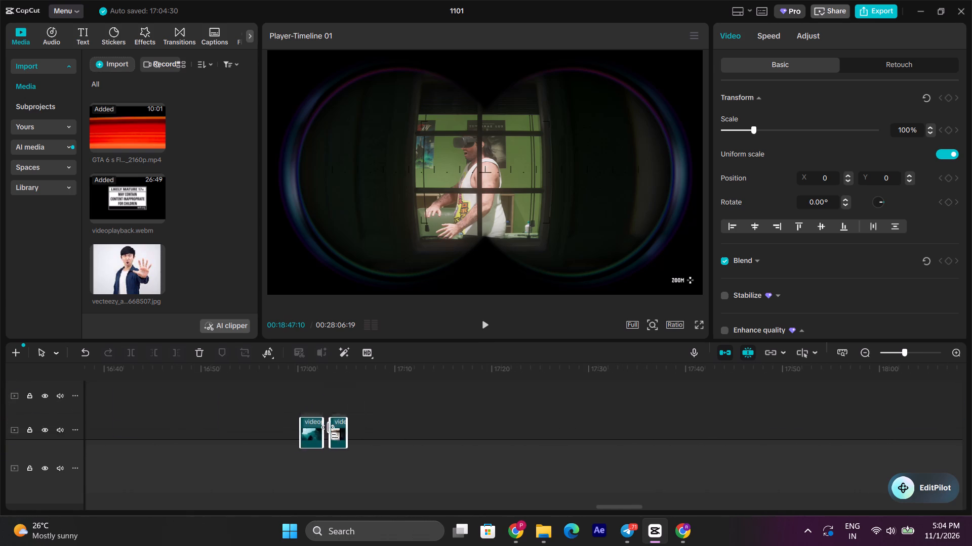
scroll(332, 432, down, 2)
drag(332, 432, 337, 441)
scroll(337, 441, down, 2)
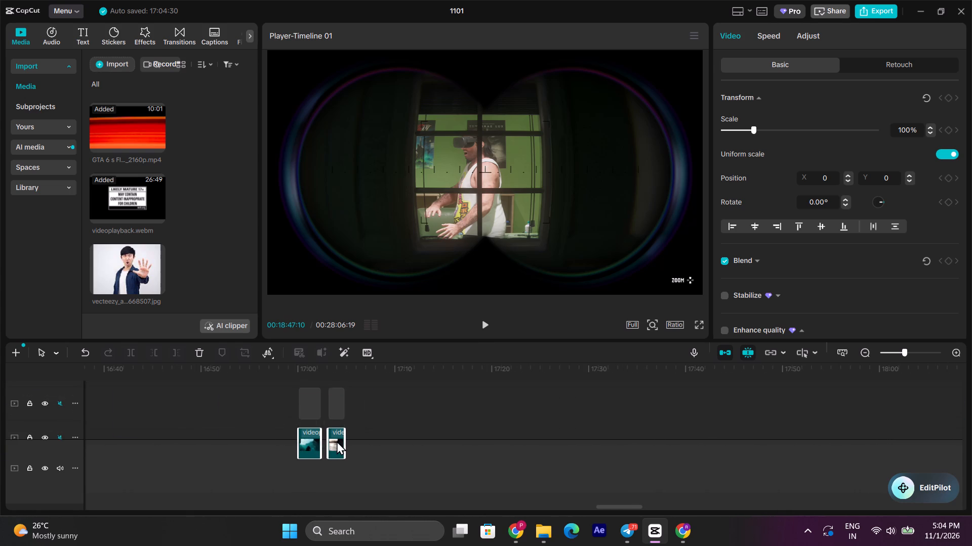
drag(337, 441, 0, 434)
scroll(0, 422, down, 6)
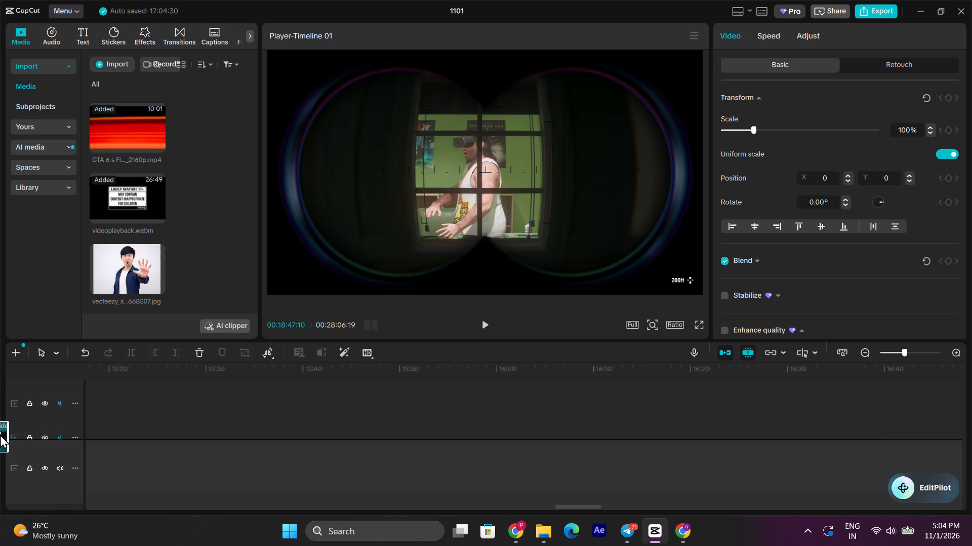
drag(0, 434, 0, 434)
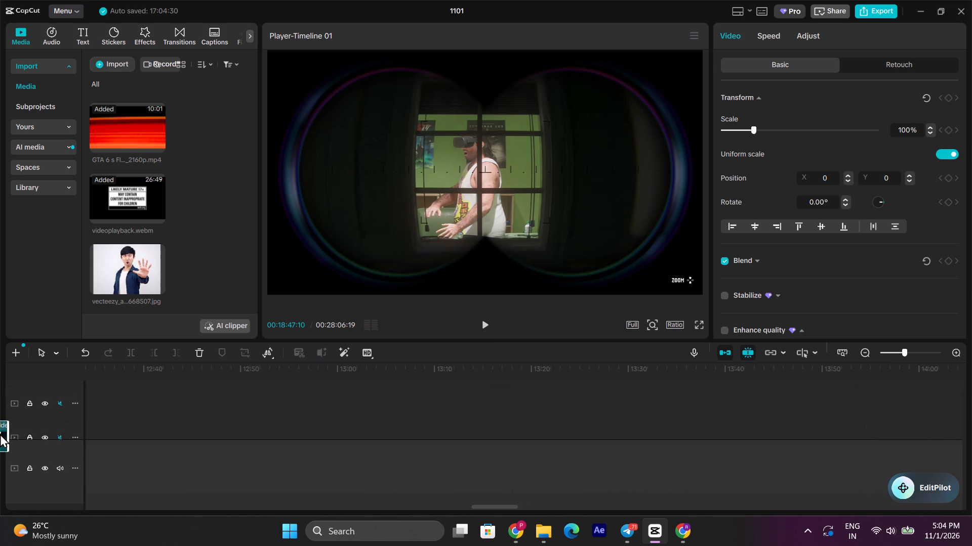
drag(0, 434, 0, 433)
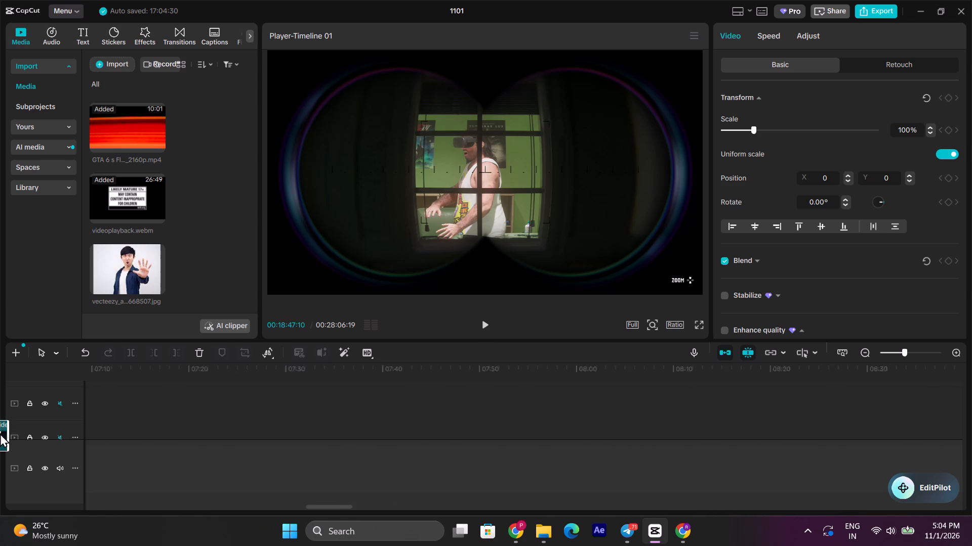
drag(0, 433, 372, 391)
scroll(337, 398, up, 4)
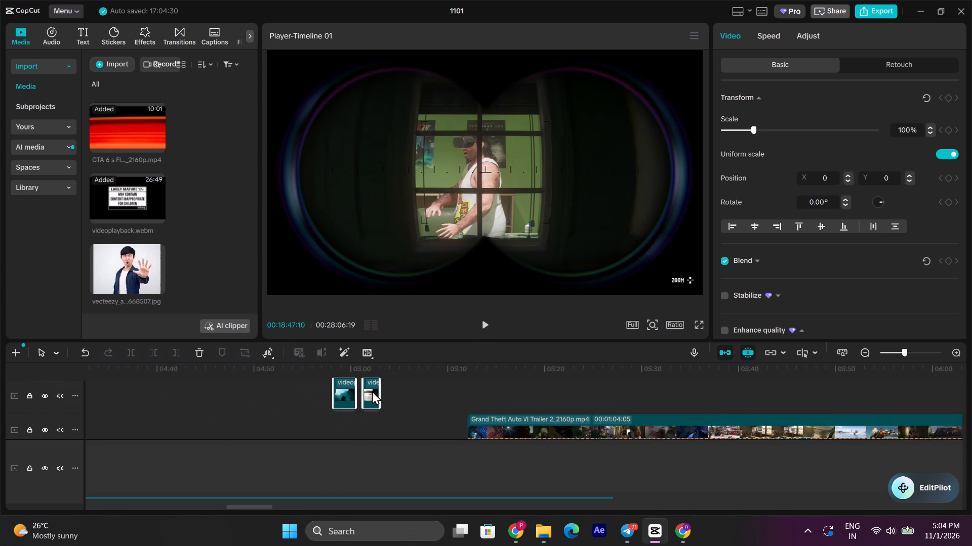
drag(372, 391, 0, 424)
scroll(373, 391, down, 3)
scroll(0, 465, down, 5)
scroll(327, 408, down, 5)
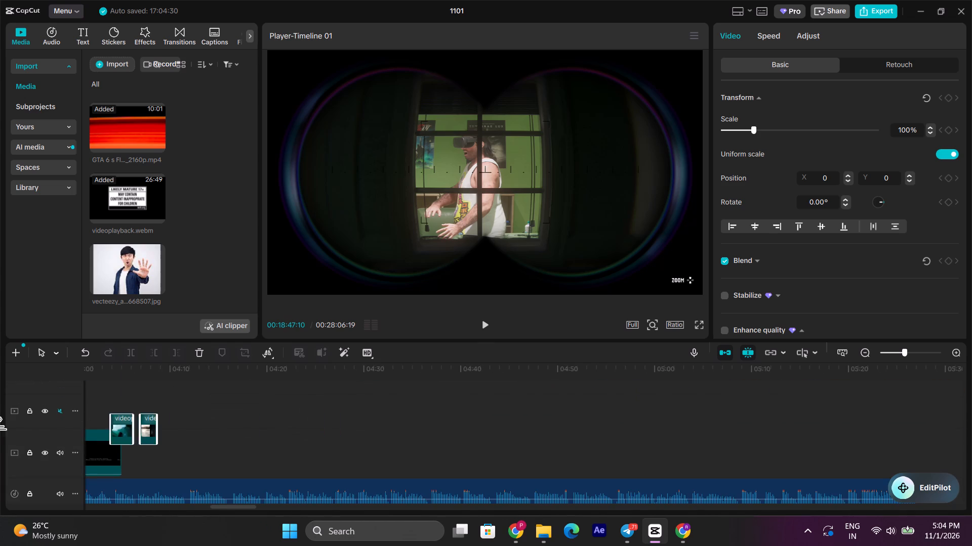
drag(0, 424, 513, 428)
scroll(527, 427, up, 2)
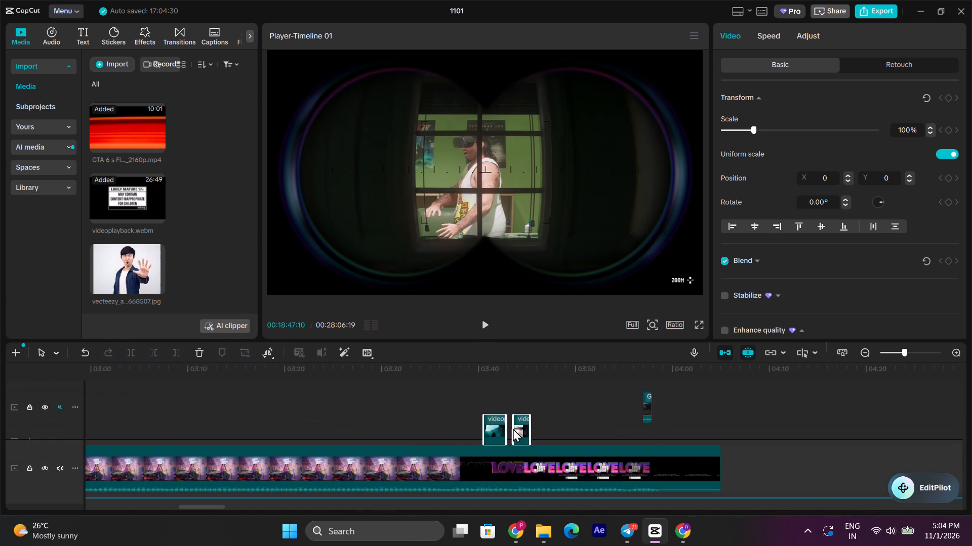
drag(513, 428, 393, 411)
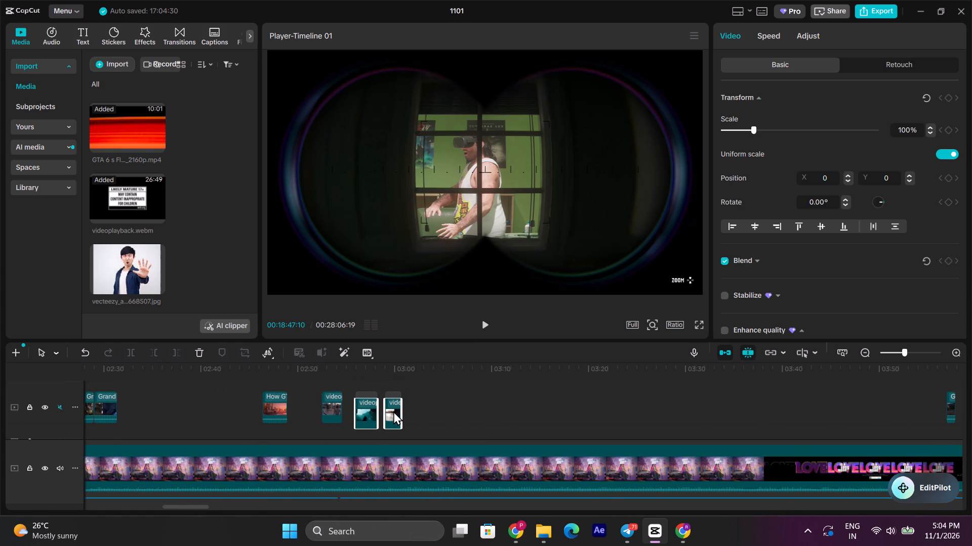
drag(393, 411, 422, 416)
click(344, 389)
click(335, 385)
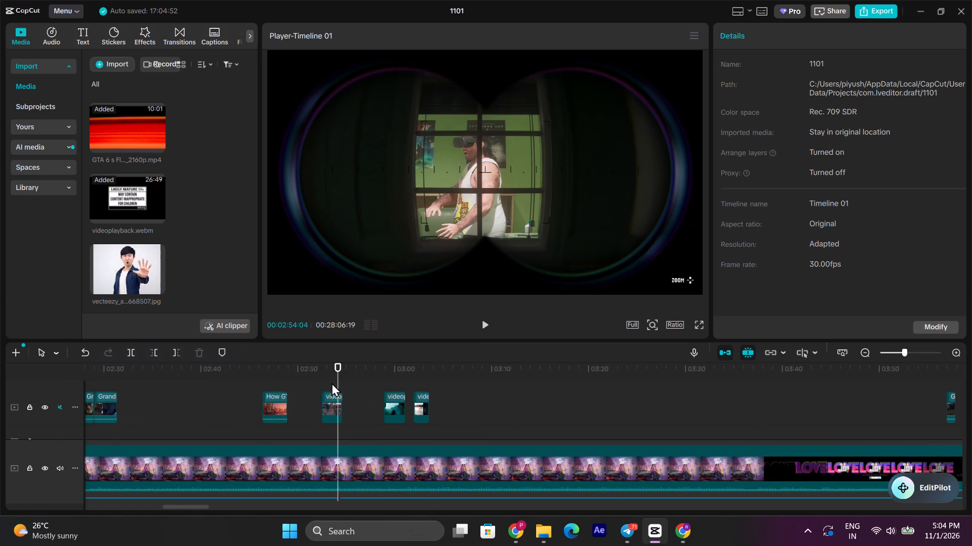
Move both clips further back so the bench-press clip starts directly after the last Grand Theft Auto VI trailer clip at about 00:01:50.
drag(525, 395, 399, 413)
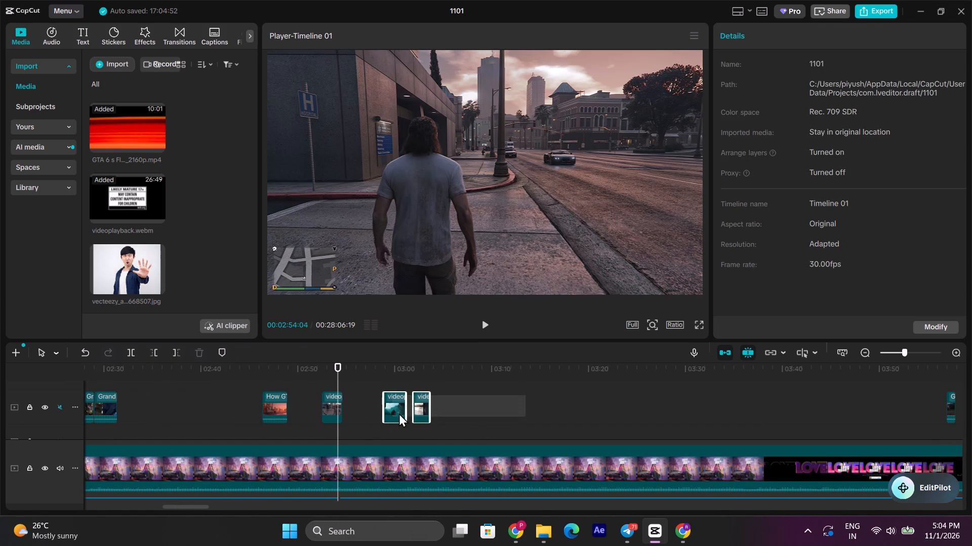
drag(399, 413, 397, 414)
drag(419, 403, 223, 417)
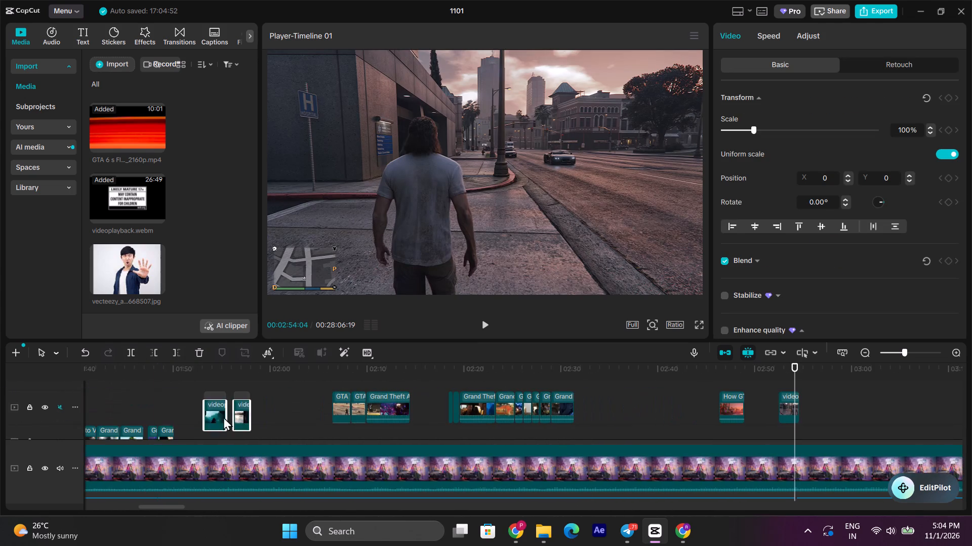
drag(223, 417, 313, 403)
scroll(348, 405, down, 3)
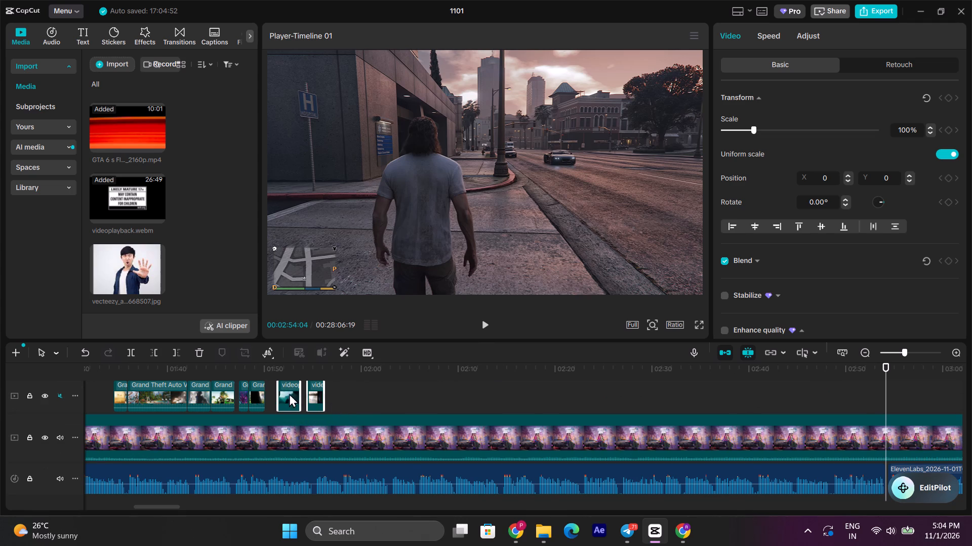
click(257, 378)
key(space)
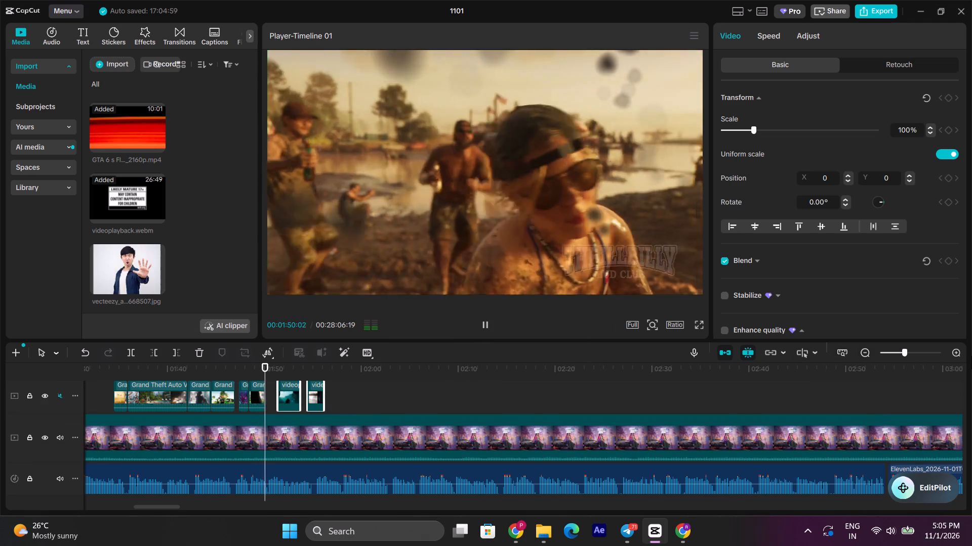
key(space)
double_click(952, 351)
key(space)
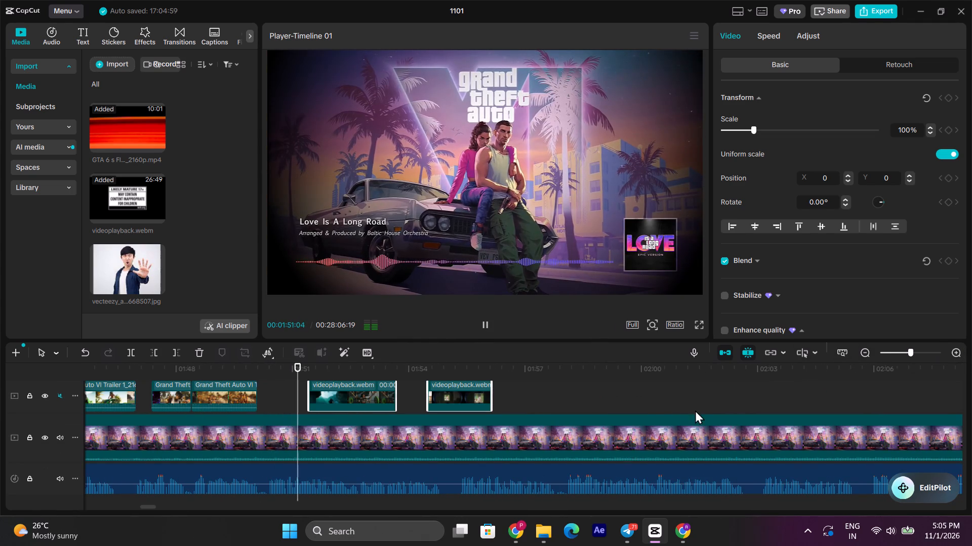
key(space)
drag(333, 389, 304, 388)
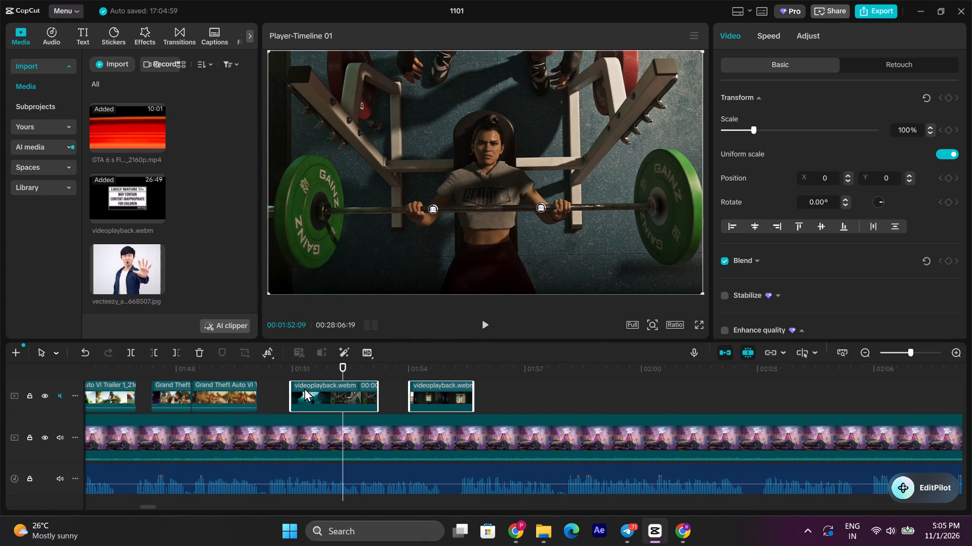
drag(304, 388, 285, 388)
click(251, 373)
key(space)
key(space)
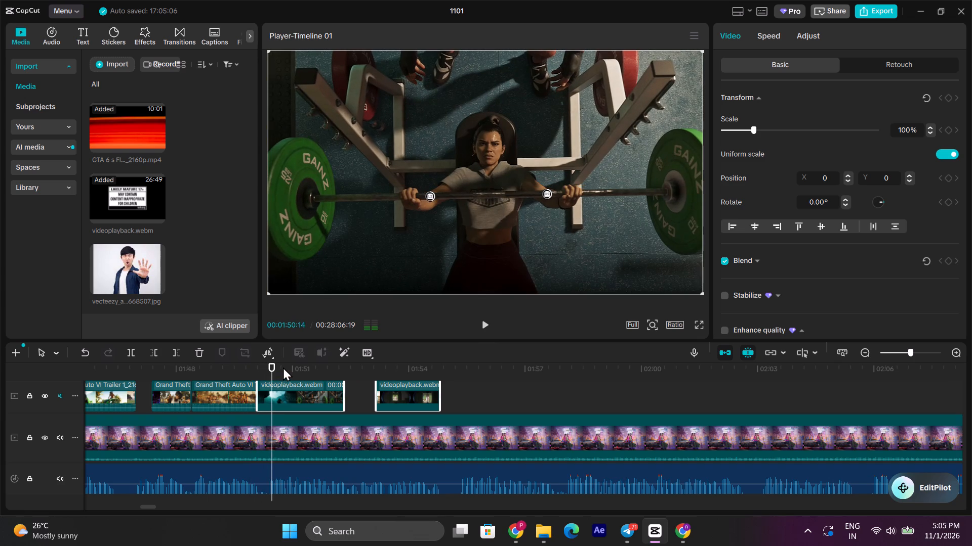
Trim the end of the bench-press clip to 00:01:51:27.
key(space)
key(space)
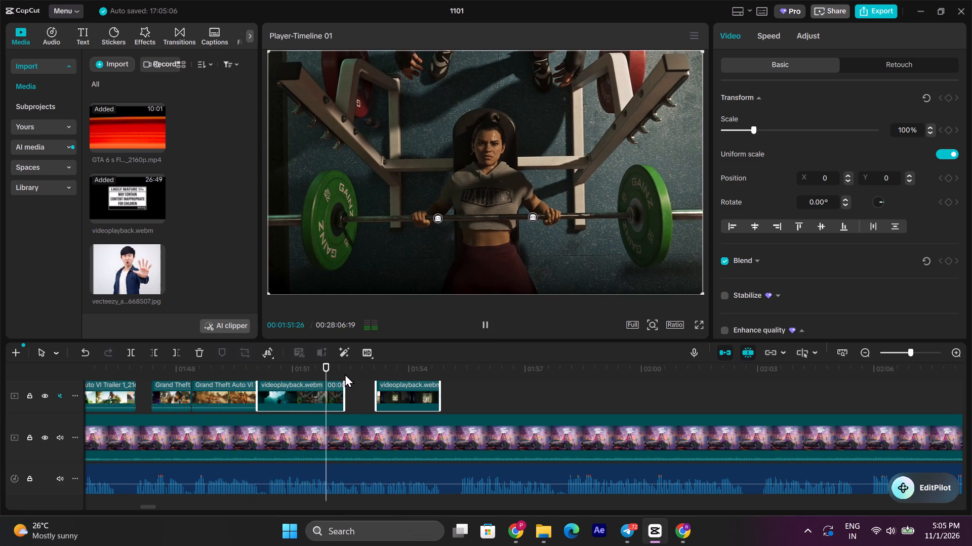
click(333, 397)
click(340, 422)
click(332, 388)
click(176, 354)
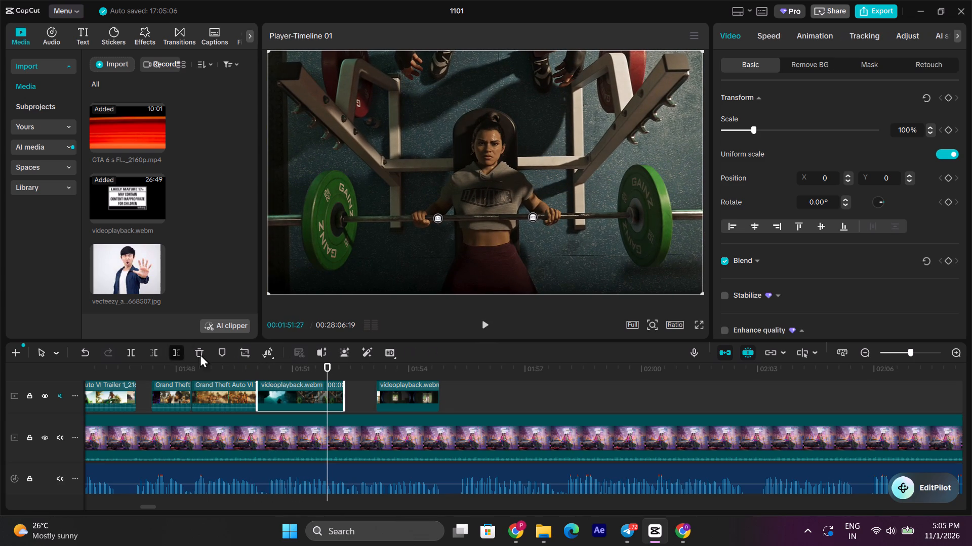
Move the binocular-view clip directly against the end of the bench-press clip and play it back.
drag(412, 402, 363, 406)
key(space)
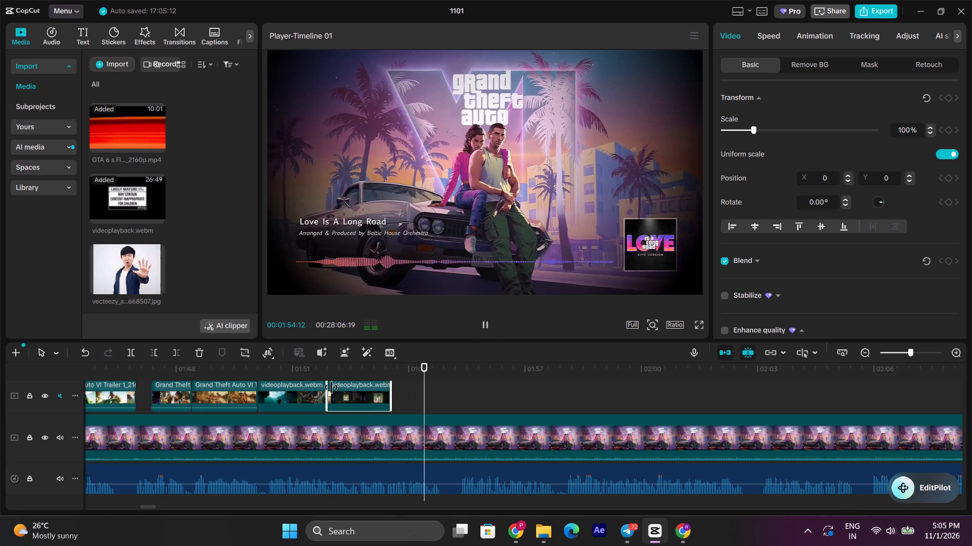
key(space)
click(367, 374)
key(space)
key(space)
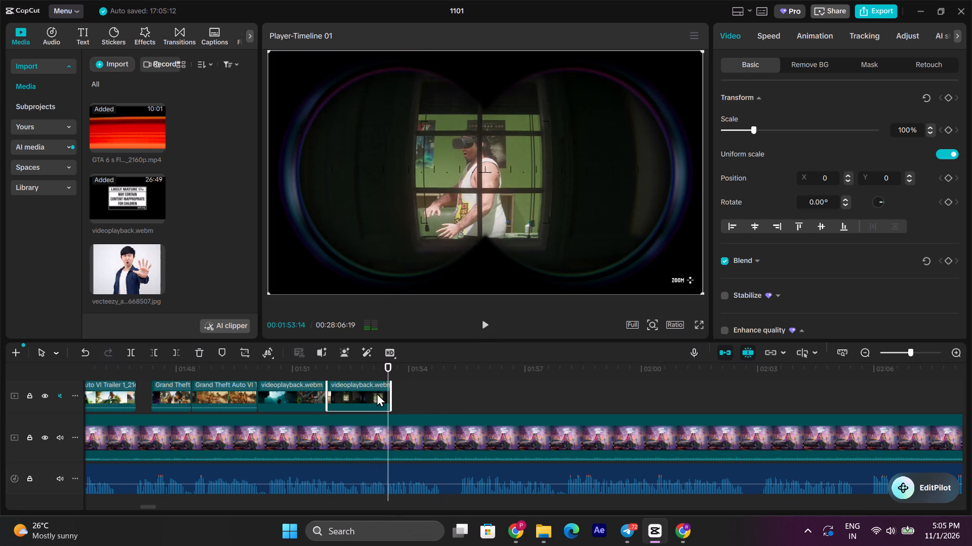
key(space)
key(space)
Move the binocular-view clip later so it starts at about 00:01:54, leaving a gap after the bench-press clip, and preview the timing.
drag(370, 392, 439, 394)
key(space)
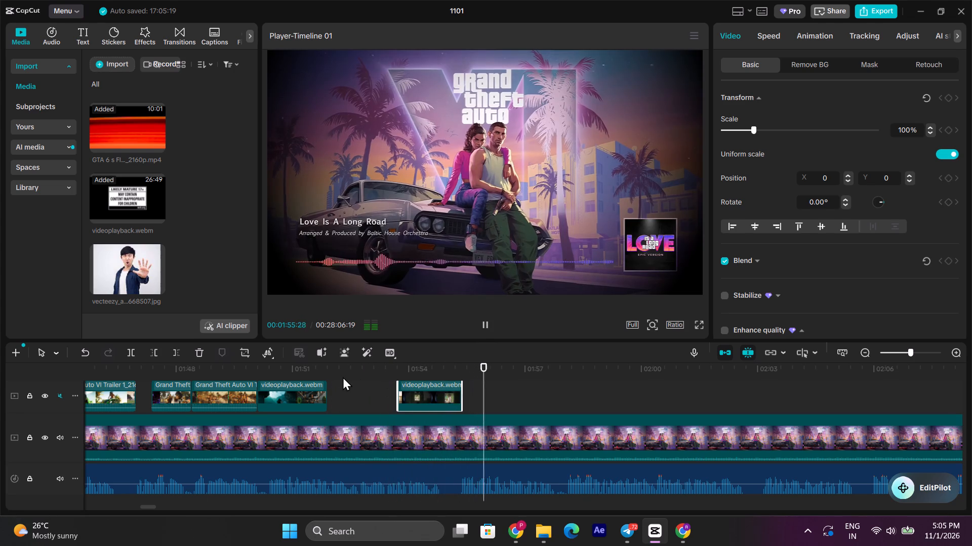
click(311, 373)
key(space)
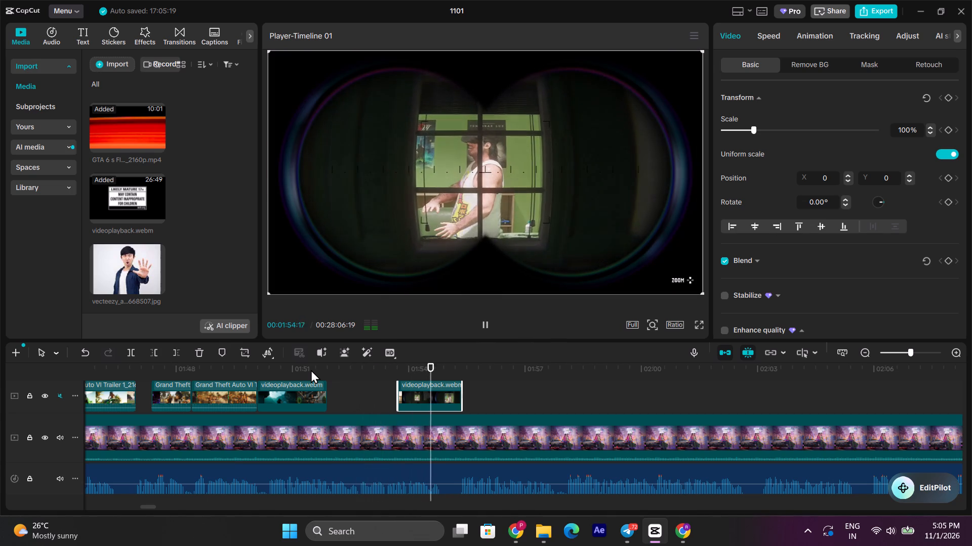
key(space)
Add videoplayback.webm from the media library to the timeline after the binocular-view clip, at about 00:01:56.
drag(119, 193, 404, 328)
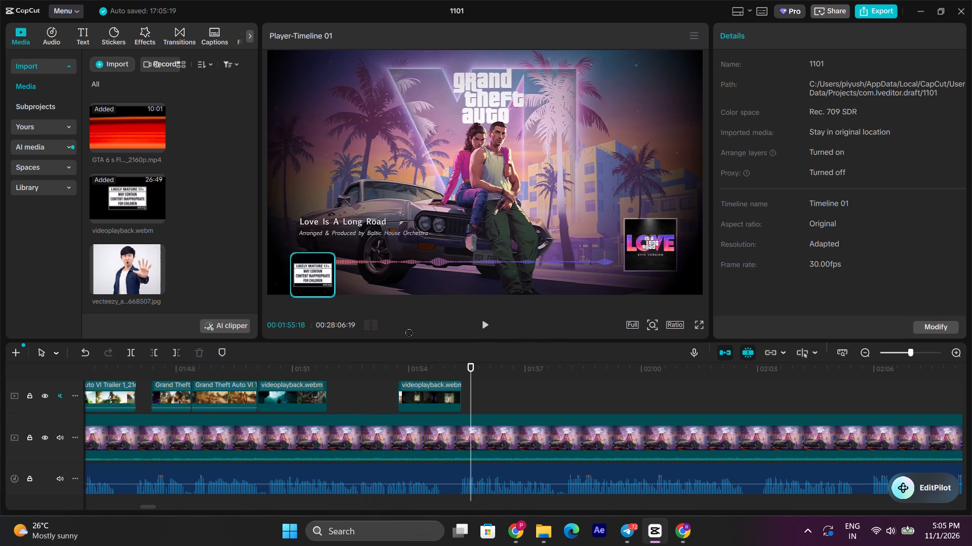
drag(404, 328, 508, 379)
scroll(737, 398, up, 1)
click(872, 346)
triple_click(867, 349)
triple_click(867, 351)
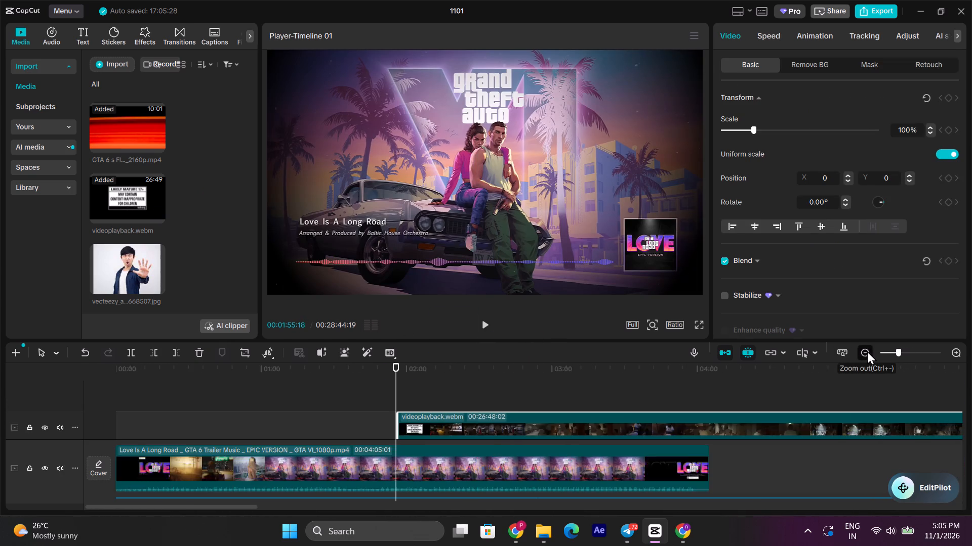
Trim the start of the new videoplayback.webm clip to the nightclub stage shot at about 00:19:36.
click(471, 385)
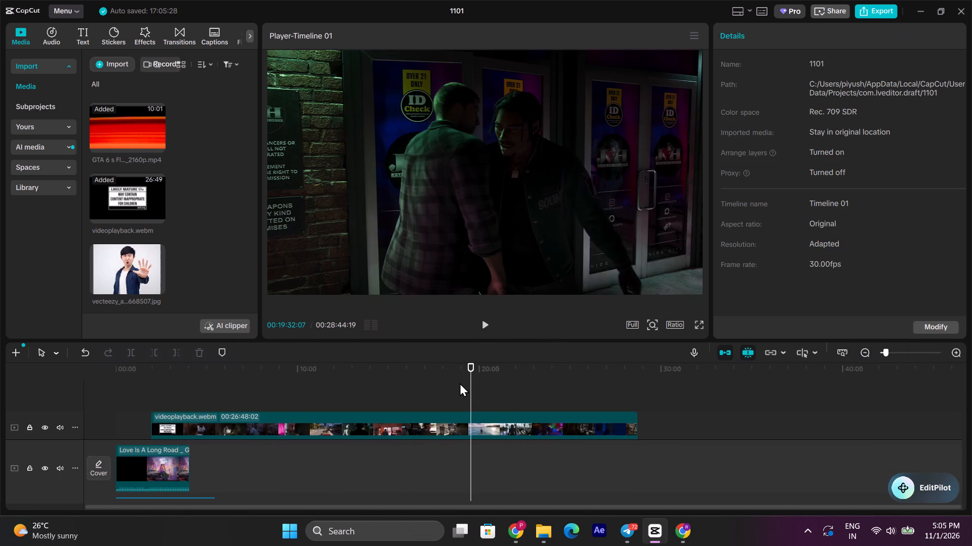
key(space)
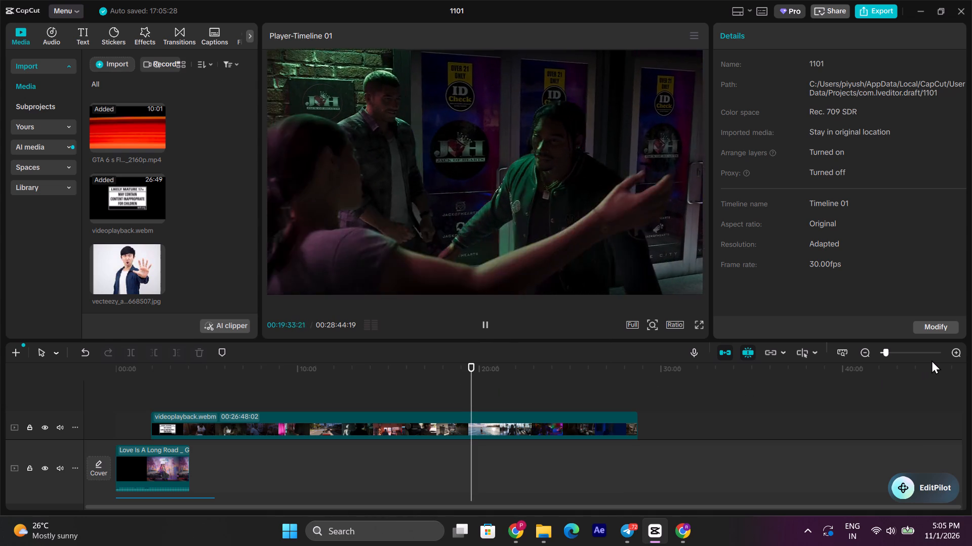
key(space)
key(space)
triple_click(954, 358)
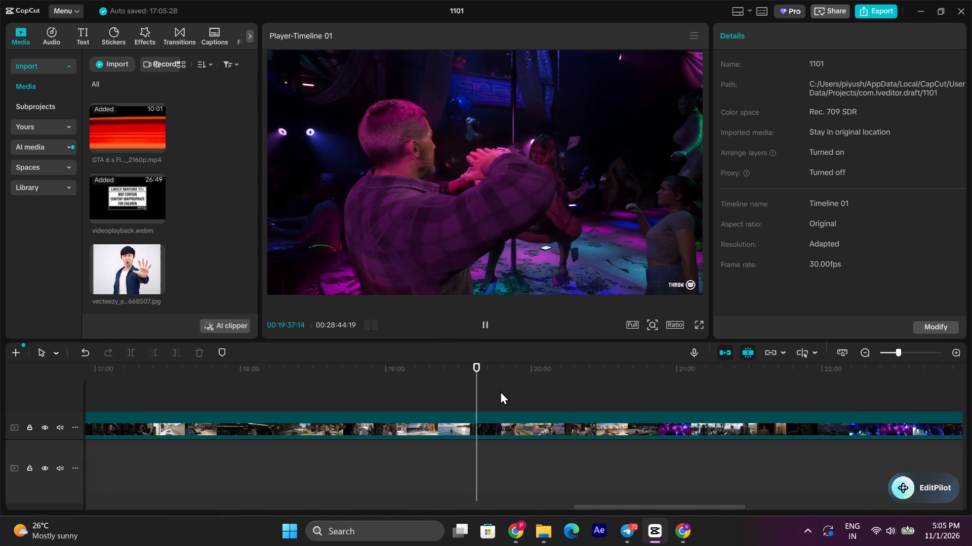
key(space)
click(468, 390)
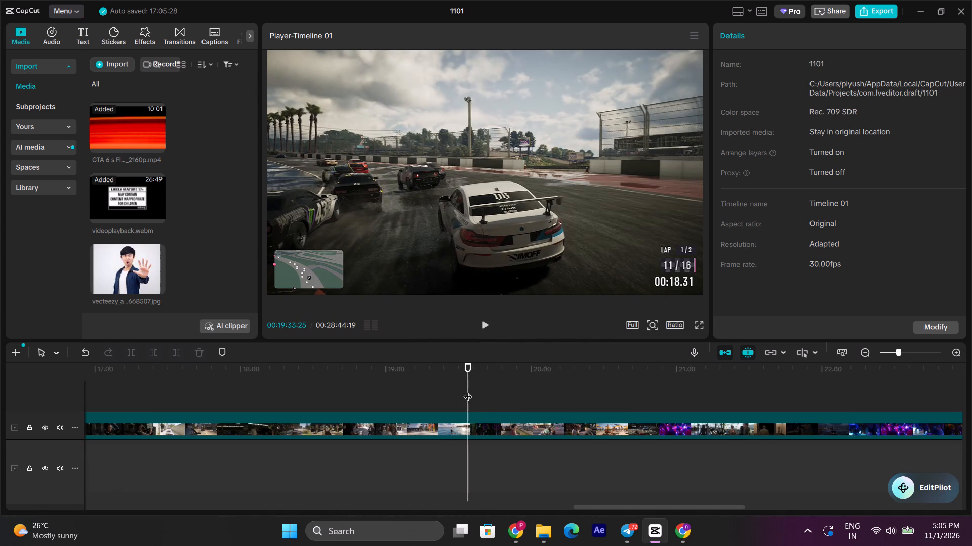
key(space)
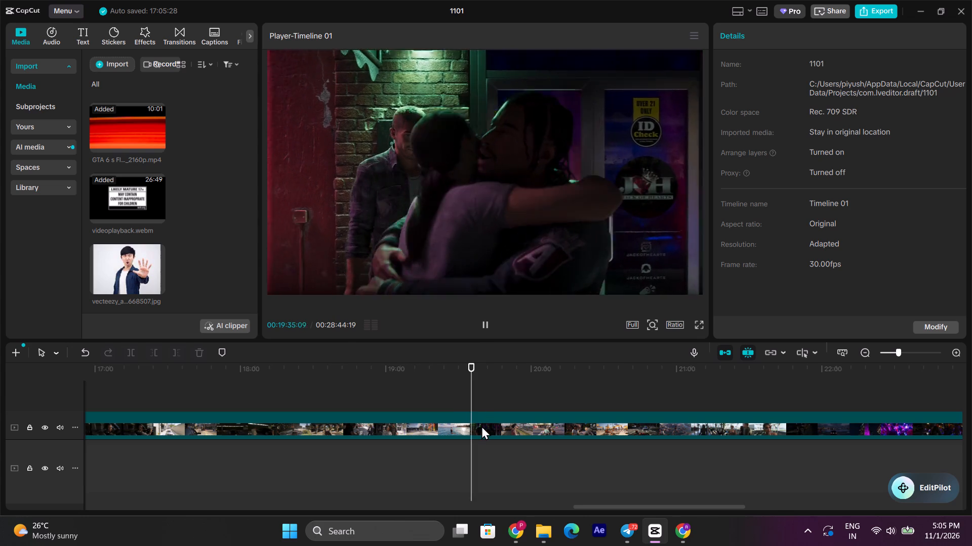
click(482, 426)
key(space)
click(152, 351)
Trim the end of the nightclub clip at the end of the stage shot, at 00:19:38:13.
key(space)
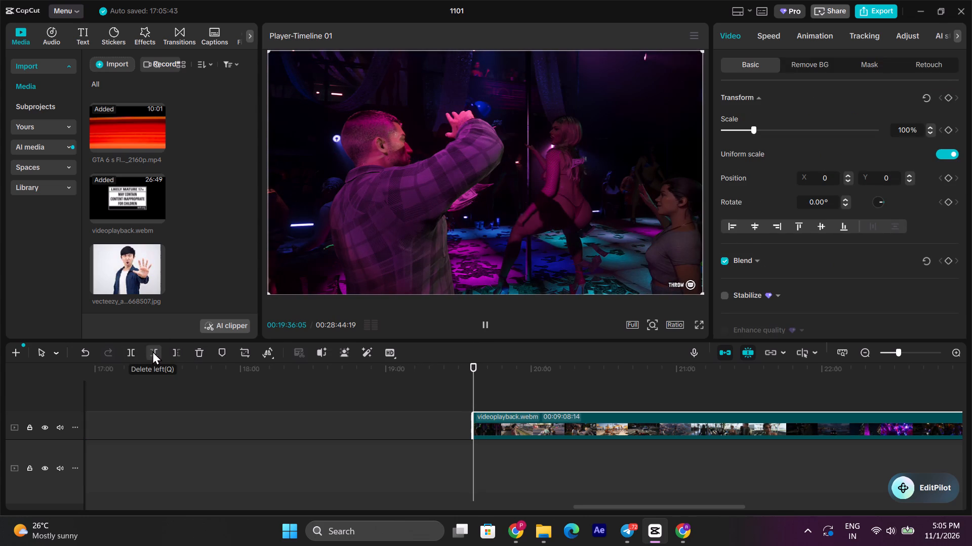
key(space)
key(space)
key(space)
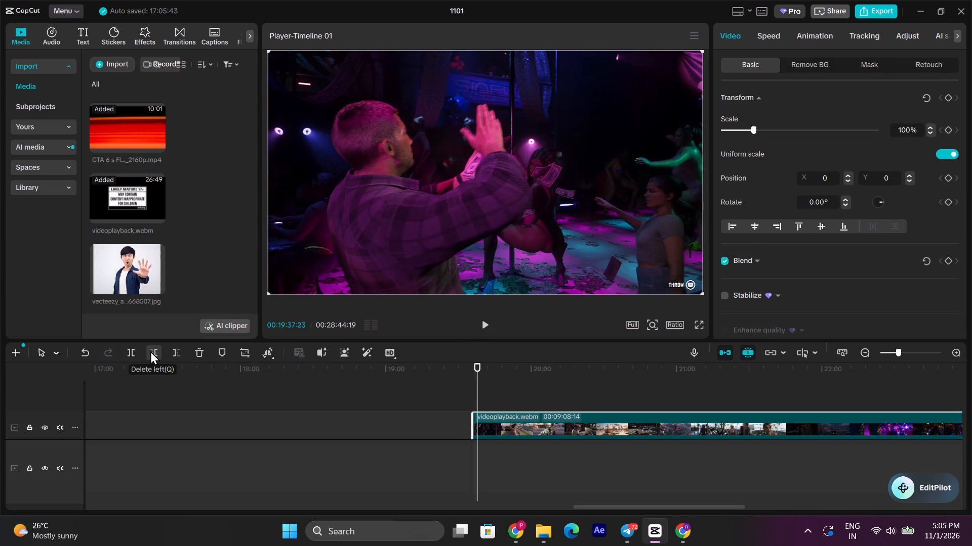
key(space)
key(space)
click(173, 354)
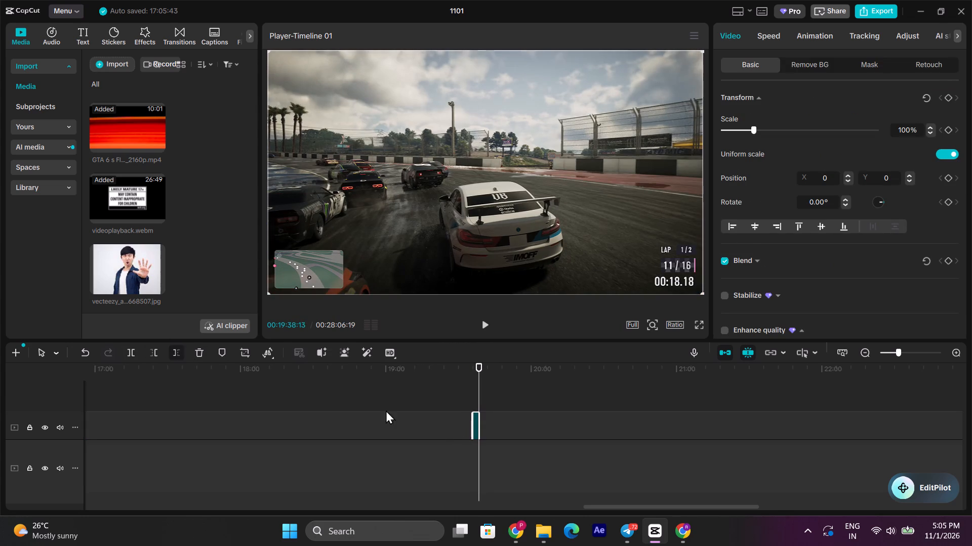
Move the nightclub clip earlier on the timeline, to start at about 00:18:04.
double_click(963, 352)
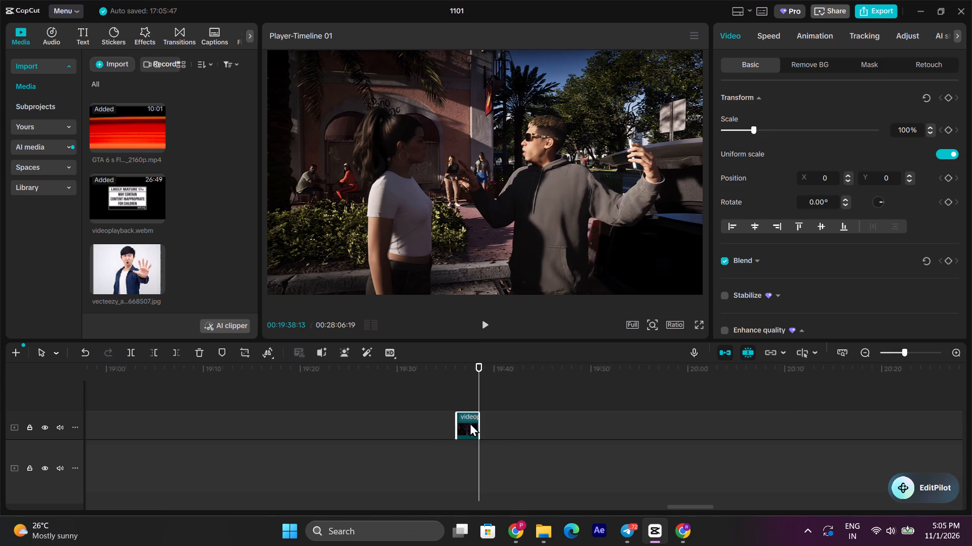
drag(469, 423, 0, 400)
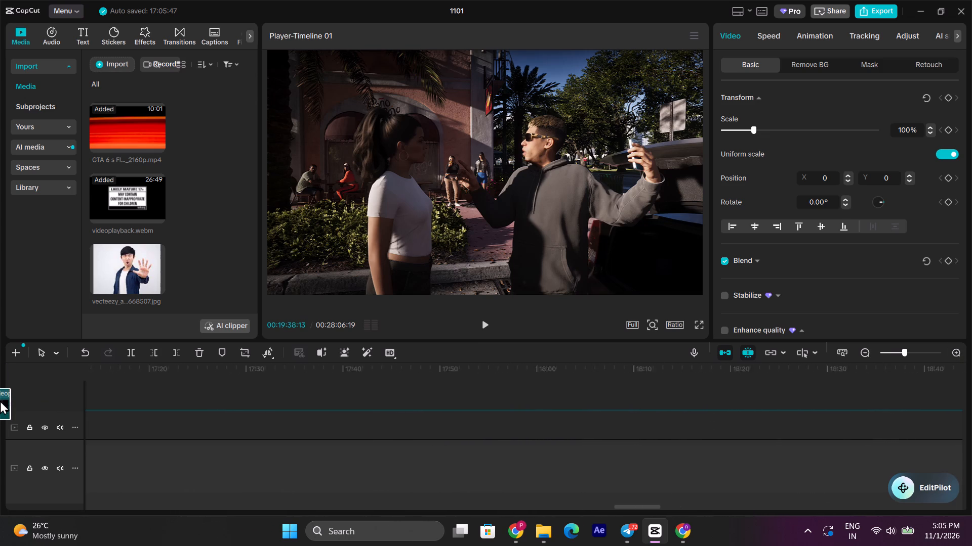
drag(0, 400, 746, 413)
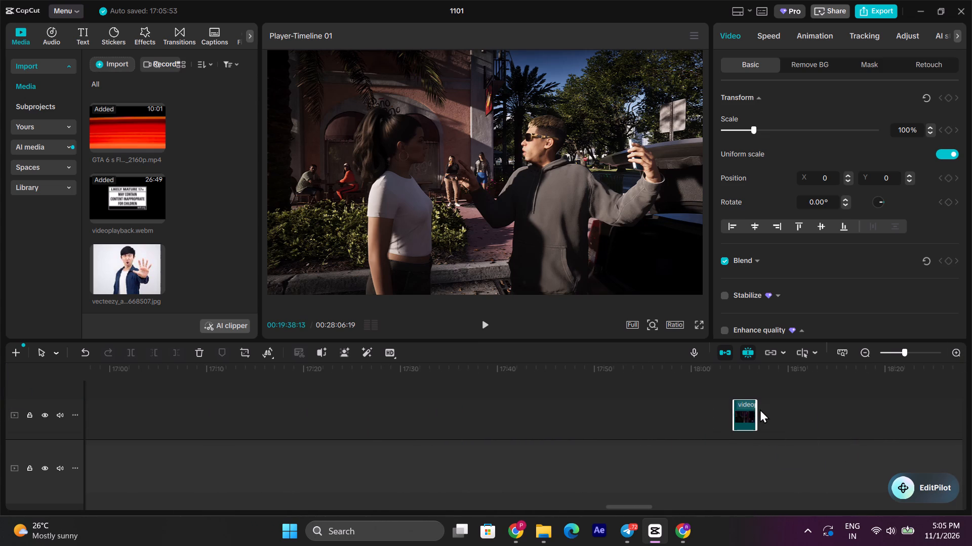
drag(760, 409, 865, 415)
Trim the start of the remaining long videoplayback.webm clip to the open car trunk shot, at about 00:19:30.
triple_click(866, 350)
double_click(866, 350)
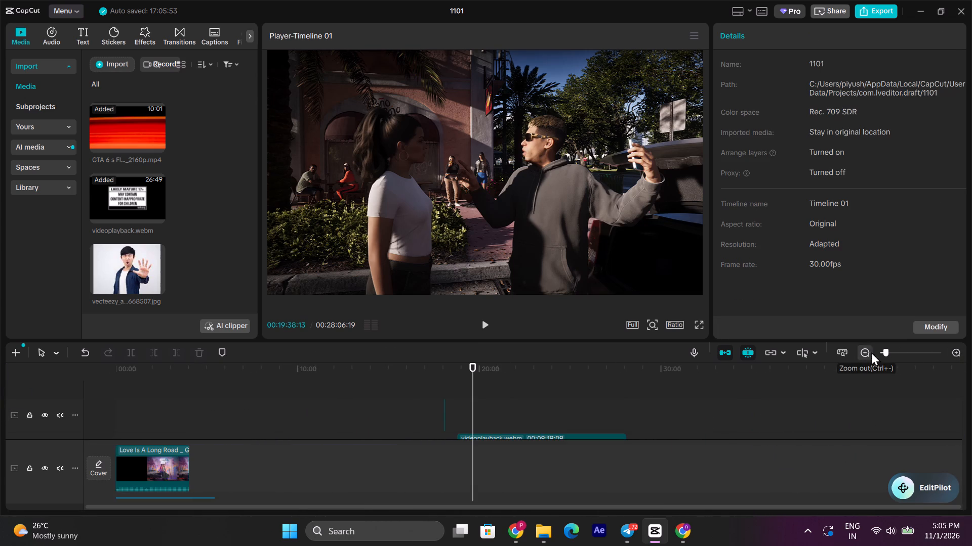
triple_click(954, 350)
click(954, 350)
scroll(709, 393, down, 2)
scroll(477, 404, down, 1)
click(451, 383)
key(space)
key(space)
click(434, 380)
click(443, 401)
key(space)
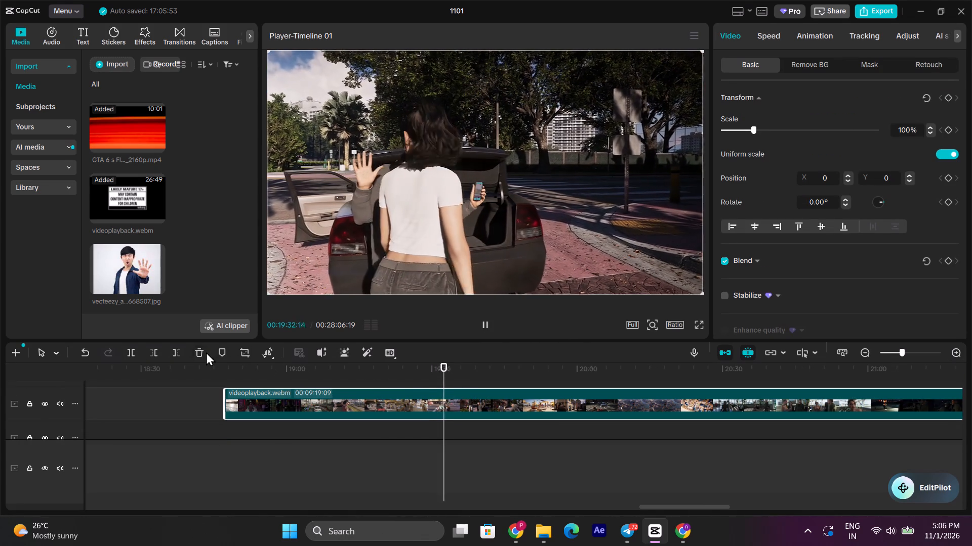
click(439, 378)
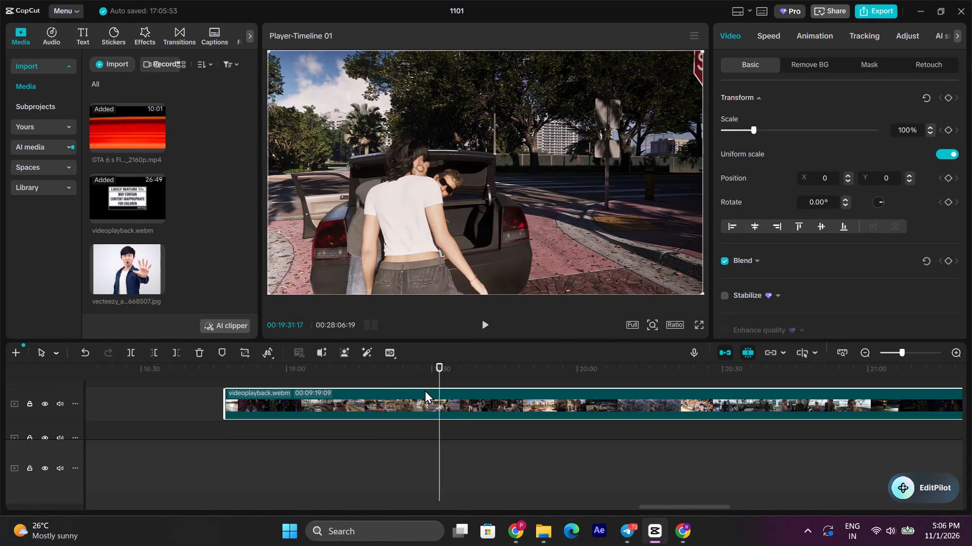
click(430, 376)
key(space)
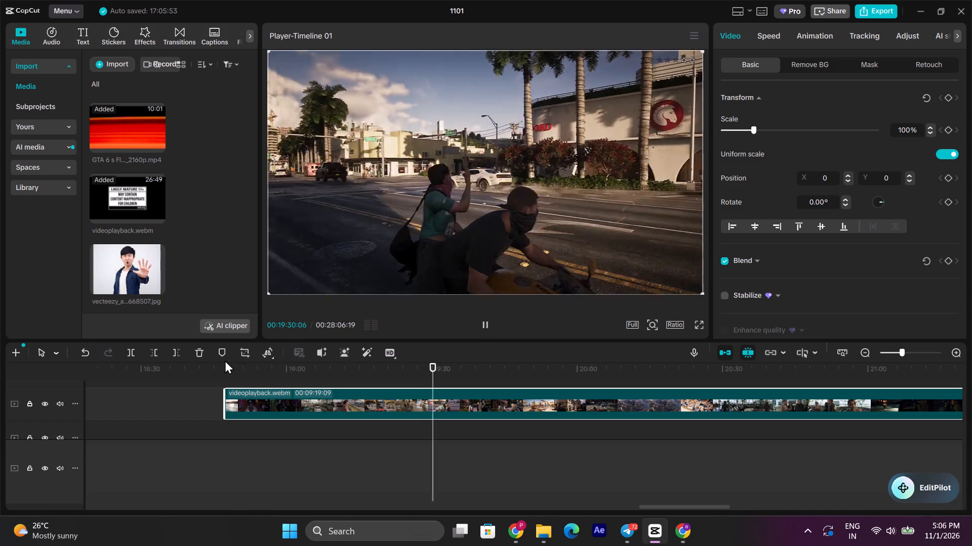
key(space)
click(148, 352)
Trim the end of the car-trunk clip at 00:19:33:17.
key(space)
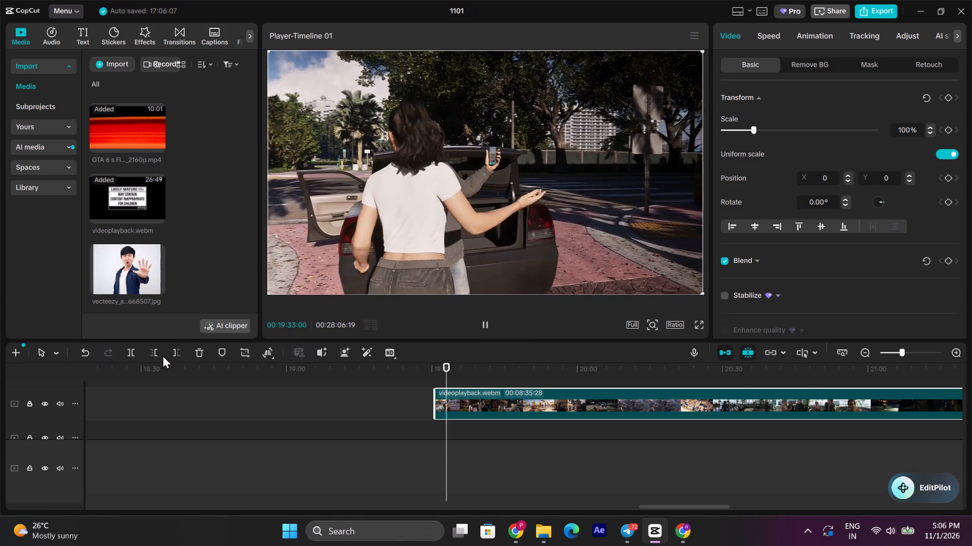
key(space)
click(178, 350)
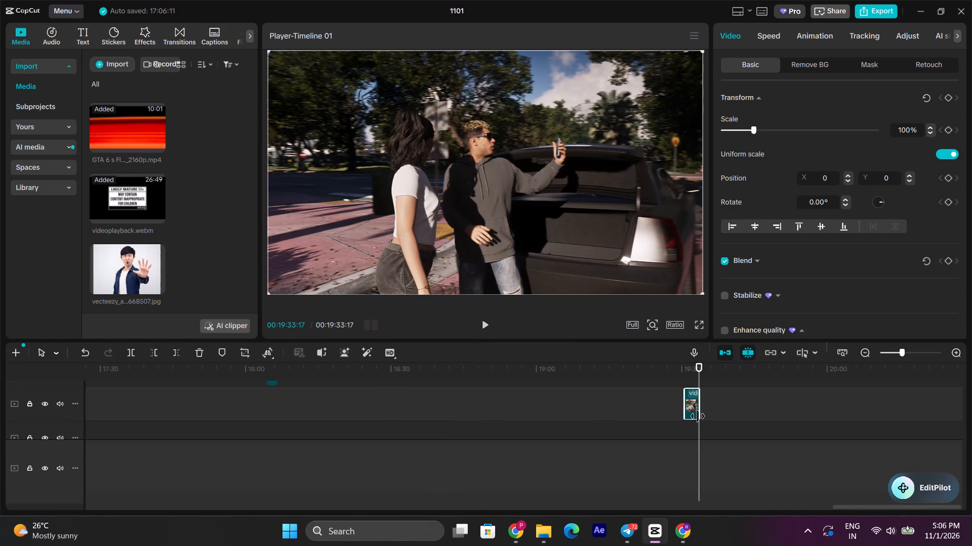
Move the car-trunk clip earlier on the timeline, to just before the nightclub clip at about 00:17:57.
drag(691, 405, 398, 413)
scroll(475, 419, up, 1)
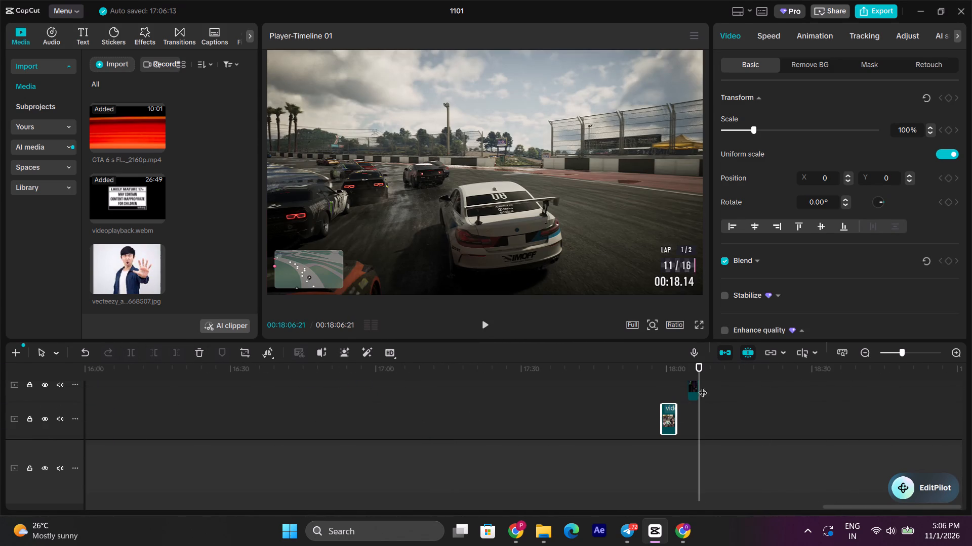
Delete the nightclub clip that ends at 00:18:06:21.
click(701, 386)
drag(752, 378, 668, 386)
drag(675, 383, 731, 399)
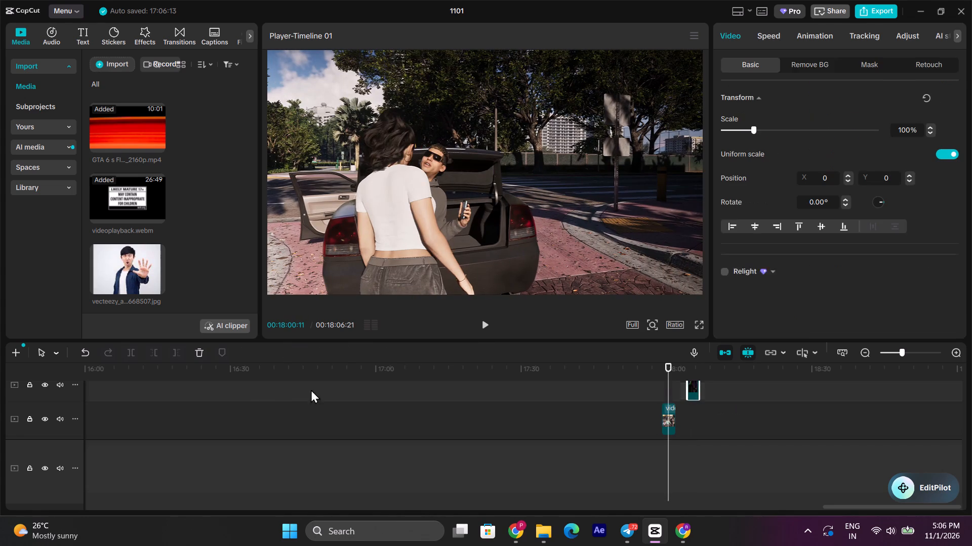
click(195, 348)
Move the car-trunk clip to just after the binocular-view clip, starting at about 00:01:56.
drag(690, 383, 0, 425)
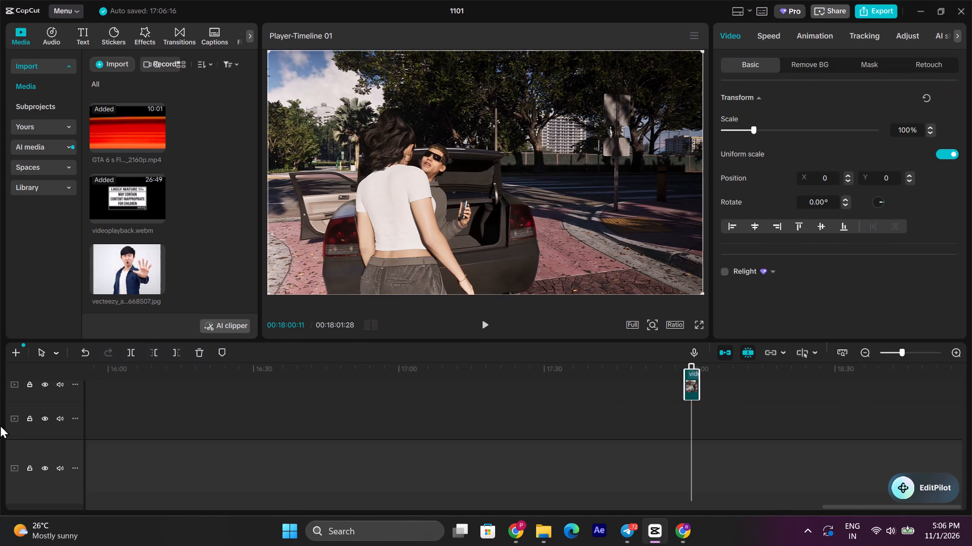
drag(0, 425, 0, 443)
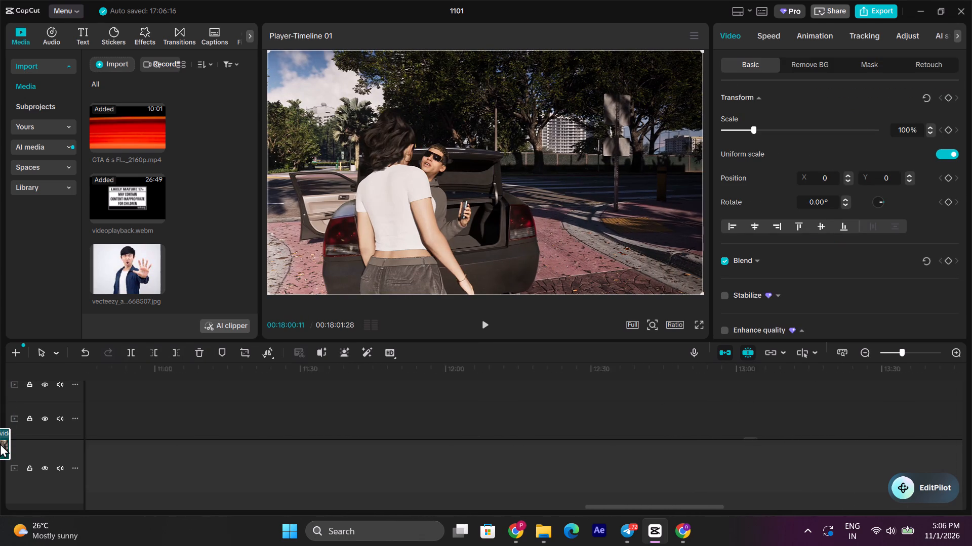
drag(0, 443, 0, 472)
scroll(224, 441, down, 3)
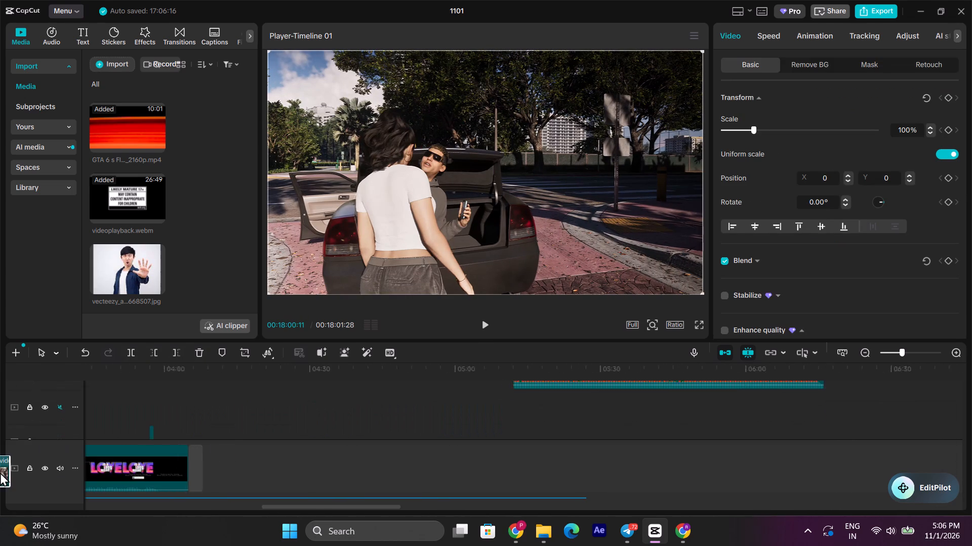
drag(0, 472, 0, 407)
scroll(456, 429, down, 4)
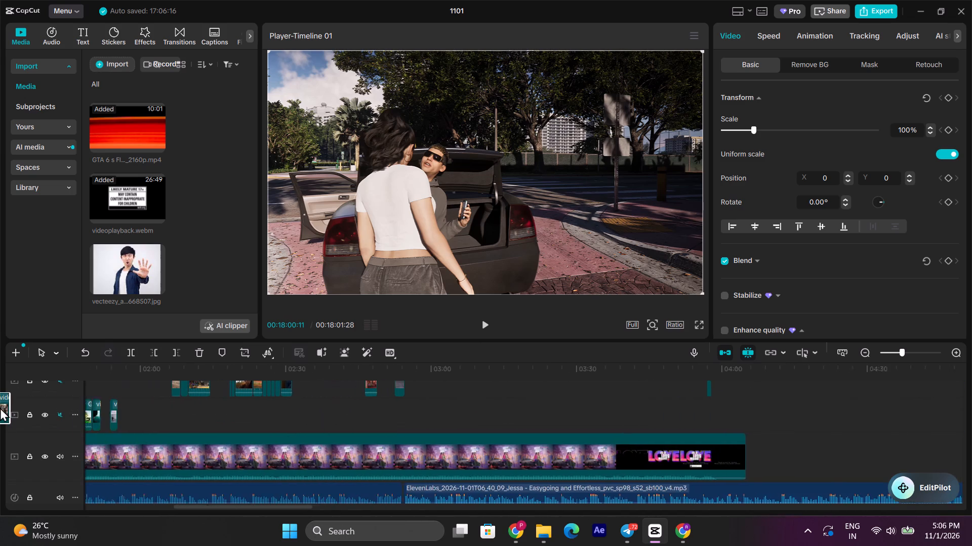
drag(0, 407, 296, 409)
Preview the car-trunk clip in place and trim its start at 00:01:57:08.
scroll(297, 409, up, 1)
click(277, 373)
key(space)
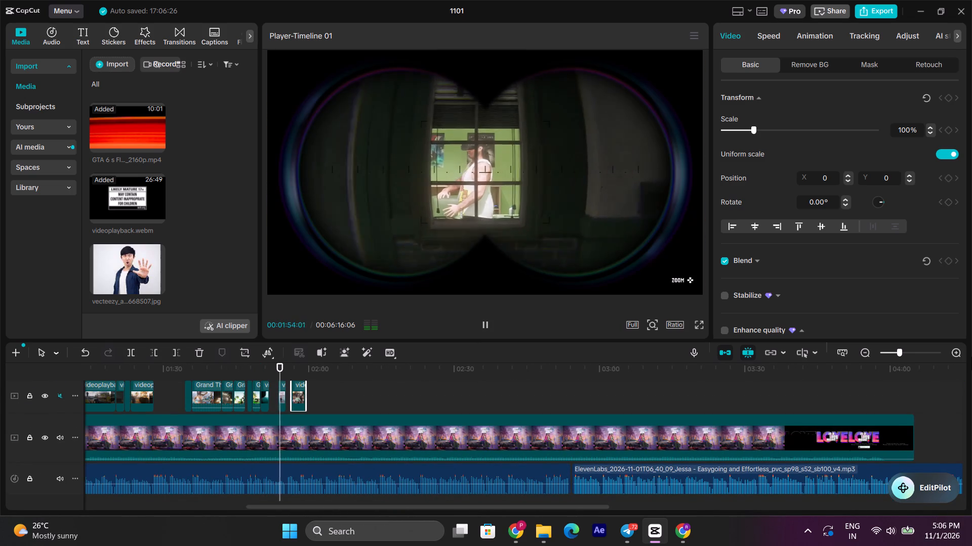
click(967, 355)
triple_click(956, 353)
scroll(525, 379, up, 2)
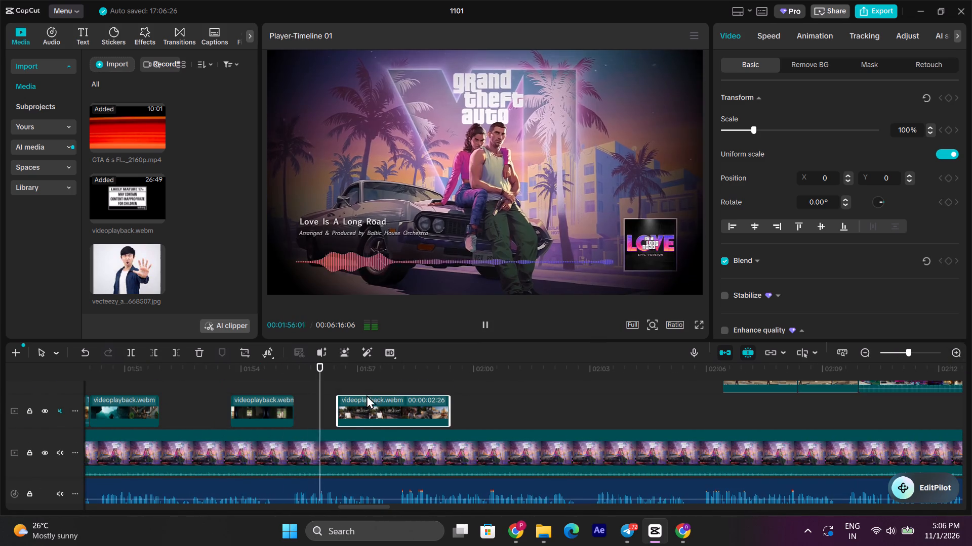
key(space)
click(155, 356)
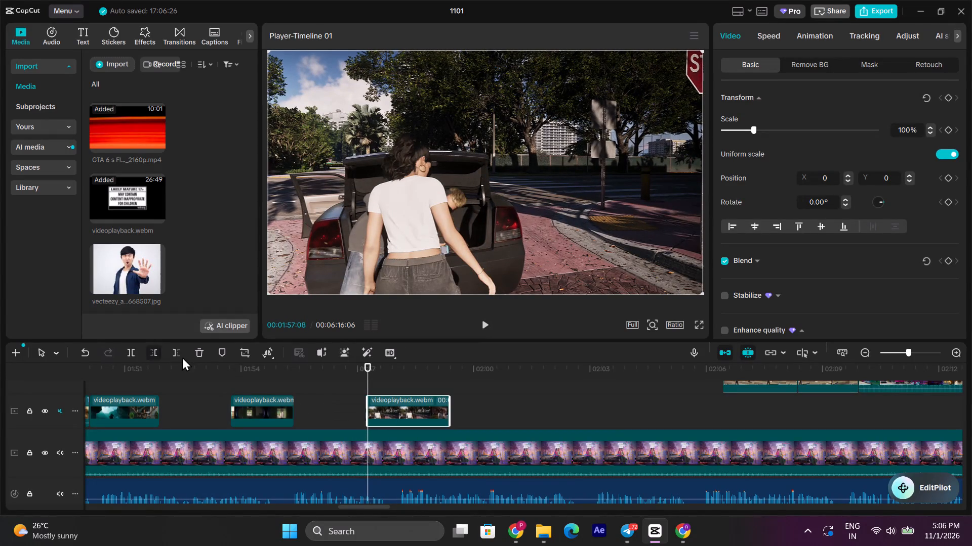
Shorten the car-trunk clip's end slightly and place it in the gap before the binocular-view clip, at about 00:01:52.
drag(390, 411, 183, 414)
scroll(196, 401, up, 1)
drag(239, 389, 225, 391)
drag(208, 387, 203, 421)
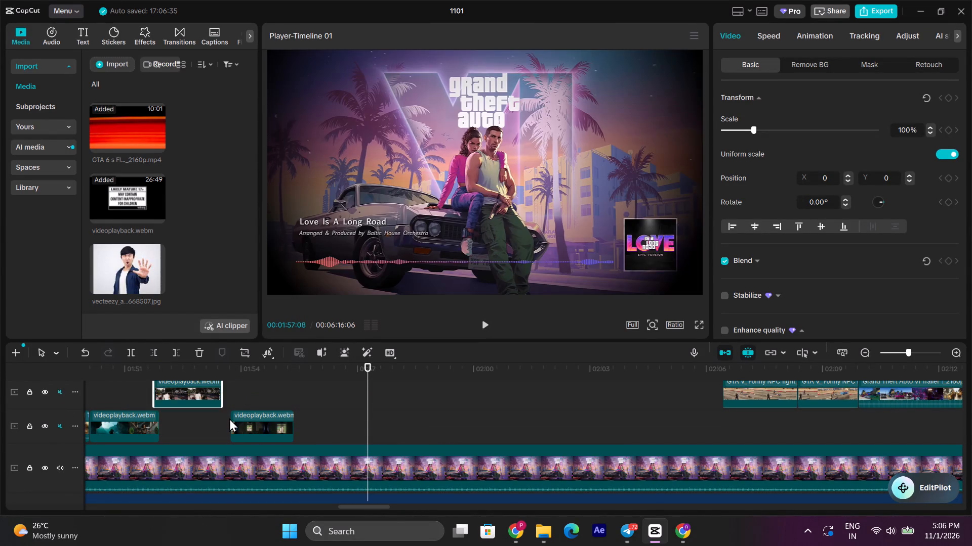
drag(204, 382, 212, 425)
click(225, 419)
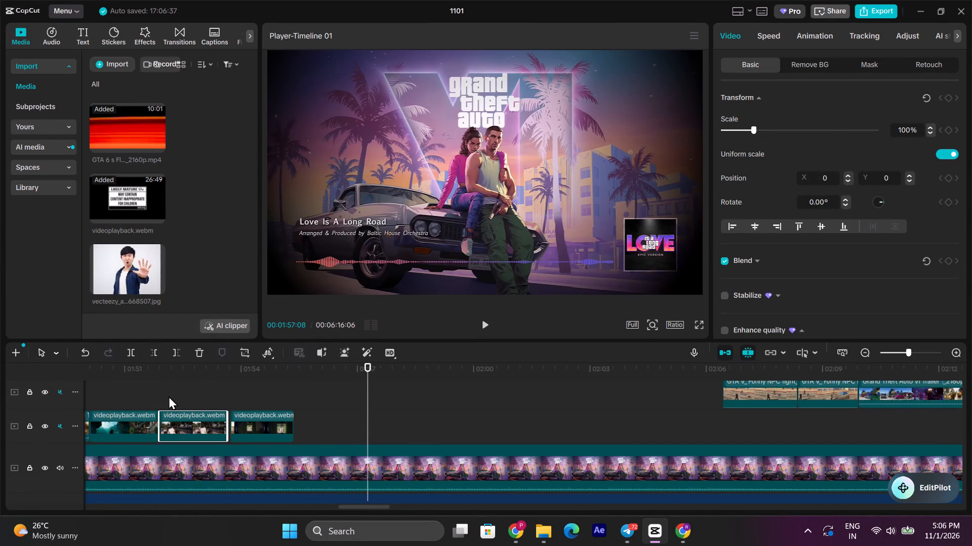
Preview the sequence and delete the bench-press clip directly before the car-trunk clip, at about 00:01:50.
click(155, 394)
key(space)
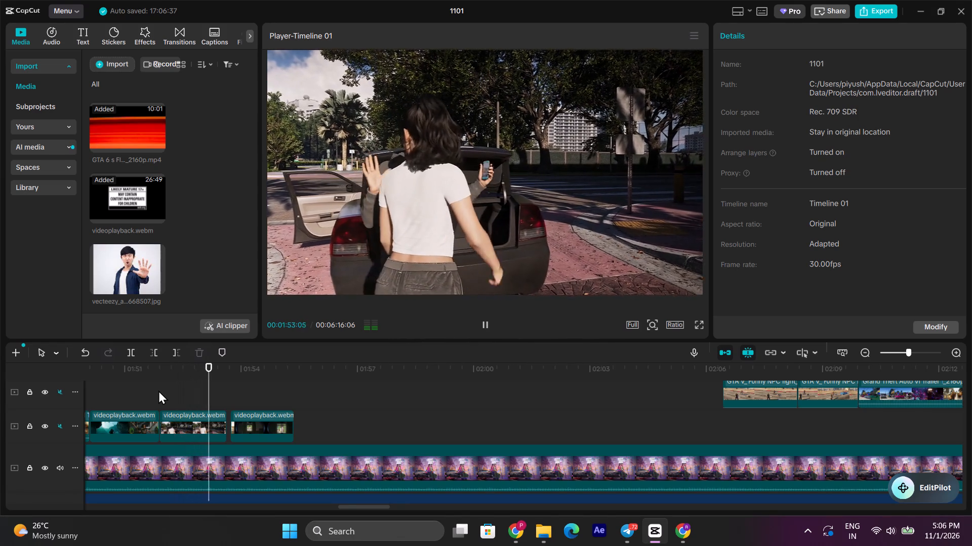
key(space)
click(148, 381)
drag(148, 381, 100, 395)
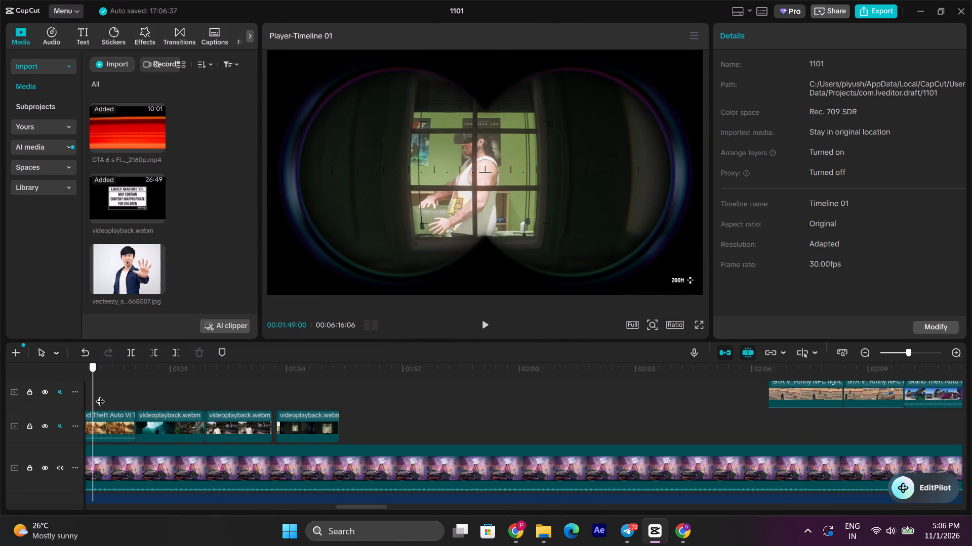
drag(100, 395, 204, 412)
click(203, 429)
key(Delete)
Extend the car-trunk clip to 00:00:03:19 to fill the space between the trailer clip and the binocular-view clip, and preview it.
drag(260, 424, 216, 430)
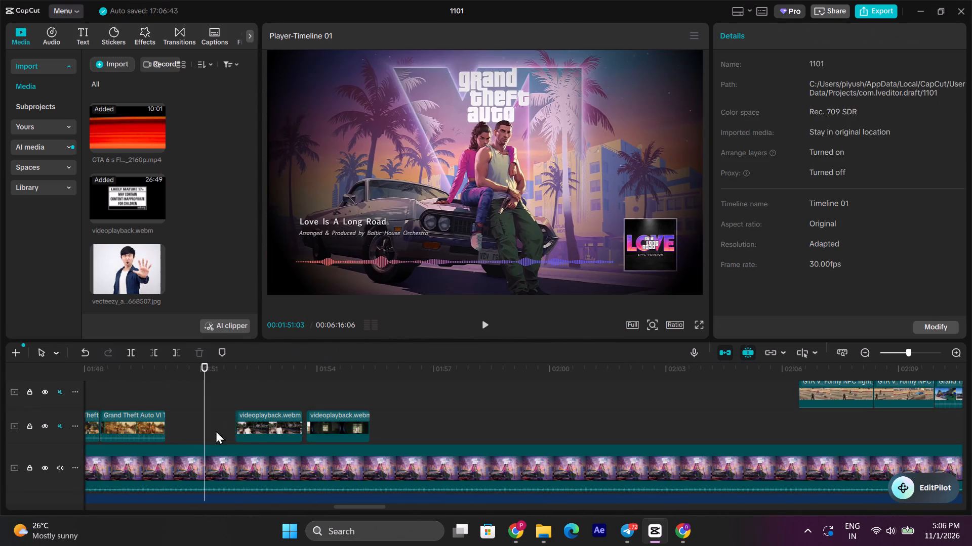
drag(216, 430, 189, 429)
drag(235, 422, 332, 432)
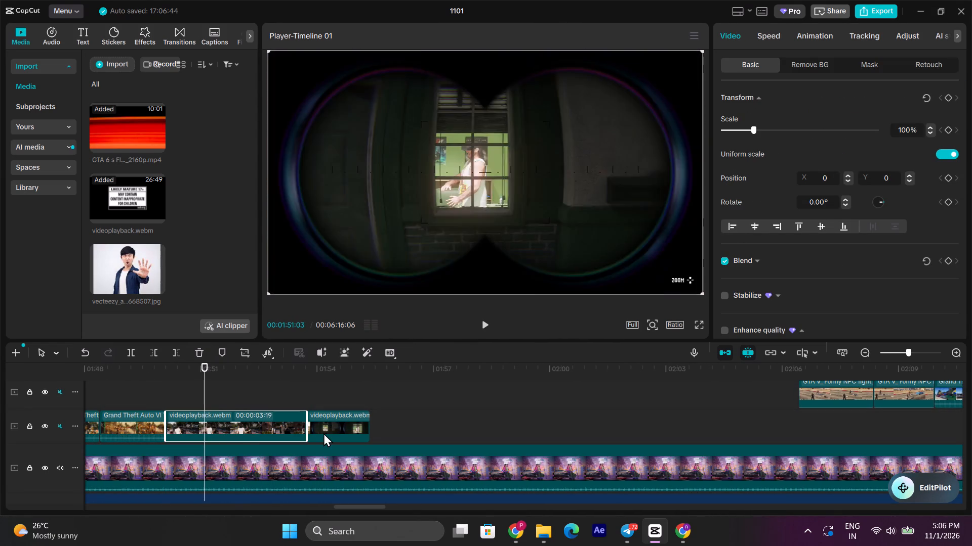
key(space)
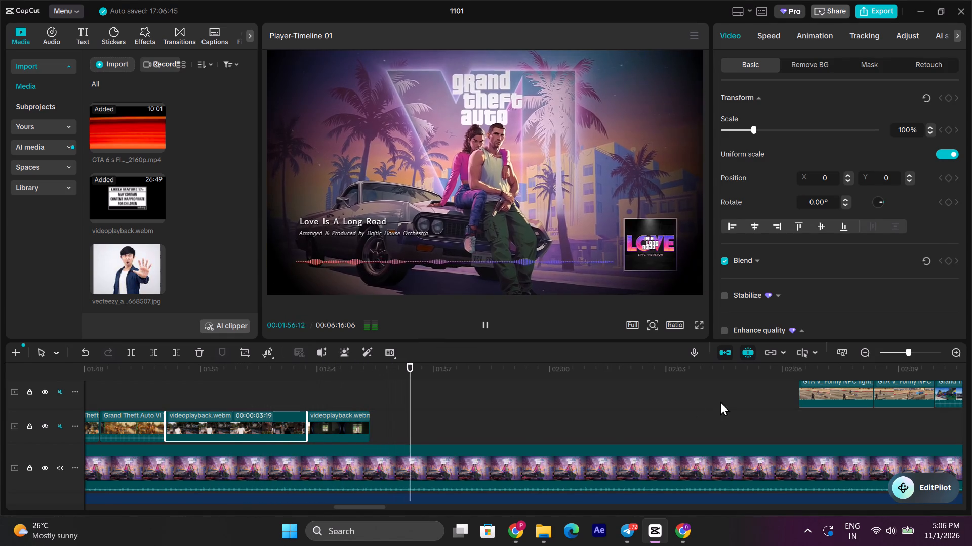
Delete the leftover Grand Theft Auto VI trailer clip that starts at about 00:05:10, past the end of the montage.
triple_click(864, 348)
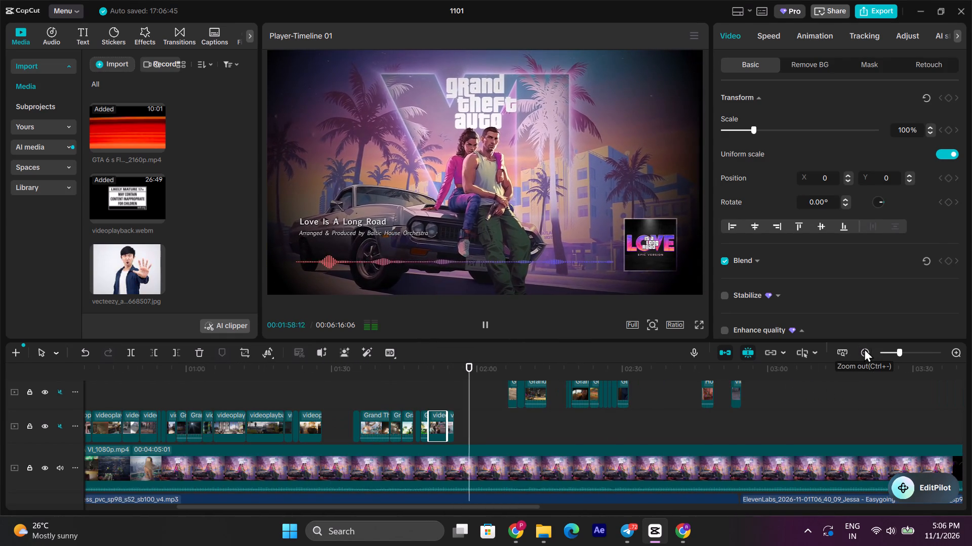
scroll(864, 348, up, 5)
double_click(858, 352)
click(862, 352)
scroll(504, 416, up, 2)
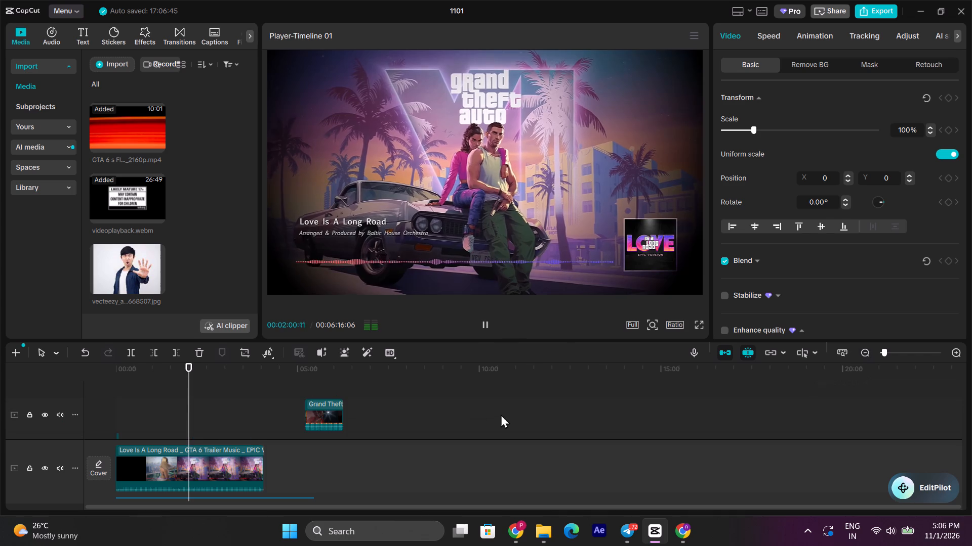
click(301, 374)
drag(312, 373, 326, 373)
drag(363, 401, 300, 414)
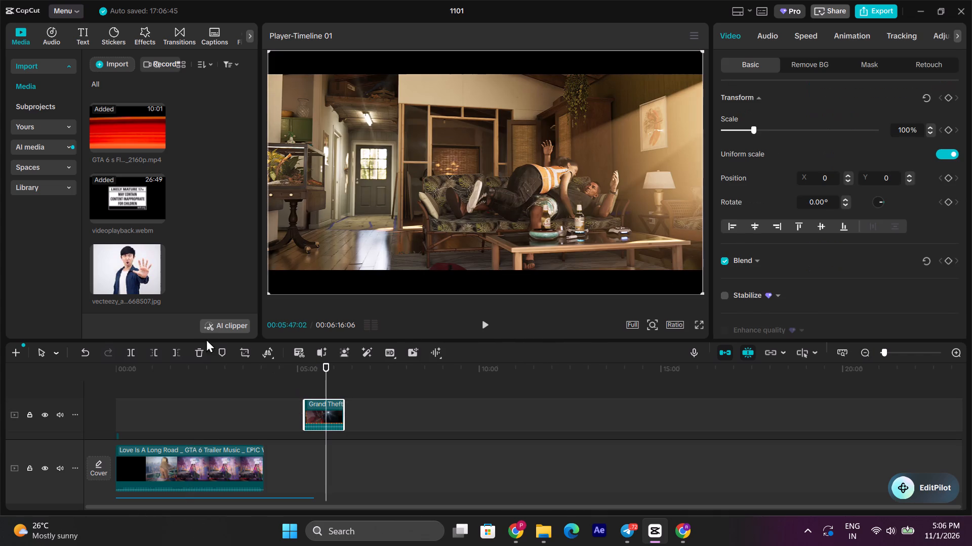
click(199, 357)
Add videoplayback.webm from the media library to the timeline at about 00:03:46.
scroll(332, 374, down, 4)
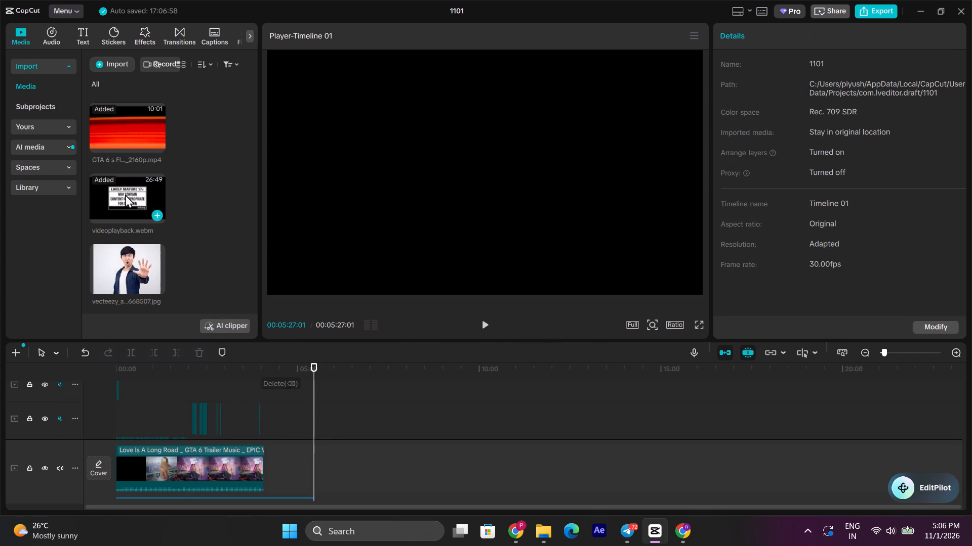
drag(125, 207, 253, 392)
scroll(582, 420, up, 1)
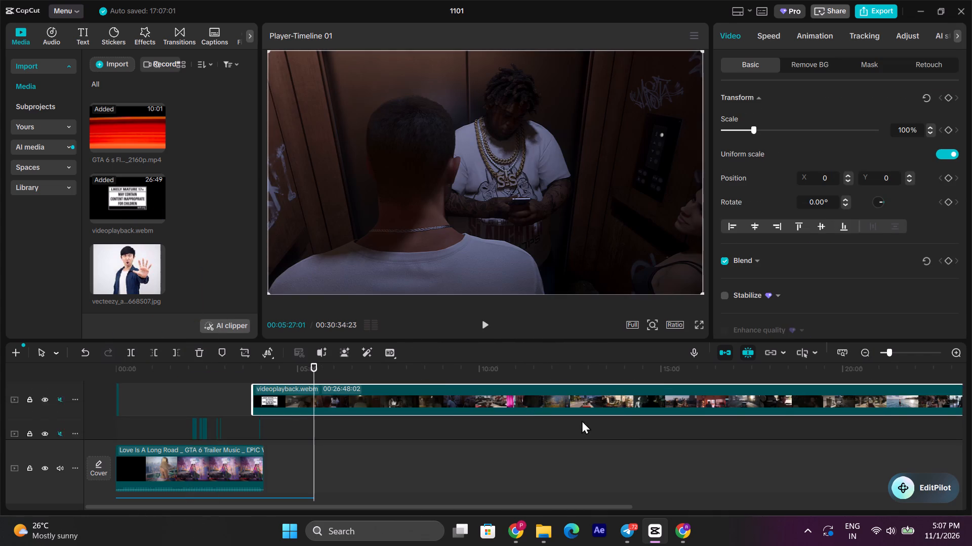
Look through the videoplayback.webm footage on the timeline for a usable police shootout shot, around 00:18:10.
scroll(582, 420, up, 2)
click(733, 389)
drag(733, 389, 962, 403)
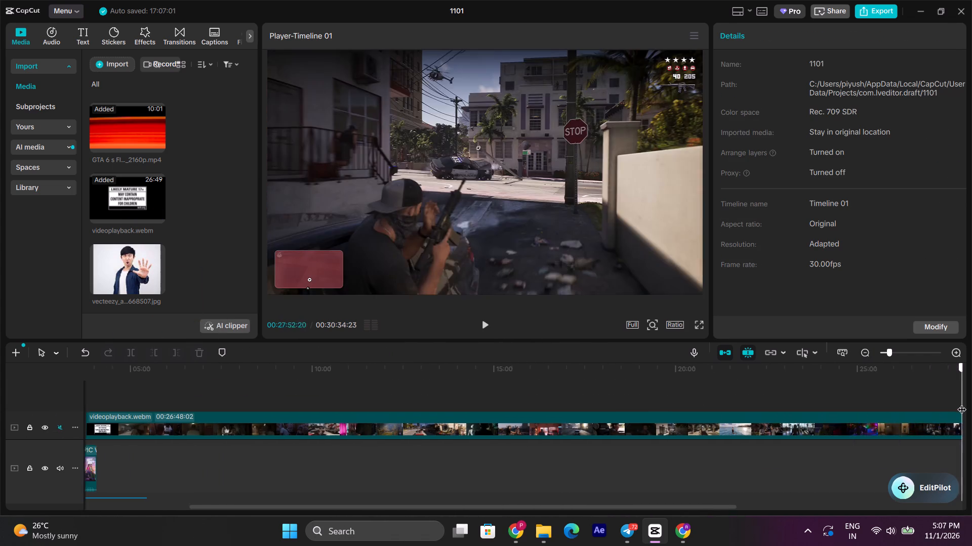
drag(962, 403, 330, 388)
click(381, 384)
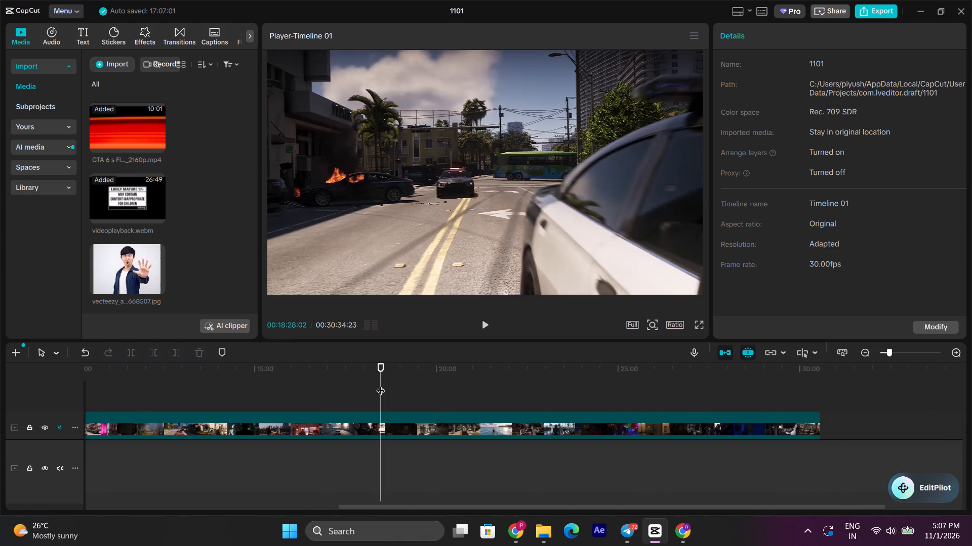
click(399, 386)
click(394, 391)
click(373, 391)
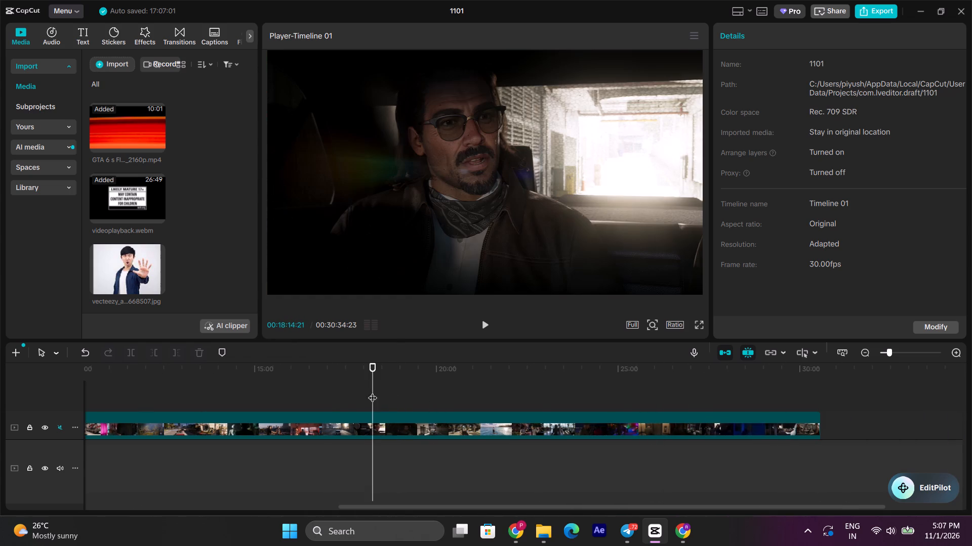
key(space)
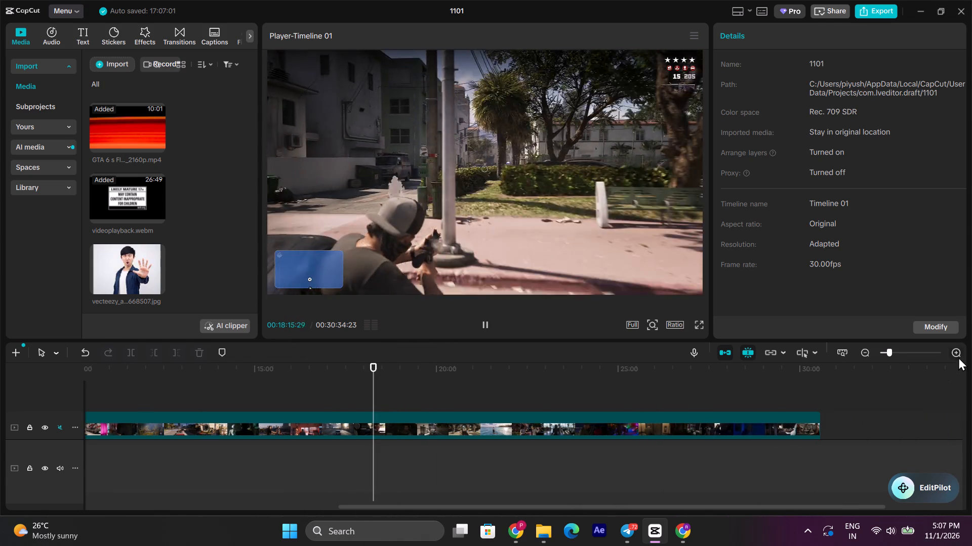
click(958, 356)
double_click(959, 353)
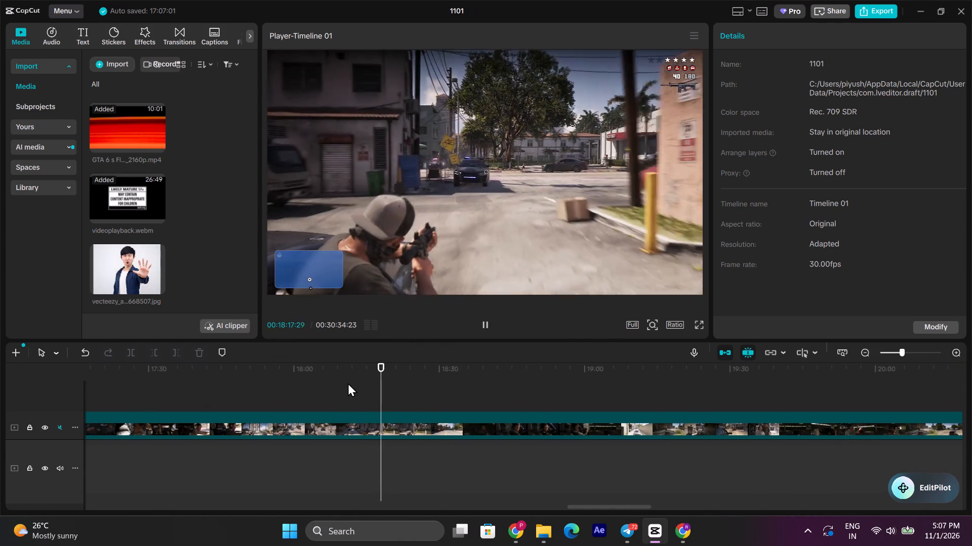
click(341, 378)
key(space)
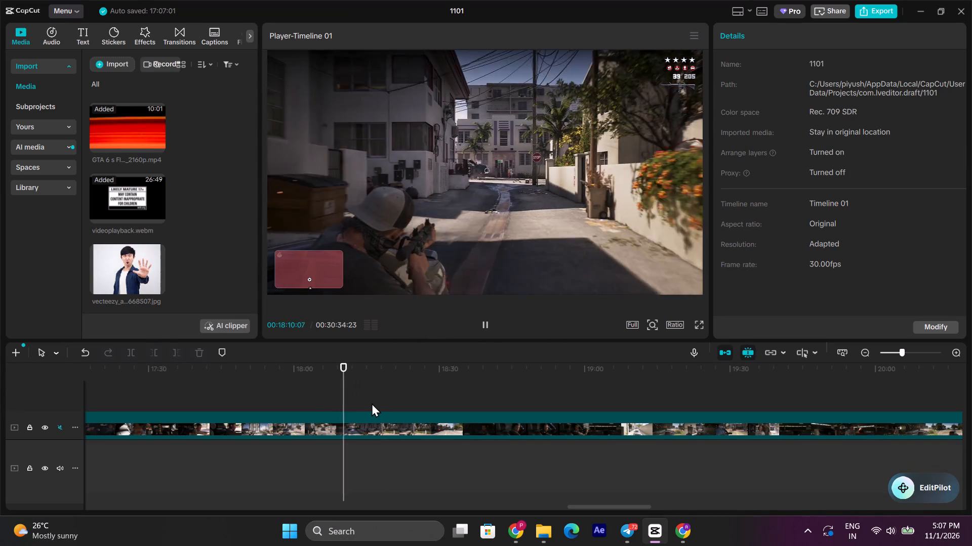
key(space)
click(315, 375)
key(space)
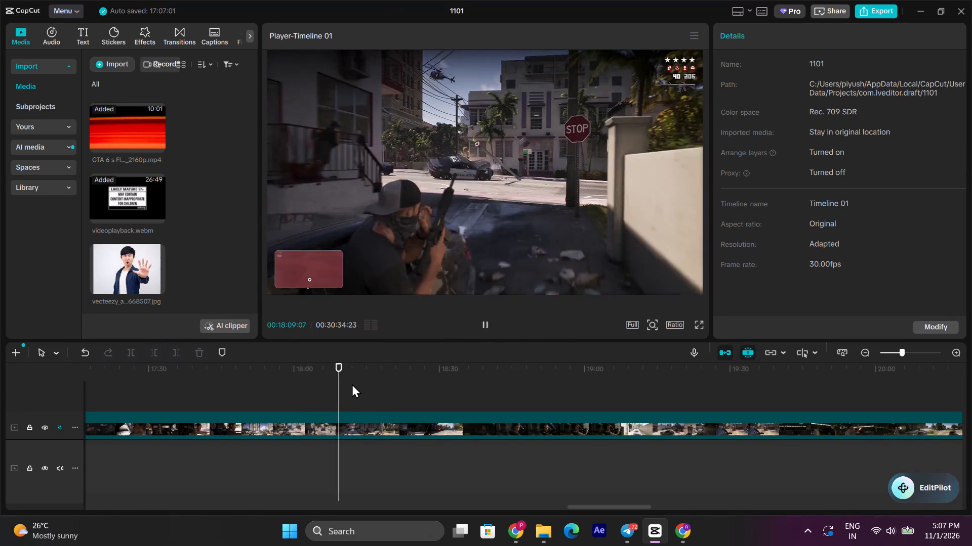
Cut away the part of videoplayback.webm before the shootout shot at 00:18:17:11.
click(379, 385)
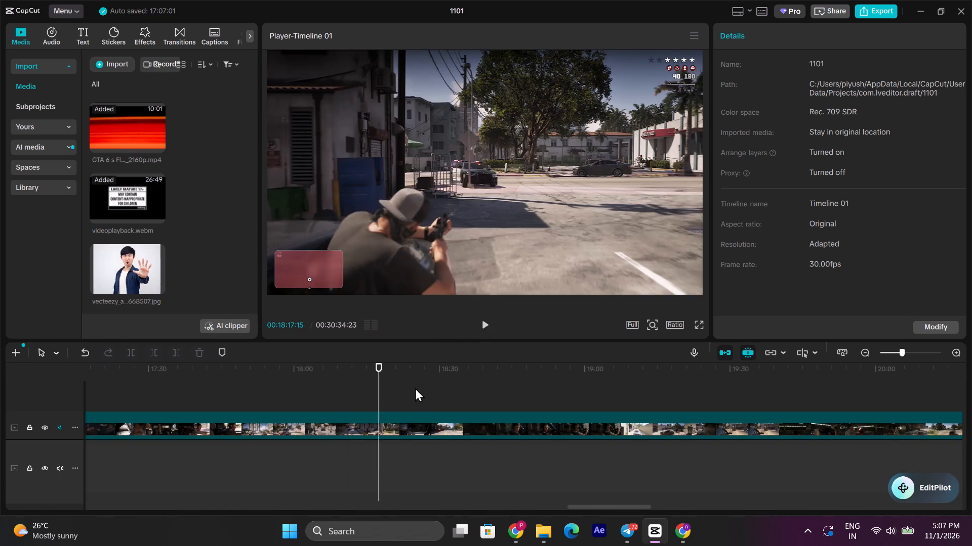
key(space)
key(space)
click(378, 387)
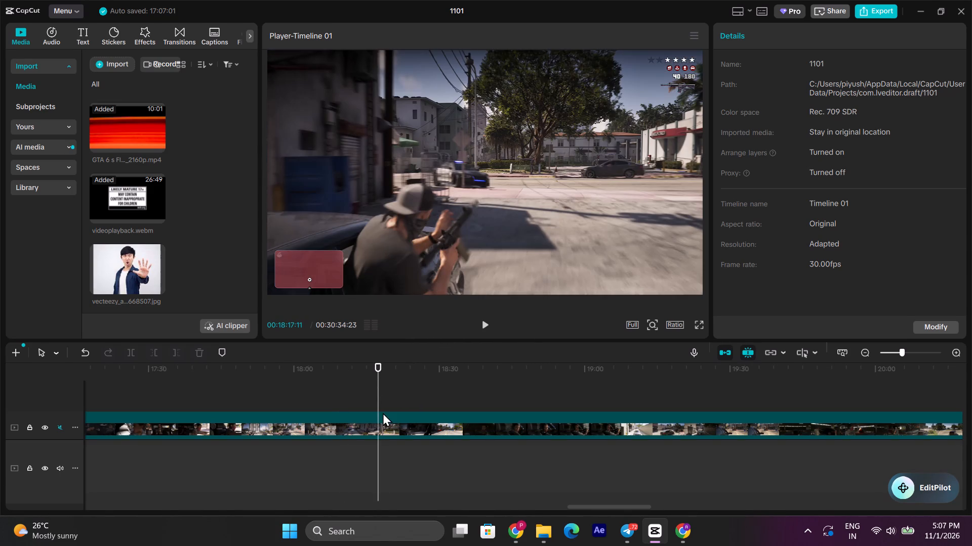
click(383, 413)
click(163, 349)
click(157, 351)
key(space)
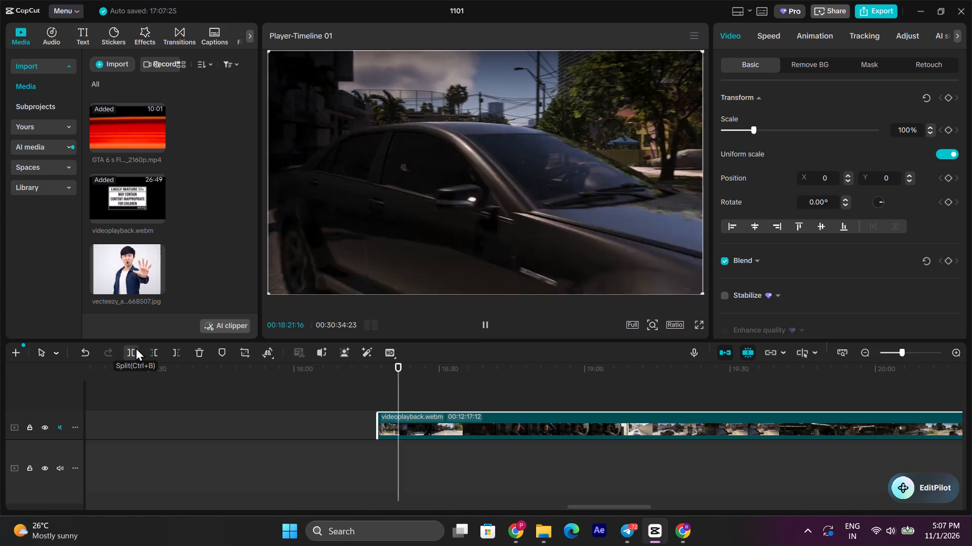
click(376, 390)
key(space)
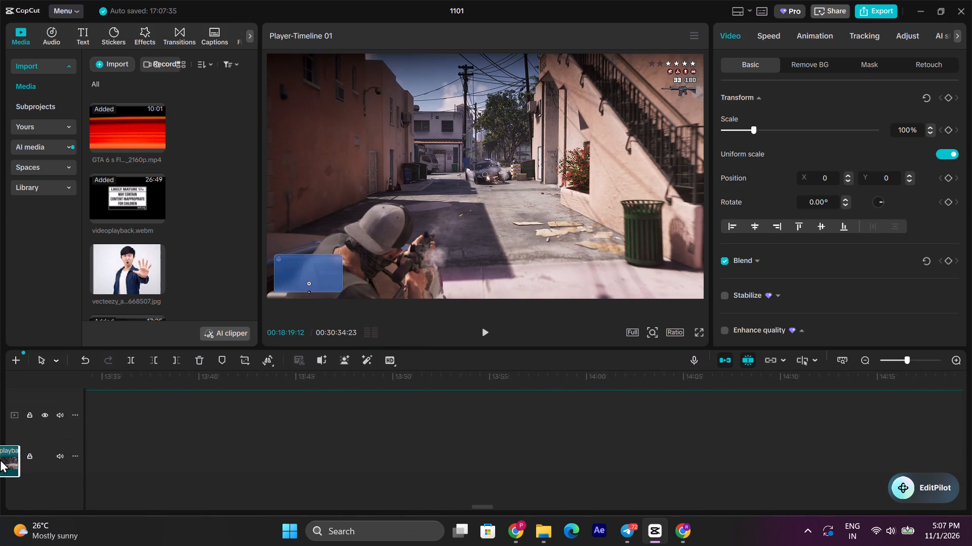
drag(0, 459, 279, 447)
scroll(0, 459, up, 5)
scroll(279, 448, up, 3)
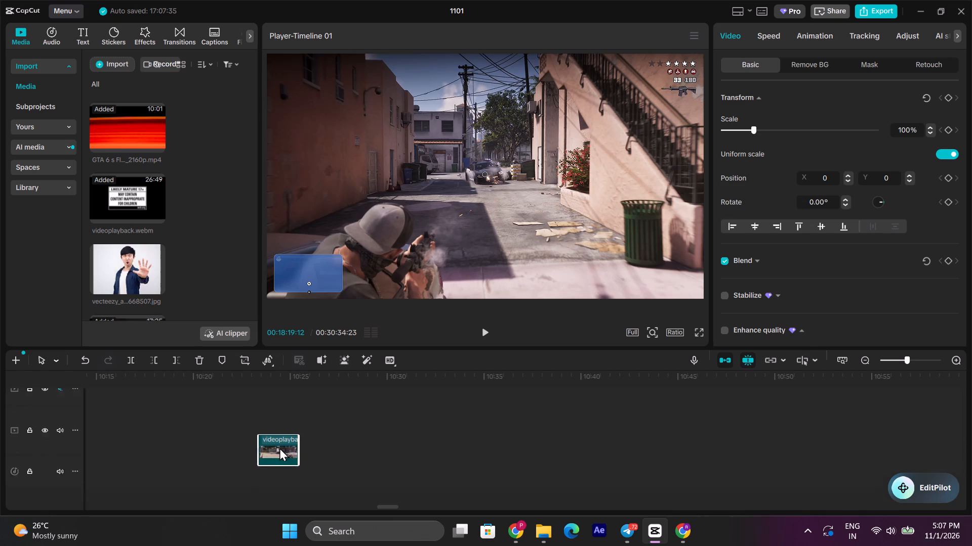
scroll(279, 447, up, 3)
drag(279, 447, 84, 545)
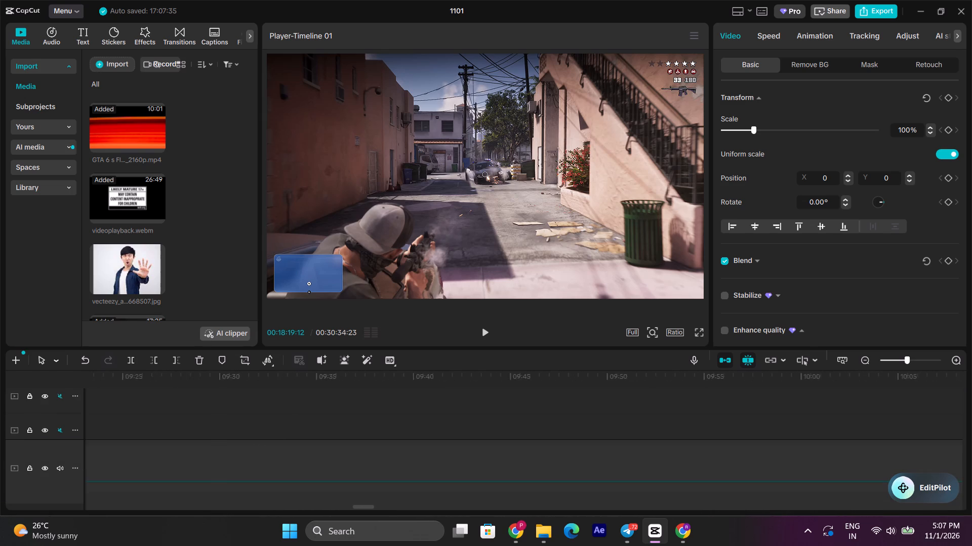
drag(84, 545, 0, 436)
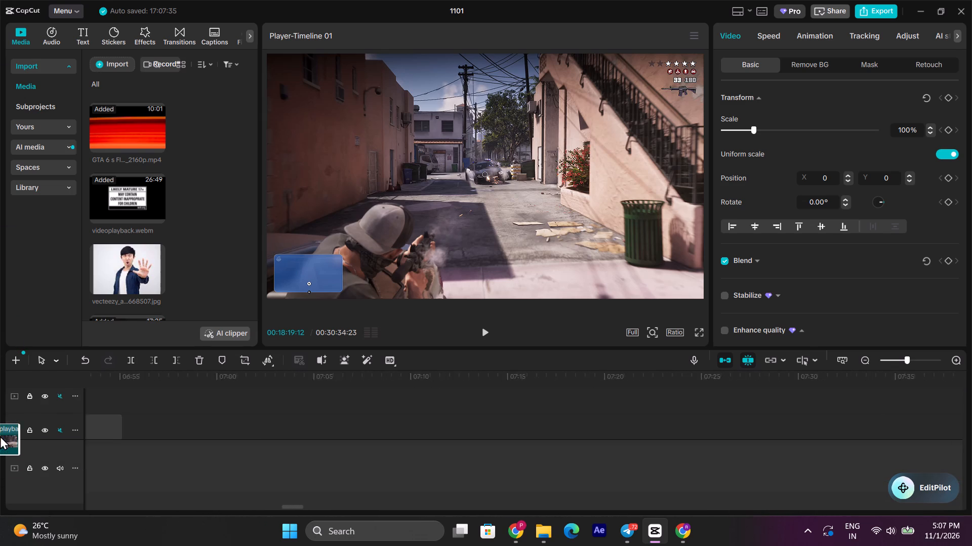
drag(0, 436, 582, 461)
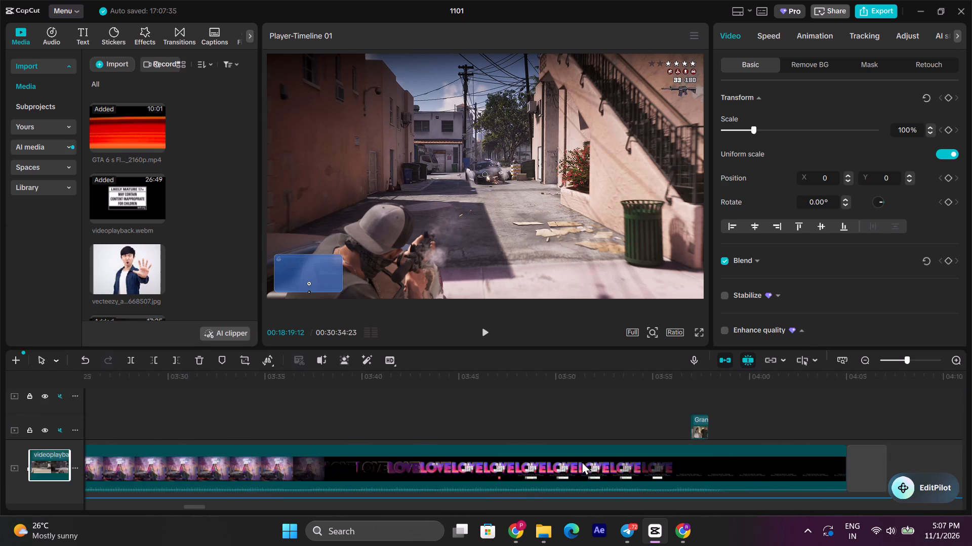
drag(582, 461, 0, 442)
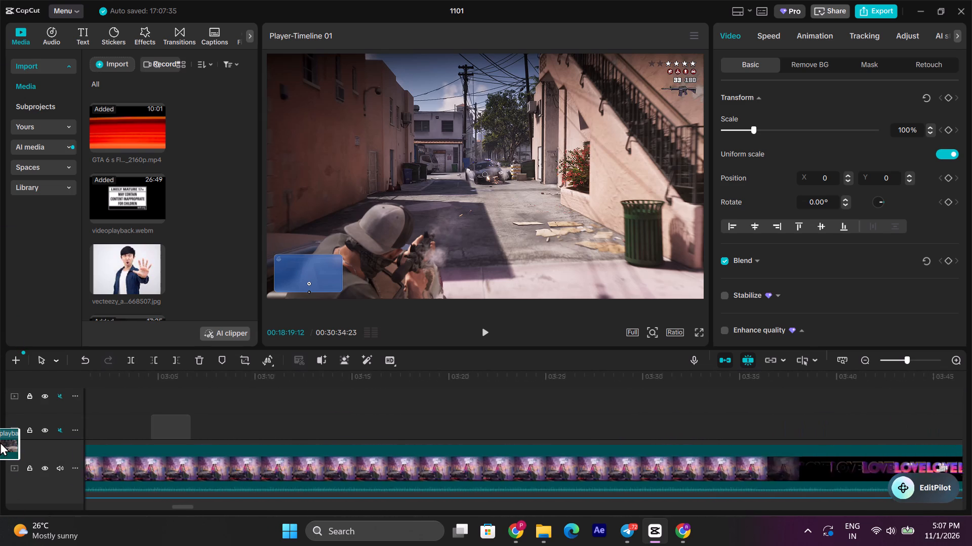
drag(0, 442, 0, 387)
scroll(357, 409, down, 3)
scroll(401, 425, down, 3)
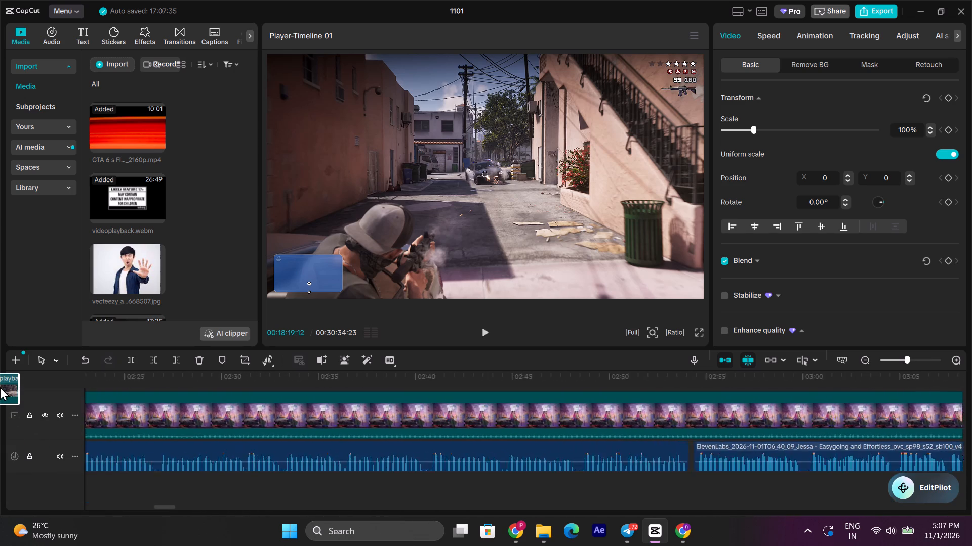
drag(0, 387, 439, 429)
scroll(399, 389, up, 6)
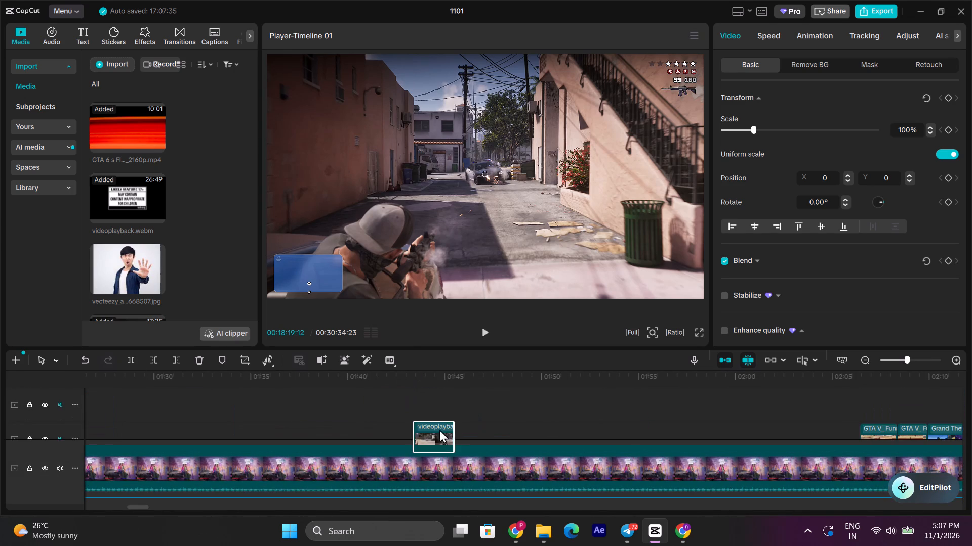
drag(439, 429, 695, 418)
scroll(455, 422, down, 4)
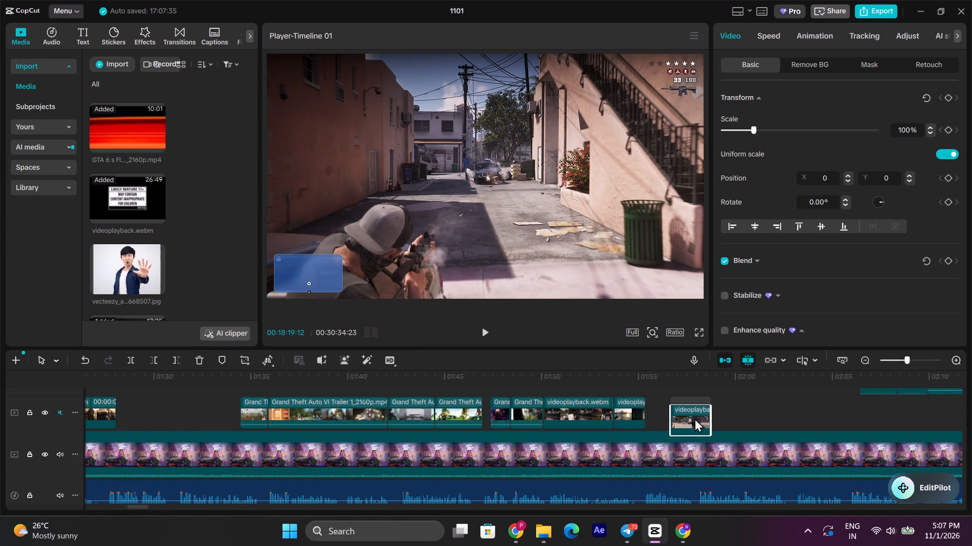
drag(695, 418, 0, 400)
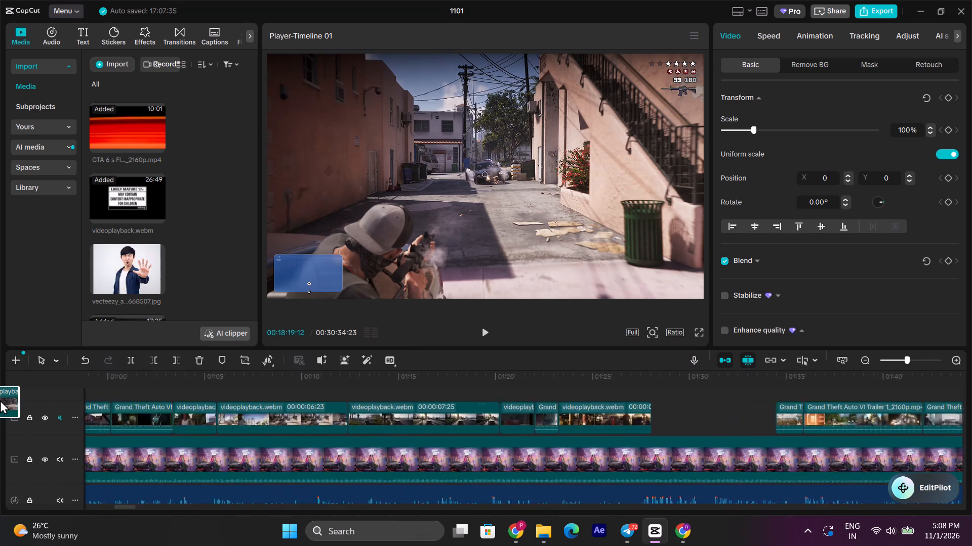
drag(0, 400, 18, 414)
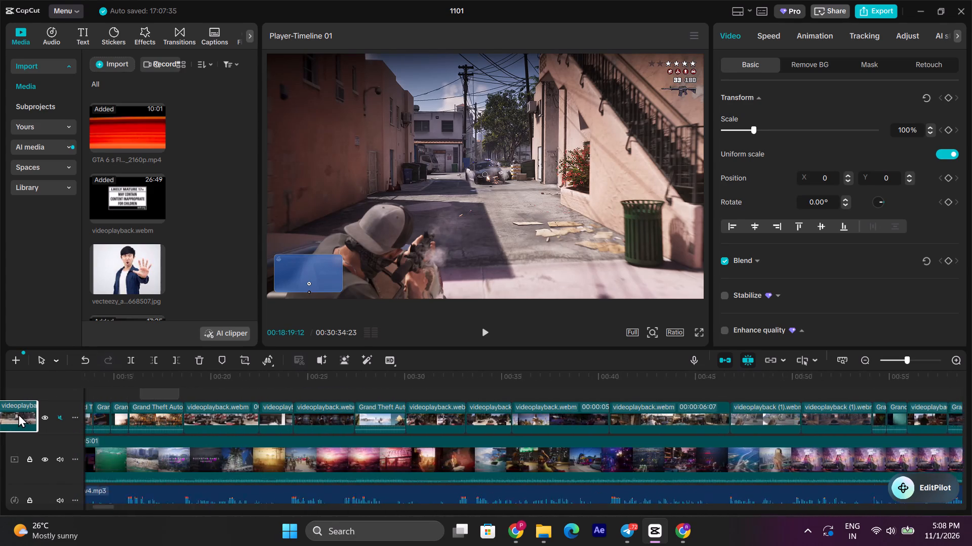
drag(18, 414, 505, 380)
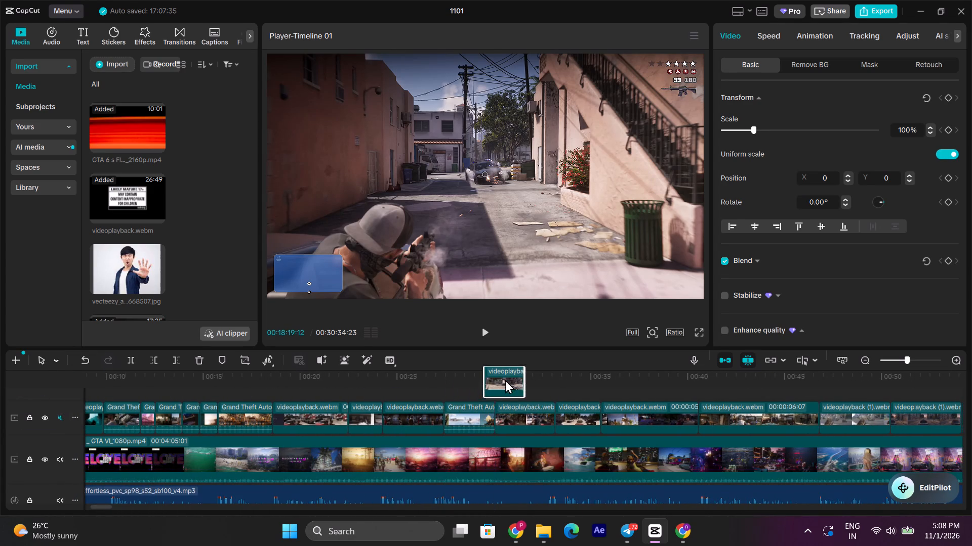
drag(505, 380, 764, 391)
Scrub the early montage for a fitting spot and move the shootout clip to 00:00:22:15 on the upper track.
click(551, 394)
drag(551, 394, 407, 396)
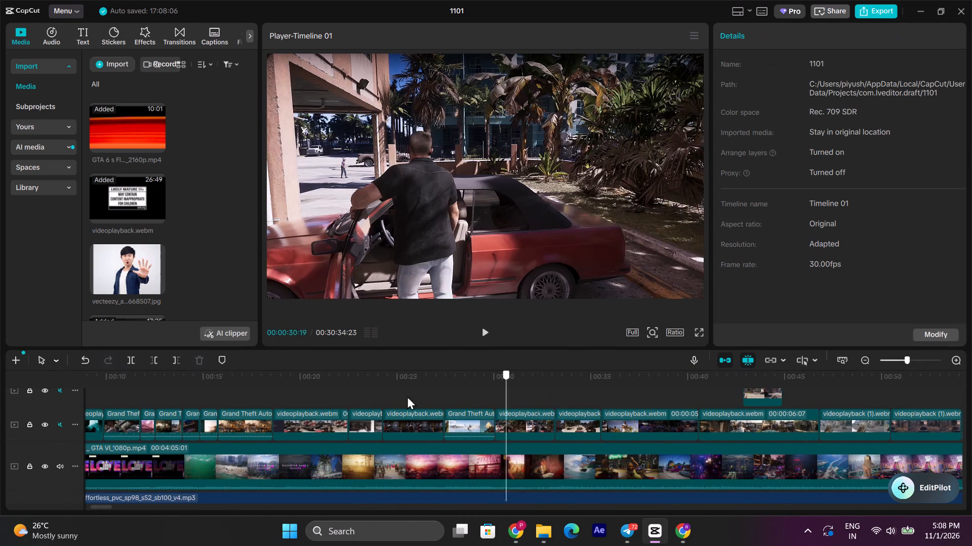
drag(407, 396, 456, 392)
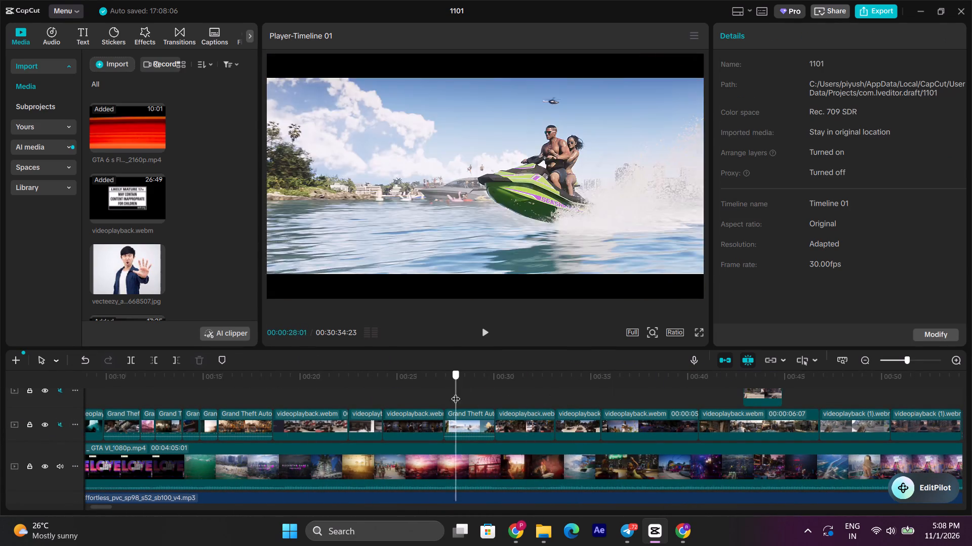
drag(456, 392, 307, 388)
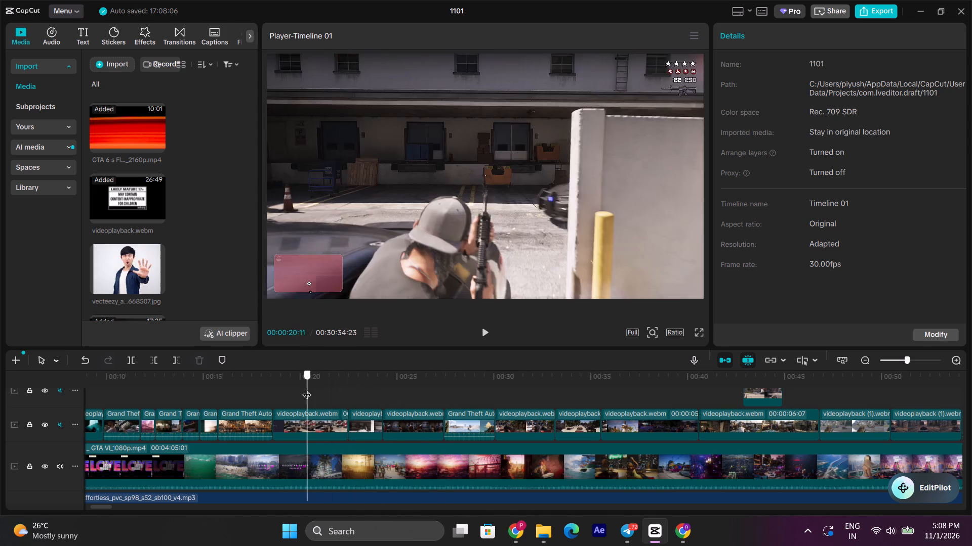
drag(307, 388, 351, 383)
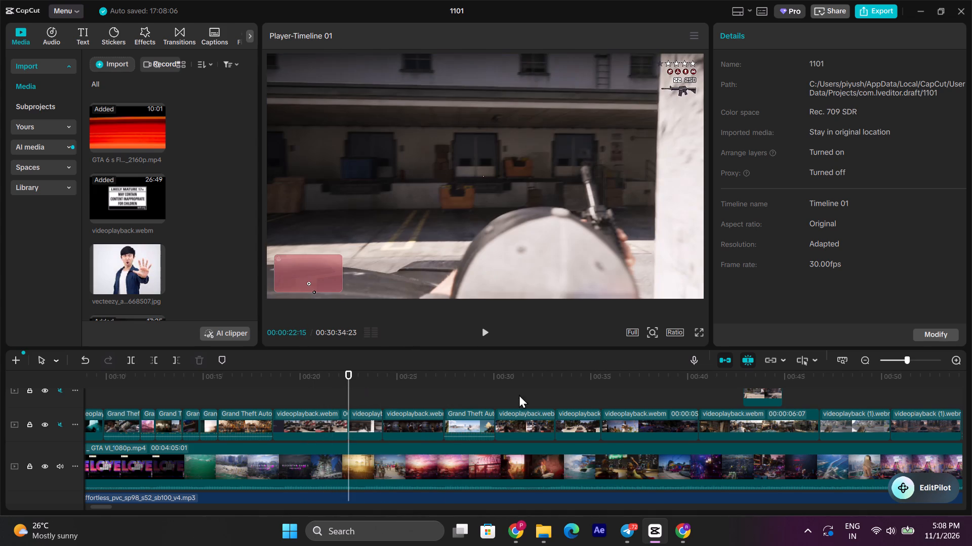
scroll(755, 403, up, 1)
drag(773, 401, 376, 409)
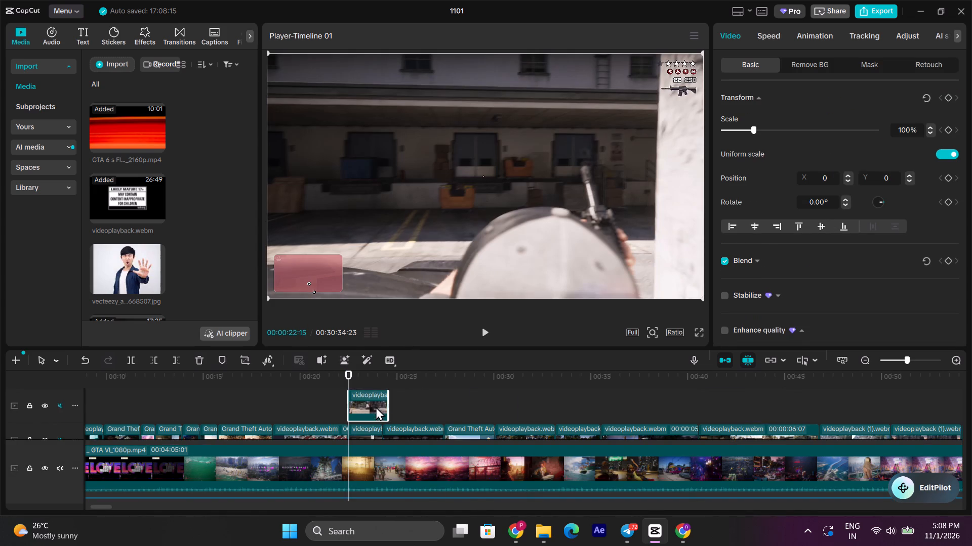
Try to fit the shootout clip among the gameplay clips on the track below, near 00:00:22.
scroll(390, 412, down, 1)
click(358, 422)
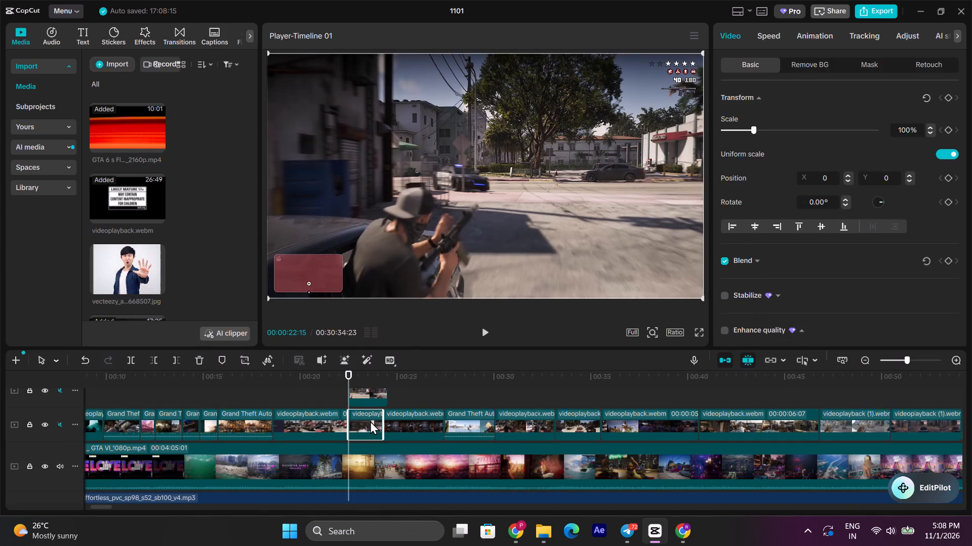
drag(364, 393, 357, 435)
drag(360, 395, 340, 434)
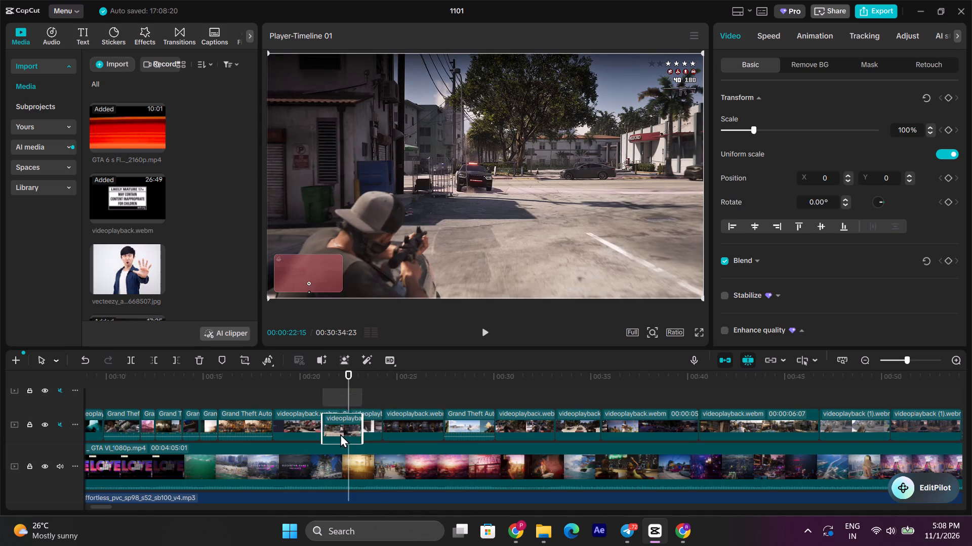
drag(340, 434, 377, 407)
Replay the montage around 00:00:22, shift the shootout clip slightly later on its track, and delete the gameplay clip beneath it at 00:00:23:14.
click(335, 394)
scroll(335, 397, down, 3)
key(space)
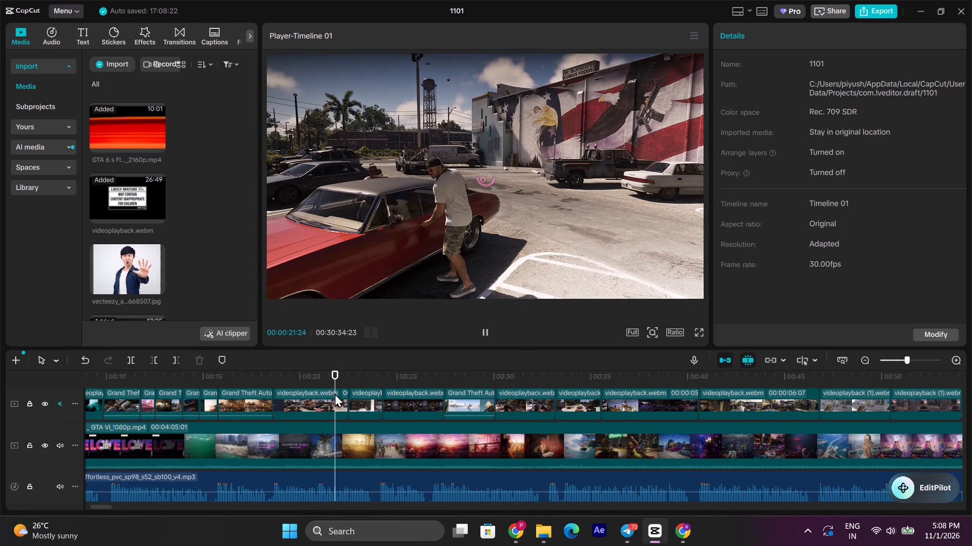
scroll(395, 415, up, 1)
key(space)
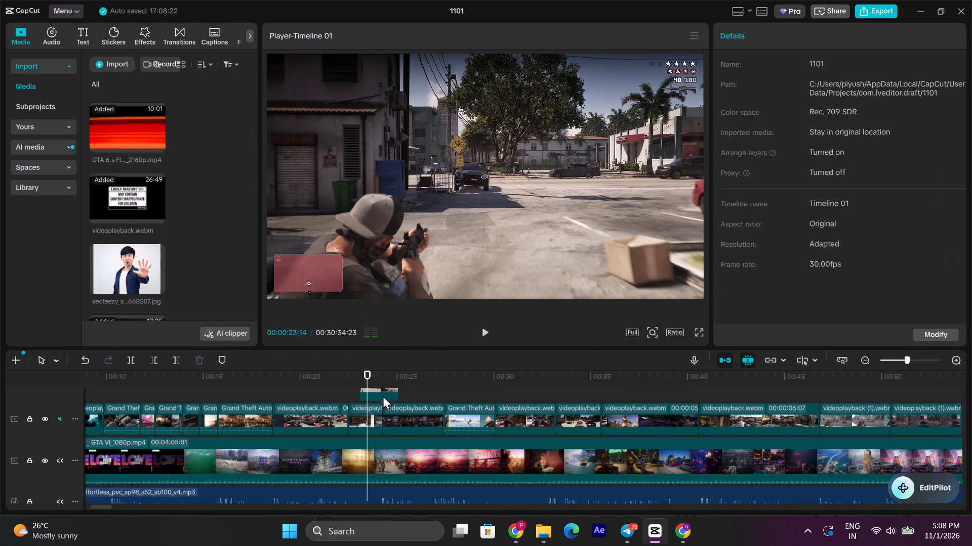
drag(381, 392, 397, 406)
click(372, 419)
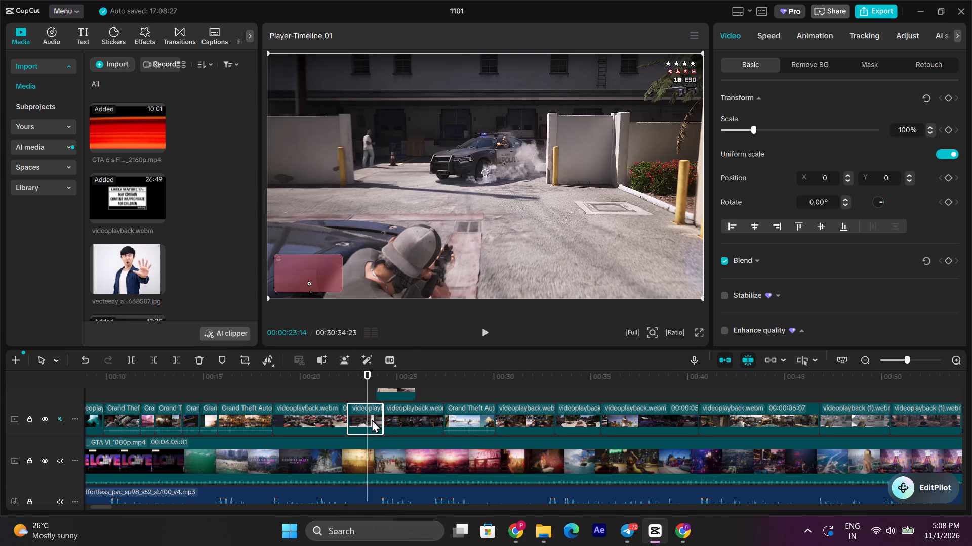
key(Delete)
Trim the shootout clip's end to the gap's length, place it in the gap on the gameplay track, and replay from 00:00:22:02.
drag(396, 390, 367, 409)
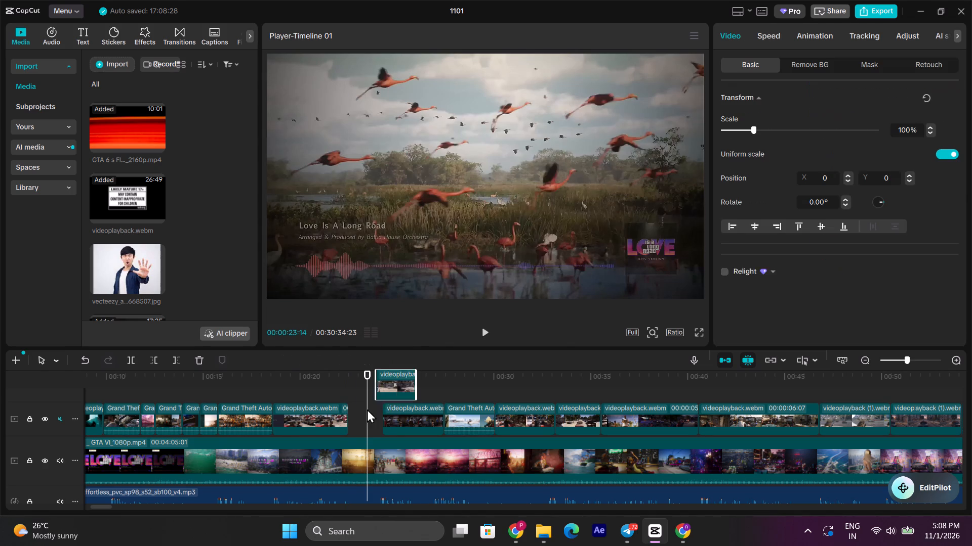
drag(367, 409, 366, 416)
drag(389, 396, 381, 396)
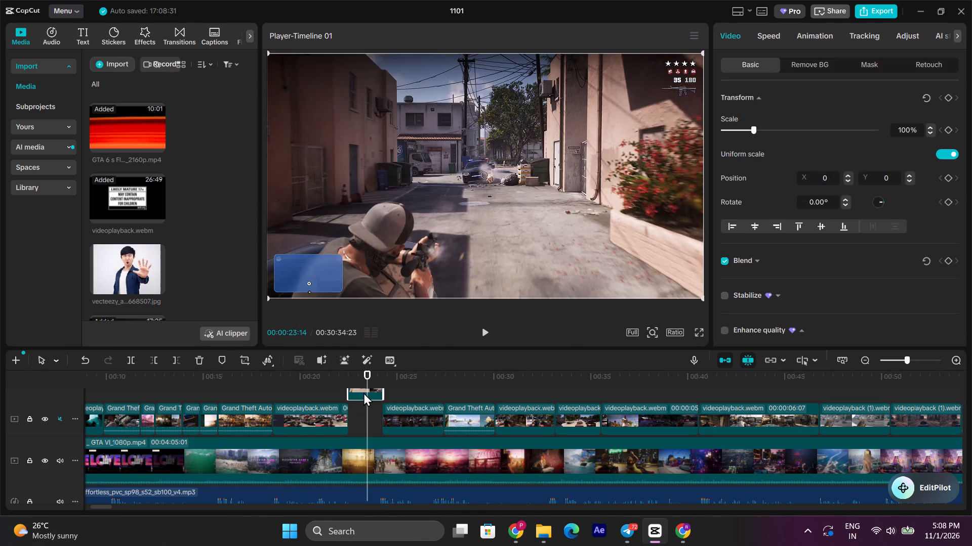
drag(363, 392, 363, 430)
scroll(344, 396, up, 1)
click(340, 381)
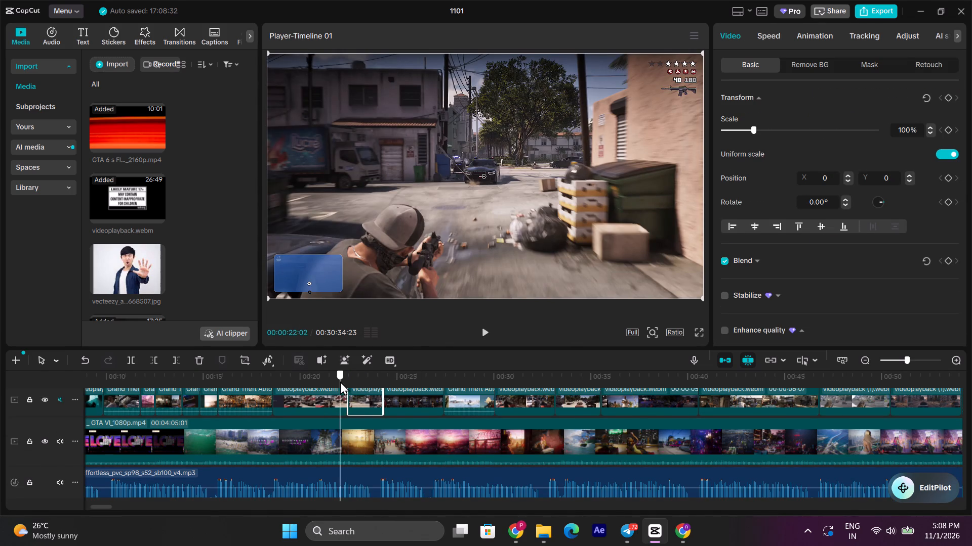
key(space)
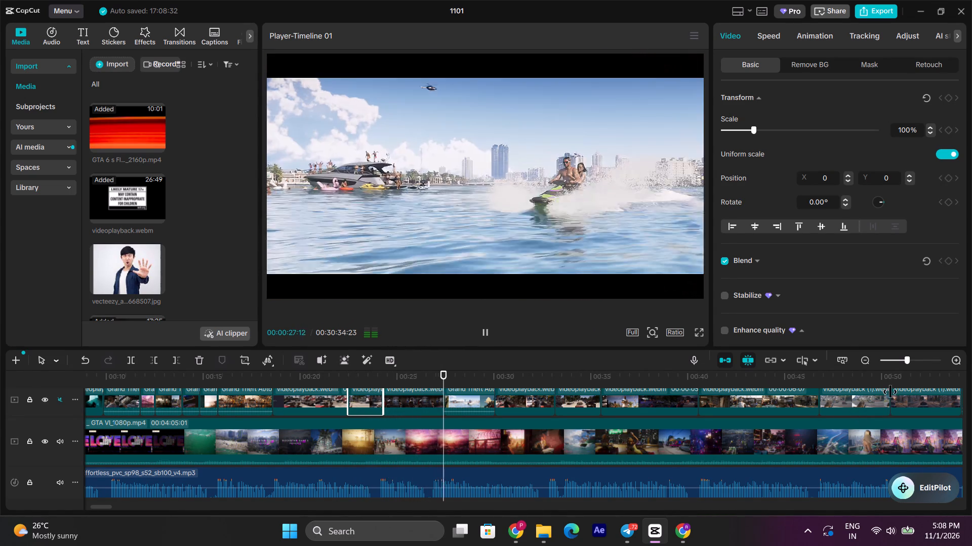
Add the full videoplayback.webm to a new track above the existing clips, starting at about the three-minute mark.
click(865, 358)
scroll(750, 422, up, 3)
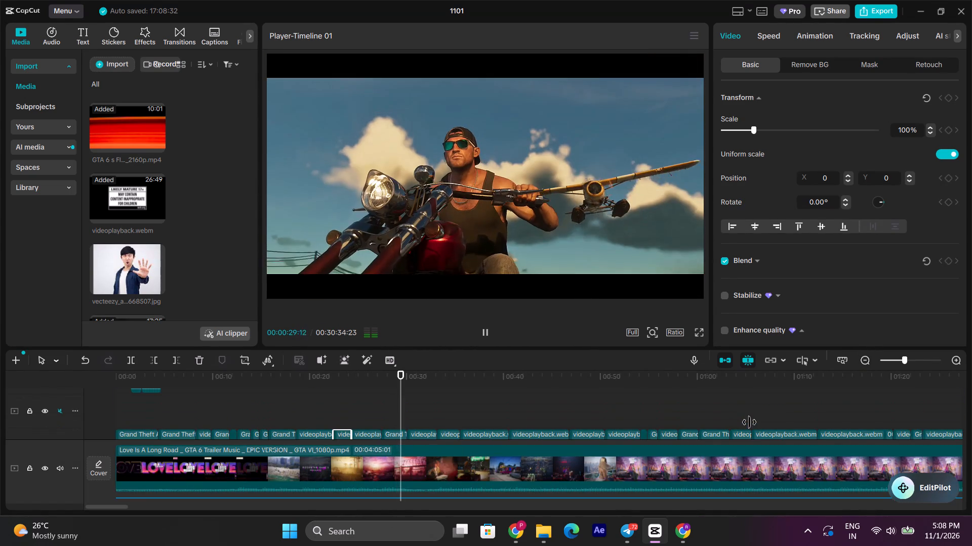
triple_click(865, 360)
scroll(318, 400, up, 1)
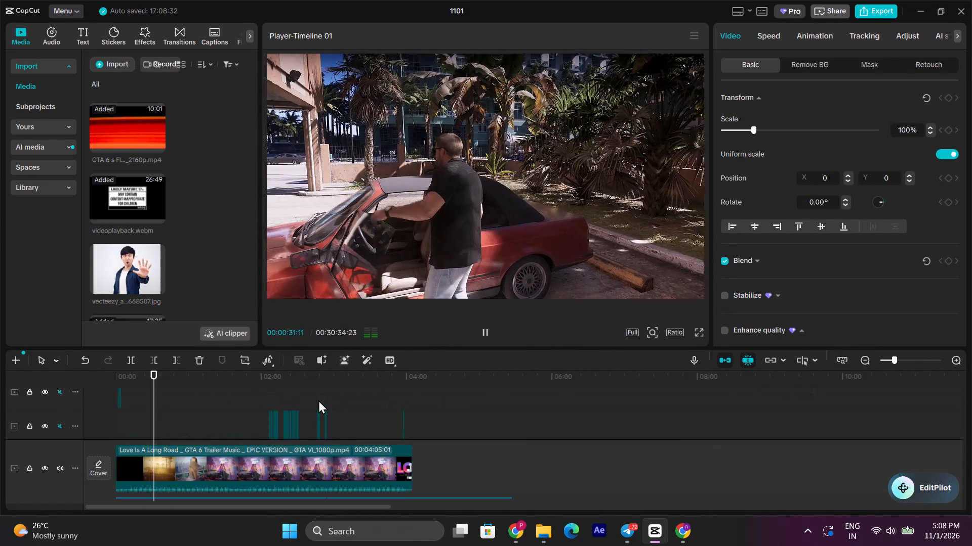
scroll(318, 400, down, 3)
scroll(321, 396, up, 7)
drag(120, 203, 342, 411)
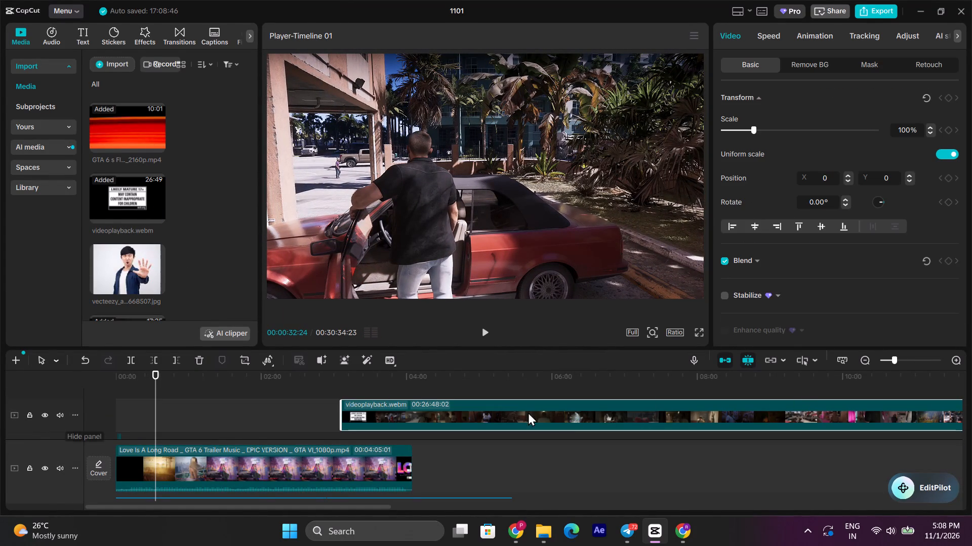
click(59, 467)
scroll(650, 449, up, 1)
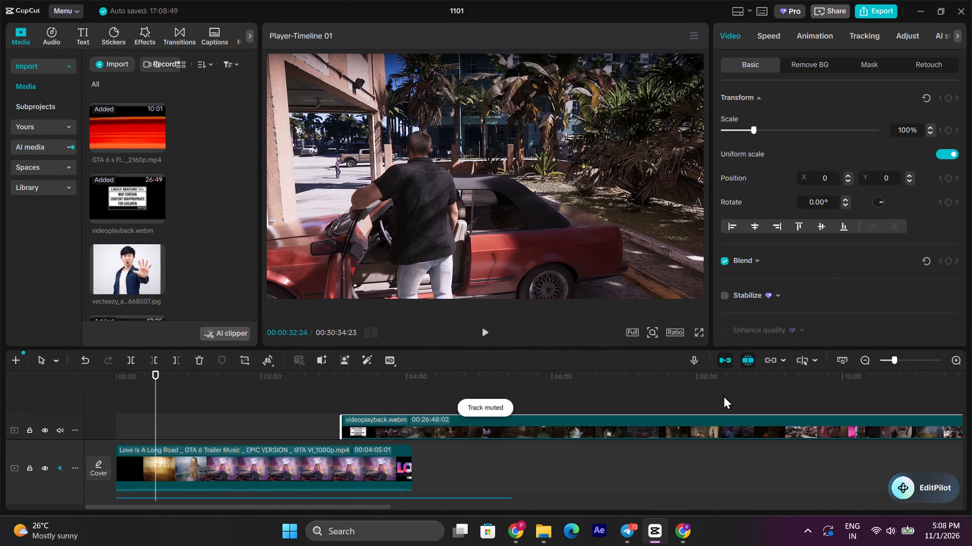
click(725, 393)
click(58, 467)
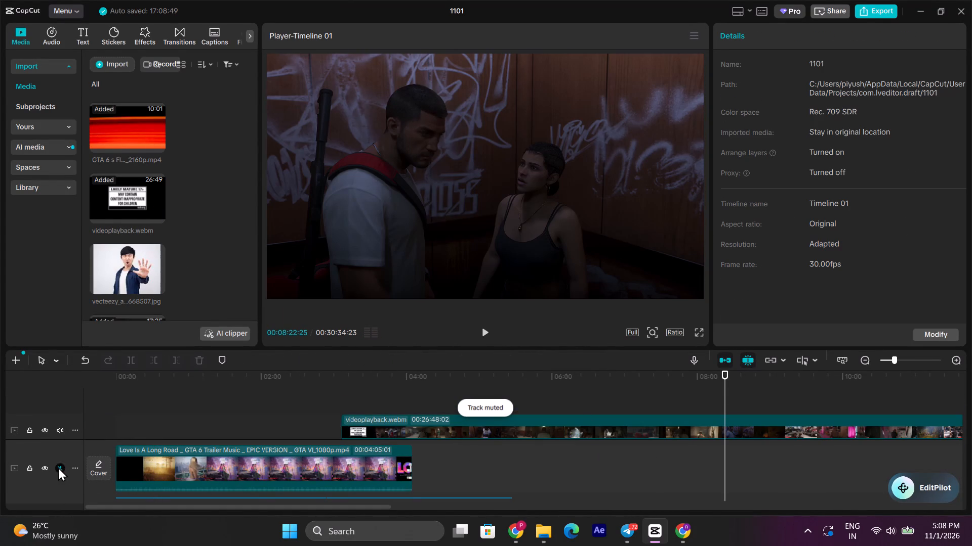
Skim the added videoplayback.webm clip up to about 00:15:08, sampling the store scene around 00:14:43, for usable shots.
scroll(177, 448, down, 8)
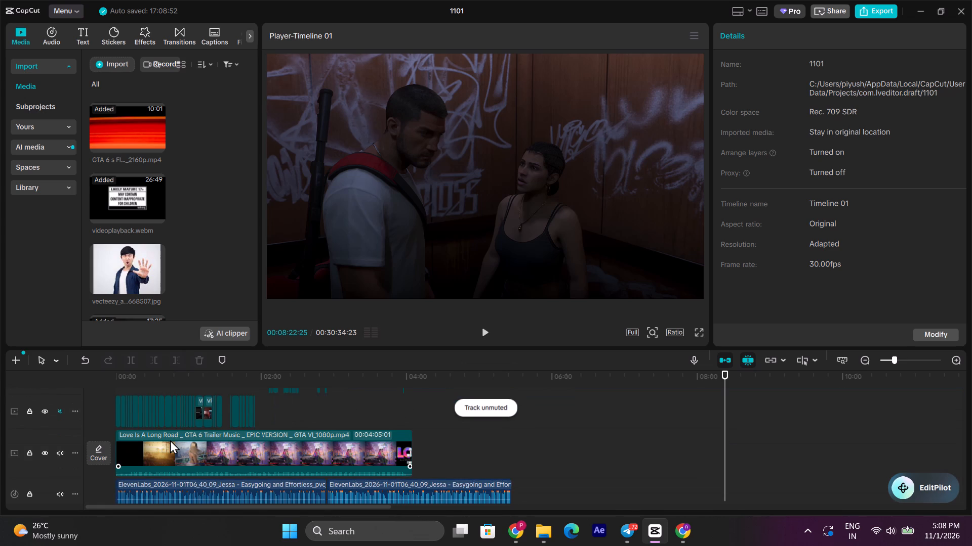
scroll(170, 440, down, 1)
scroll(170, 440, up, 9)
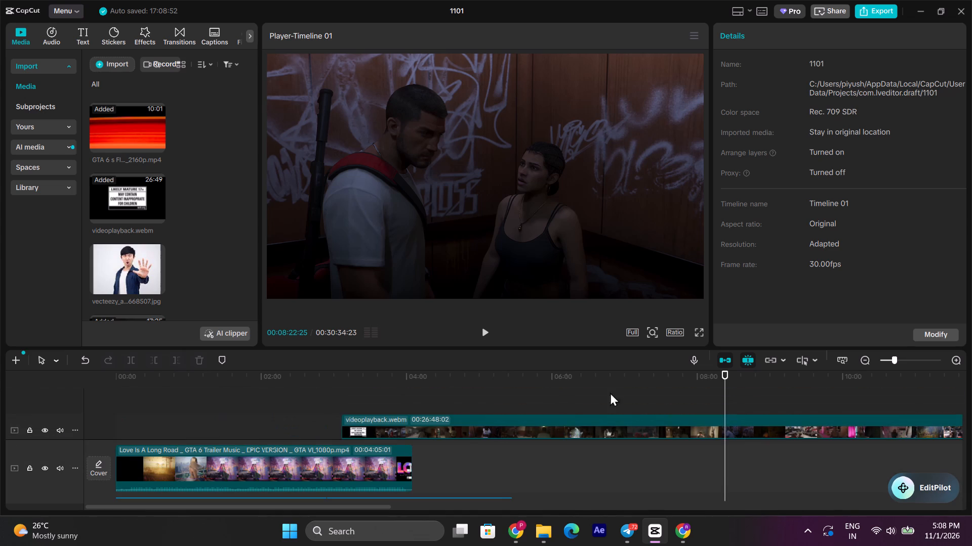
click(819, 389)
key(space)
click(931, 396)
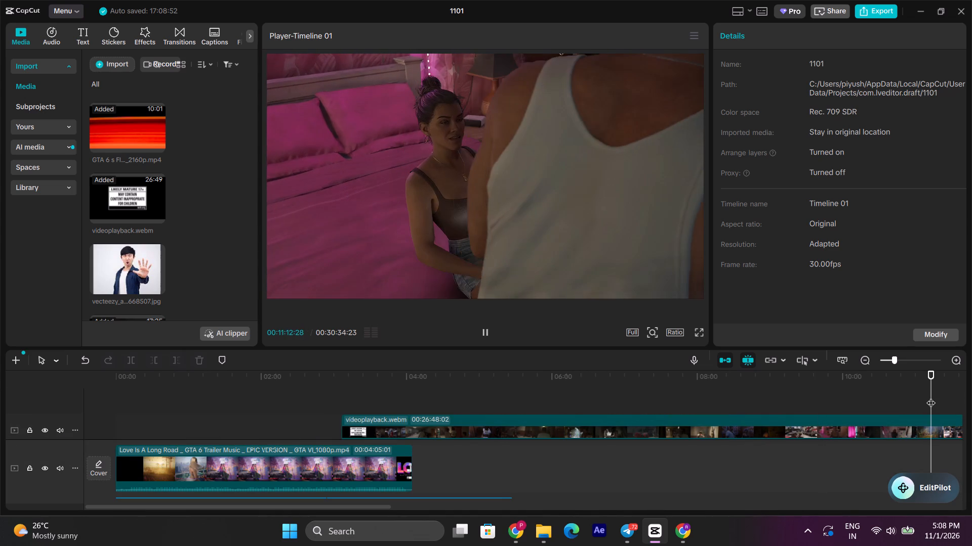
key(space)
click(931, 396)
drag(932, 396, 971, 403)
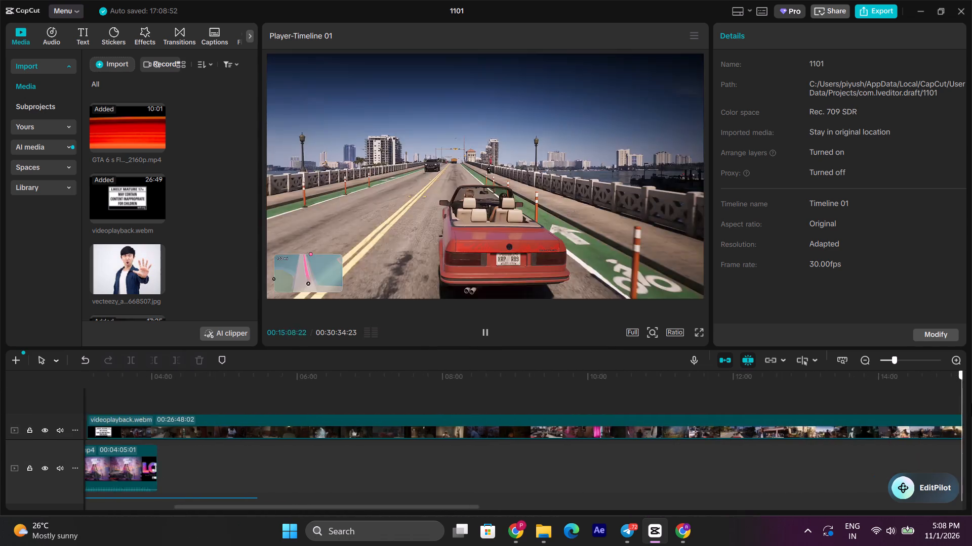
drag(971, 403, 638, 394)
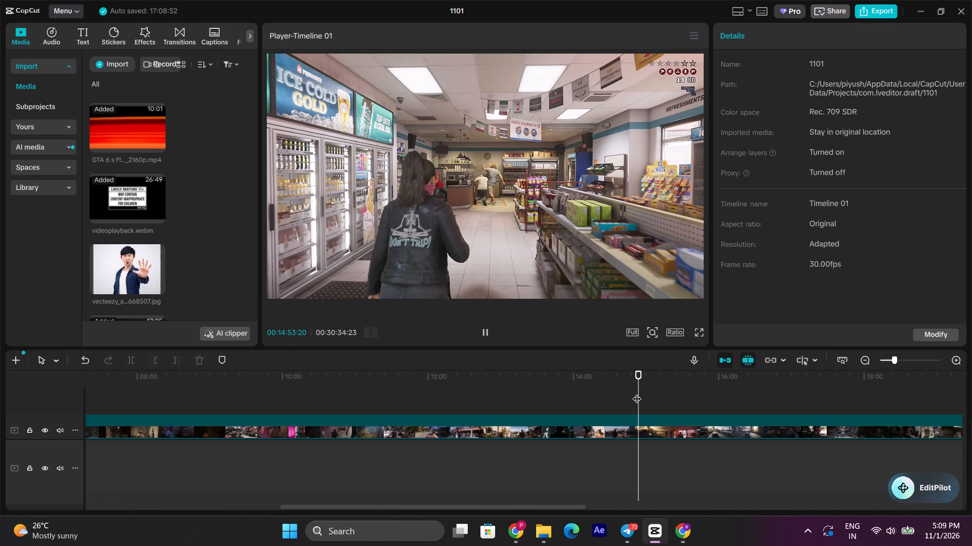
key(space)
key(space)
click(626, 395)
key(space)
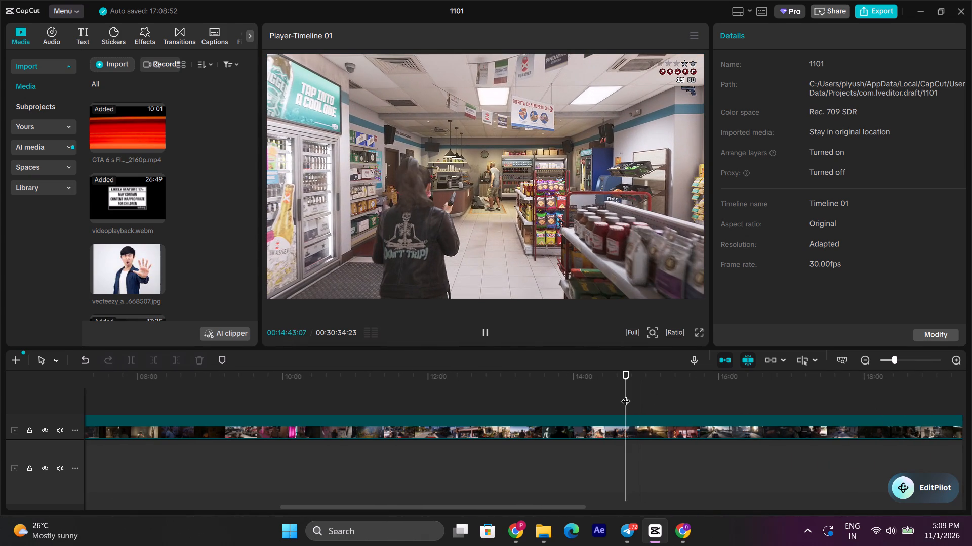
key(space)
Sample videoplayback.webm from about 00:16:06 to 00:18:18 for usable shots, viewing the in-car scene full screen.
click(727, 406)
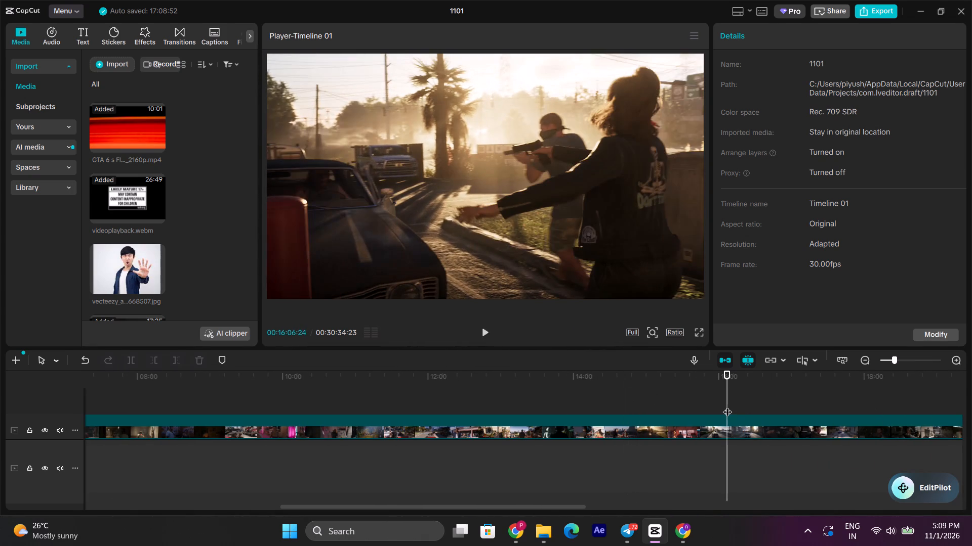
key(space)
drag(727, 405, 755, 402)
key(space)
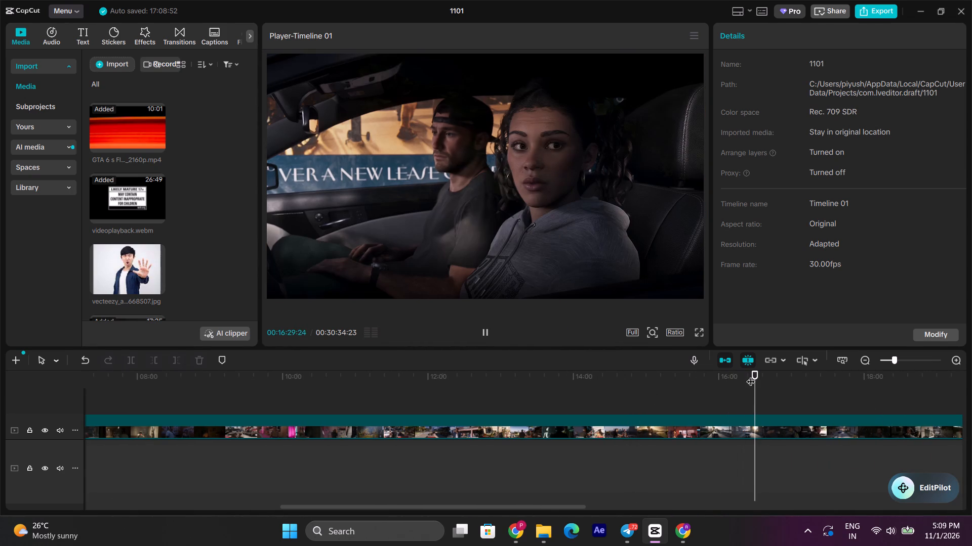
click(809, 396)
key(space)
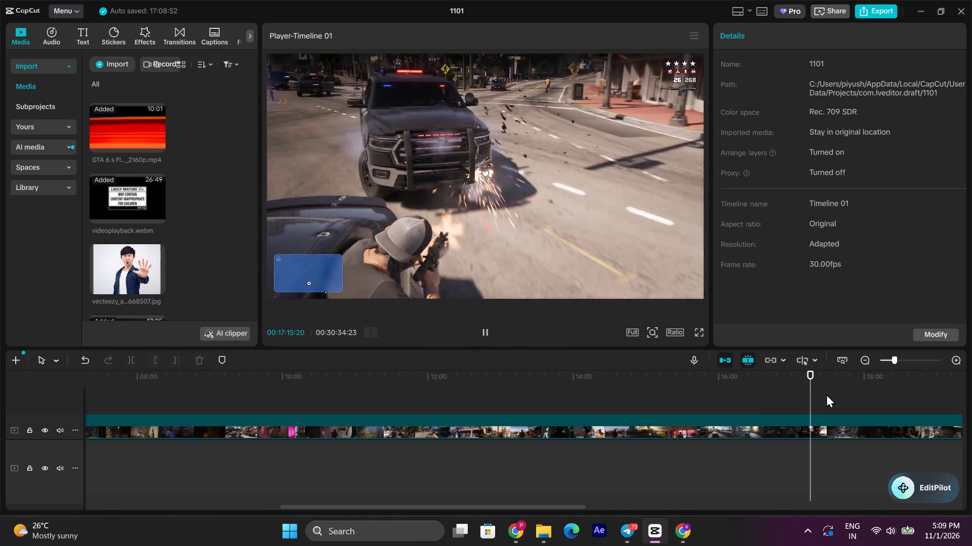
click(842, 393)
key(space)
click(880, 396)
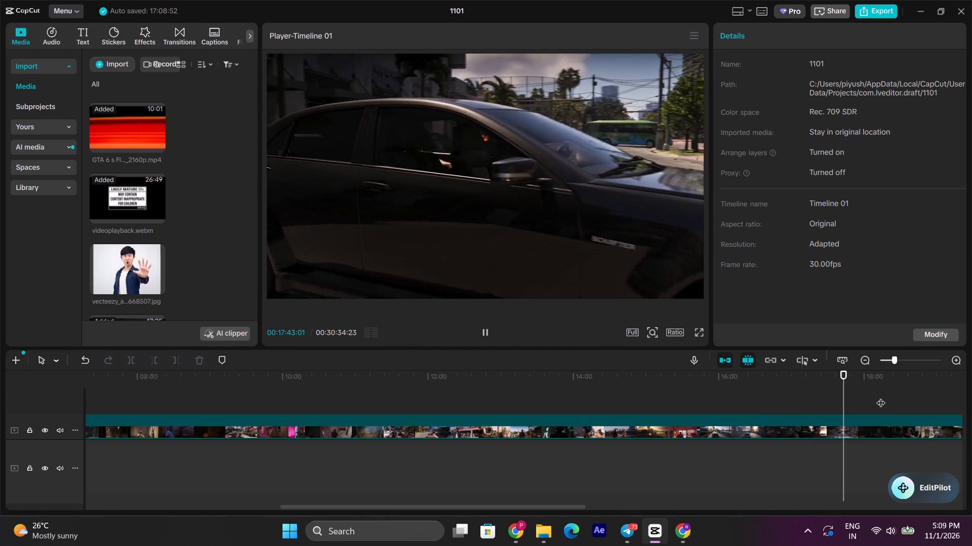
key(space)
key(space)
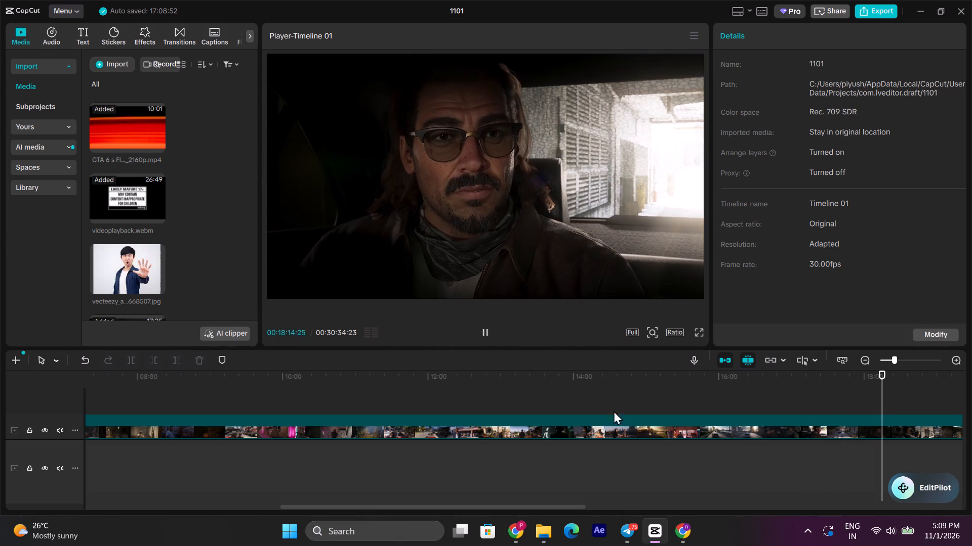
click(699, 334)
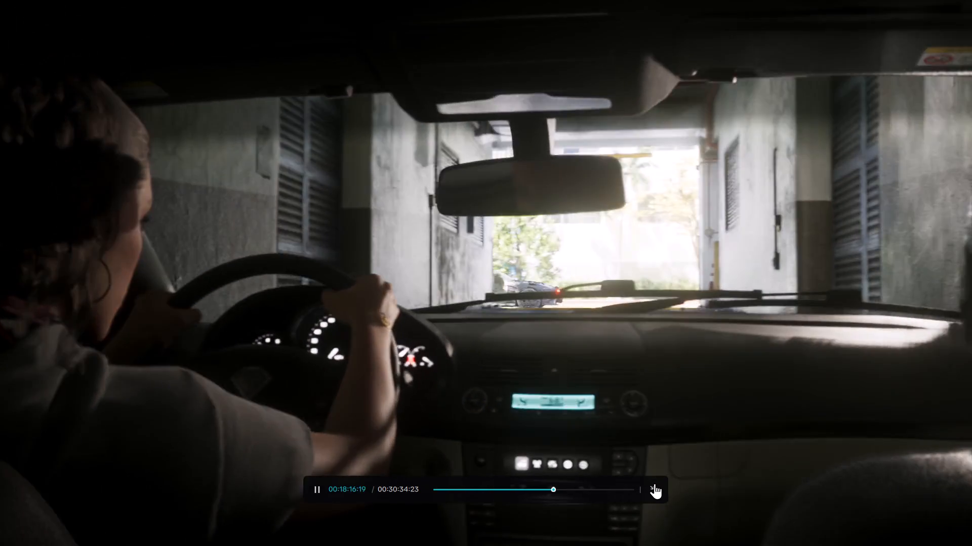
click(652, 485)
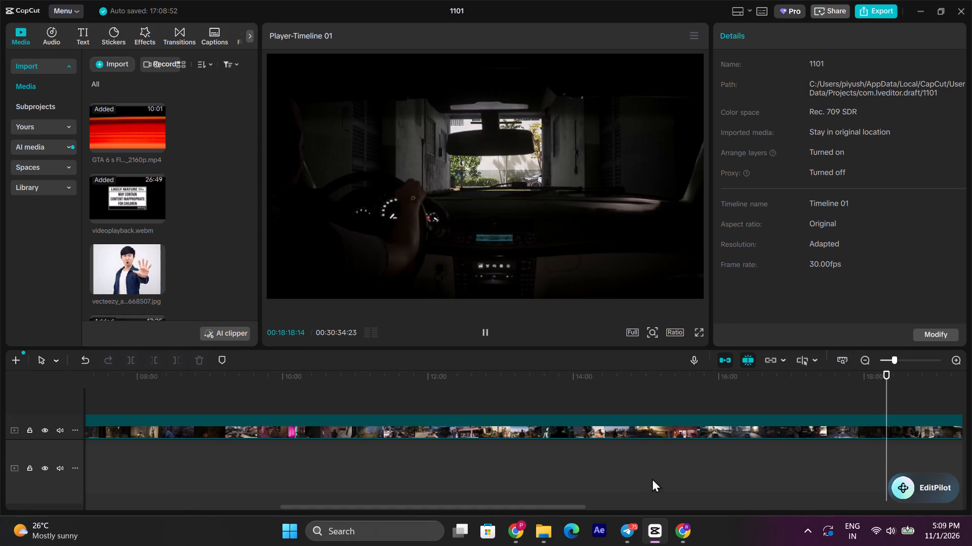
Sample videoplayback.webm between about 00:21:20 and 00:25:20 for further usable shots.
drag(551, 505, 708, 497)
click(658, 403)
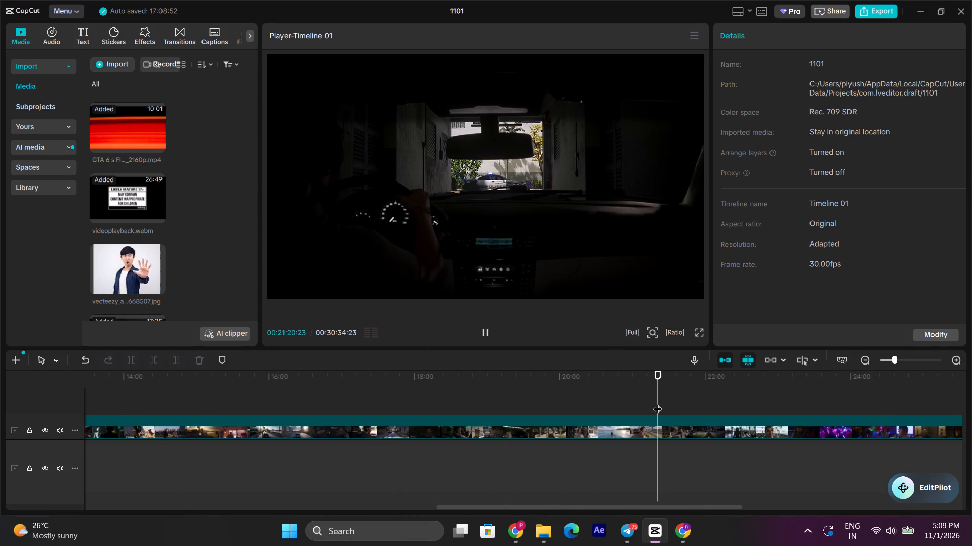
key(space)
click(813, 401)
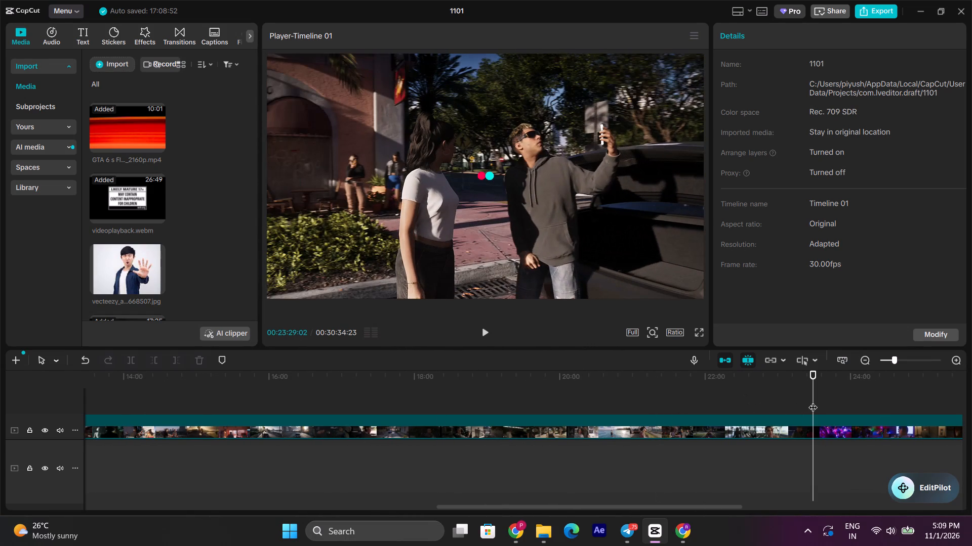
key(space)
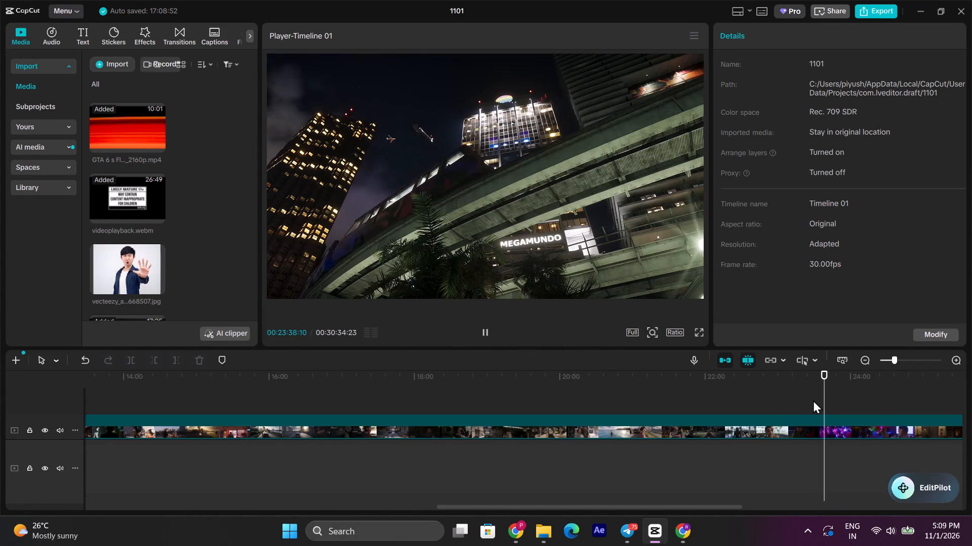
click(874, 405)
drag(874, 405, 948, 405)
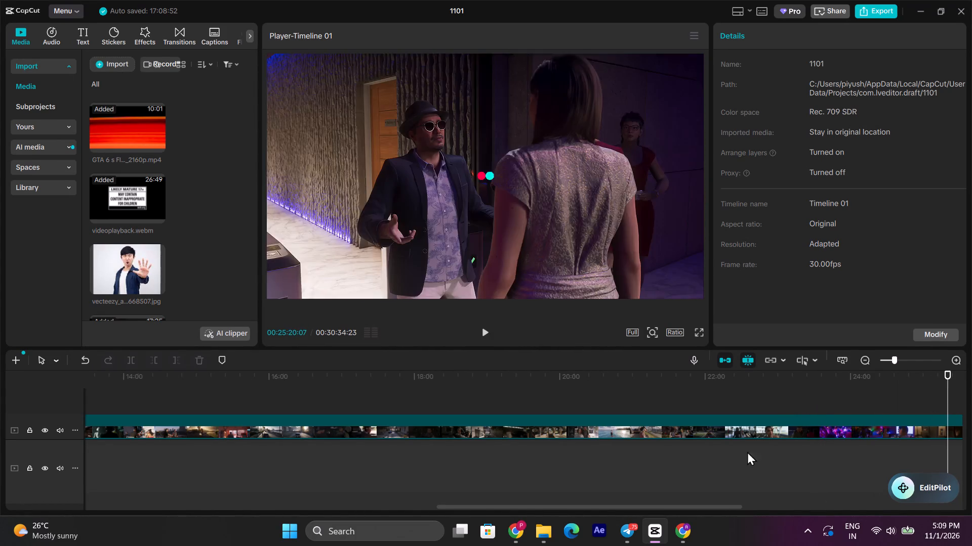
key(space)
Sample the final part of videoplayback.webm, from about 00:26:42 to 00:29:24, for further usable shots.
drag(562, 506, 726, 505)
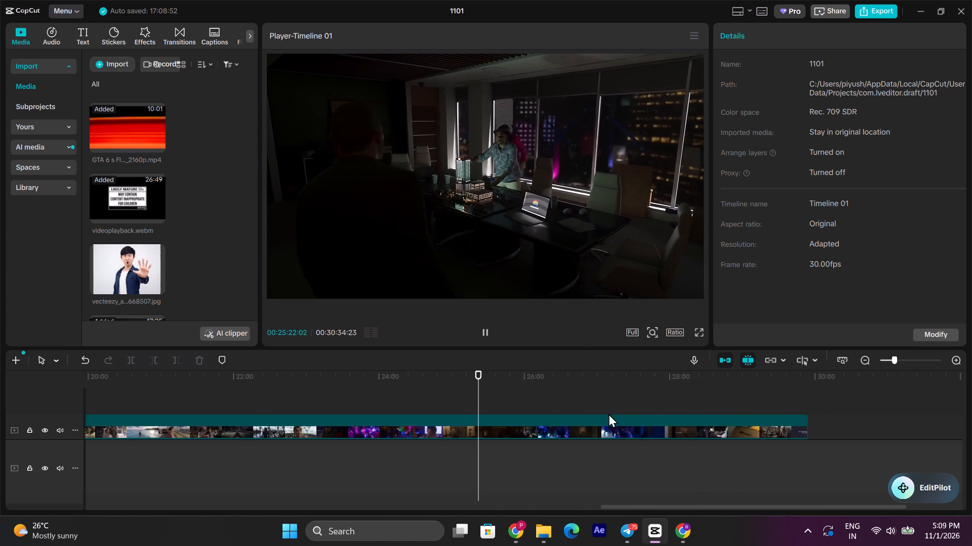
scroll(580, 403, down, 1)
click(576, 397)
key(space)
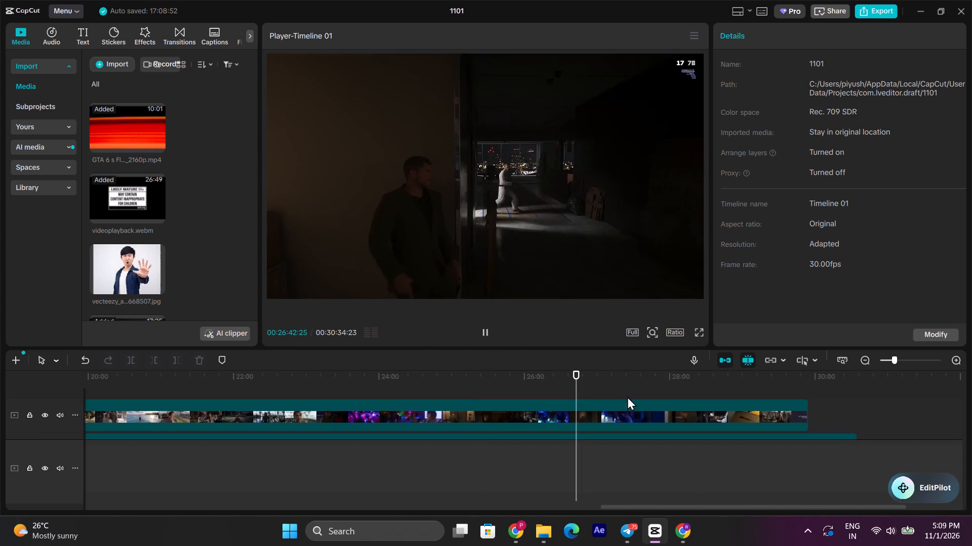
click(627, 396)
key(space)
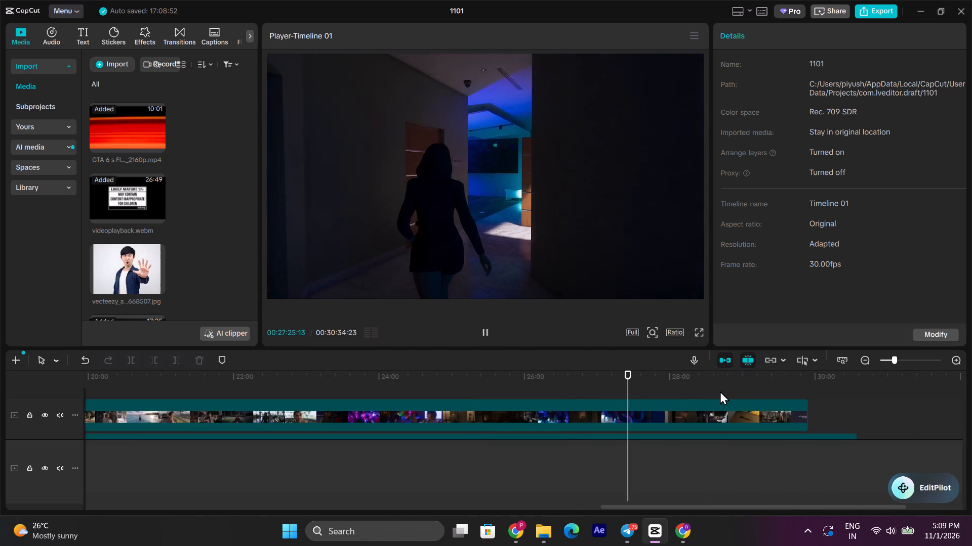
click(720, 391)
key(space)
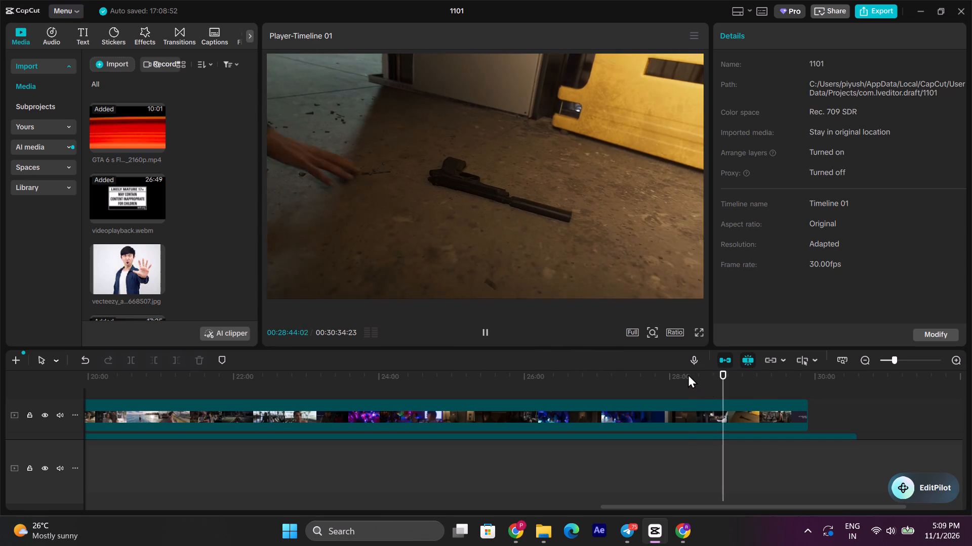
click(688, 374)
key(space)
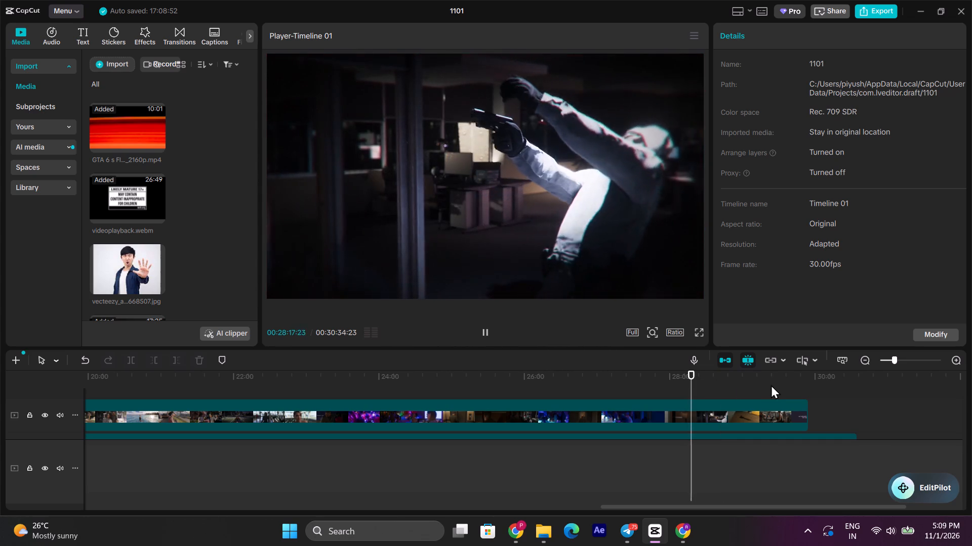
click(771, 385)
key(space)
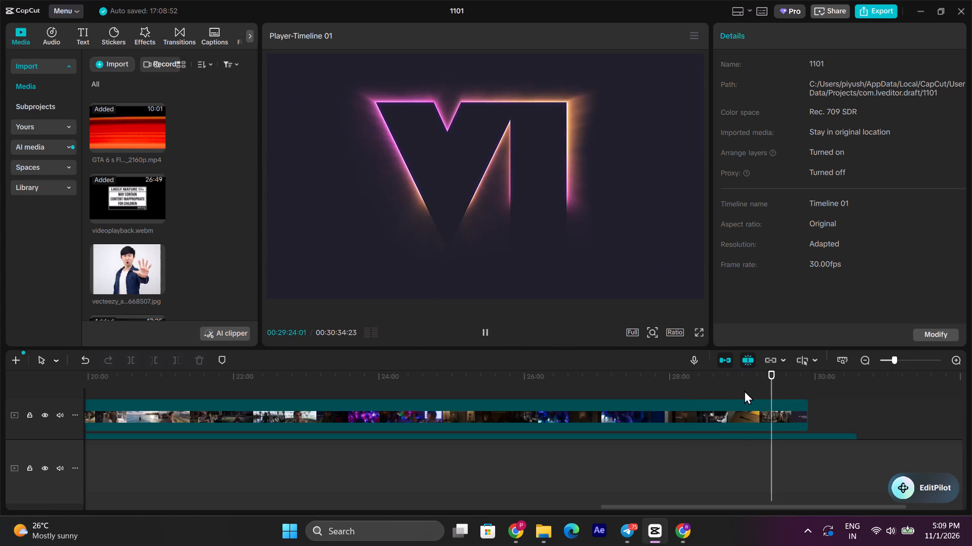
Sample videoplayback.webm around 00:29:08 and 00:22:05, and back to about 00:21:27, for a usable shot.
click(744, 390)
key(space)
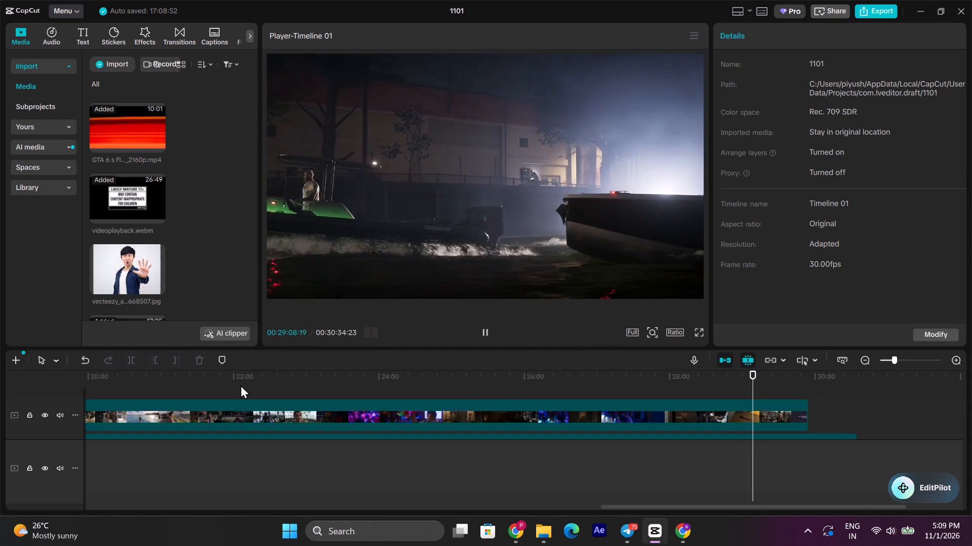
click(240, 385)
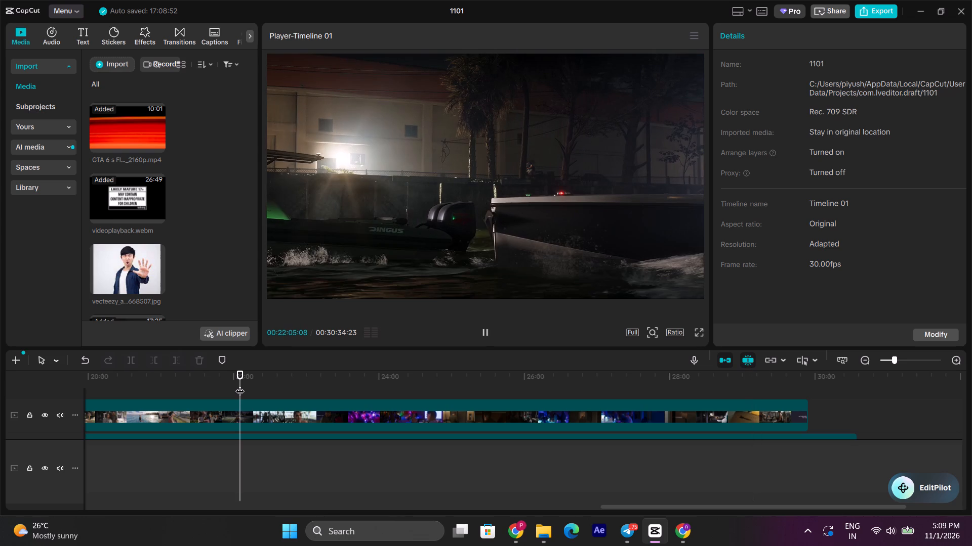
key(space)
key(space)
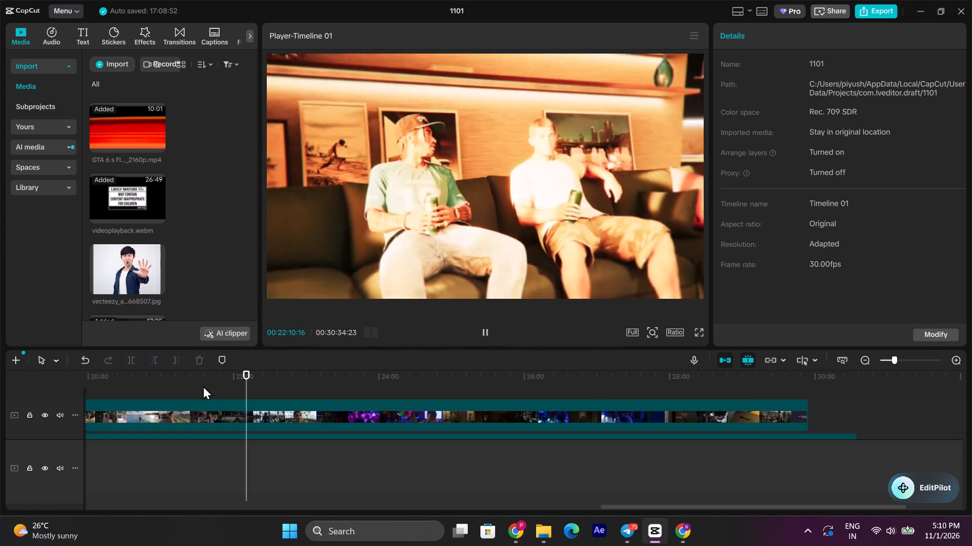
click(203, 386)
key(space)
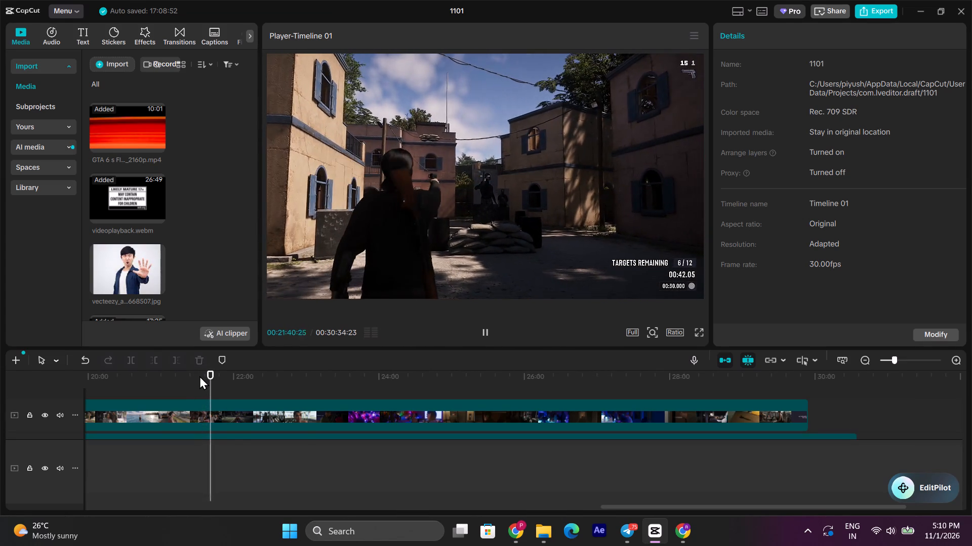
click(199, 376)
key(space)
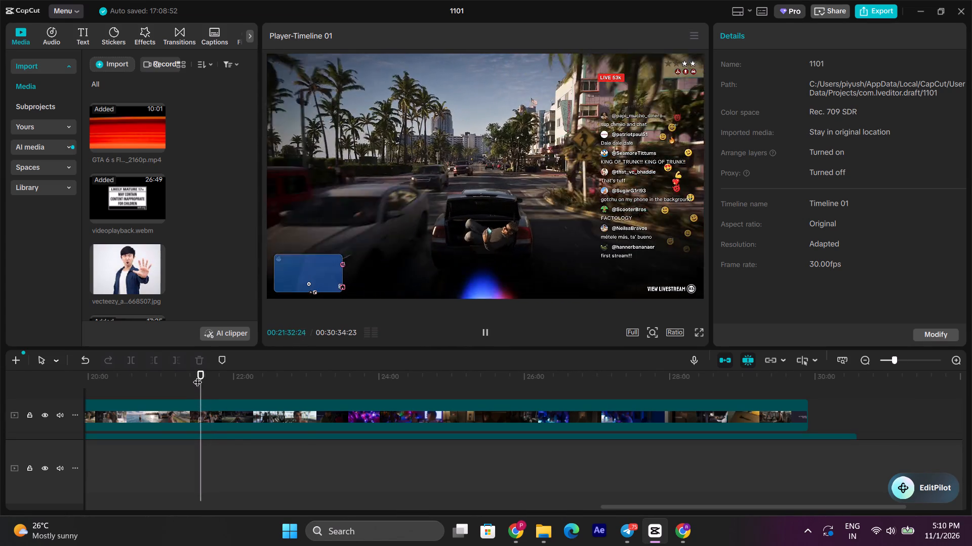
click(193, 376)
key(space)
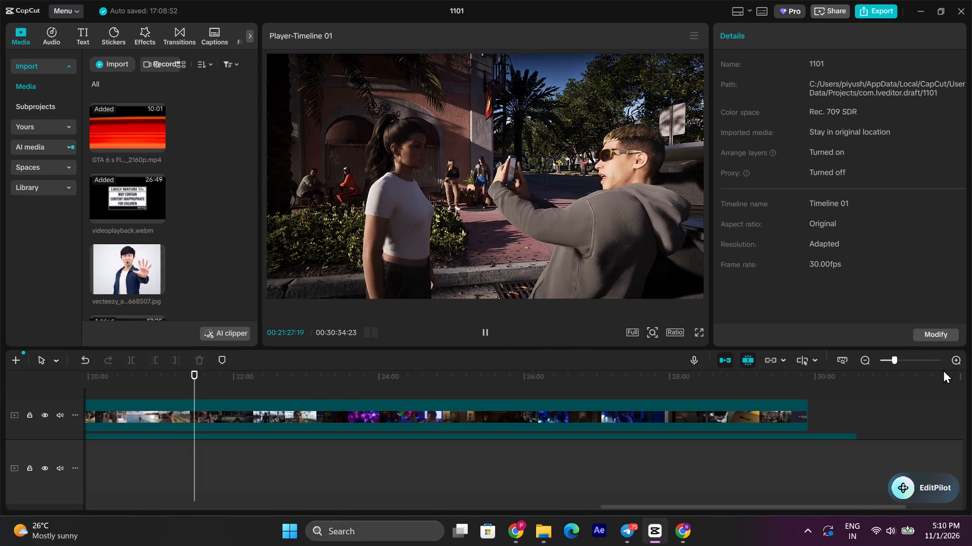
Trim videoplayback.webm on both sides to the open-trunk police chase shot from about 00:21:31:03 to 00:21:33:21.
double_click(951, 358)
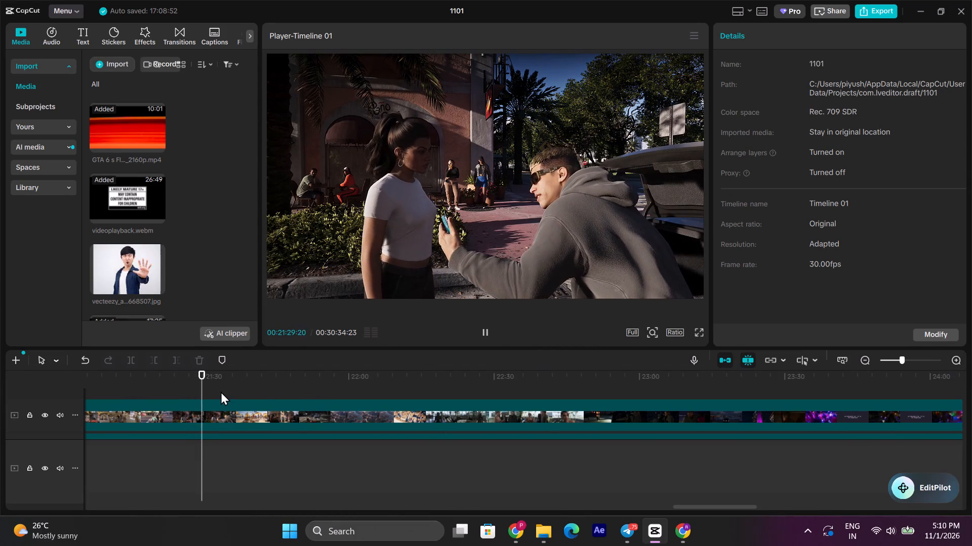
key(space)
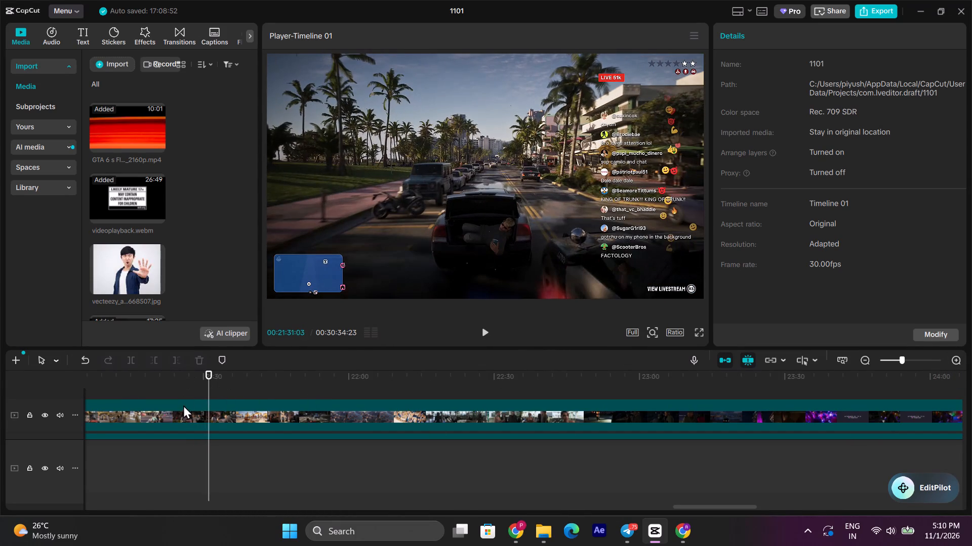
click(183, 408)
click(156, 366)
key(space)
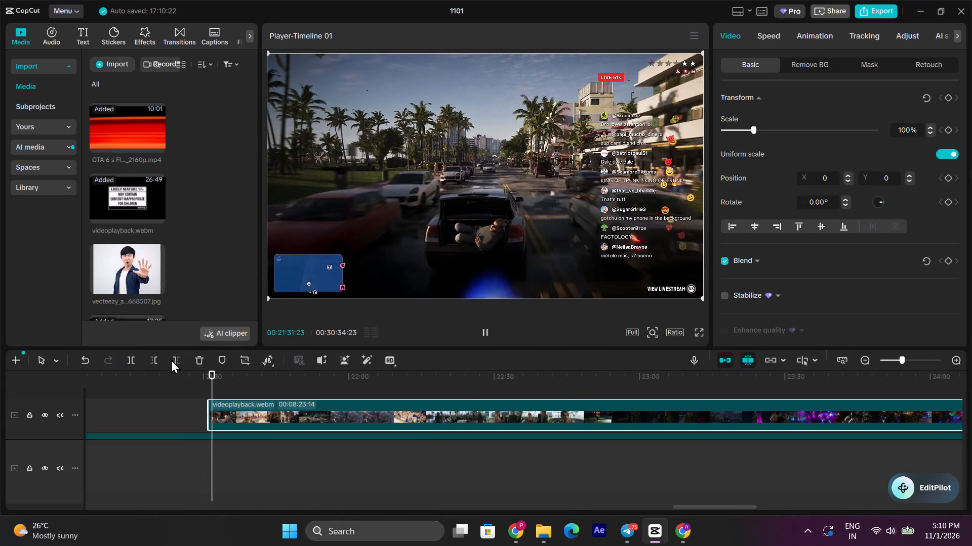
click(175, 362)
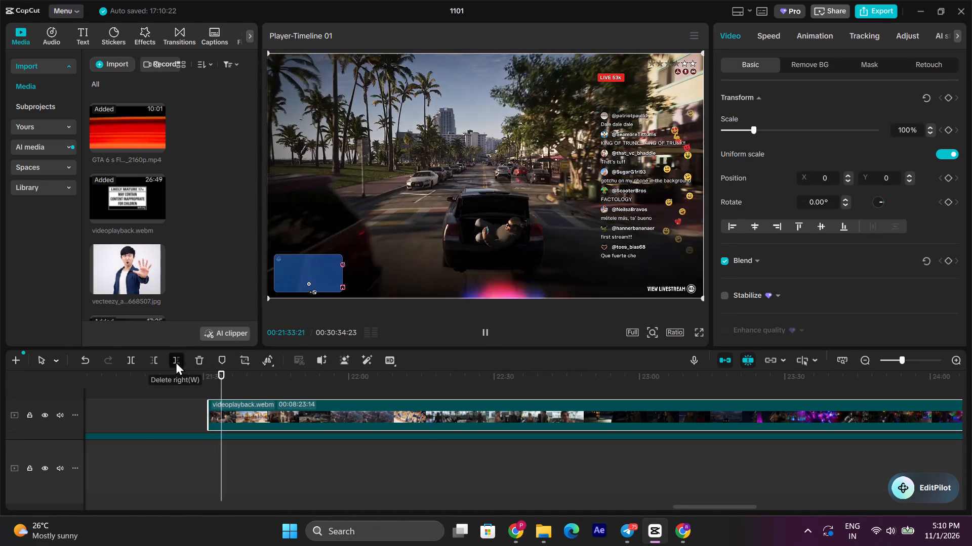
Move the trimmed chase shot ahead to about 00:17:51 and delete the leftover videoplayback.webm segment after it.
scroll(263, 390, down, 1)
drag(215, 399, 6, 443)
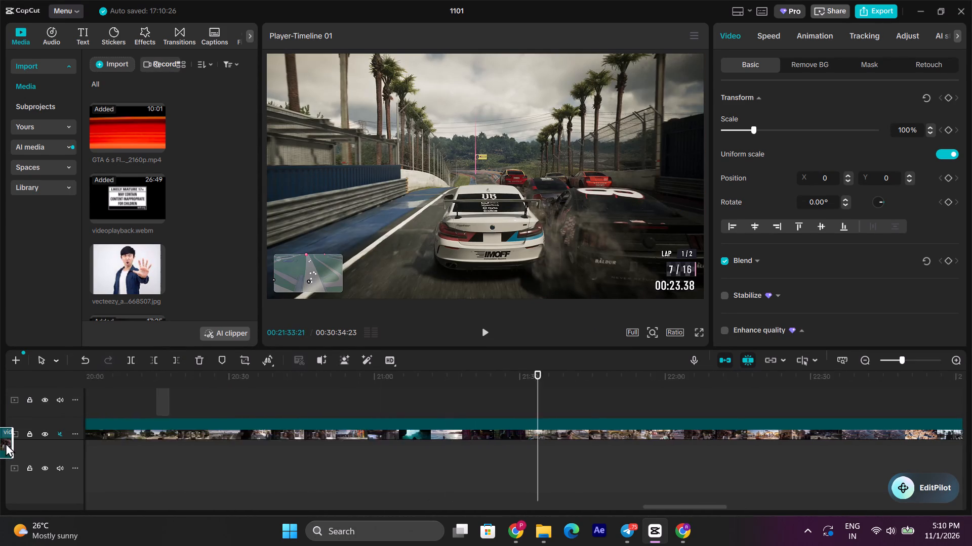
drag(6, 443, 561, 399)
scroll(0, 433, down, 4)
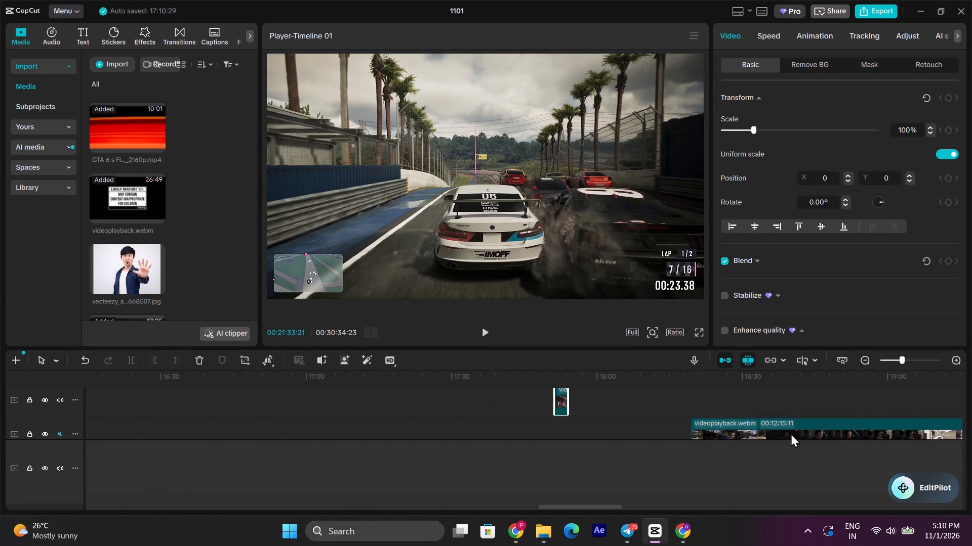
click(790, 433)
click(202, 358)
Move the chase shot back into the montage, to about 00:03:02 on the overlay track above the music video.
click(953, 356)
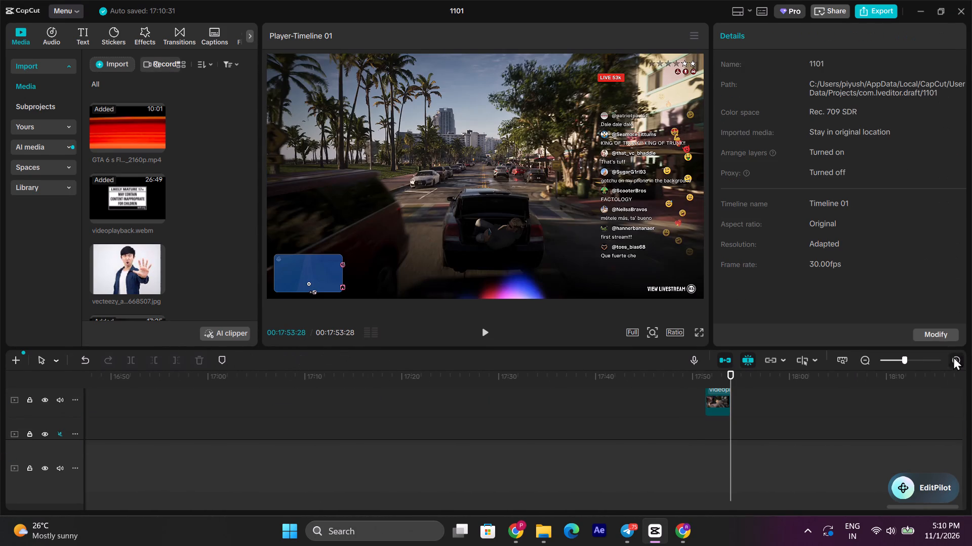
scroll(949, 365, down, 4)
drag(720, 401, 0, 447)
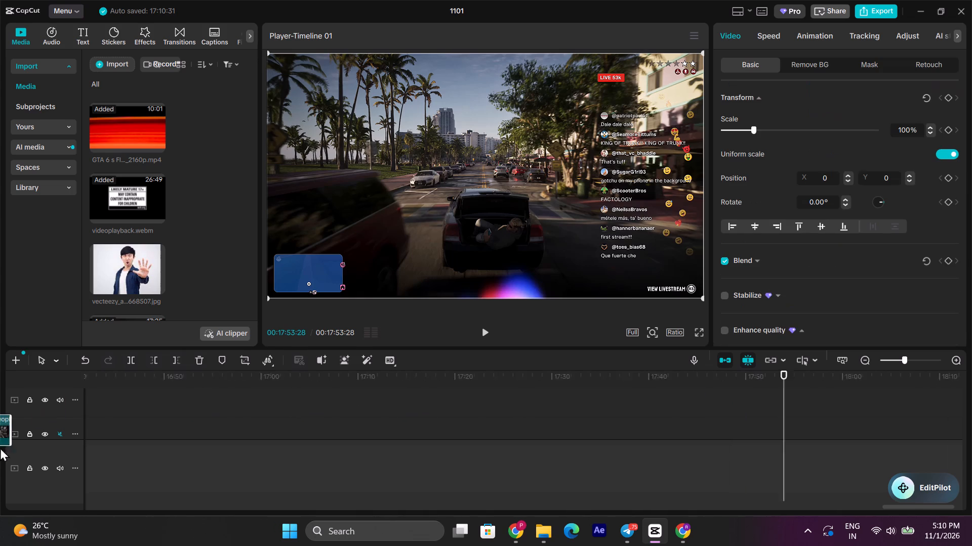
drag(0, 447, 277, 439)
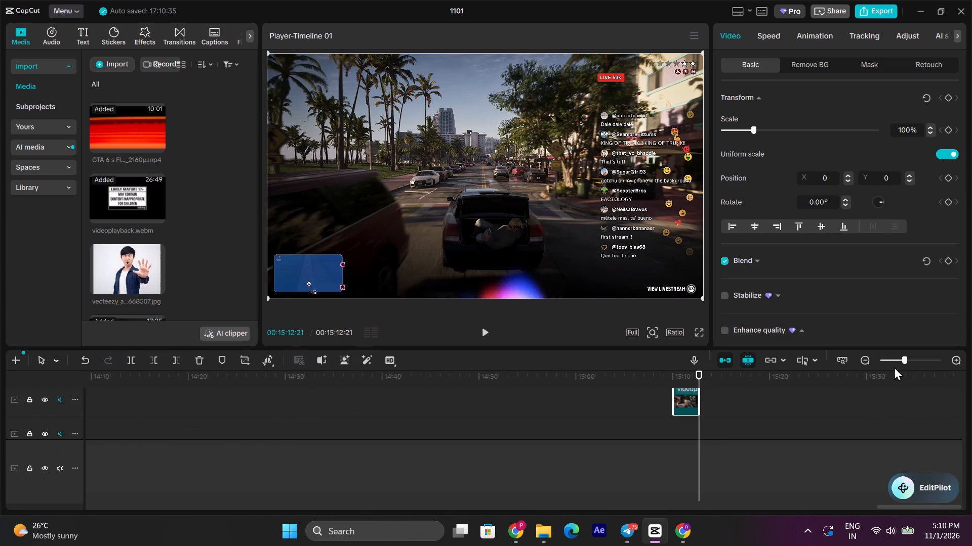
drag(680, 397, 0, 542)
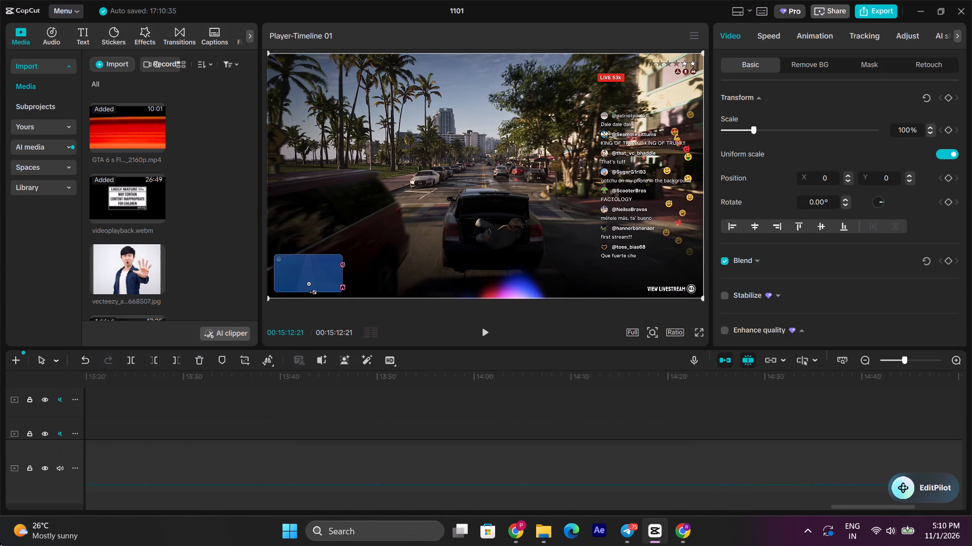
drag(0, 542, 0, 361)
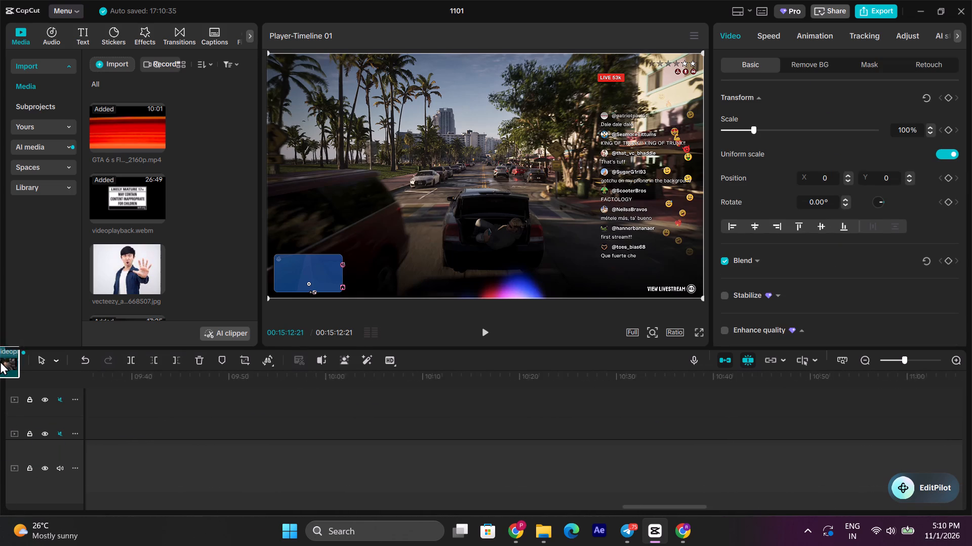
drag(0, 361, 0, 397)
scroll(0, 366, down, 5)
scroll(193, 408, down, 5)
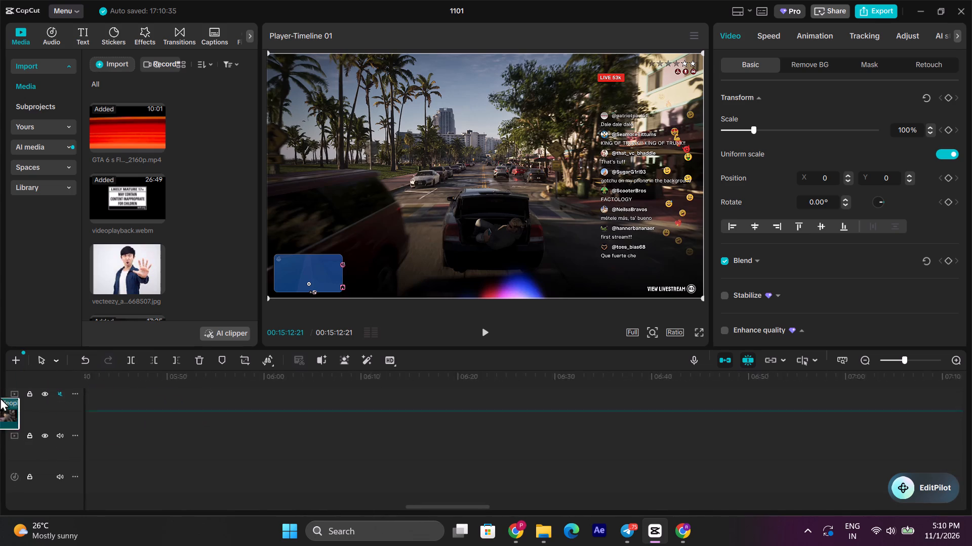
drag(0, 397, 12, 404)
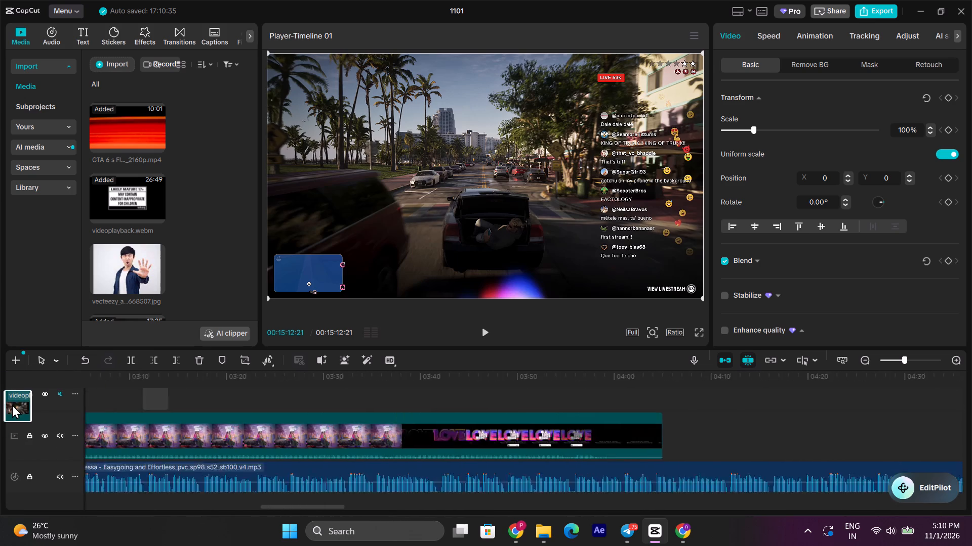
drag(12, 404, 638, 422)
scroll(468, 423, up, 5)
scroll(670, 422, down, 1)
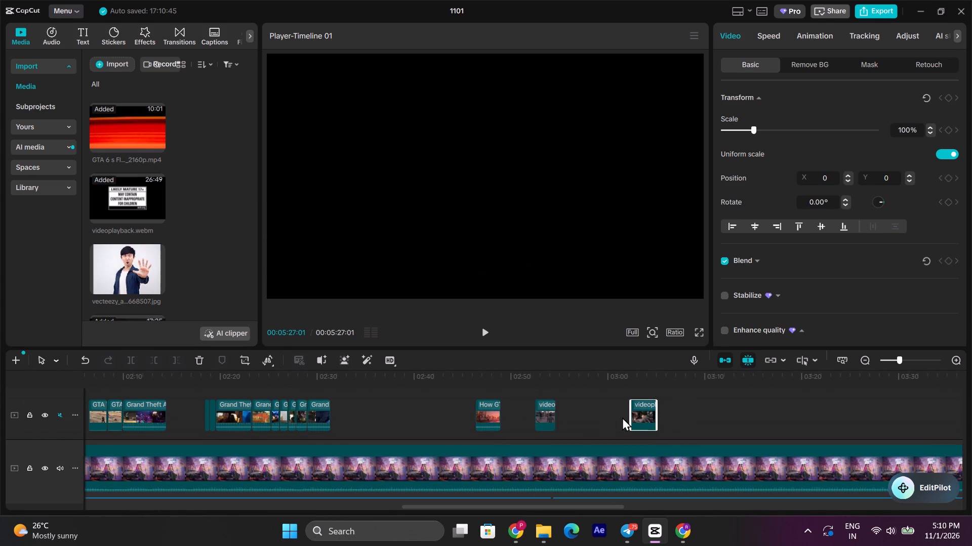
Shift the chase shot earlier to start at about 00:02:57, playing the music before and after to check its timing.
click(553, 389)
key(space)
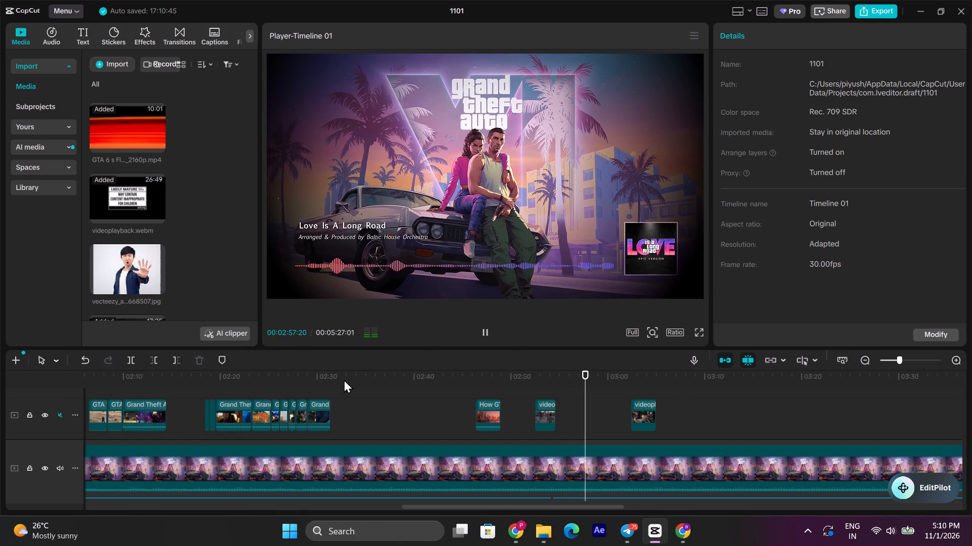
key(space)
click(580, 383)
key(space)
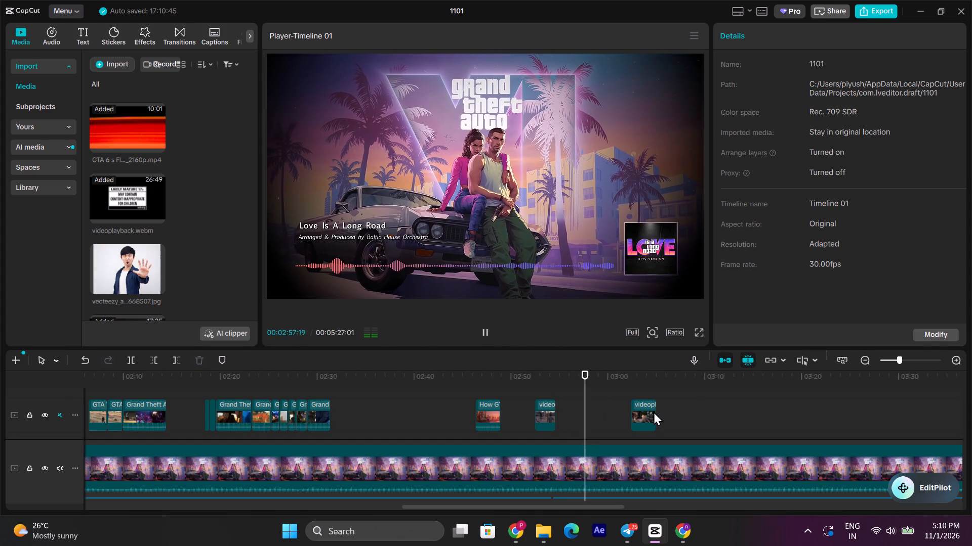
key(space)
drag(645, 413, 591, 418)
key(space)
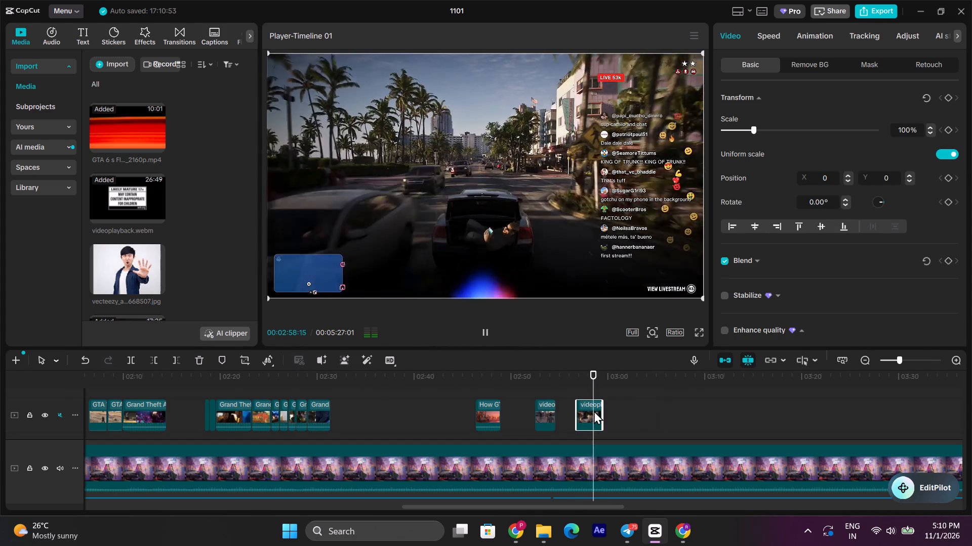
click(572, 381)
key(space)
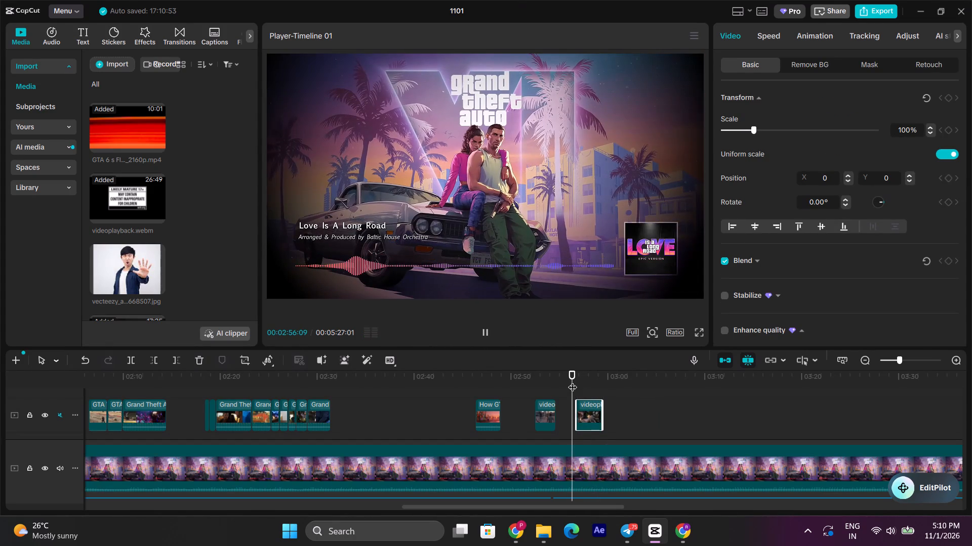
key(space)
key(space)
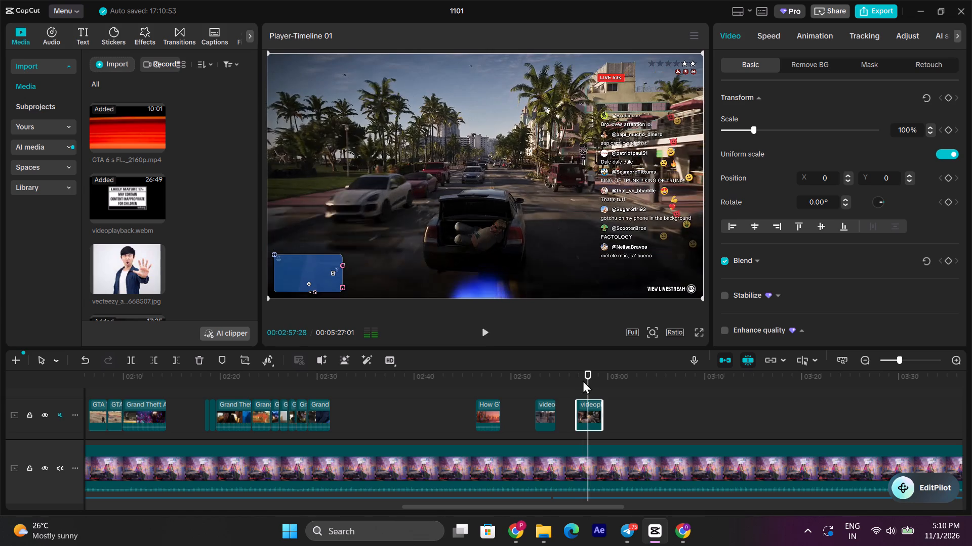
key(space)
key(space)
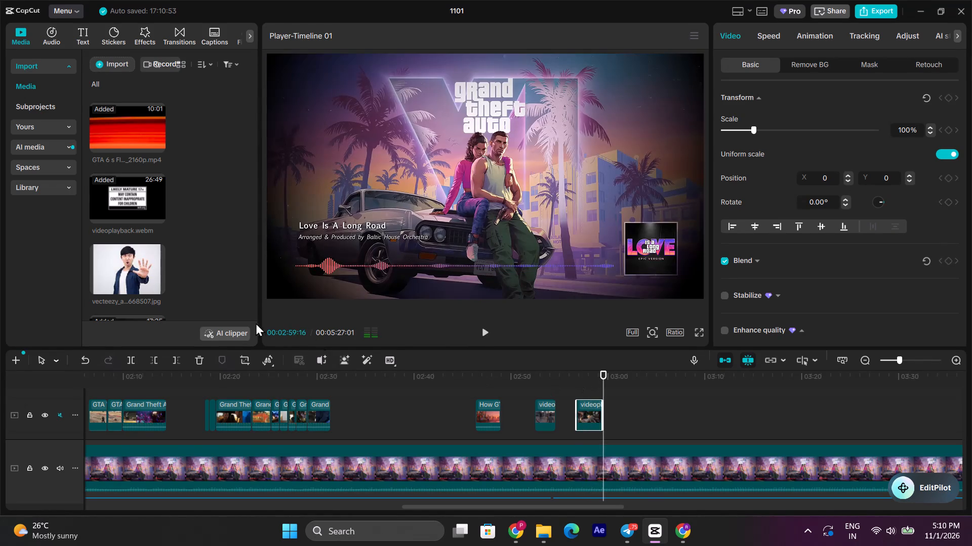
Add videoplayback.webm again from the media library on a track above the montage shots, starting at about 00:02:36.
drag(113, 208, 376, 383)
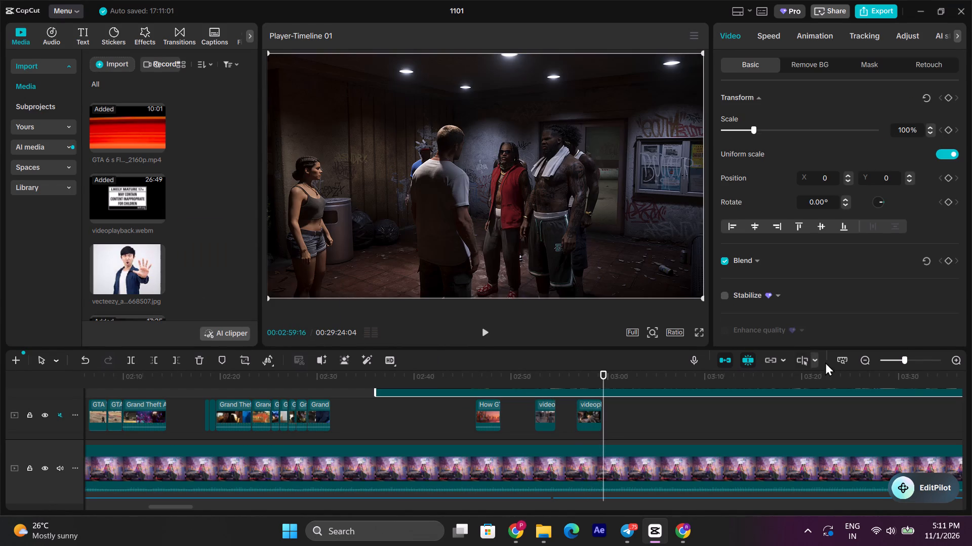
Find the red muscle car shot in videoplayback.webm and remove all of the clip's footage before about 00:08:45:20.
double_click(870, 356)
scroll(738, 421, up, 2)
click(631, 371)
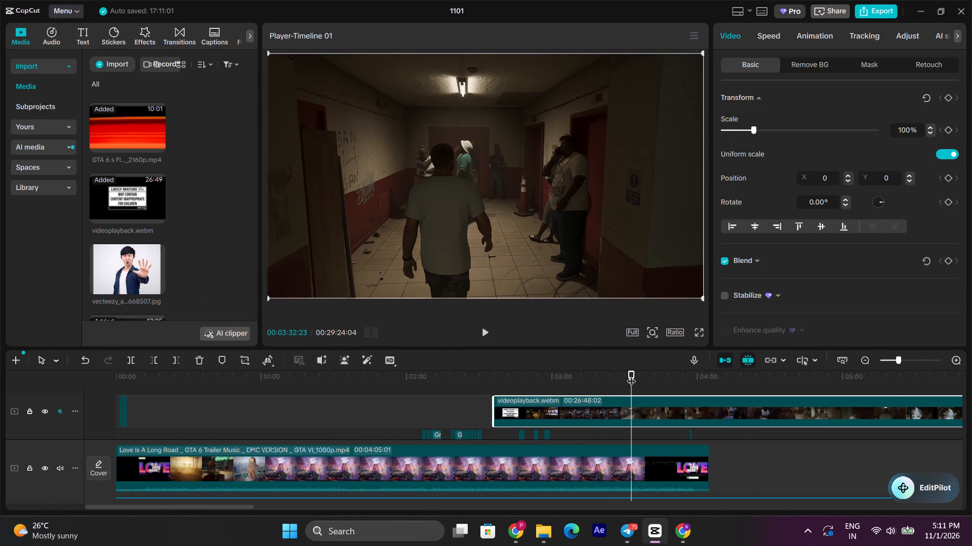
drag(631, 375, 958, 408)
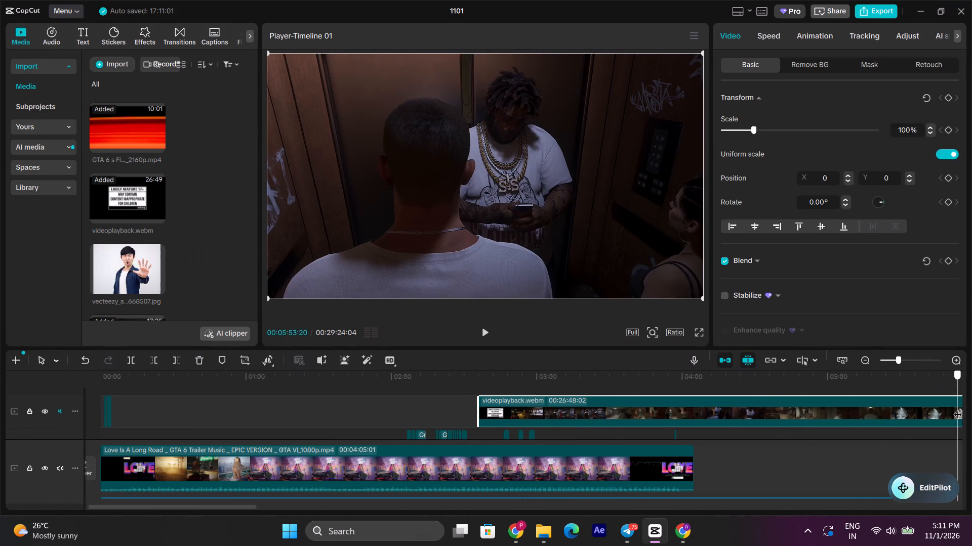
drag(958, 408, 967, 410)
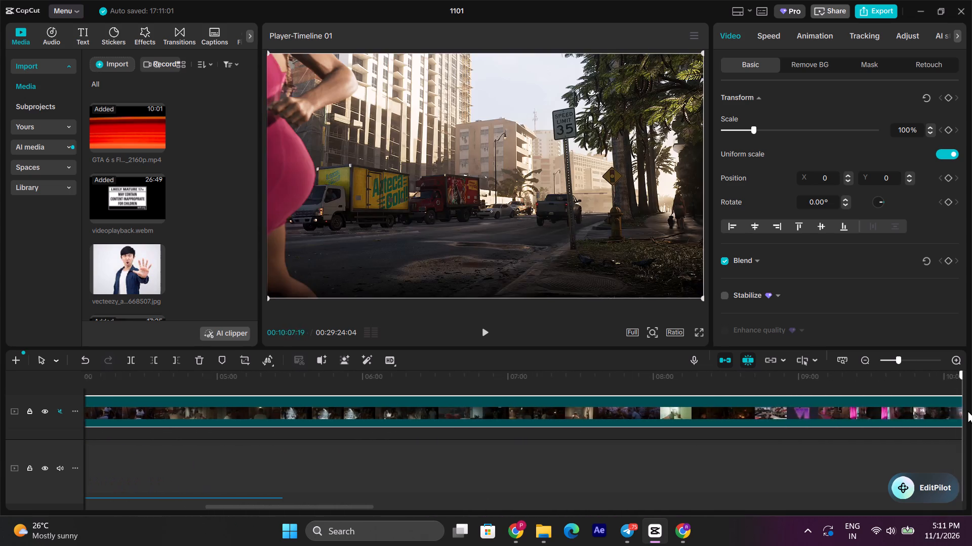
drag(967, 410, 680, 401)
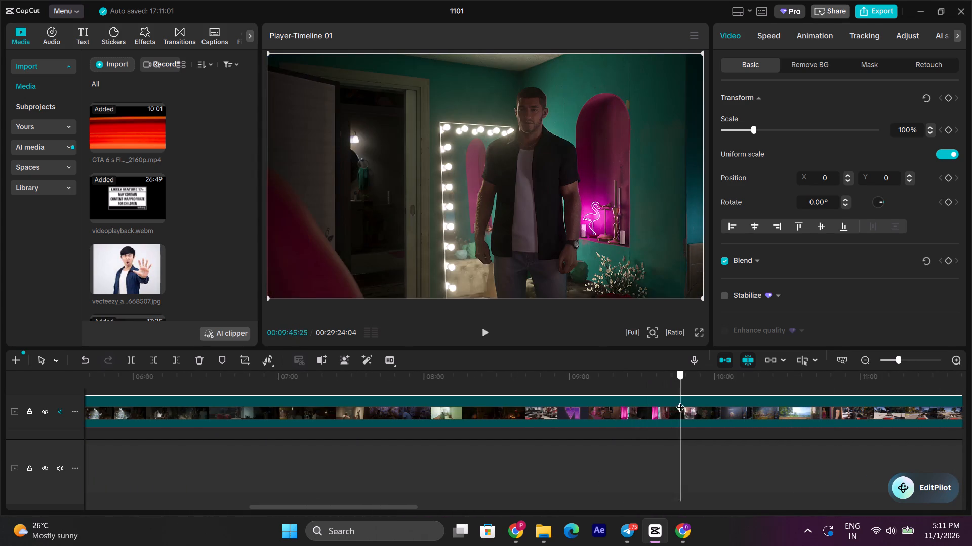
drag(680, 401, 737, 389)
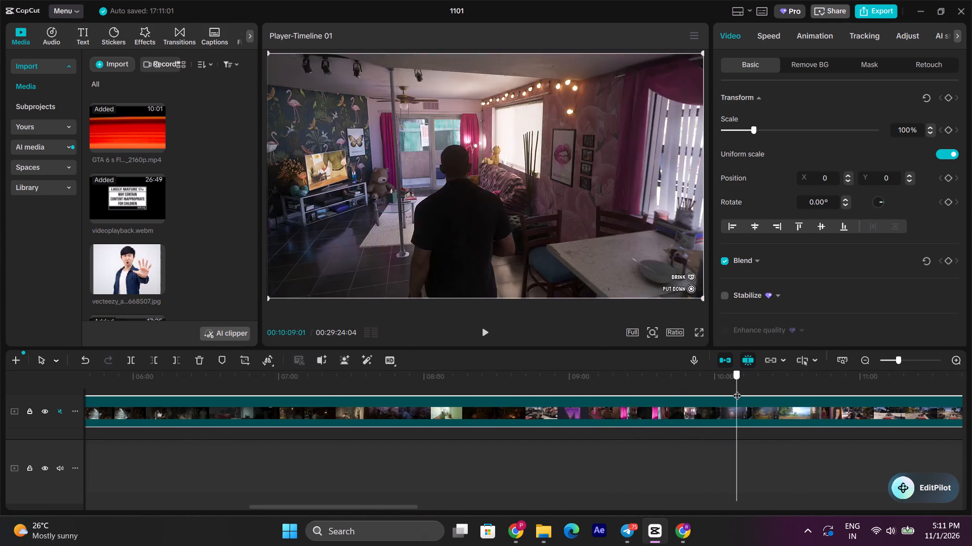
drag(737, 389, 546, 395)
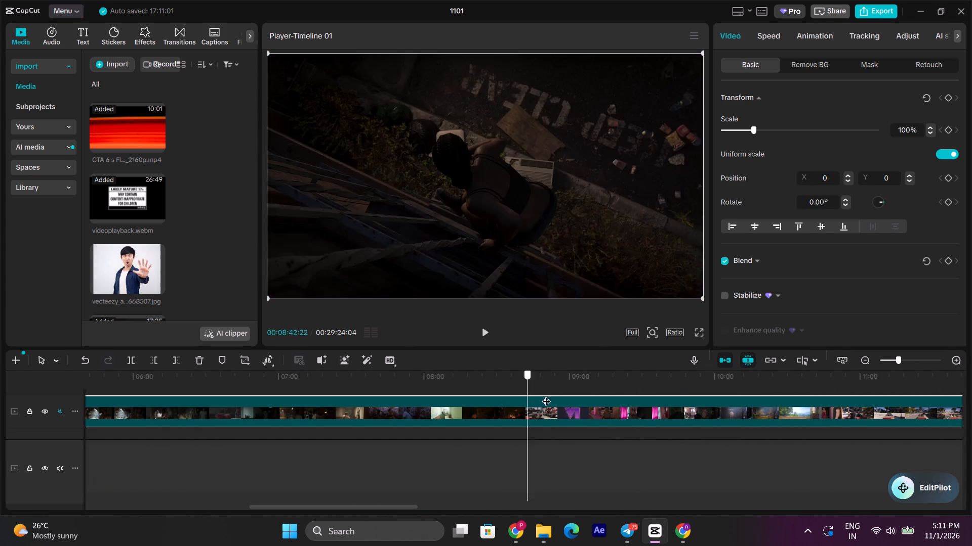
drag(546, 395, 512, 387)
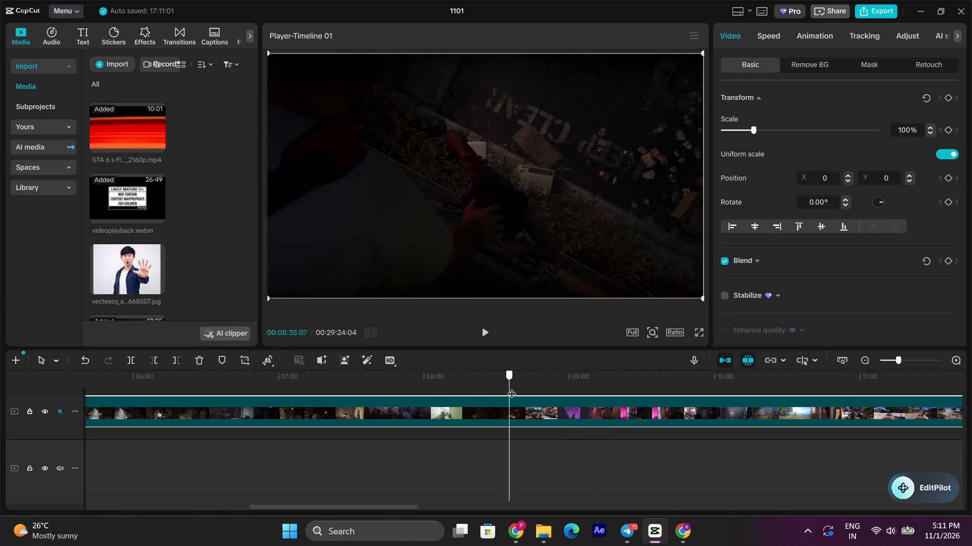
drag(512, 387, 573, 384)
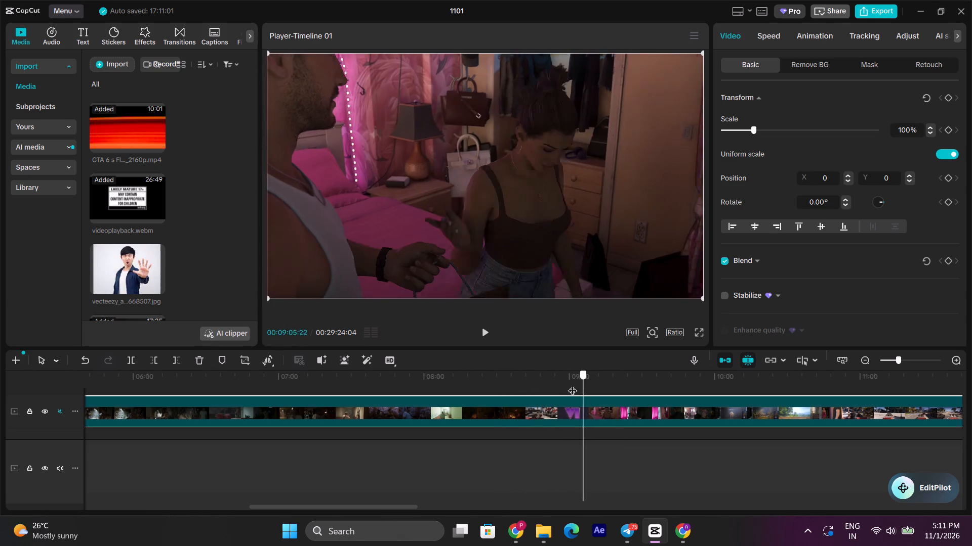
drag(573, 384, 538, 388)
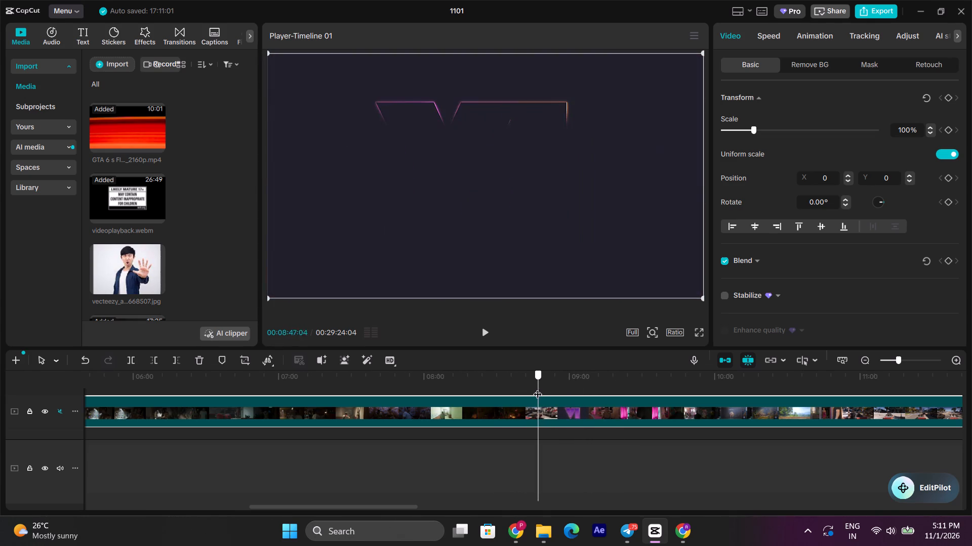
drag(538, 388, 535, 388)
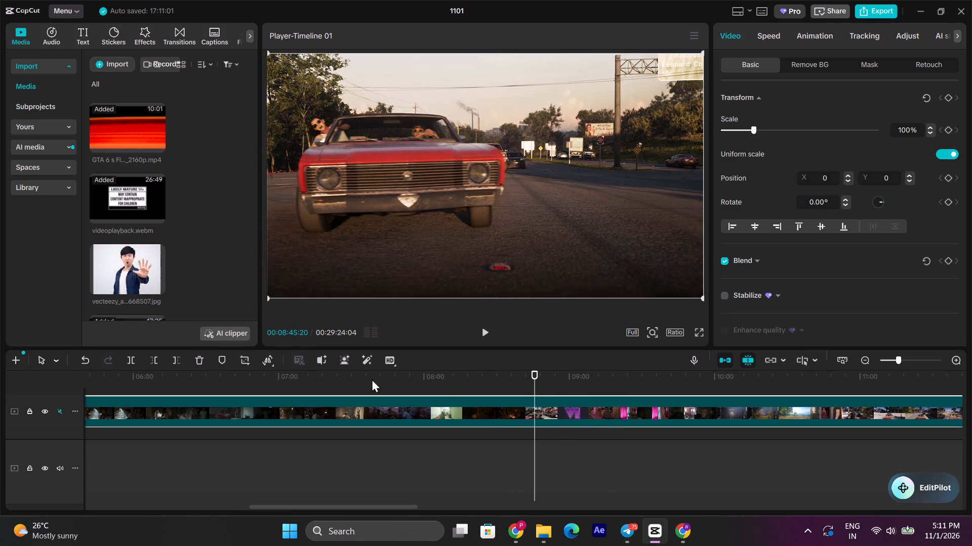
click(148, 358)
Split videoplayback.webm where the red muscle car shot ends, at about 00:08:47:29.
key(space)
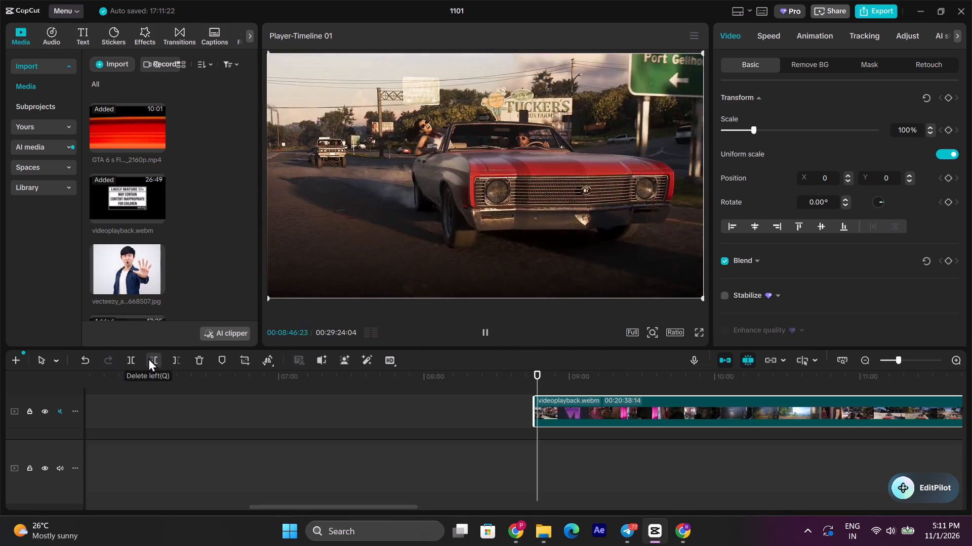
key(space)
click(133, 357)
key(space)
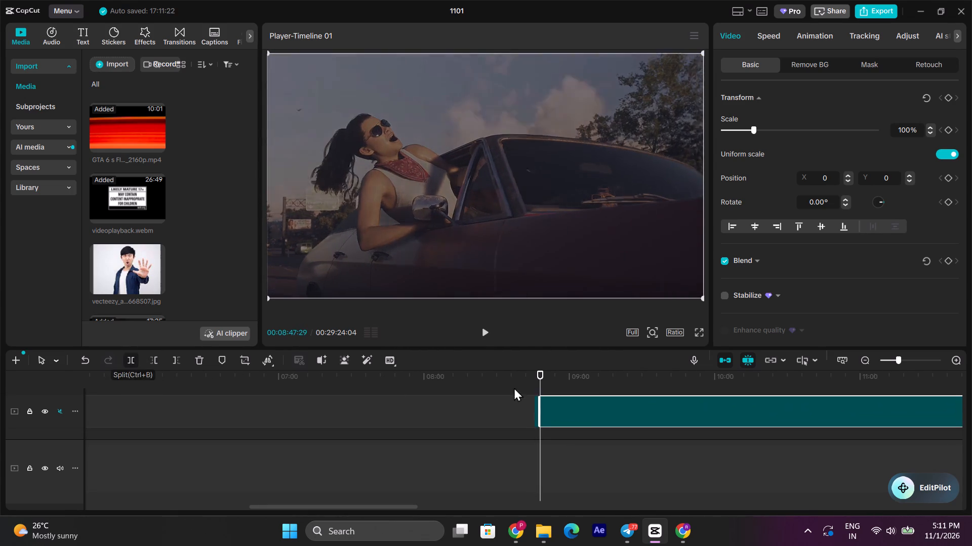
Isolate a red convertible driving shot from about 00:11:24:20 to 00:11:28:19, deleting the videoplayback.webm footage before and after it.
click(591, 383)
drag(592, 383, 824, 391)
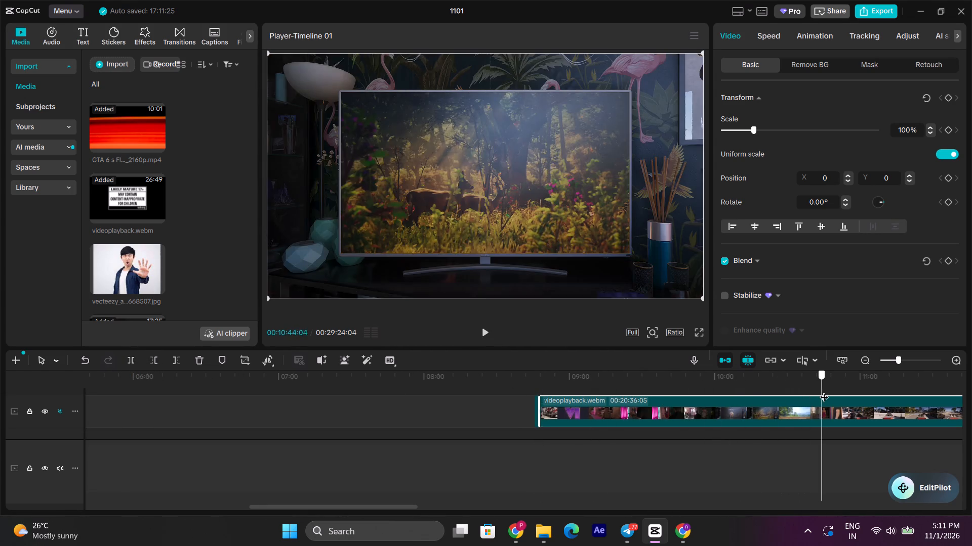
drag(824, 391, 905, 393)
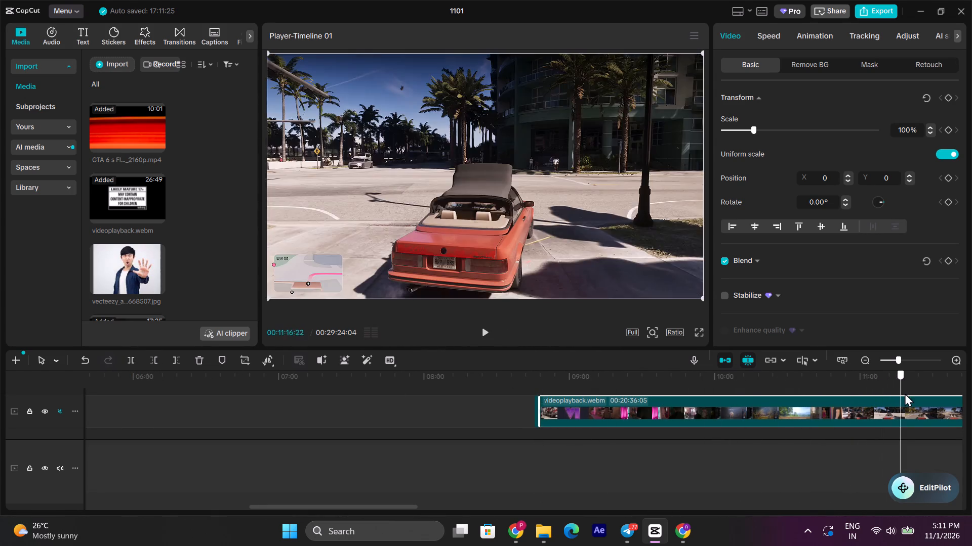
drag(905, 393, 920, 394)
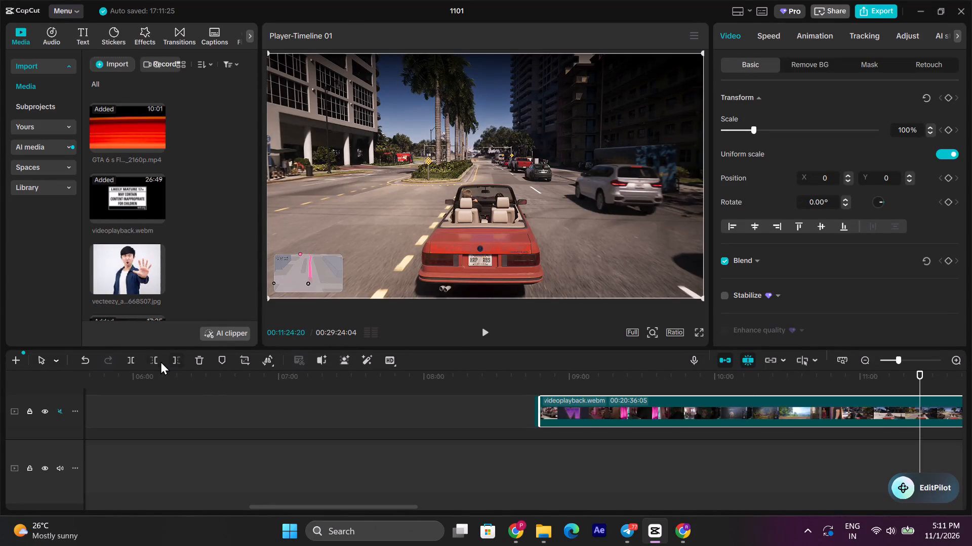
click(156, 360)
key(space)
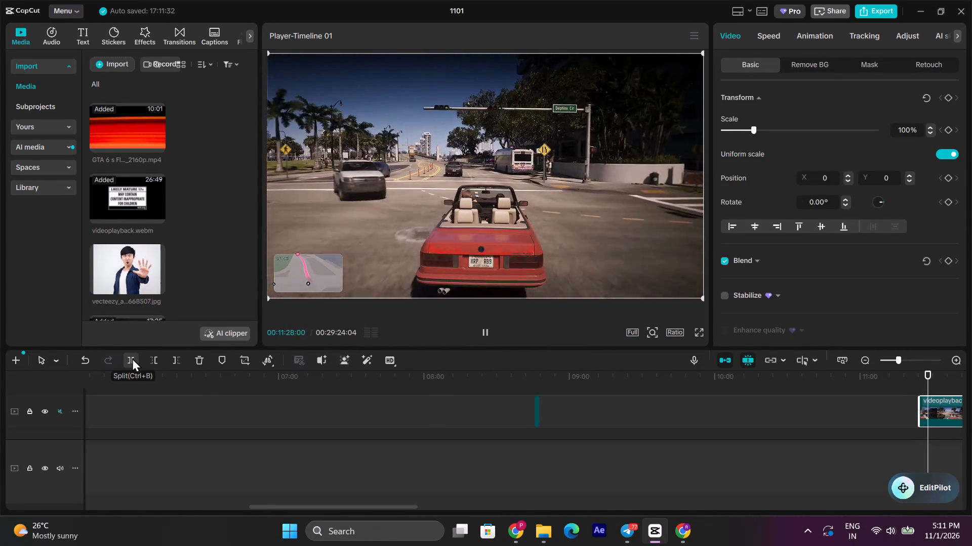
click(132, 358)
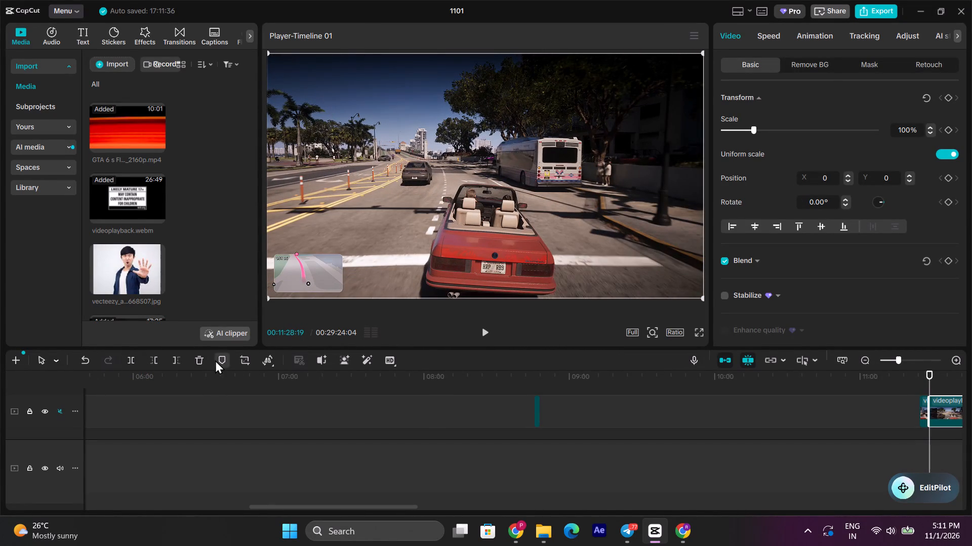
click(201, 360)
Move the red convertible shot back so it directly follows the red muscle car shot.
drag(924, 405, 924, 406)
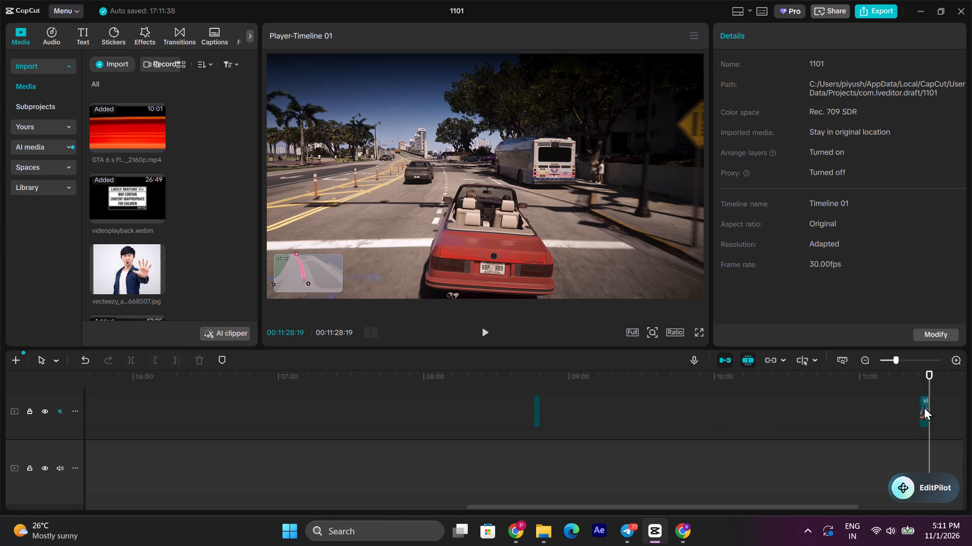
drag(924, 406, 547, 409)
Move the muscle car and convertible shots together back to about 00:04:00, above the end of the music video.
drag(597, 404, 925, 454)
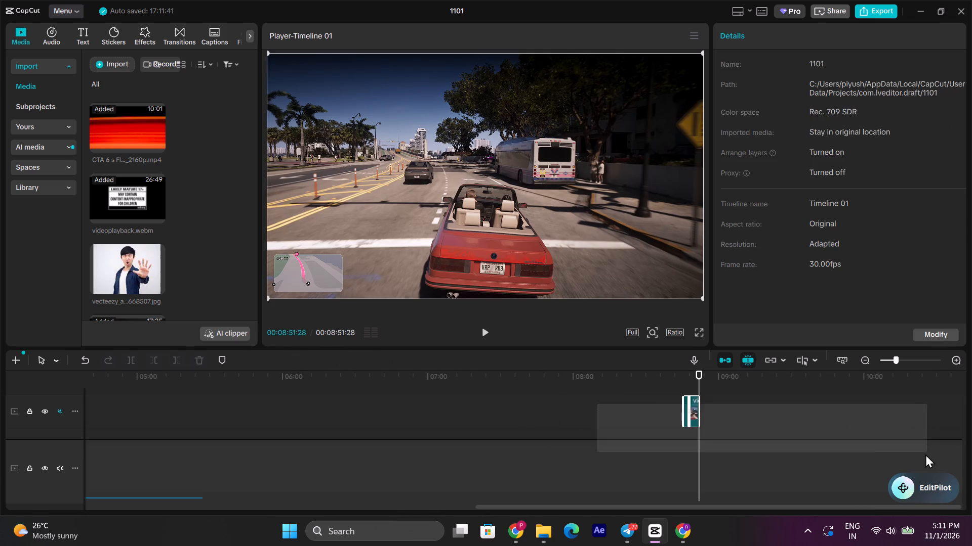
drag(925, 454, 921, 454)
click(960, 361)
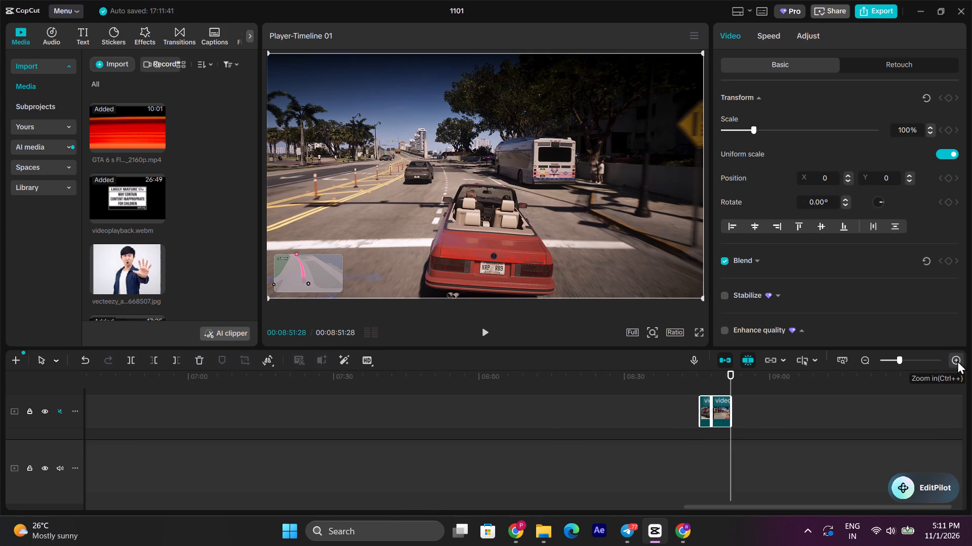
click(957, 360)
drag(703, 412, 0, 426)
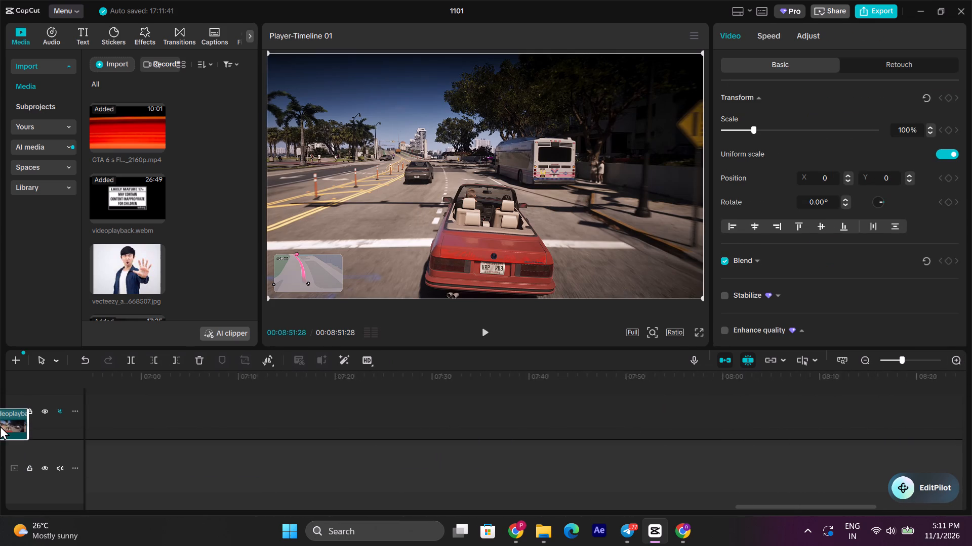
drag(0, 426, 241, 439)
scroll(2, 451, down, 3)
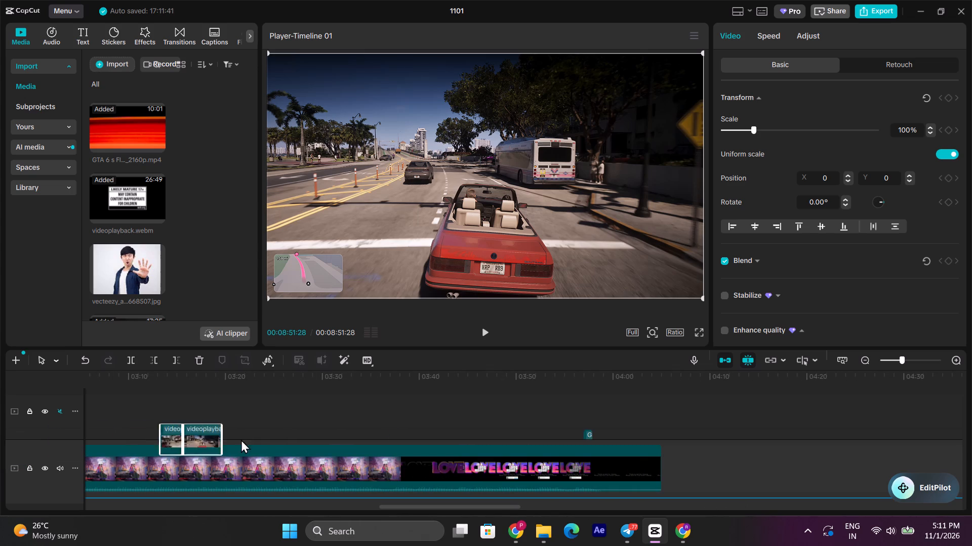
drag(241, 439, 655, 420)
scroll(429, 434, down, 3)
Delete the small leftover clip of the couple indoors at about 00:03:57 on the upper overlay track.
click(590, 386)
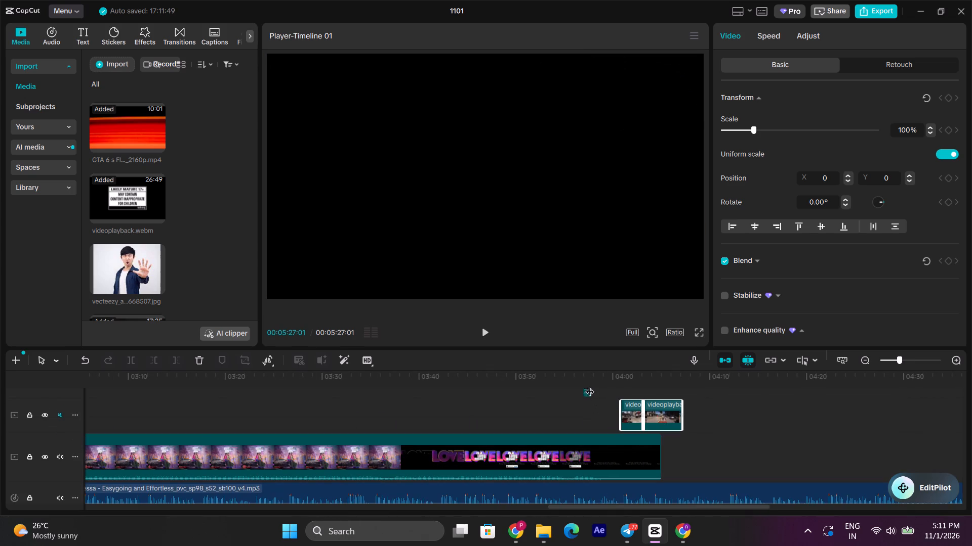
click(594, 374)
drag(596, 376, 580, 376)
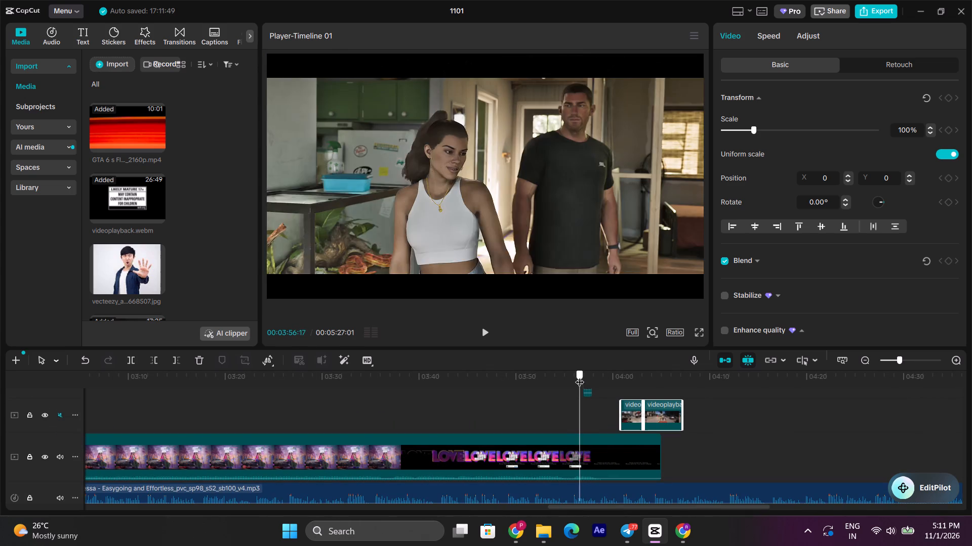
drag(580, 376, 582, 376)
scroll(587, 397, up, 1)
click(582, 398)
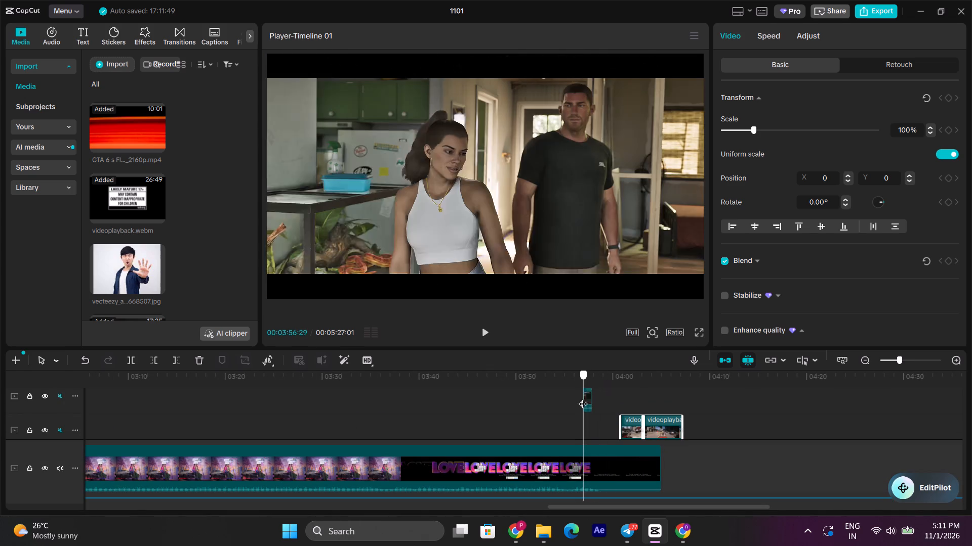
drag(622, 390, 566, 399)
click(200, 357)
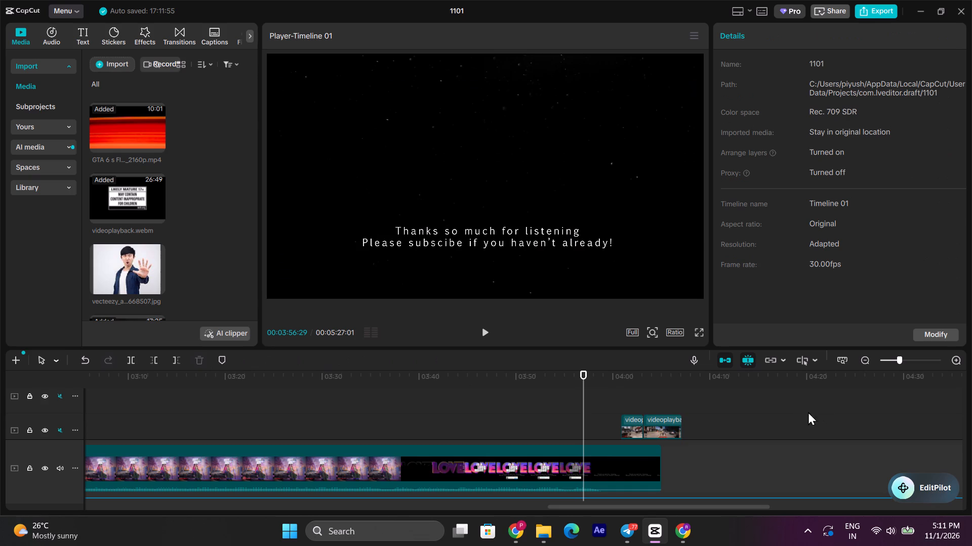
Move both car shots to about 00:02:59, directly after the chase shot, and play them with the music.
drag(754, 418, 544, 437)
drag(661, 422, 30, 408)
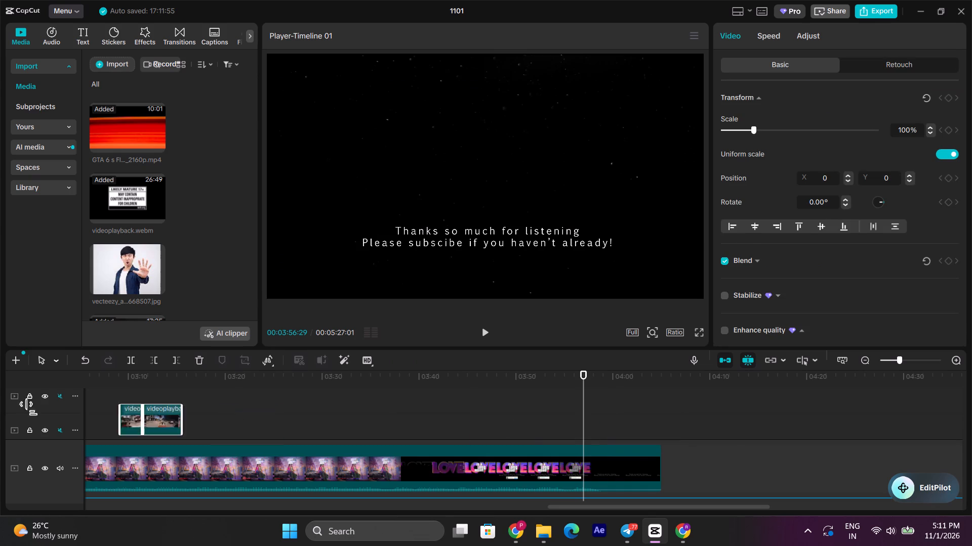
drag(30, 408, 485, 420)
scroll(505, 436, up, 2)
click(433, 375)
key(space)
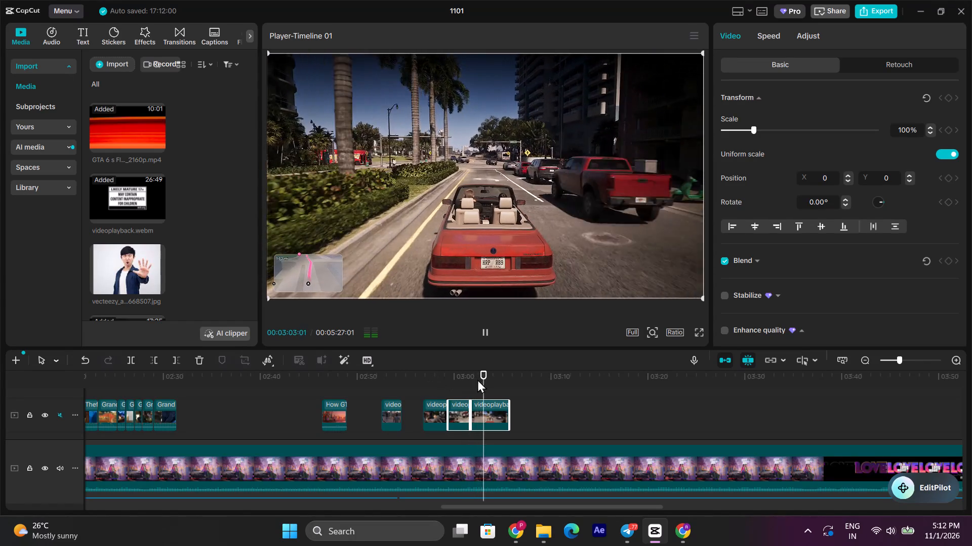
key(space)
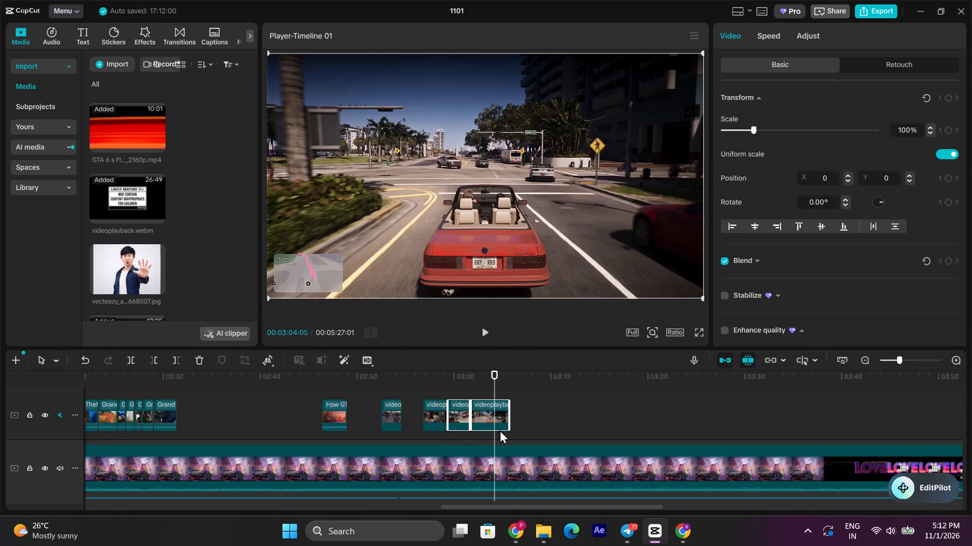
Trim the end of the red convertible shot to about 00:03:04 on the beat, and play on through the following music.
click(518, 437)
click(488, 377)
key(space)
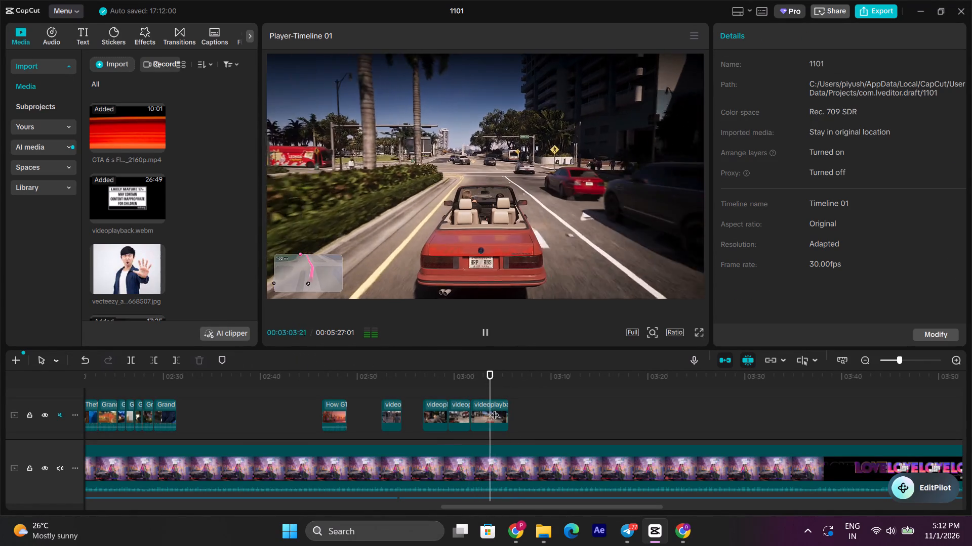
click(494, 409)
key(space)
click(183, 360)
key(space)
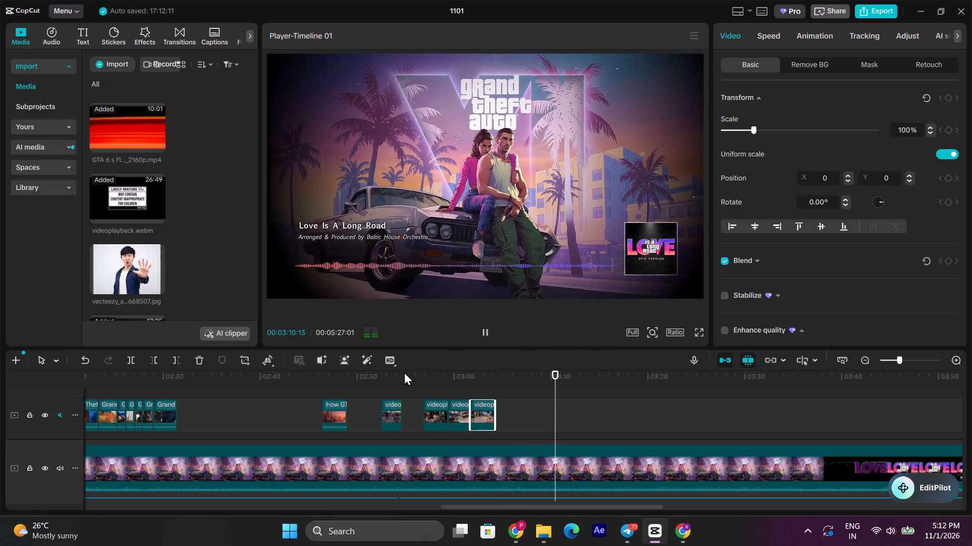
key(space)
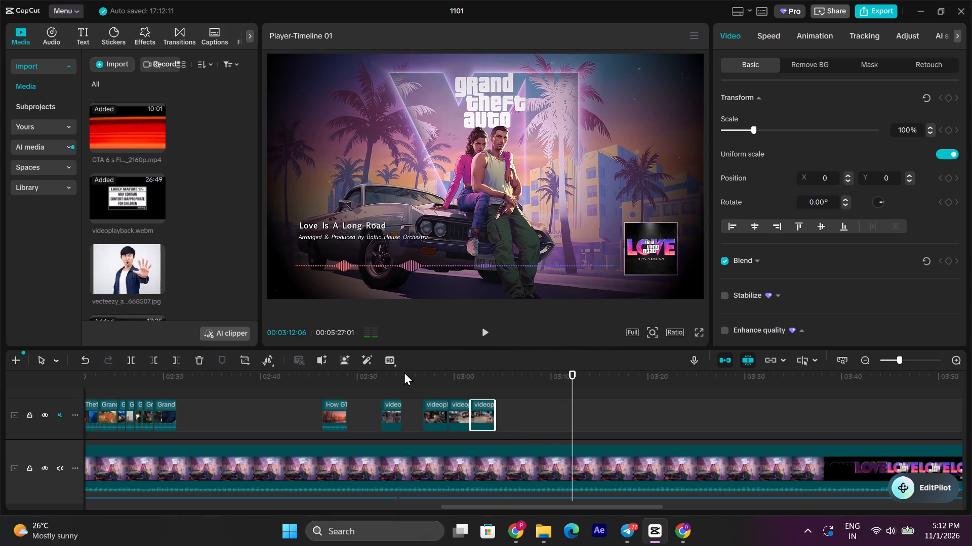
Preview videoplayback.webm from the media library and return to the montage at about 00:03:11:15.
click(129, 196)
key(space)
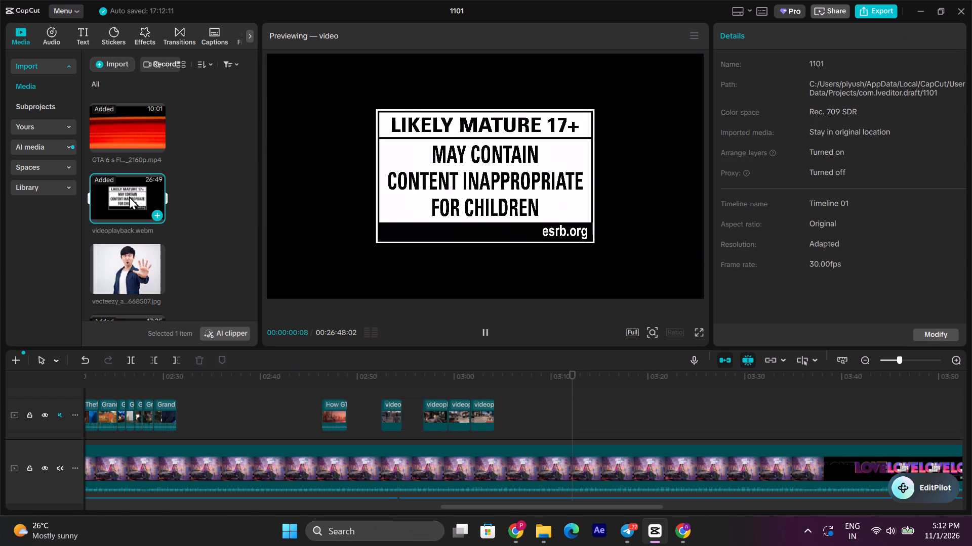
click(565, 417)
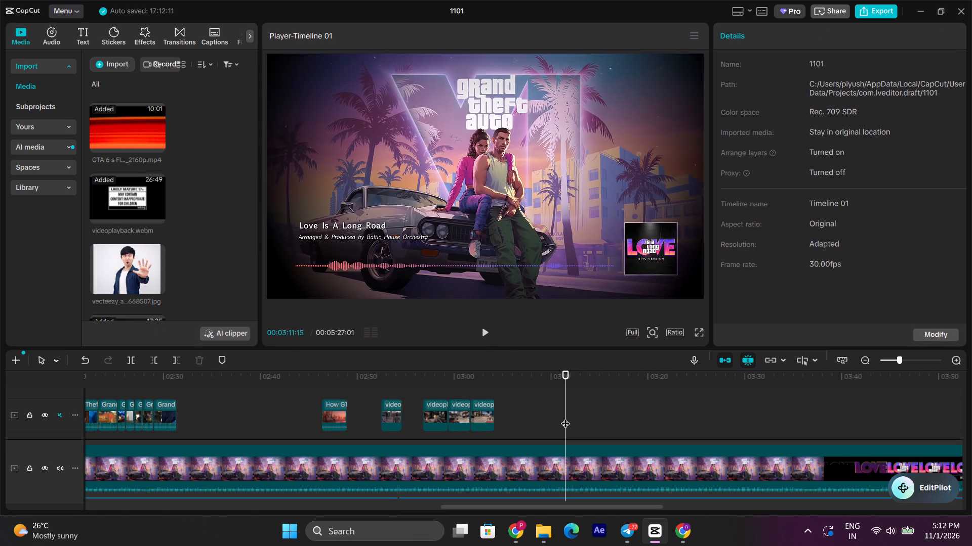
key(space)
key(space)
Play on from 00:03:11:15 past the end of the "Love Is A Long Road" music clip to check how the music finishes.
key(space)
click(483, 341)
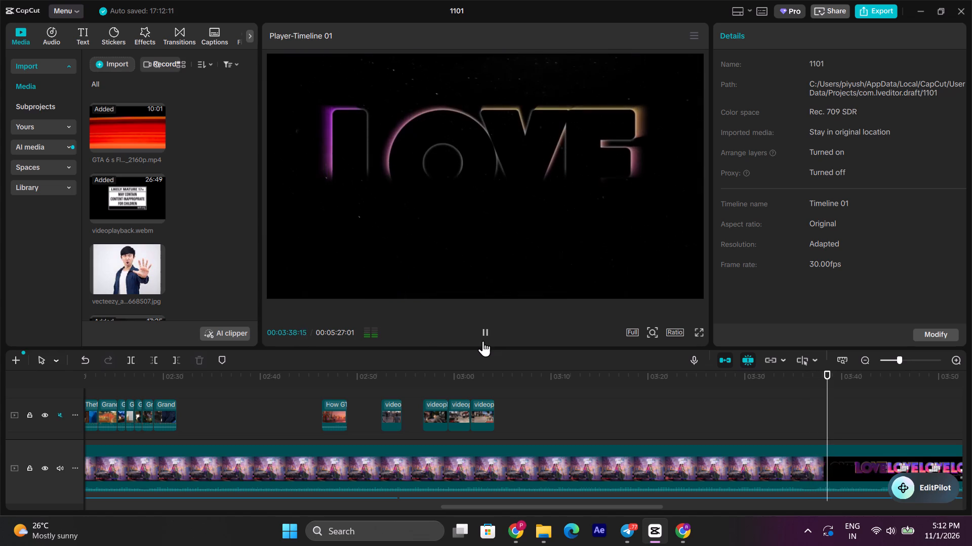
scroll(711, 402, down, 3)
scroll(614, 476, down, 2)
drag(590, 505, 670, 514)
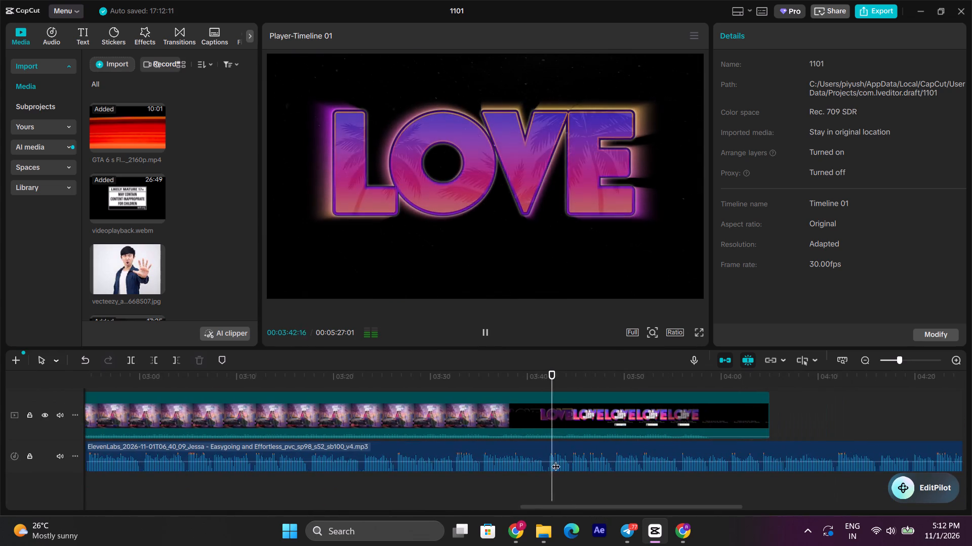
scroll(555, 460, up, 2)
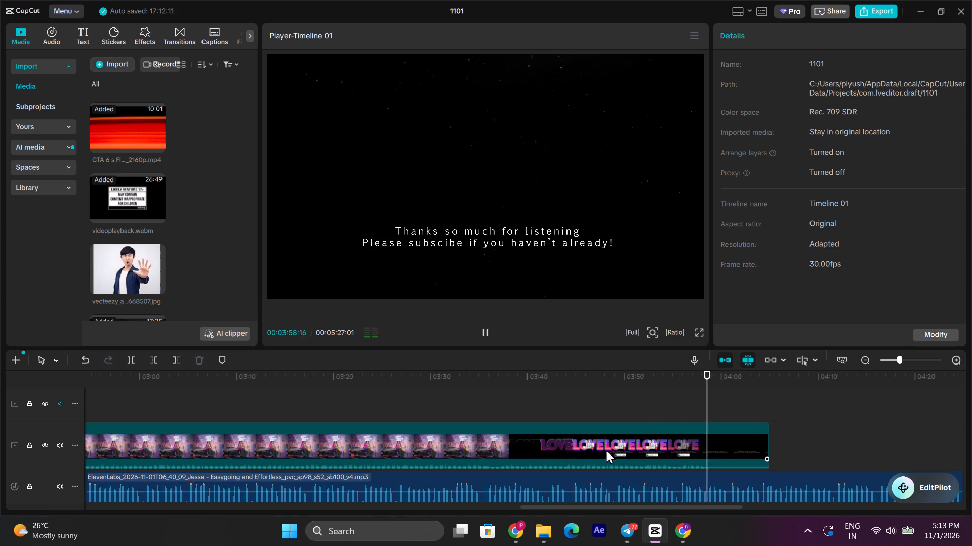
click(868, 359)
click(868, 359)
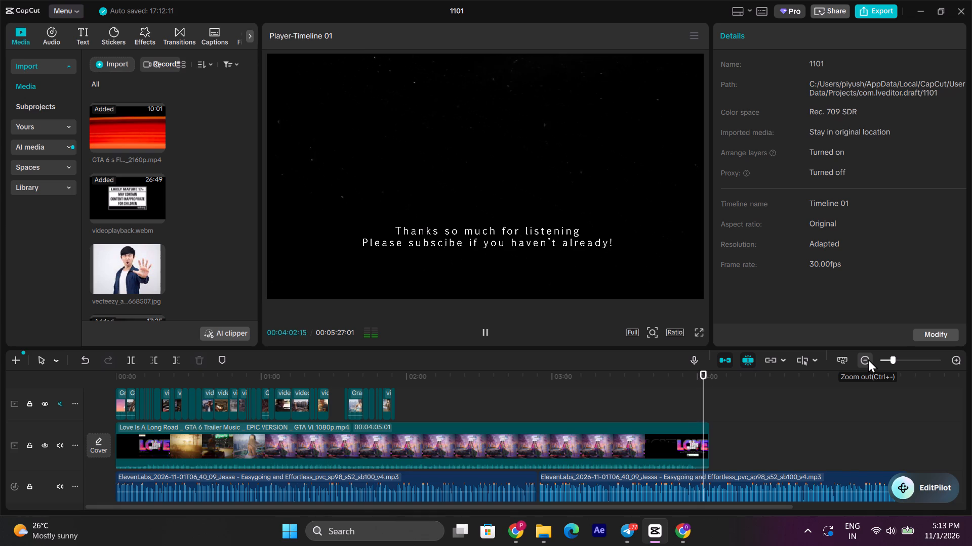
click(868, 359)
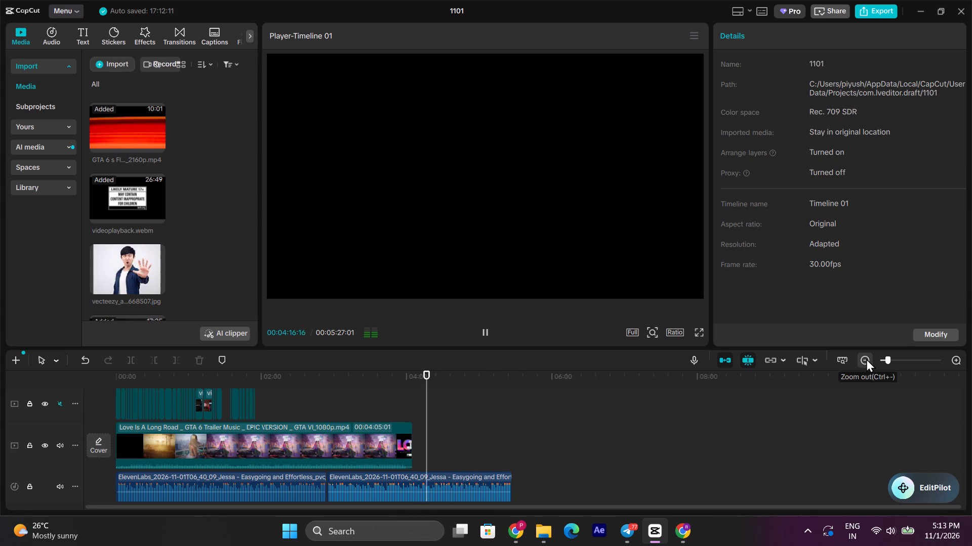
Cut off the end of the "Love Is A Long Road" clip at 00:03:50:01, during the LOVE end card.
click(388, 400)
key(space)
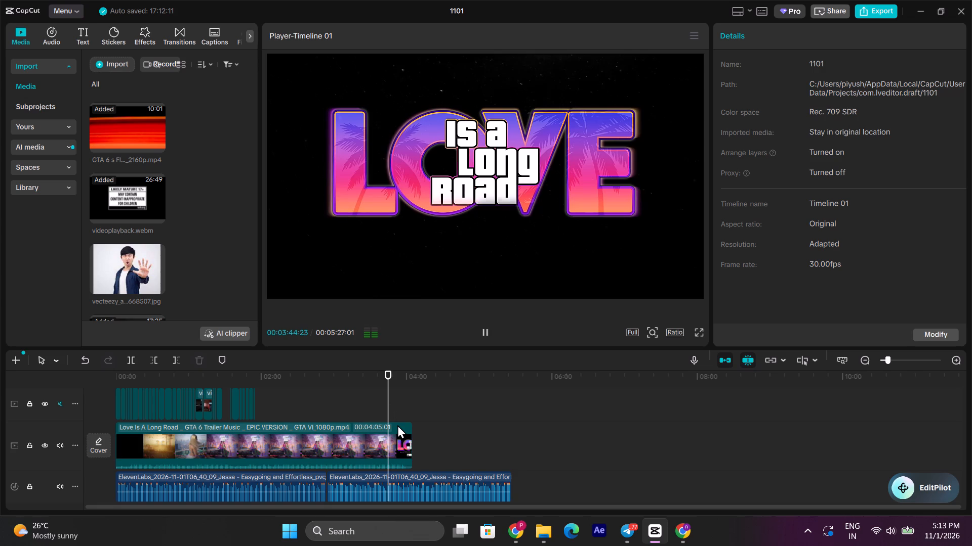
click(400, 441)
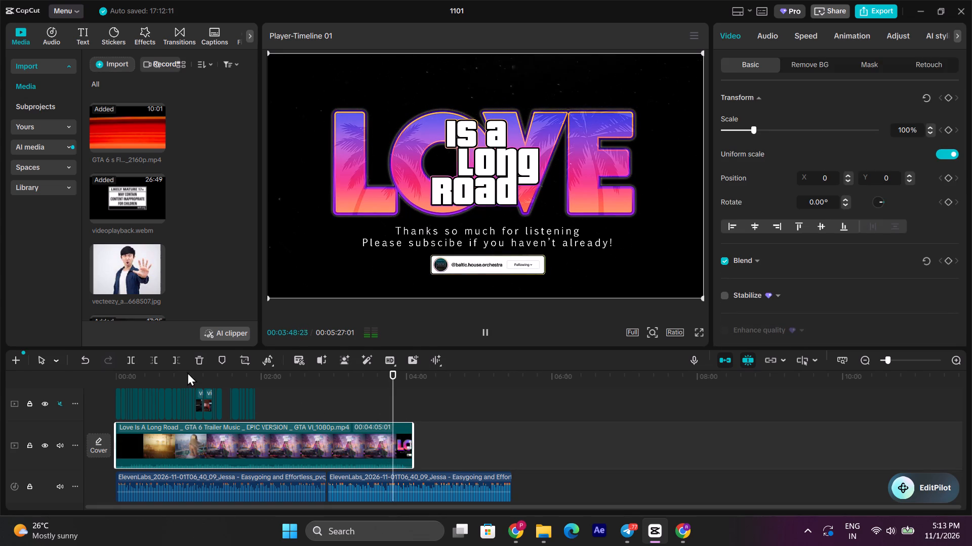
key(space)
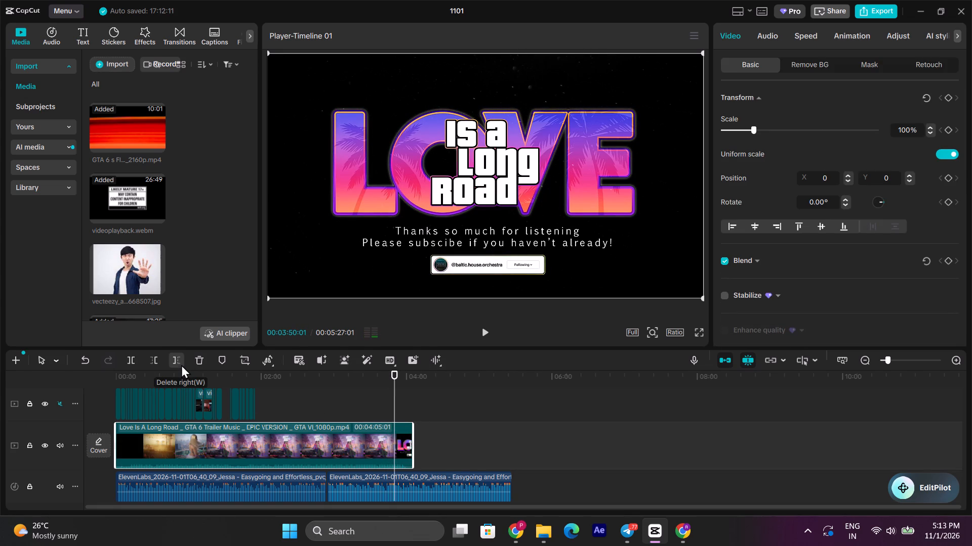
click(181, 365)
Duplicate the trimmed "Love Is A Long Road" clip and place the copy directly after the original on the main track.
key(ctrl+d)
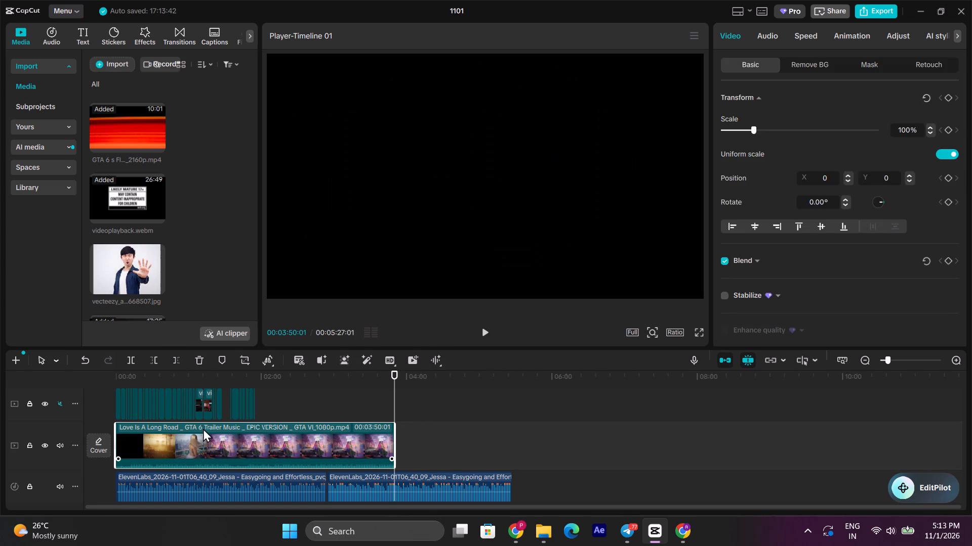
key(ctrl+v)
scroll(234, 431, up, 8)
scroll(234, 431, down, 11)
key(ctrl+c)
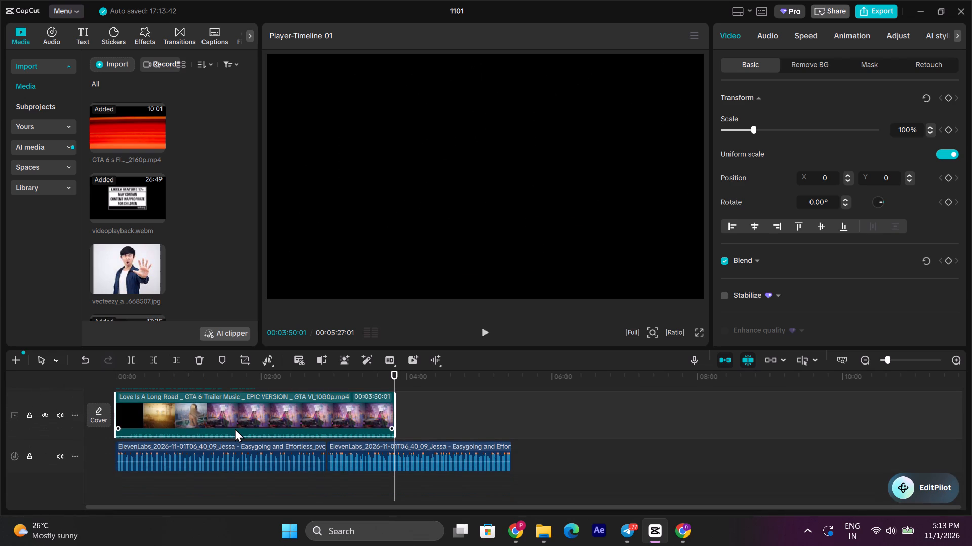
key(ctrl+v)
scroll(383, 446, up, 2)
drag(438, 403, 439, 459)
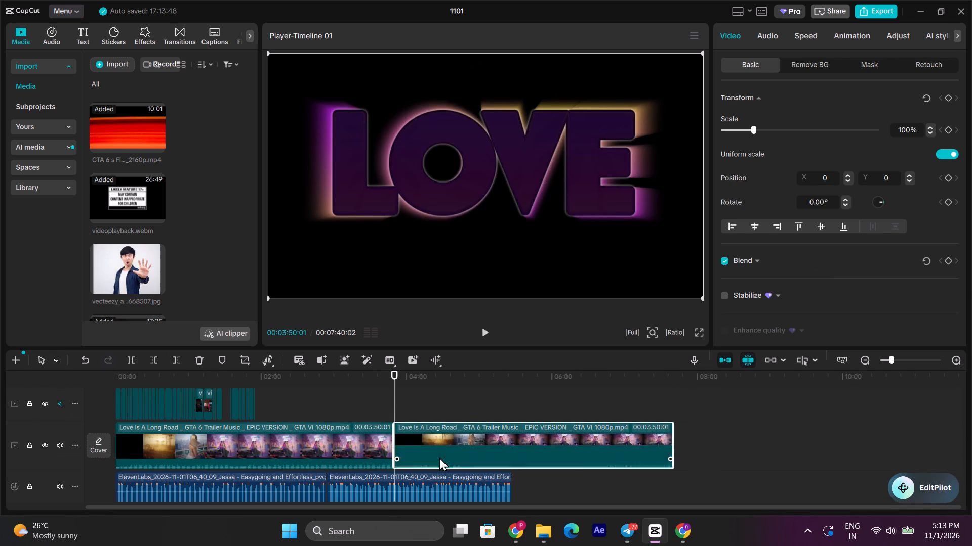
Play through the copied music clip's intro and remove everything before about 00:04:38, at the rooftop pool shot.
key(space)
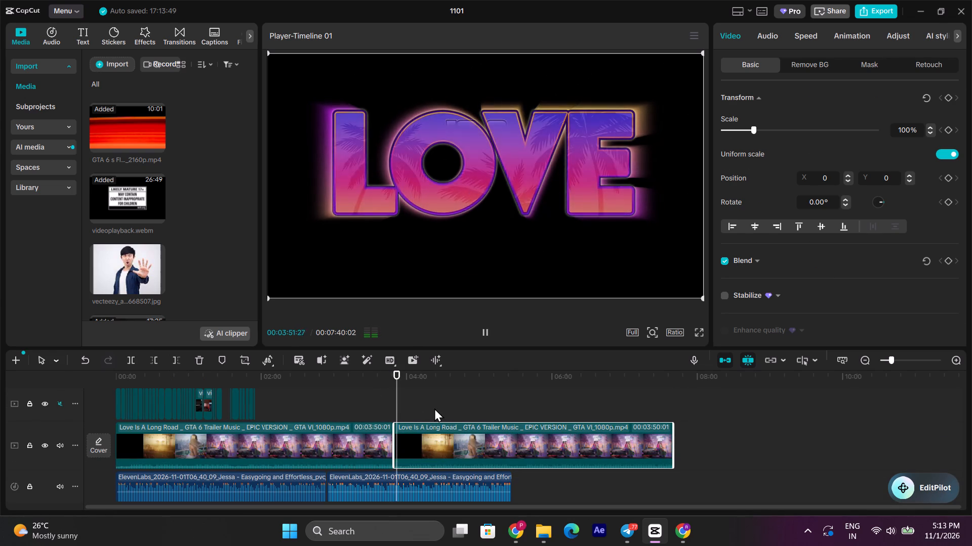
click(431, 407)
key(space)
click(451, 437)
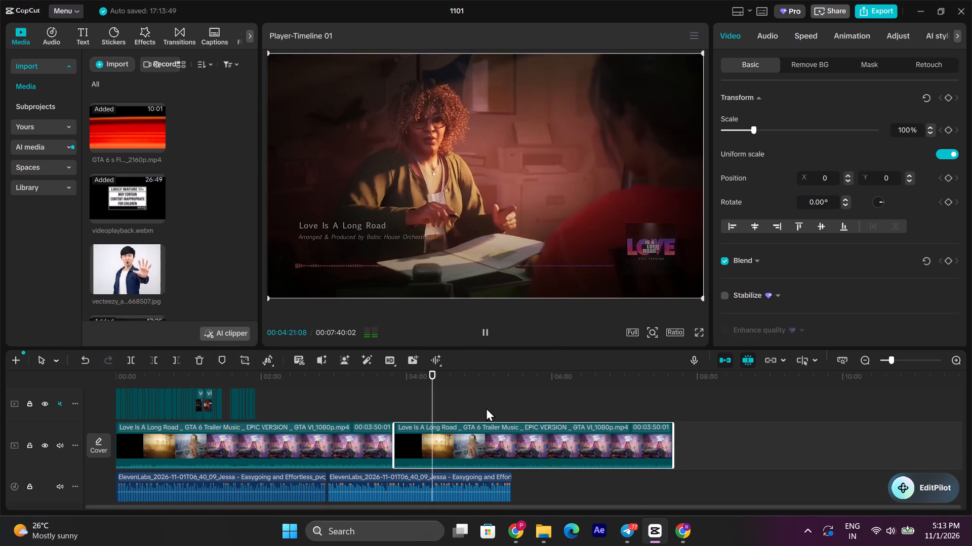
click(453, 390)
key(space)
click(457, 438)
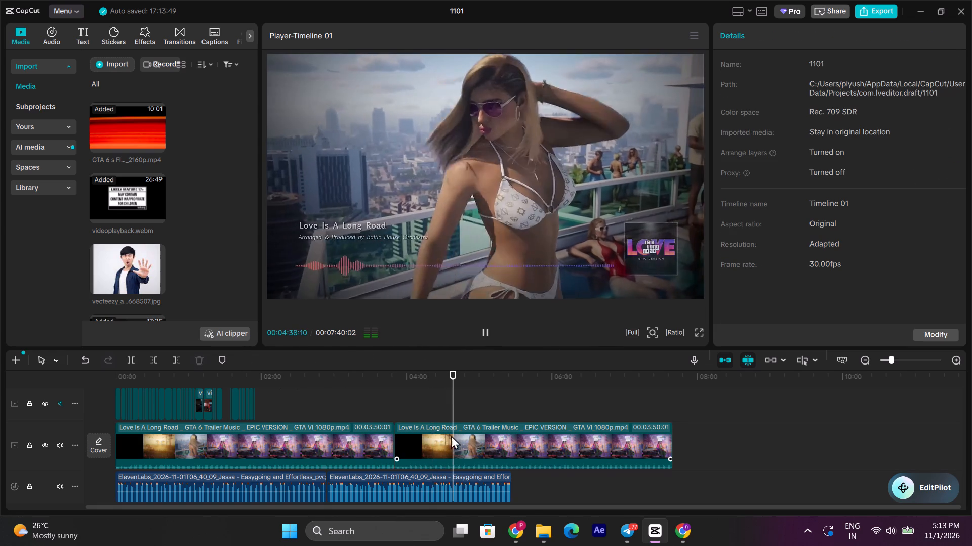
key(space)
click(158, 360)
key(space)
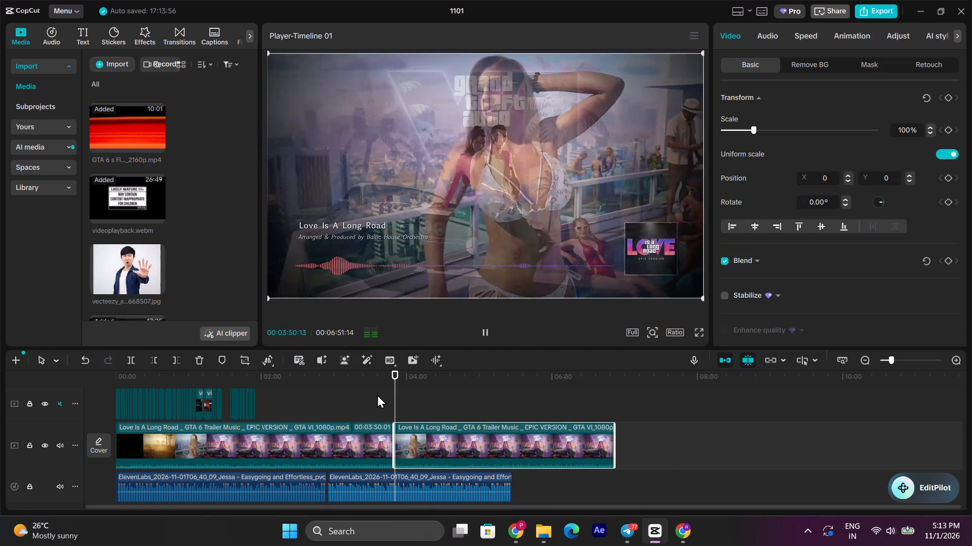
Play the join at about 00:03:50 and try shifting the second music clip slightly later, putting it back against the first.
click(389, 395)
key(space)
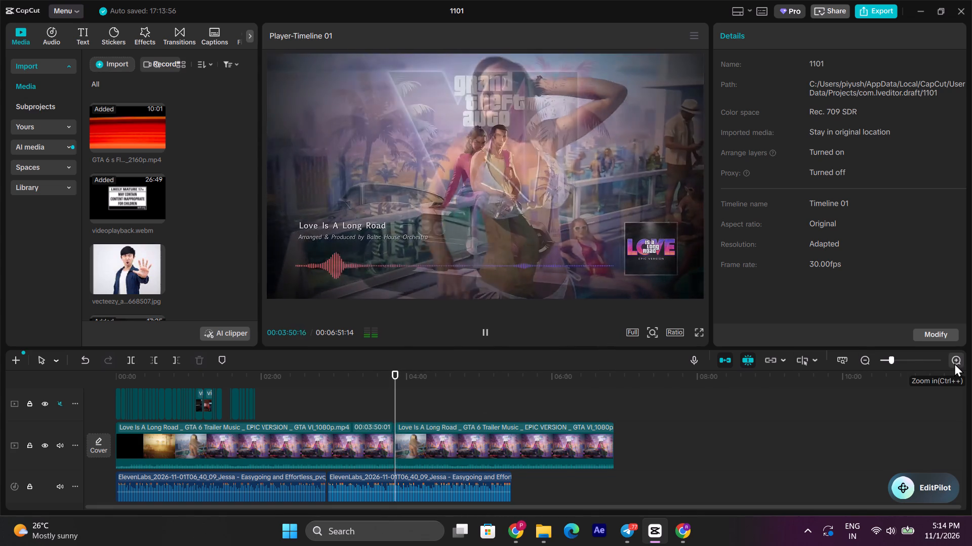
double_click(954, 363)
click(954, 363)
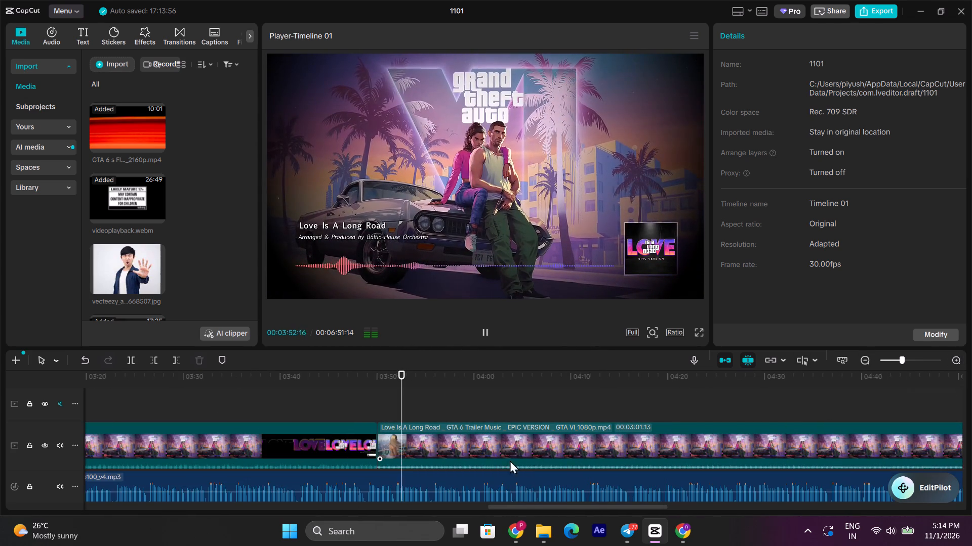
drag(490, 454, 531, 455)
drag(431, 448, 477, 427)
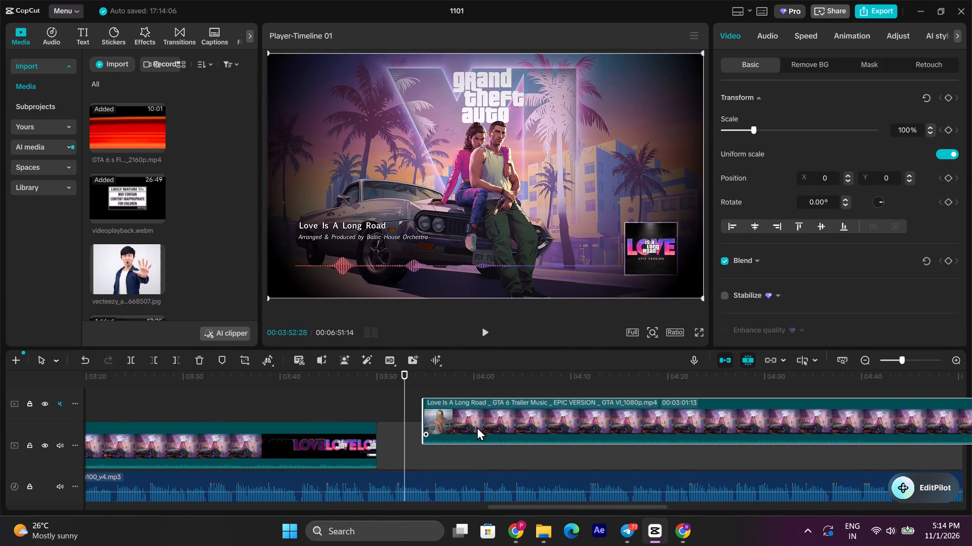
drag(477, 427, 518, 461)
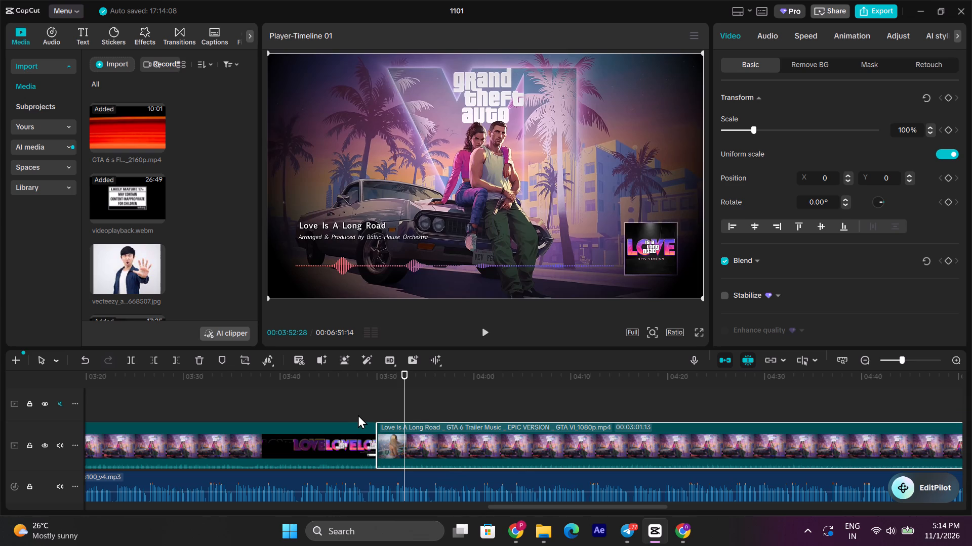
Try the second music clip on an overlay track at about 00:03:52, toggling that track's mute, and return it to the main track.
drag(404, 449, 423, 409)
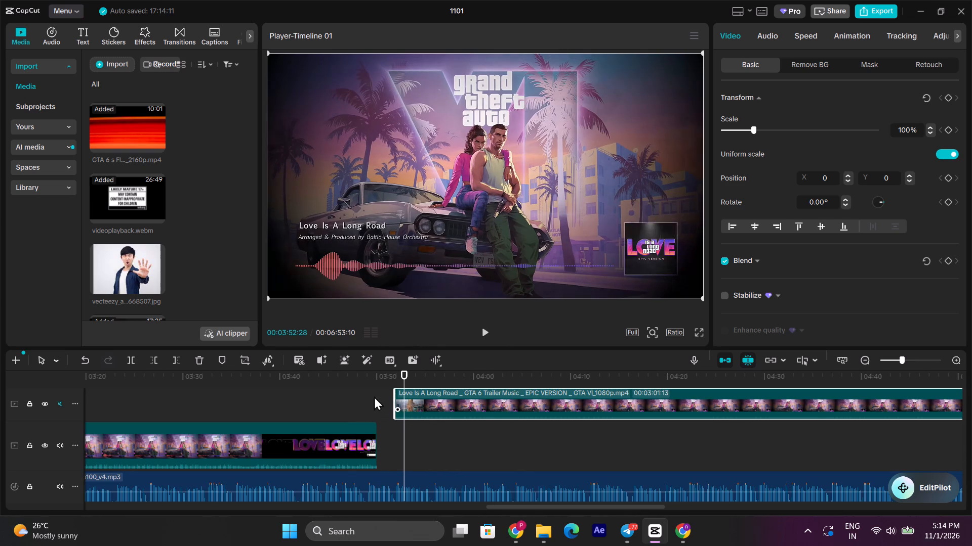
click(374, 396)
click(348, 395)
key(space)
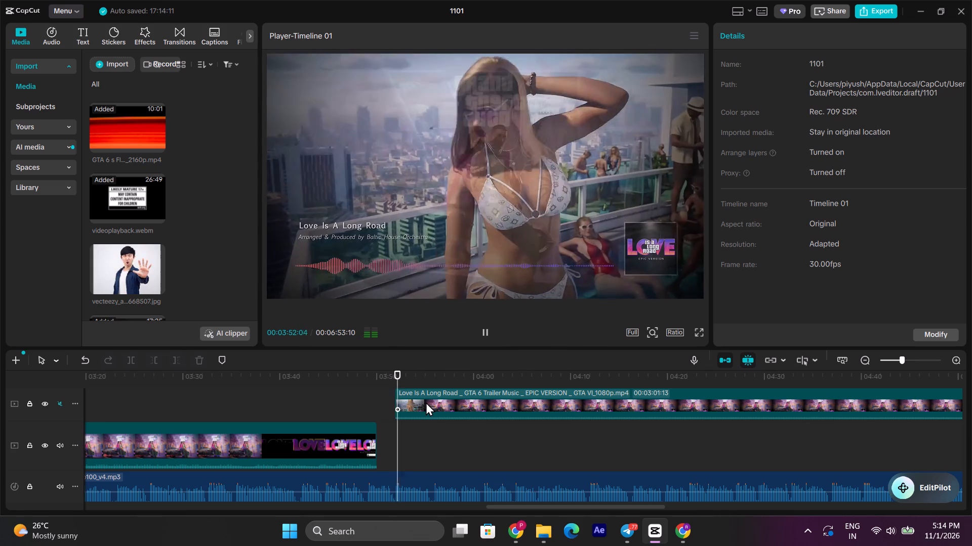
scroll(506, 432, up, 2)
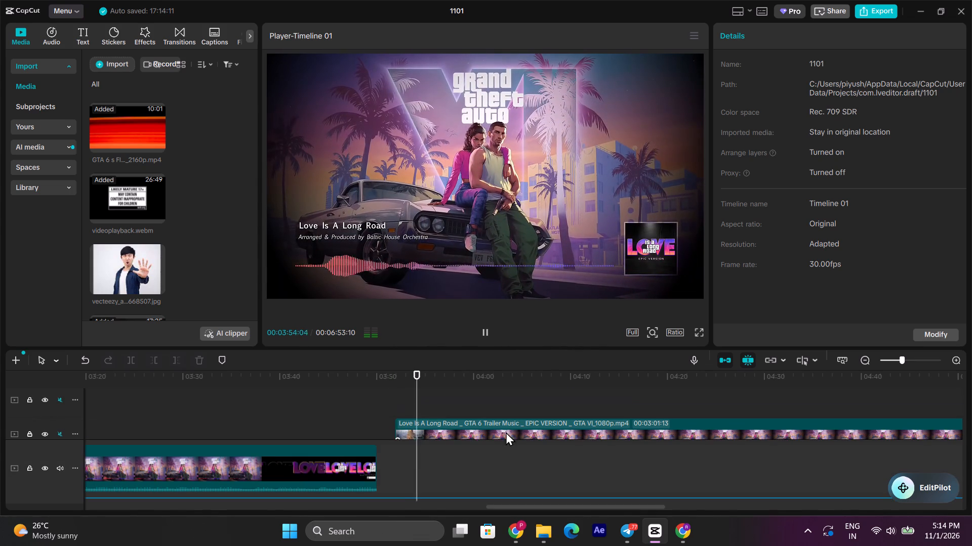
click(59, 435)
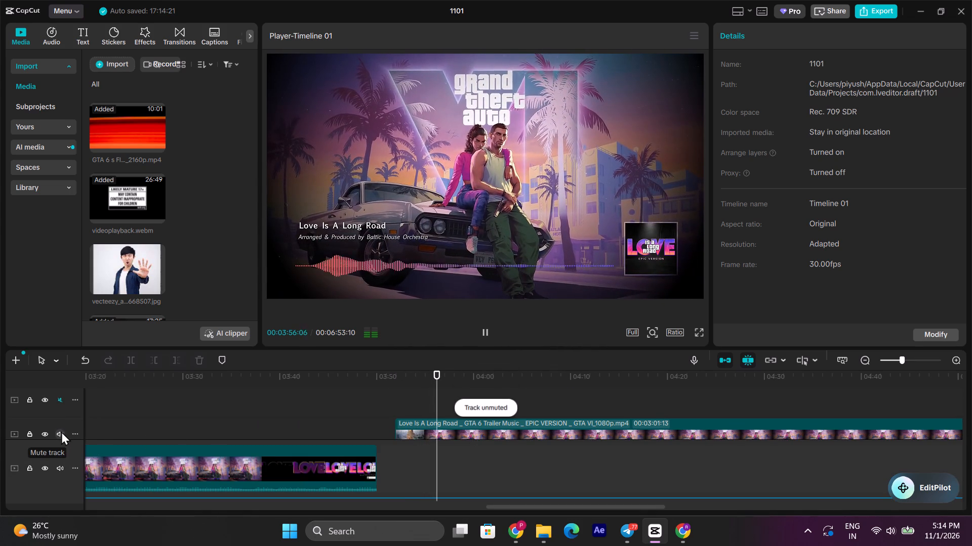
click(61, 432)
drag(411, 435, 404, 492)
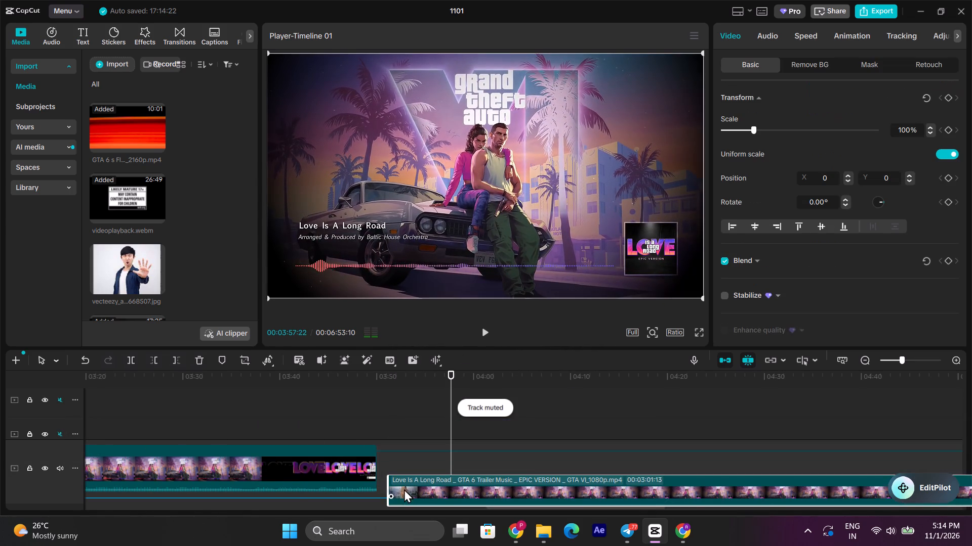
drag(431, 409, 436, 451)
Fade out the first music clip with a volume keyframe at 00:03:47:18 and the volume lowered to minimum at its end.
key(space)
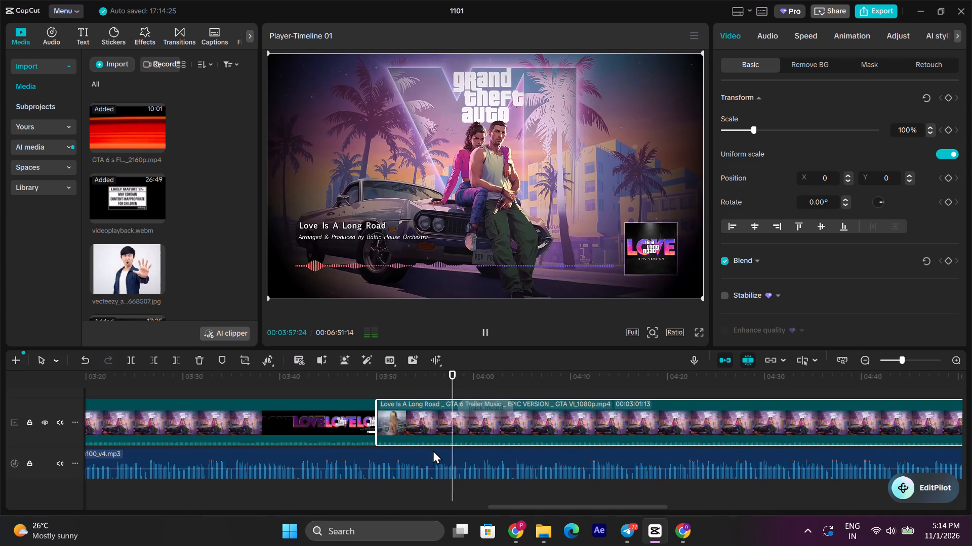
scroll(523, 435, up, 2)
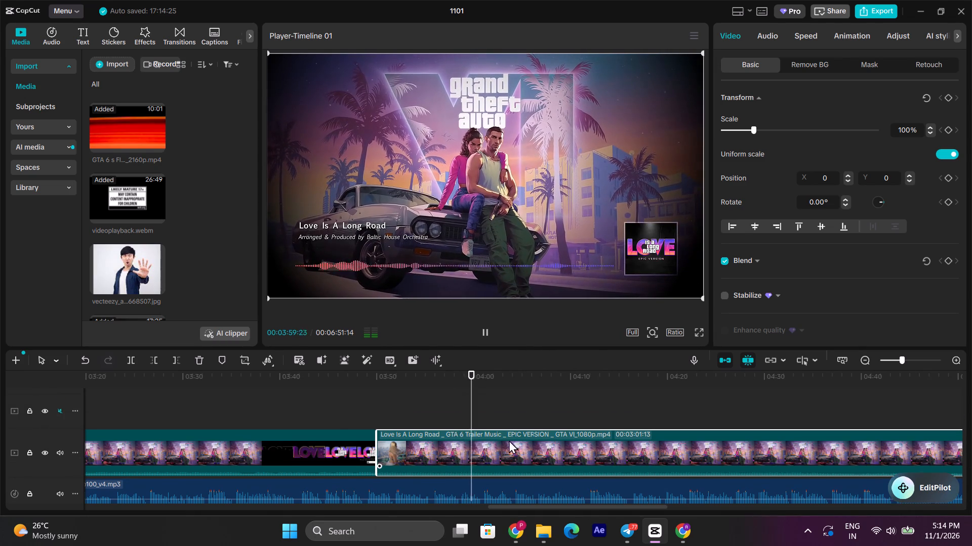
click(331, 406)
key(space)
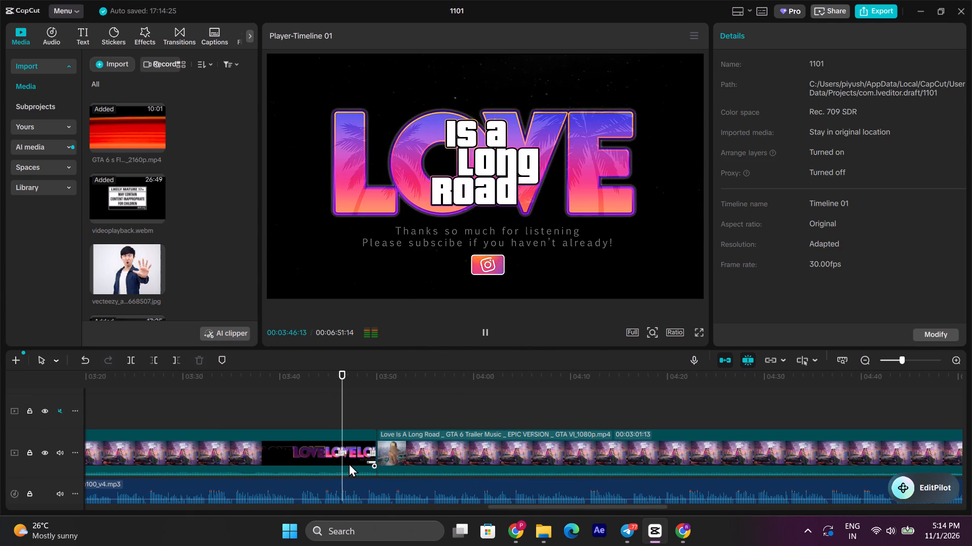
click(348, 462)
key(space)
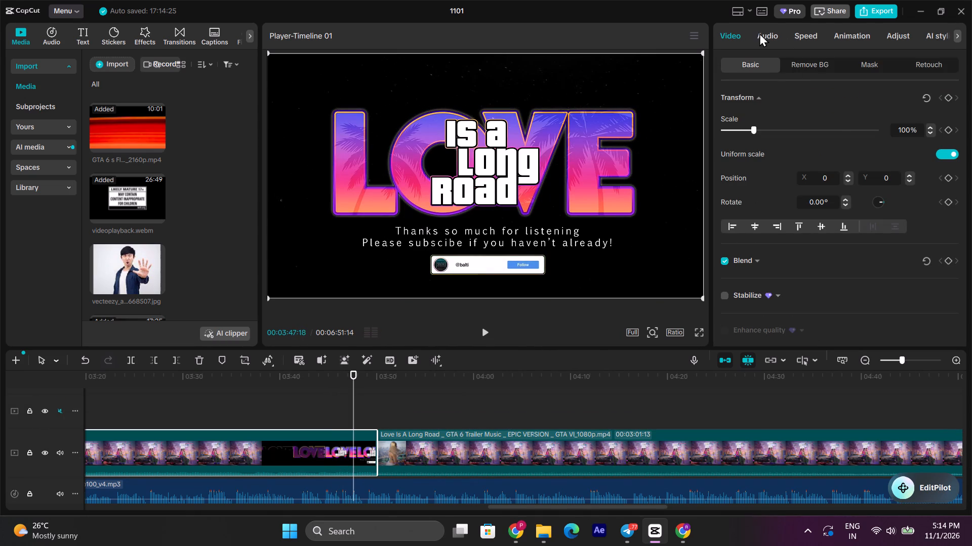
click(759, 32)
click(950, 131)
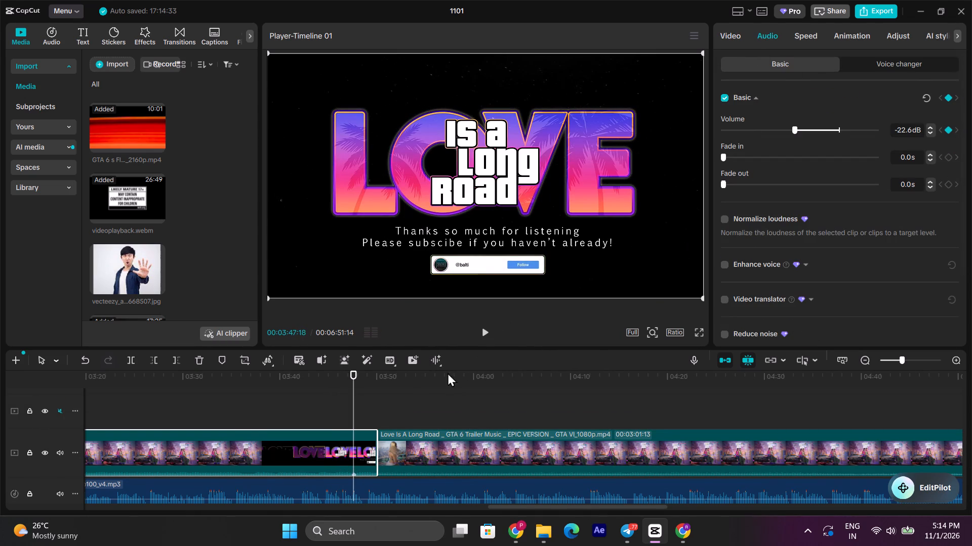
scroll(395, 413, down, 2)
drag(356, 383, 375, 375)
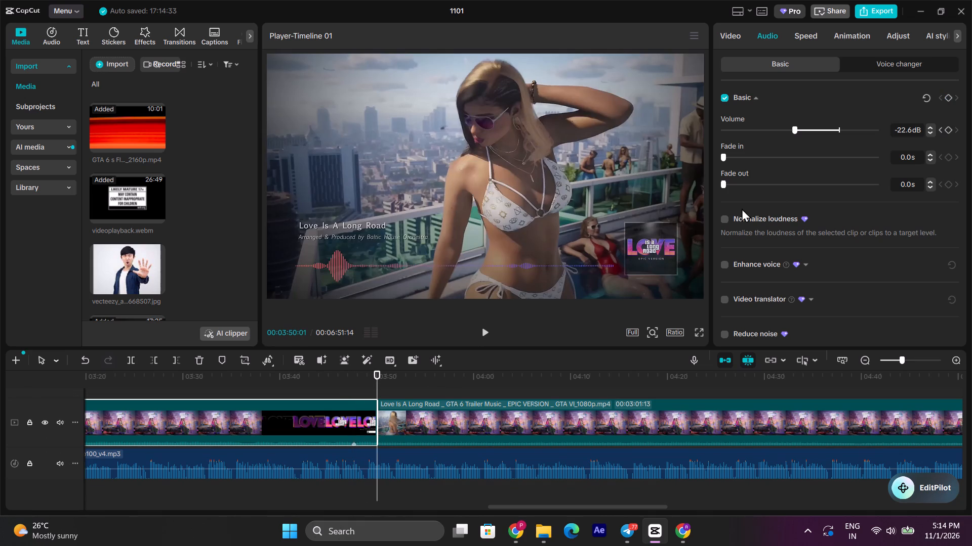
drag(790, 130, 646, 136)
Fade in the second music clip with a volume keyframe at 00:03:51:18 and the volume lowered to minimum at its start.
click(436, 432)
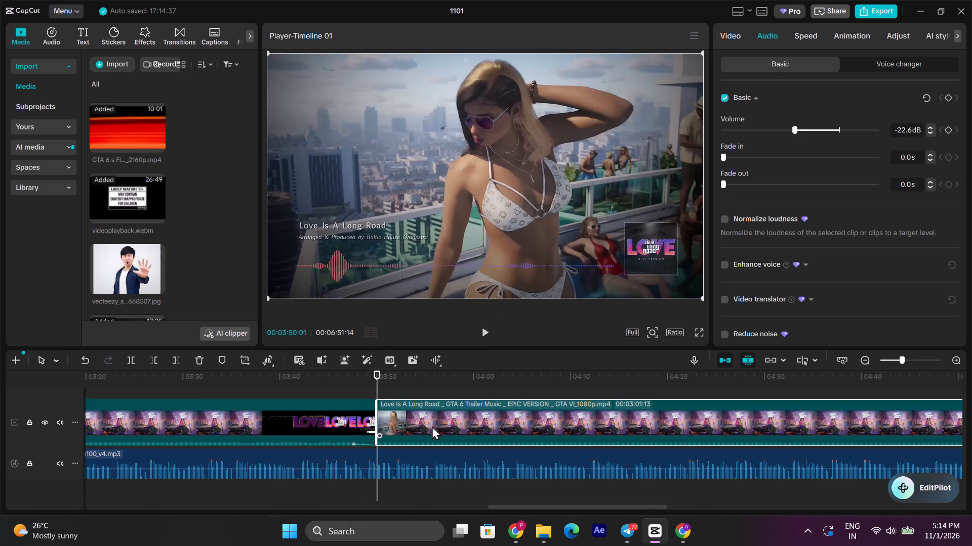
click(947, 128)
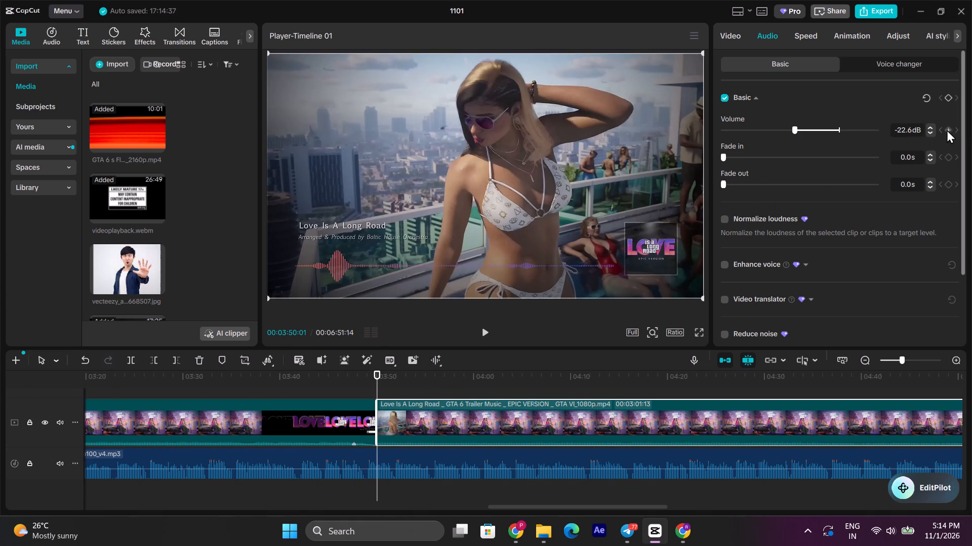
drag(378, 390, 392, 387)
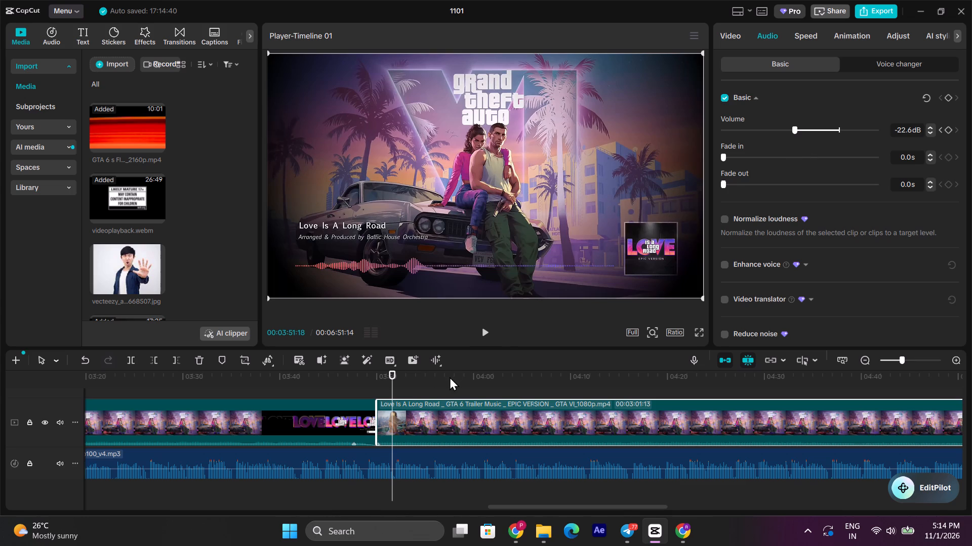
click(950, 130)
drag(393, 384, 378, 391)
drag(796, 132, 734, 132)
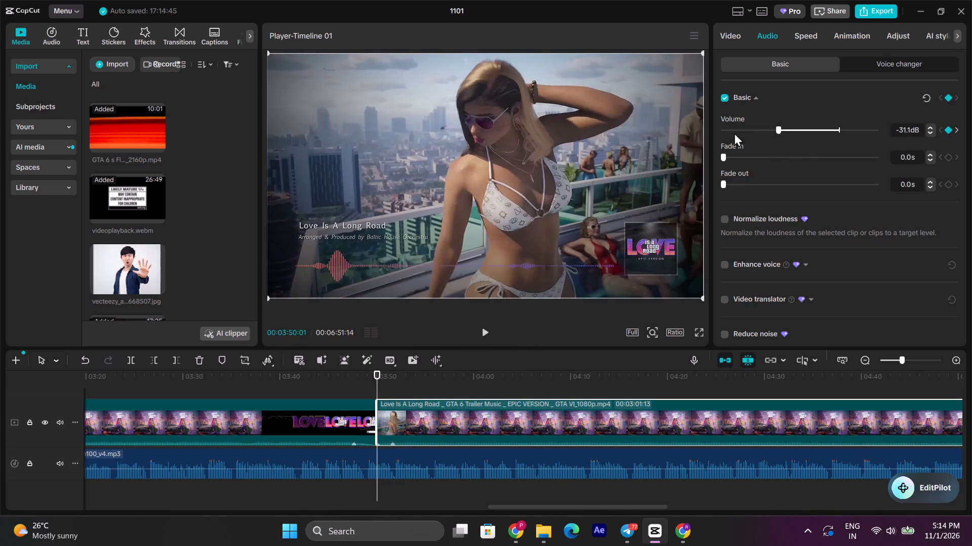
drag(734, 132, 458, 179)
Play the join at about 00:03:50 to check the fade between the two music clips.
click(335, 388)
key(space)
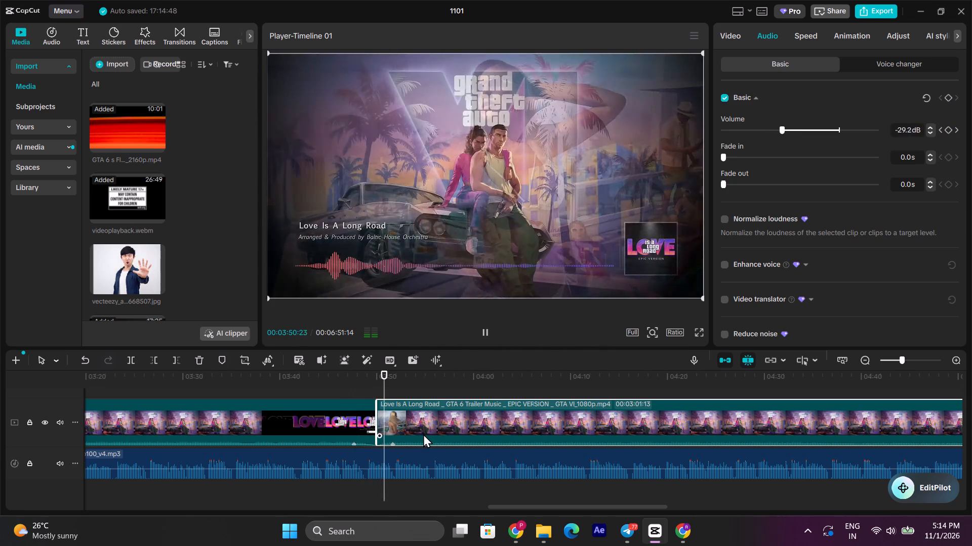
drag(421, 422, 482, 424)
key(space)
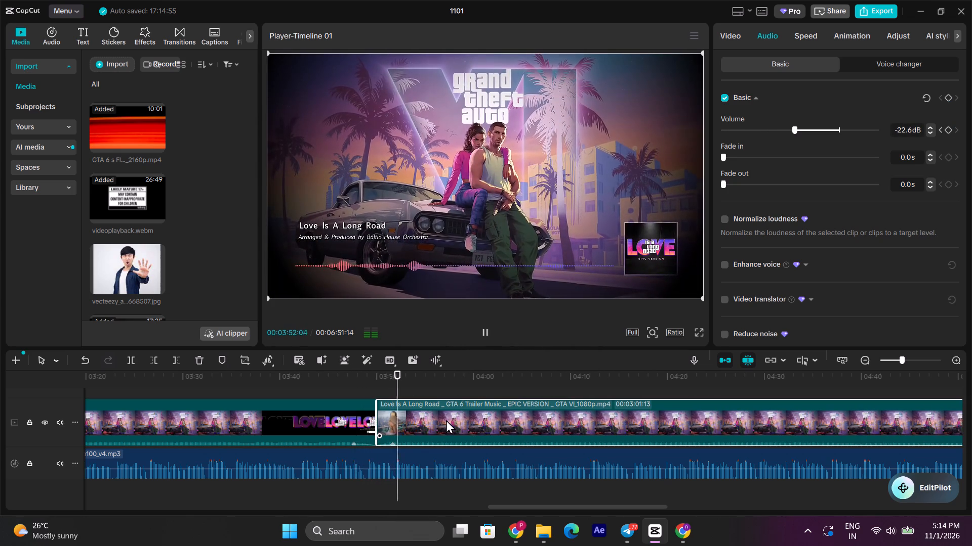
Play up to the end of the voiceover and remove the rest of the second music clip after about 00:05:27:13.
click(856, 356)
double_click(866, 358)
scroll(669, 466, up, 3)
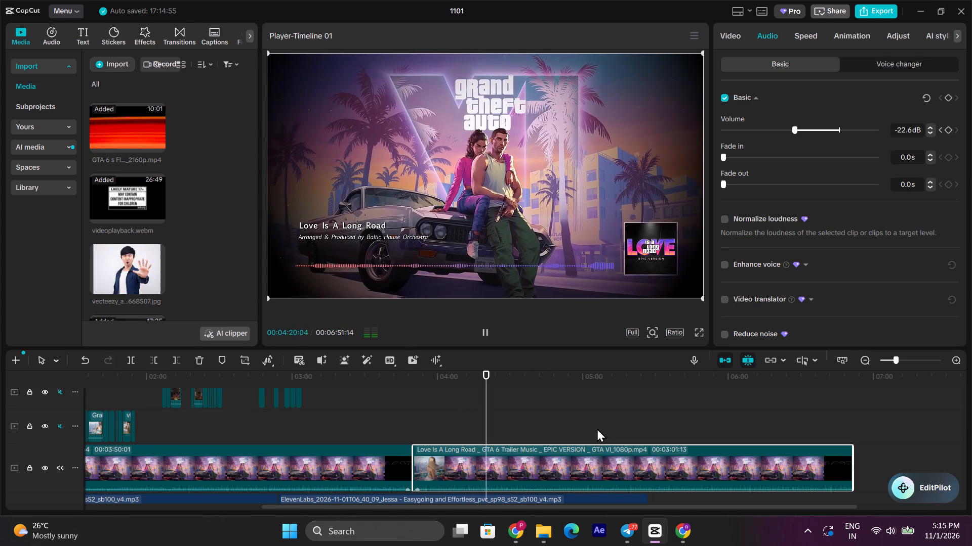
scroll(634, 378, down, 2)
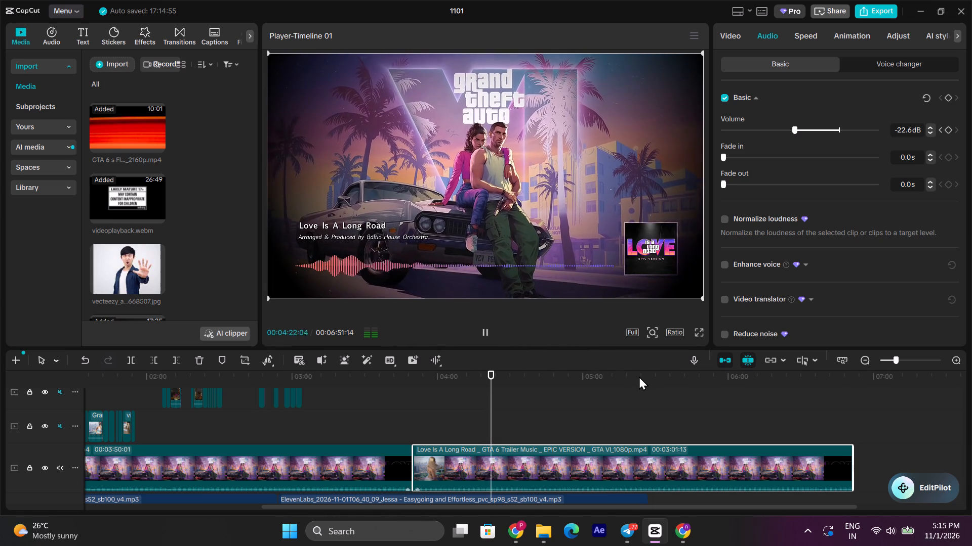
scroll(646, 374, down, 1)
click(652, 408)
click(651, 411)
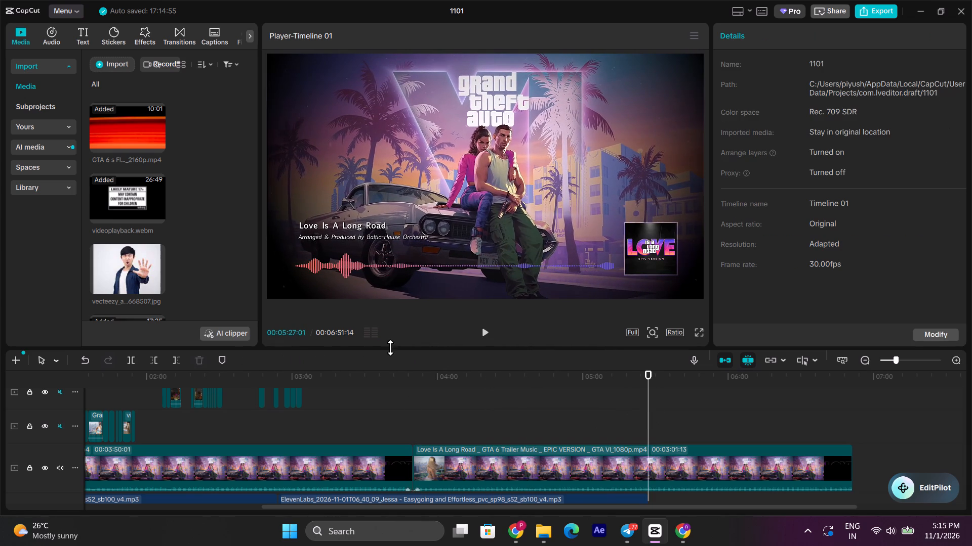
click(635, 401)
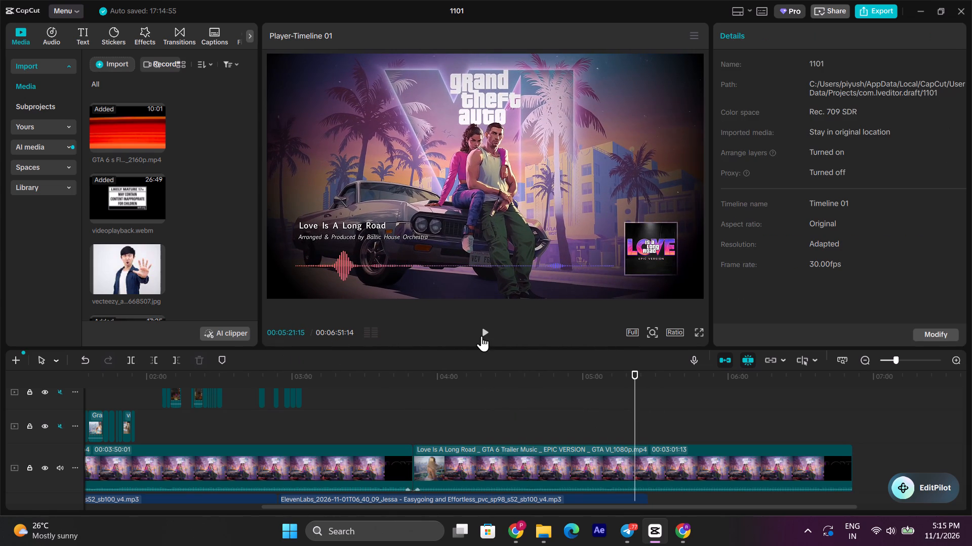
click(481, 336)
scroll(520, 409, down, 3)
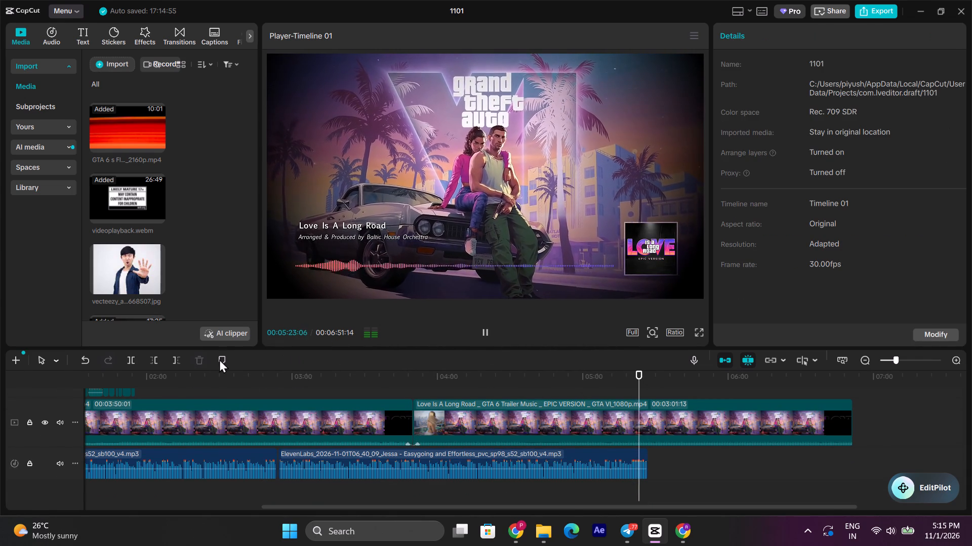
click(174, 356)
click(480, 323)
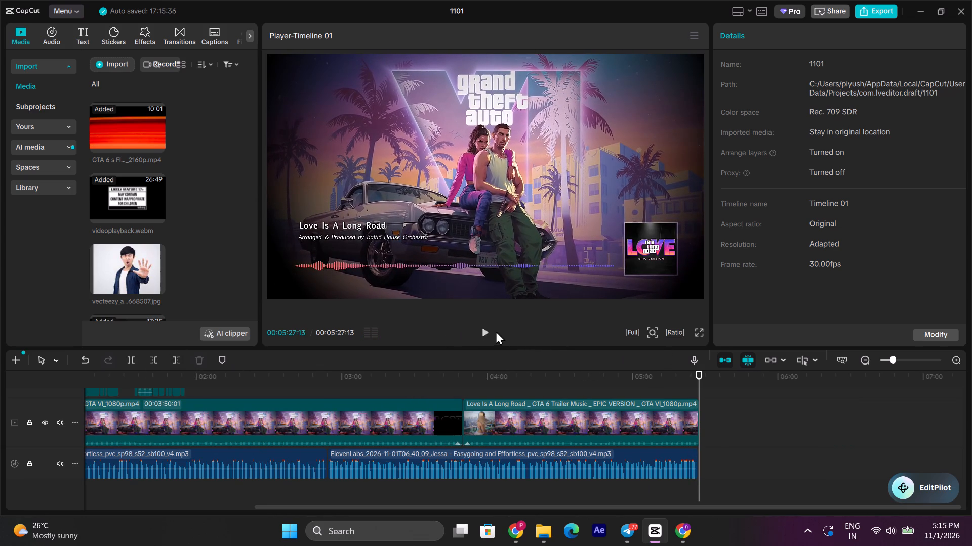
Play the last few seconds of the timeline from about 00:05:21 and look over the tracks.
click(488, 327)
click(908, 381)
click(906, 386)
click(896, 391)
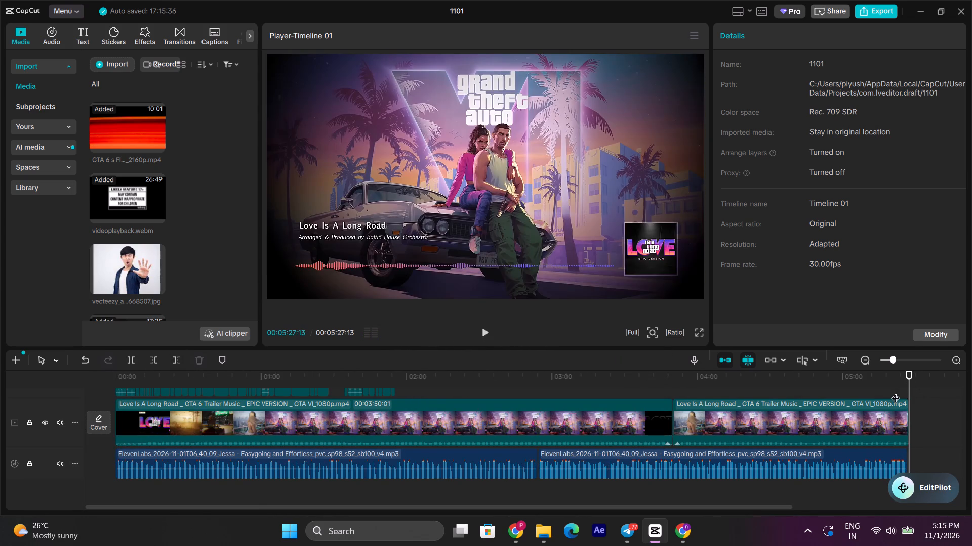
click(499, 334)
click(489, 328)
scroll(647, 431, up, 2)
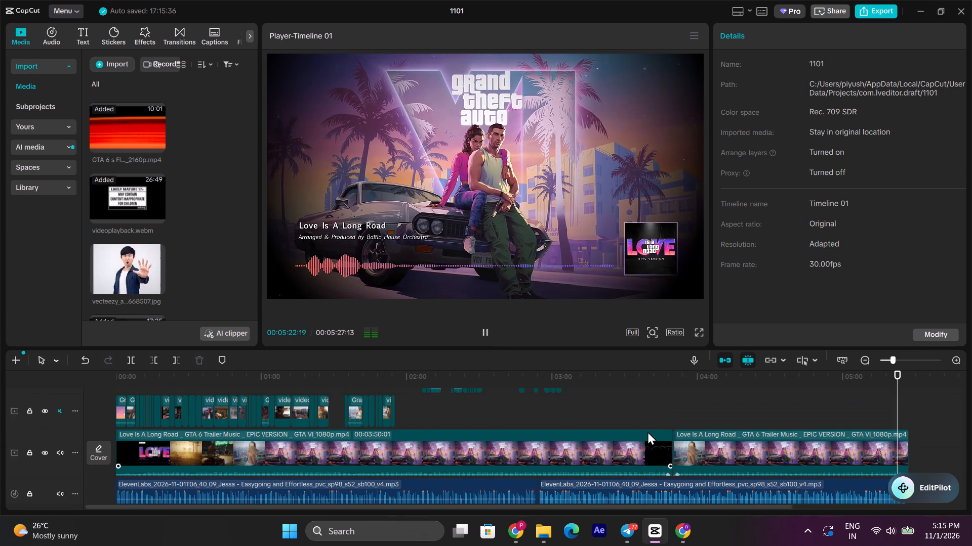
scroll(647, 431, up, 3)
scroll(647, 431, down, 5)
scroll(647, 431, up, 5)
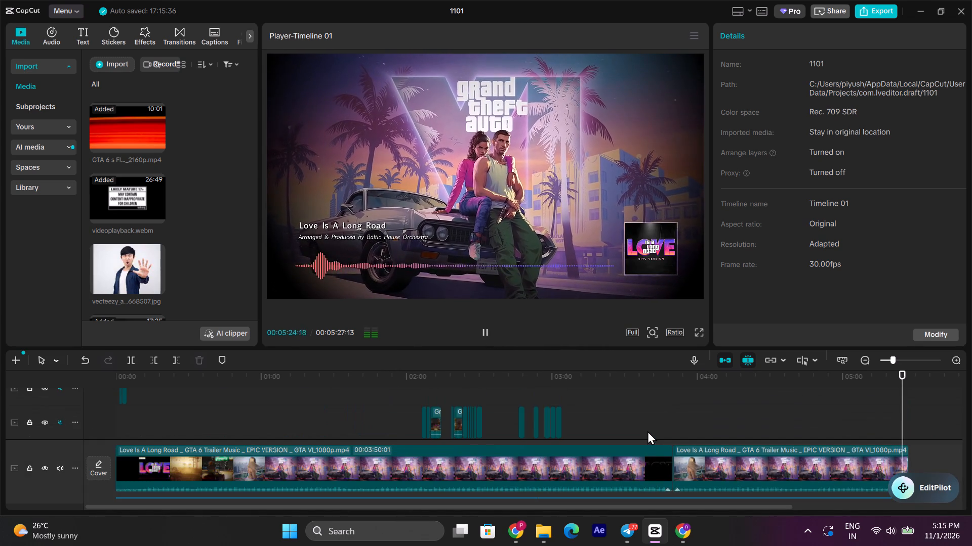
scroll(647, 431, up, 4)
scroll(647, 431, down, 7)
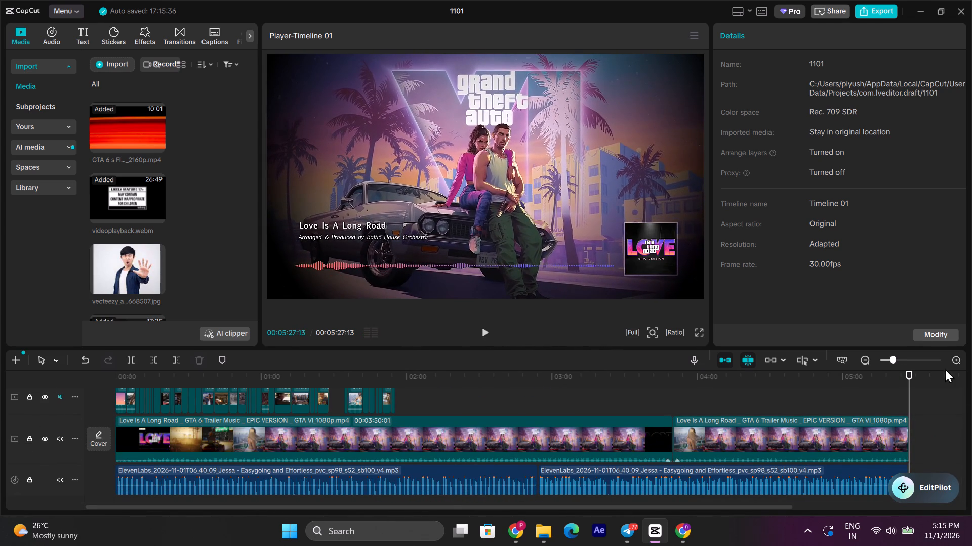
Extend the end of the second music clip by about one second, to 00:05:28:12.
double_click(960, 357)
click(840, 449)
drag(912, 427, 918, 428)
click(491, 332)
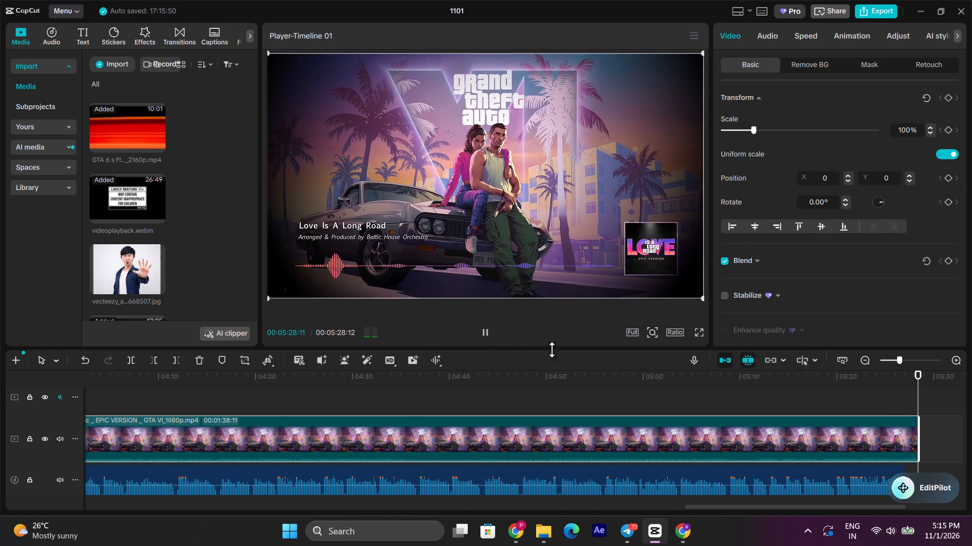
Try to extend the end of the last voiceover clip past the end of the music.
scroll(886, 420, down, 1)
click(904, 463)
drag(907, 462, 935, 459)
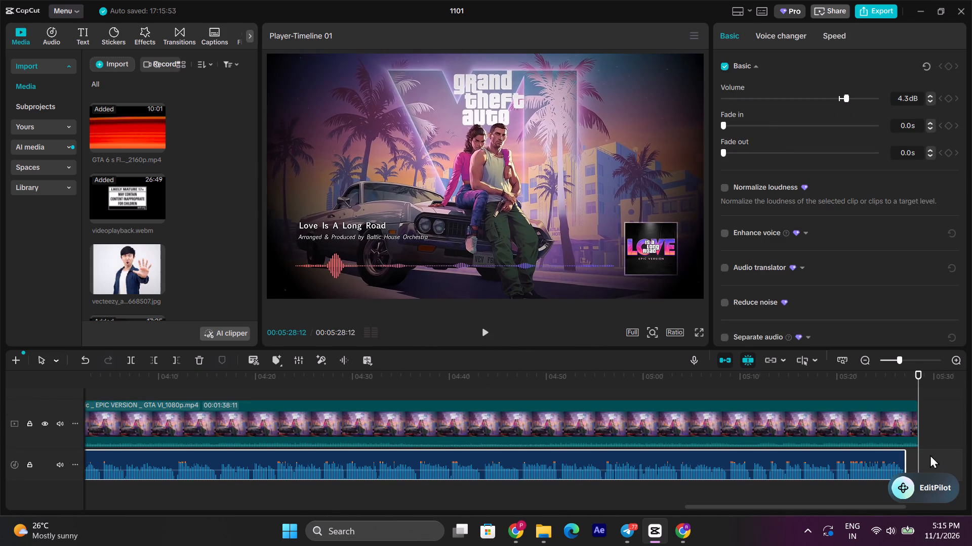
Play the ending from about 00:05:22 to check how the voiceover and the extended music finish.
click(870, 384)
click(504, 328)
click(488, 325)
scroll(504, 376, up, 3)
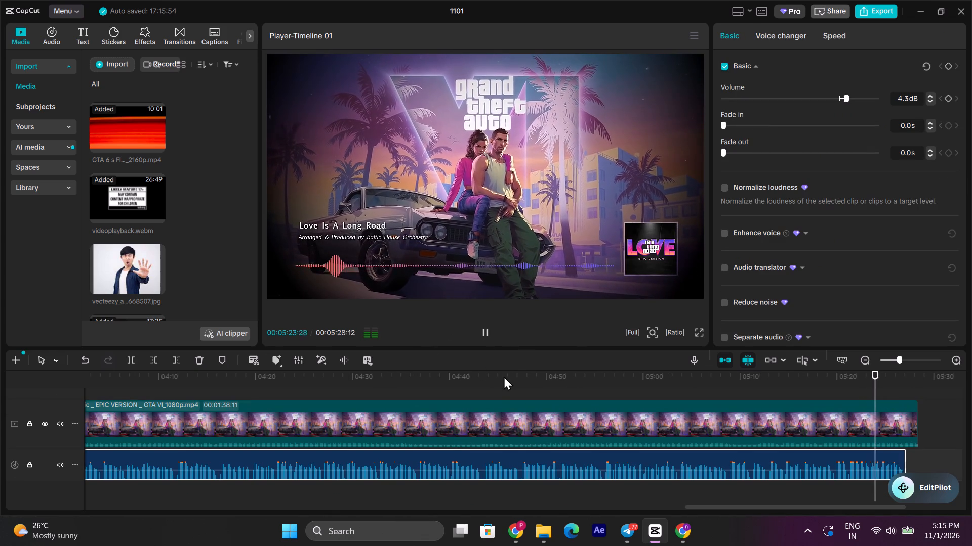
scroll(477, 389, up, 2)
scroll(443, 415, up, 9)
scroll(462, 417, down, 3)
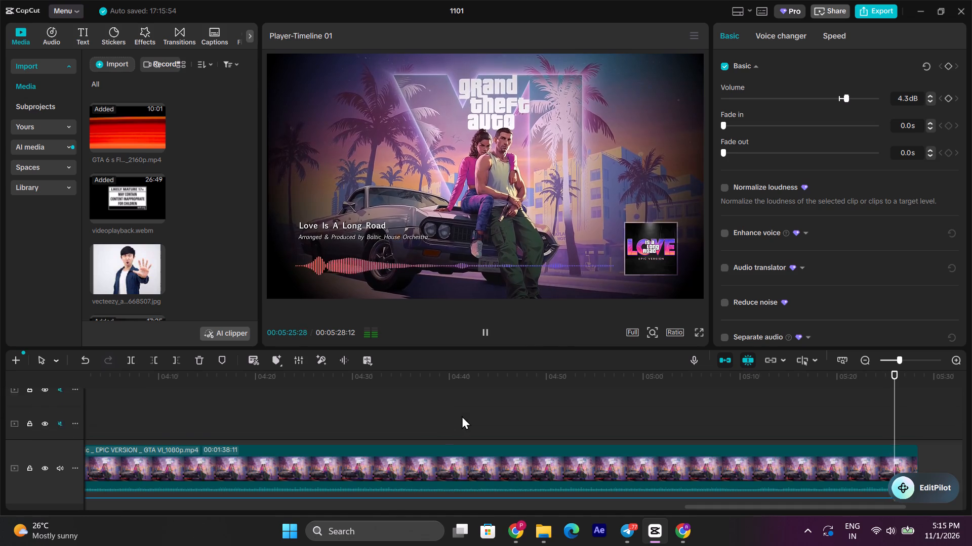
scroll(462, 416, down, 6)
Play the overlay gameplay shots from about 00:02:23 to review them and the empty stretches that follow.
drag(695, 507, 467, 515)
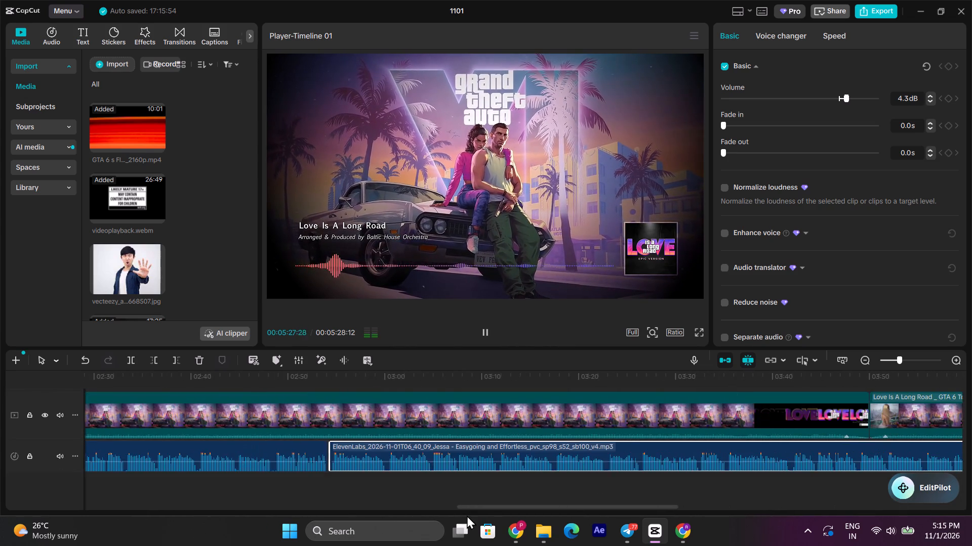
drag(467, 515, 677, 491)
triple_click(870, 357)
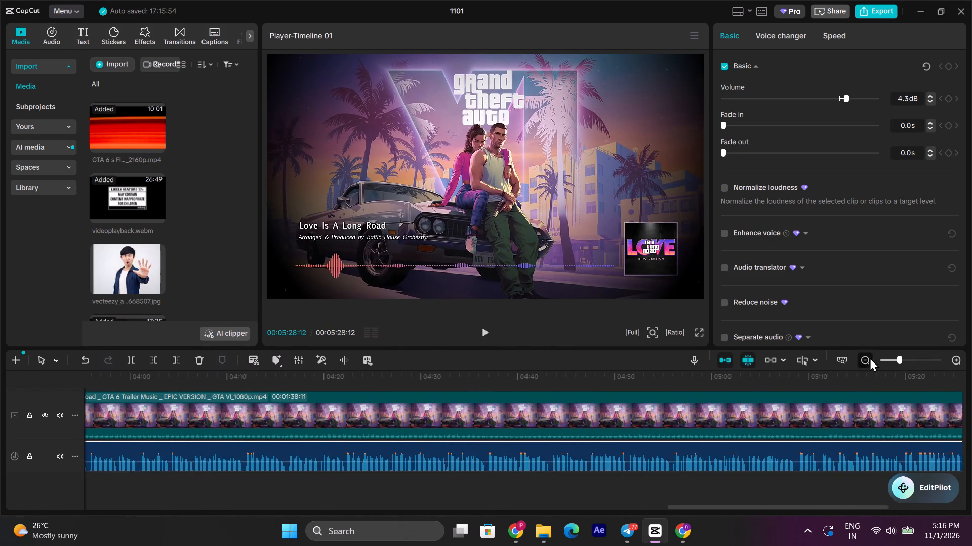
scroll(444, 440, up, 3)
scroll(303, 421, up, 2)
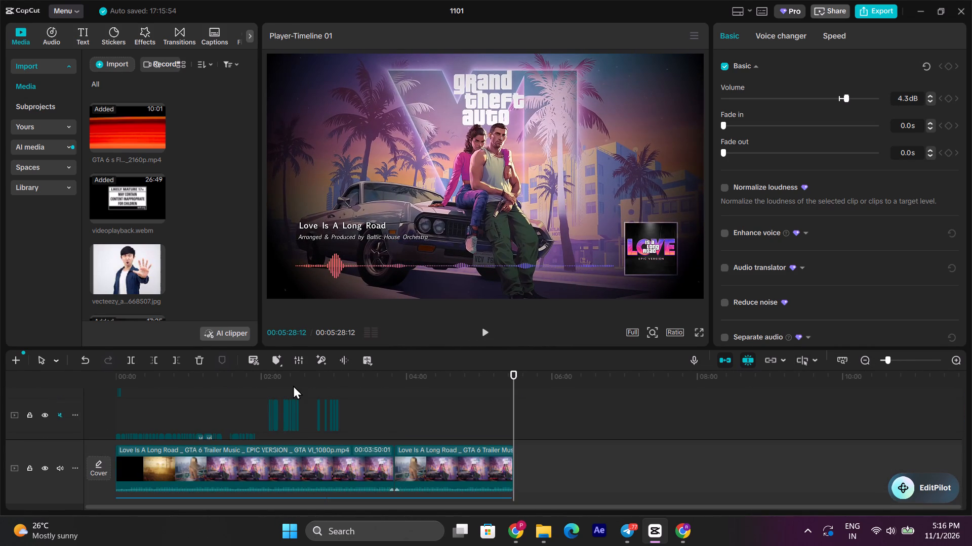
click(293, 385)
click(476, 336)
click(480, 334)
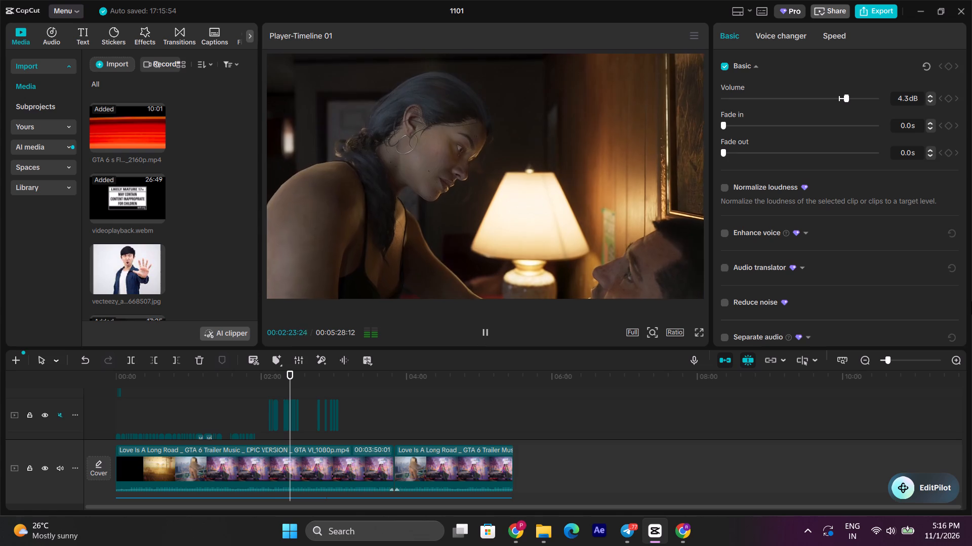
triple_click(958, 360)
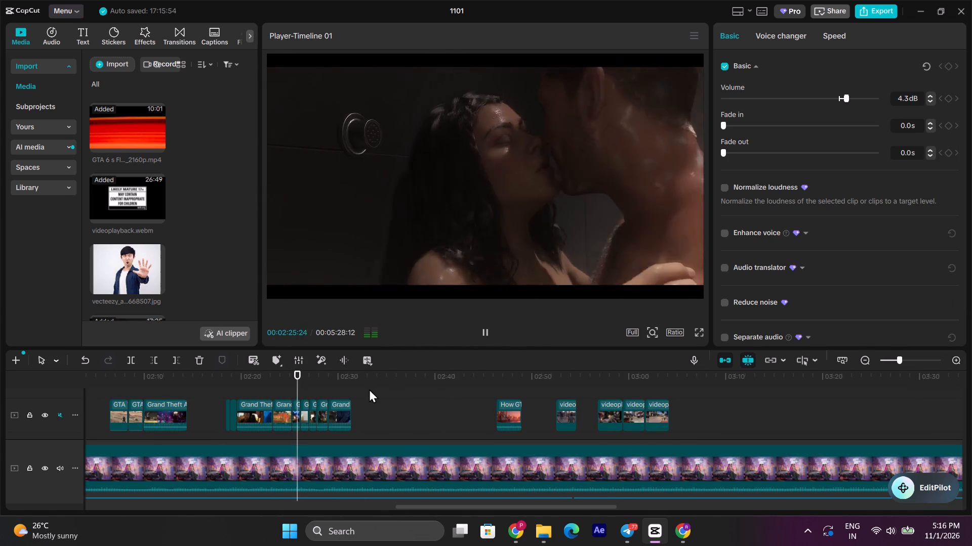
Examine the timeline's empty overlay stretches from about 00:02:33 and around 00:01:28, checking where the music artwork shows without footage.
click(368, 390)
click(488, 339)
click(869, 355)
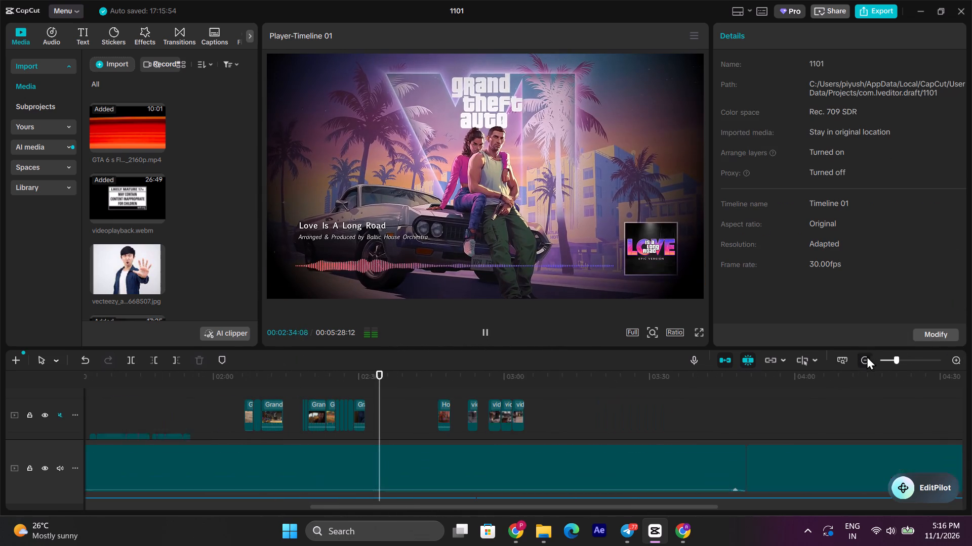
scroll(546, 380, down, 5)
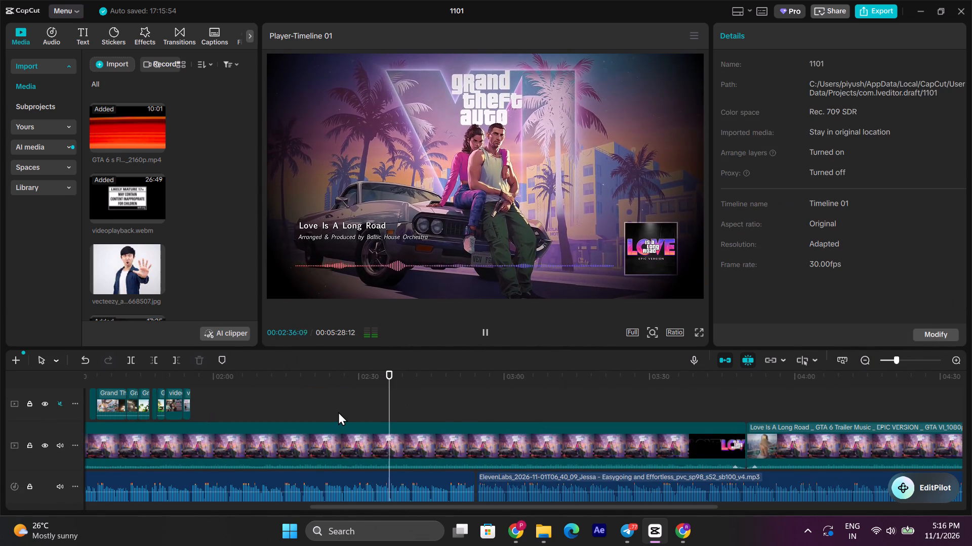
scroll(338, 412, up, 2)
click(328, 392)
click(336, 384)
drag(338, 380, 96, 377)
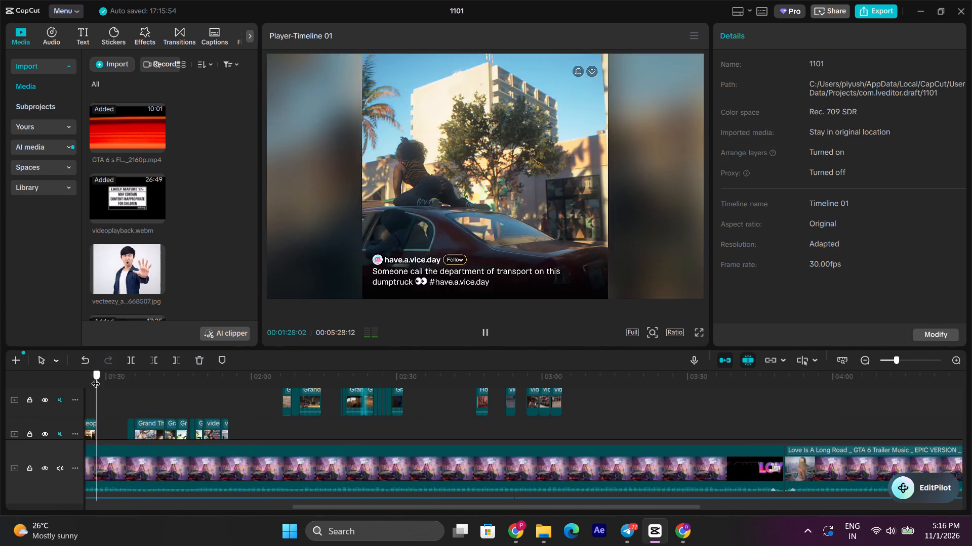
drag(96, 377, 216, 386)
click(482, 329)
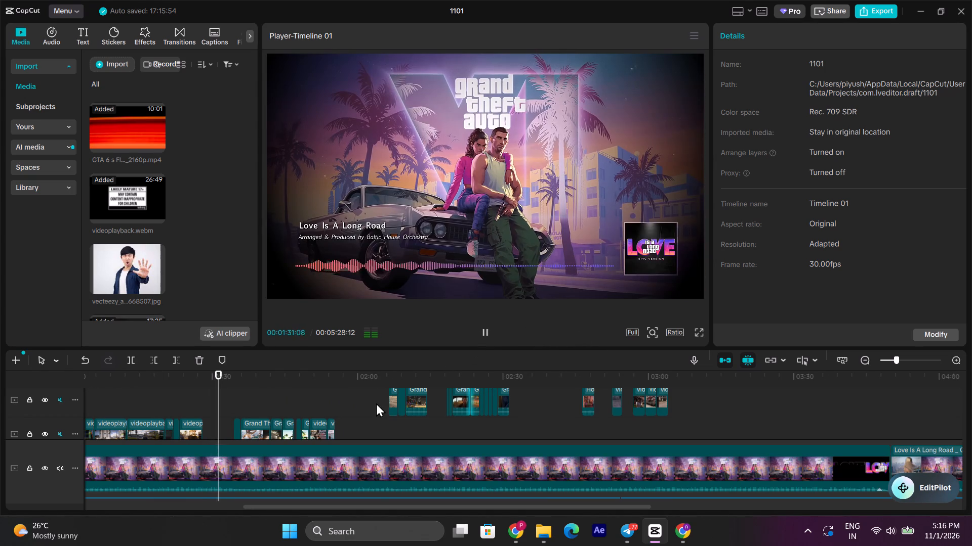
click(376, 403)
click(210, 384)
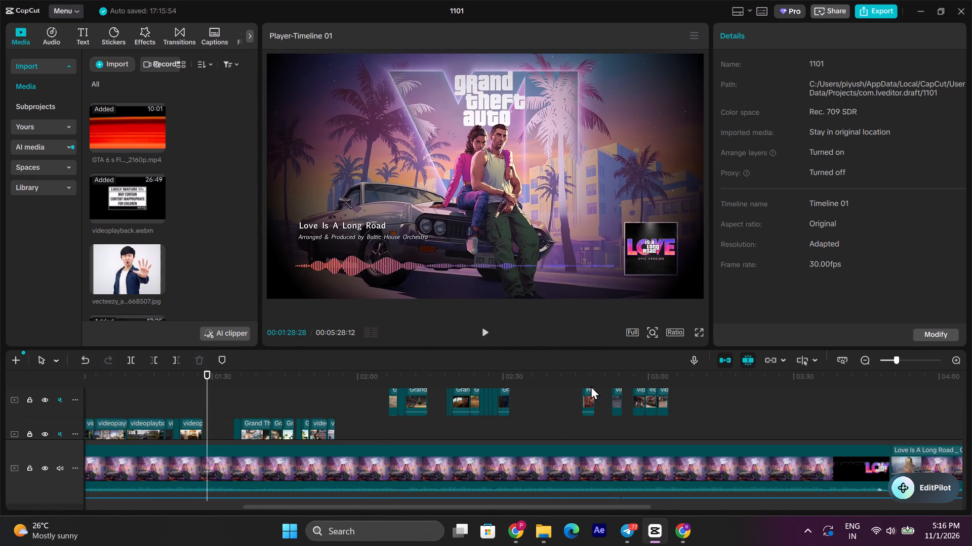
Play from about 00:02:41 to 00:02:50 to review the Kill Lucia / Kill Jason overlay shot and the gaps around it.
click(559, 376)
click(493, 341)
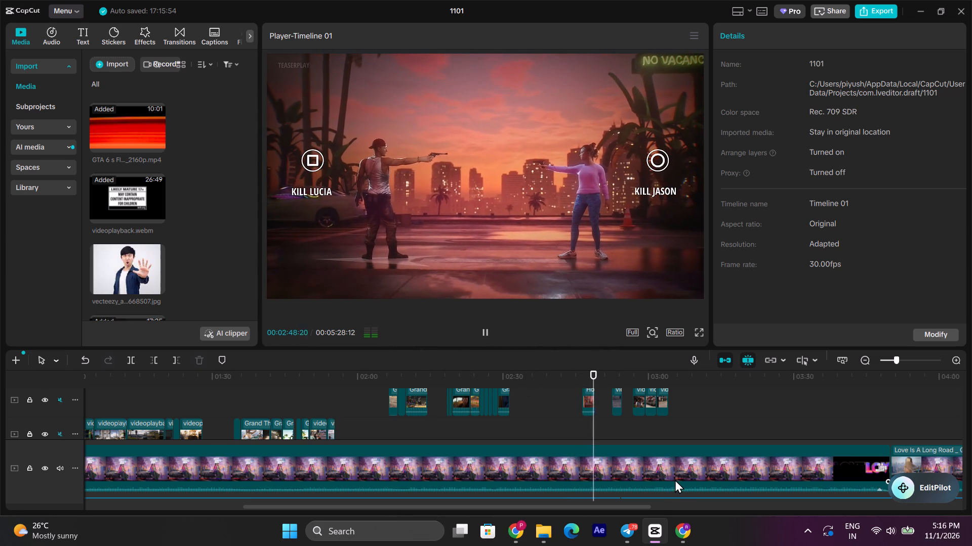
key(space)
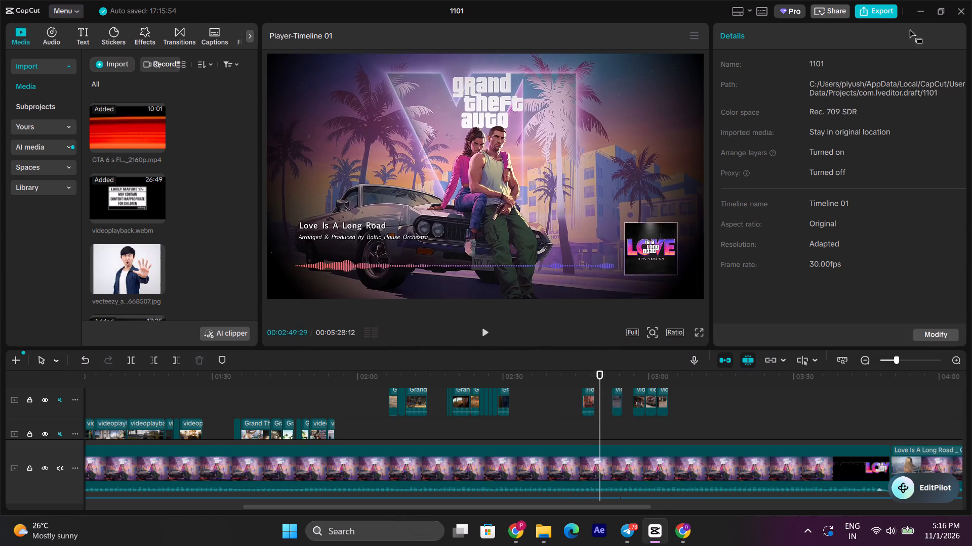
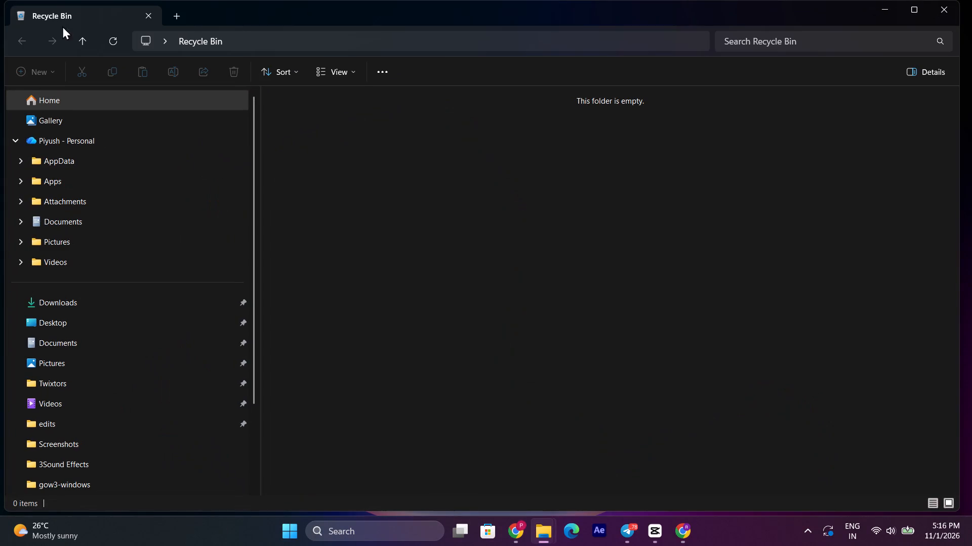
Close the empty Recycle Bin window in File Explorer.
click(935, 10)
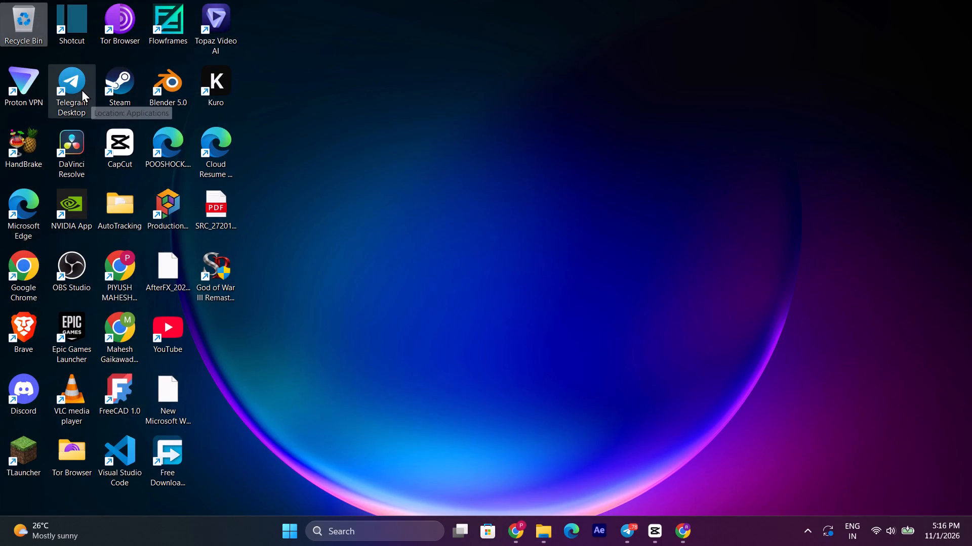